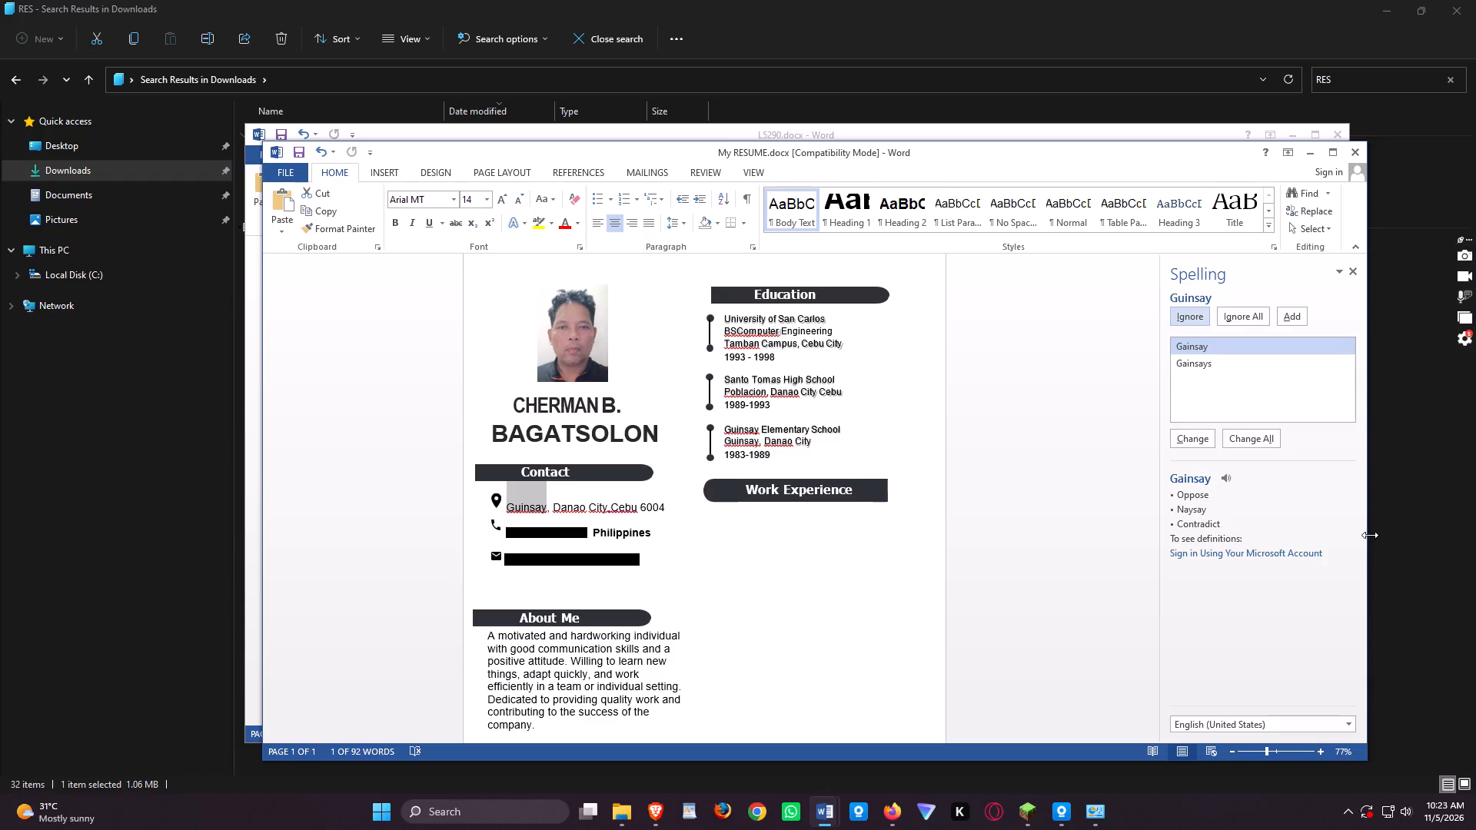
Select the portrait photo above the name in the My RESUME document.
scroll(1007, 553, down, 5)
scroll(1005, 553, up, 2)
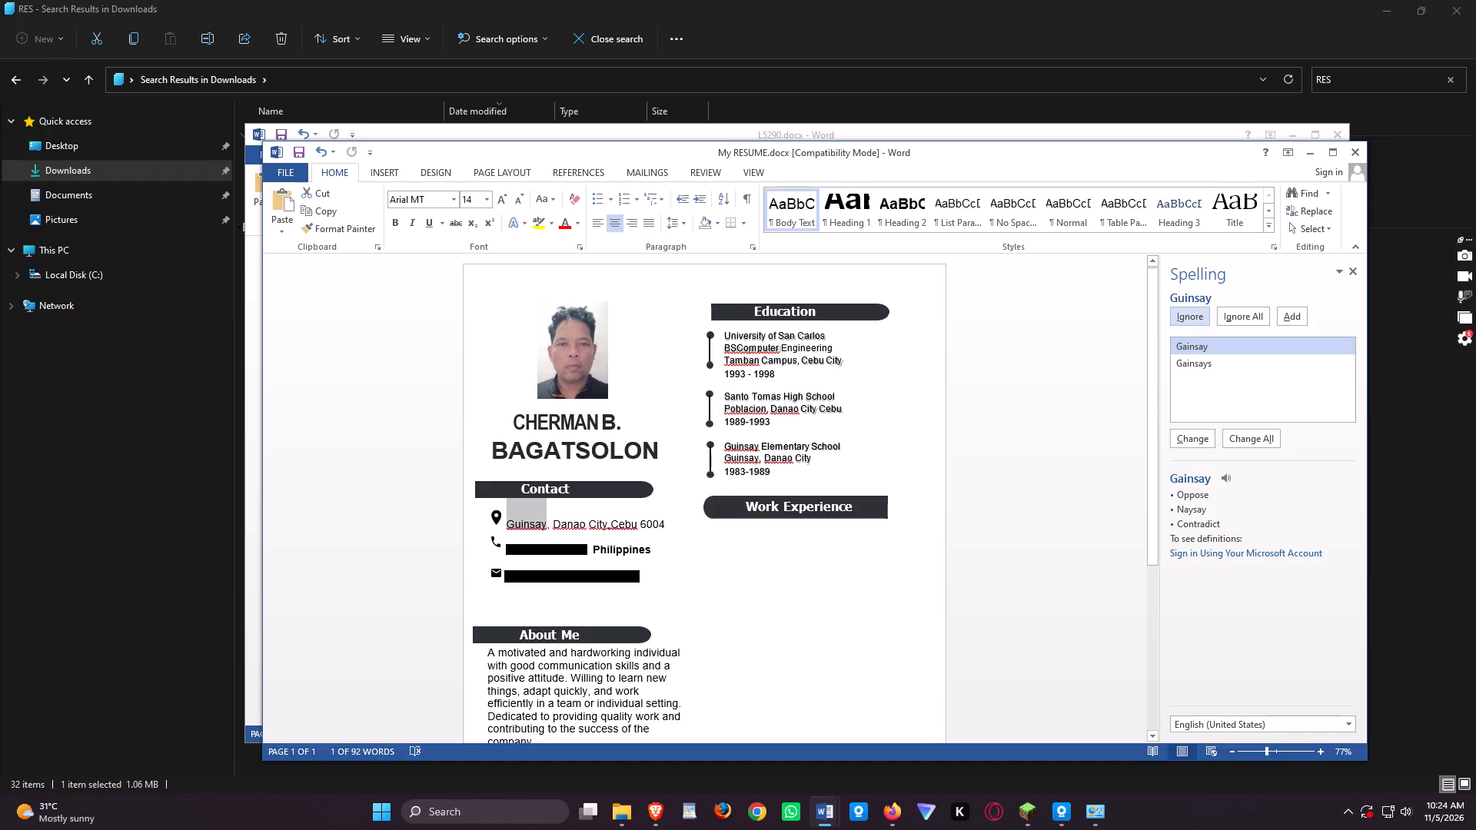
click(571, 360)
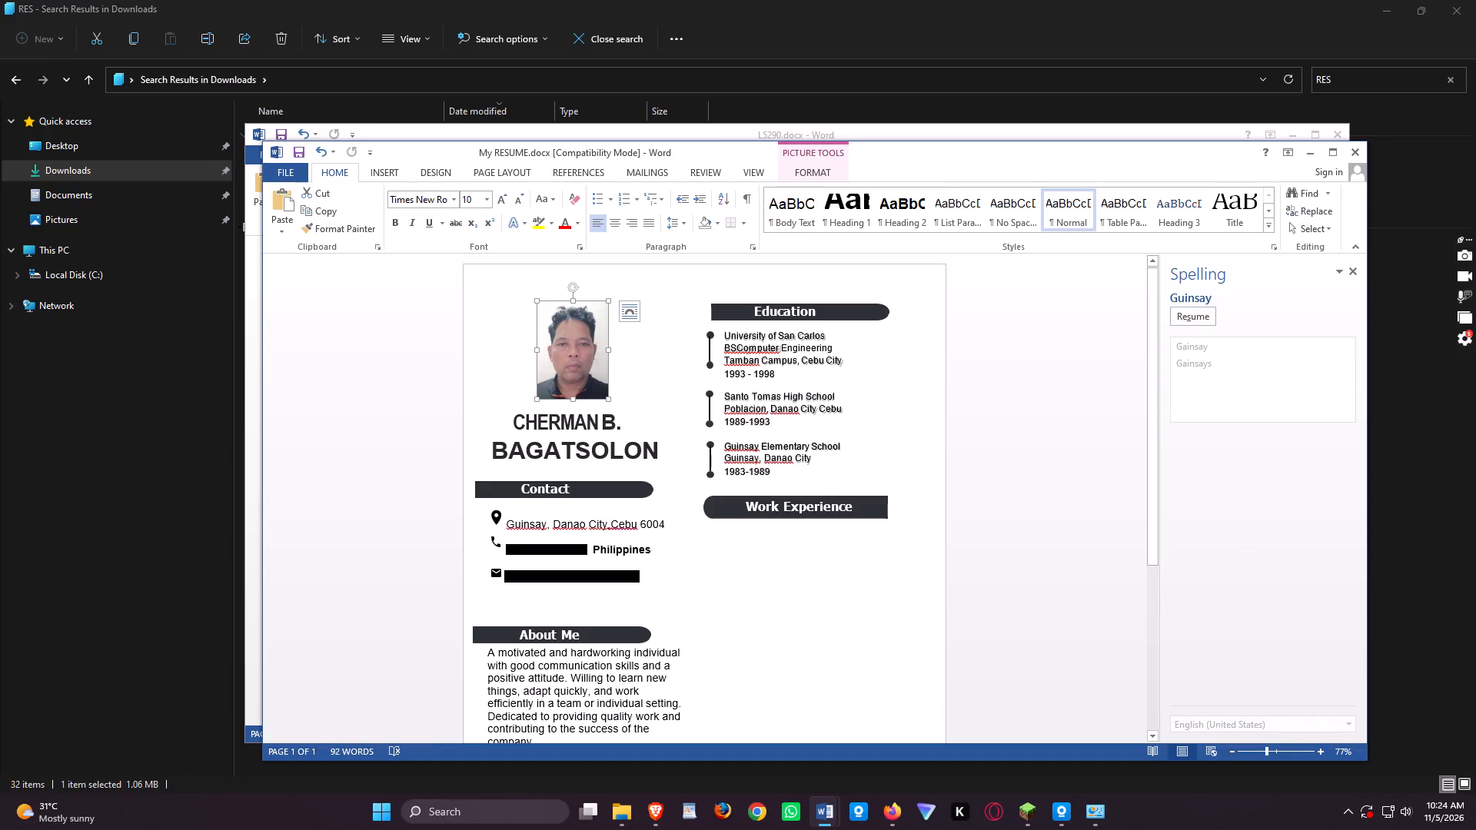
Copy the selected portrait photo above the name in the résumé document.
right_click(568, 358)
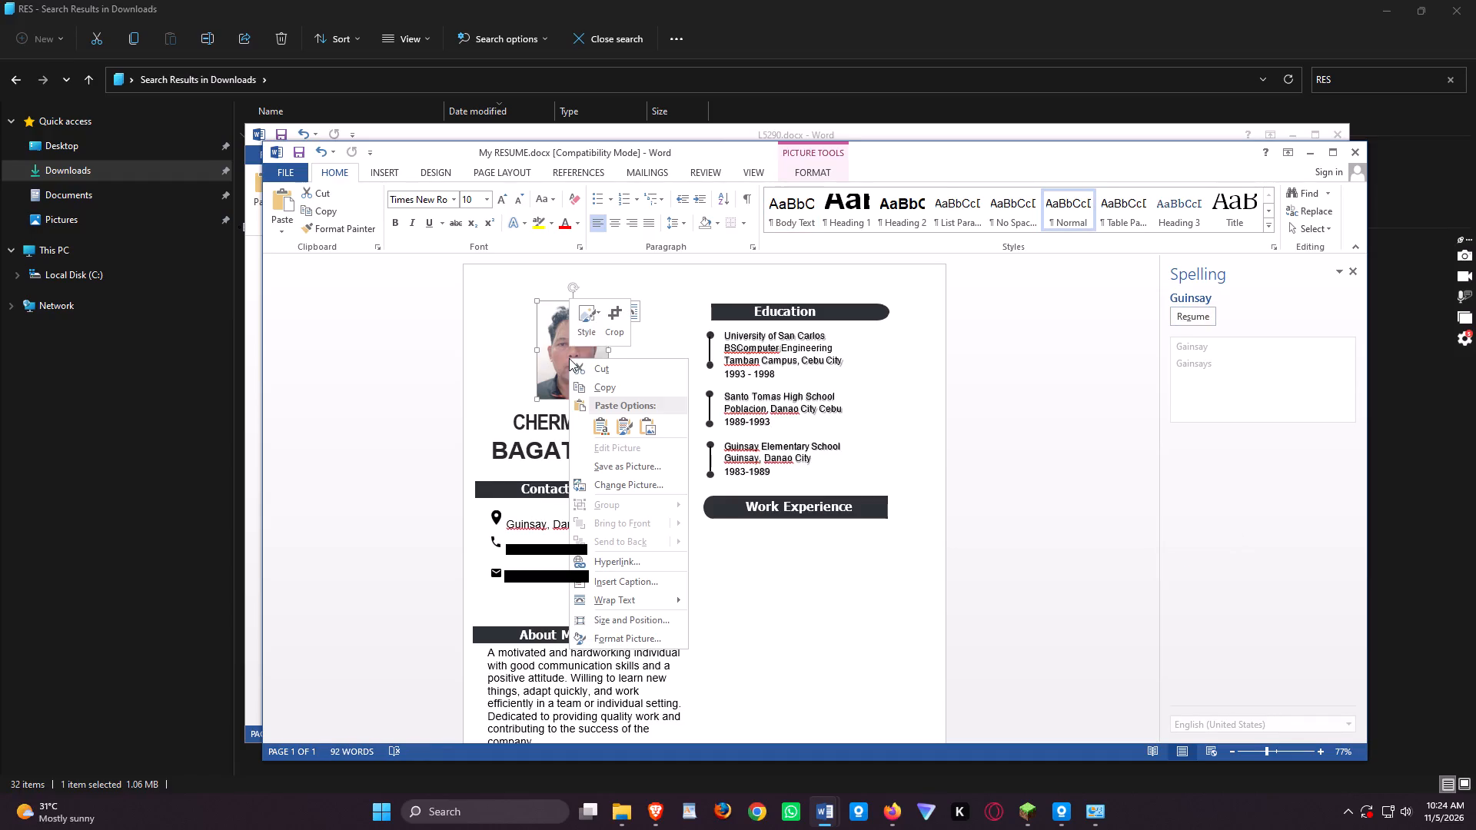
click(607, 387)
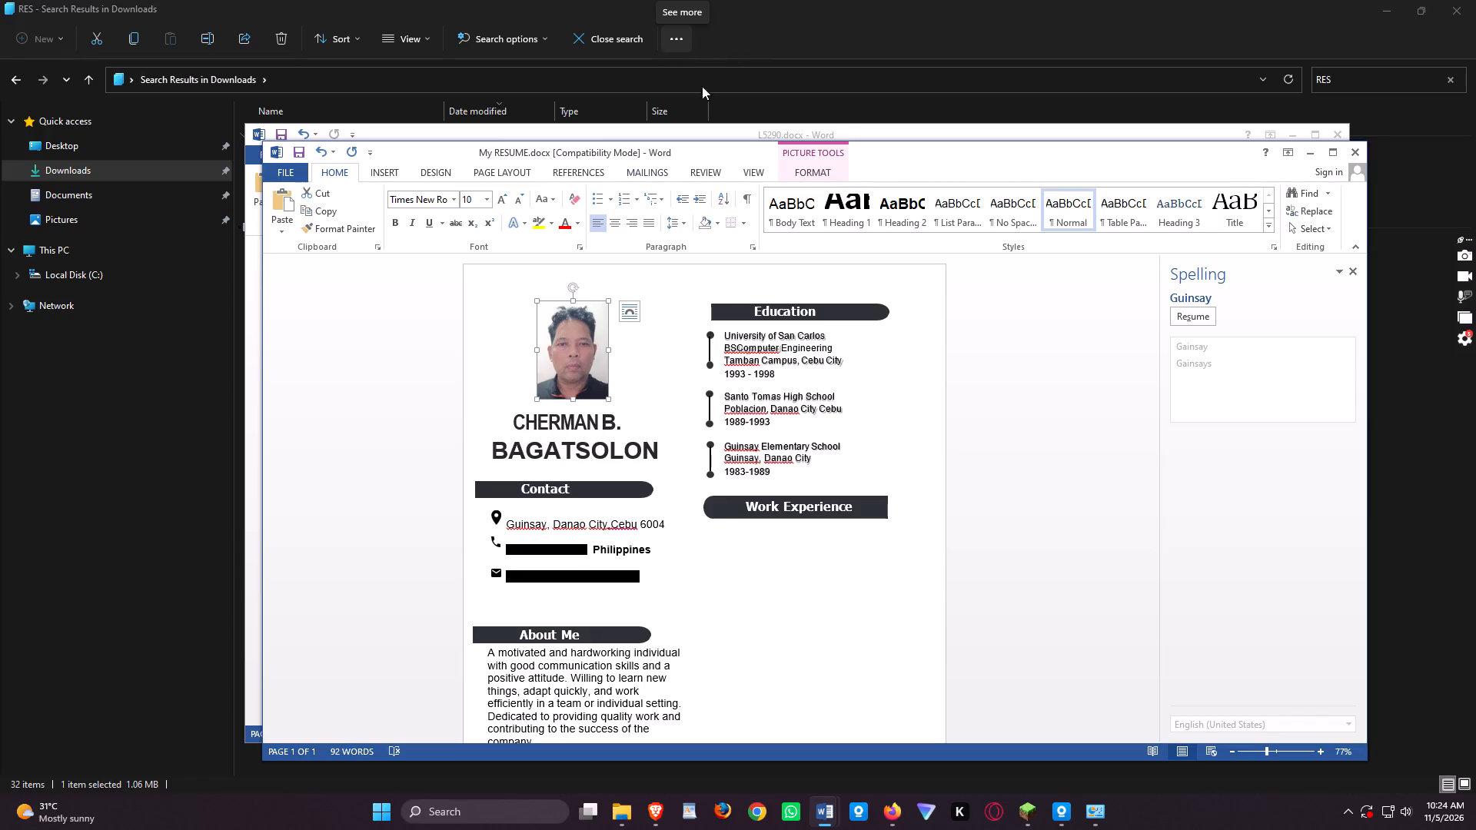
Switch from the résumé document to the Brave browser, bringing up its open windows.
click(664, 805)
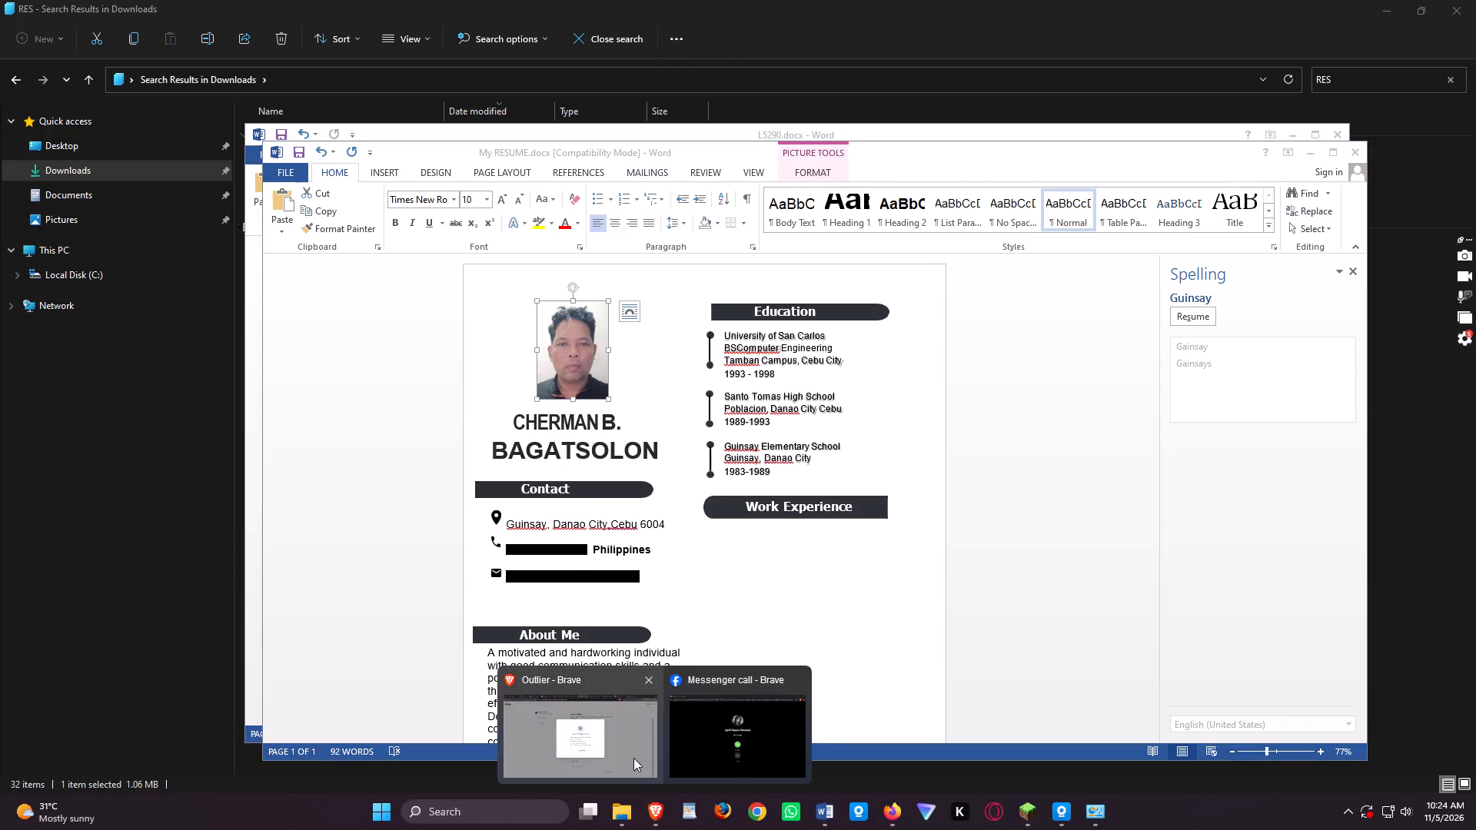
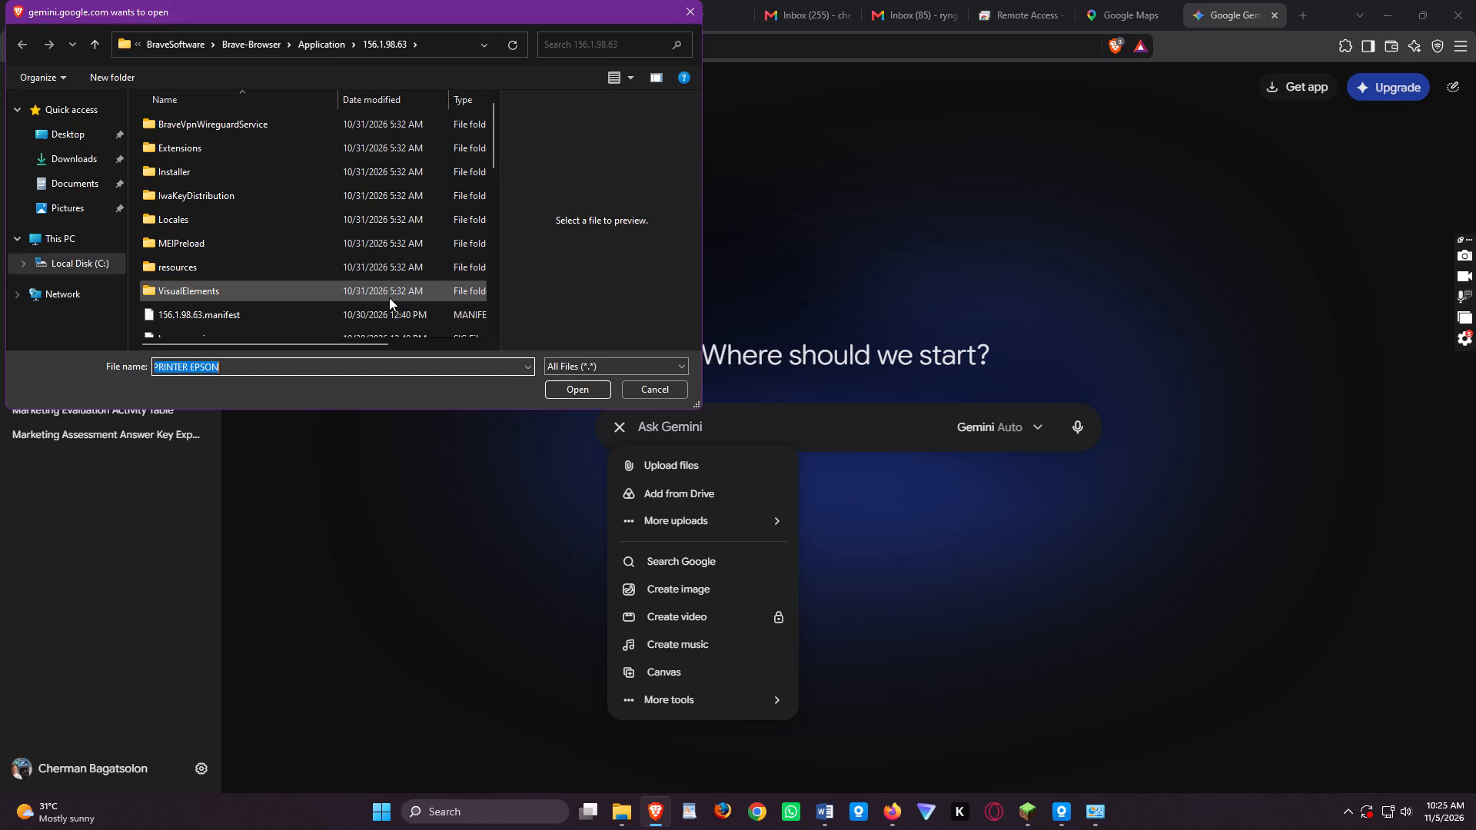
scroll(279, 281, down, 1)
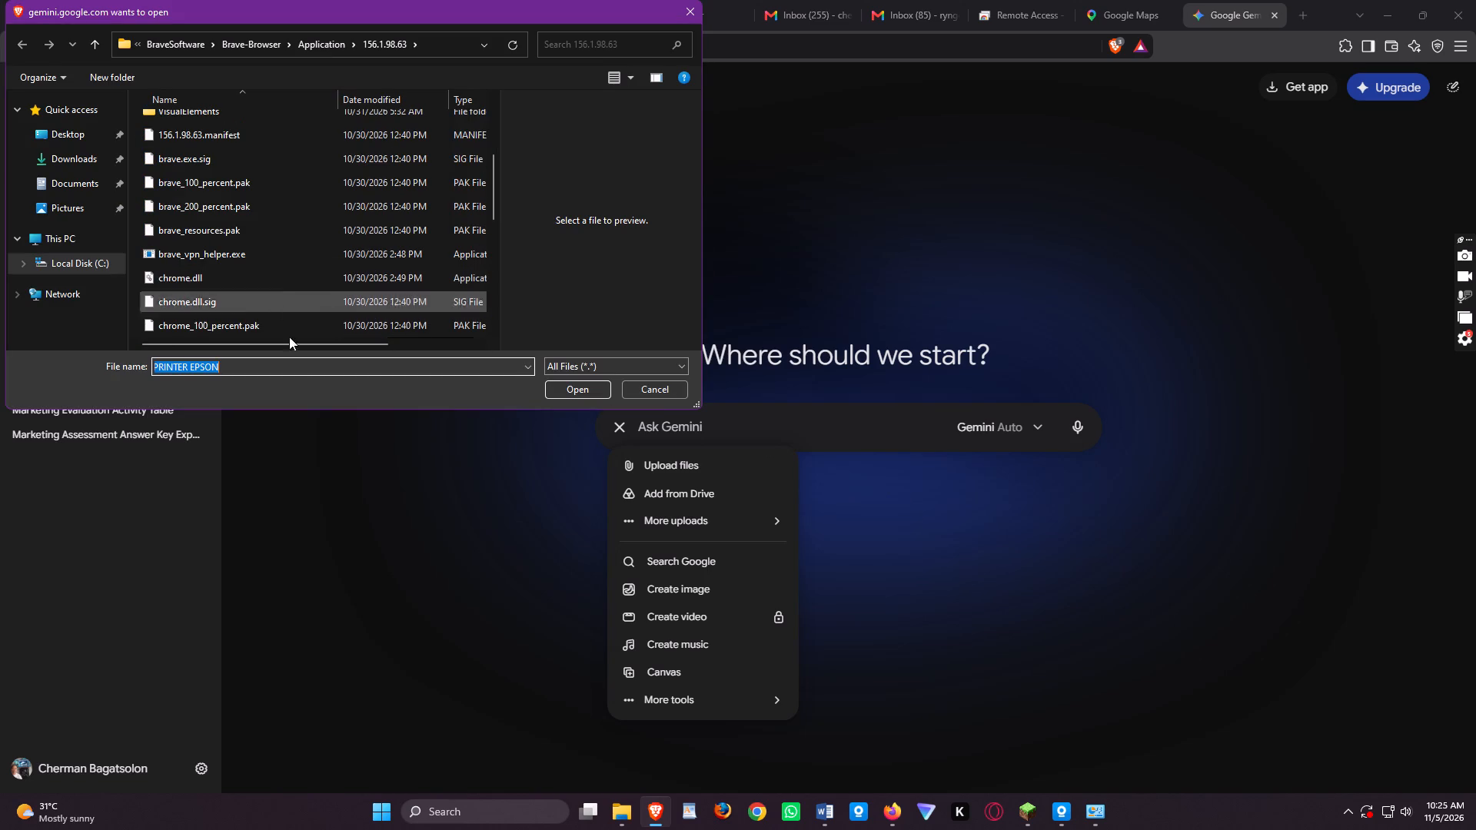
Launch Paint from the full list of installed apps, leaving the Gemini file-selection dialog open.
click(377, 815)
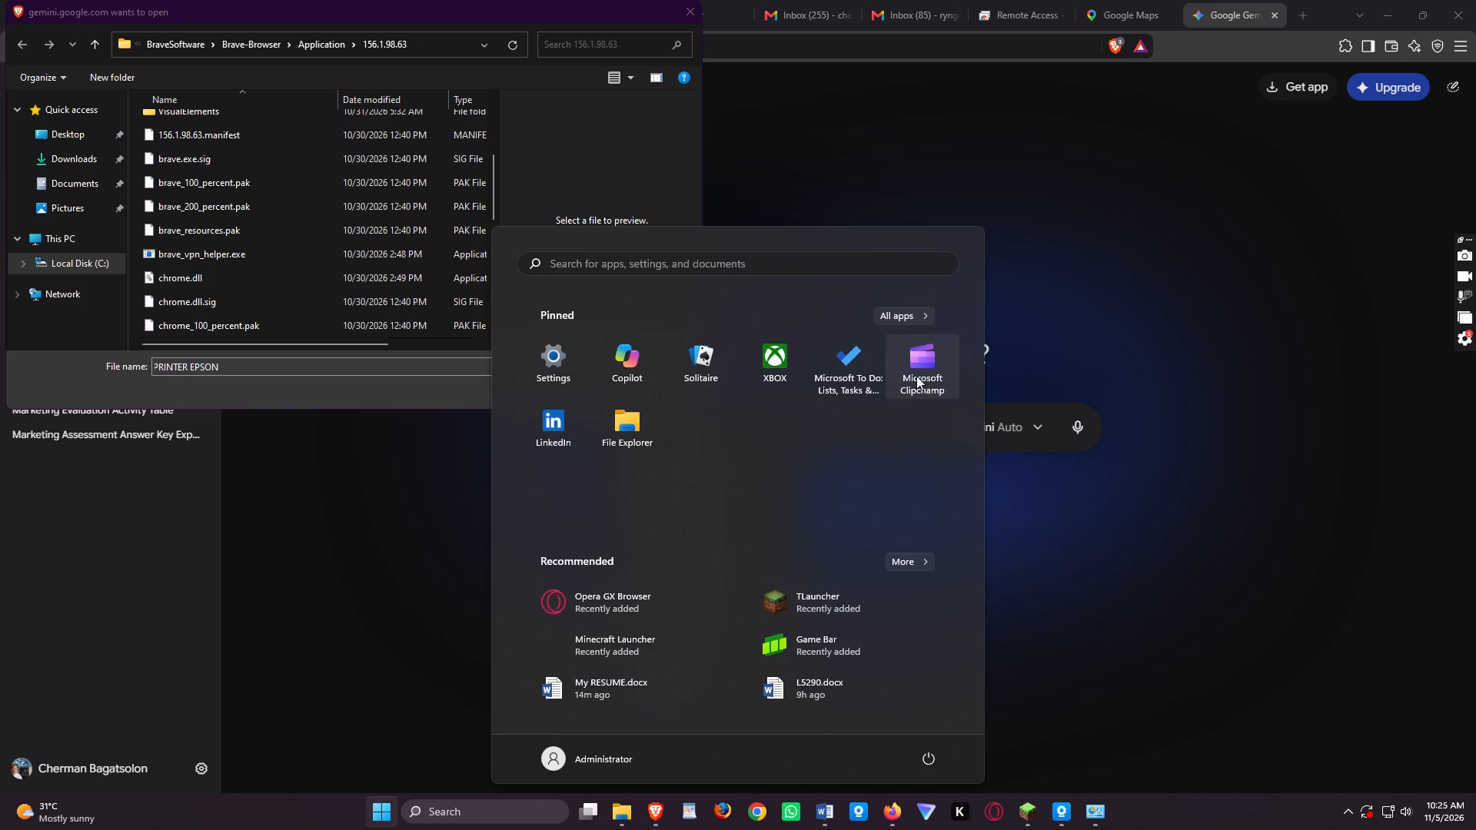
click(916, 319)
scroll(757, 436, down, 5)
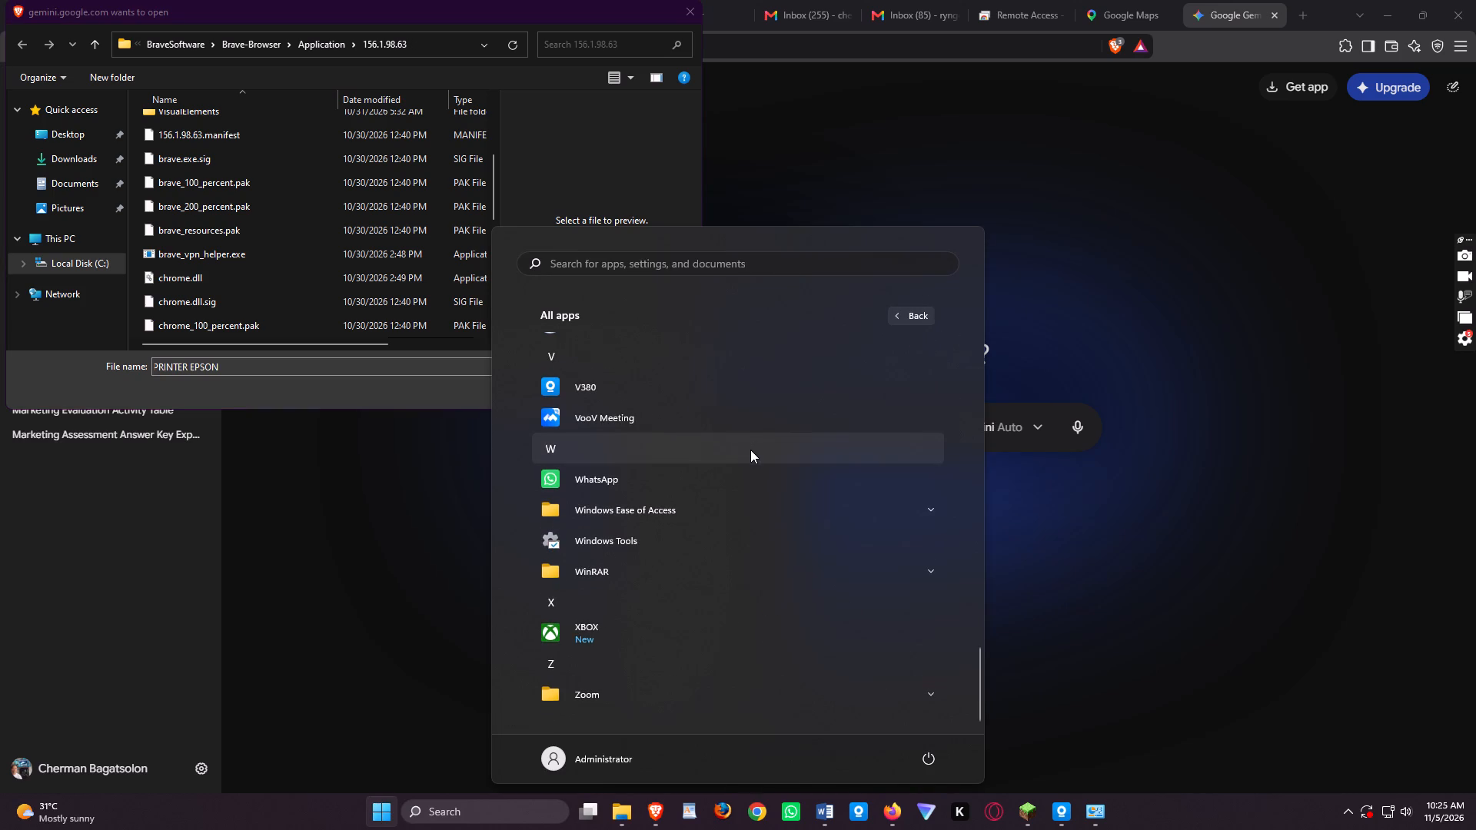
scroll(751, 453, down, 4)
scroll(620, 562, up, 1)
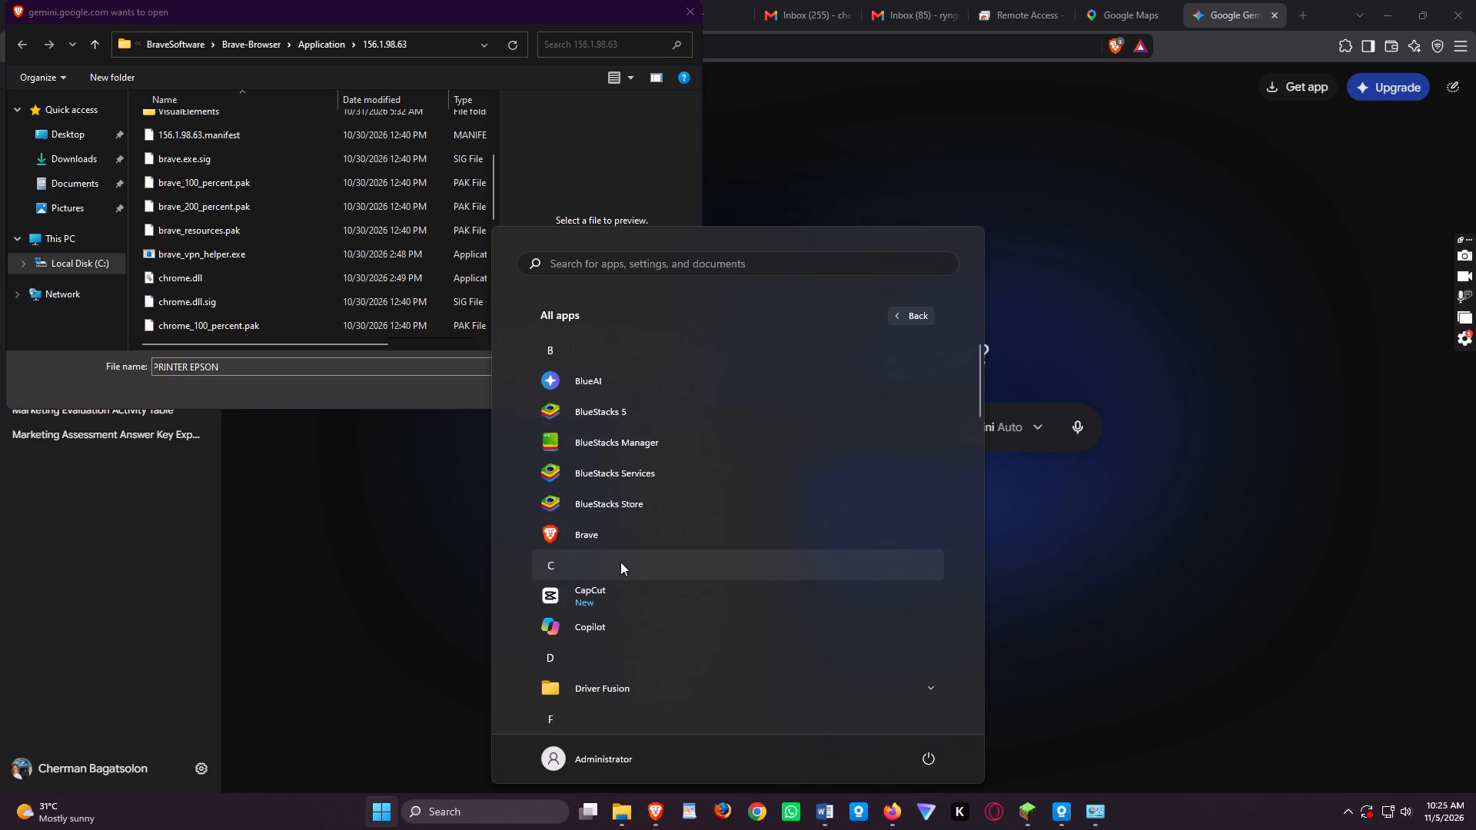
scroll(623, 564, down, 1)
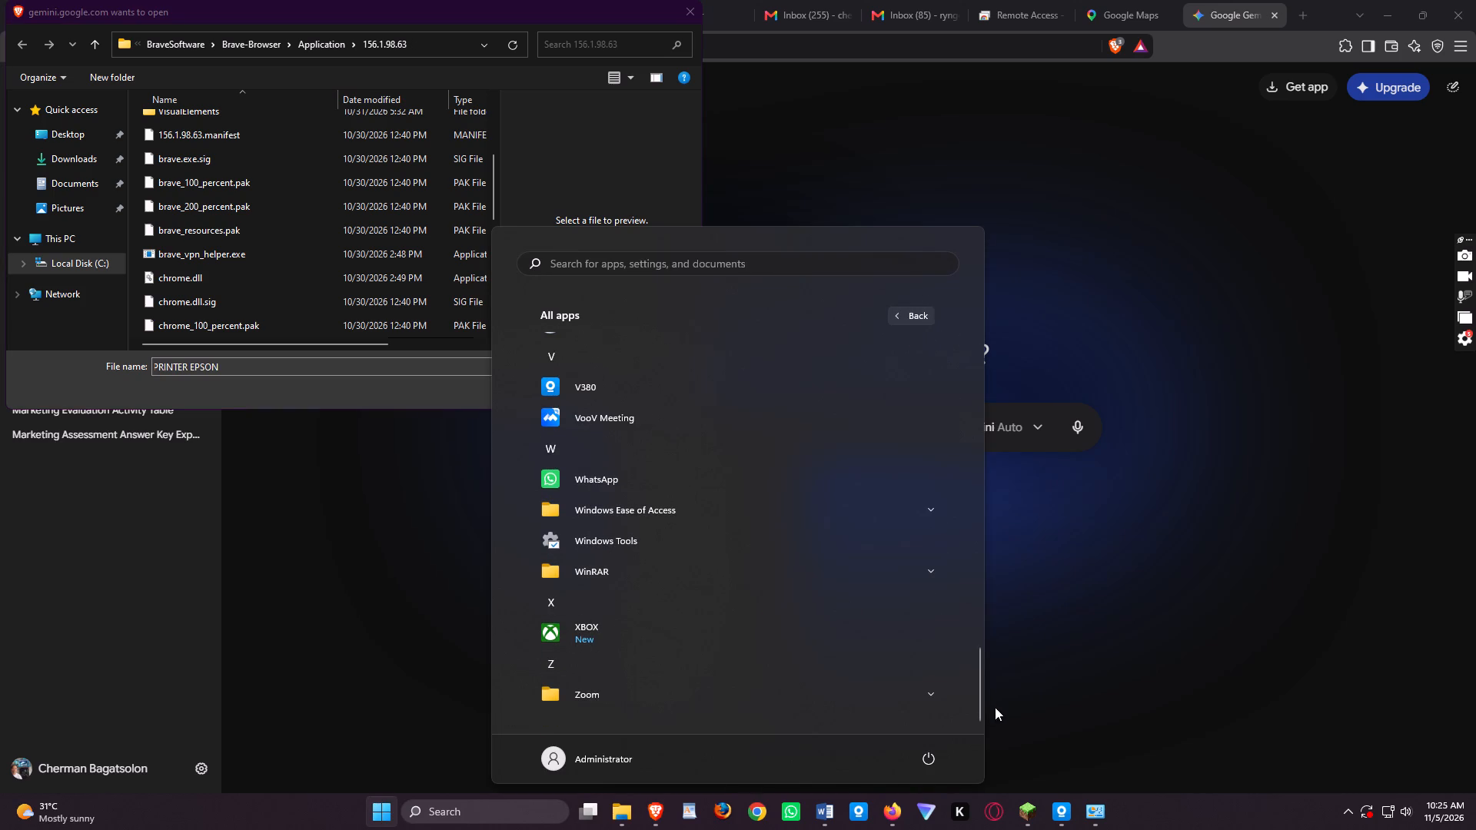
drag(978, 675, 977, 641)
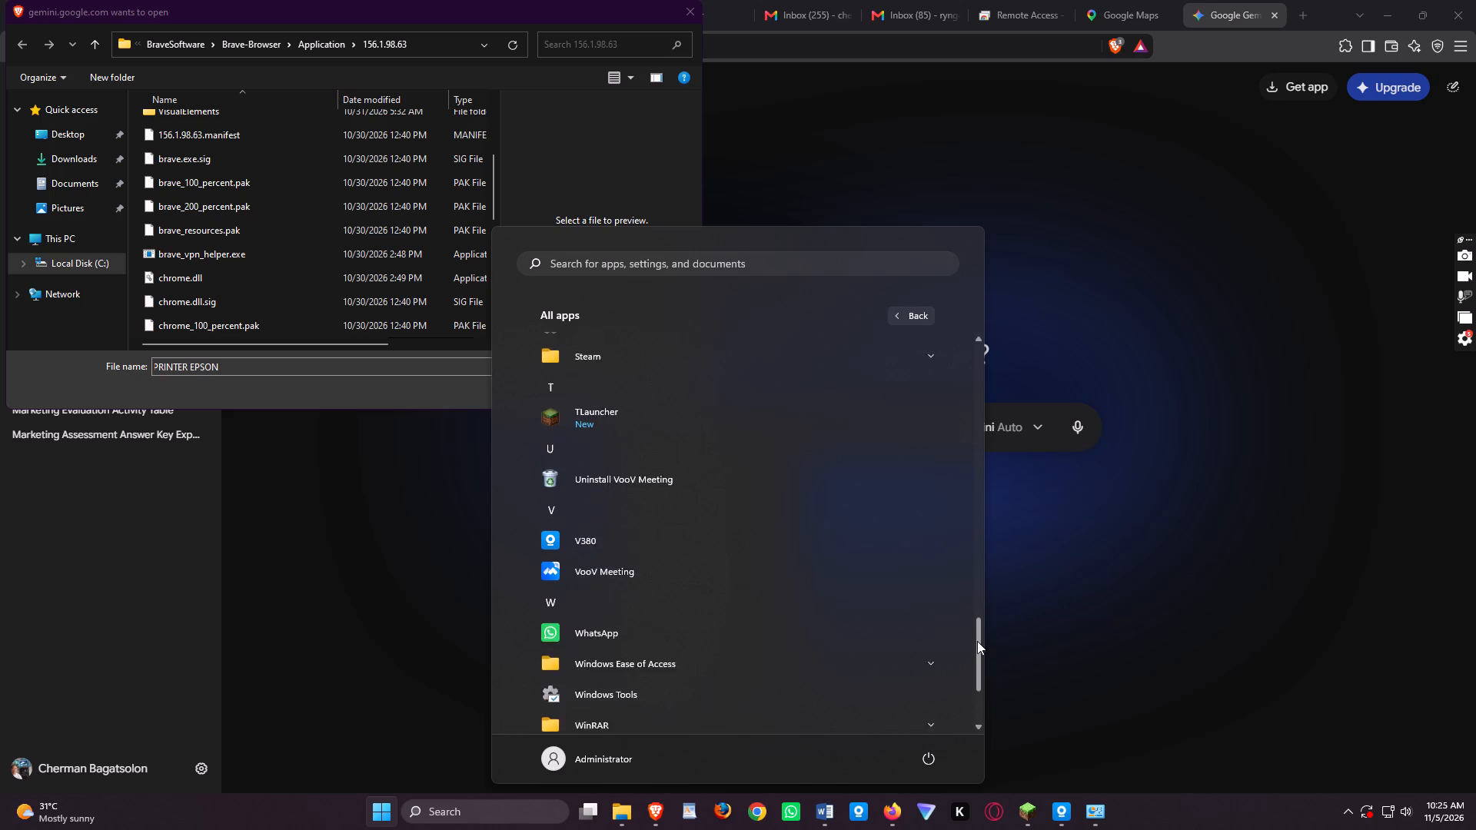
drag(977, 641, 994, 571)
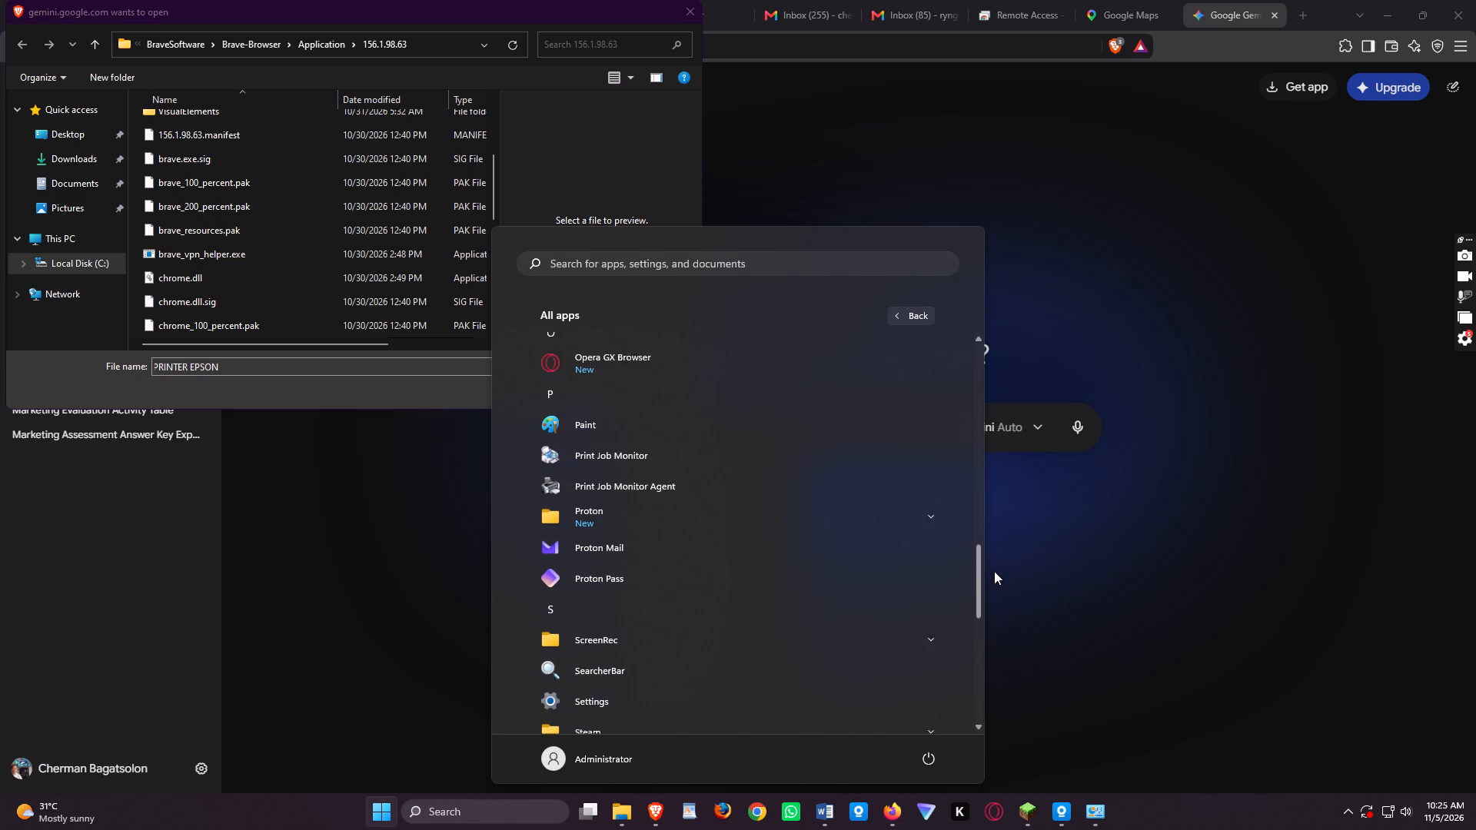
drag(994, 571, 998, 556)
click(630, 506)
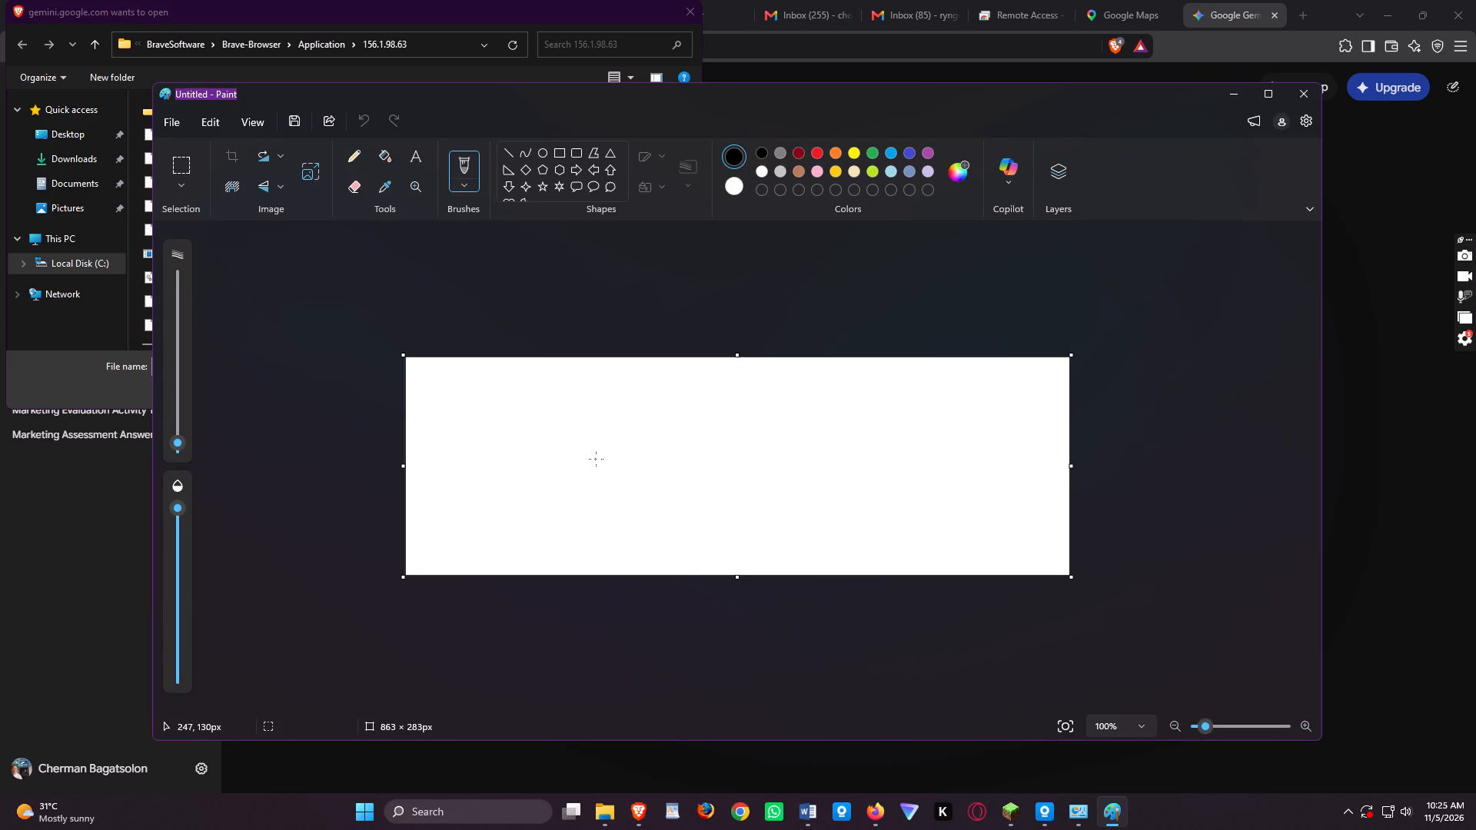
In Paint, paste the copied portrait photo onto the blank canvas and deselect it.
right_click(597, 458)
key(ctrl+v)
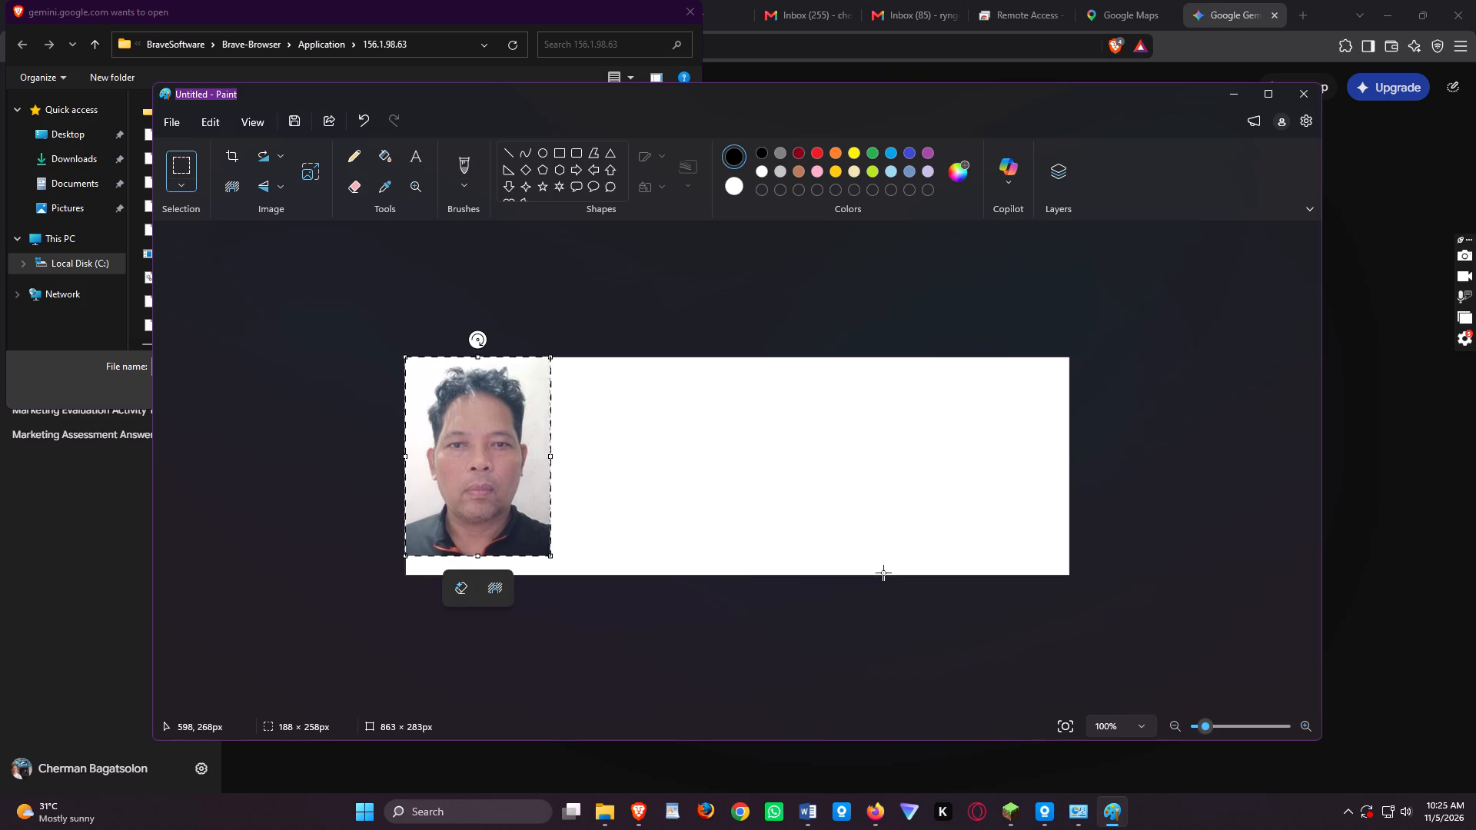
click(1017, 462)
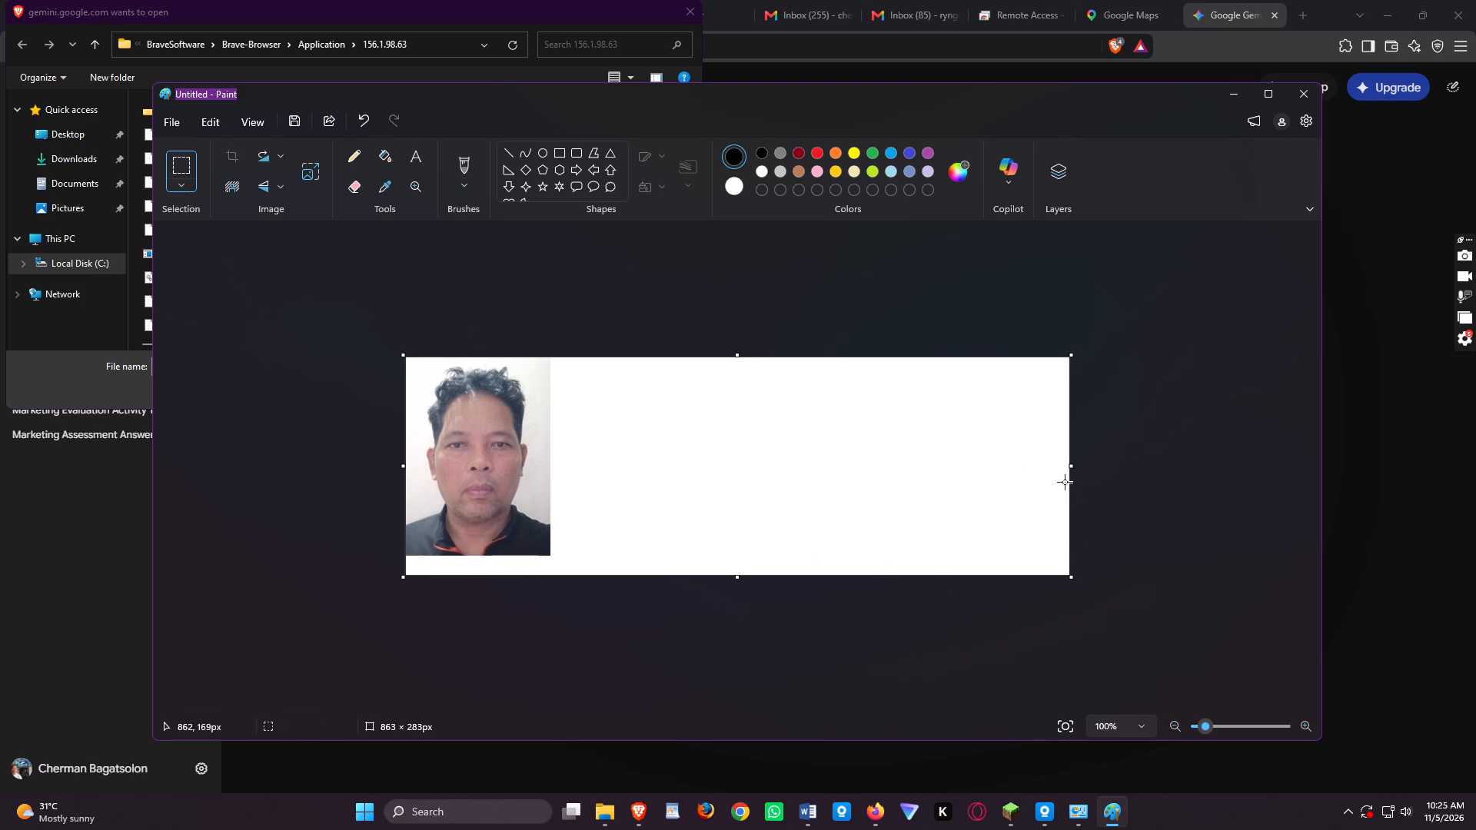
Shrink the canvas to fit the portrait photo, about 185 × 257 px, removing the white space beside and below it.
drag(1069, 466, 864, 468)
click(1115, 468)
drag(1072, 465, 943, 462)
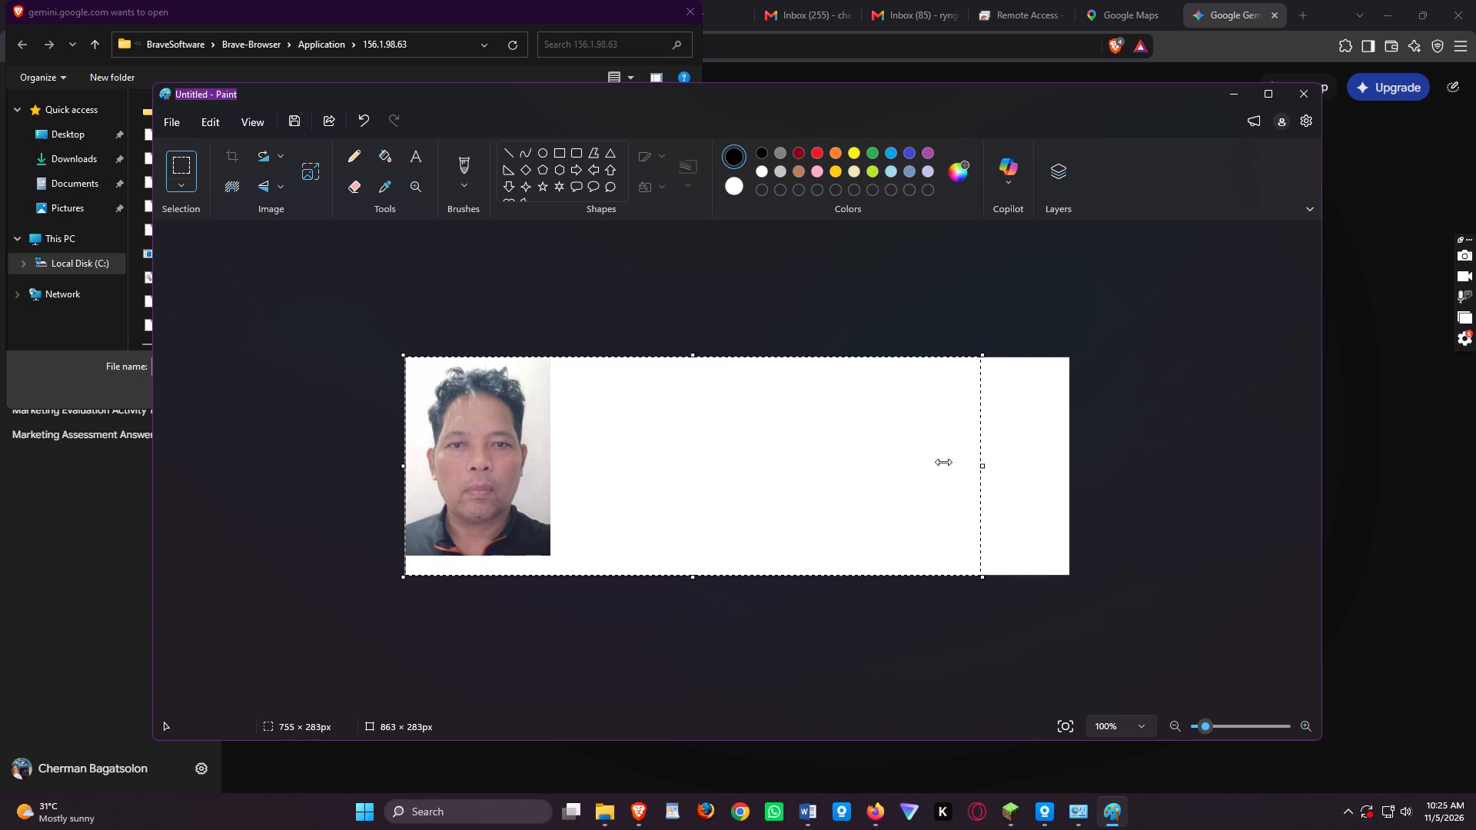
drag(943, 462, 552, 470)
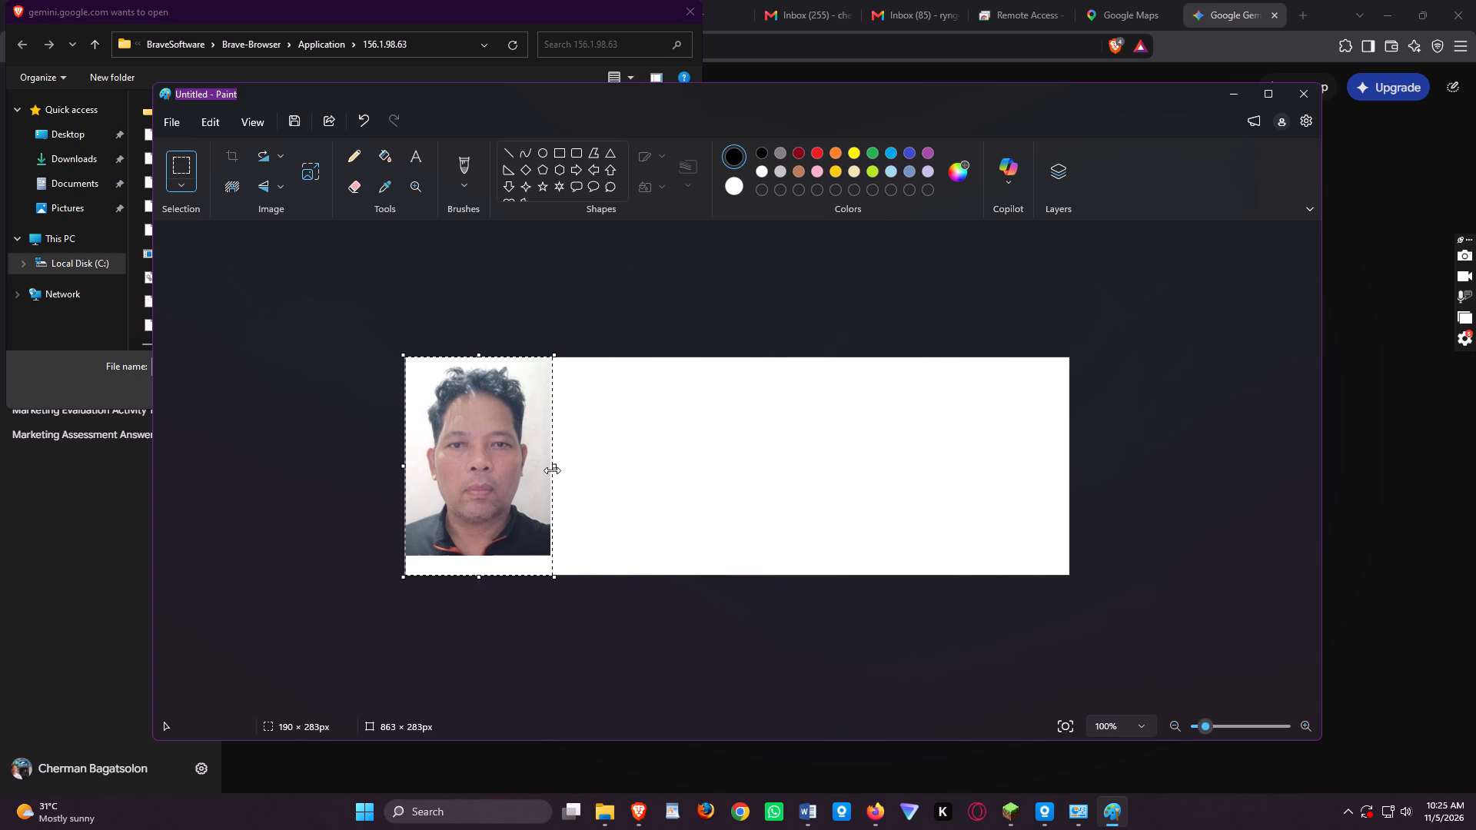
drag(552, 470, 552, 471)
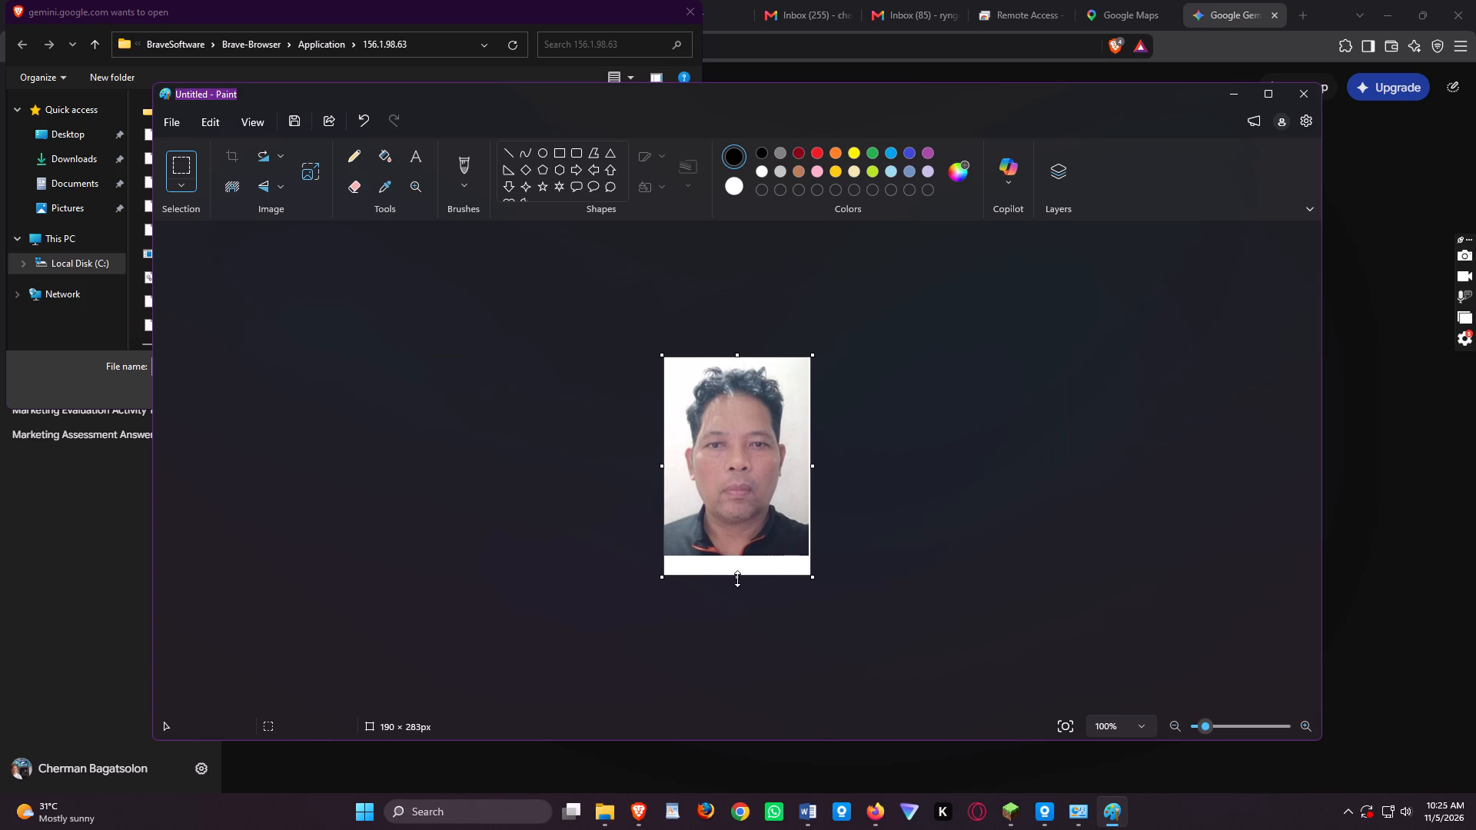
drag(737, 579, 740, 555)
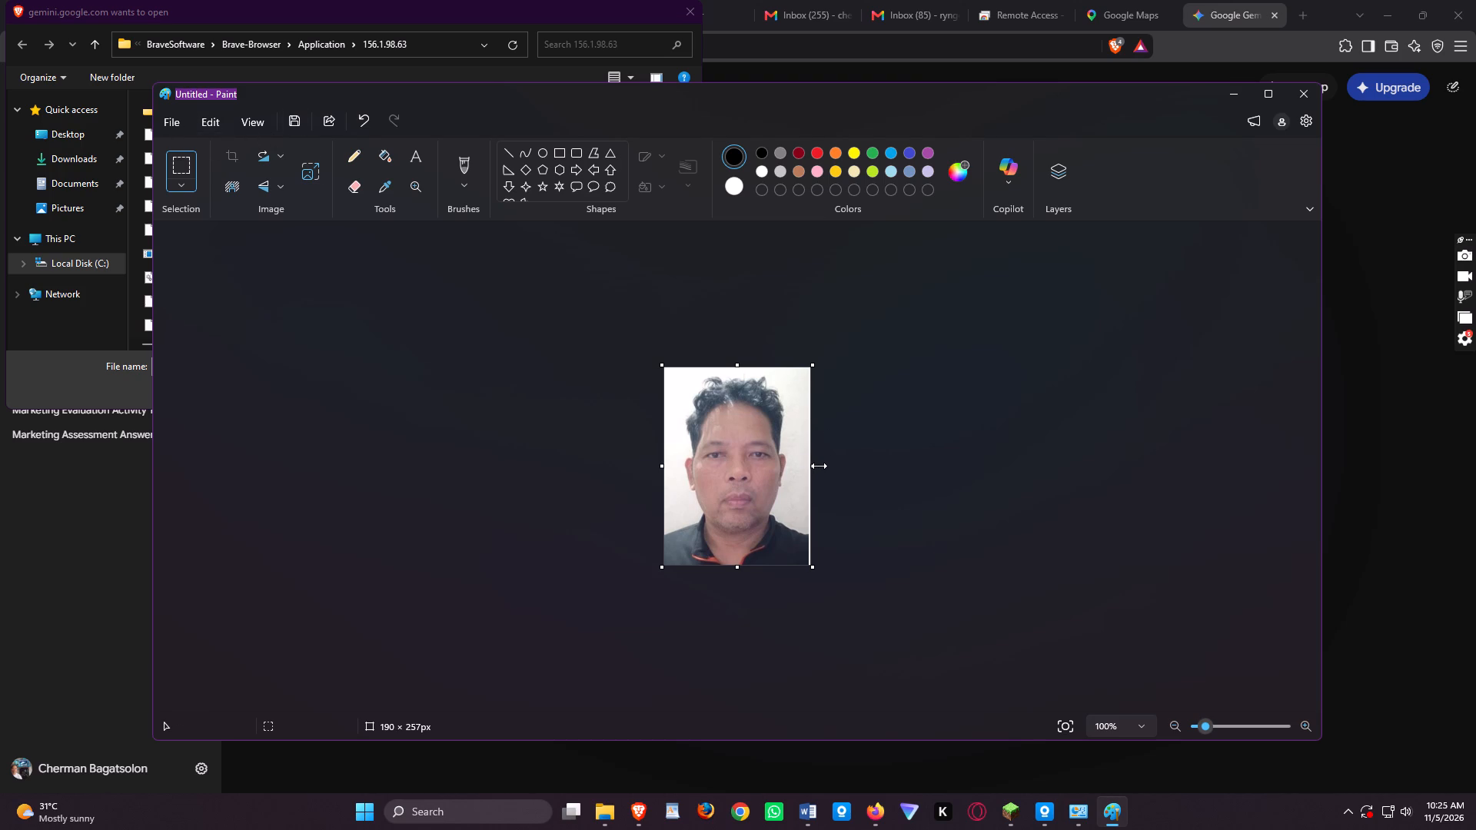
drag(815, 466, 809, 466)
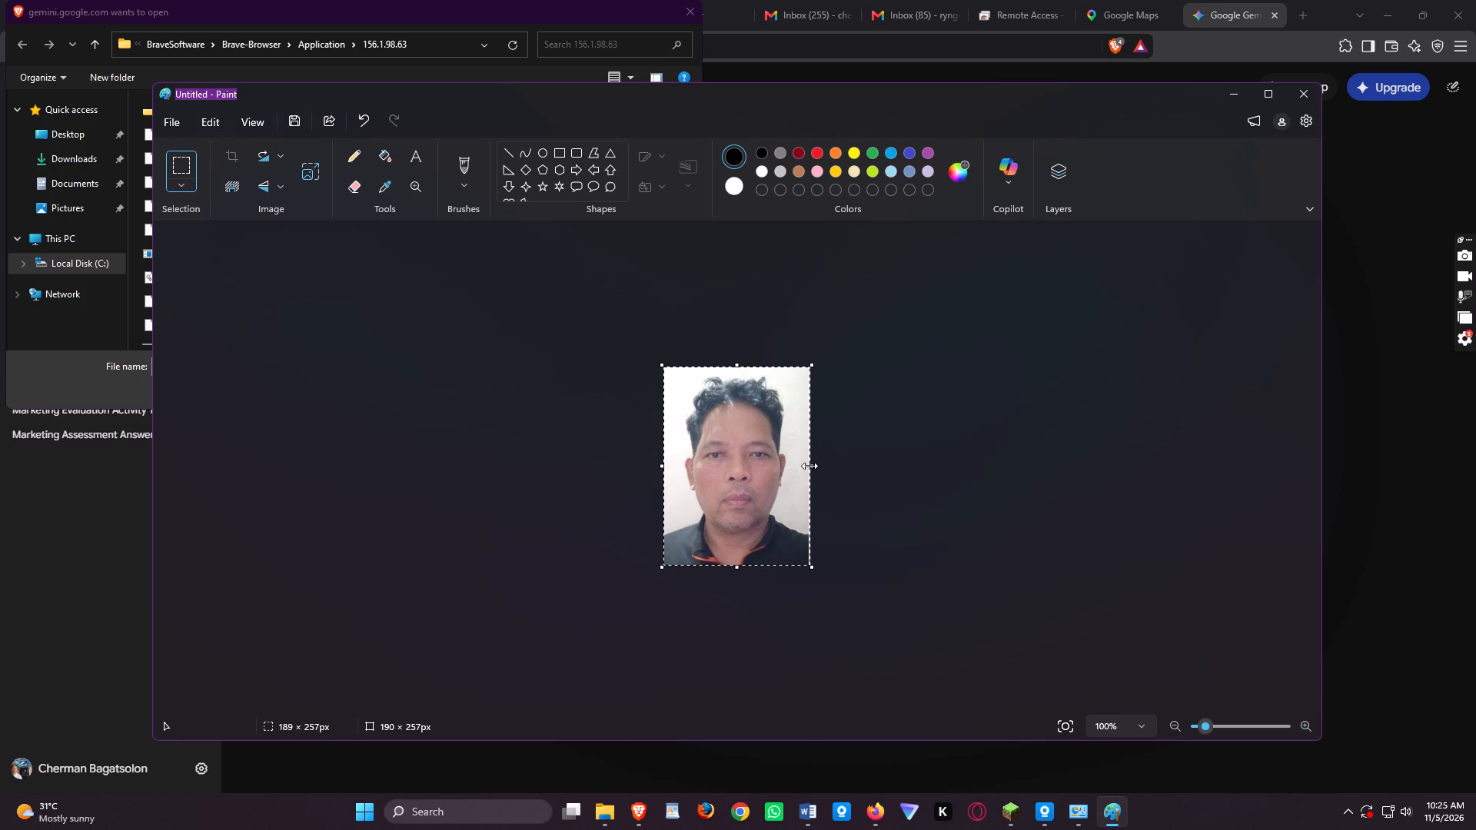
drag(809, 466, 806, 464)
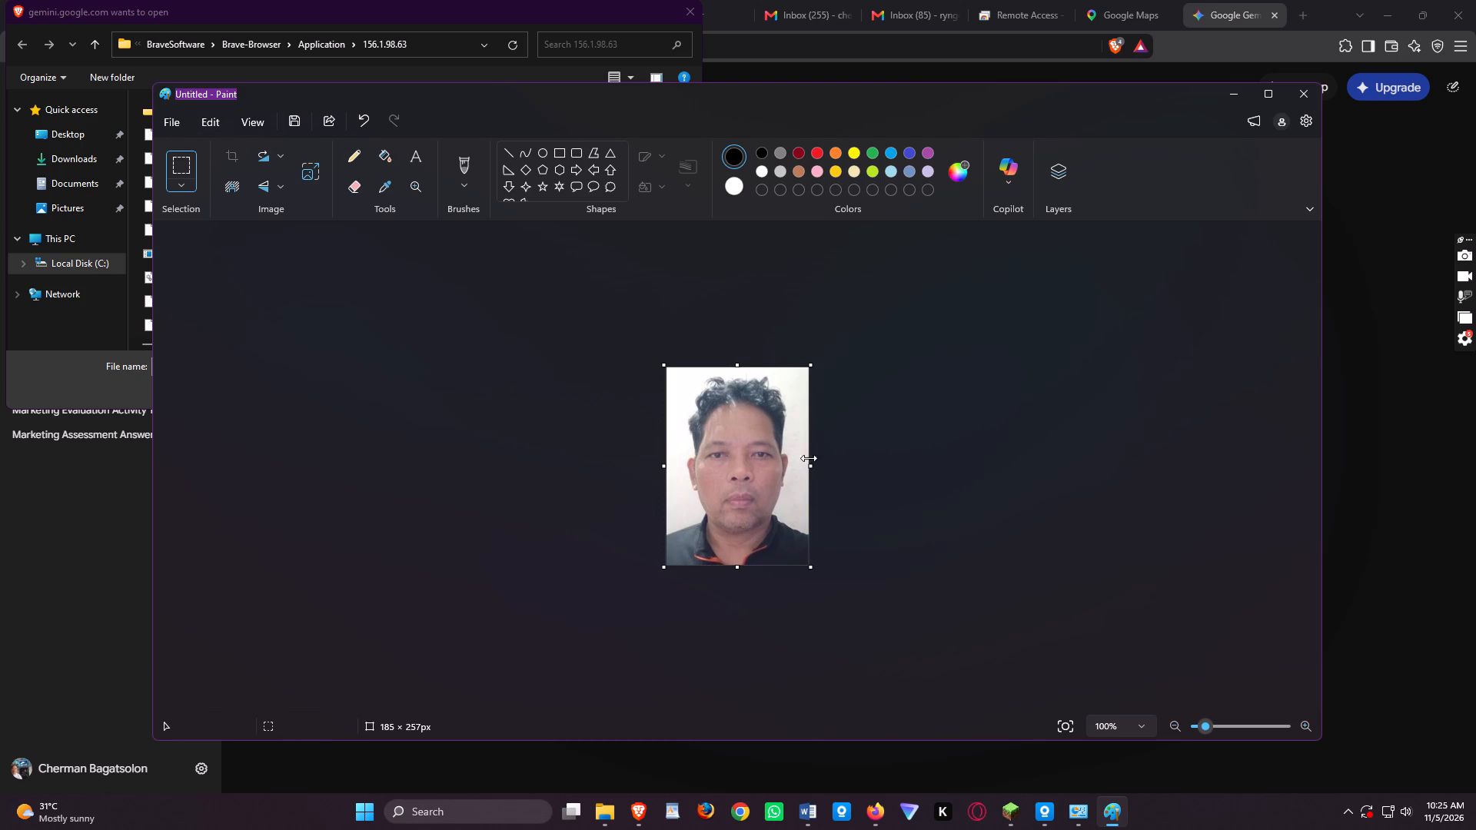
Save the cropped portrait as a JPEG picture named CHERMAN 2X2 in the Downloads folder.
click(176, 121)
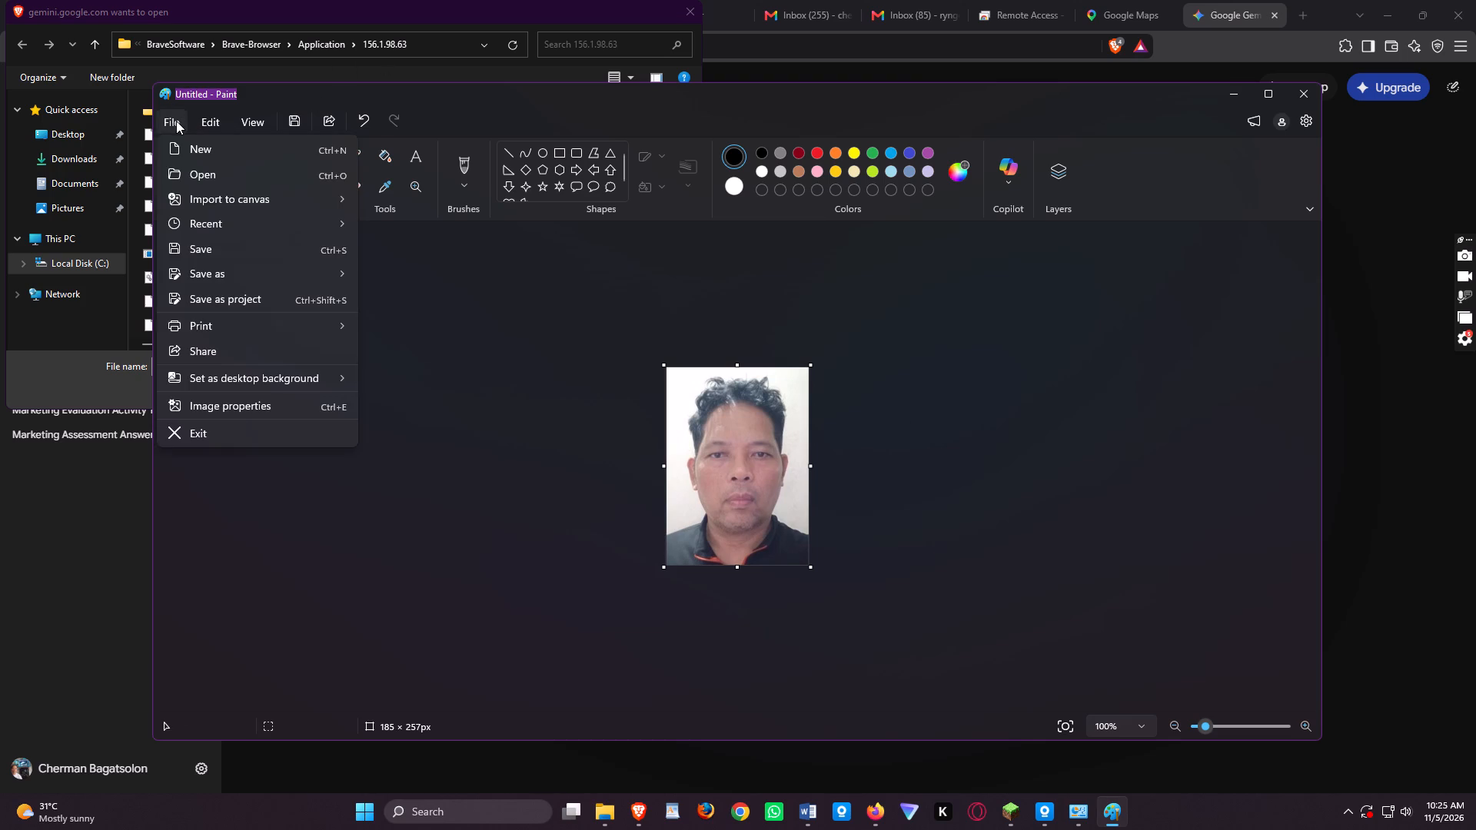
click(233, 264)
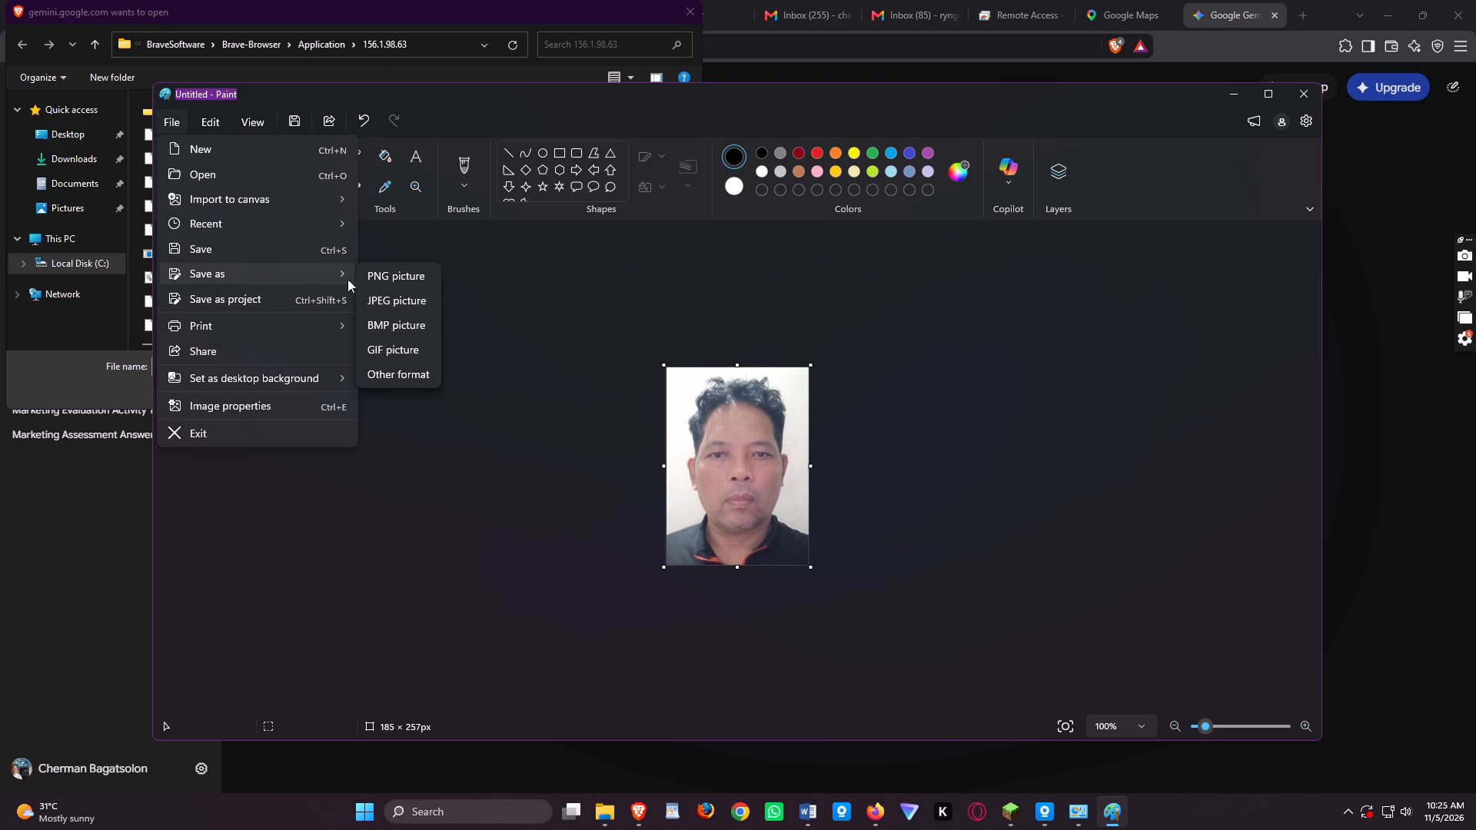
click(387, 299)
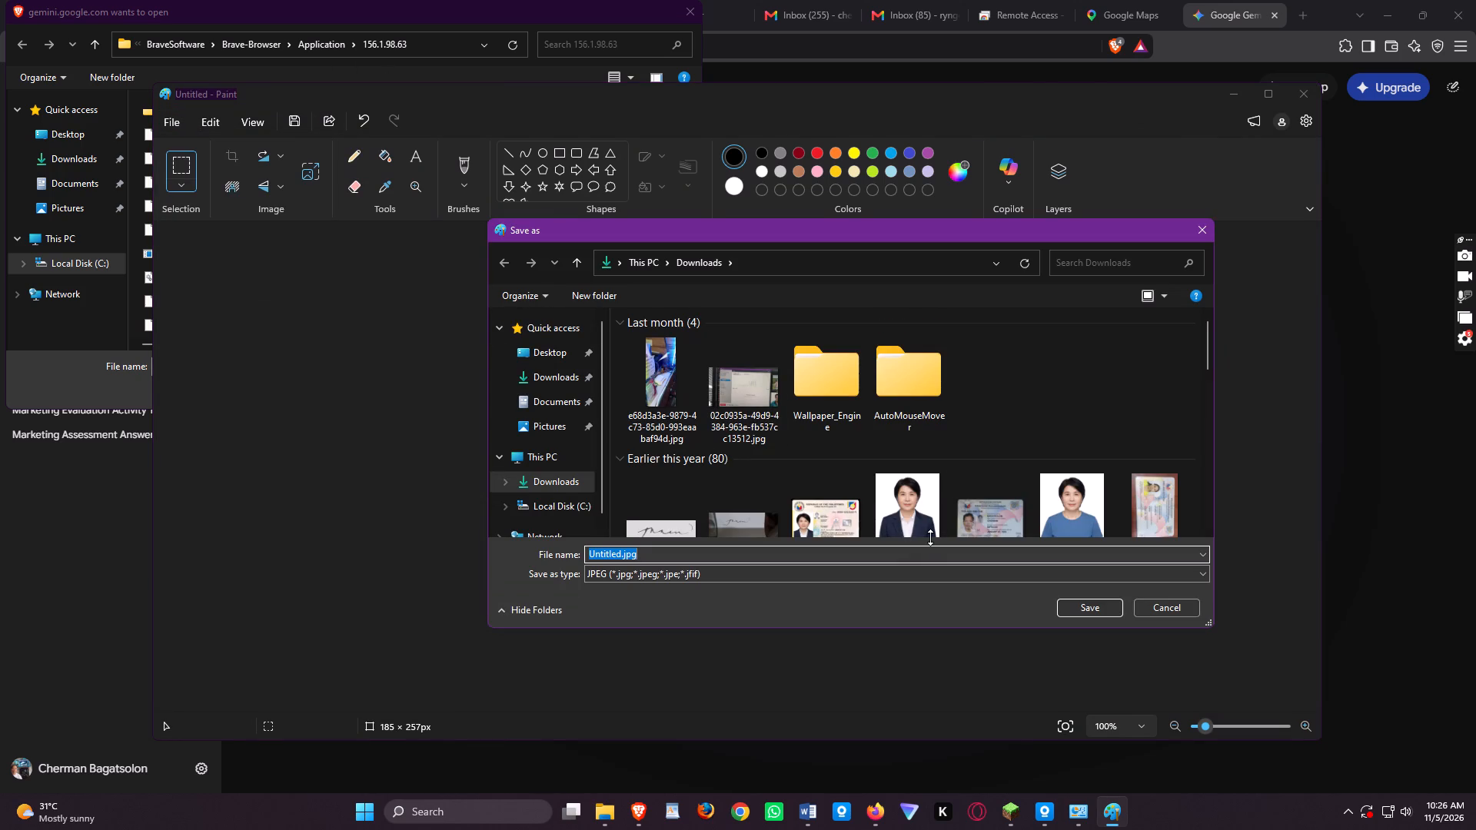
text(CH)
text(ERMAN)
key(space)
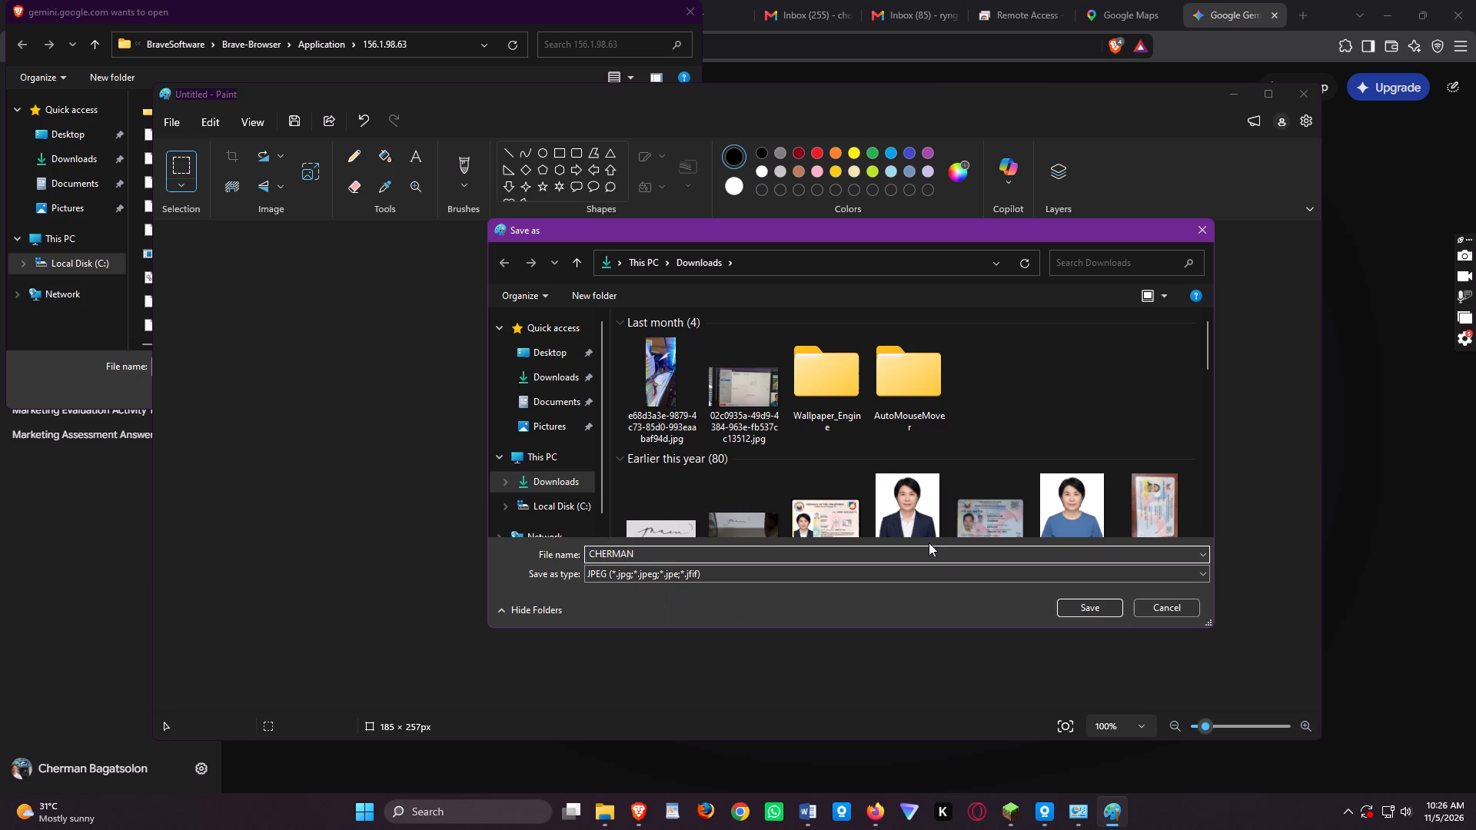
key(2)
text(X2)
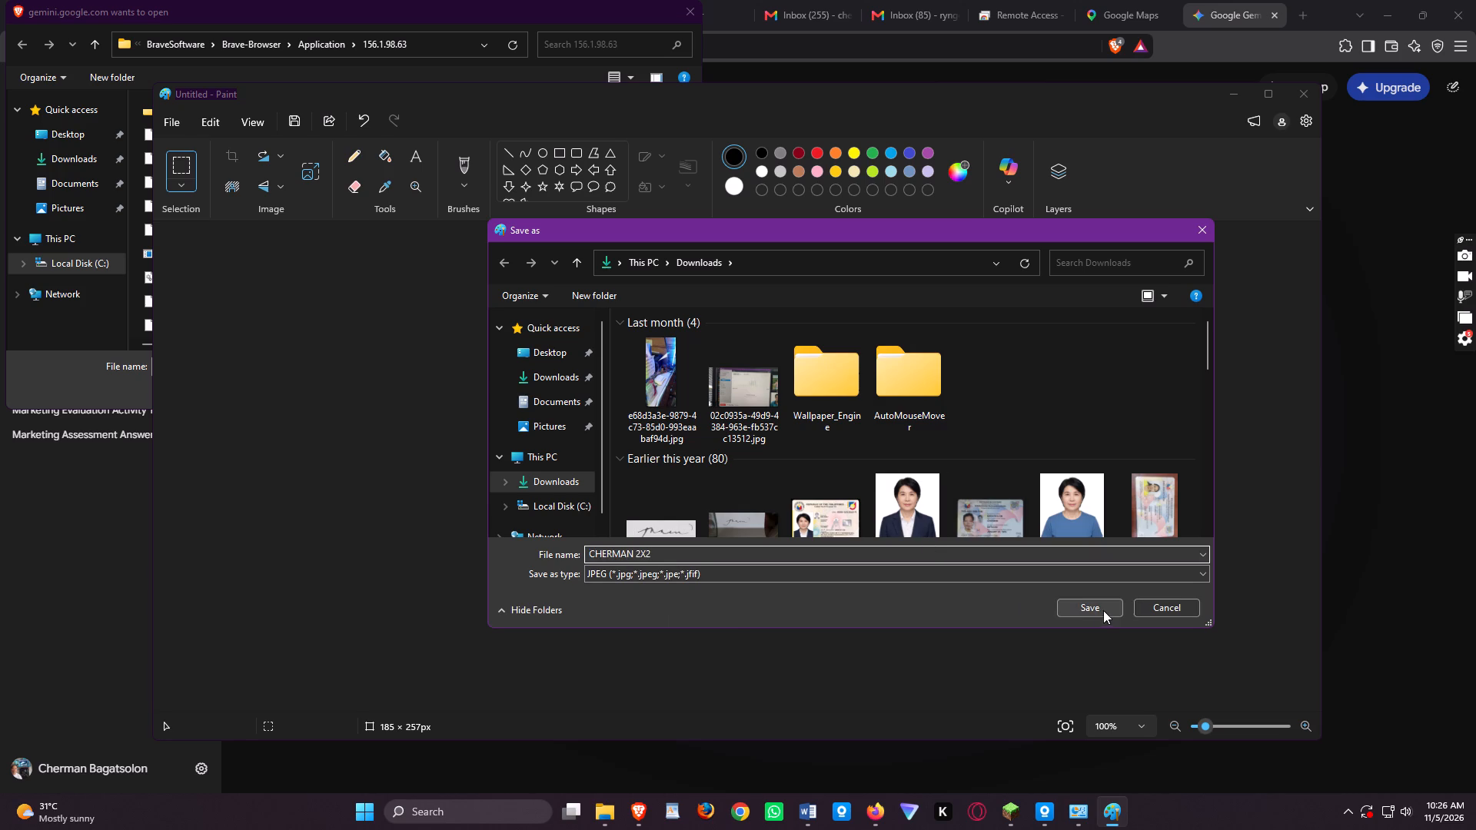
click(1105, 610)
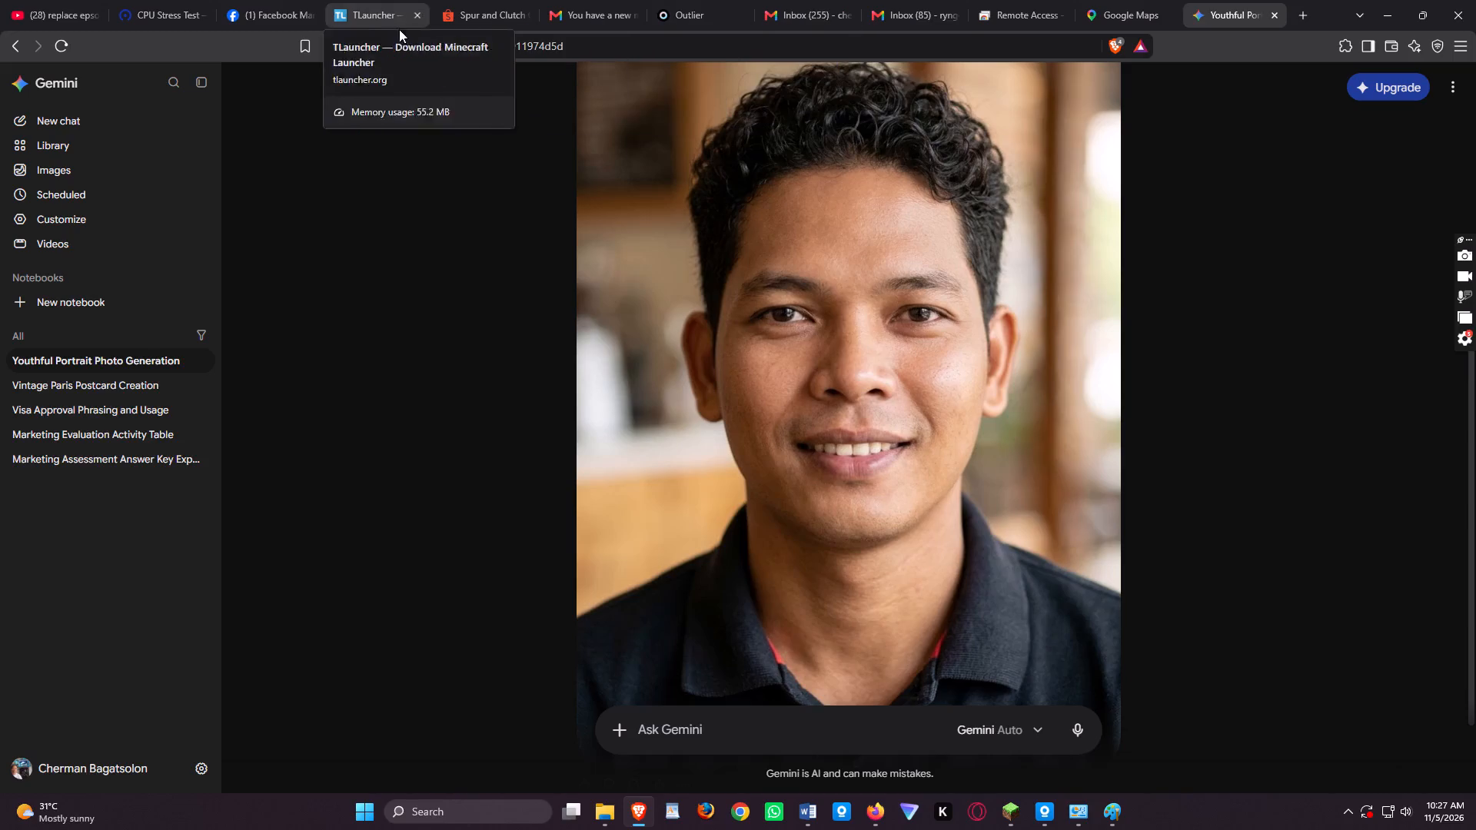
Switch to the Facebook Marketplace page, minimize the first open chat and close the Philippine's Best chat.
click(265, 22)
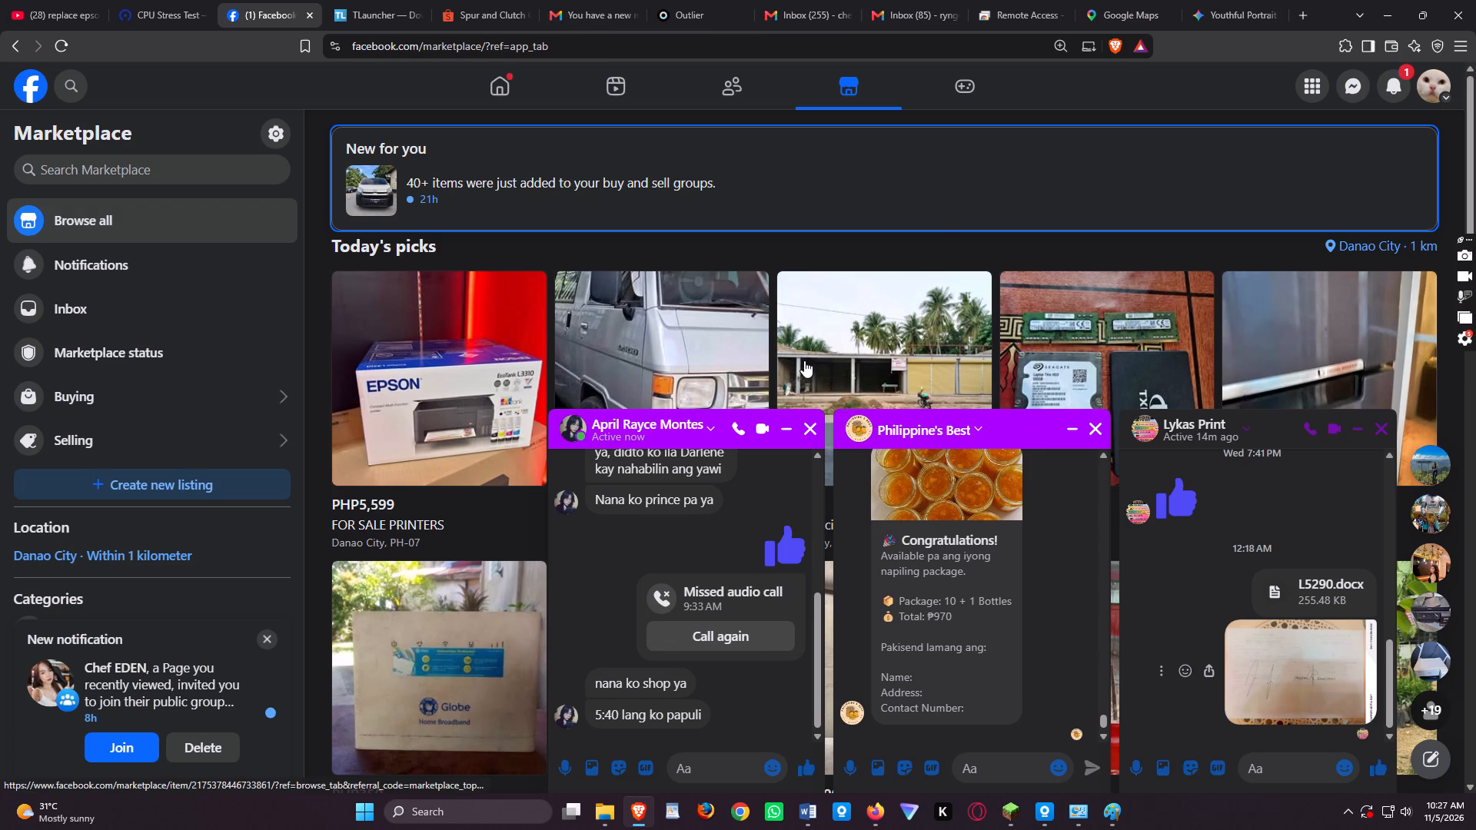
click(785, 427)
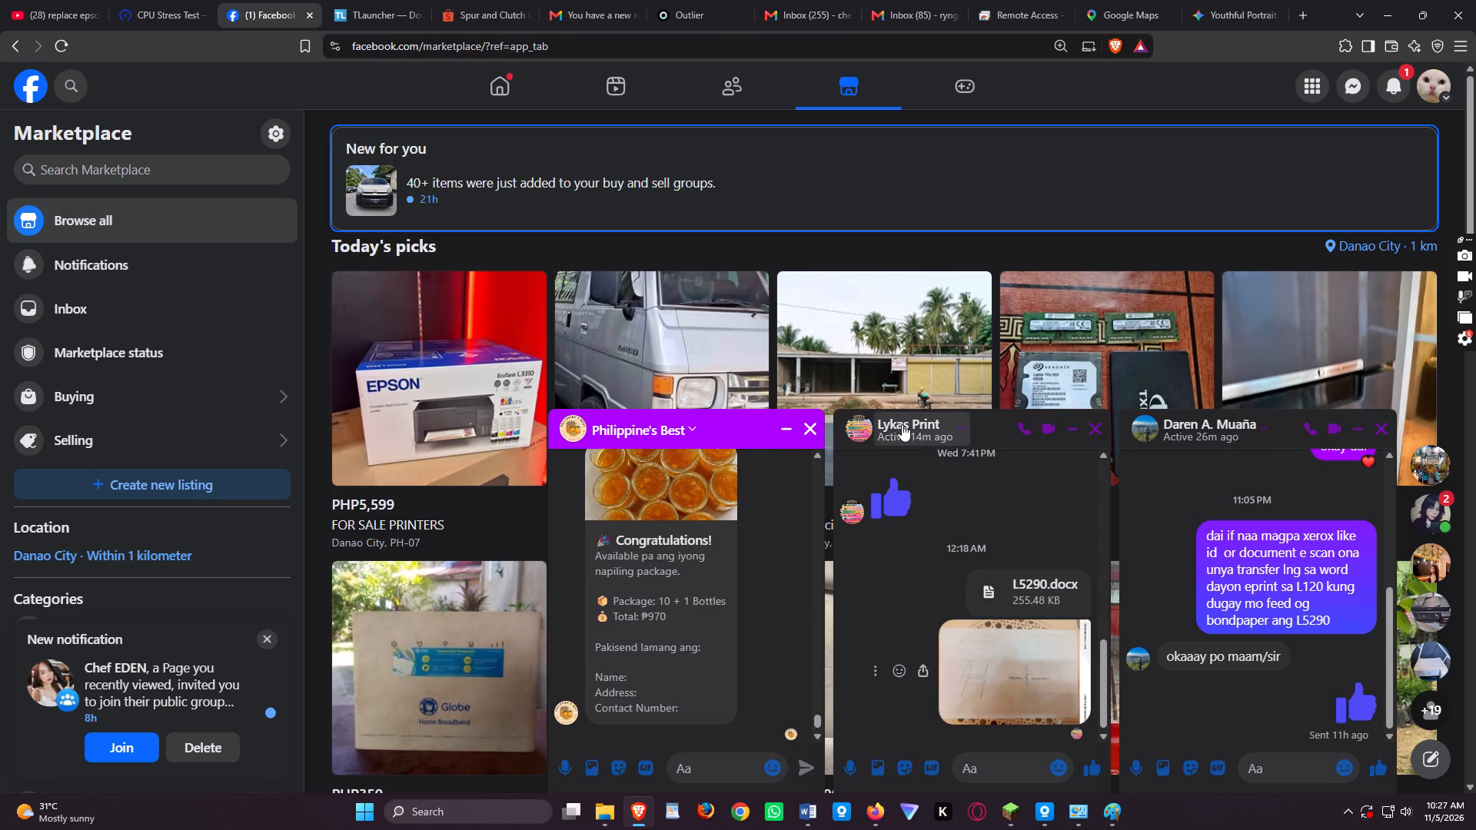
click(805, 429)
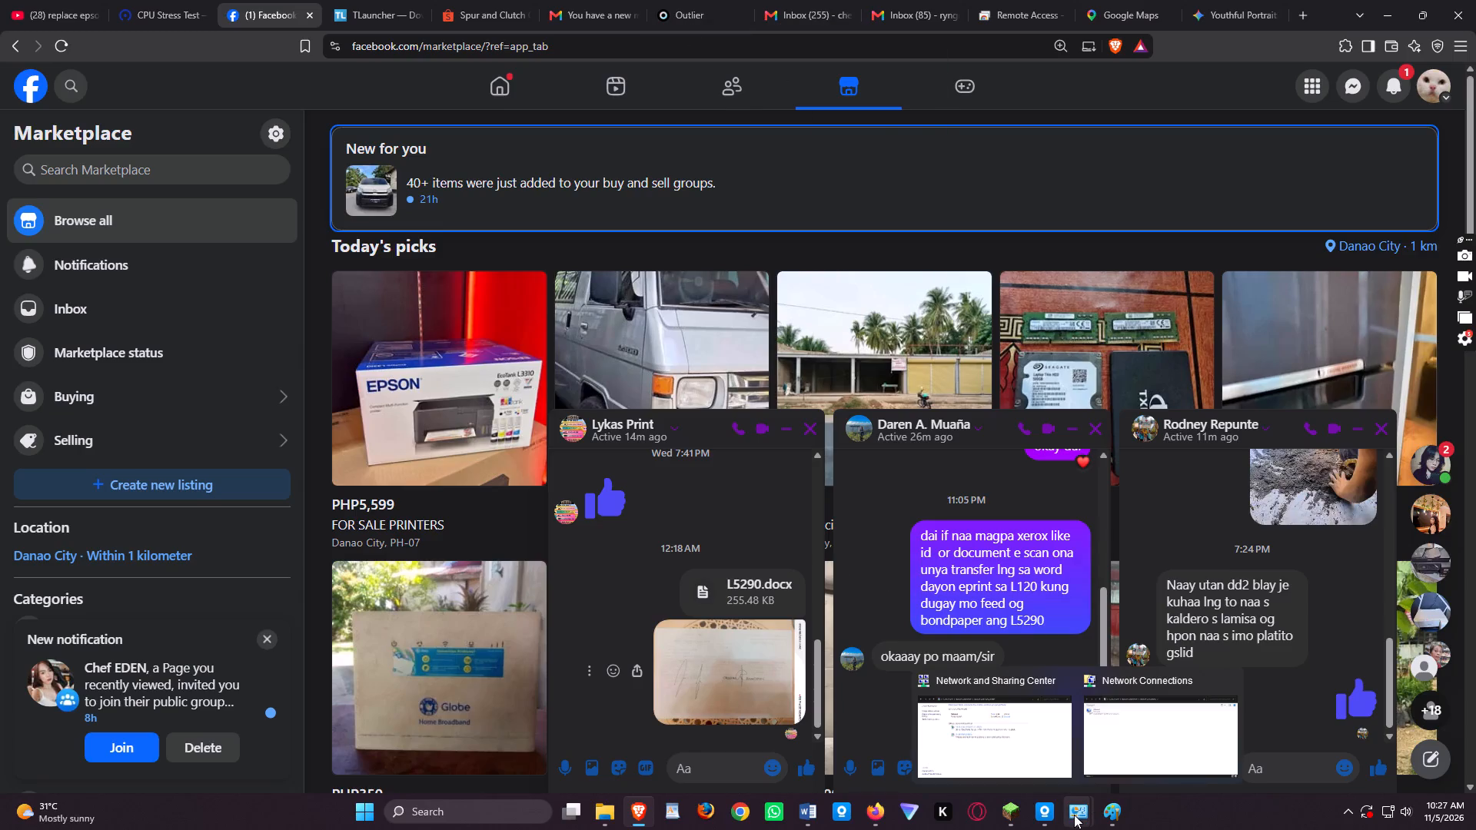
Switch to the My RESUME document in Word and try to place the text cursor in the blank area under Work Experience.
click(808, 808)
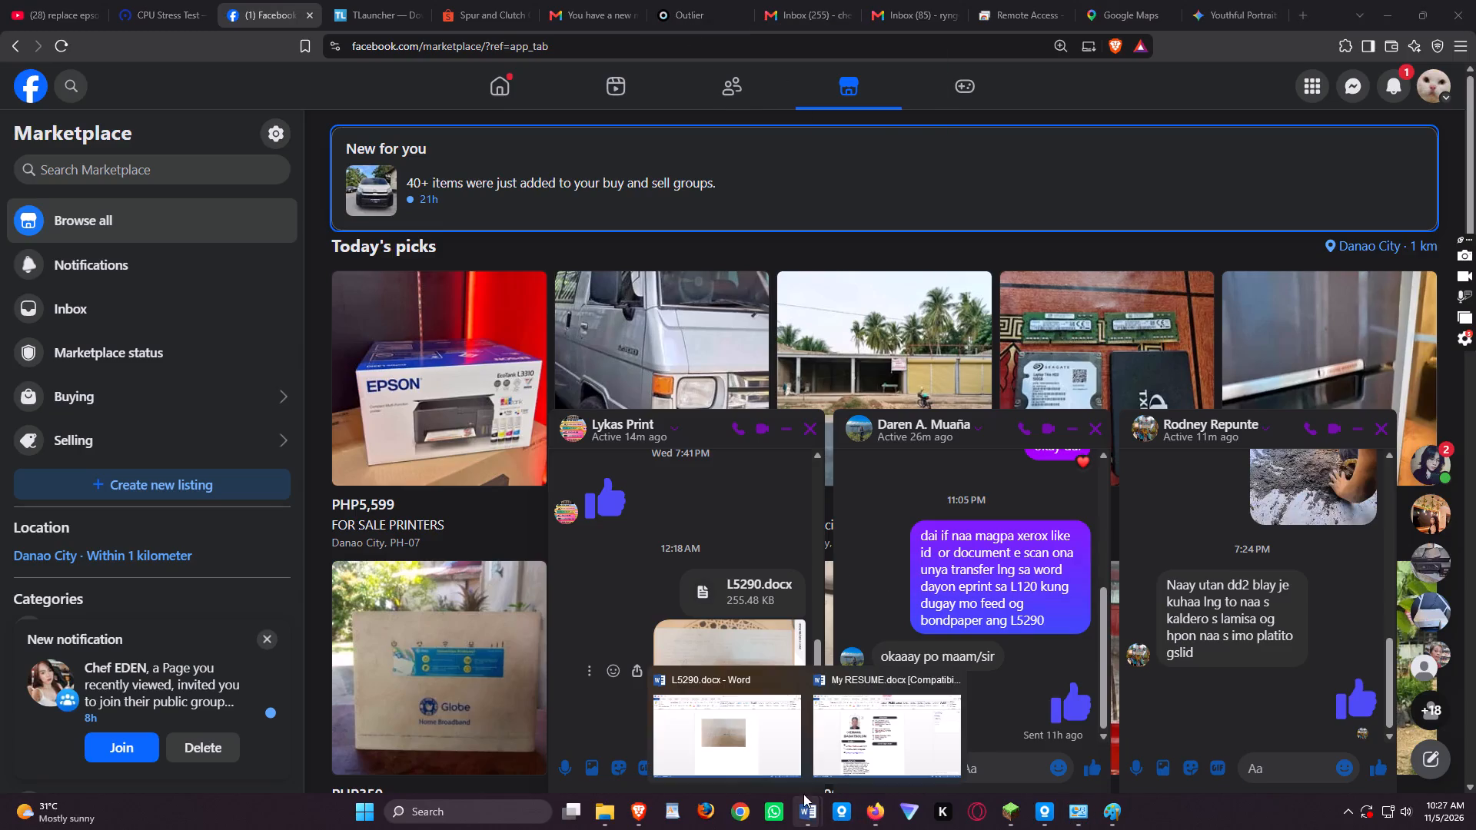
click(855, 749)
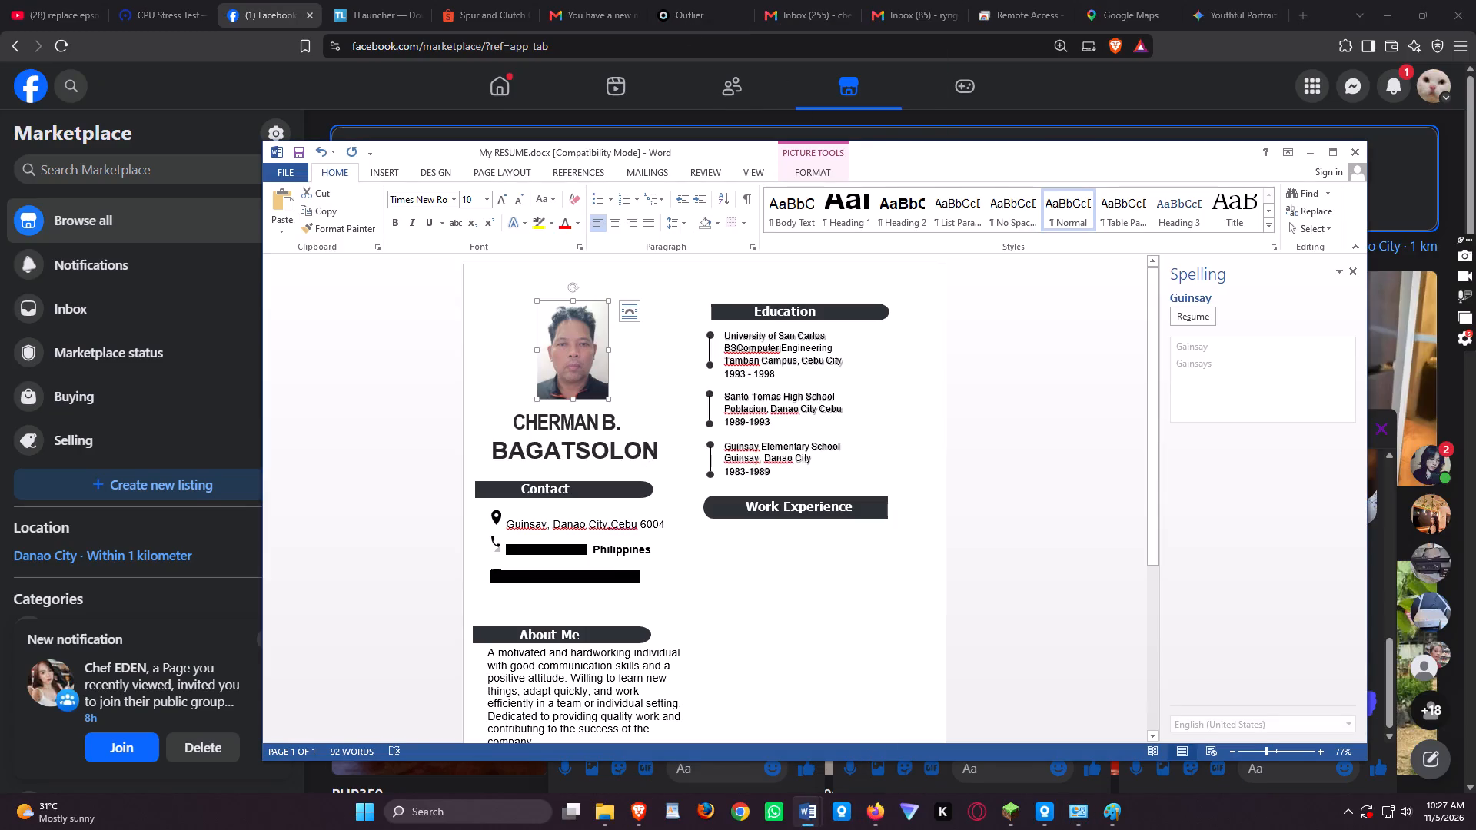
click(833, 553)
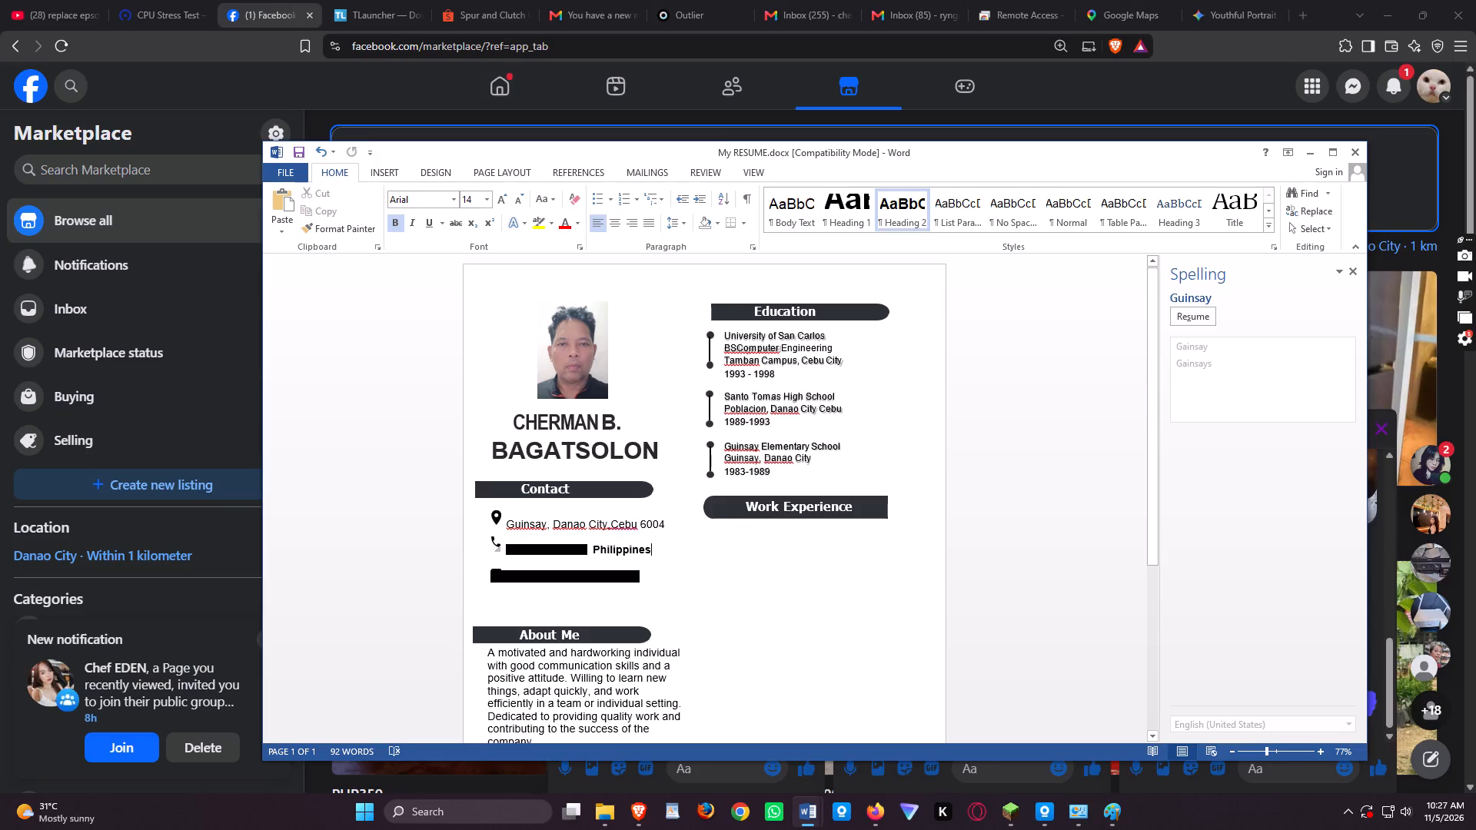
click(910, 523)
click(737, 571)
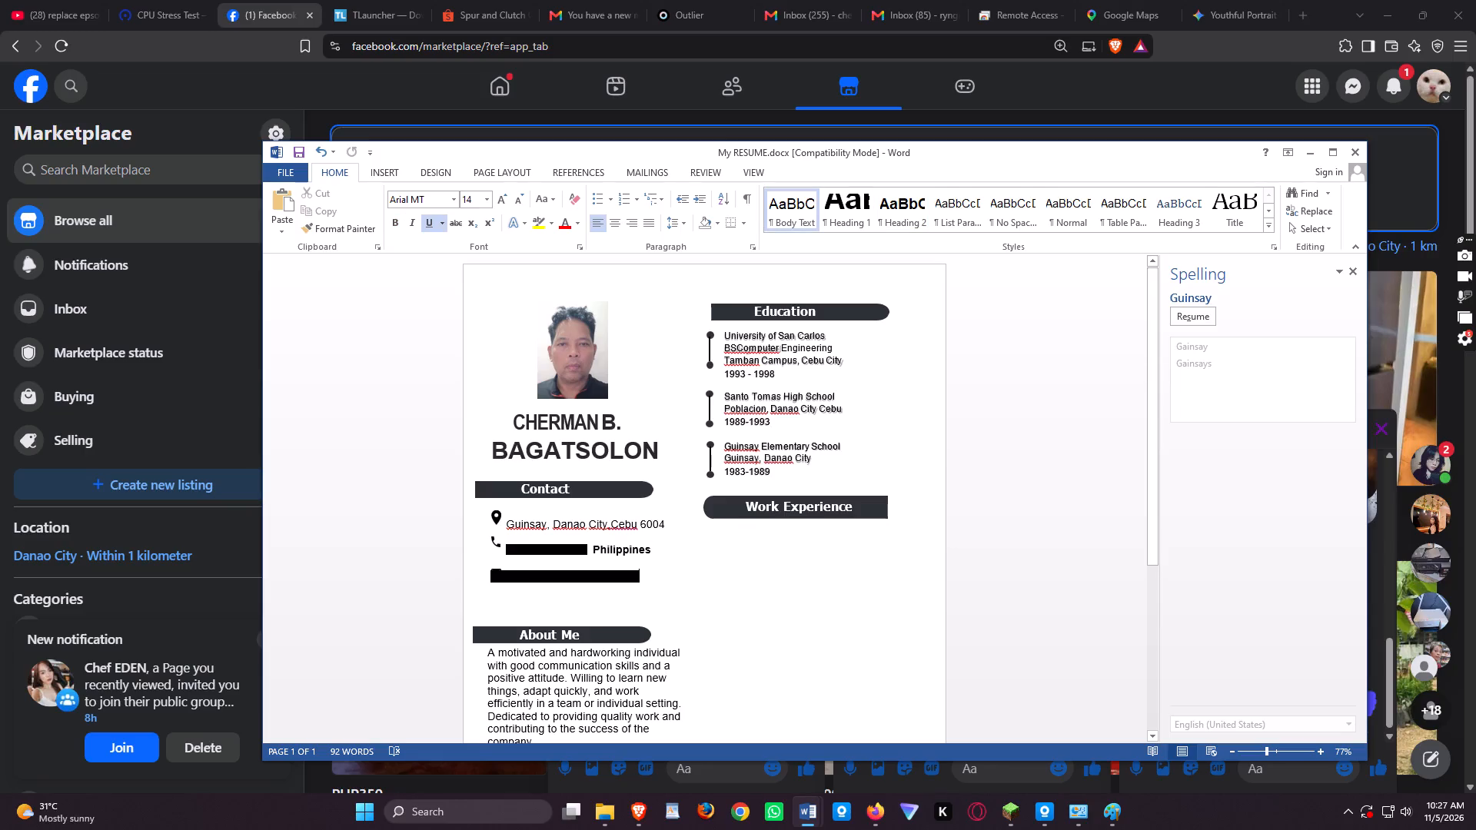
click(713, 555)
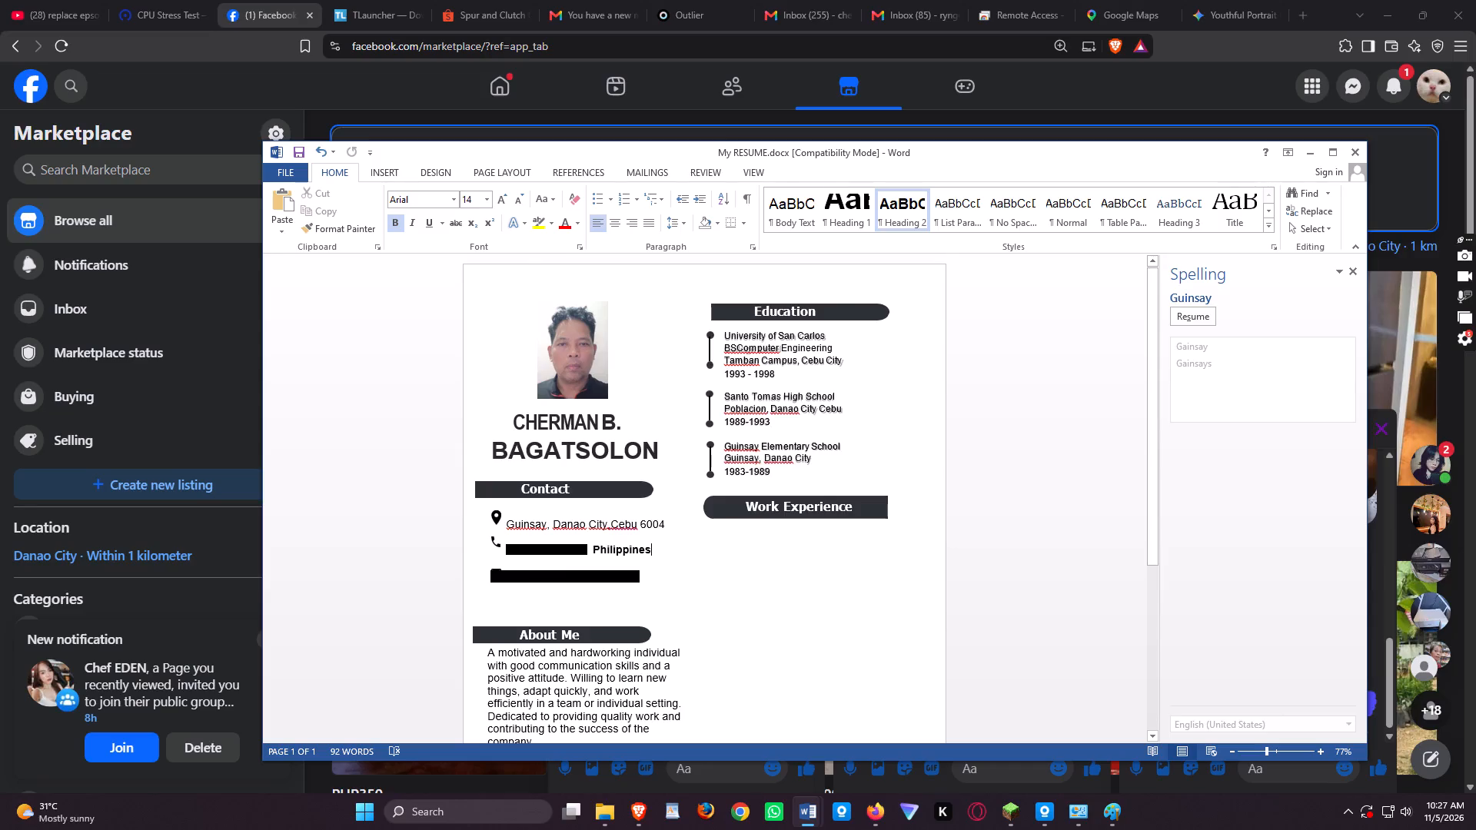
Return to My RESUME.docx in Word and indent from the end of the phone line to the blank space under Work Experience.
scroll(719, 620, down, 1)
scroll(837, 499, up, 4)
click(858, 489)
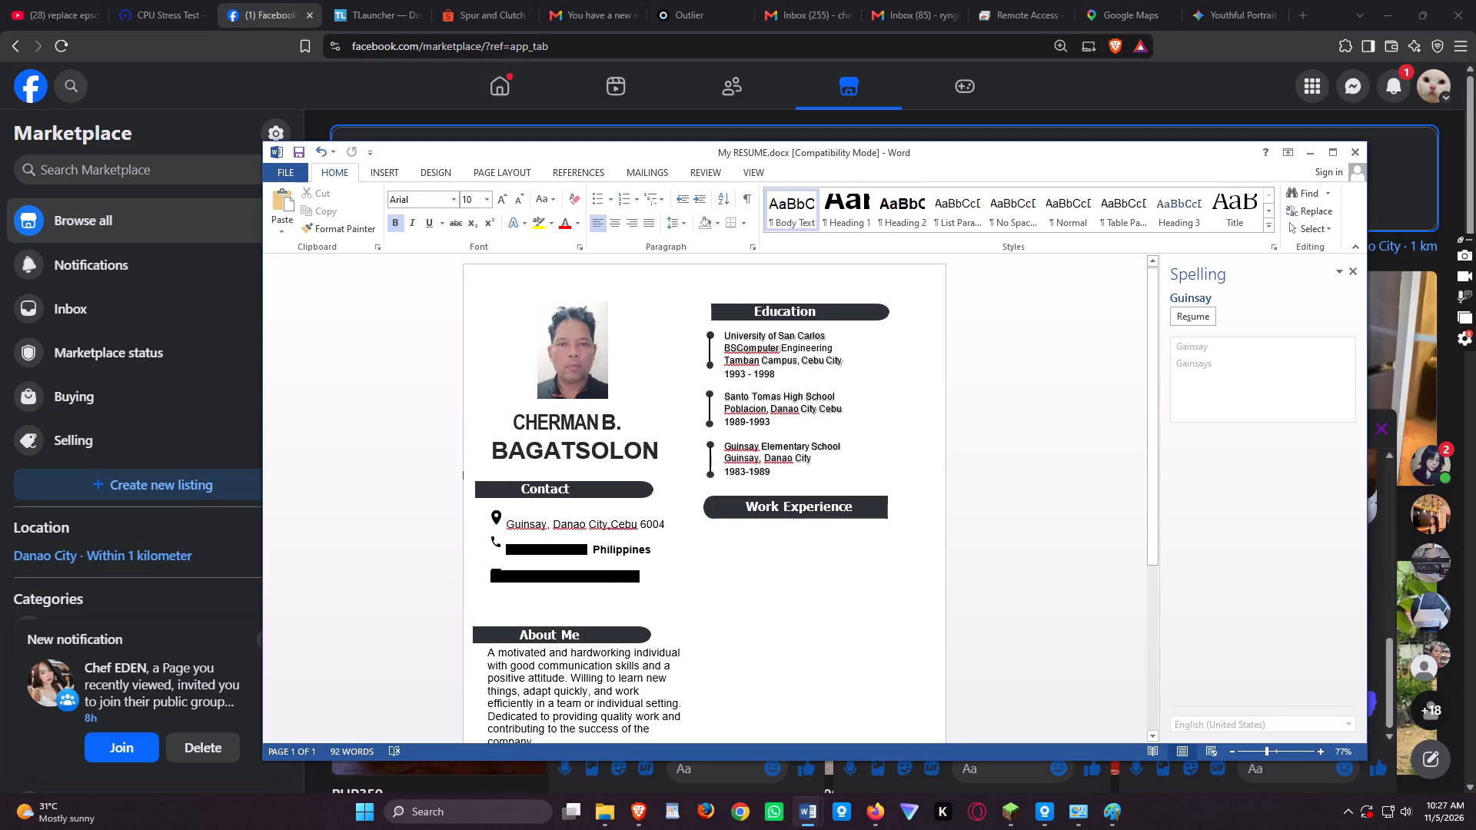
click(778, 473)
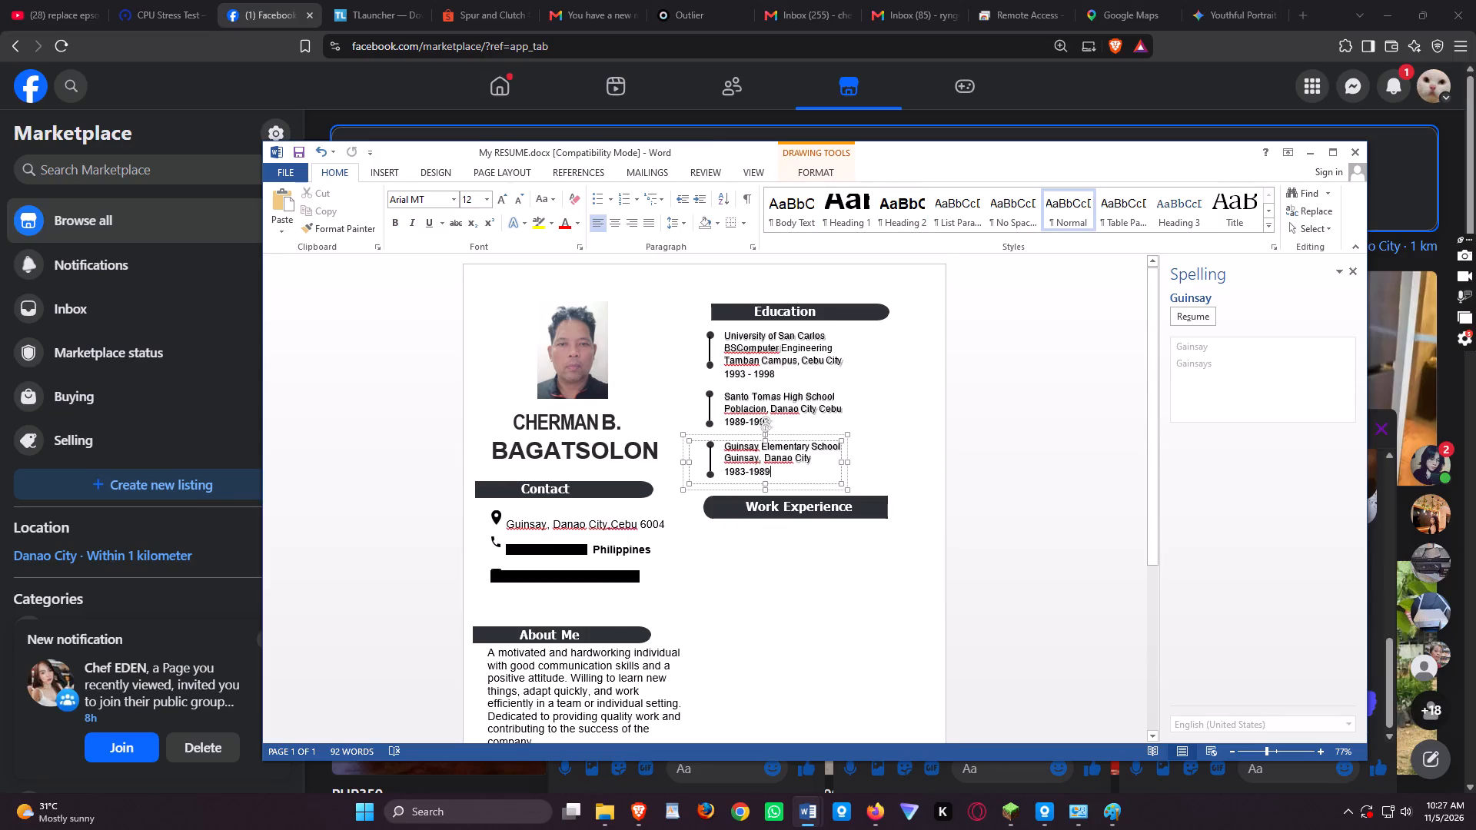
click(909, 488)
click(843, 553)
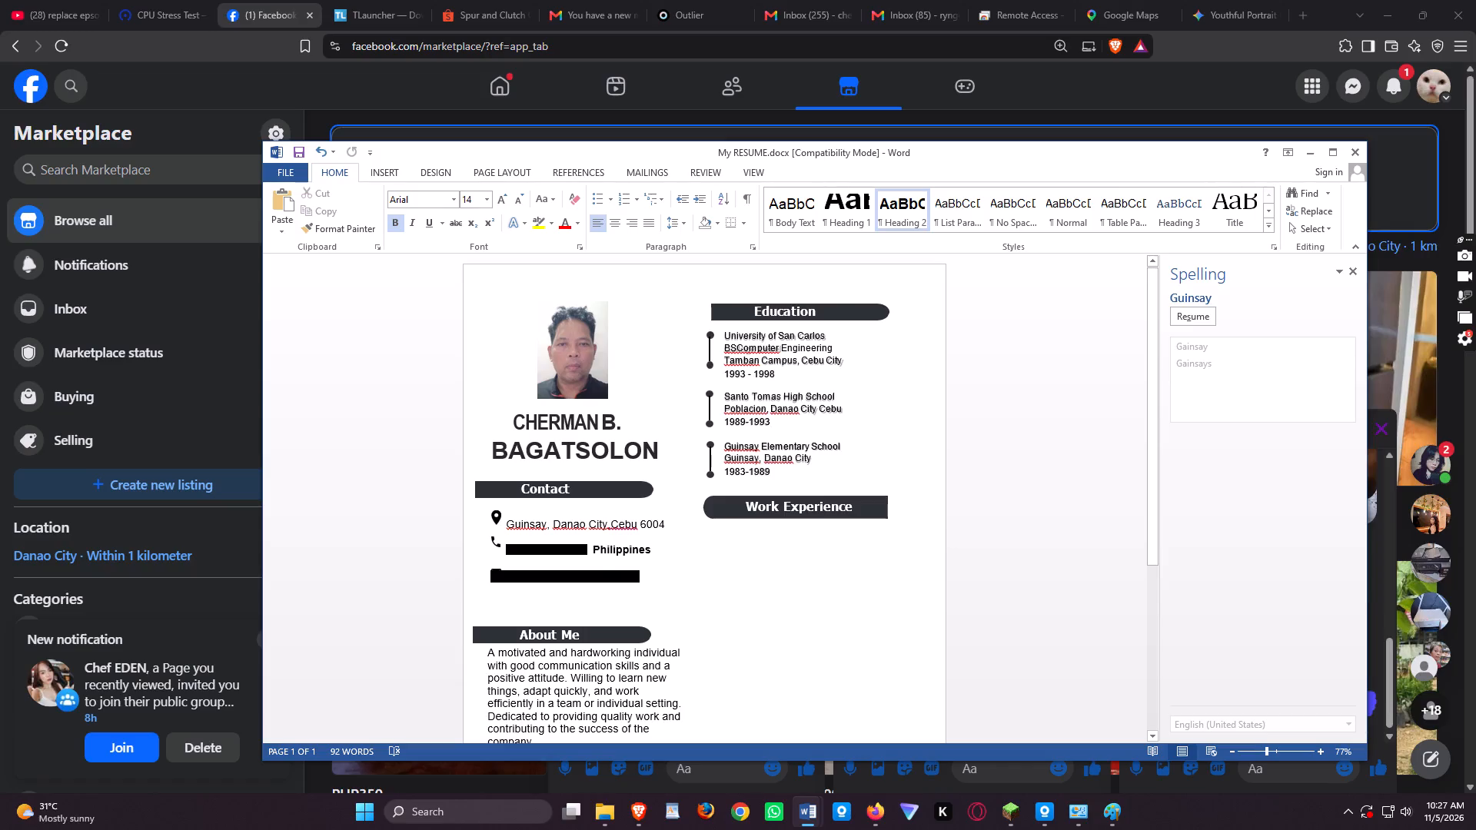
key(Tab)
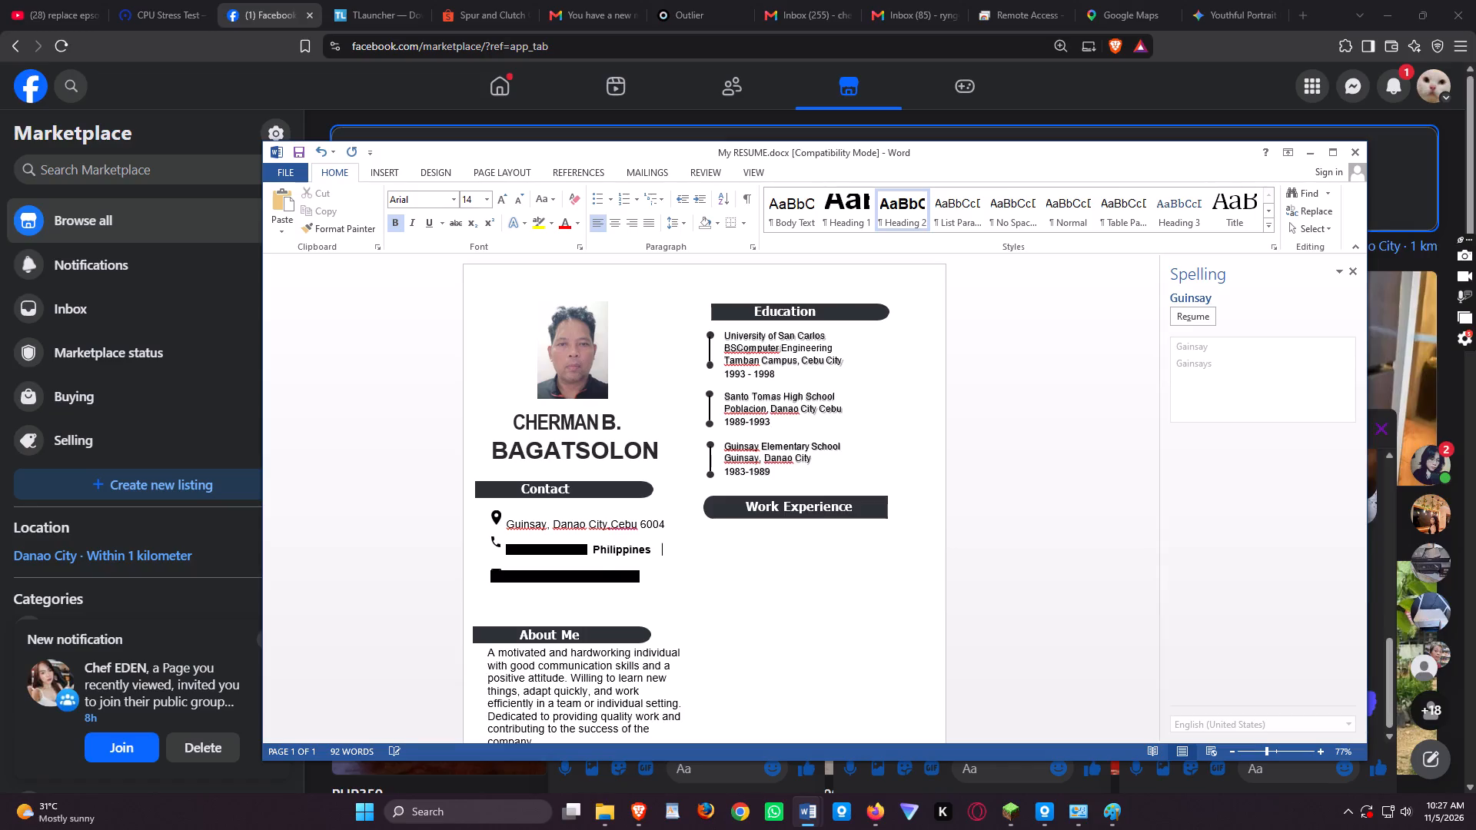
key(Tab)
key(Tab)
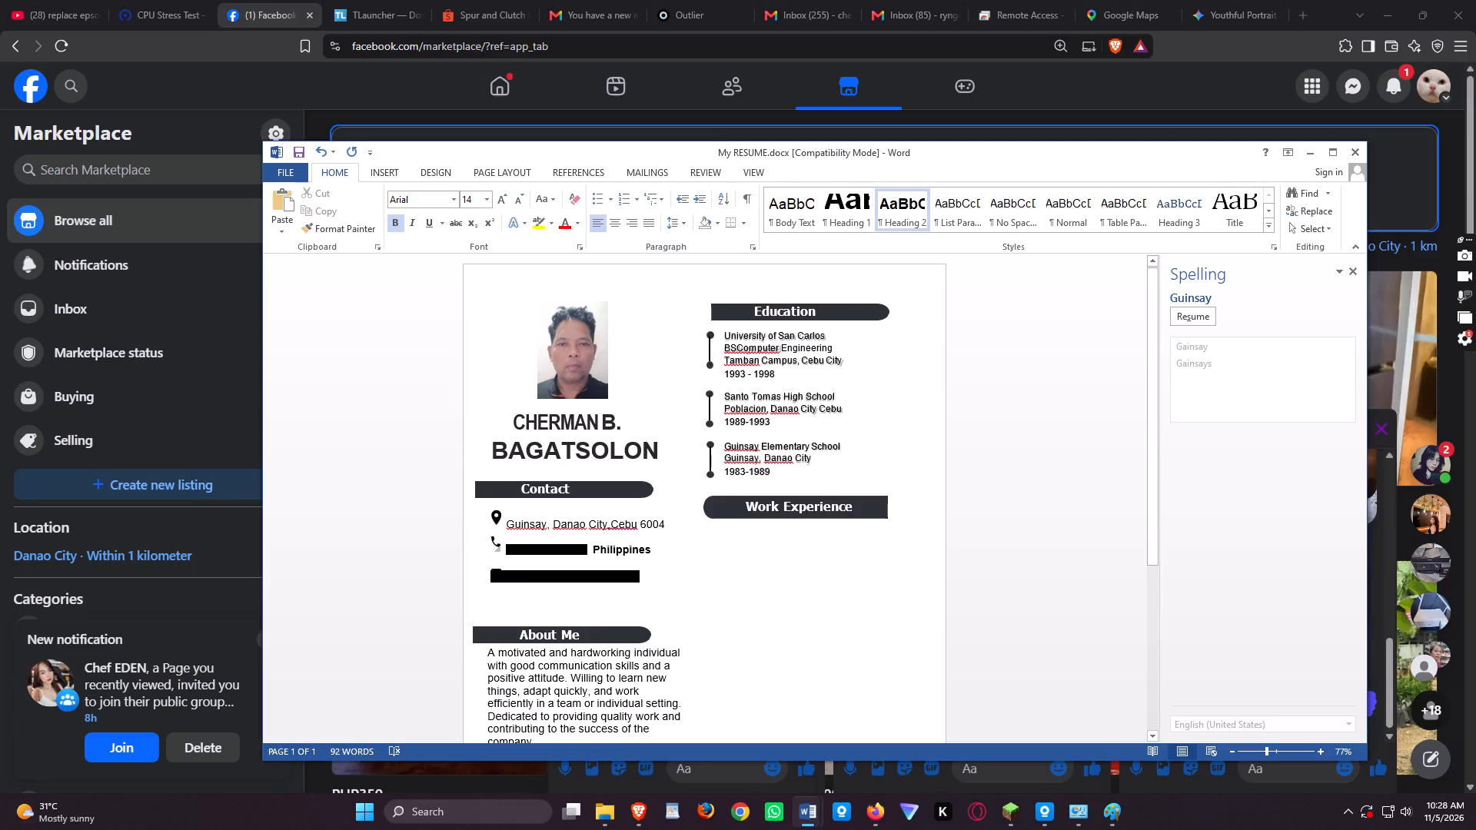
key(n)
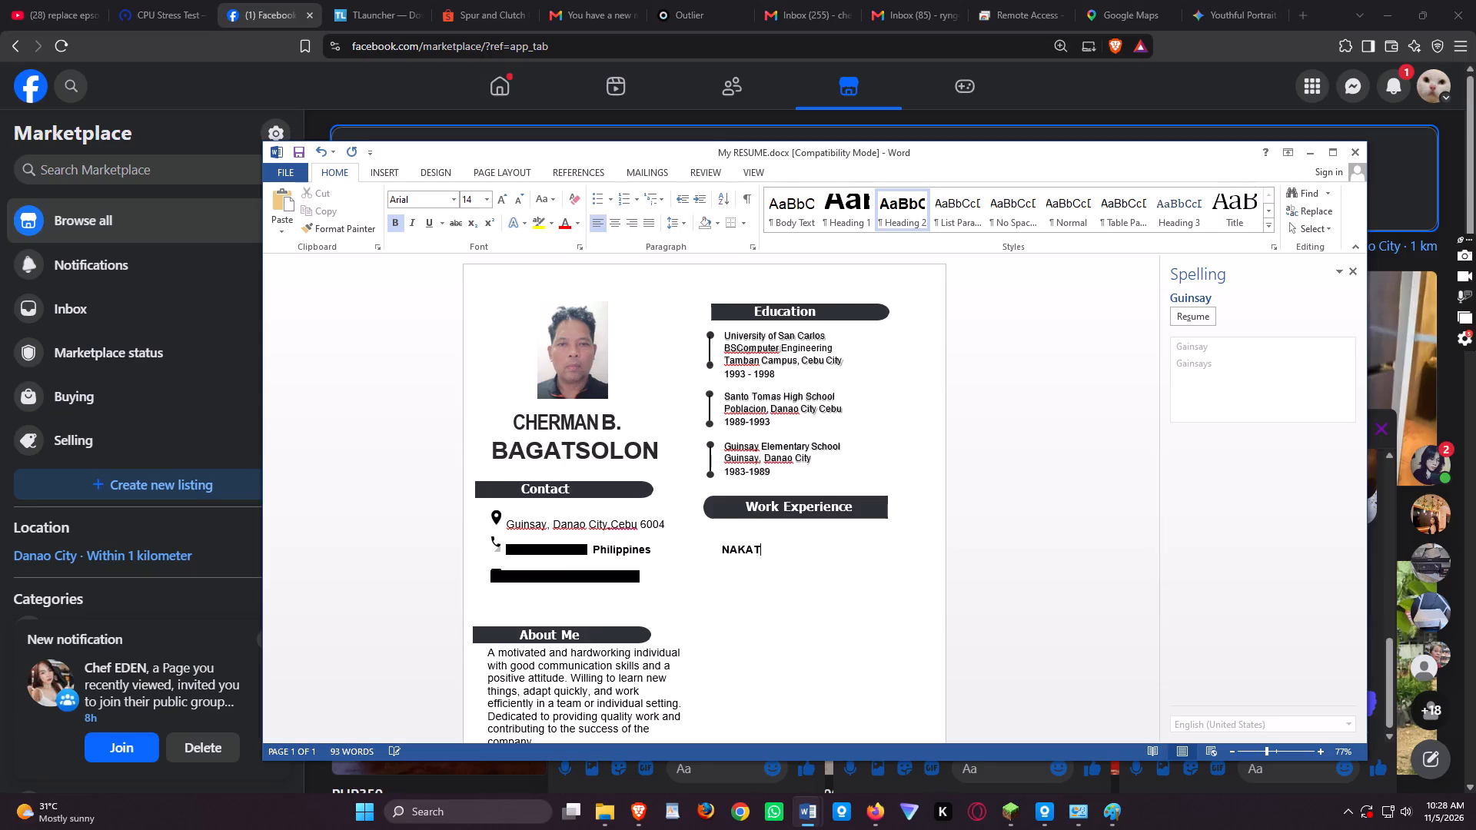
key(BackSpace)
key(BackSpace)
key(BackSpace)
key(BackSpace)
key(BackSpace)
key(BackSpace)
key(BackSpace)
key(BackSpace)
Enter SAUDI ARAMCO as the first employer under the Work Experience heading.
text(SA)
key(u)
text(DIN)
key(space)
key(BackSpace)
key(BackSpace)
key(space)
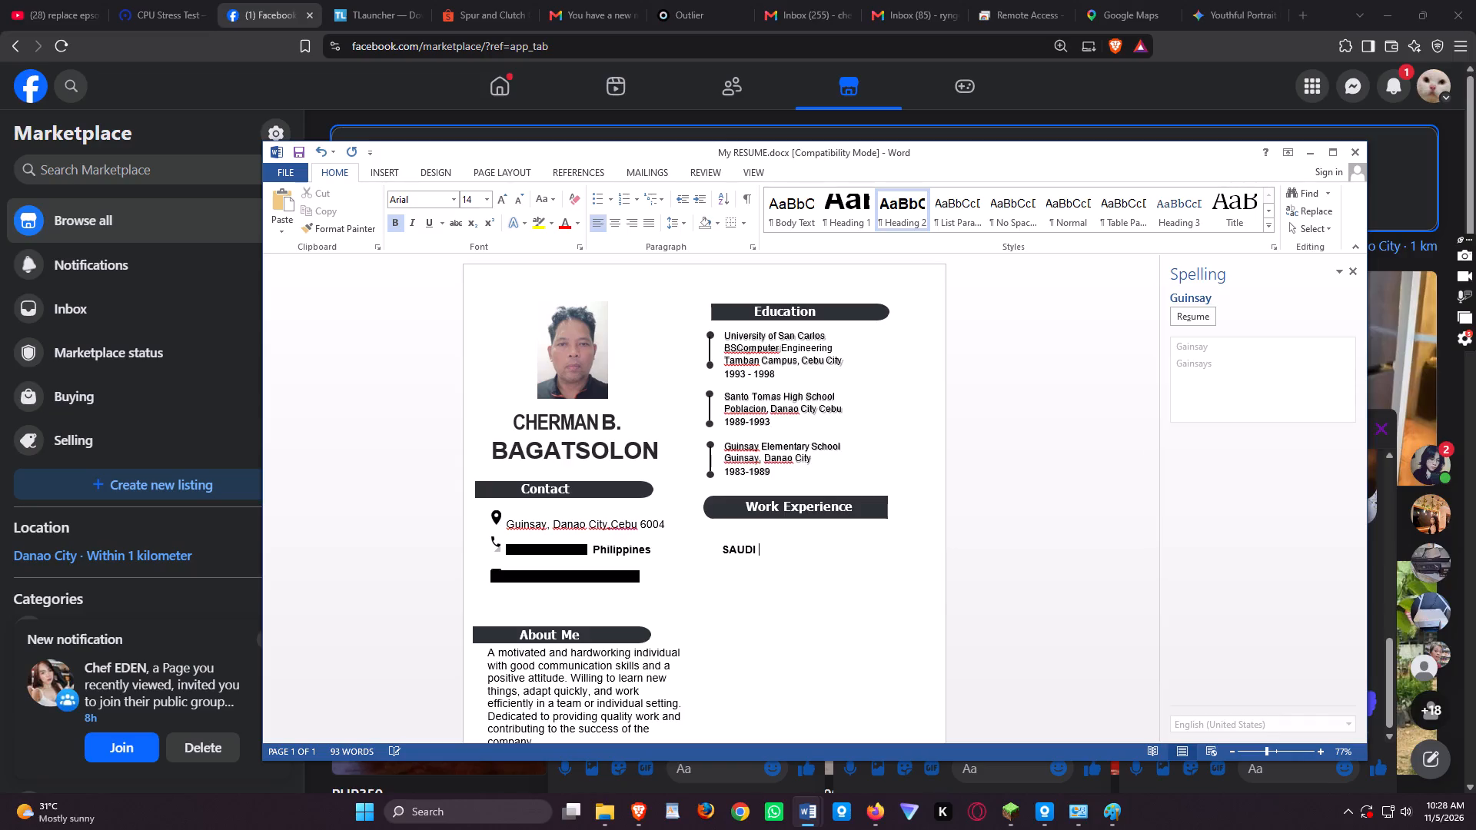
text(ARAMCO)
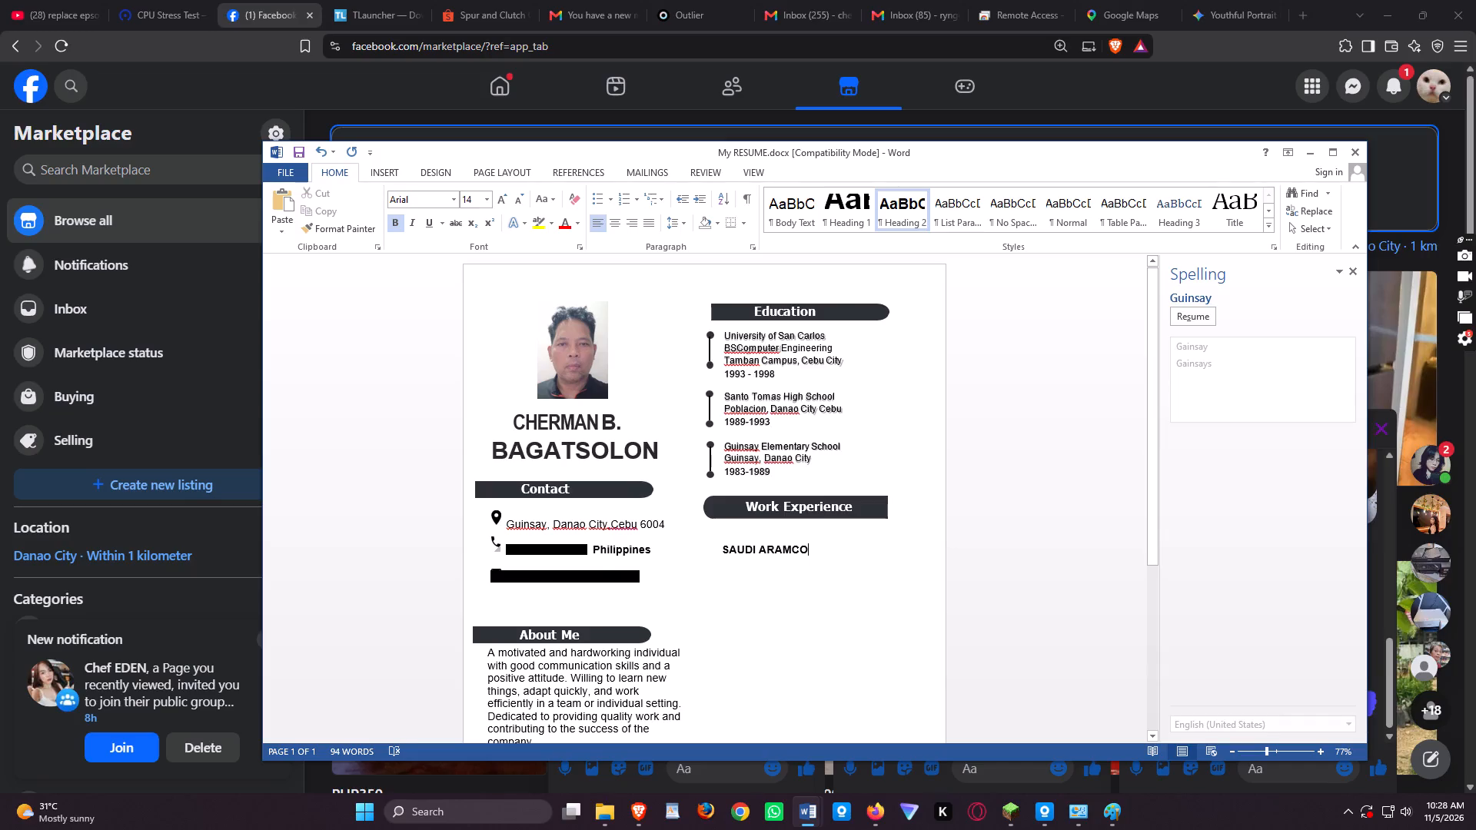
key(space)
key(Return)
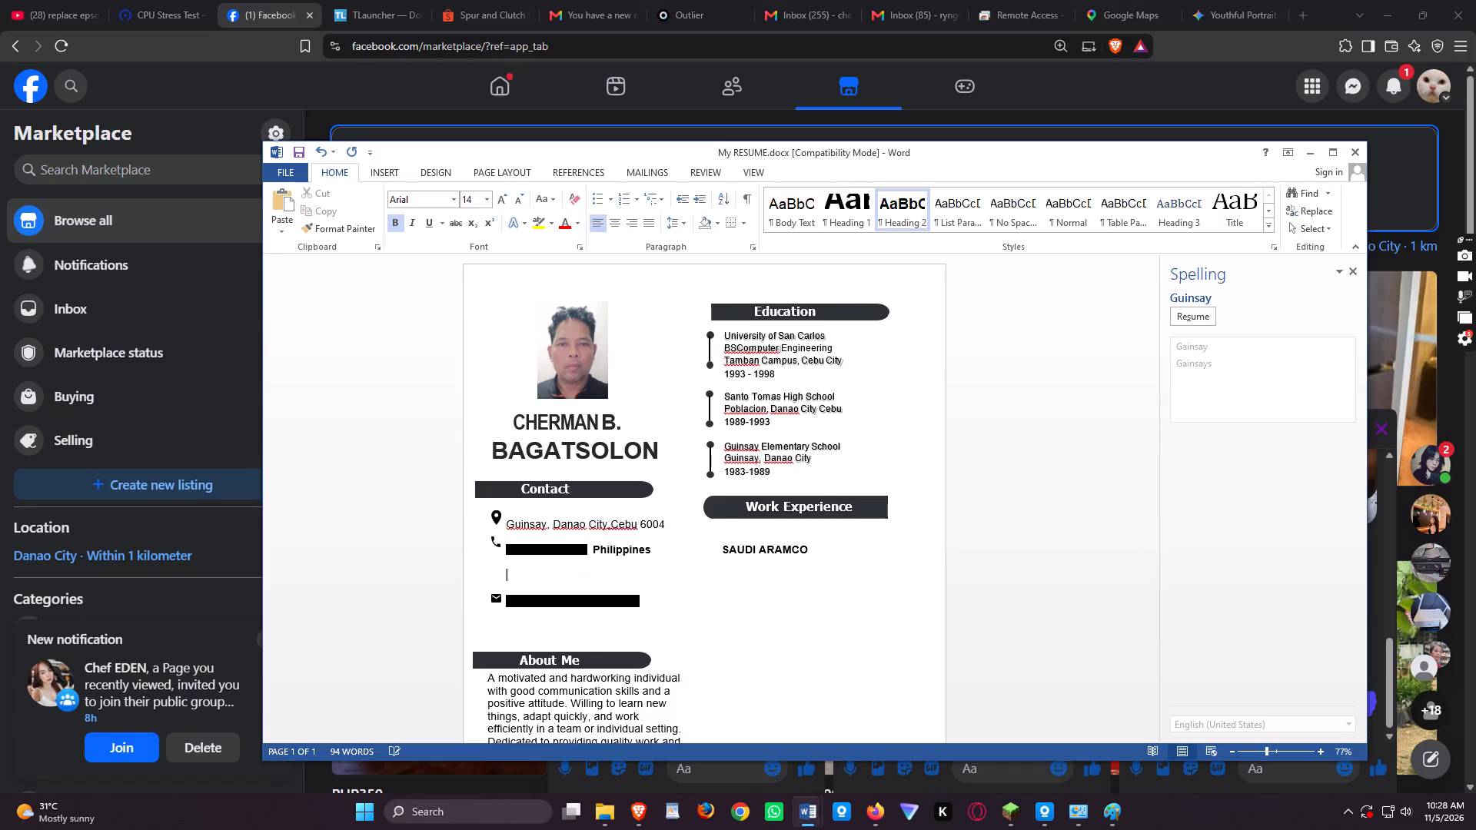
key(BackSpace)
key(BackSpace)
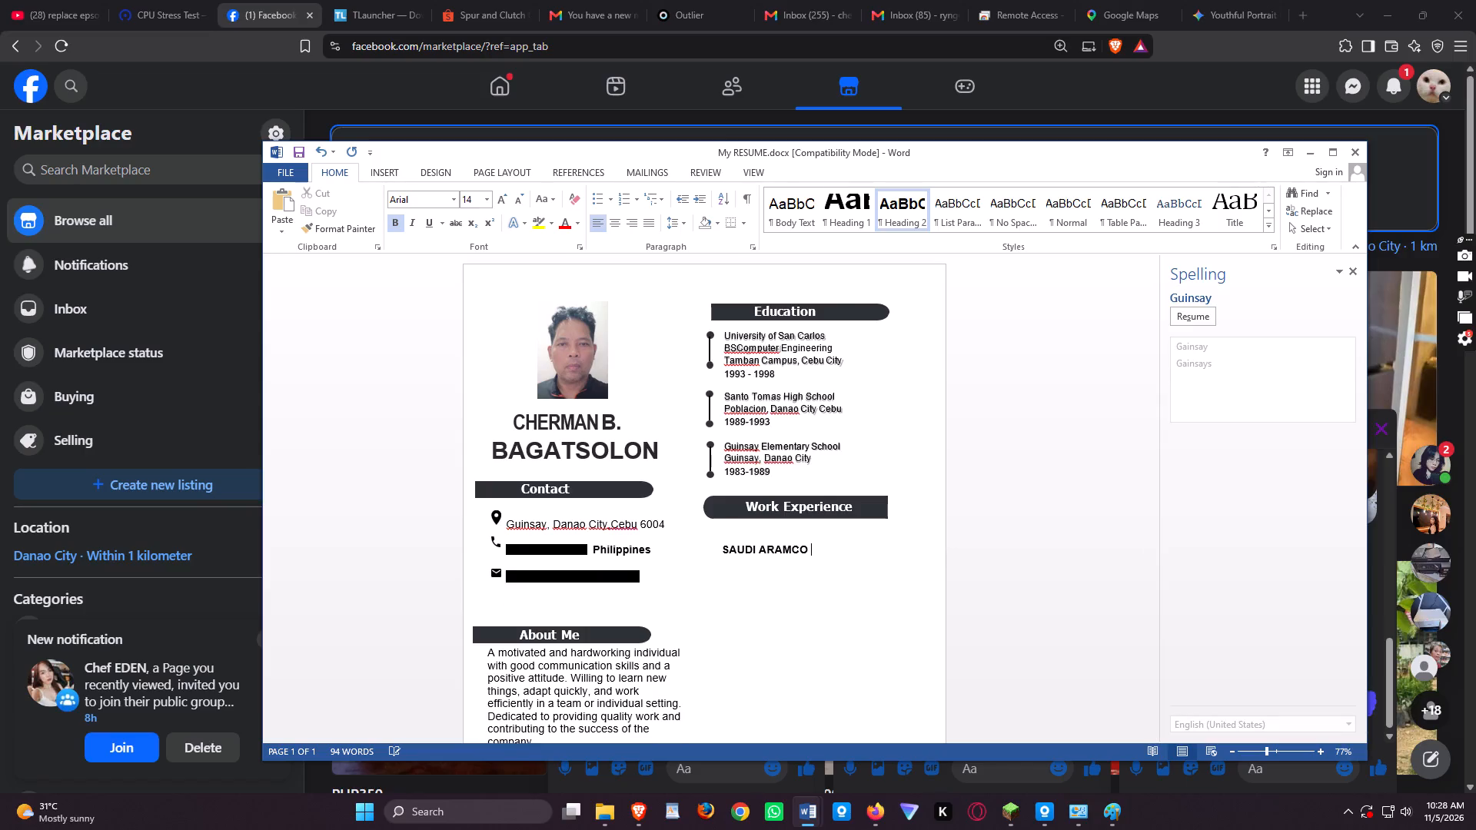
Indent the line directly below SAUDI ARAMCO so its text starts beneath the employer name.
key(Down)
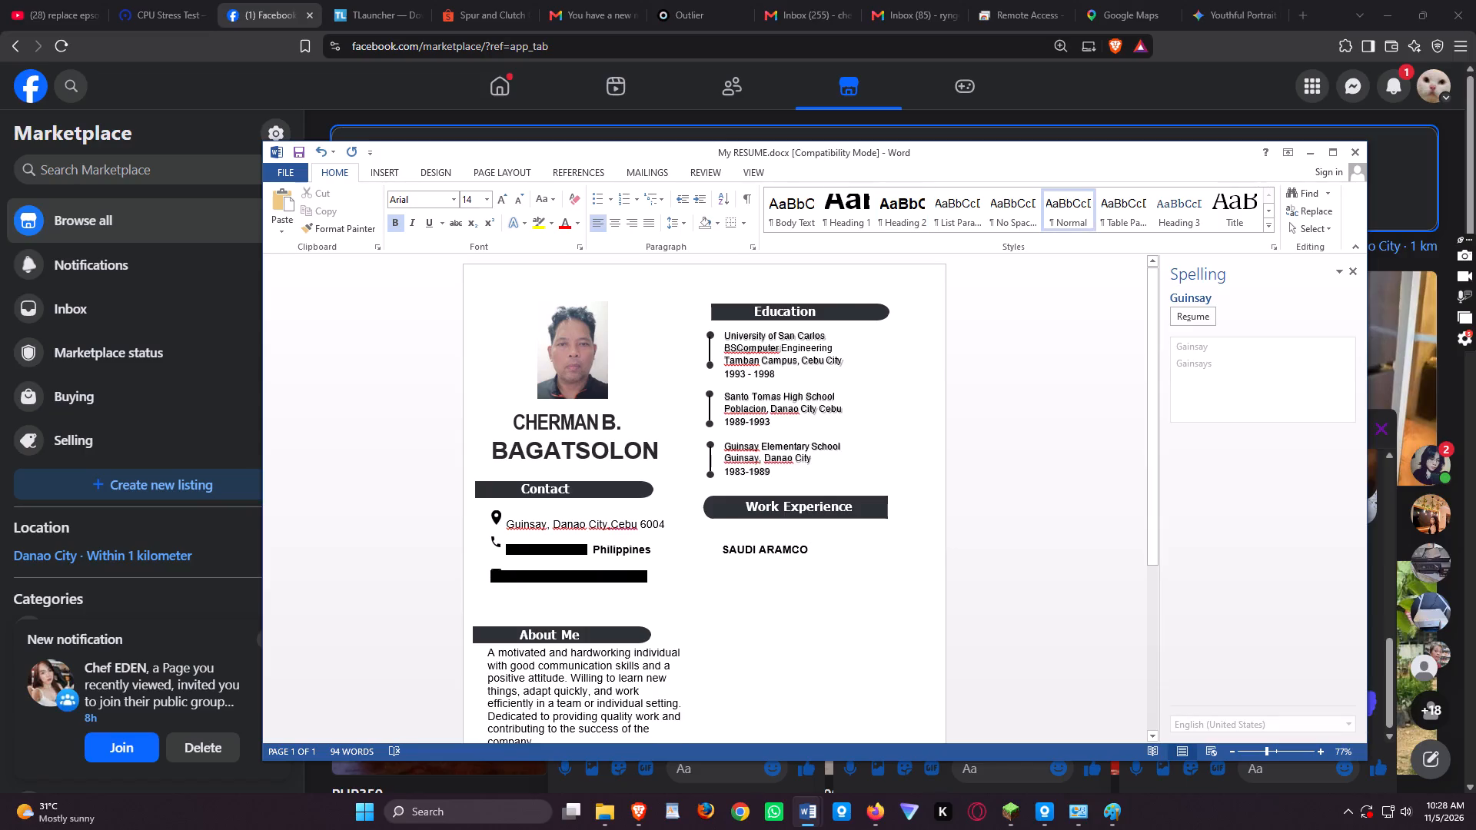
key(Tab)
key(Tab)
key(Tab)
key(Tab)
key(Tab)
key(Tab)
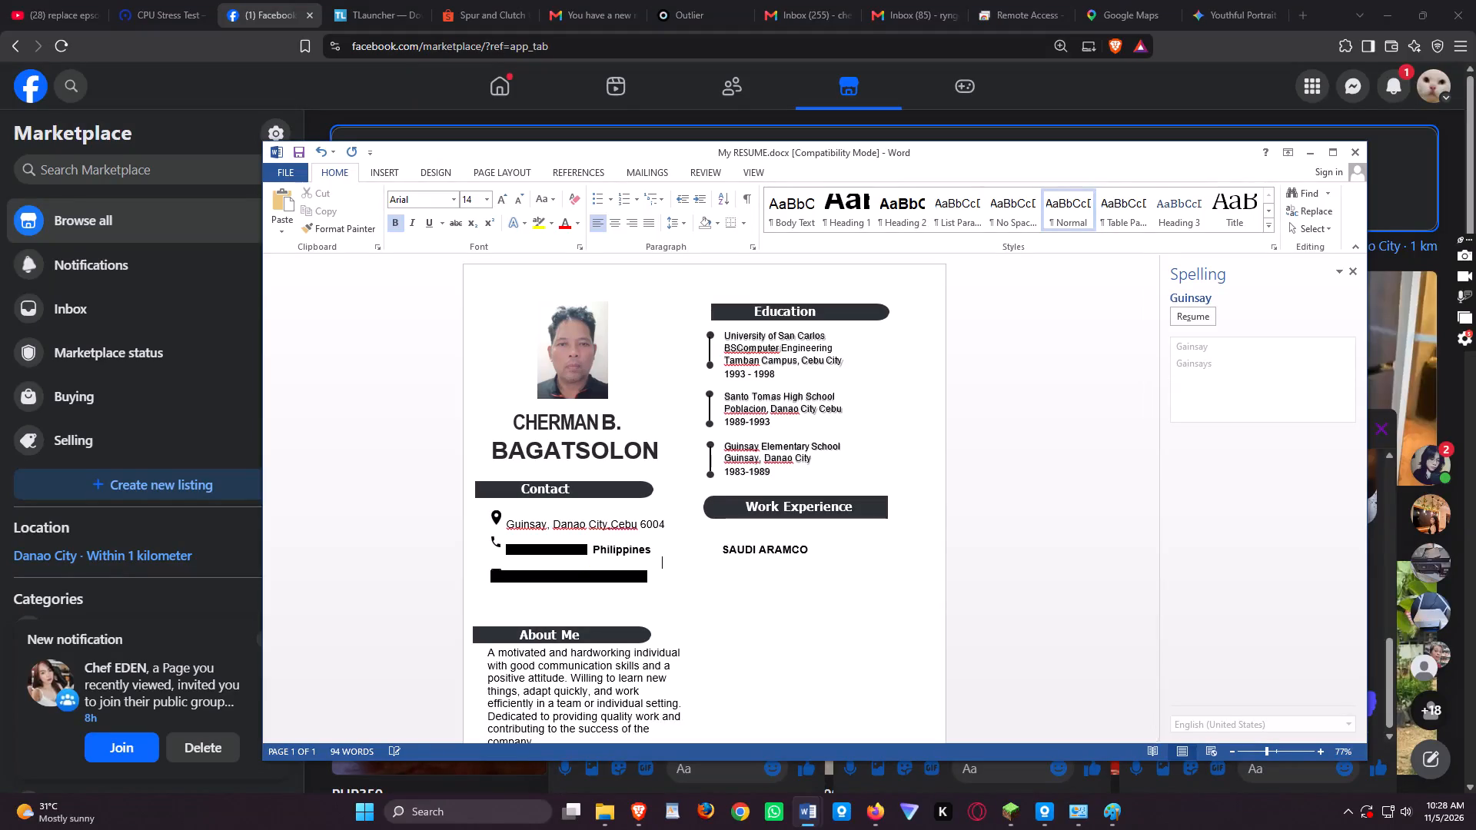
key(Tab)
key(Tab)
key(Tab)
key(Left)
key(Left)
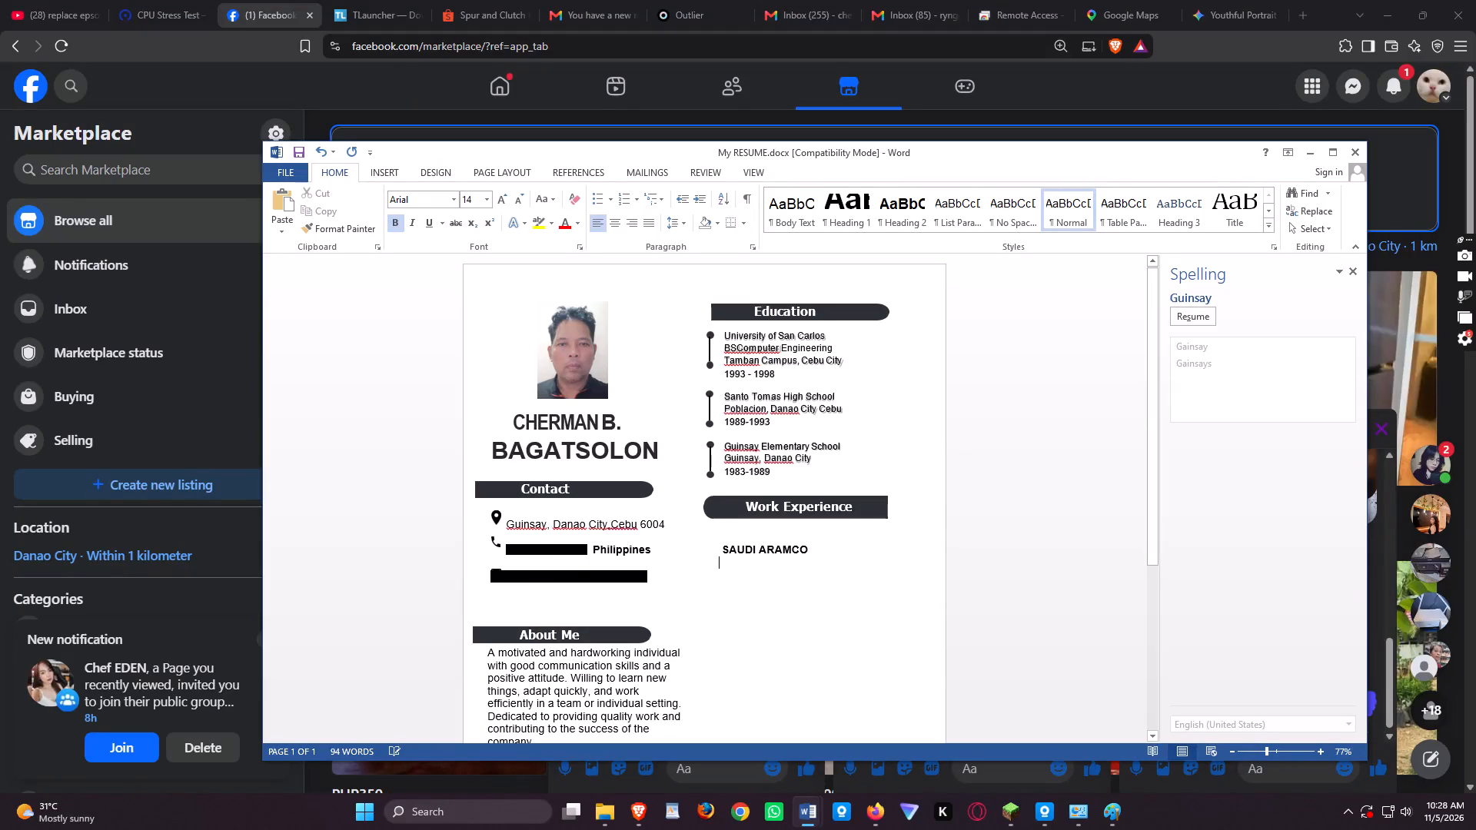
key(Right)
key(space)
Extend the employer name under Work Experience to SAUDI ARAMCO CO.
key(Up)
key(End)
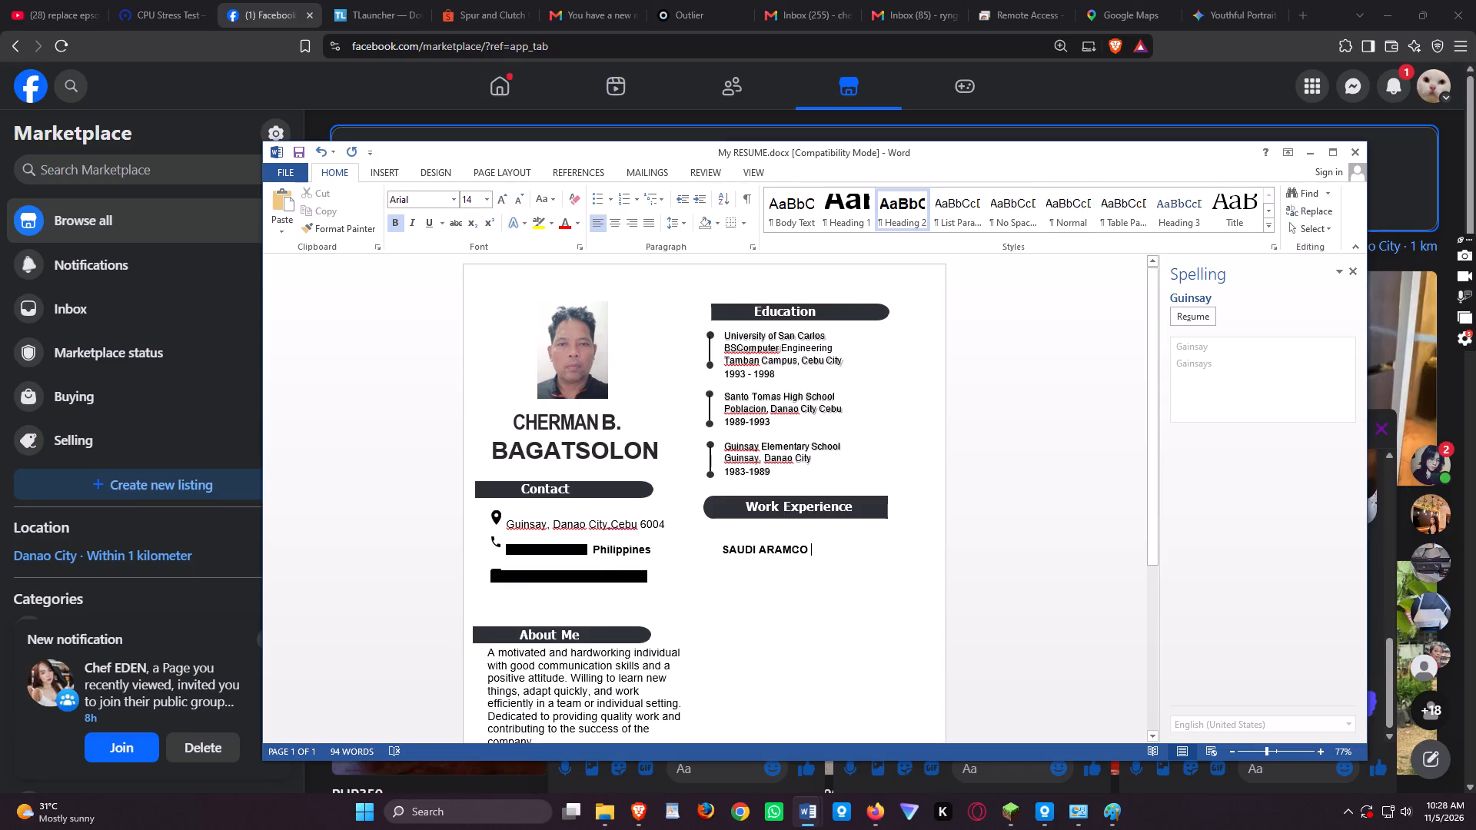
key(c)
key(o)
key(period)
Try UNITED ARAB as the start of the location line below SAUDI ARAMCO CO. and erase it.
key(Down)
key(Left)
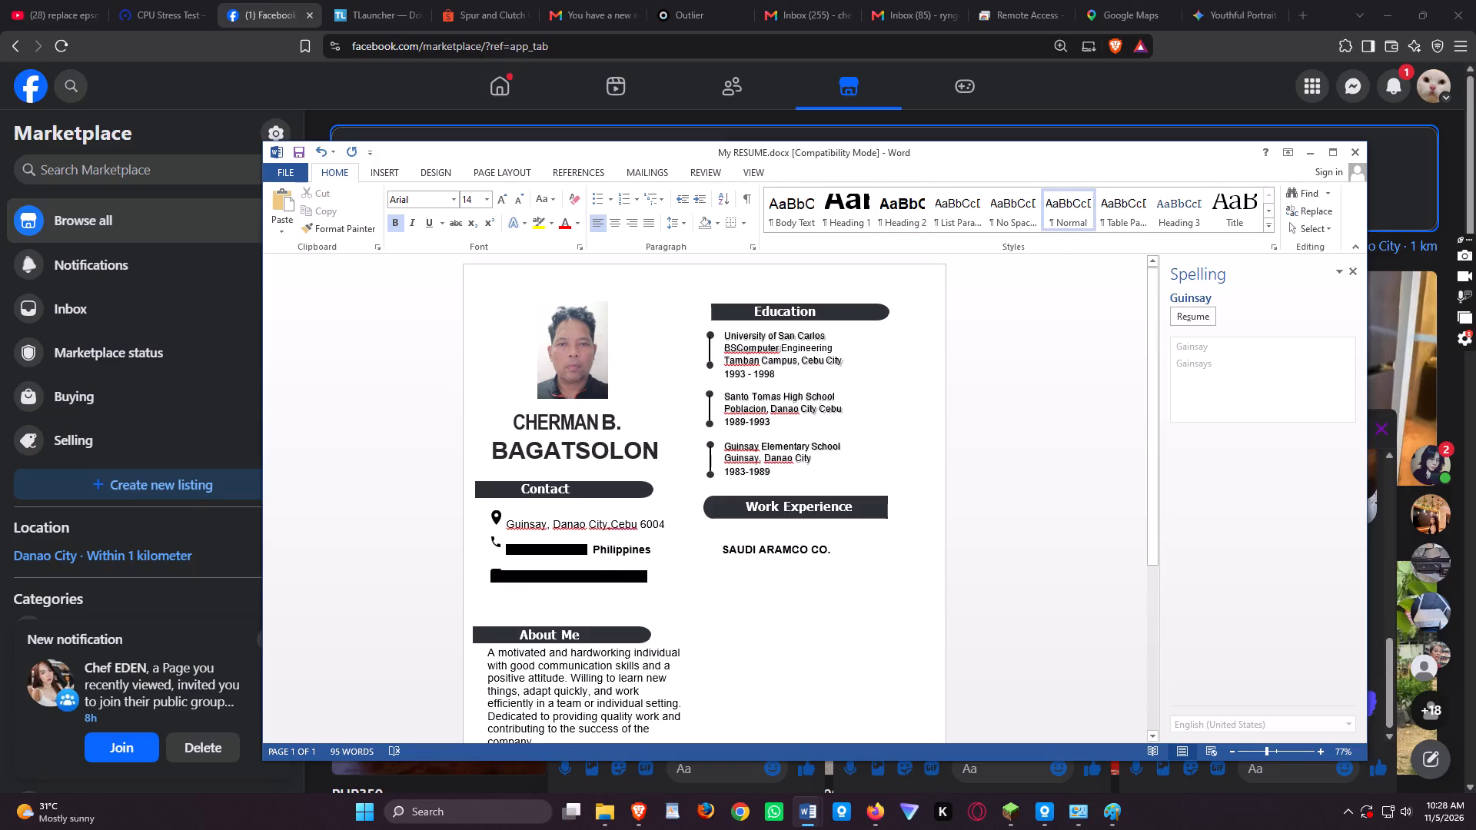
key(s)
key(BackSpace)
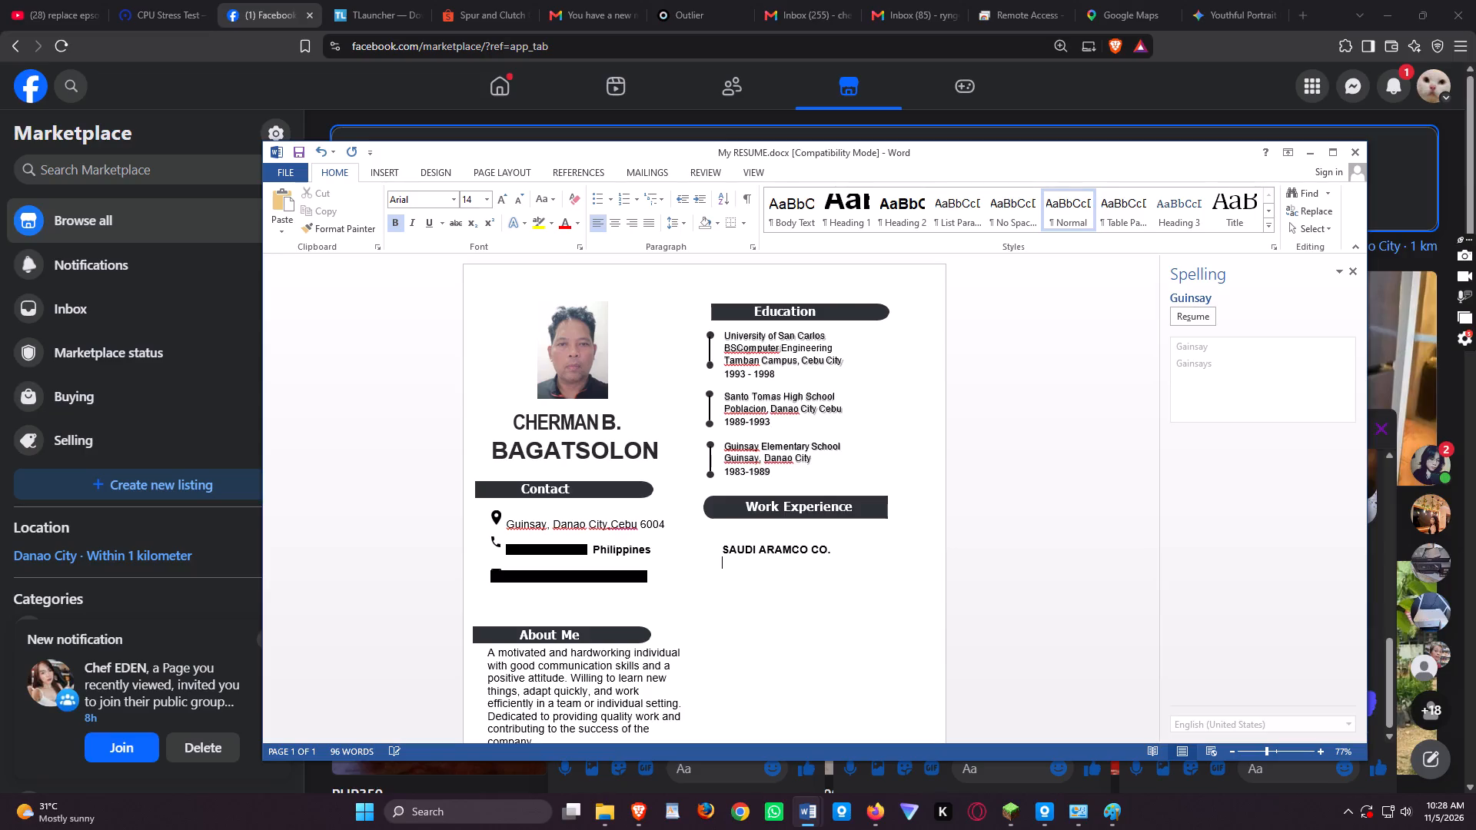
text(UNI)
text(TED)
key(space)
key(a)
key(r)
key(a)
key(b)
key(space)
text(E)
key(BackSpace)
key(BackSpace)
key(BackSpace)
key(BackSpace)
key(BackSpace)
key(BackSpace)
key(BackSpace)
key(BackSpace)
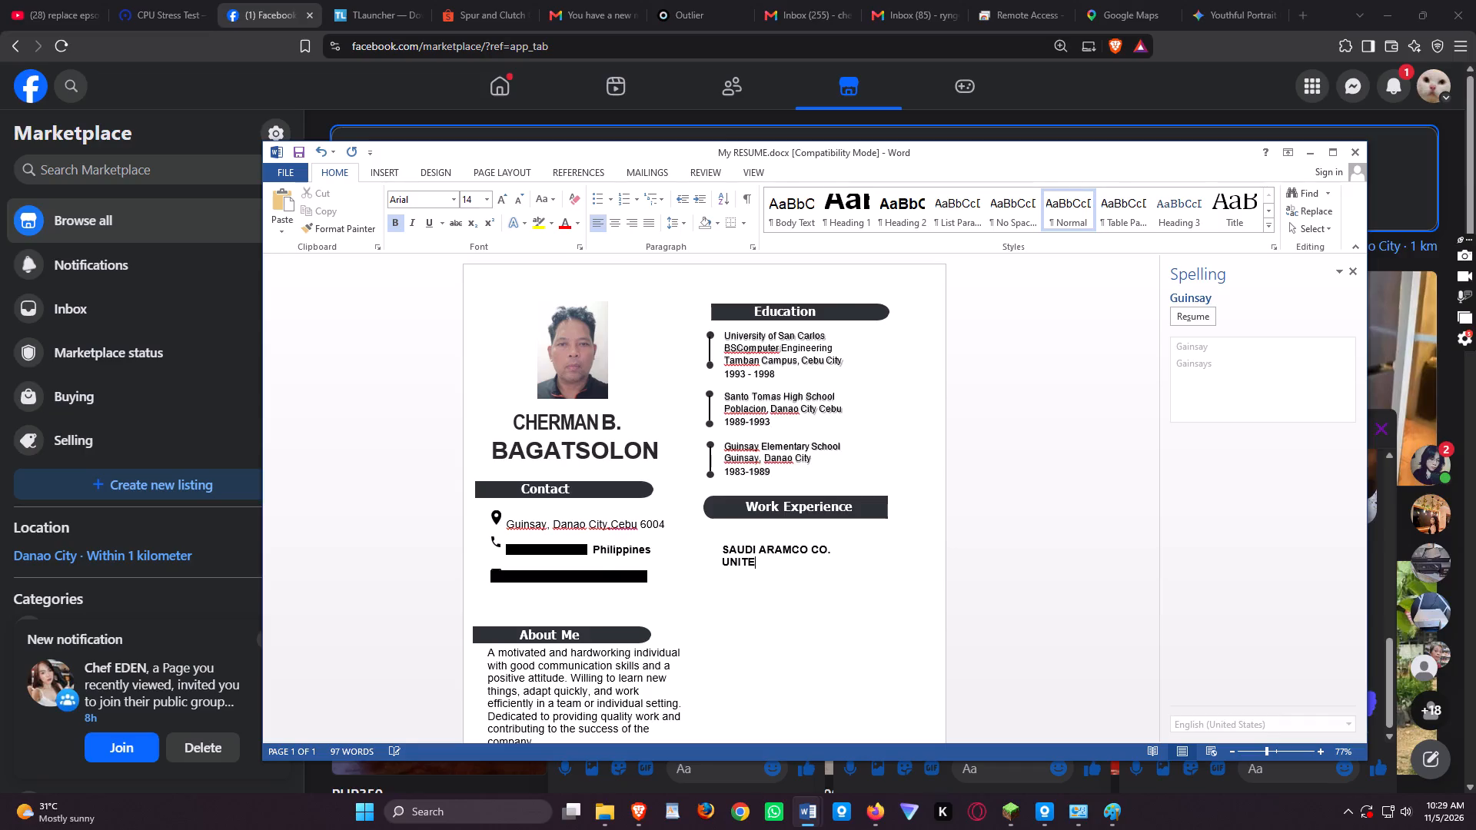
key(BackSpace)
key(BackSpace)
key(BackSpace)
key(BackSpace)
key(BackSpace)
Enter KINGDOM OF SAUDI ARABIA as the location on the line below SAUDI ARAMCO CO.
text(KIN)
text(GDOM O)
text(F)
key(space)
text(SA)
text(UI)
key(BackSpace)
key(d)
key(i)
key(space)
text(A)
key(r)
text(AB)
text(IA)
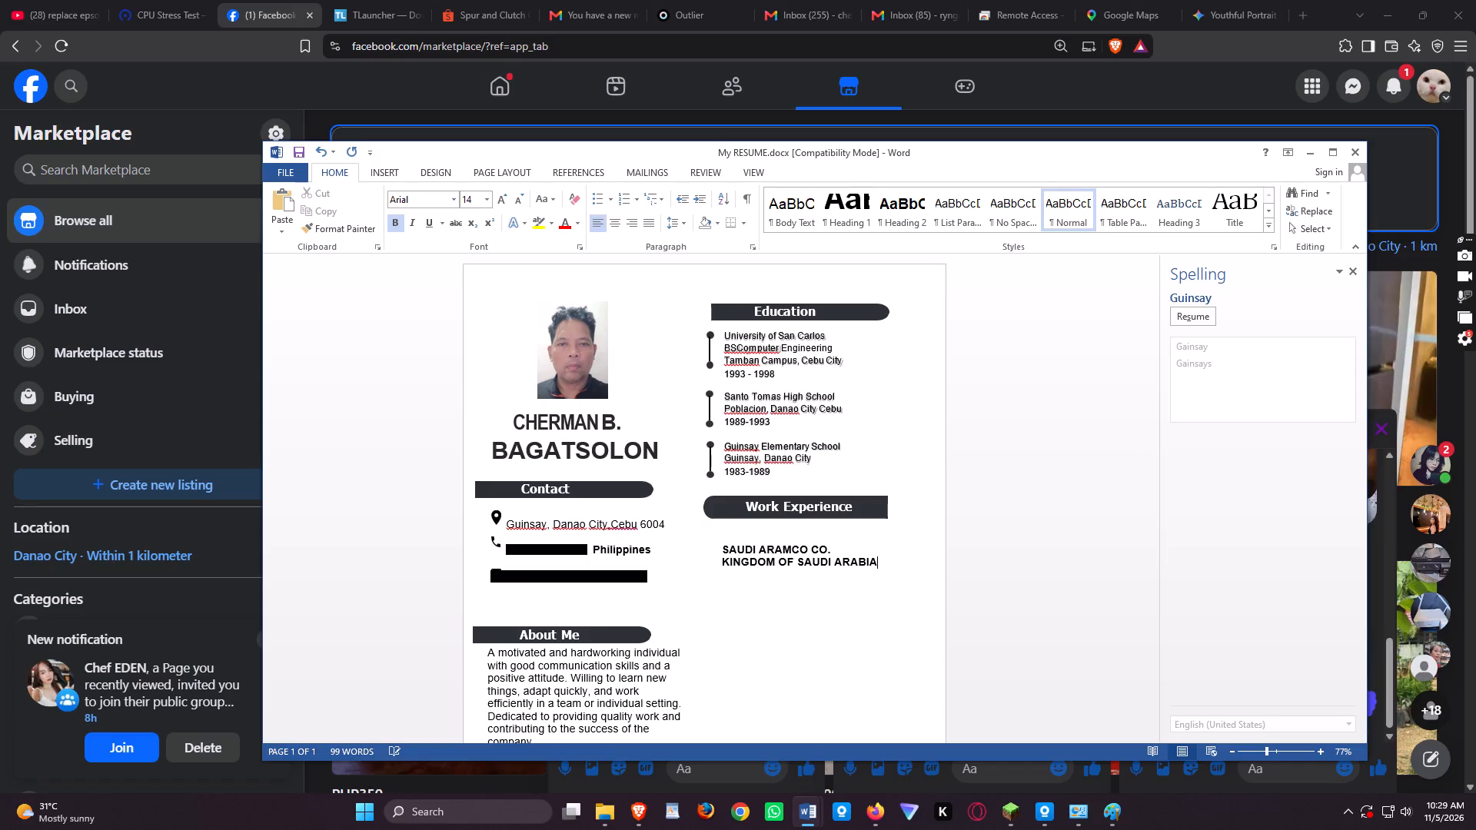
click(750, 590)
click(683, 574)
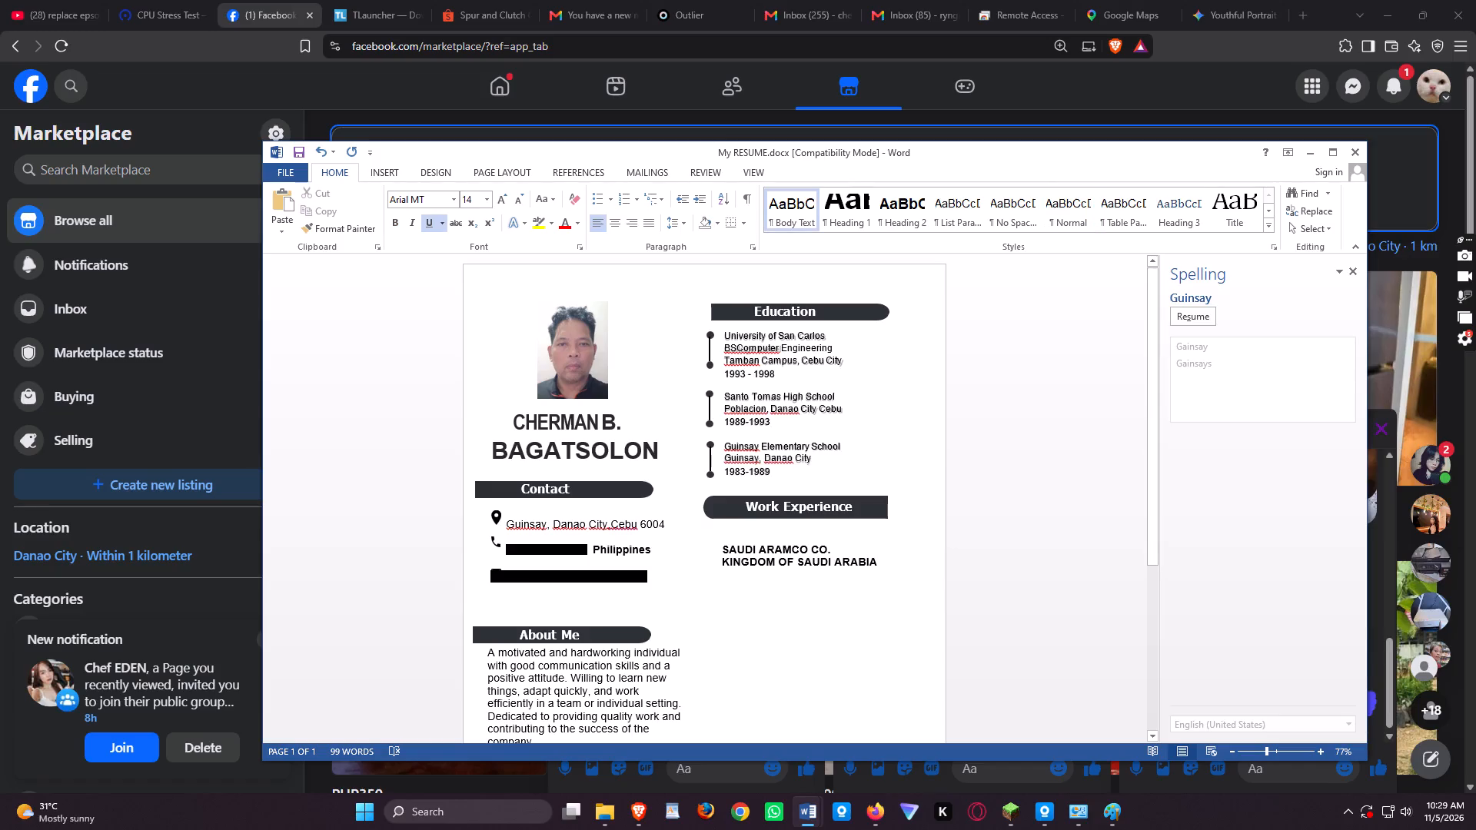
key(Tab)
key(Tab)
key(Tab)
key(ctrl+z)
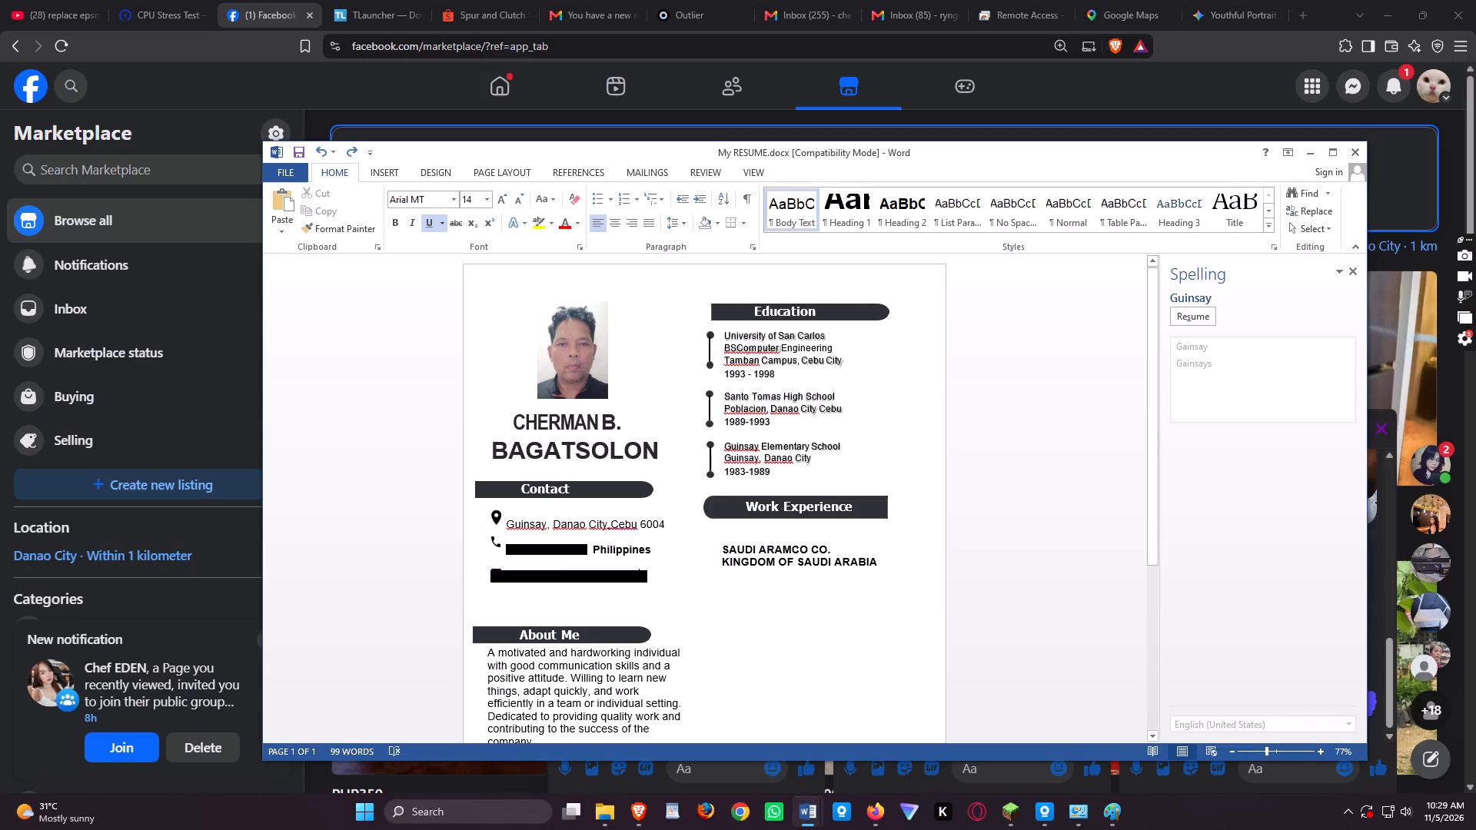
Indent the line below KINGDOM OF SAUDI ARABIA to begin beneath the location and remove the underline from that indent.
click(680, 569)
key(Tab)
key(Tab)
key(Tab)
drag(723, 573, 643, 576)
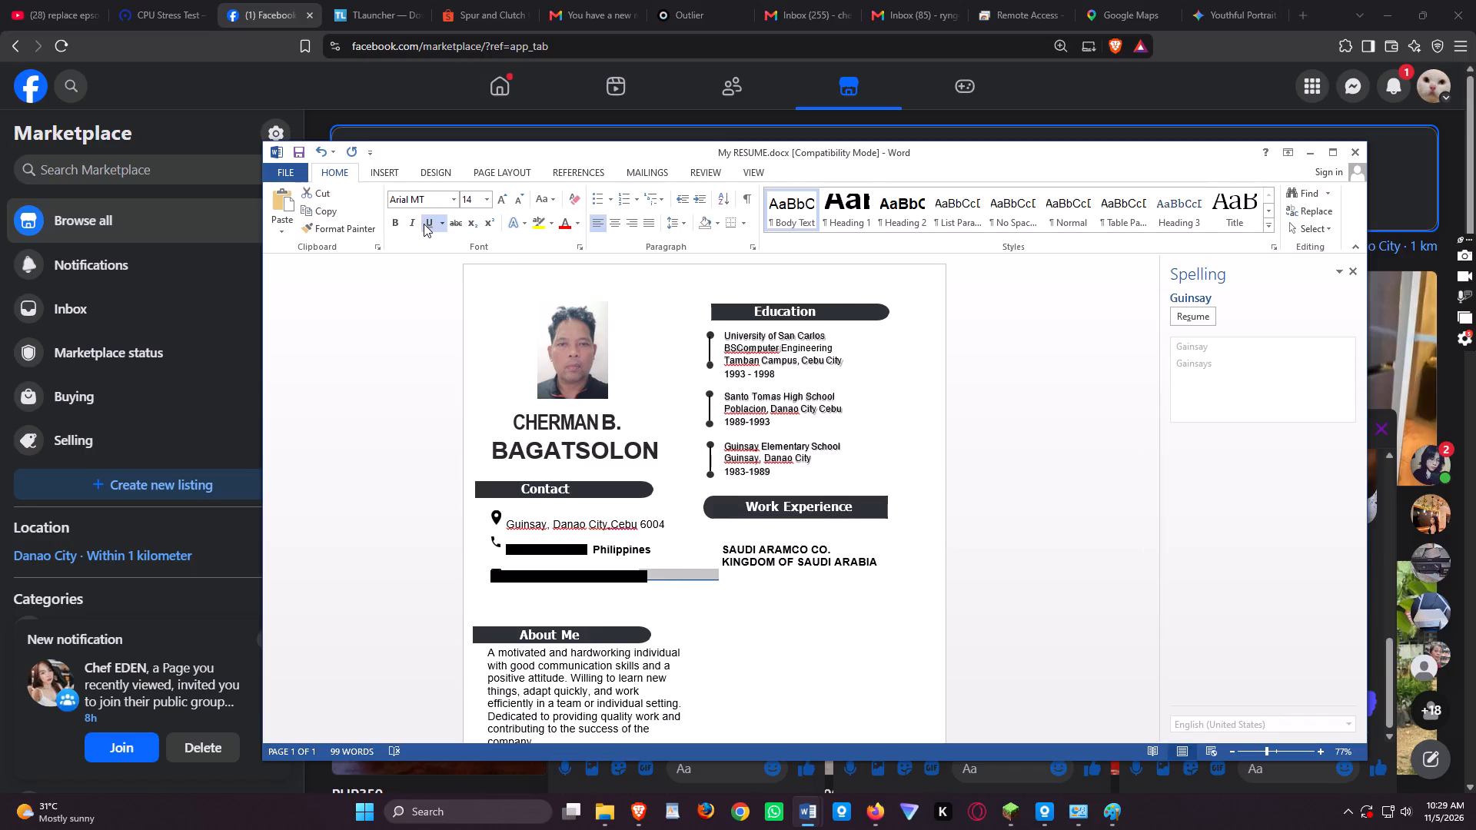
click(424, 224)
Enter Office as the start of the indented line below KINGDOM OF SAUDI ARABIA.
click(720, 583)
click(727, 572)
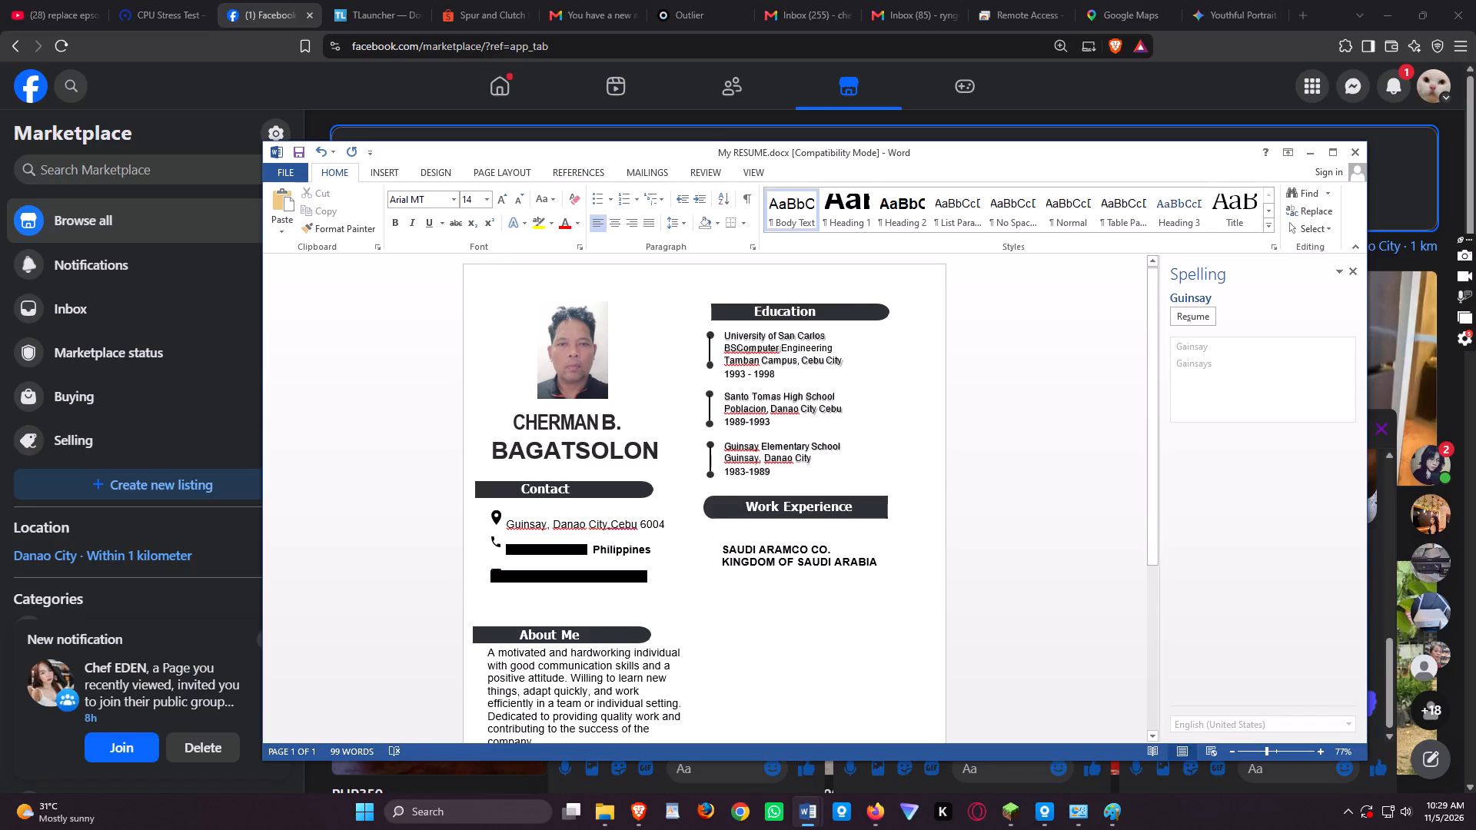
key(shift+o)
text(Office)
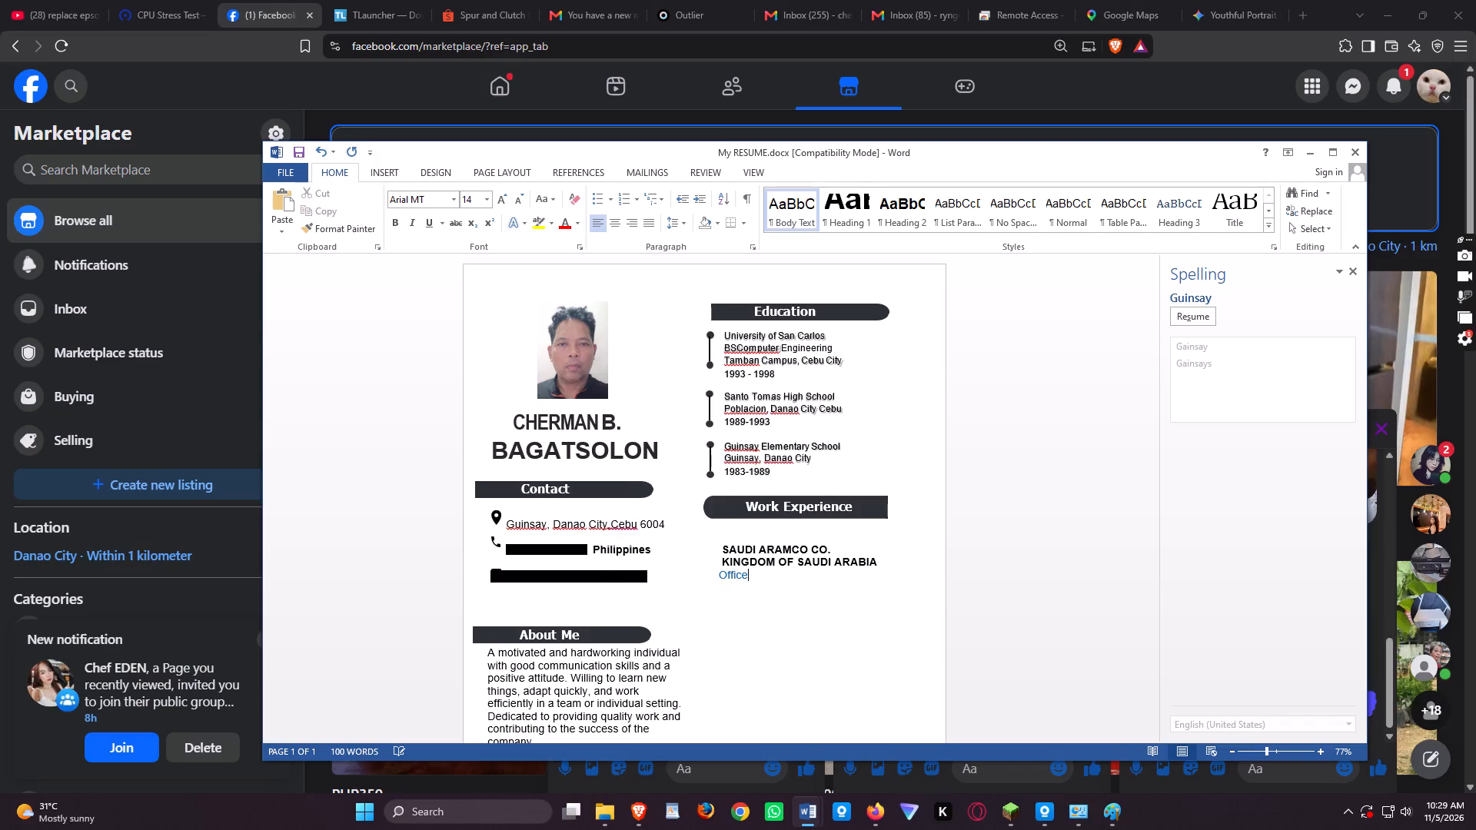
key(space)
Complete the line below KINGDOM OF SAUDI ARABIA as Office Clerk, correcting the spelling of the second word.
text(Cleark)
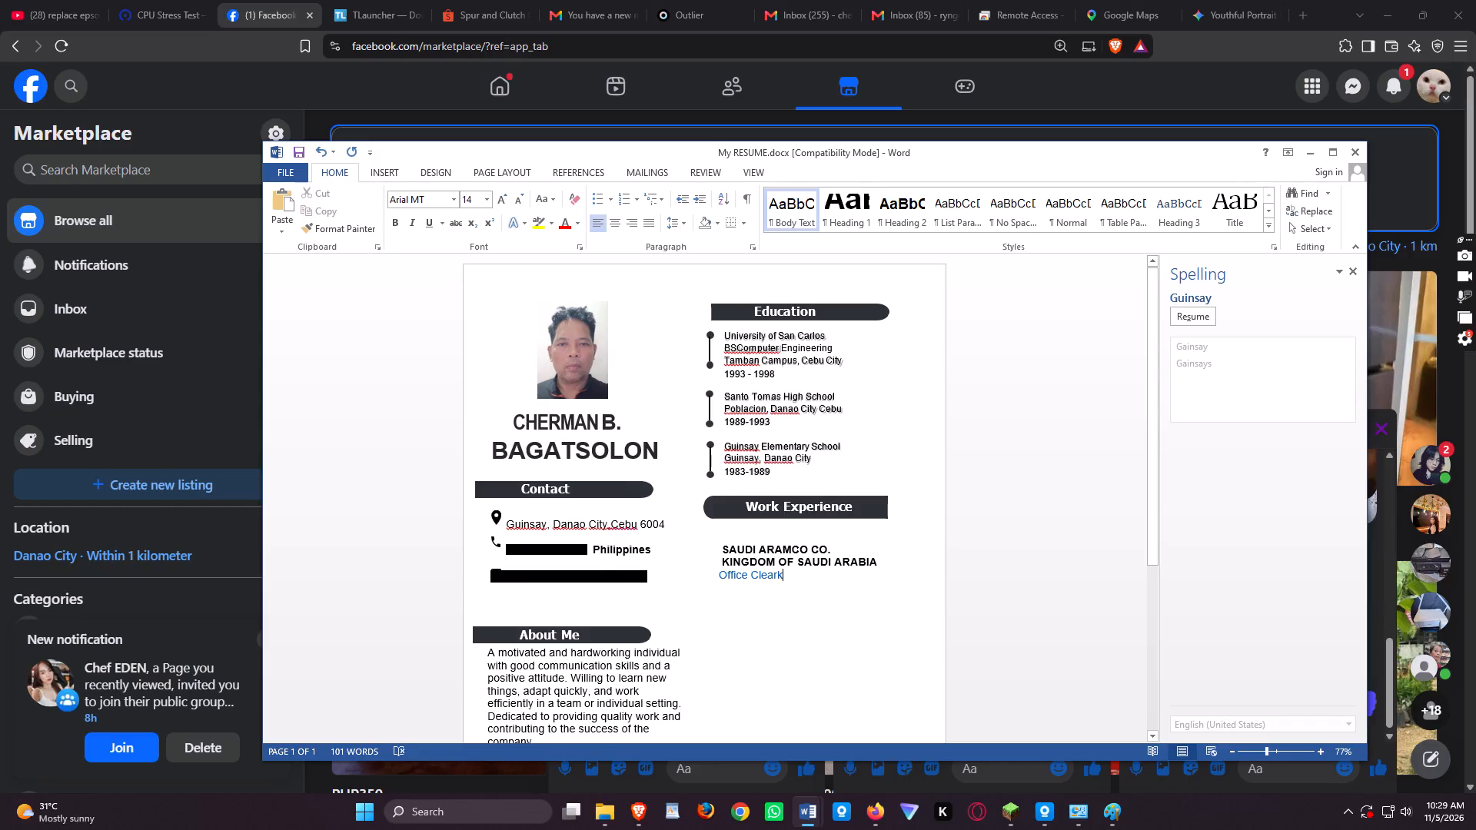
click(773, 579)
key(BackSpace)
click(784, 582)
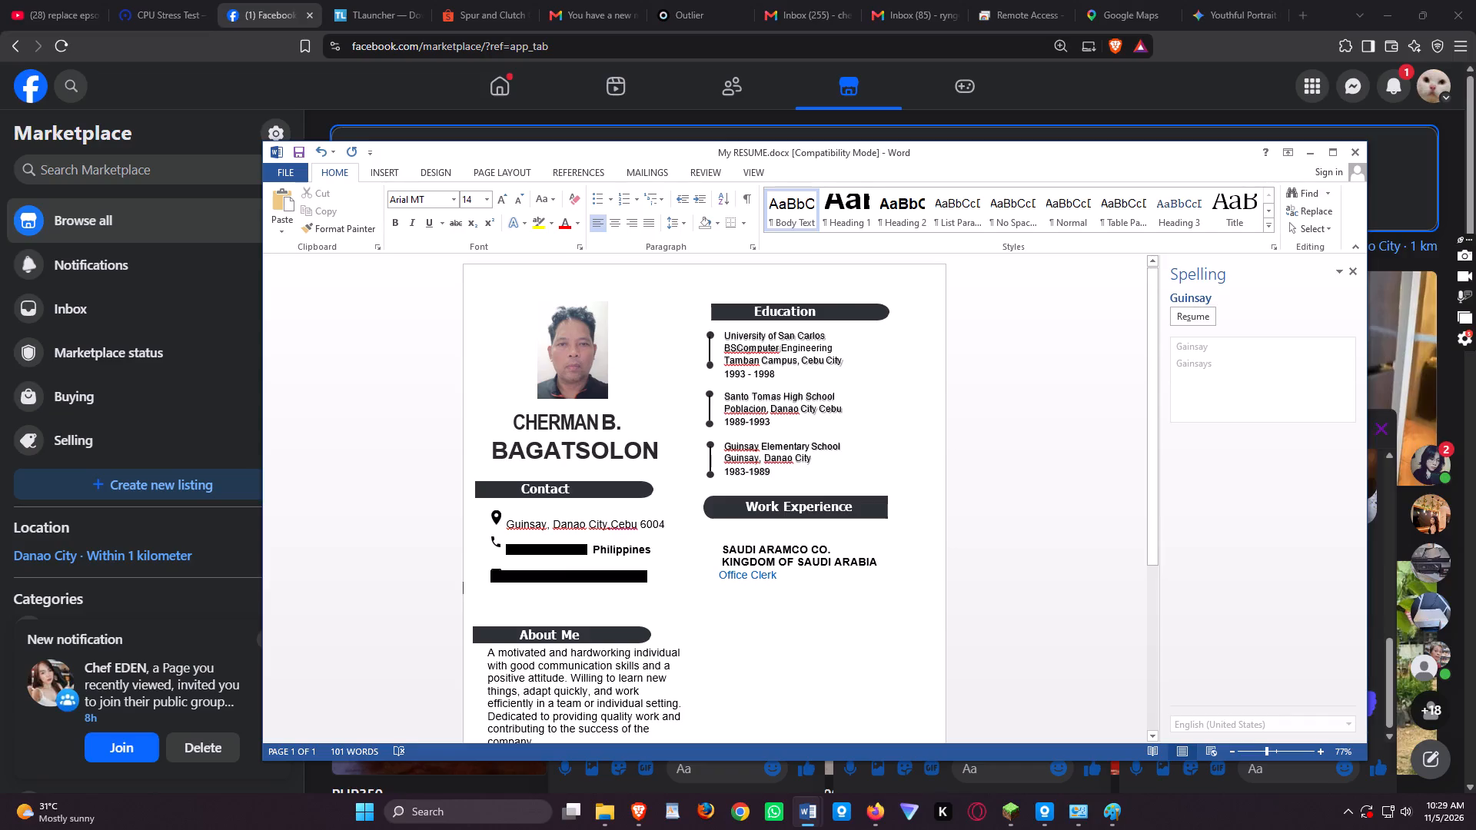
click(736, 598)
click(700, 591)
Replace Office Clerk on the line below KINGDOM OF SAUDI ARABIA with Computer as the start of the job title.
click(780, 576)
key(BackSpace)
key(BackSpace)
key(BackSpace)
key(BackSpace)
key(BackSpace)
key(BackSpace)
key(BackSpace)
key(BackSpace)
key(BackSpace)
key(BackSpace)
key(BackSpace)
key(BackSpace)
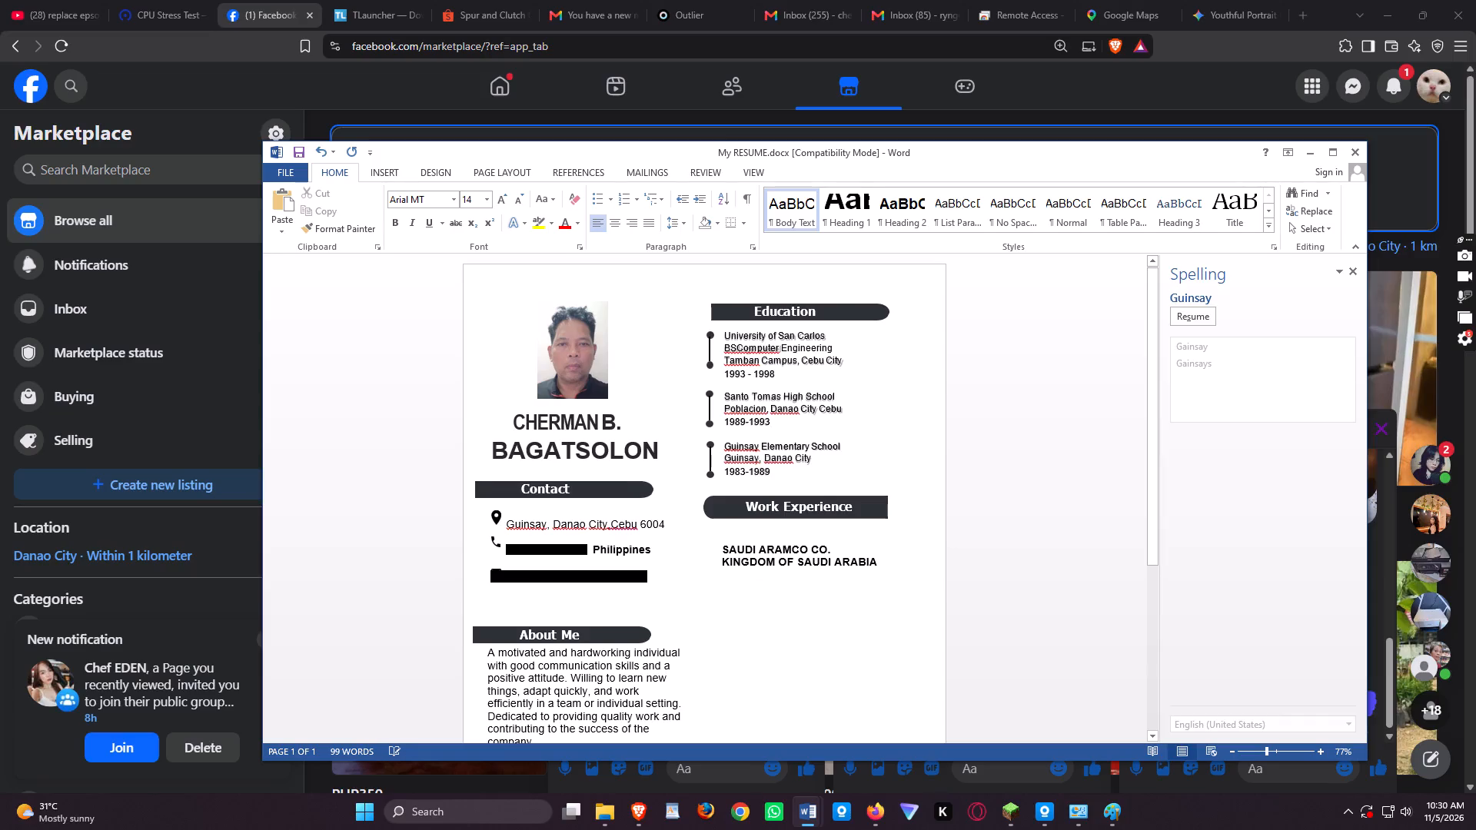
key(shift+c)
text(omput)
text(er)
Switch to the browser and bring up the Google search results for computer analyst job description.
click(1242, 15)
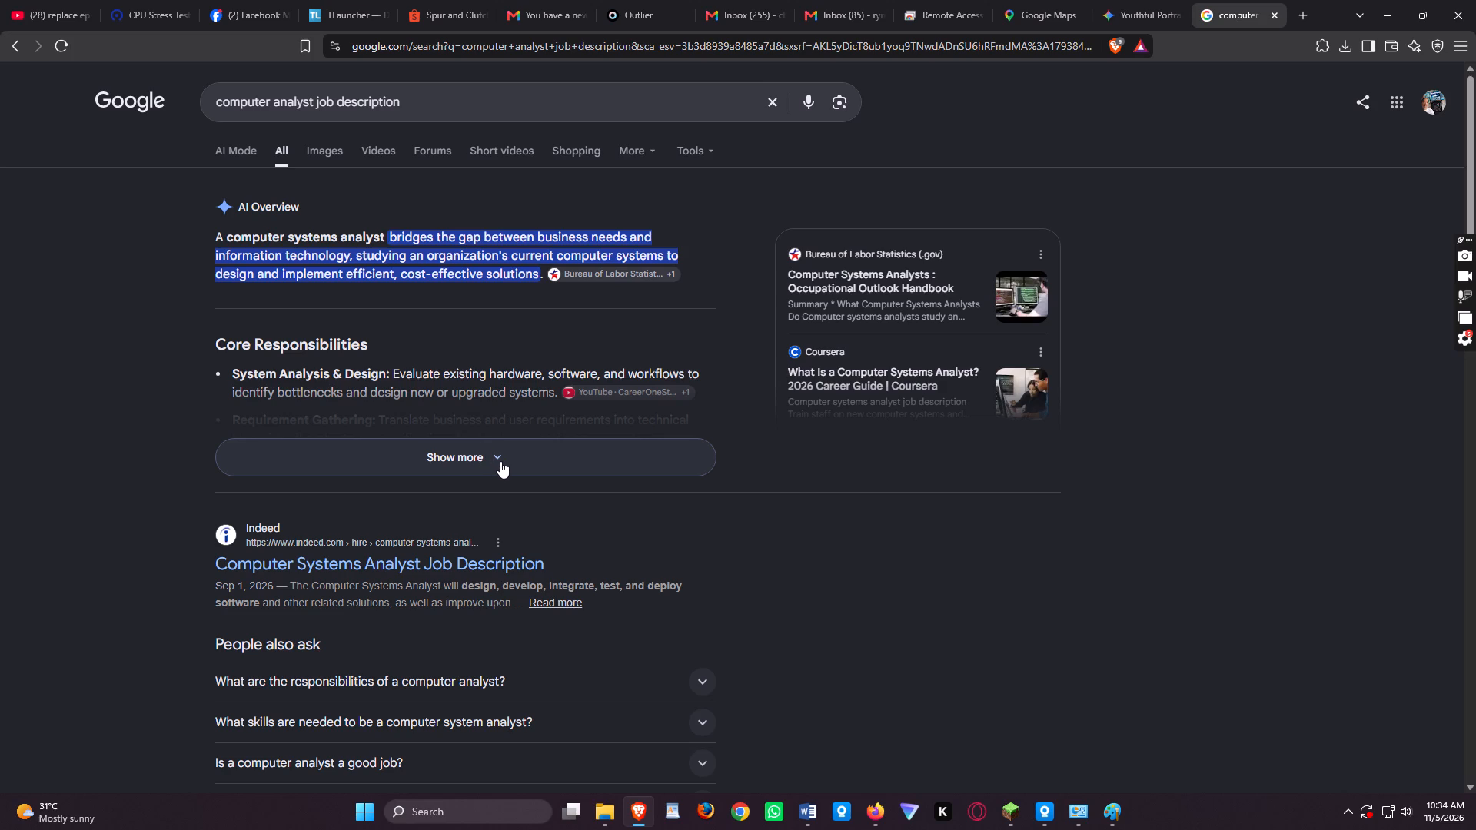
Expand the AI Overview on computer systems analysts and look through its responsibilities, qualifications and career outlook.
click(503, 460)
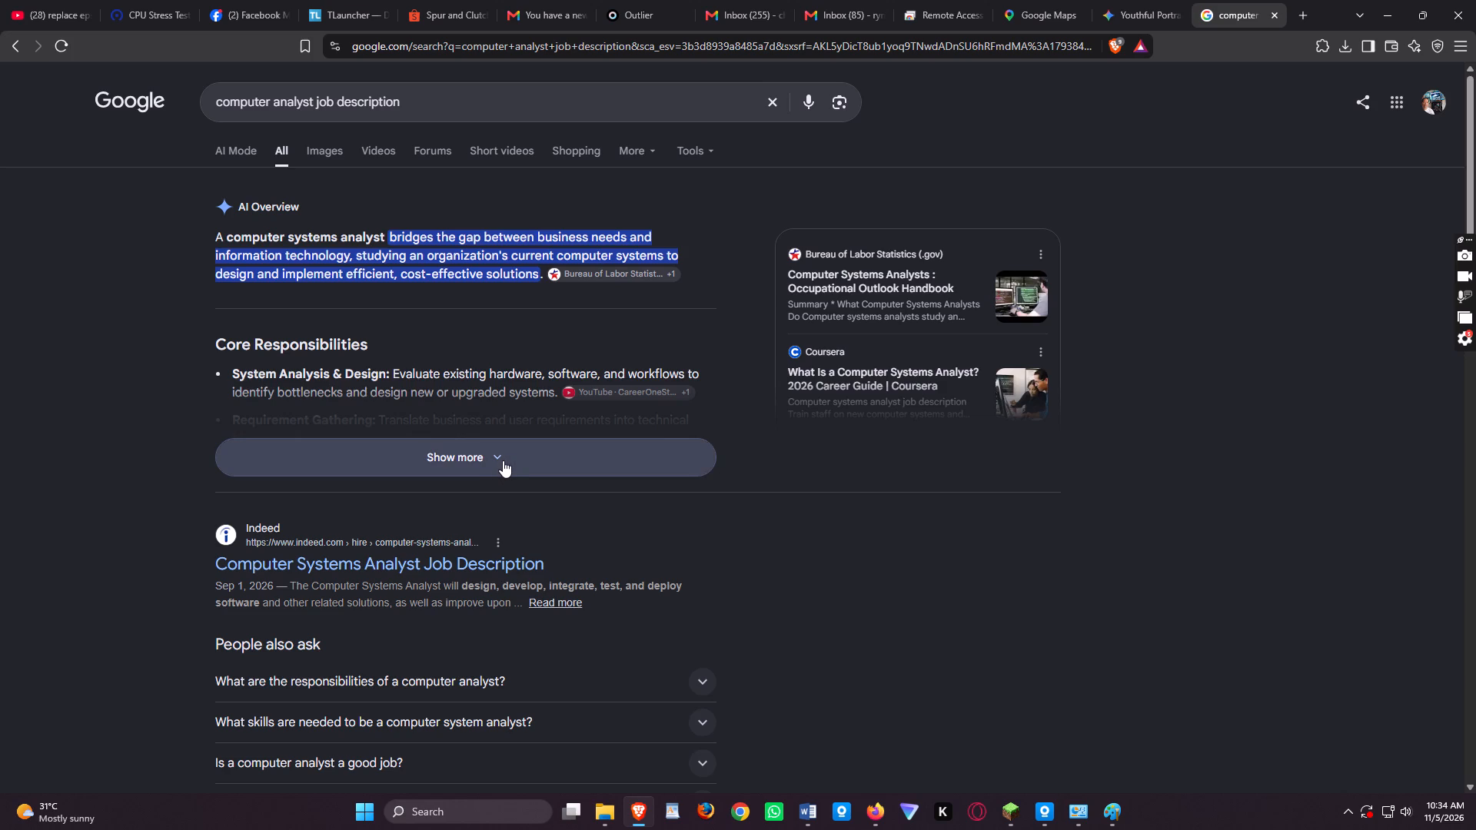
scroll(534, 586, down, 1)
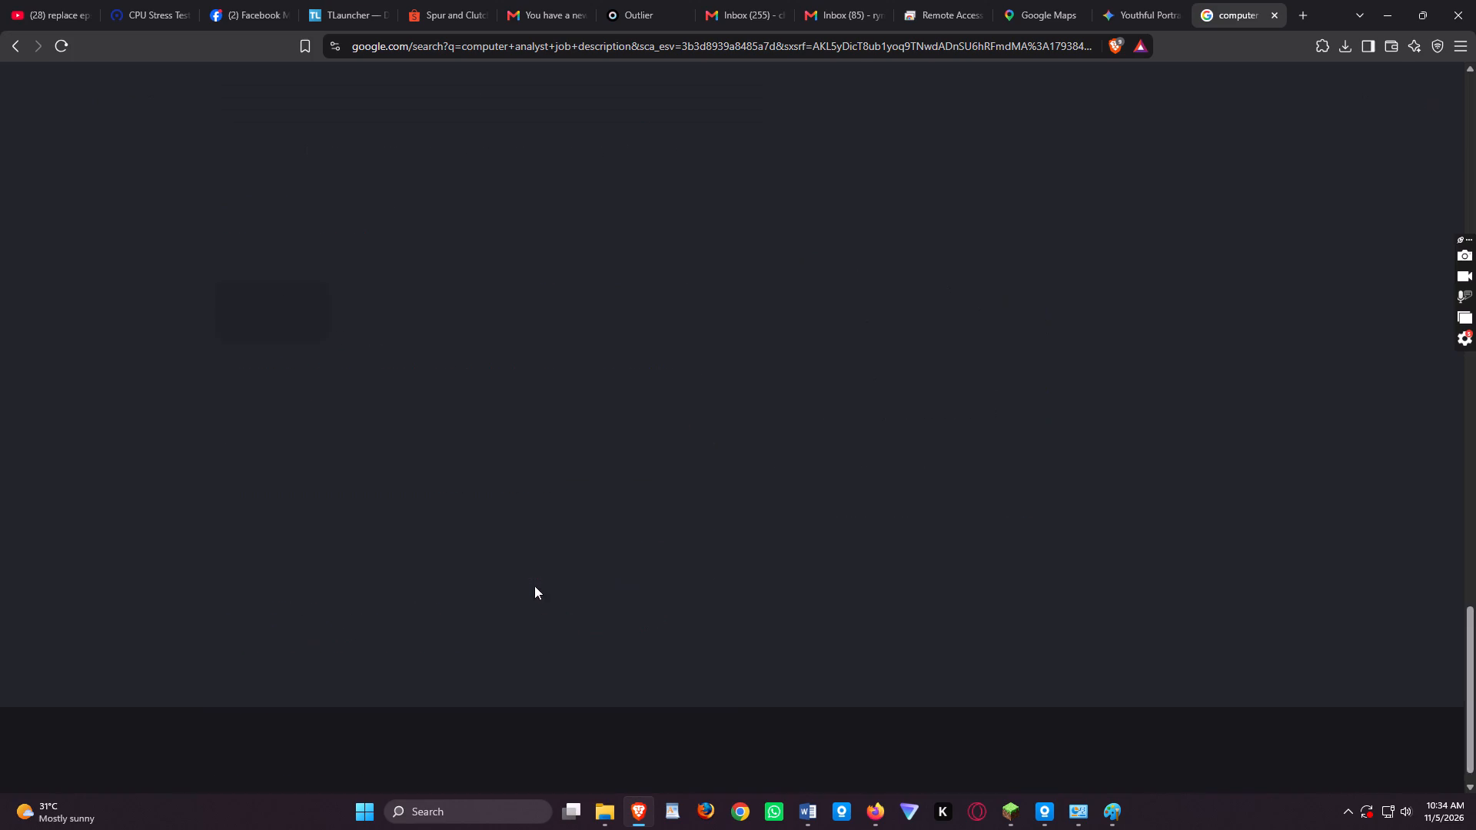
scroll(534, 586, down, 2)
scroll(538, 587, up, 1)
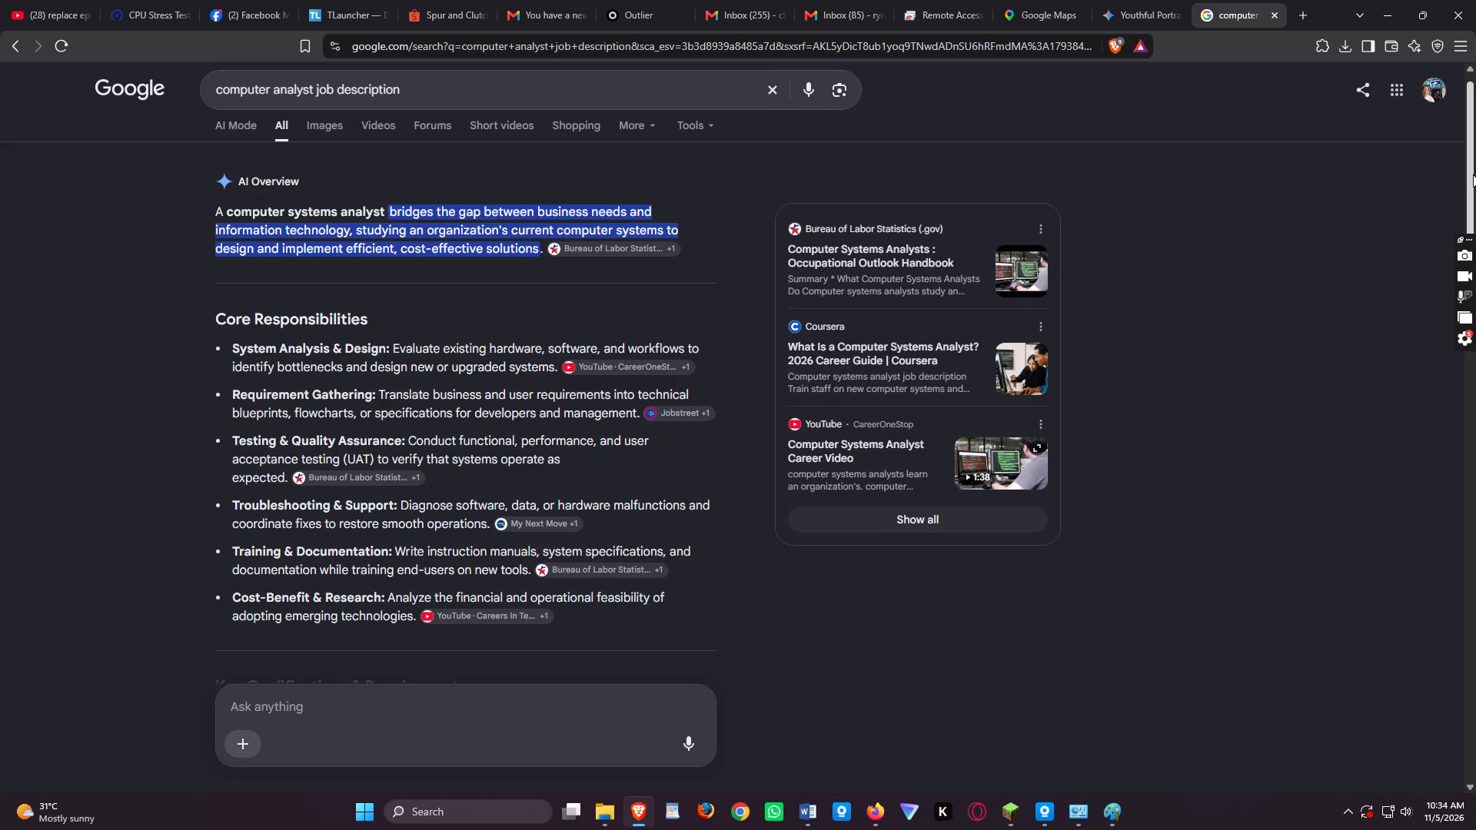
drag(1471, 177, 1458, 390)
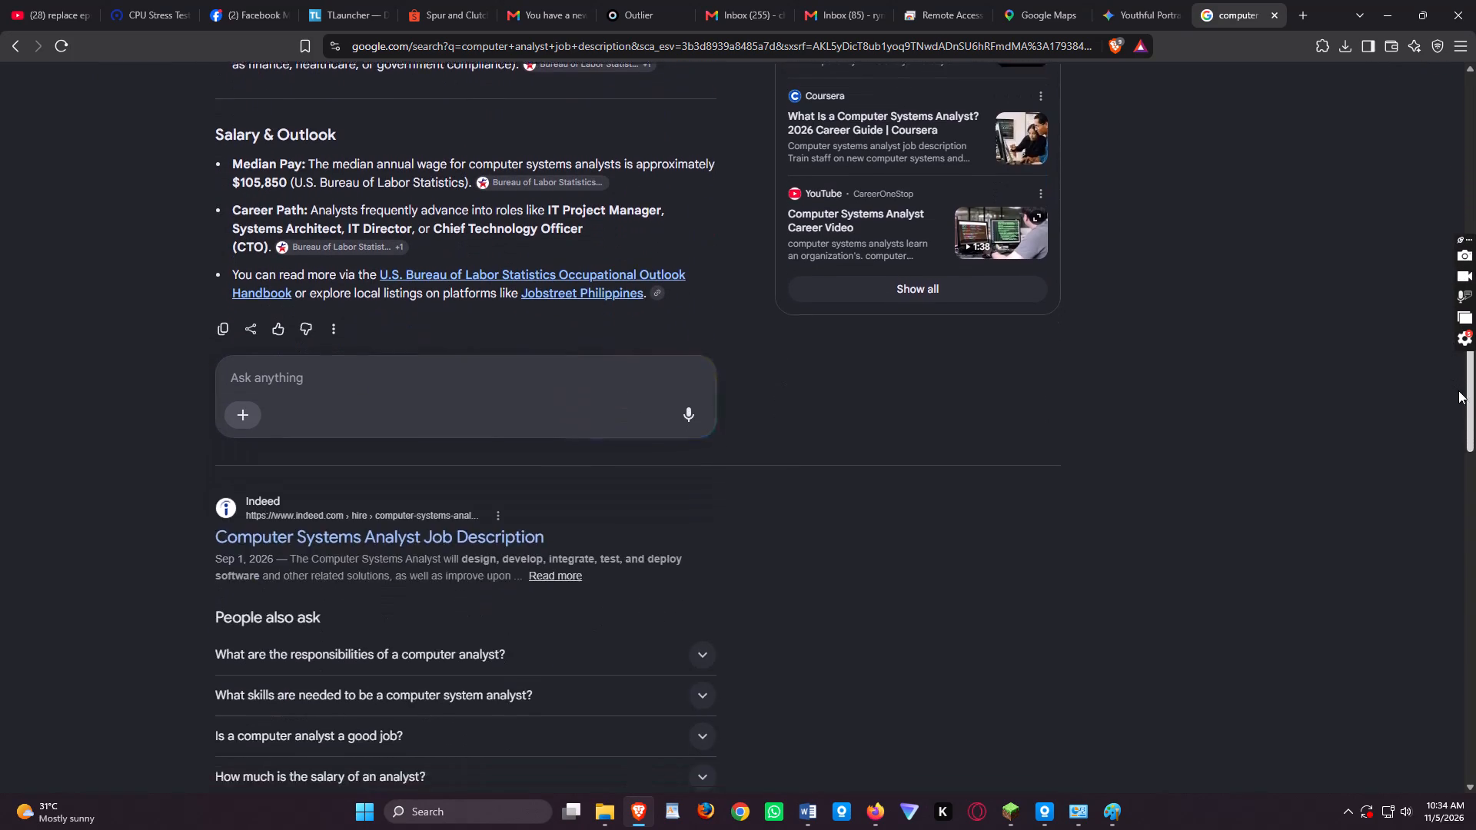
drag(1458, 390, 1461, 404)
Open Indeed's Computer Systems Analyst Job Description article and read its duties, skills, education and experience sections.
click(466, 432)
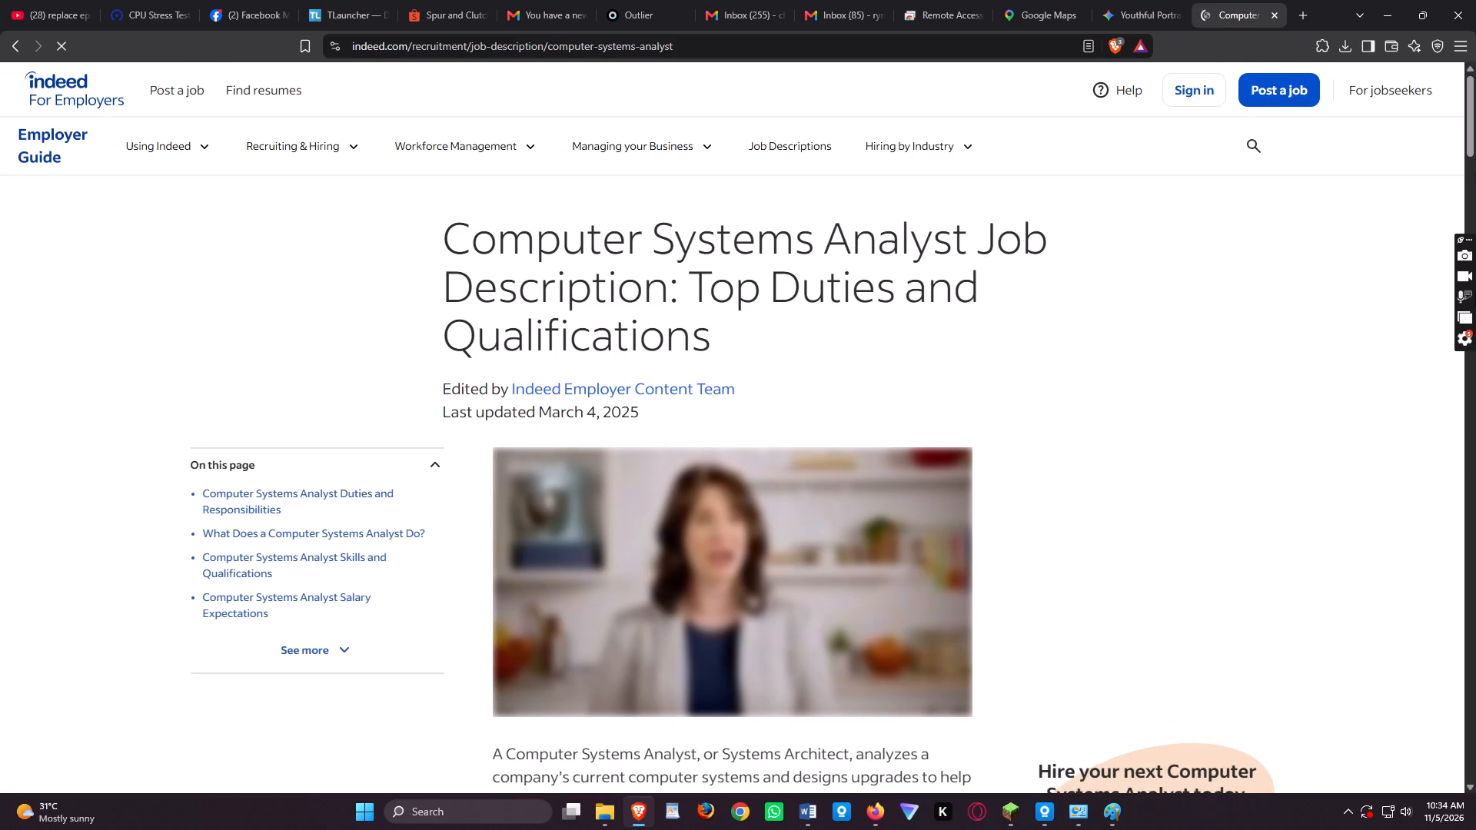
drag(1471, 129, 1471, 147)
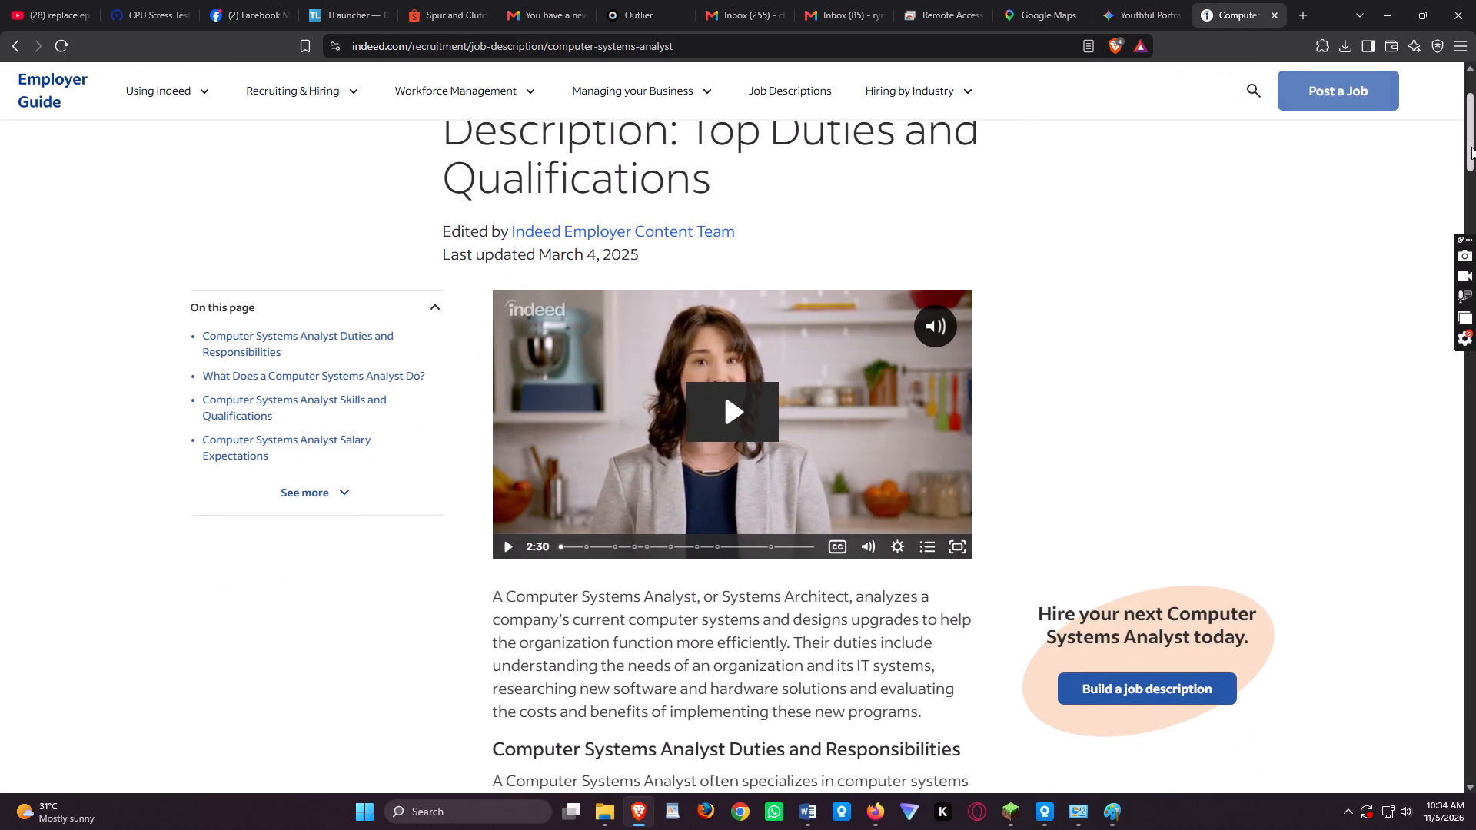
drag(1471, 147, 1474, 174)
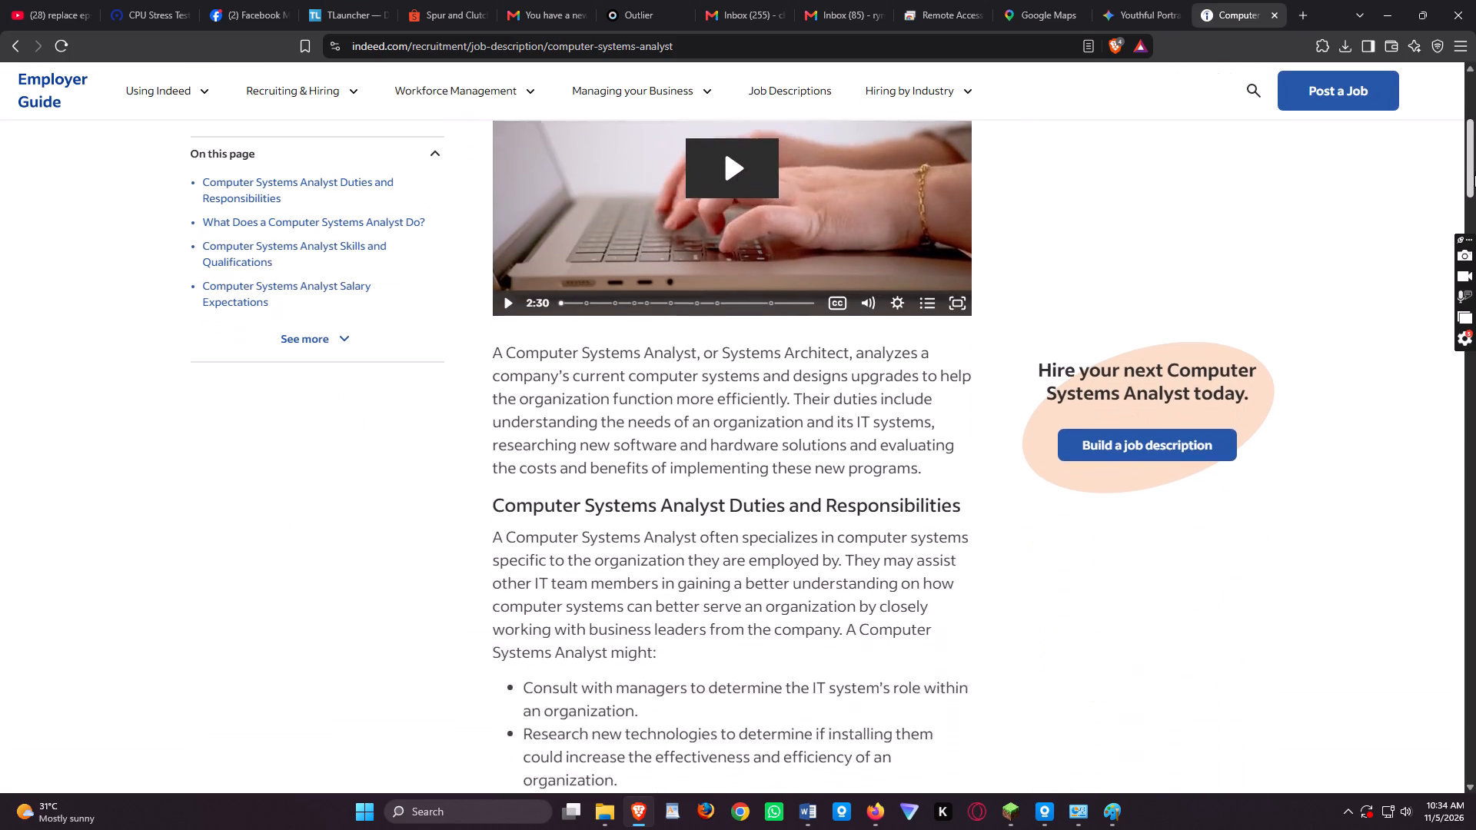
drag(1474, 174, 1473, 181)
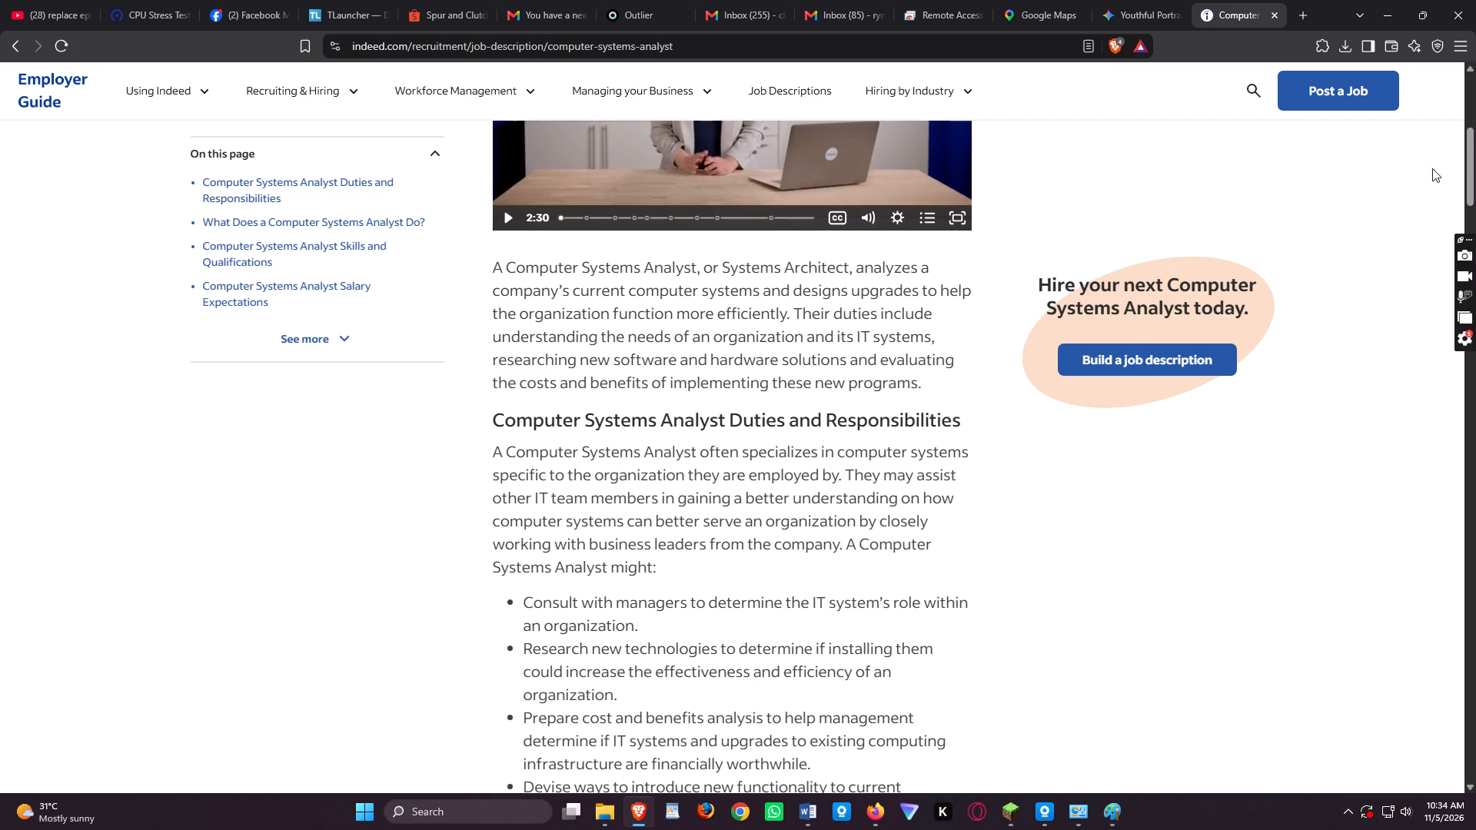
drag(1468, 148, 1474, 171)
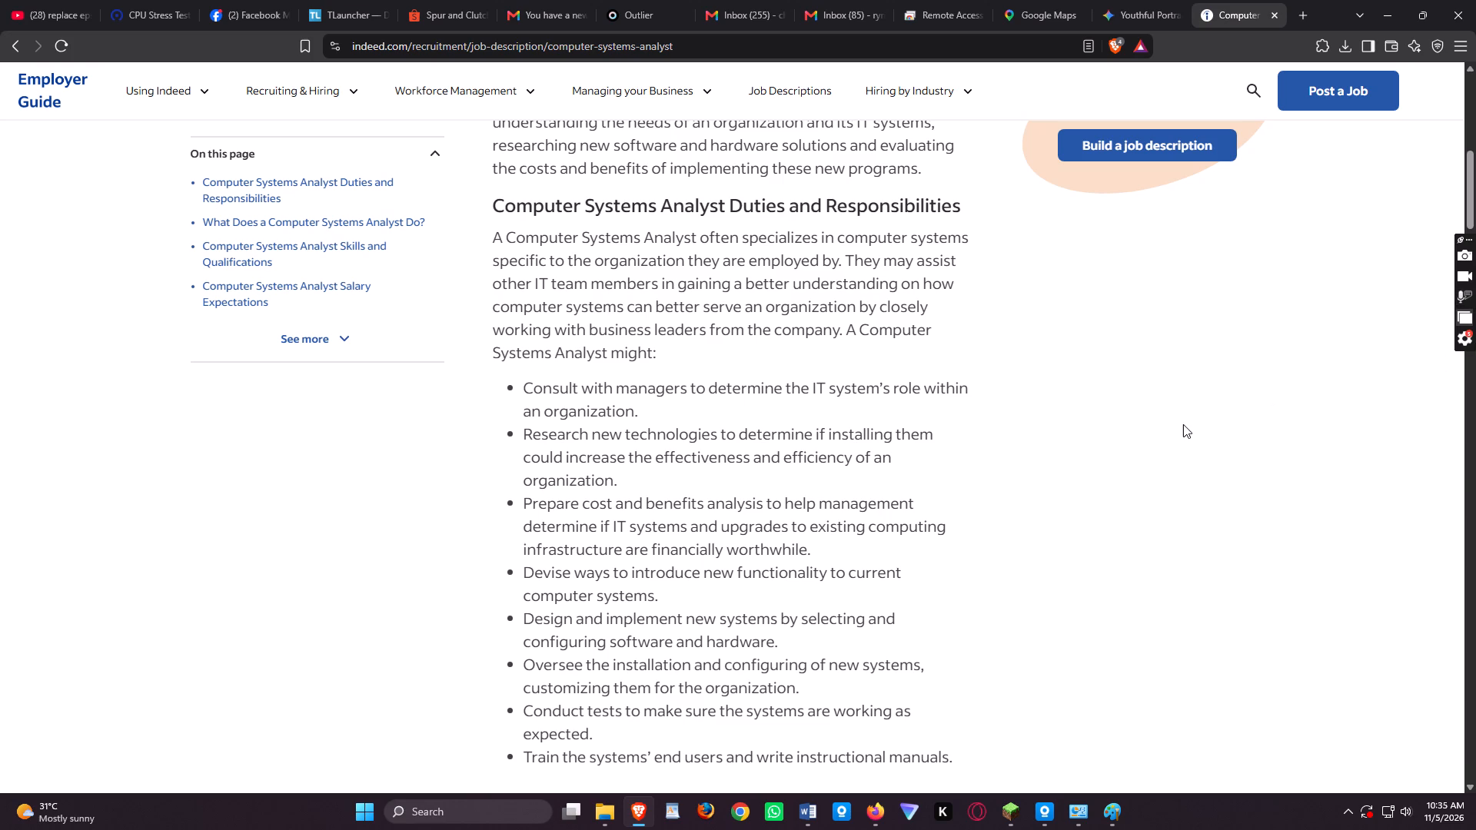
scroll(1182, 427, down, 2)
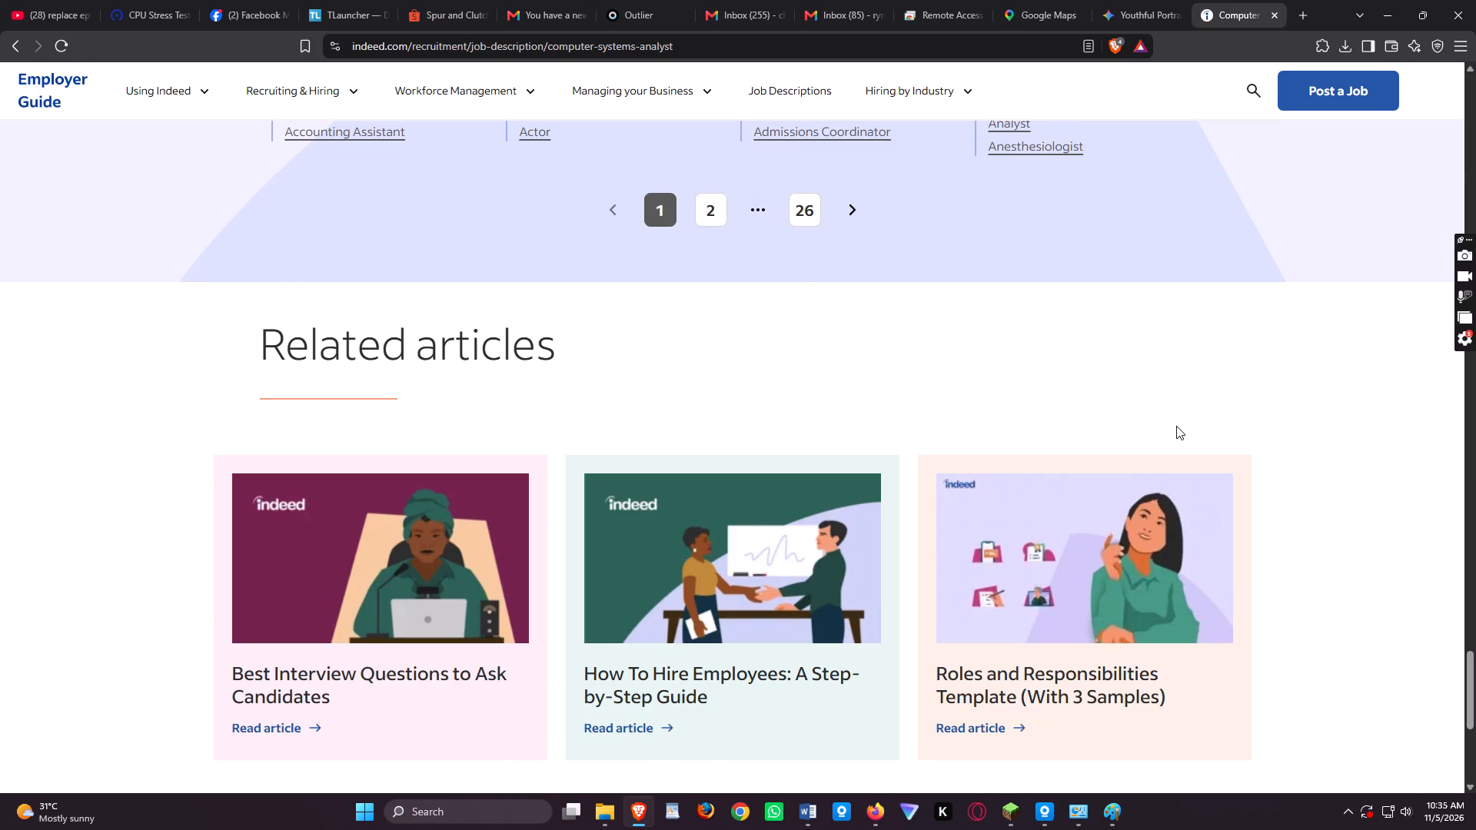
scroll(1170, 420, up, 1)
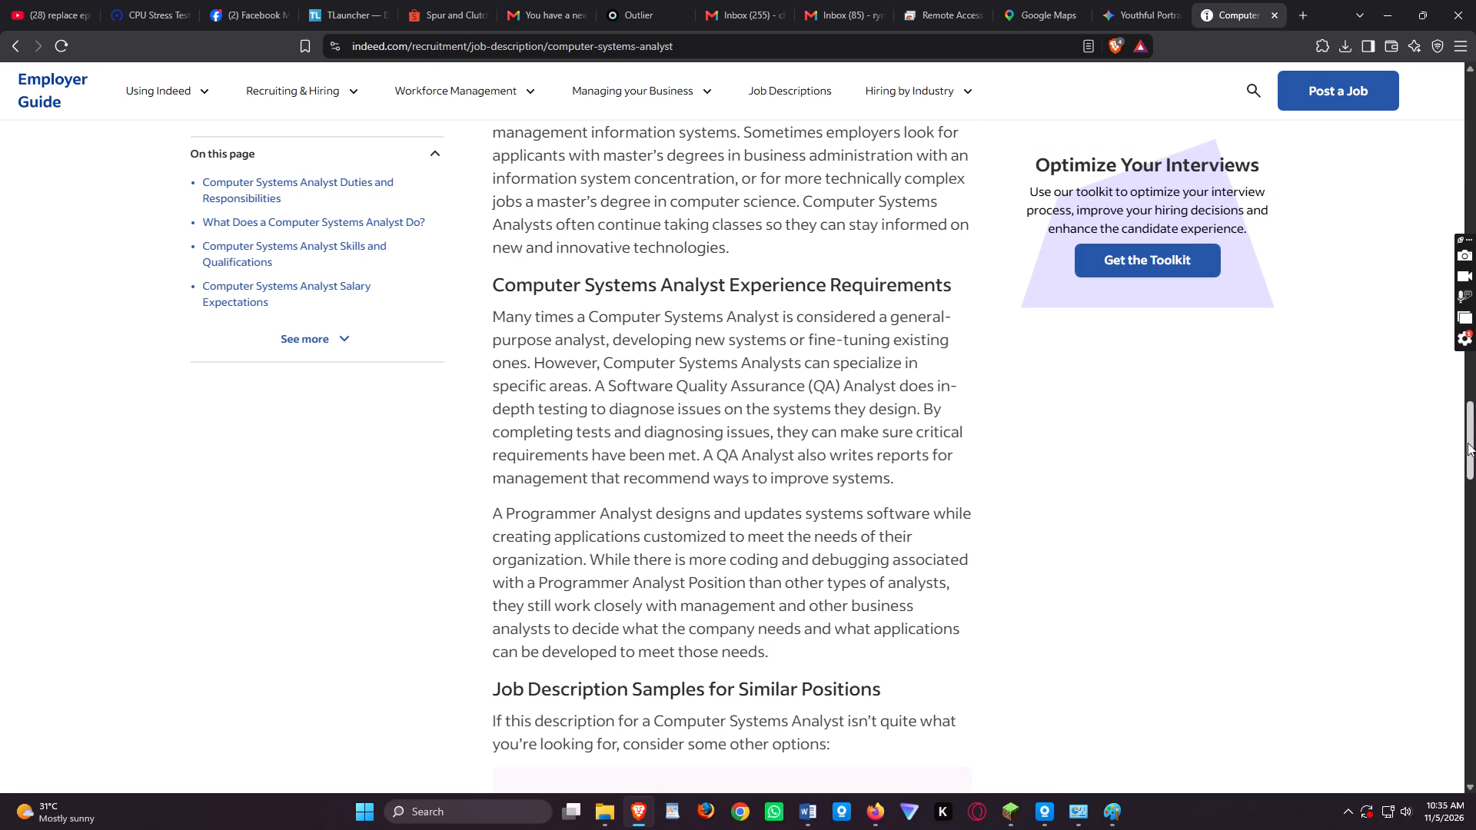
drag(1474, 431, 1475, 466)
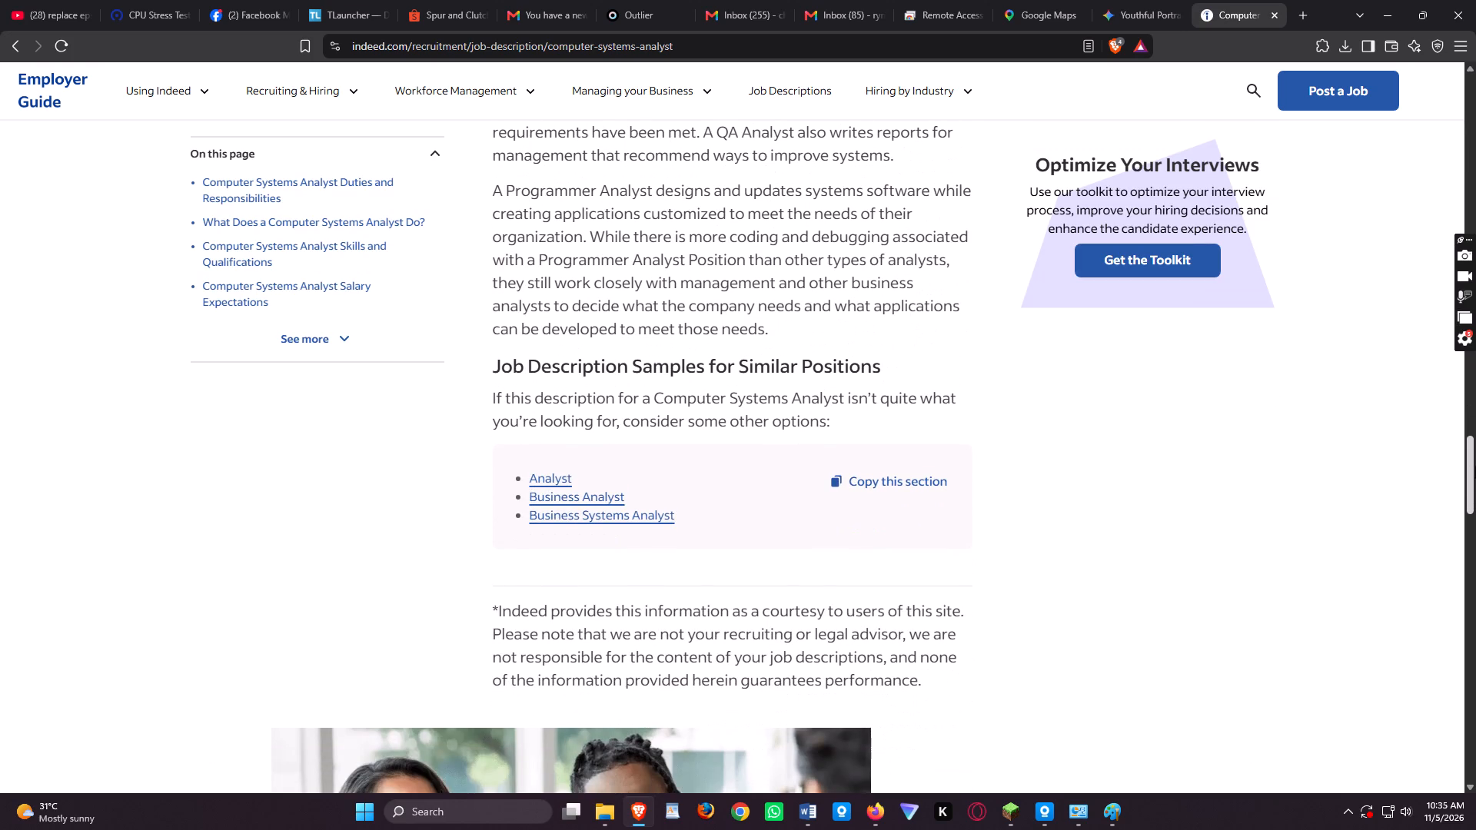
drag(1475, 466, 1474, 470)
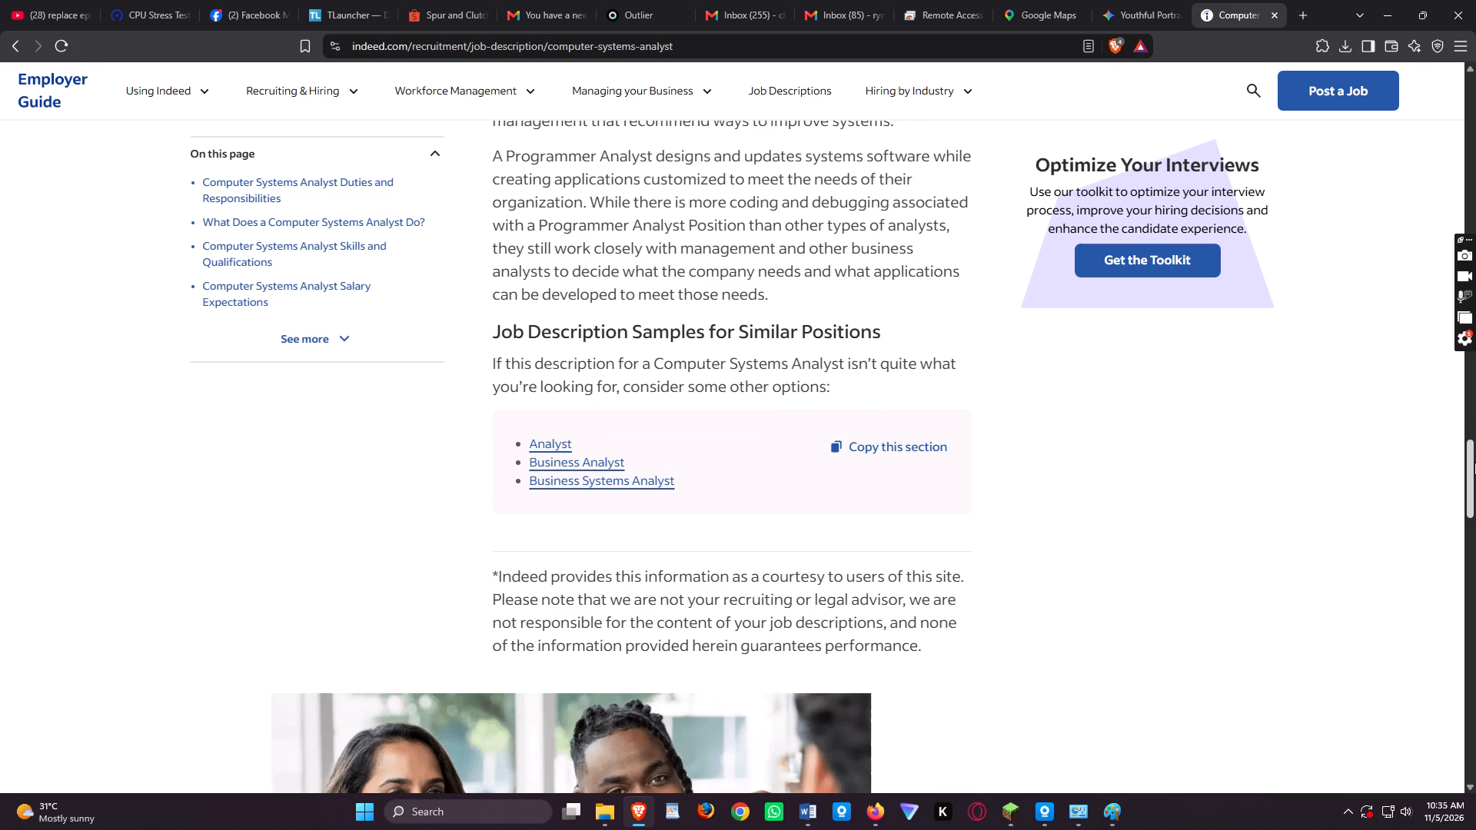
drag(1474, 460, 1470, 425)
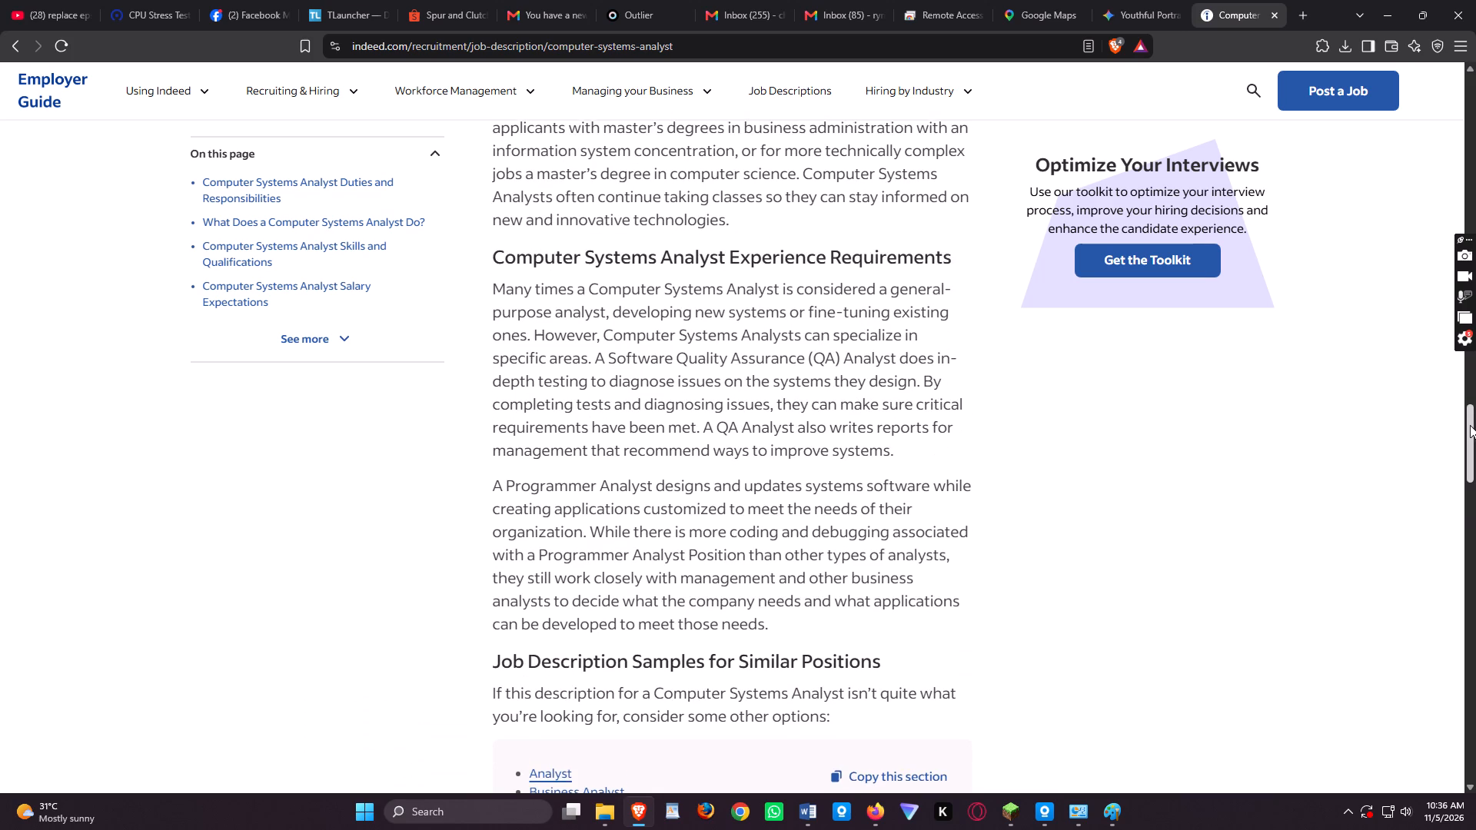
drag(1470, 425, 1468, 344)
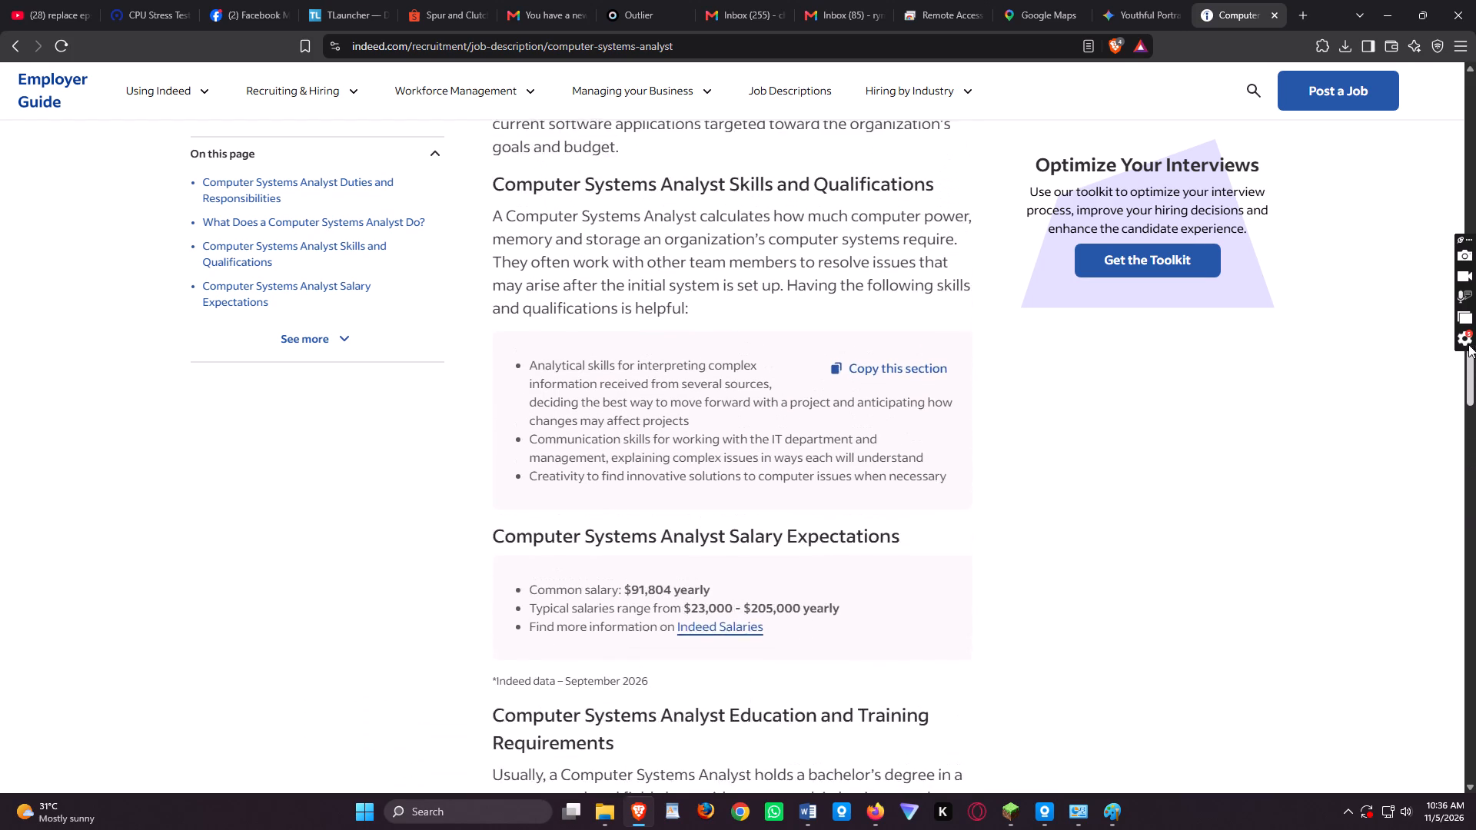
drag(1468, 344, 1474, 272)
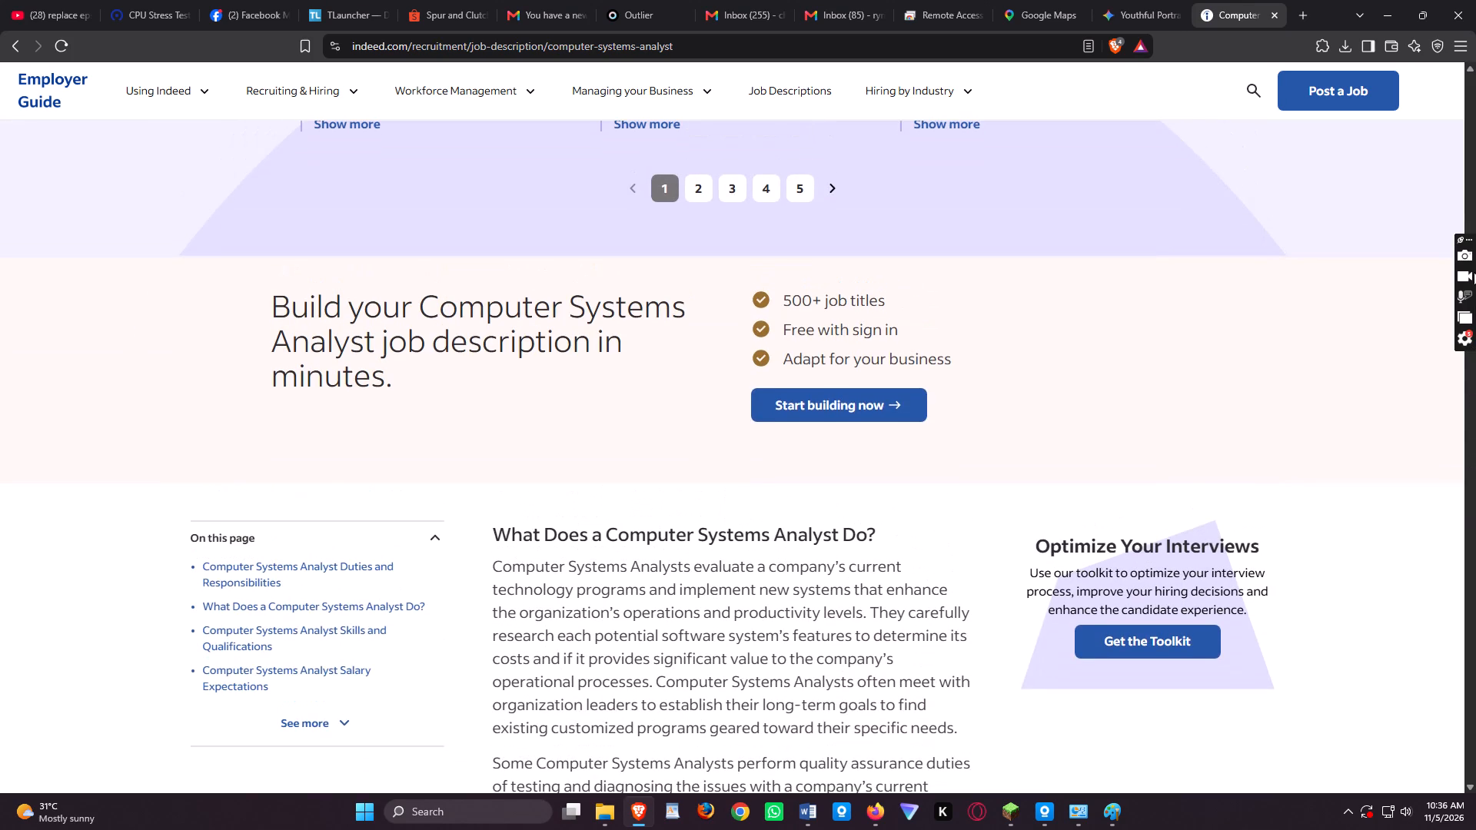
drag(1474, 272, 1470, 275)
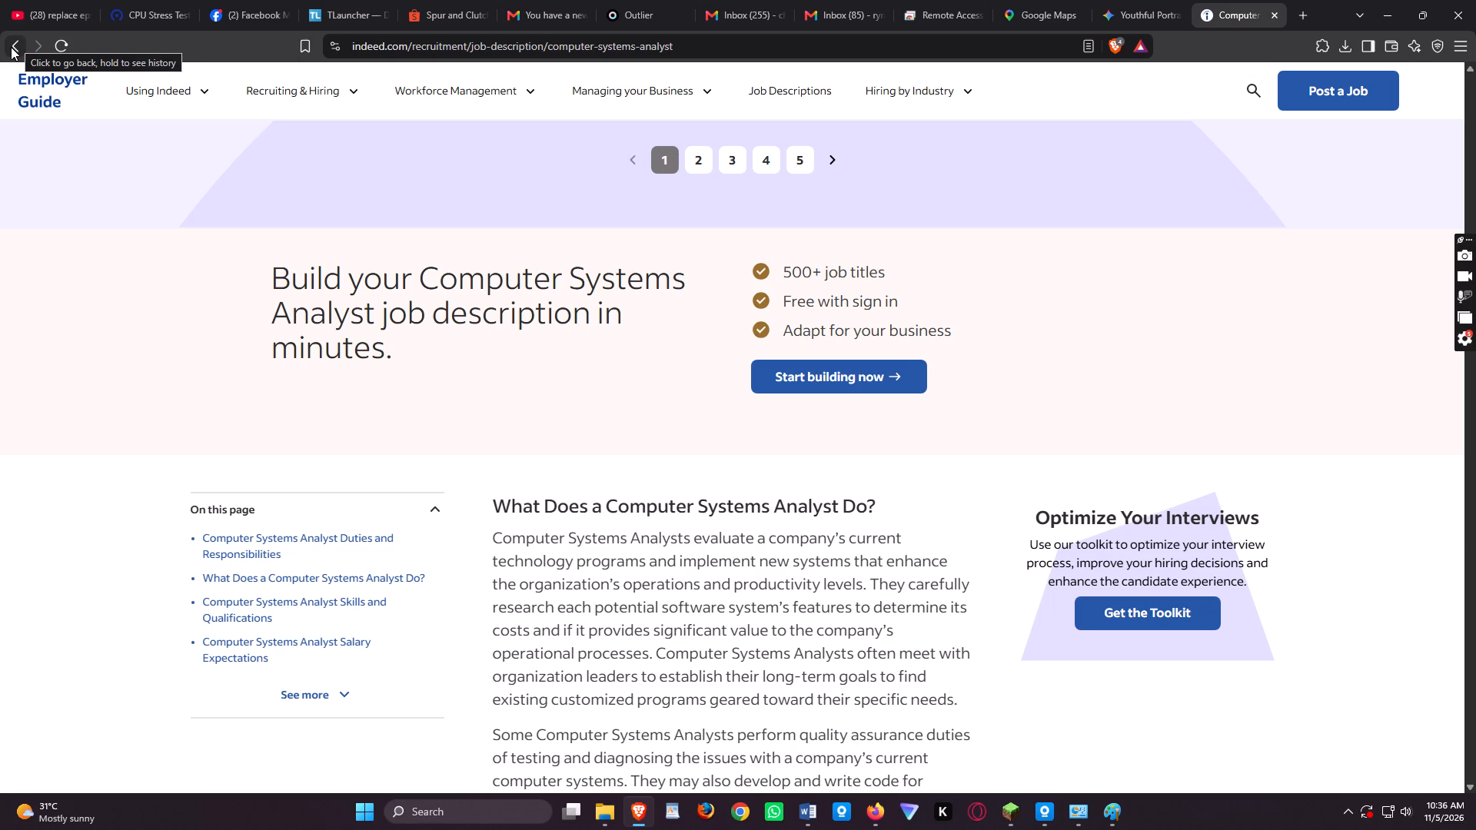
Return to the search results, reopen the Indeed article and review its Computer Systems Analyst Duties and Responsibilities list.
click(15, 45)
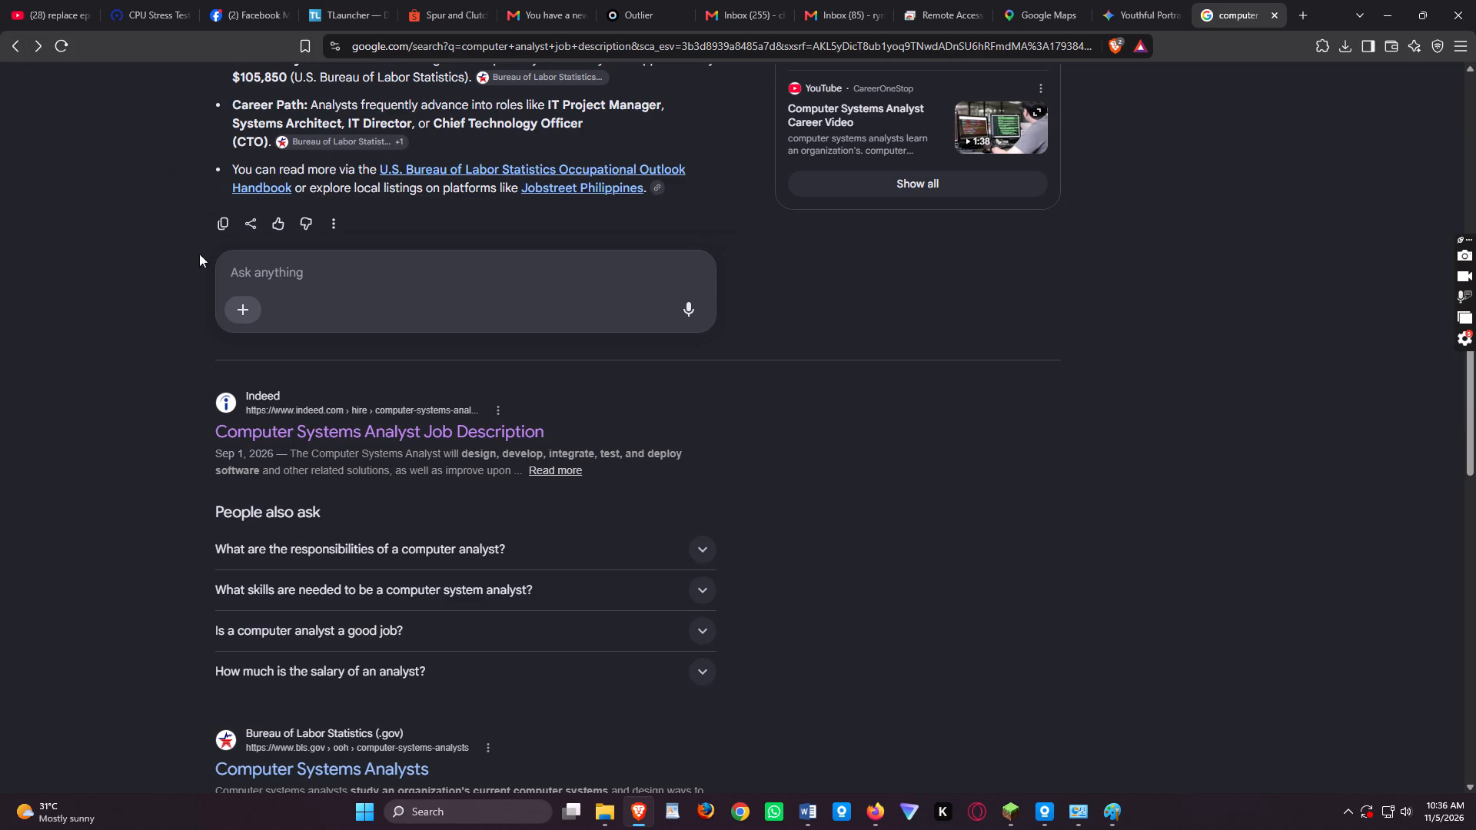
click(357, 433)
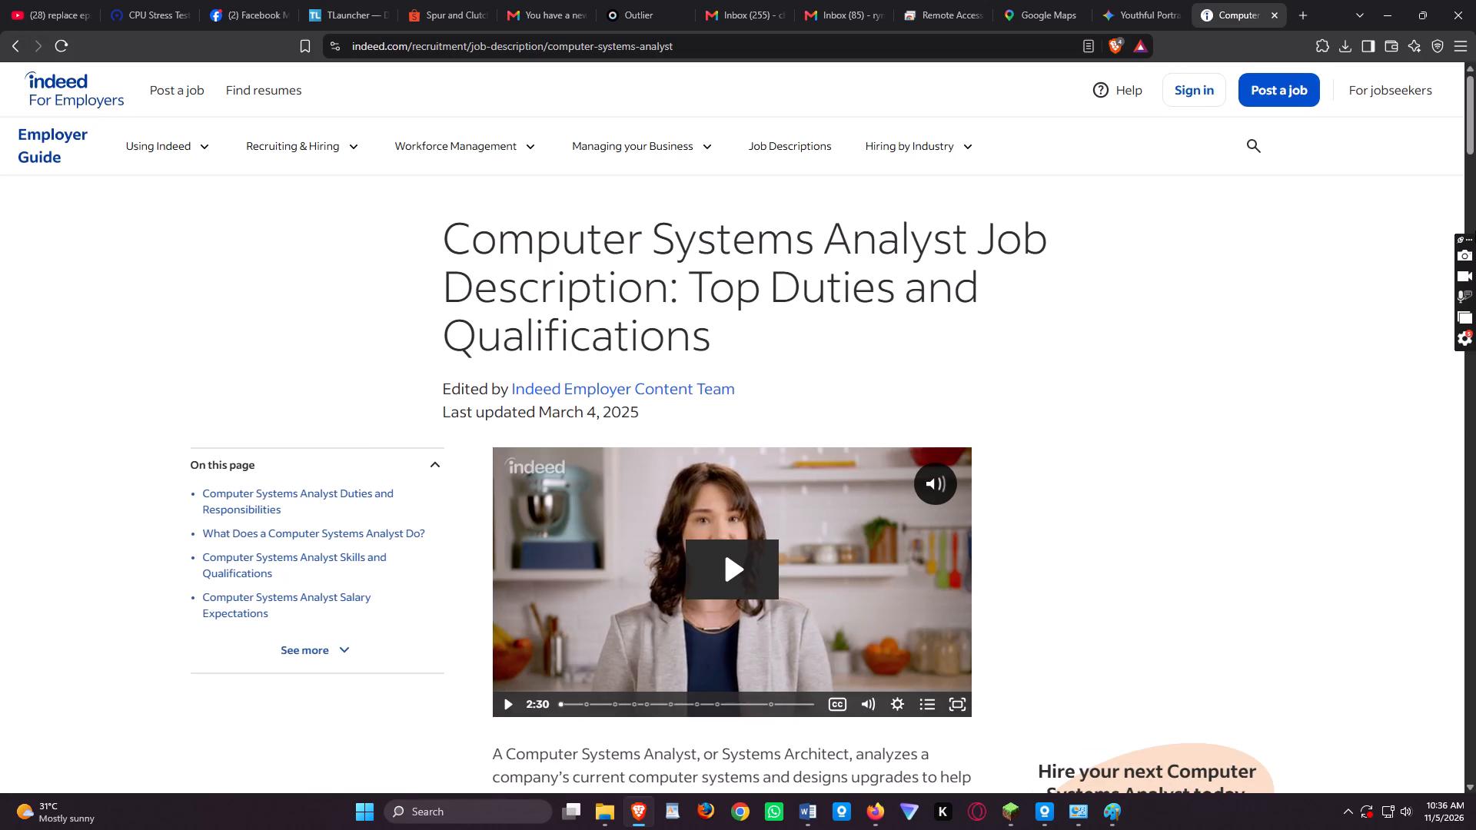
drag(1474, 103, 1468, 169)
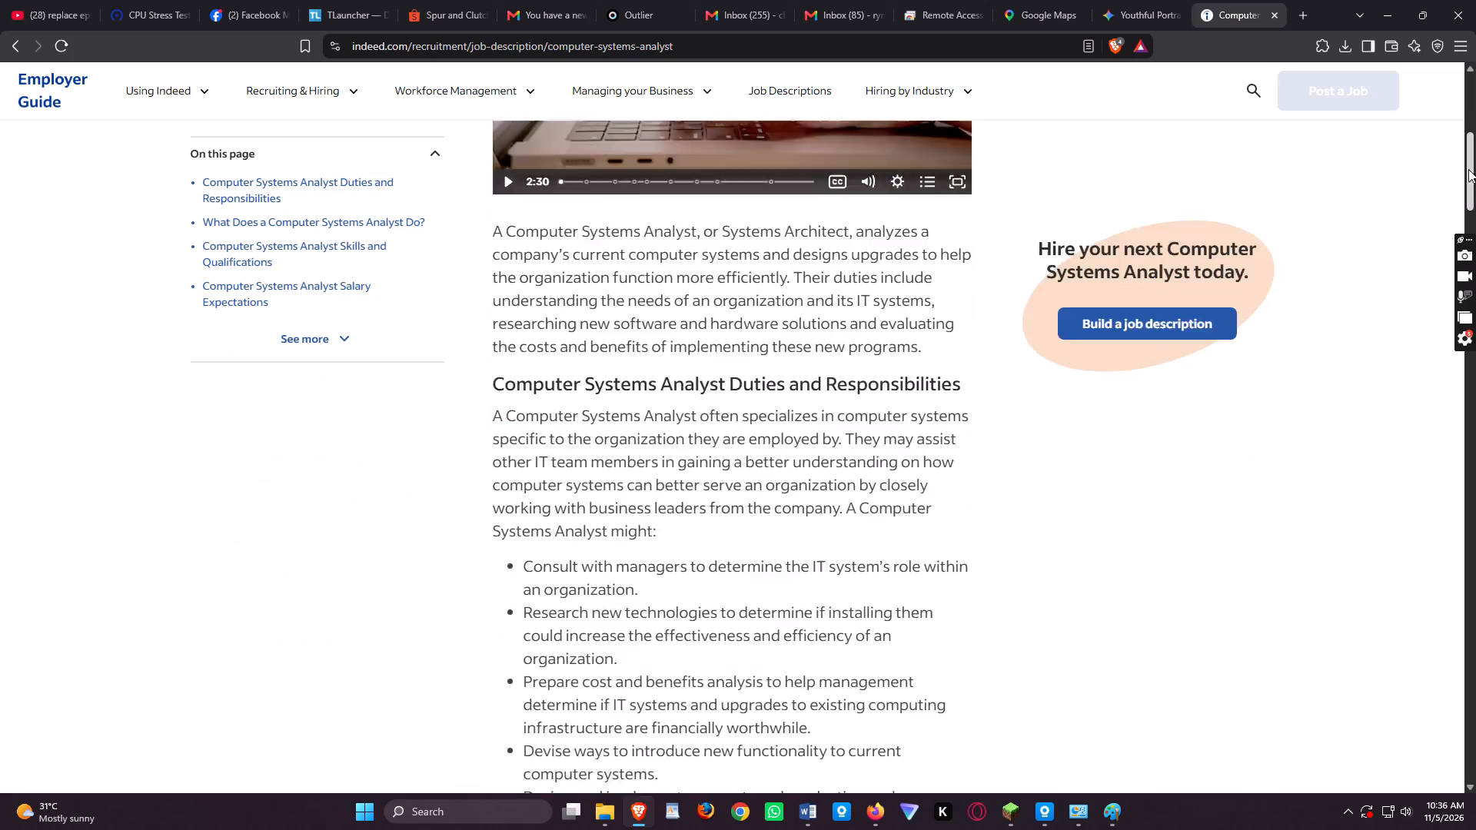
drag(1468, 169, 1468, 188)
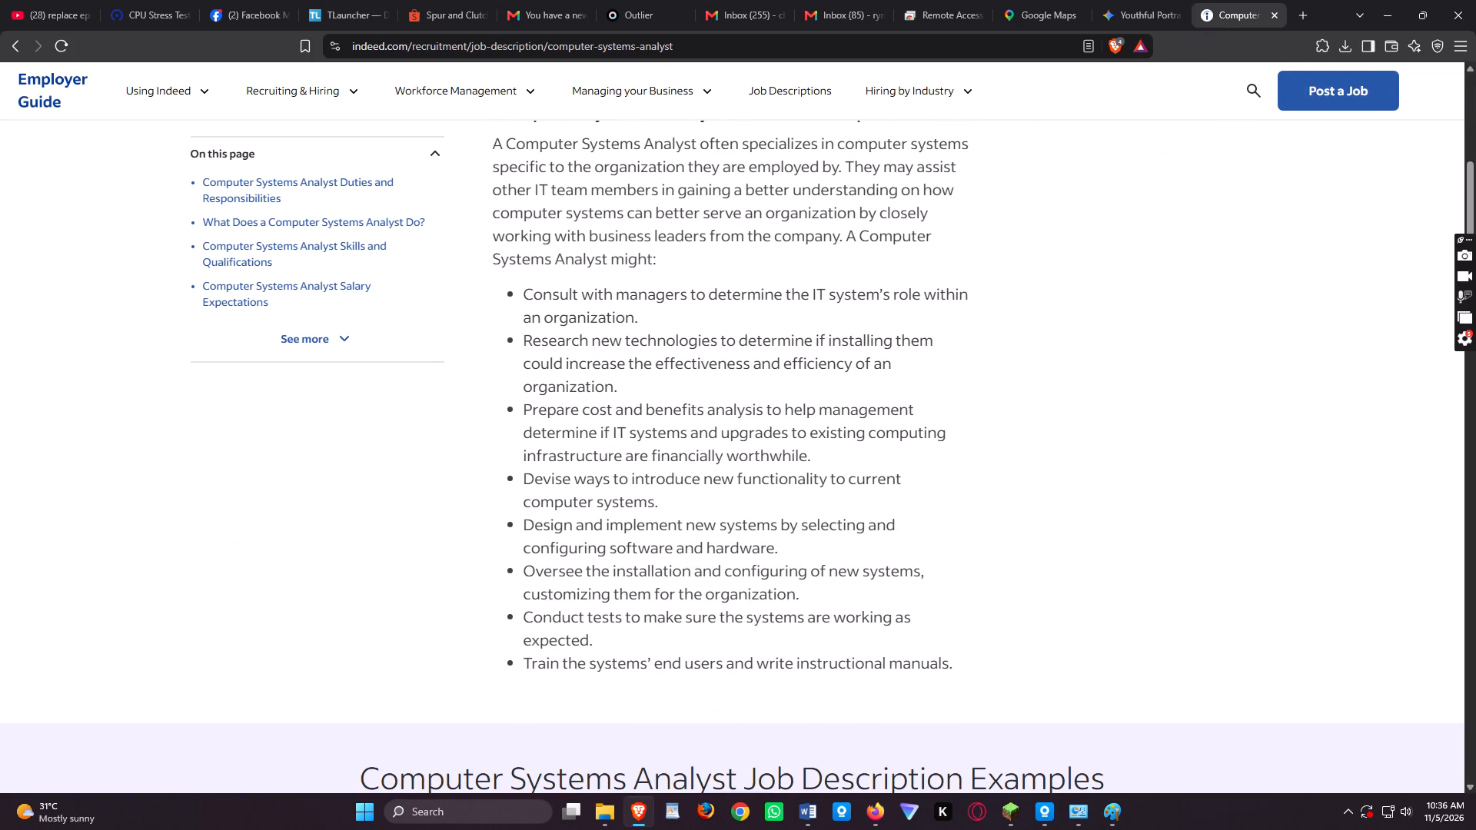
Switch to My RESUME.docx in Word and complete the job title under Saudi Aramco Co. as "Computer System Analyst".
click(804, 810)
click(860, 744)
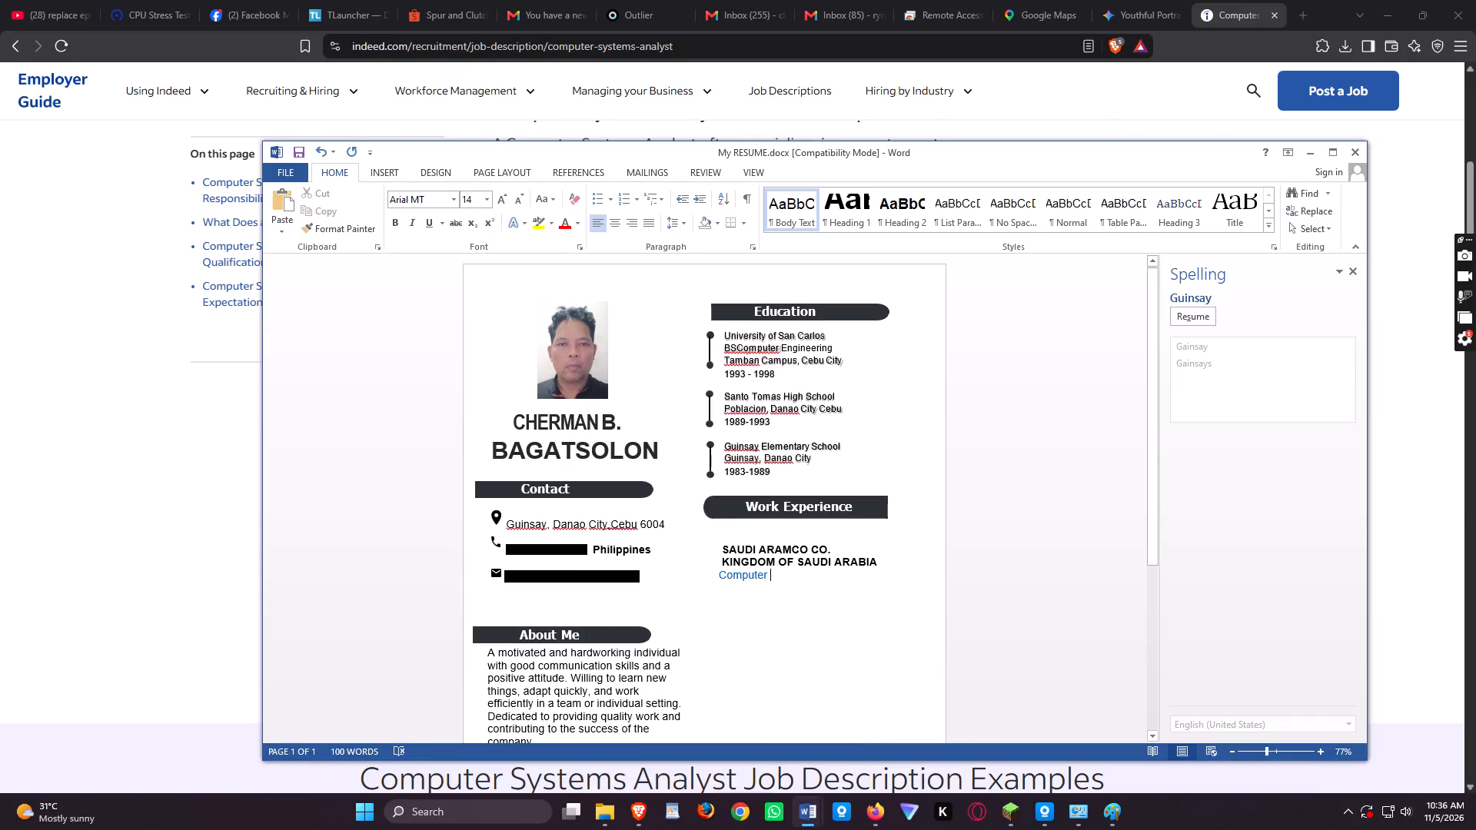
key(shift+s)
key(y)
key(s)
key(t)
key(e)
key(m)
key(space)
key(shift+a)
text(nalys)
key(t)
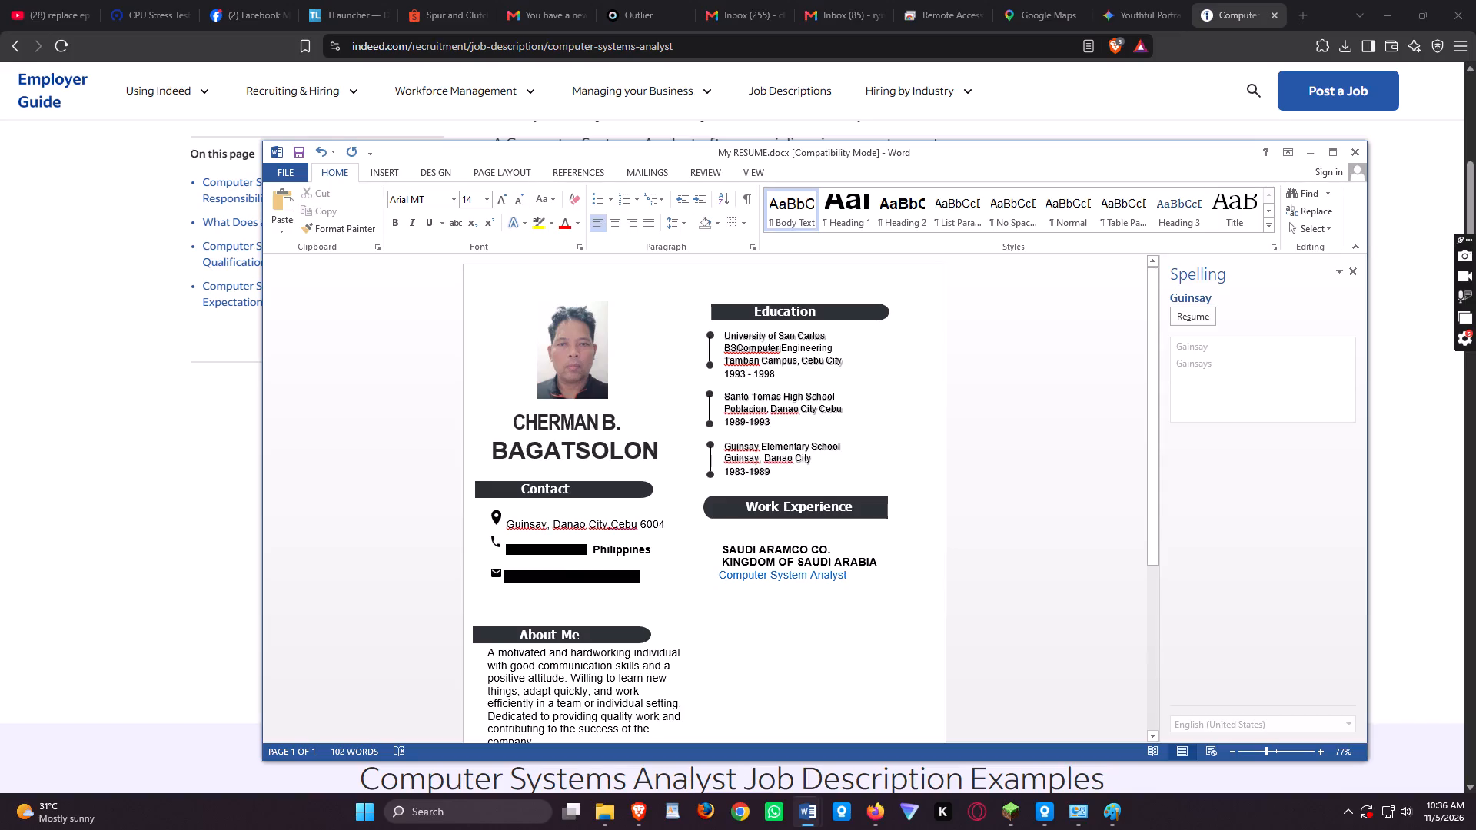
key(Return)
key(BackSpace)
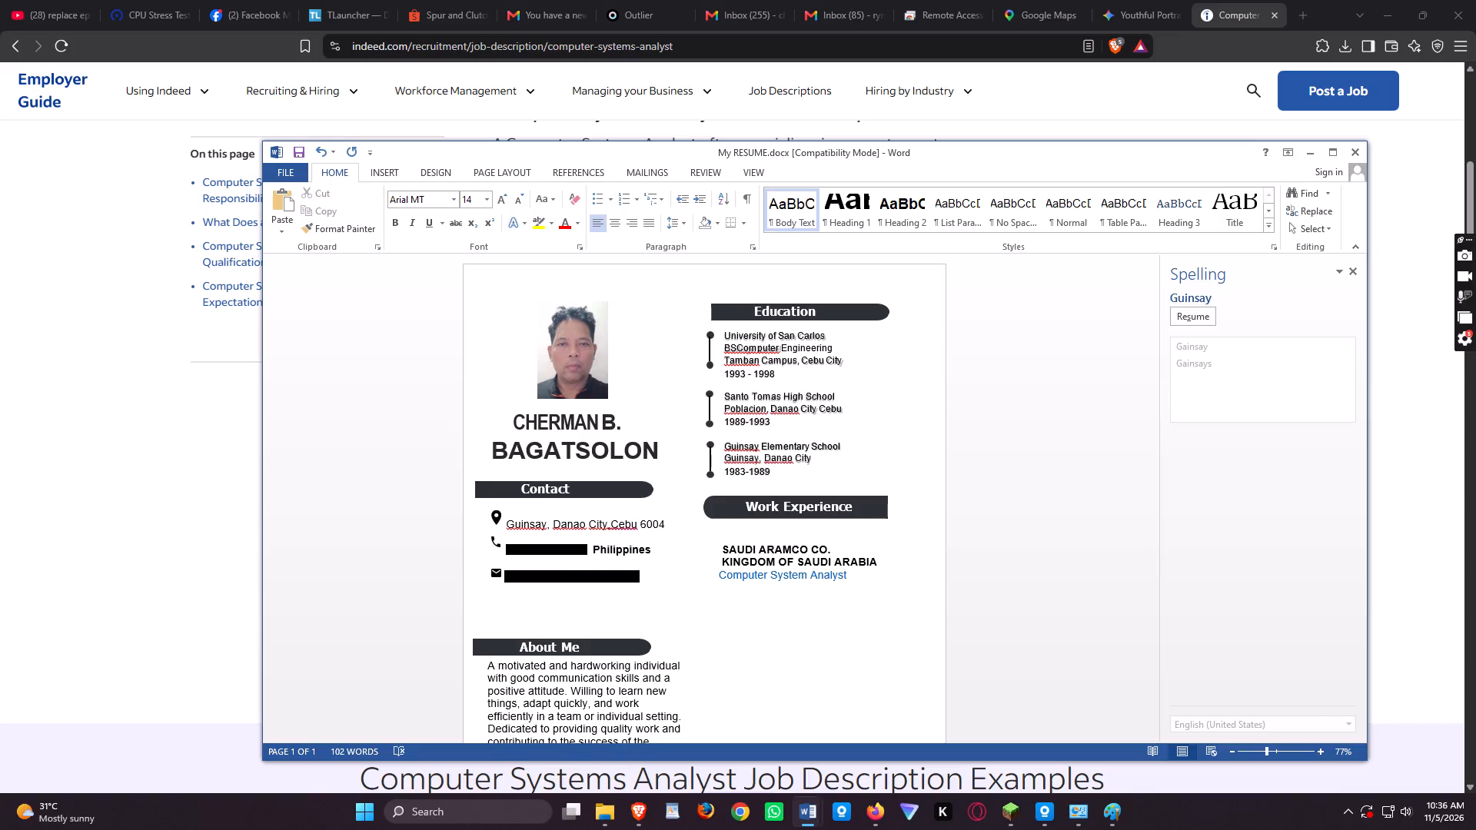
Remove a blank line above the About Me heading and indent the line below "Computer System Analyst" to the Work Experience column.
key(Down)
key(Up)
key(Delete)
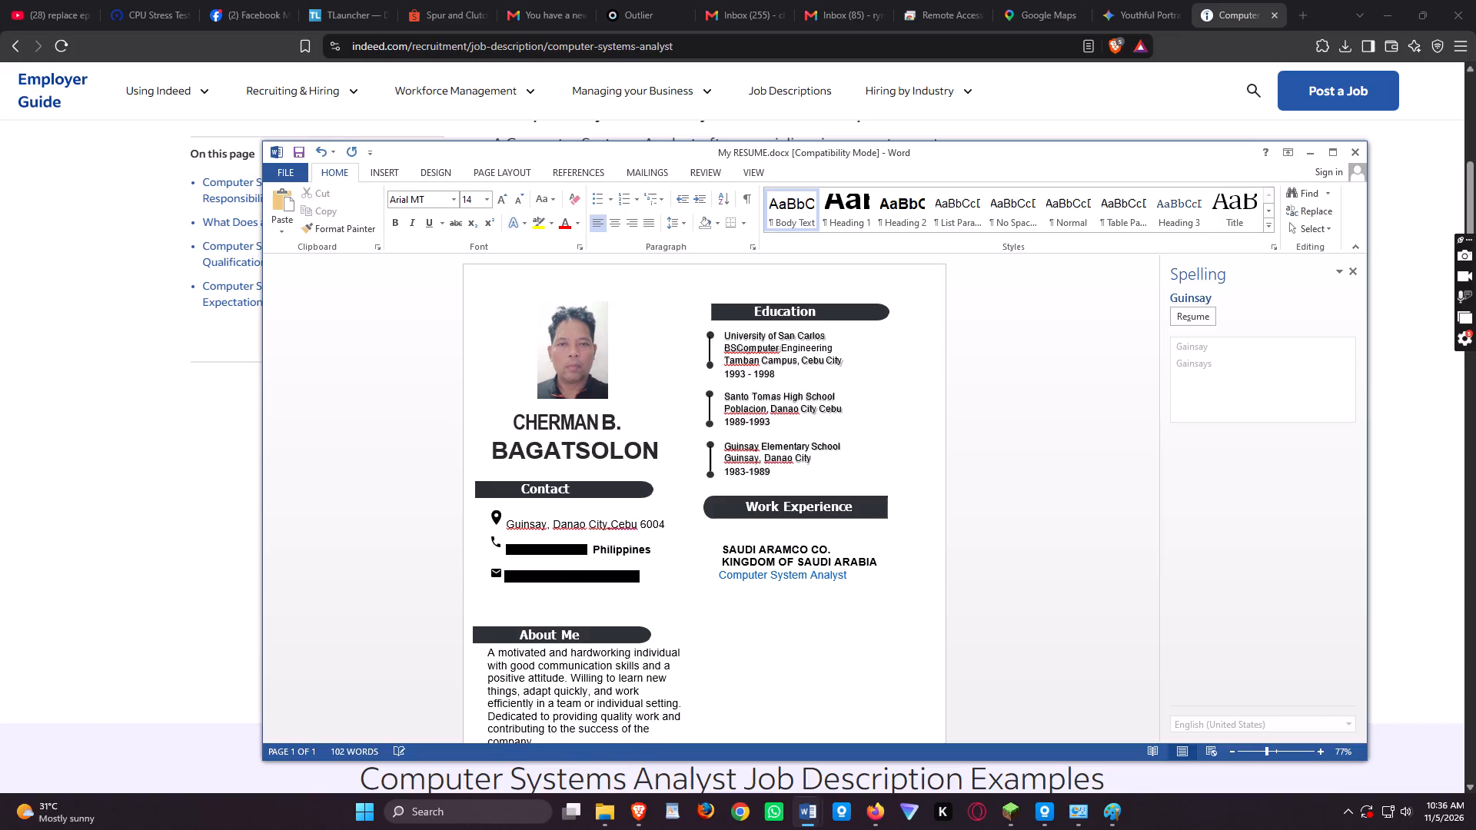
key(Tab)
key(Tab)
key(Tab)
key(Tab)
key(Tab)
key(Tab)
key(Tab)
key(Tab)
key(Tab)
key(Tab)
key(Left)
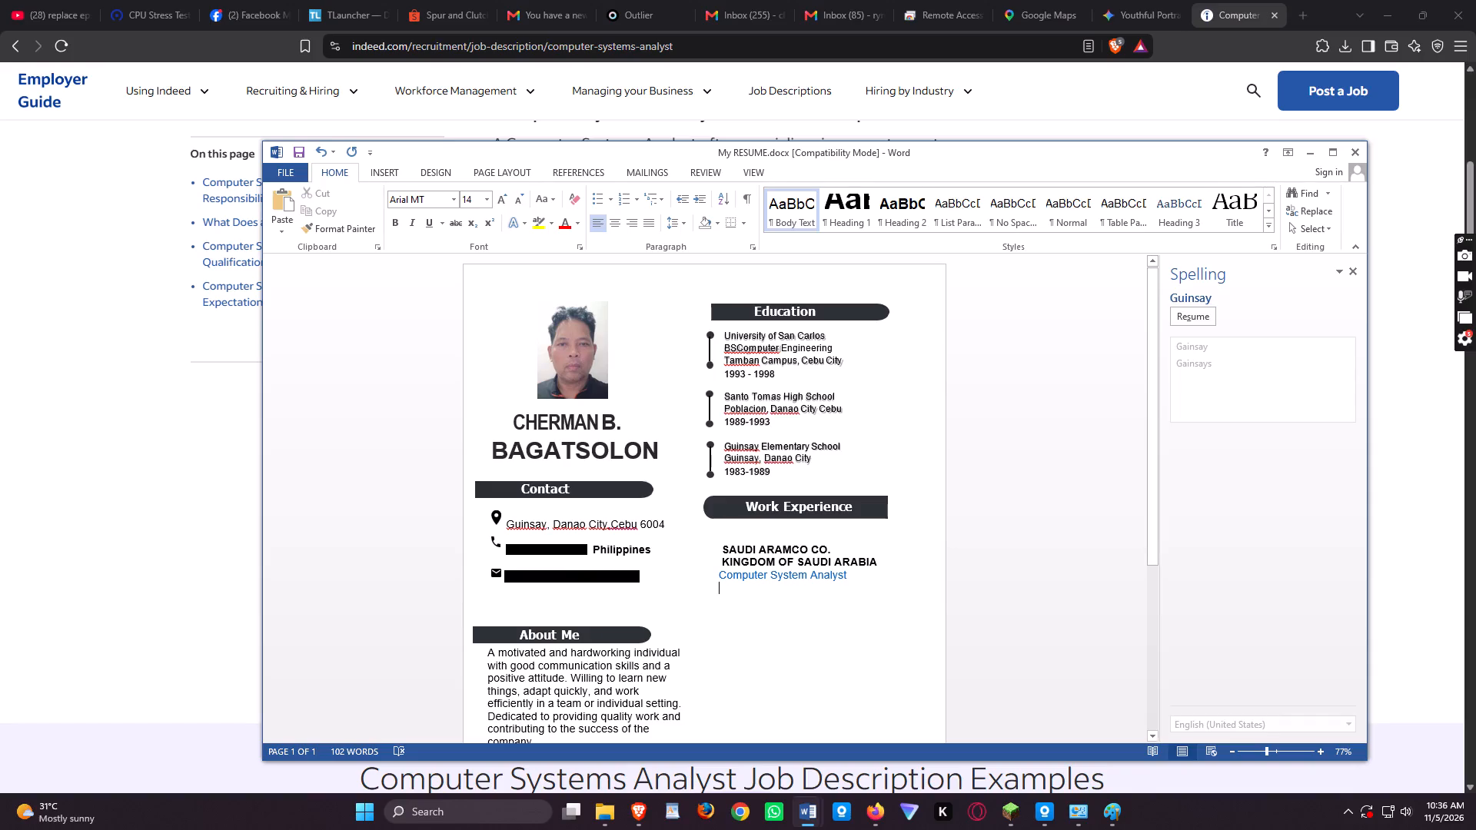
Copy the "Research new technologies" duty from Indeed's article in the browser and paste it below "Computer System Analyst" in My RESUME.docx.
click(101, 349)
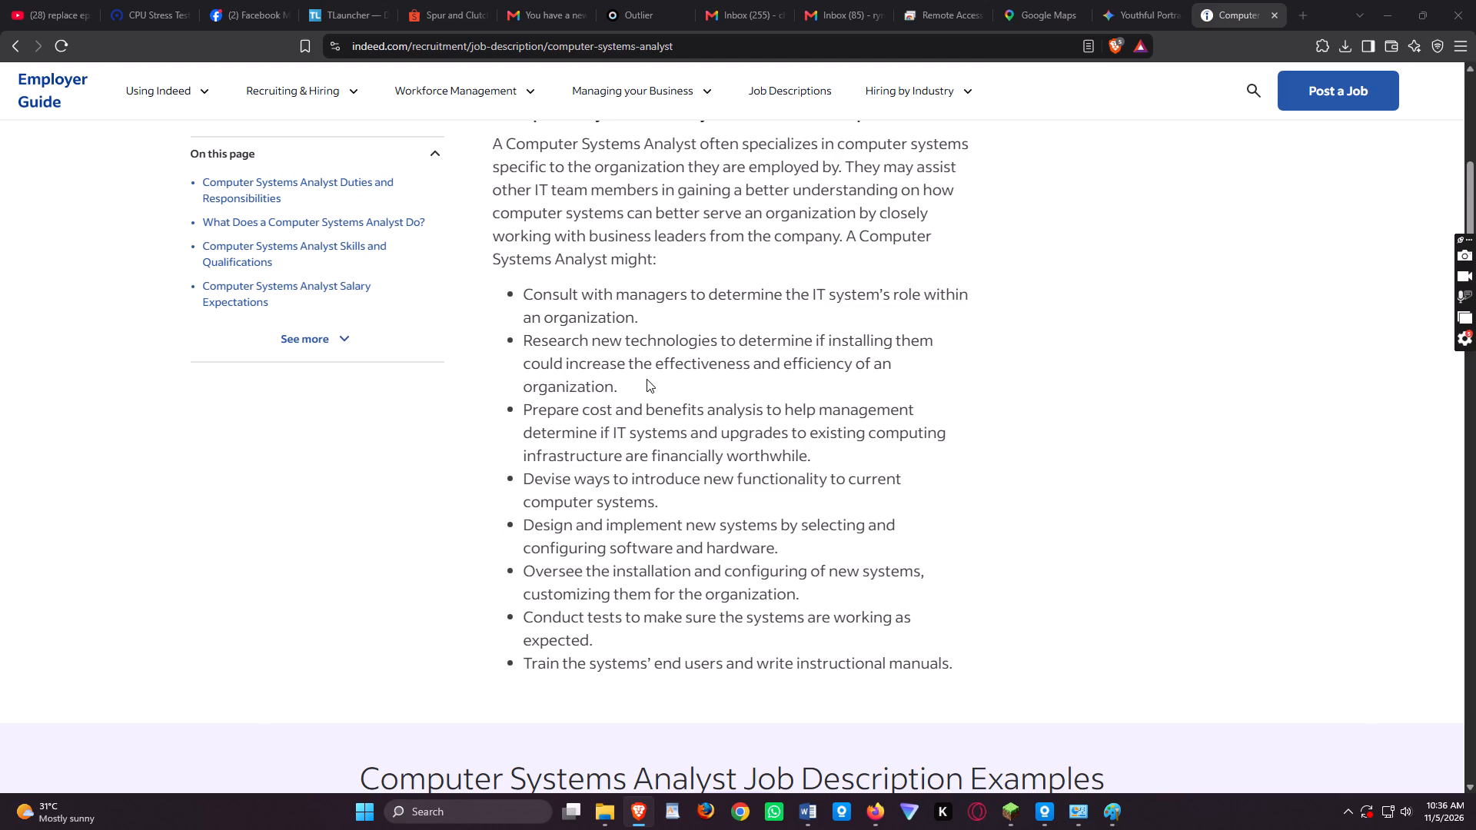
drag(627, 391, 602, 386)
drag(602, 386, 514, 347)
key(ctrl+c)
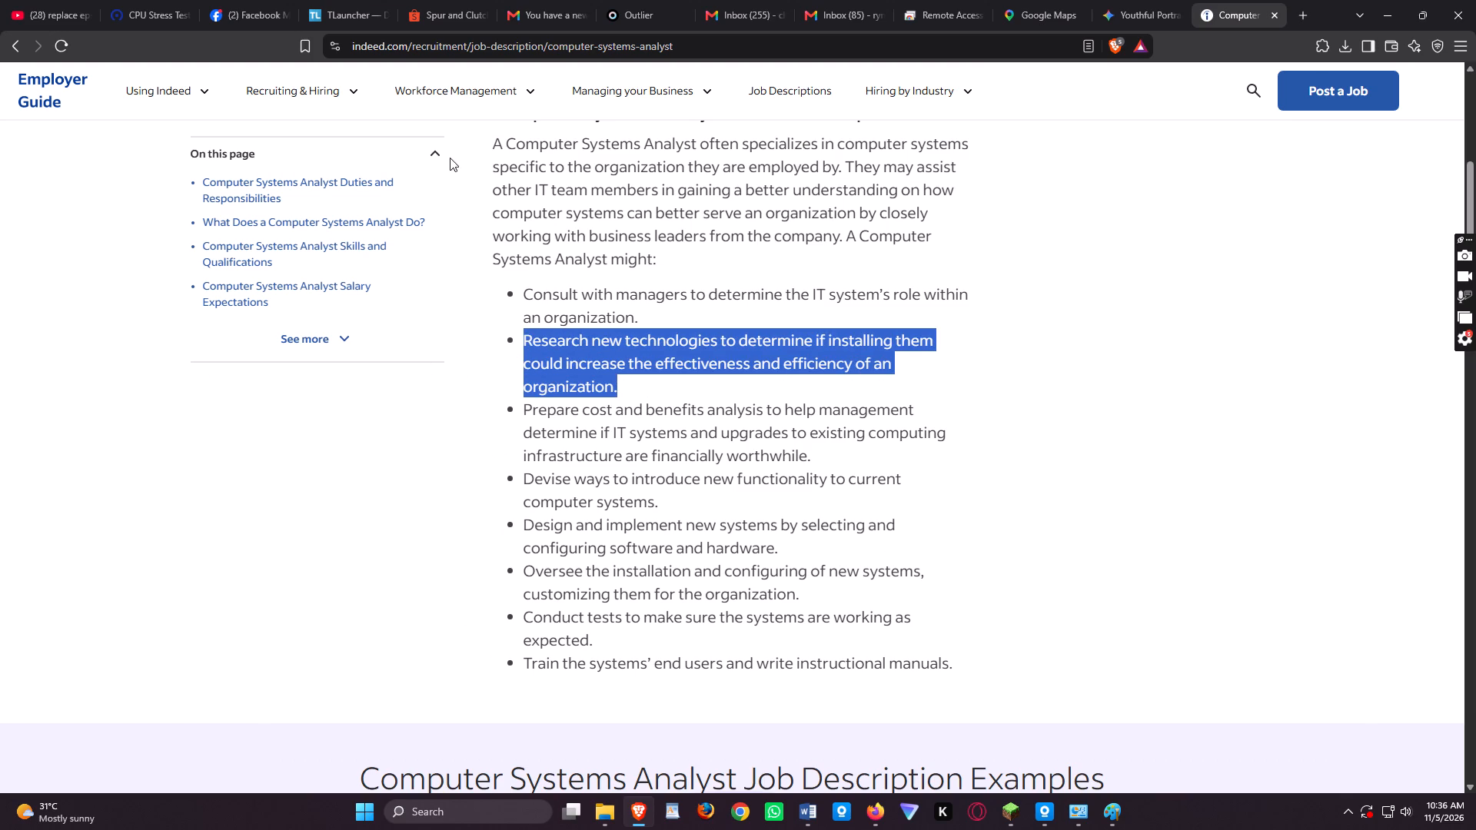
click(810, 812)
click(903, 749)
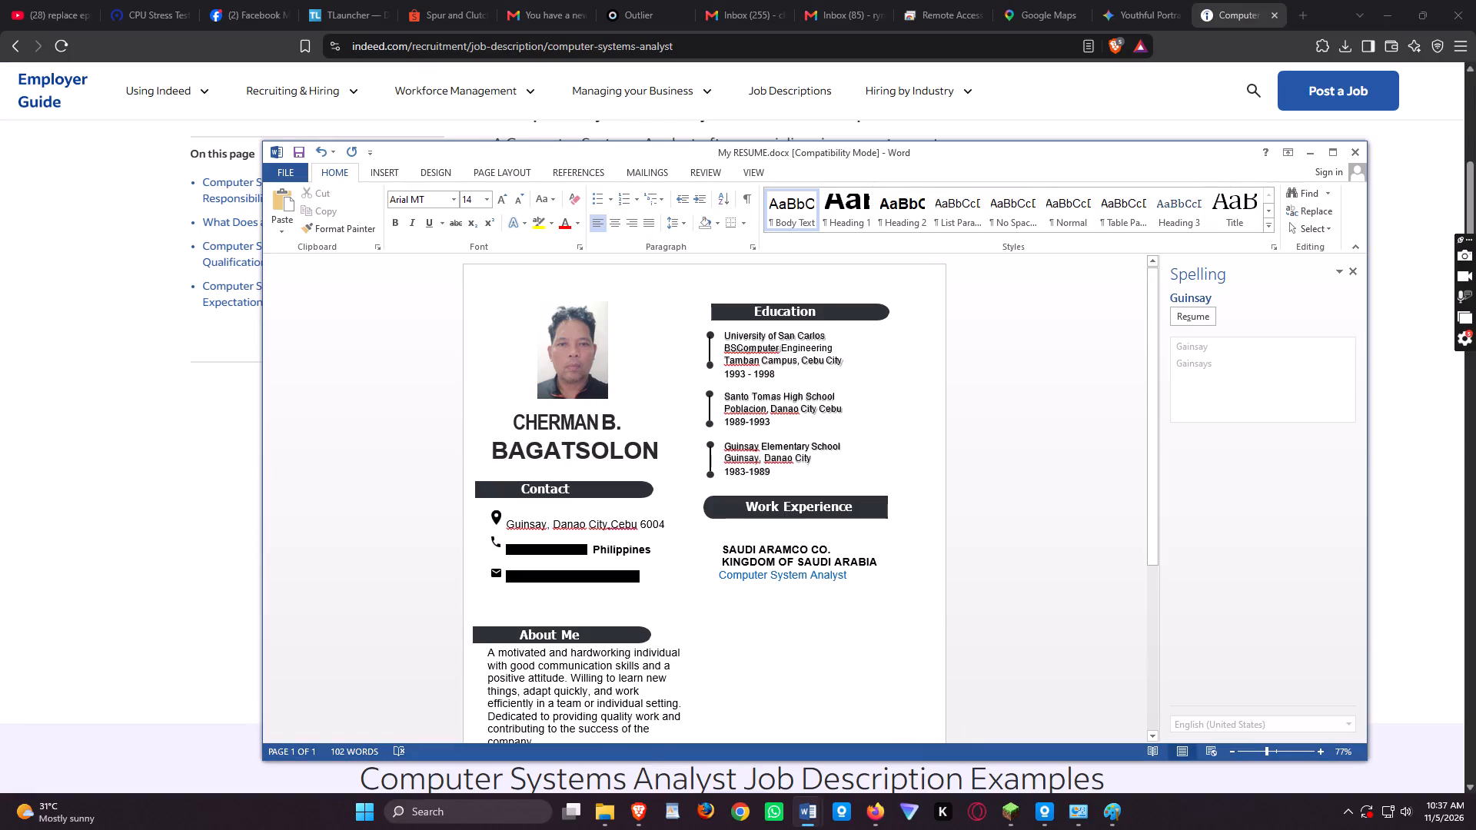
key(ctrl+v)
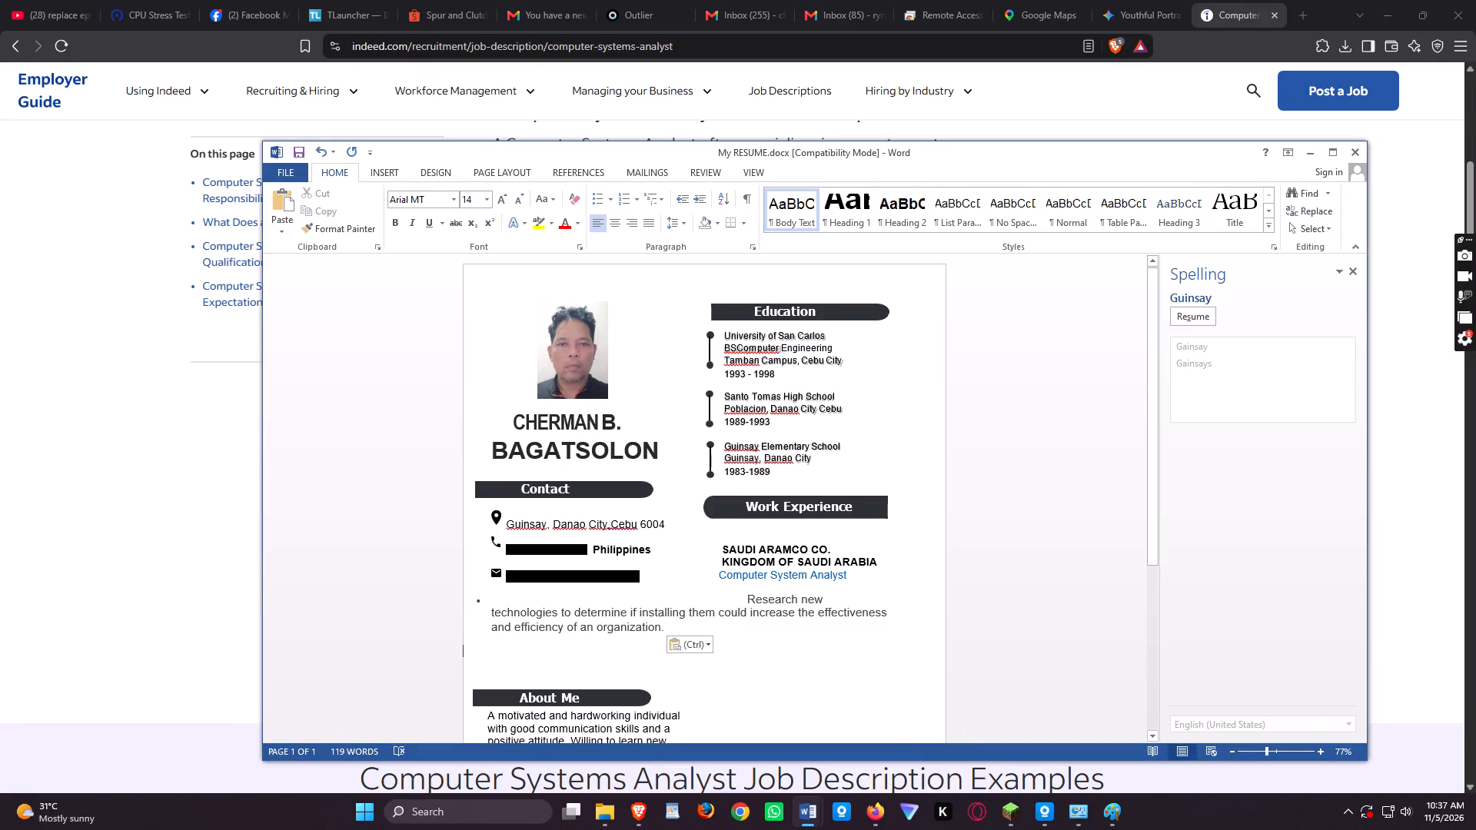
Indent the pasted "Research new technologies" bullet toward the Work Experience column and remove extra tabs before its first word.
click(487, 618)
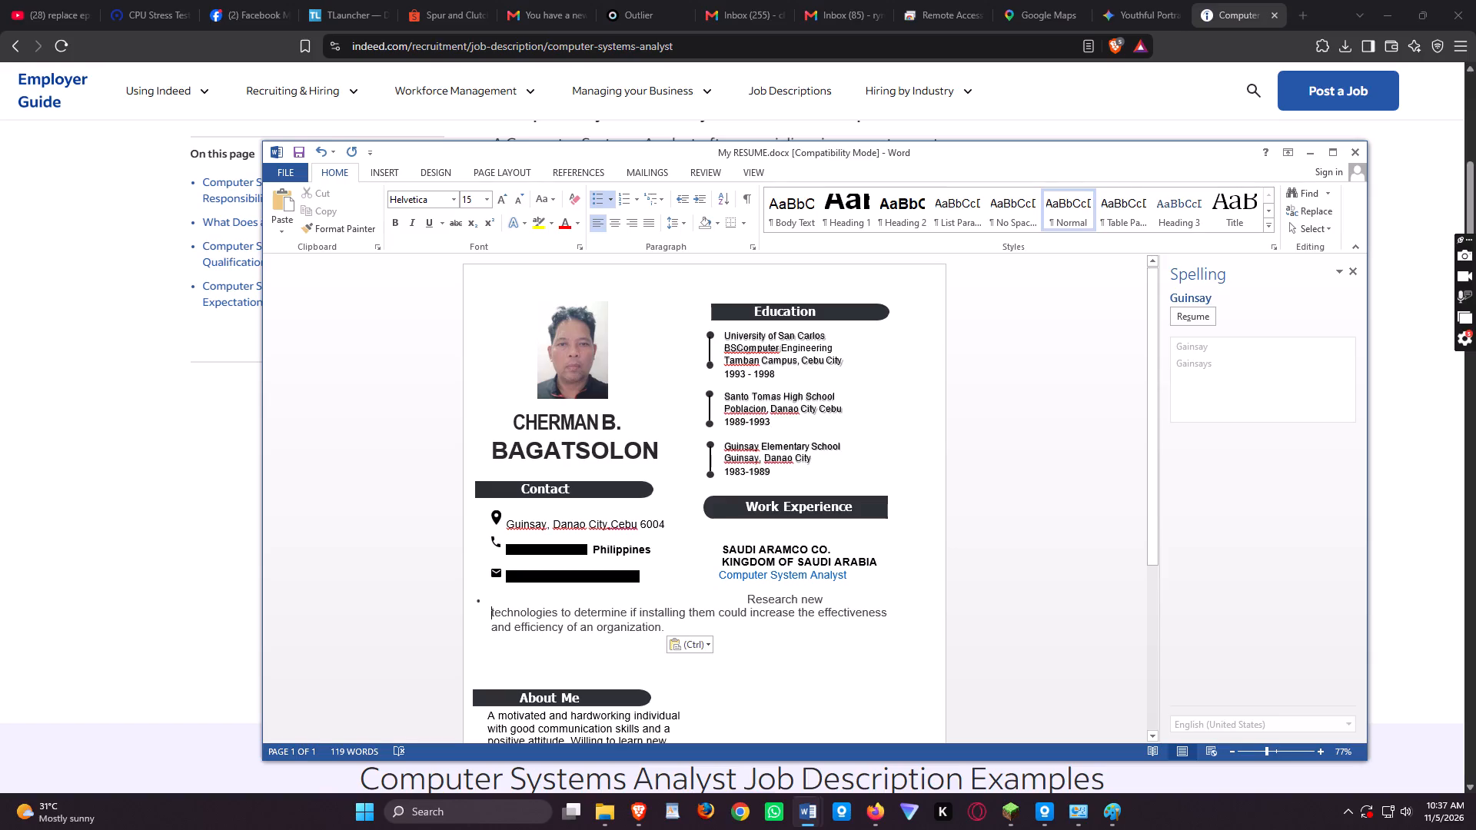
key(Tab)
key(Tab)
key(Tab)
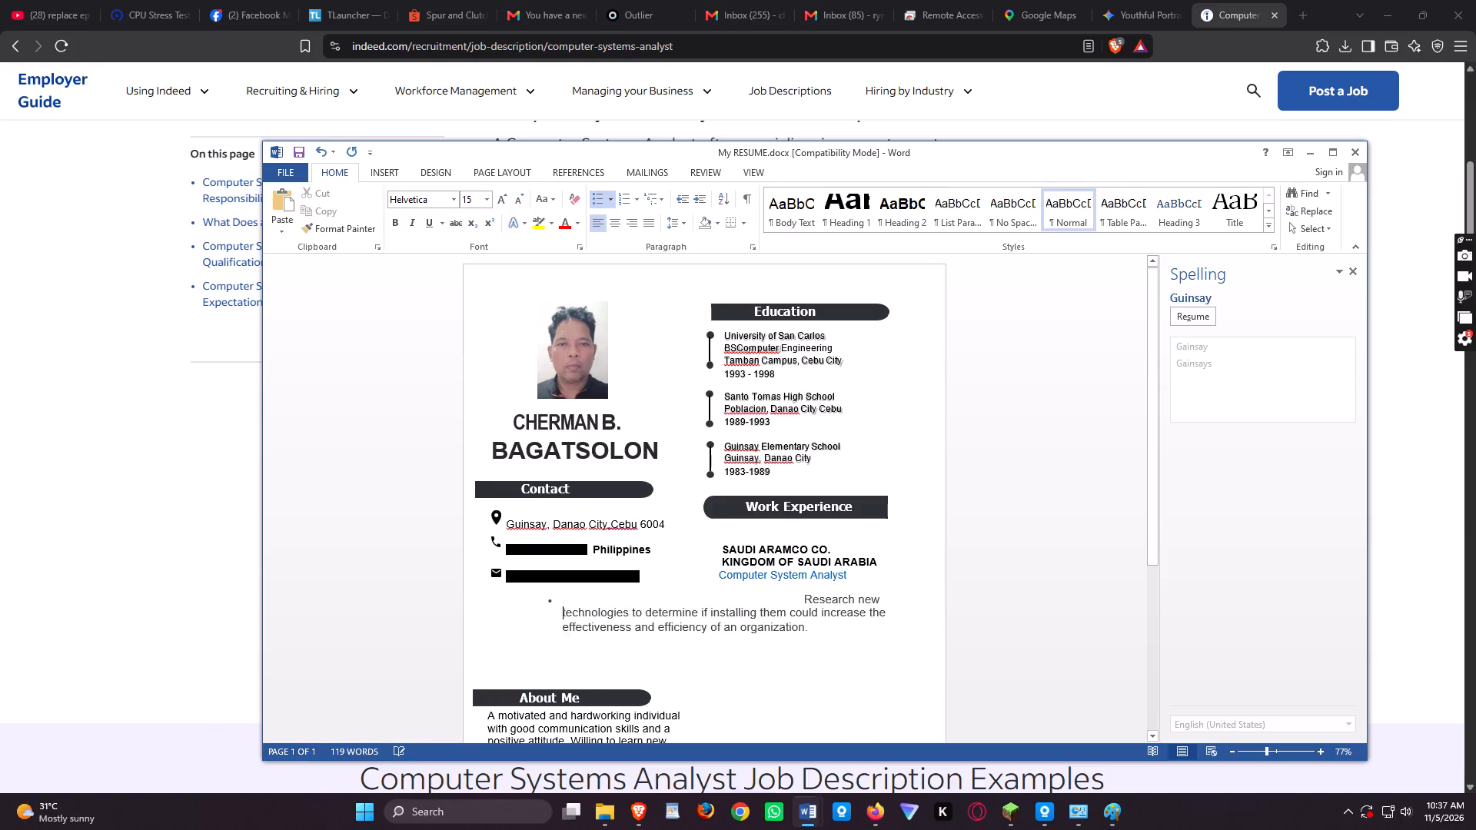
key(Tab)
click(829, 602)
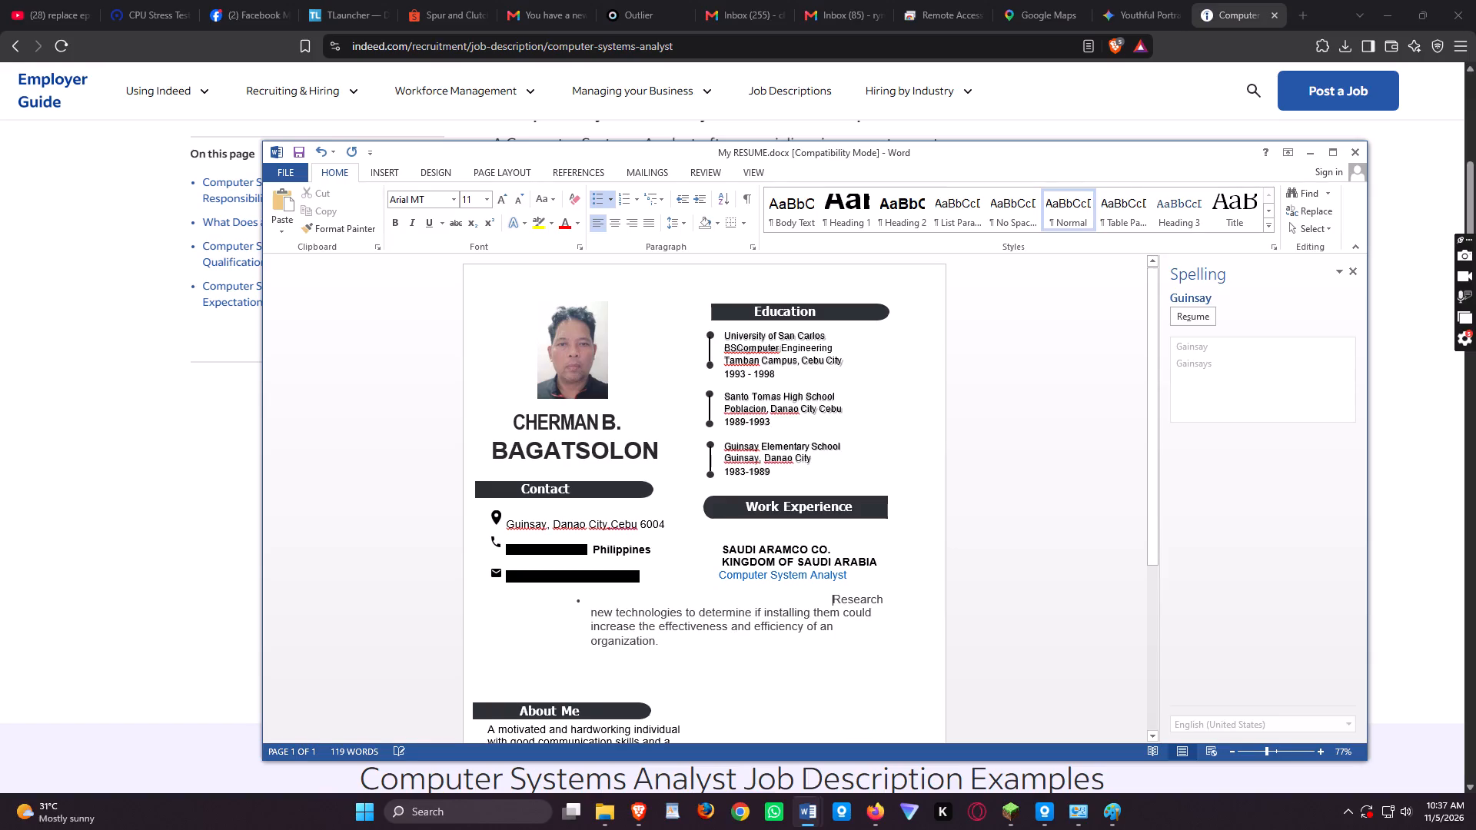
key(BackSpace)
key(BackSpace)
key(BackSpace)
key(BackSpace)
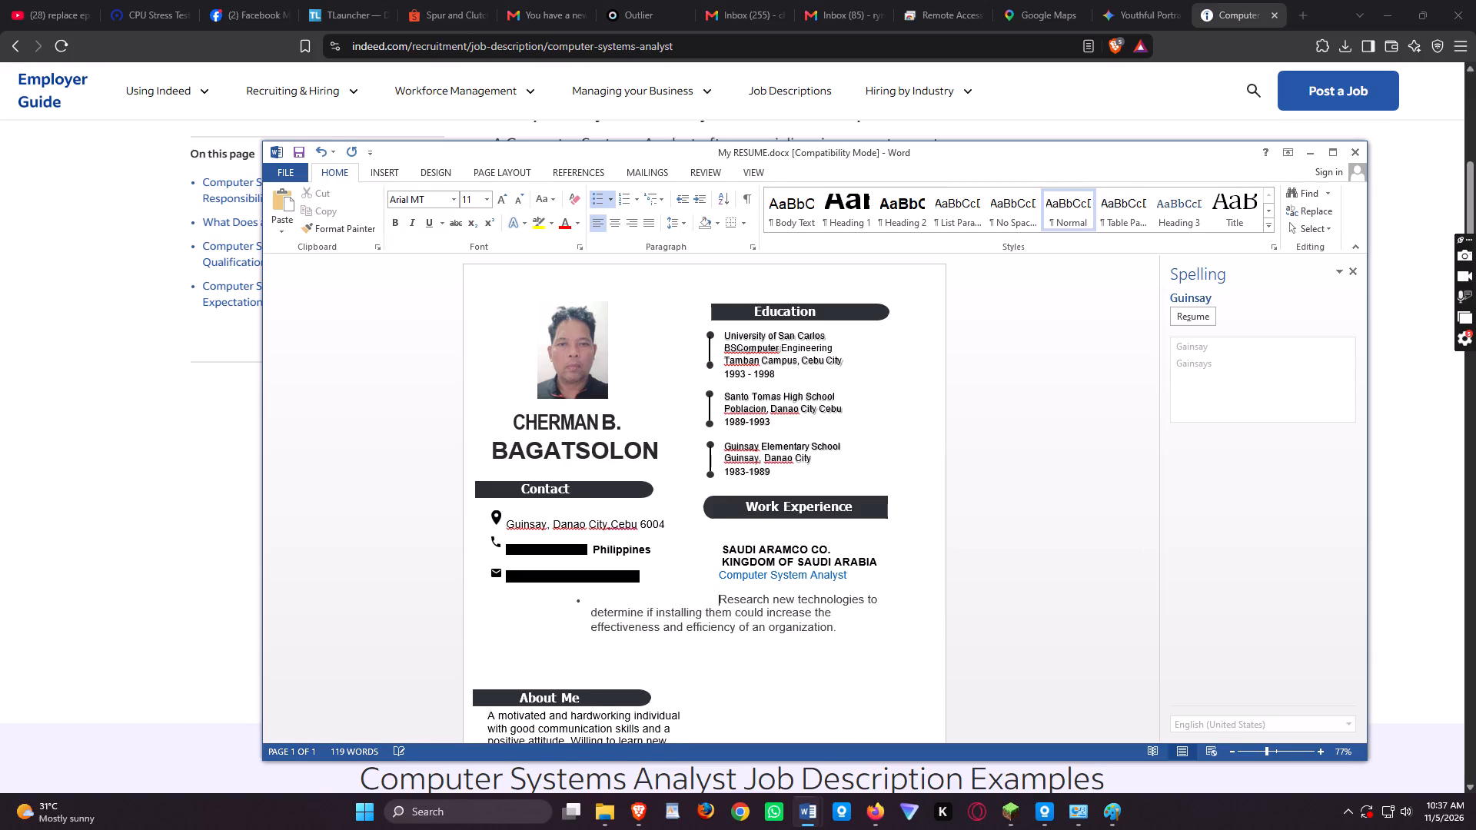
Indent the bullet further so it sits beneath "Computer System Analyst", and delete the leftover tab spacing before "Research".
key(Down)
key(Home)
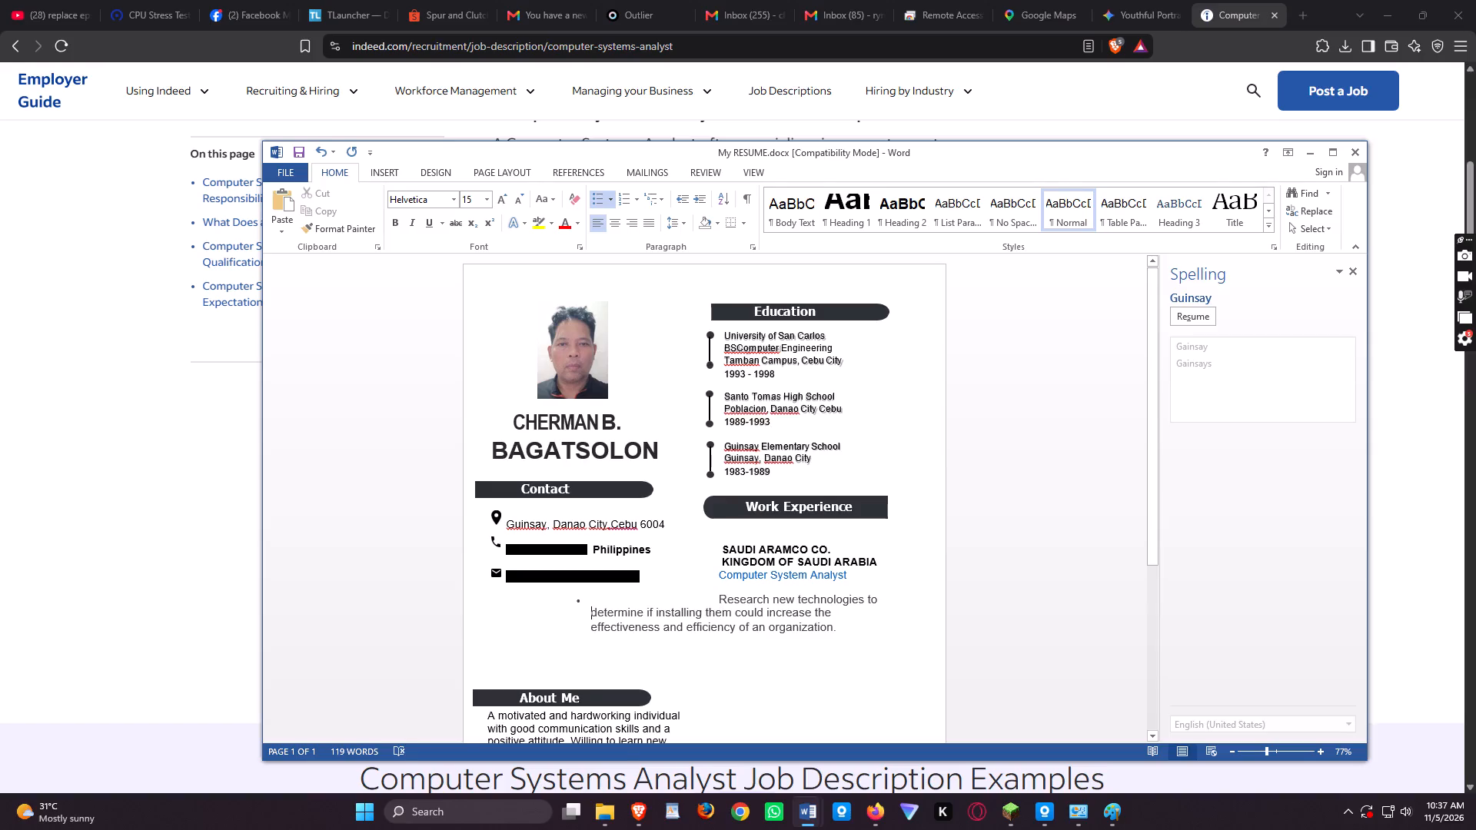
key(Tab)
key(Tab)
key(Tab)
key(Tab)
key(Tab)
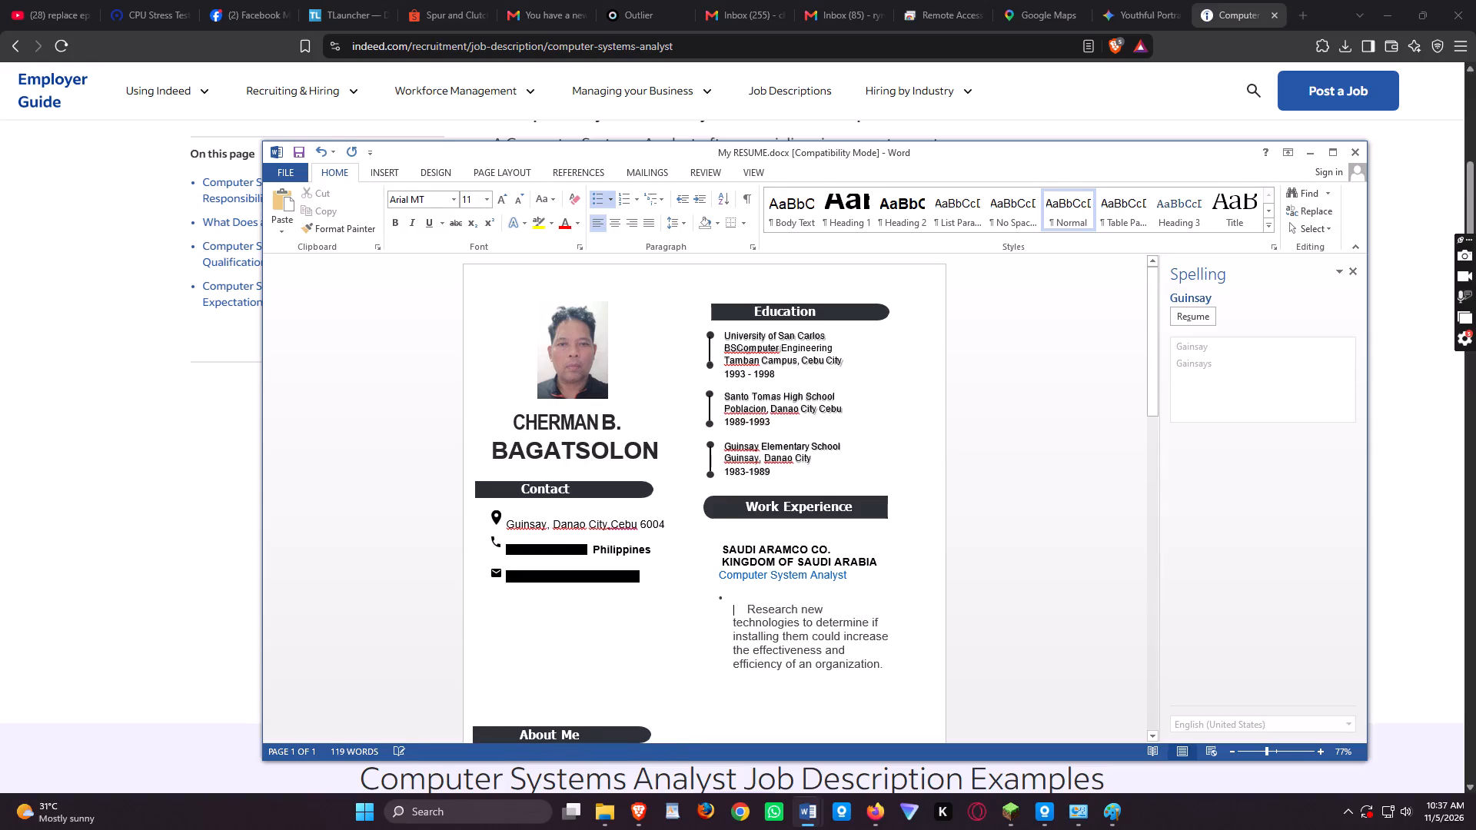
key(Up)
key(Delete)
key(Delete)
key(Delete)
key(Delete)
key(Delete)
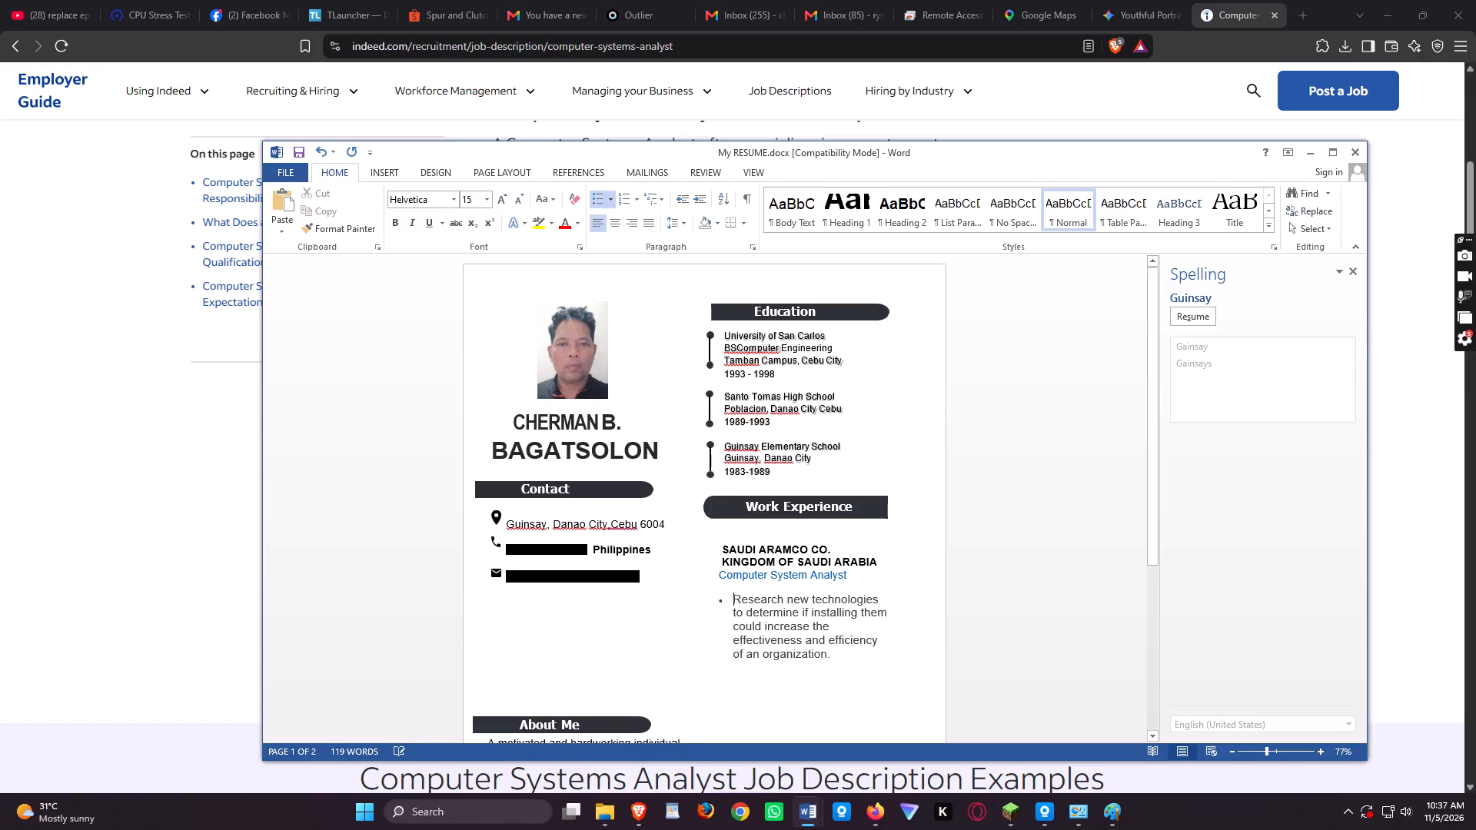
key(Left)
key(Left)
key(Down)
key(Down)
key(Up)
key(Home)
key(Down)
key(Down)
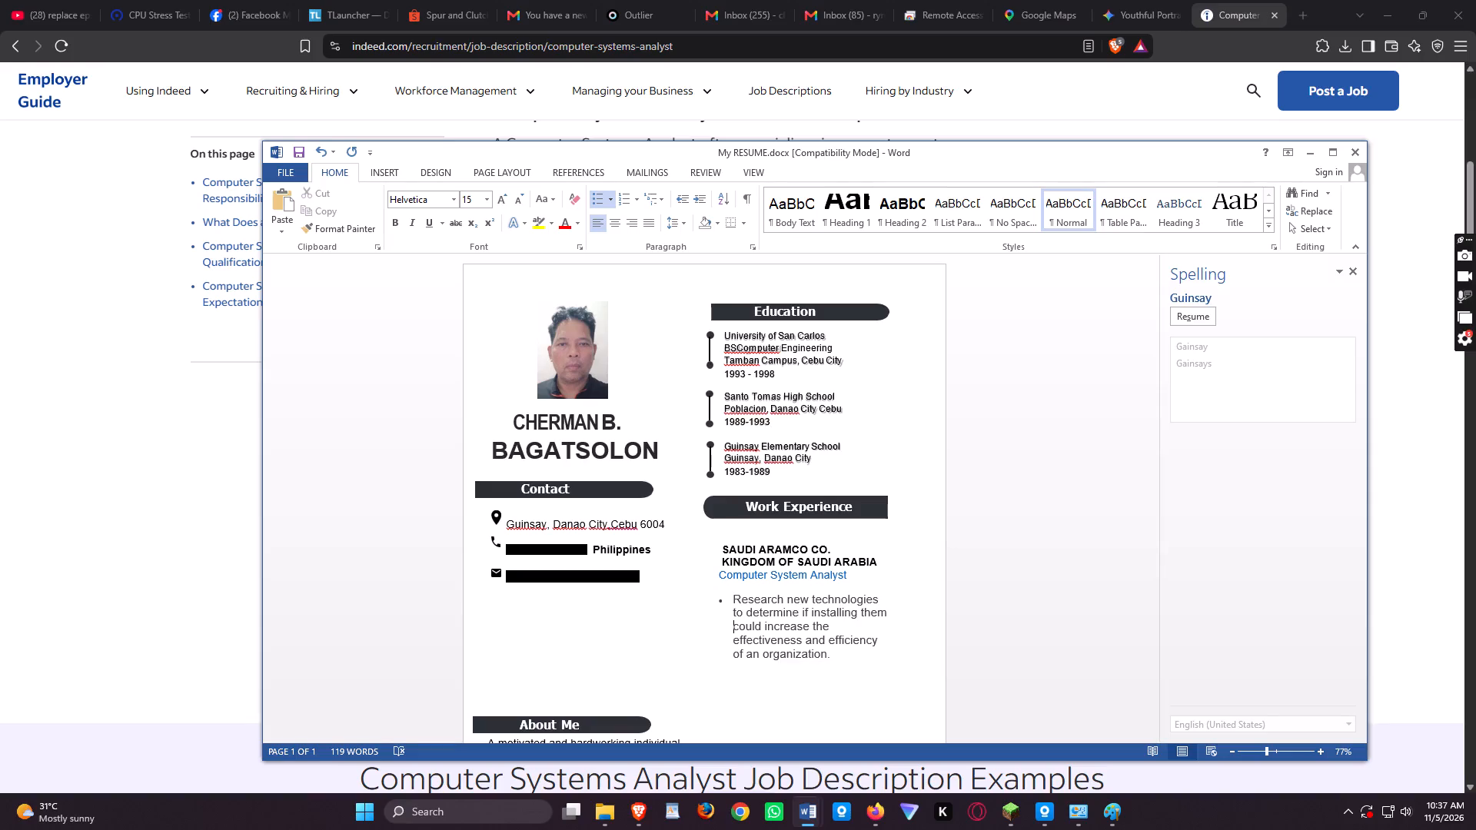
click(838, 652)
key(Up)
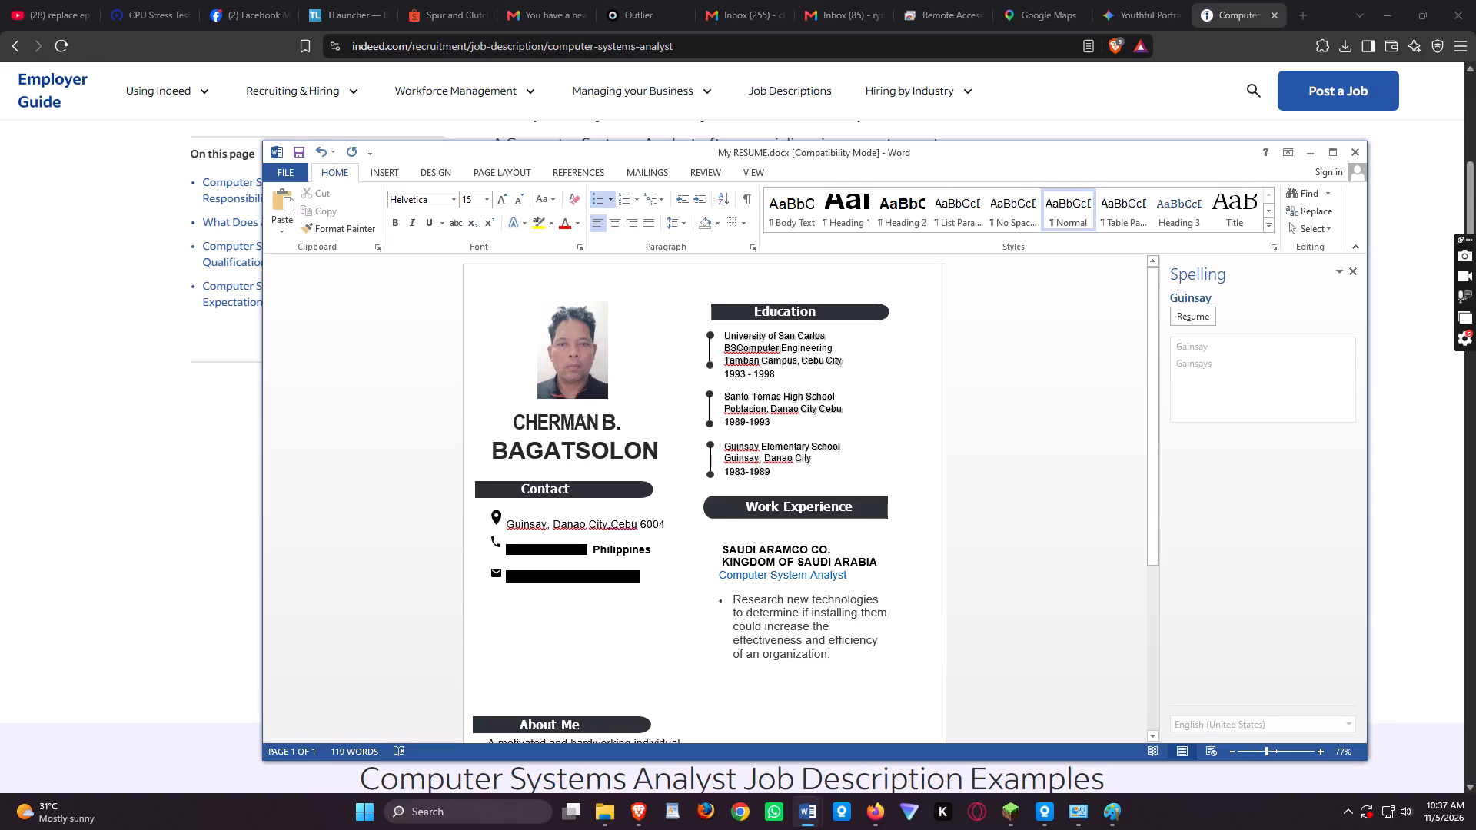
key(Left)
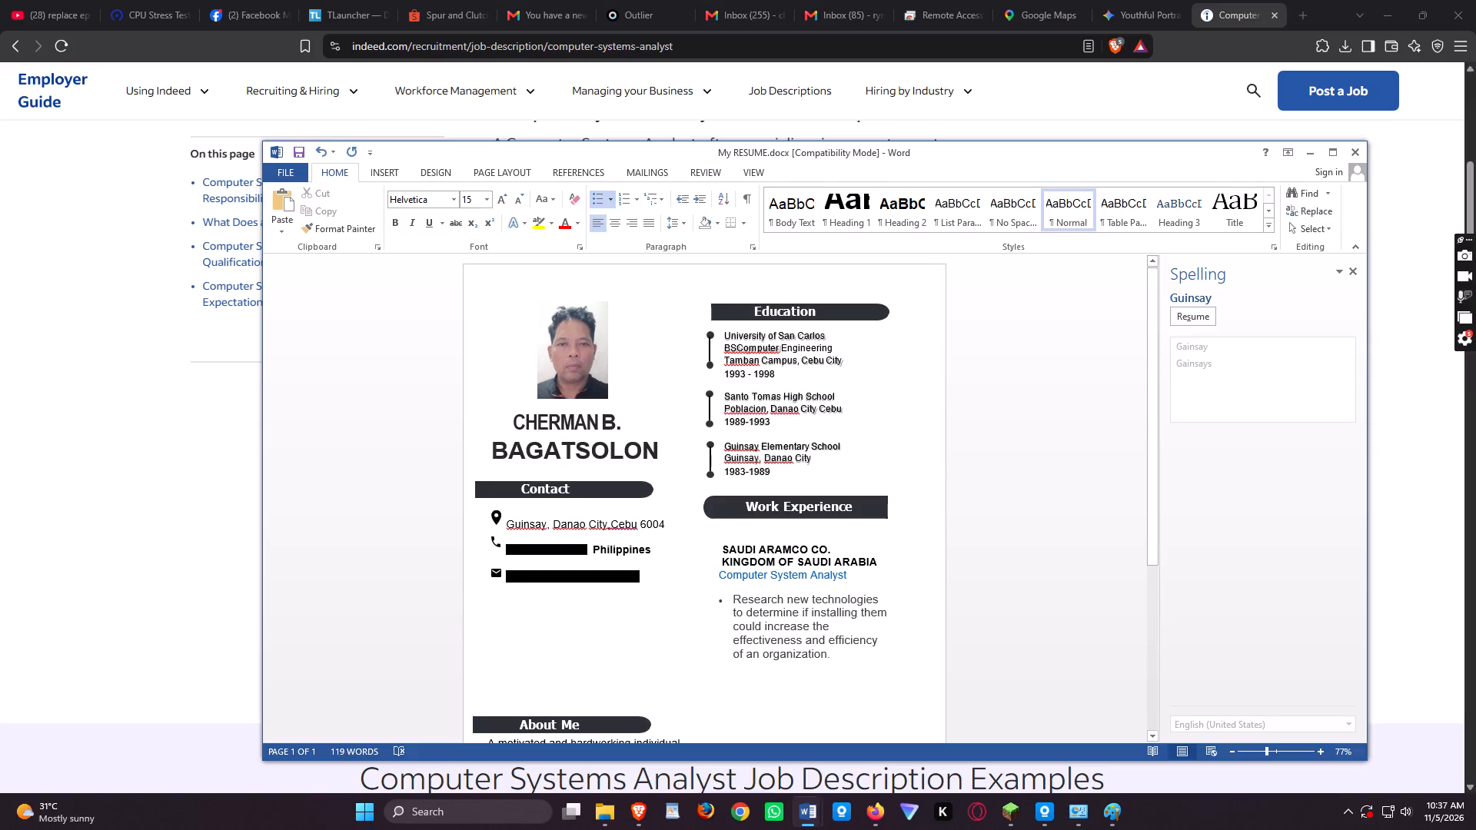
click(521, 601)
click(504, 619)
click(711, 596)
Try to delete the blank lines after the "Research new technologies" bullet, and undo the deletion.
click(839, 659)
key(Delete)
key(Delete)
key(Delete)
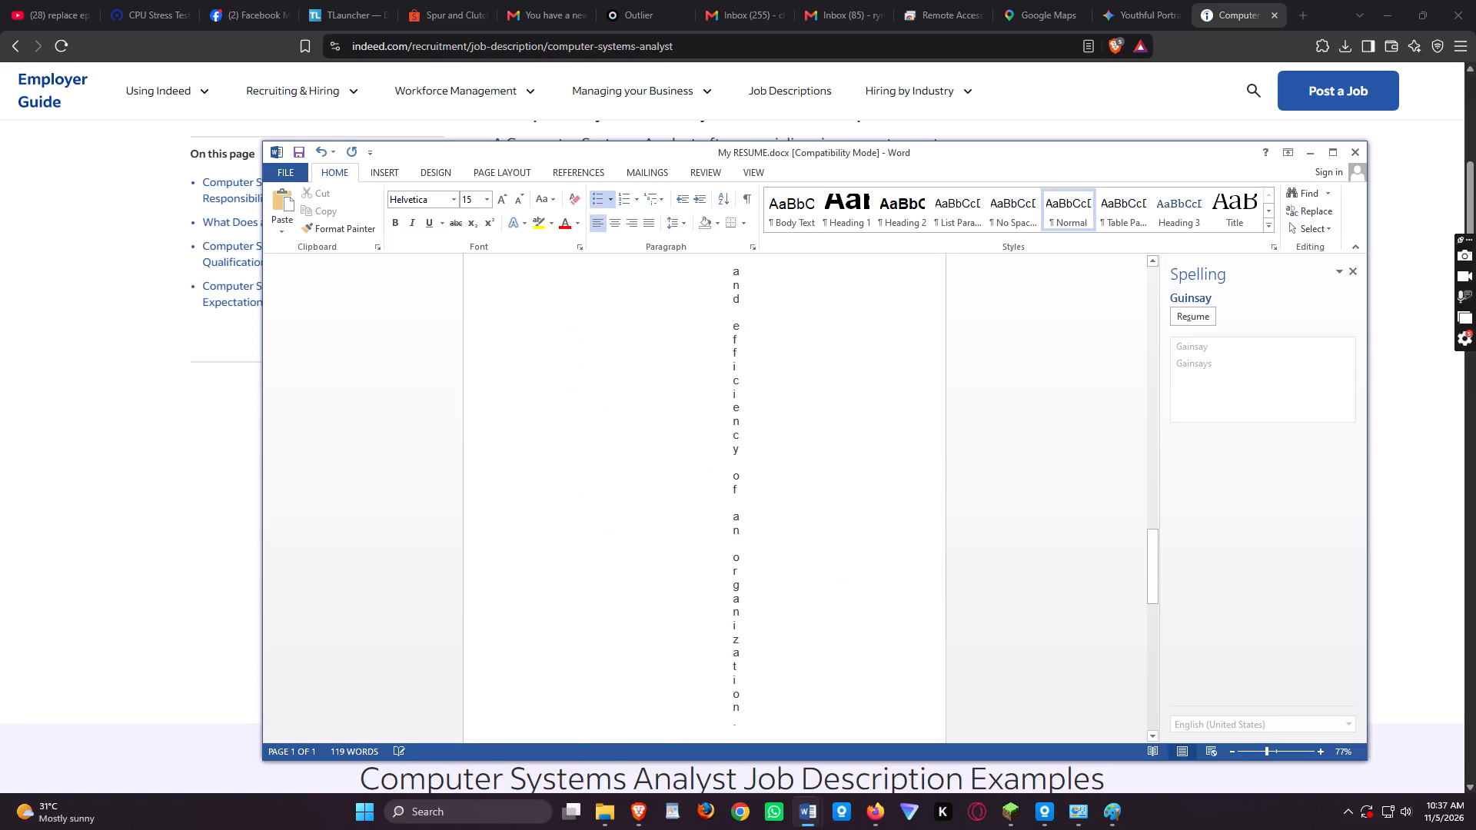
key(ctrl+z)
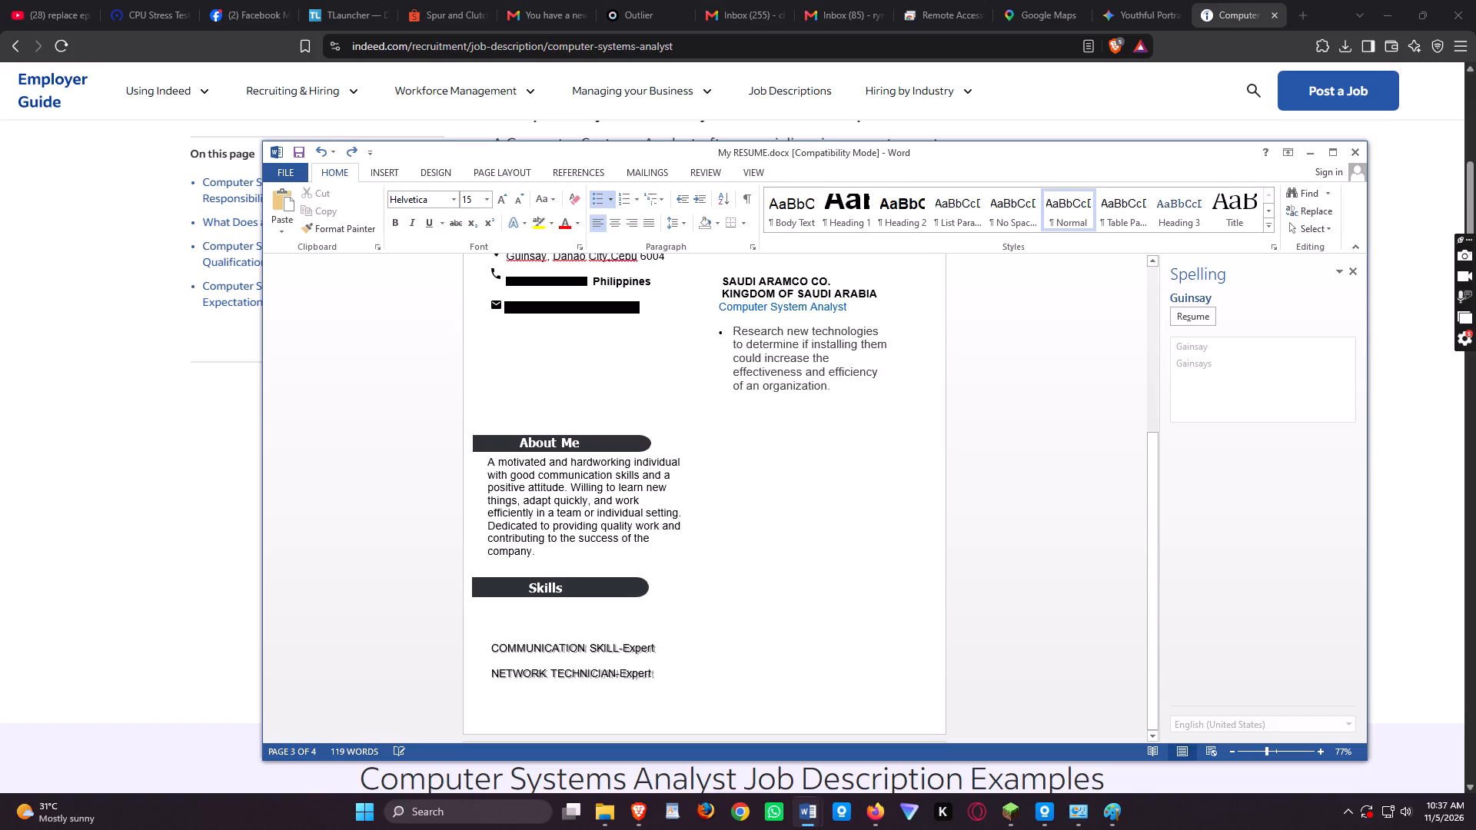
Move the About Me heading shape up to just below the contact details, shifted slightly right of its original alignment.
scroll(645, 468, up, 2)
scroll(644, 468, down, 1)
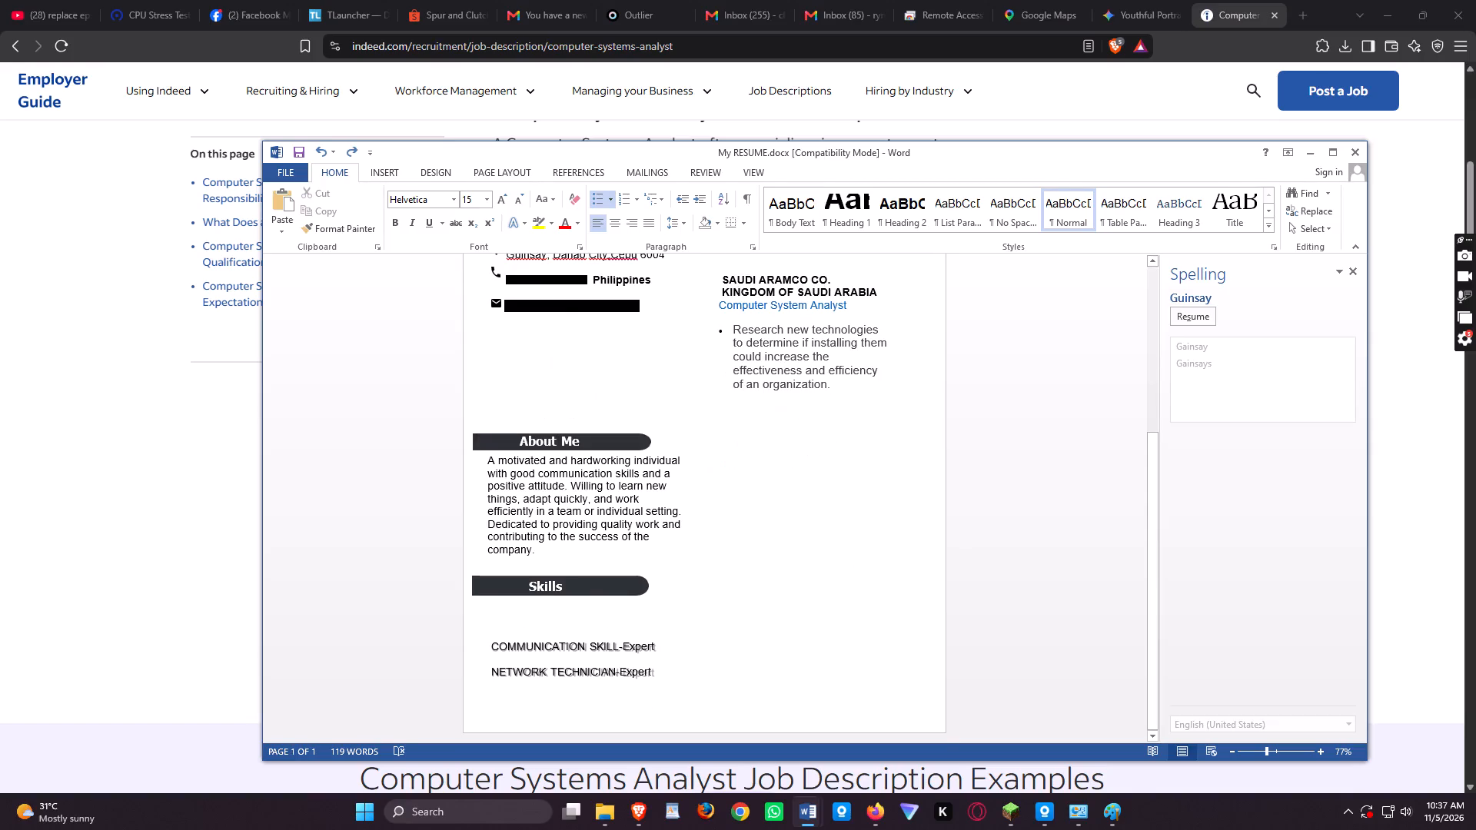
scroll(651, 467, down, 2)
click(612, 442)
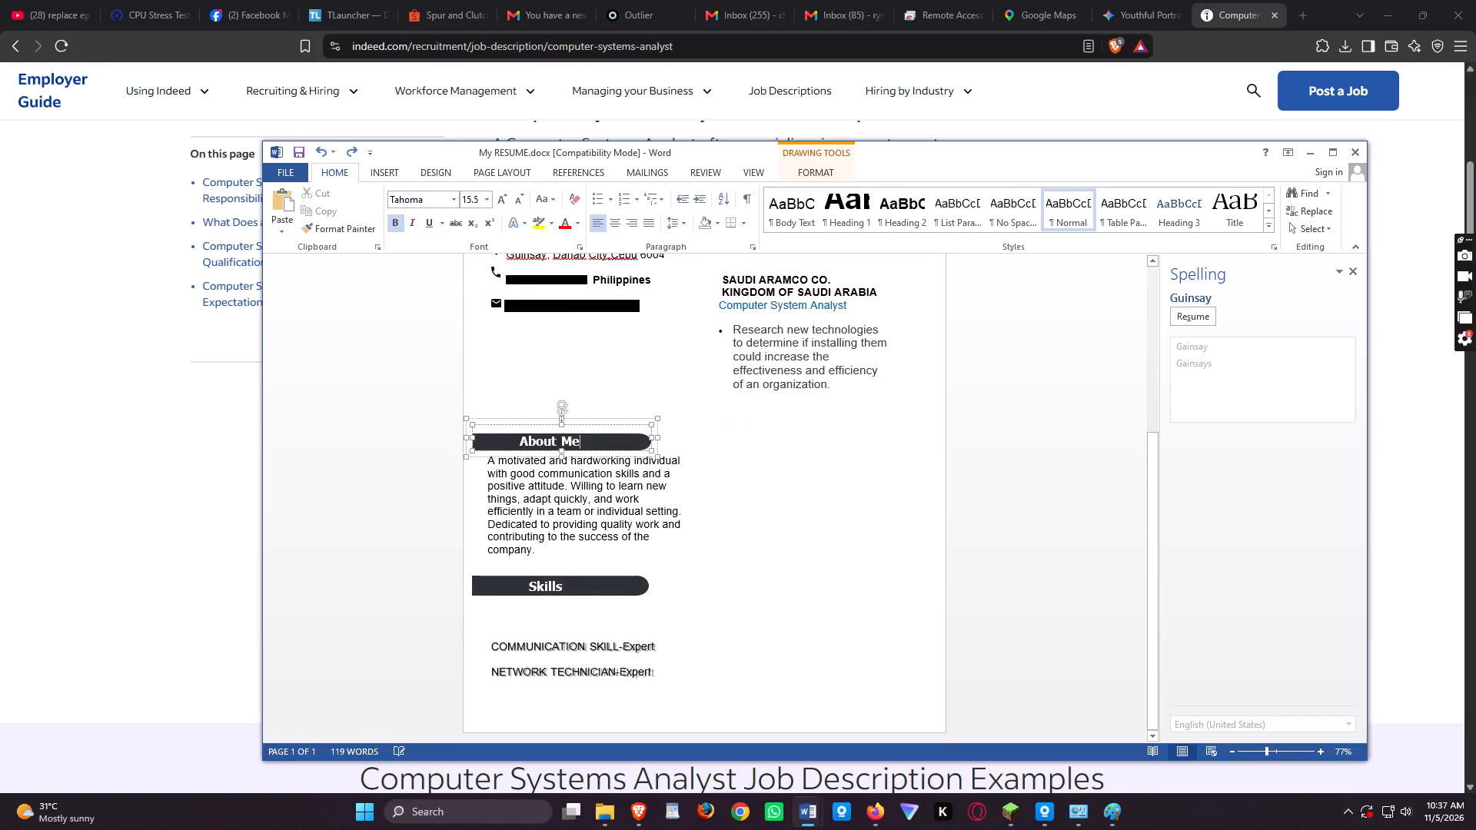
drag(615, 417, 623, 319)
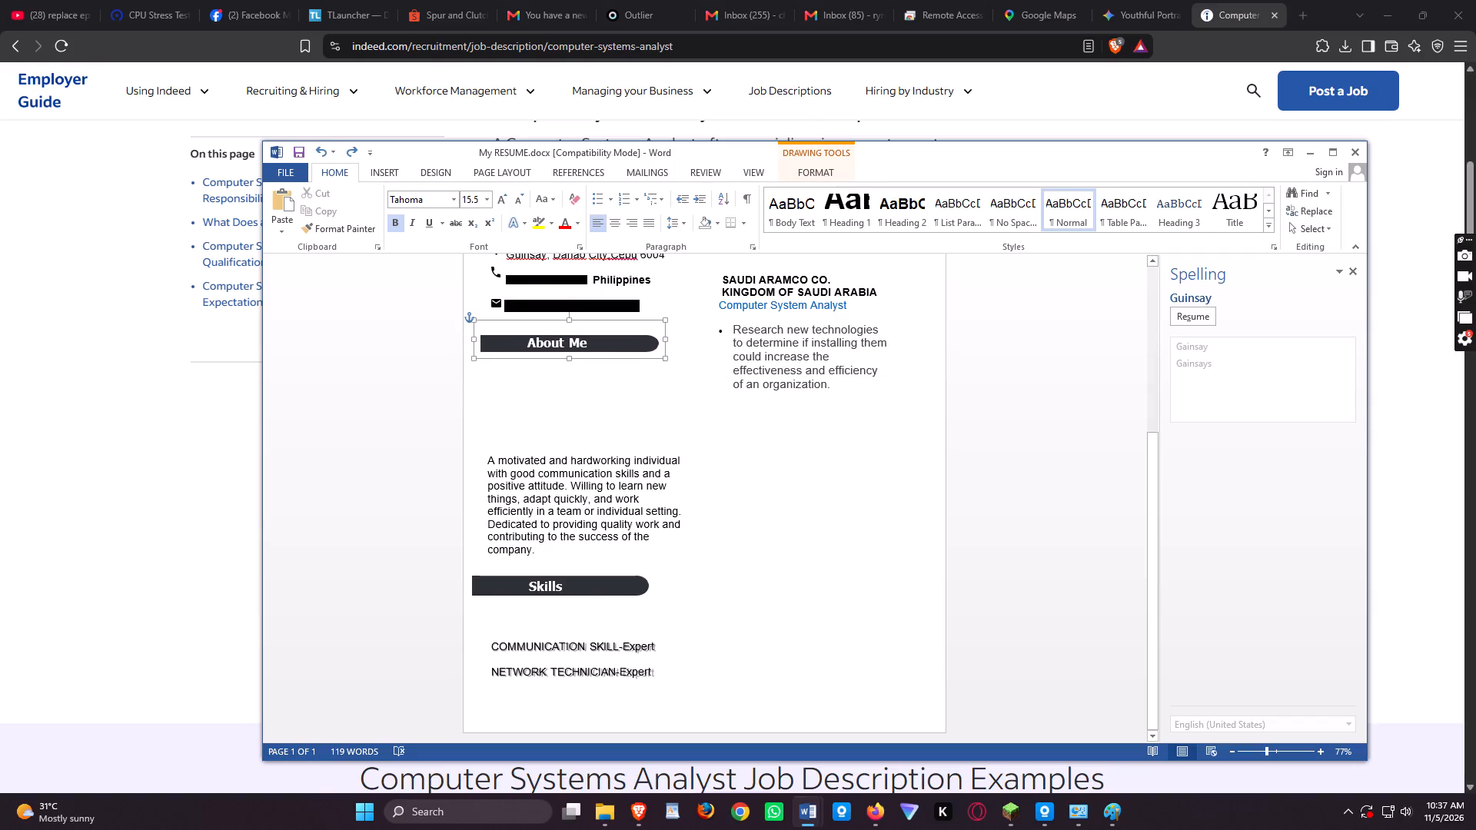
drag(623, 319, 633, 320)
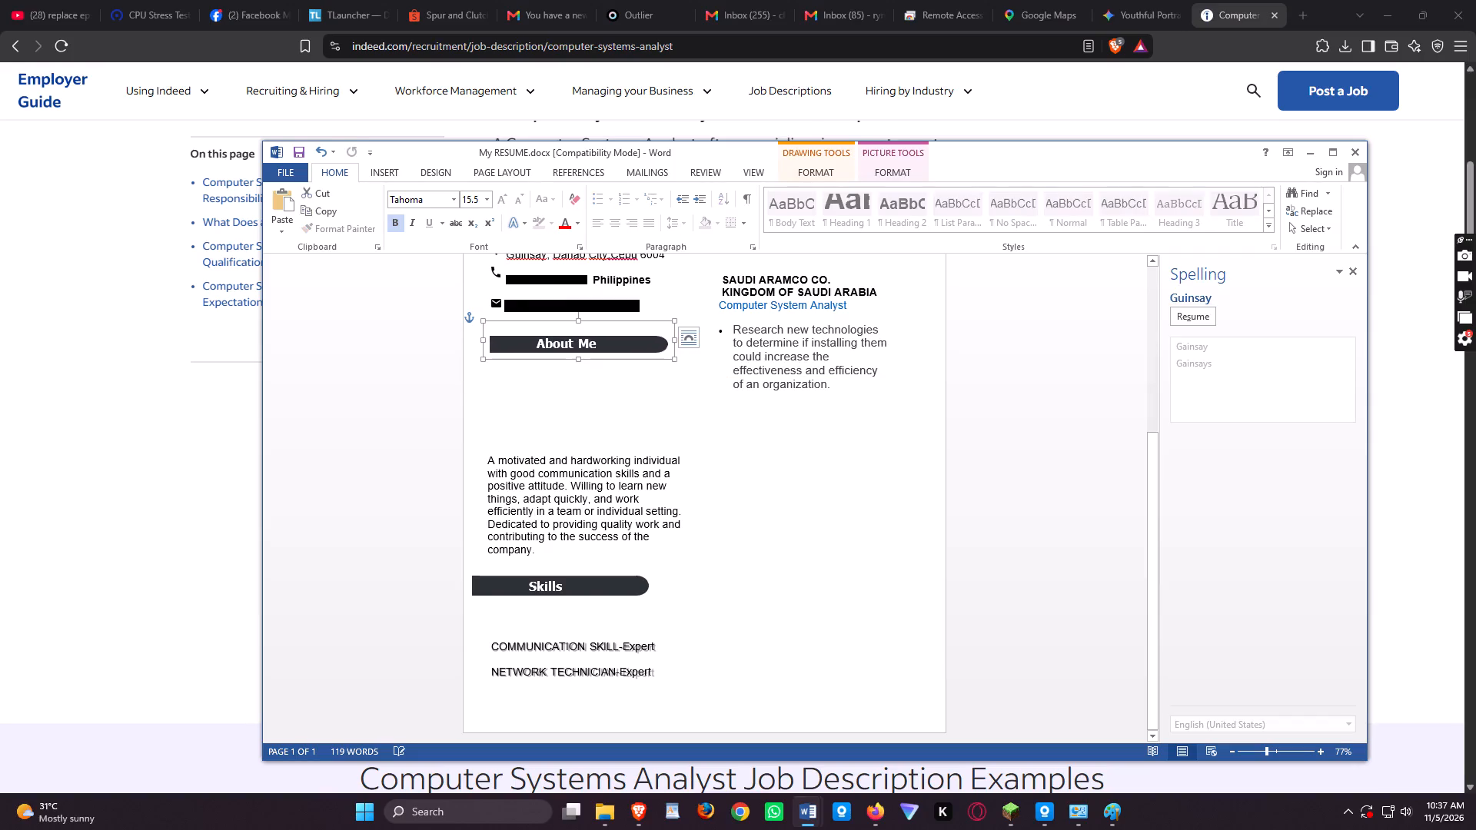
click(630, 383)
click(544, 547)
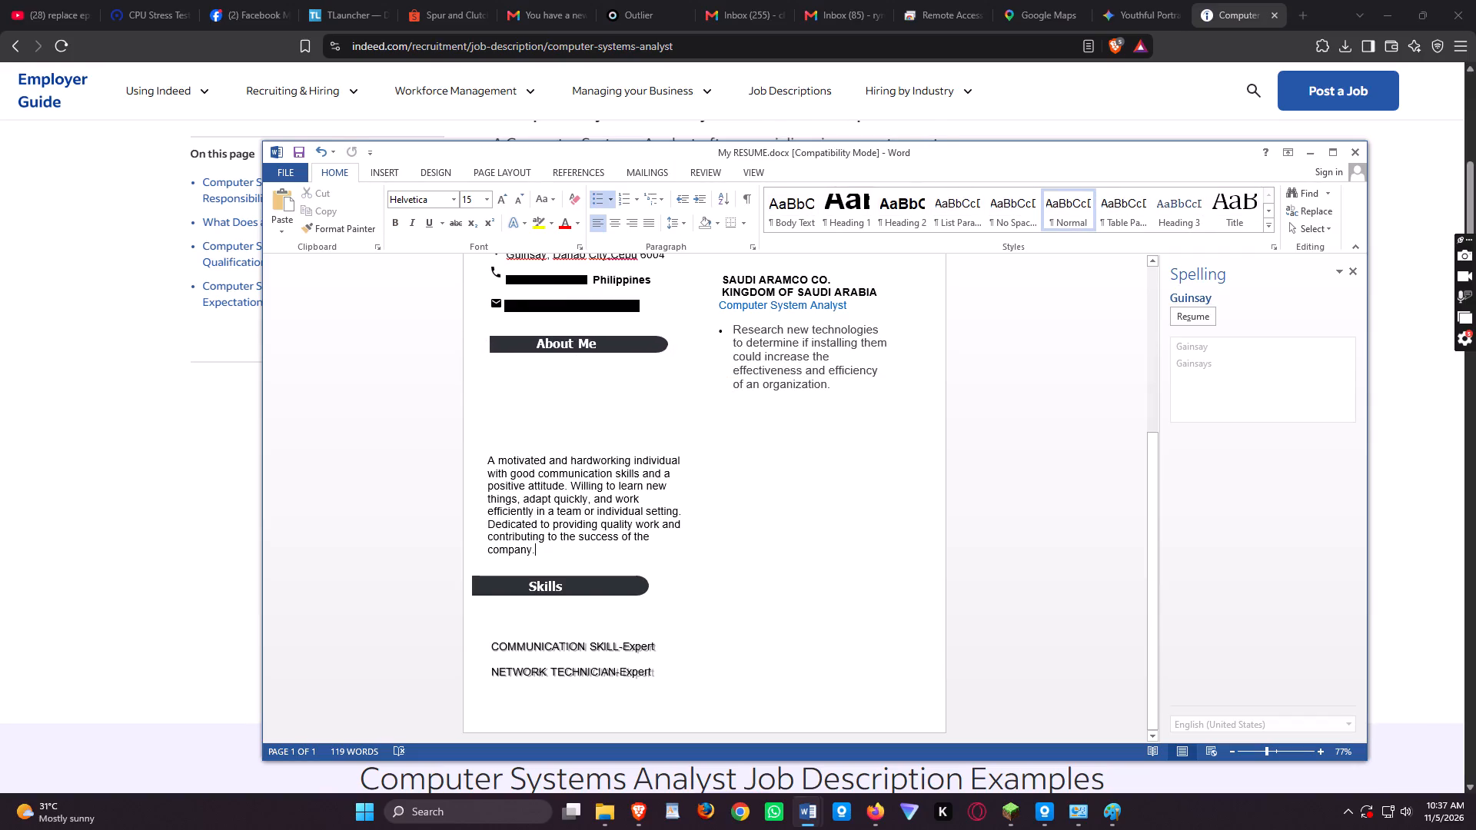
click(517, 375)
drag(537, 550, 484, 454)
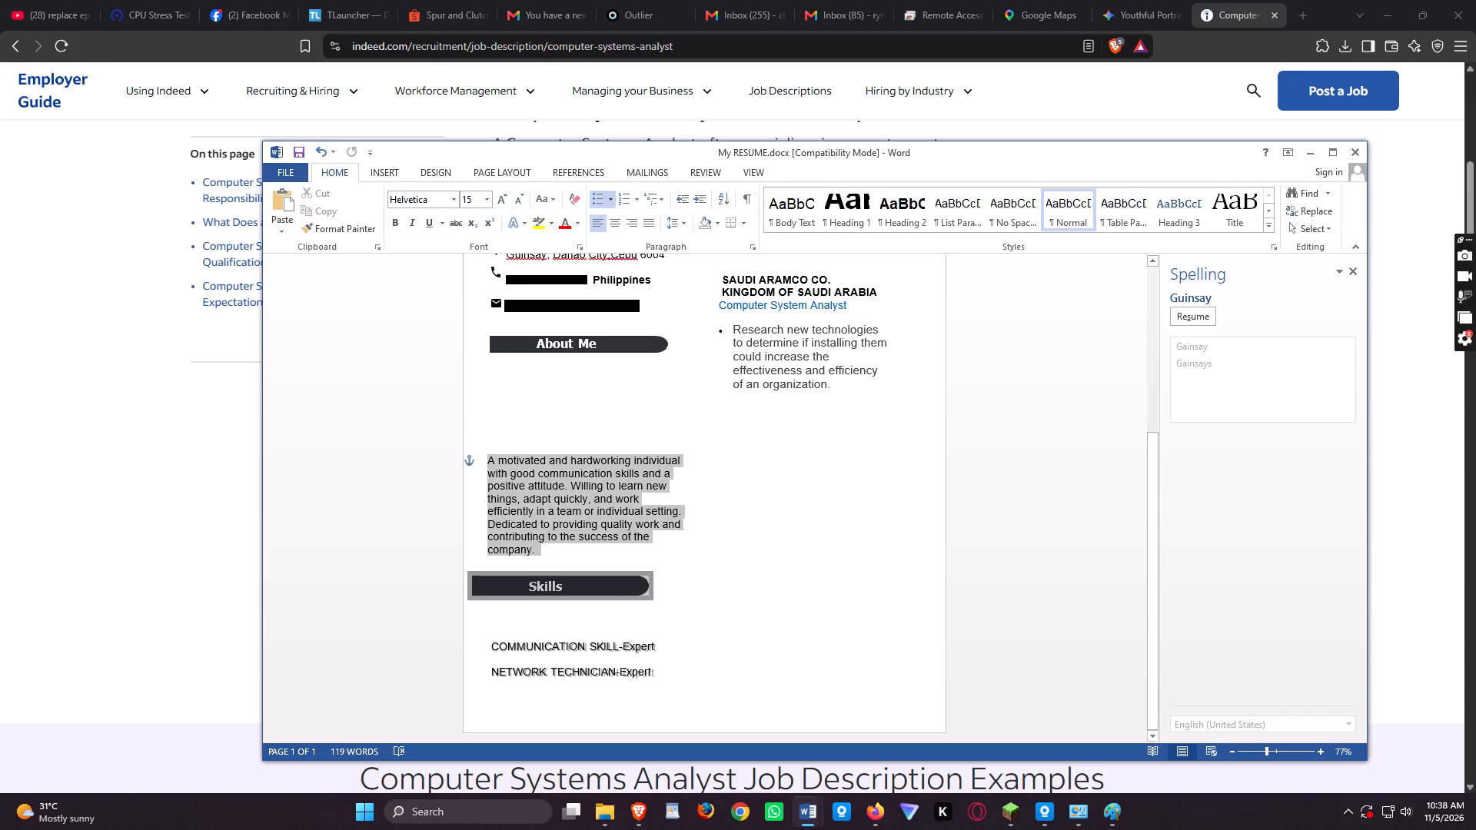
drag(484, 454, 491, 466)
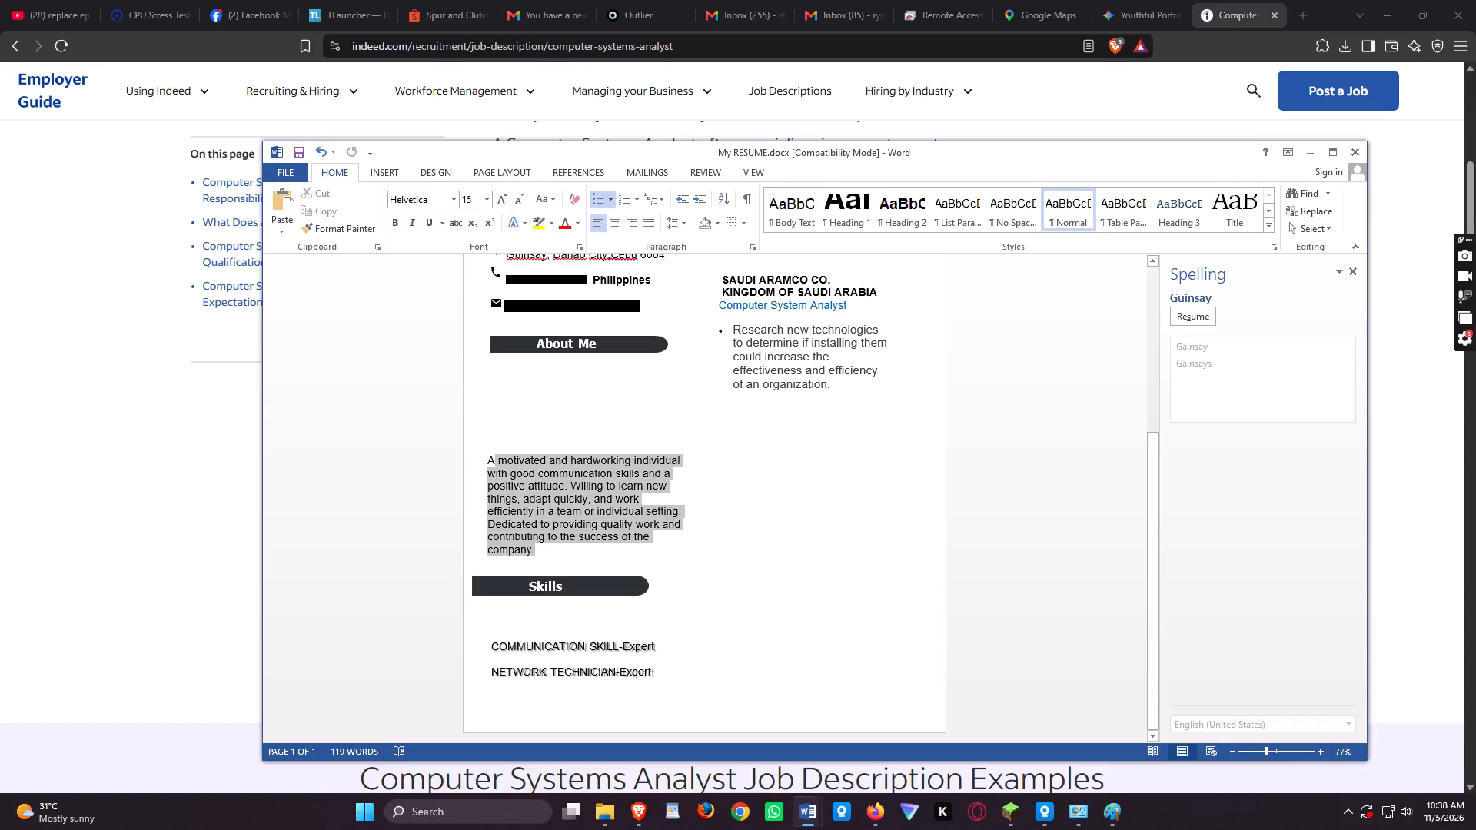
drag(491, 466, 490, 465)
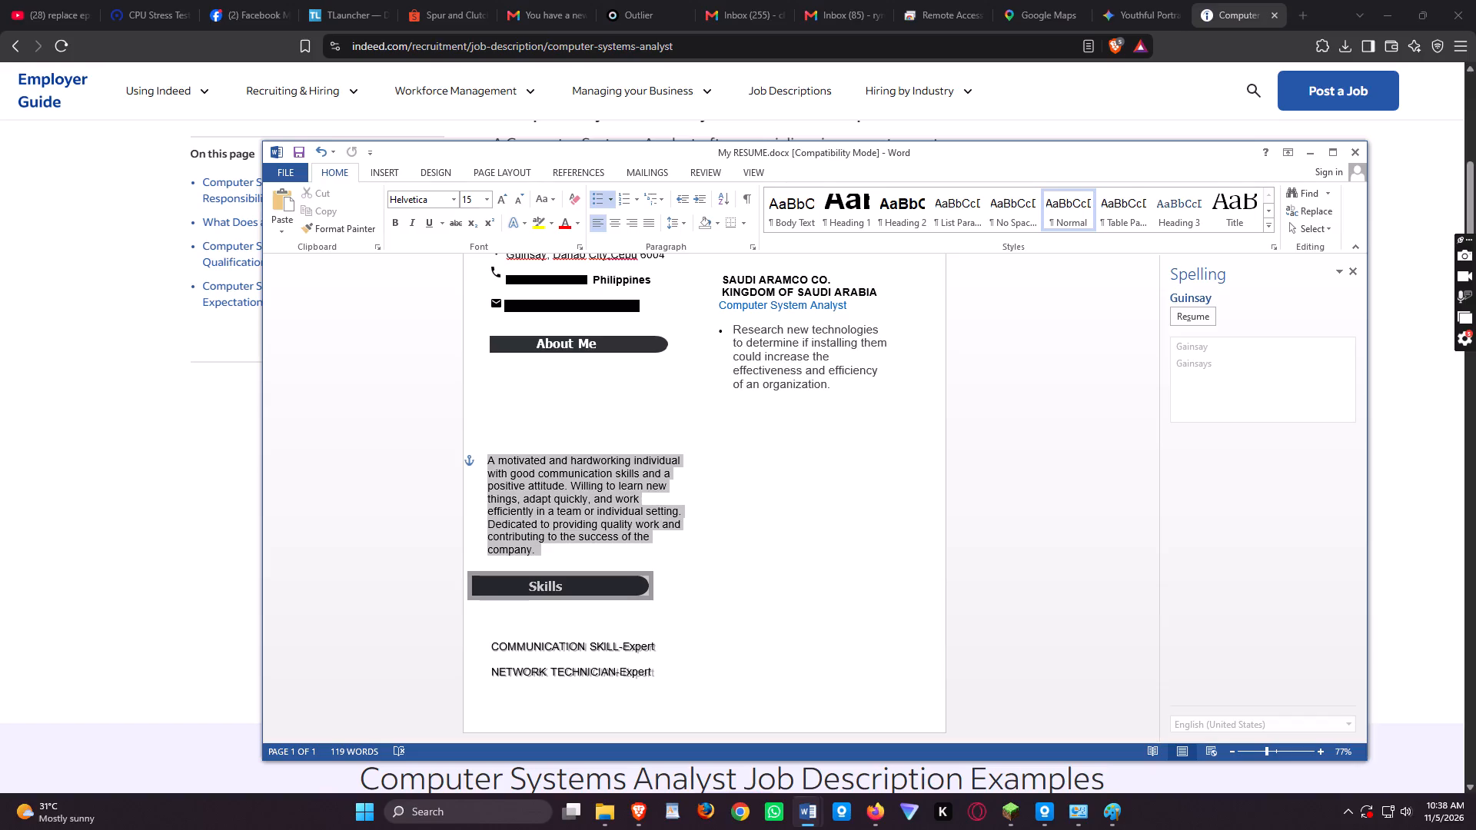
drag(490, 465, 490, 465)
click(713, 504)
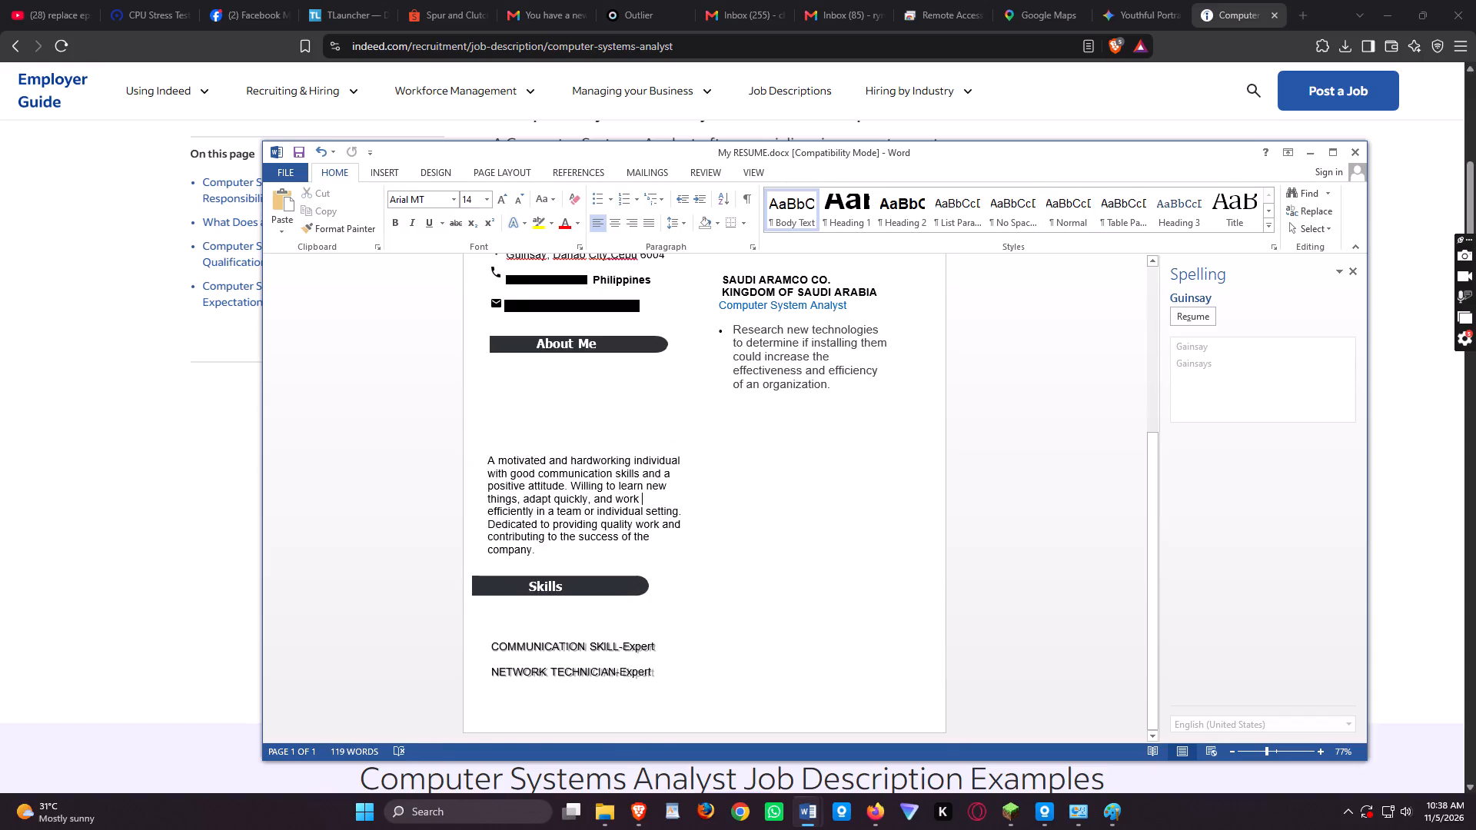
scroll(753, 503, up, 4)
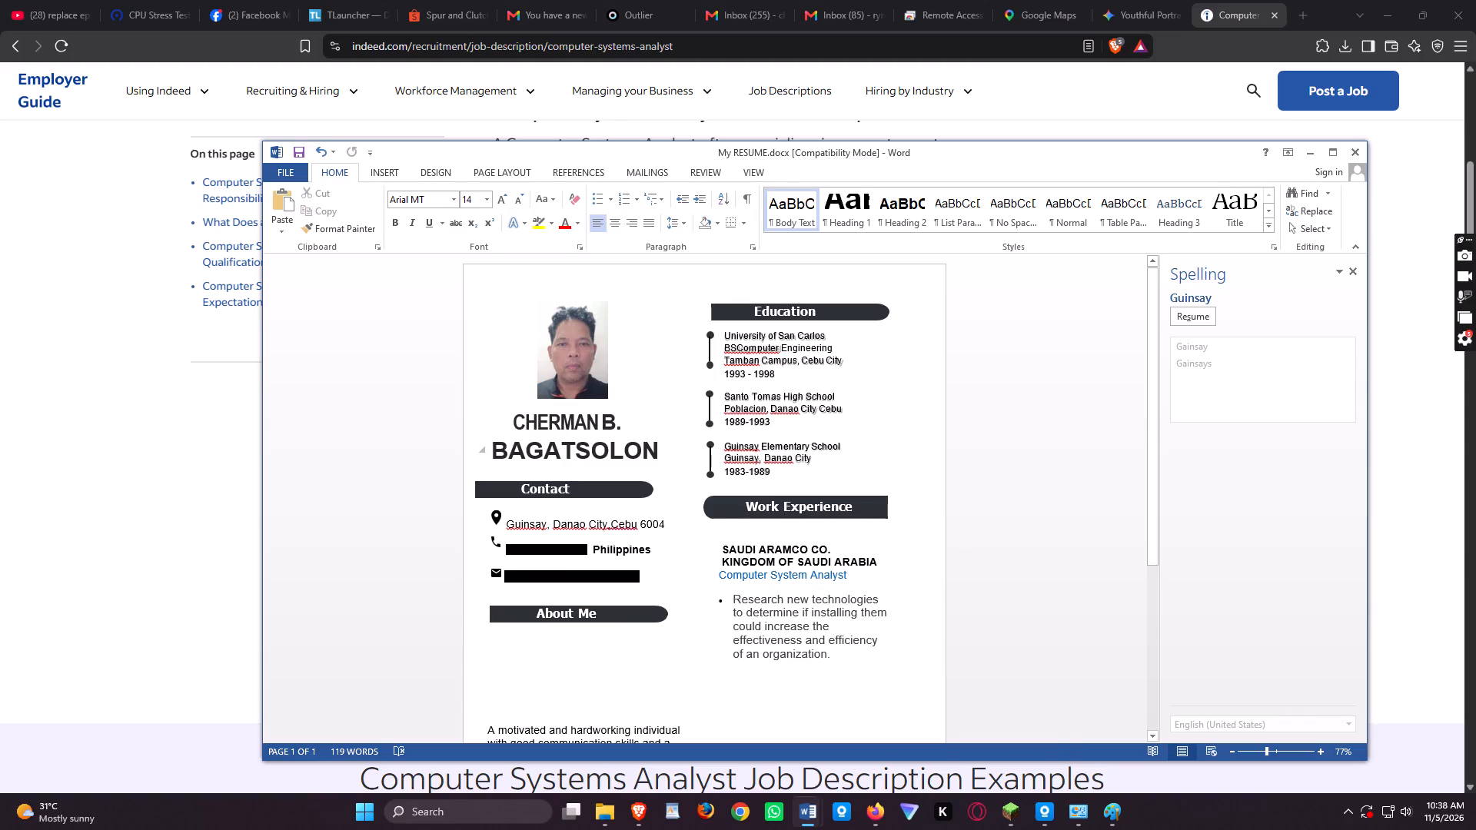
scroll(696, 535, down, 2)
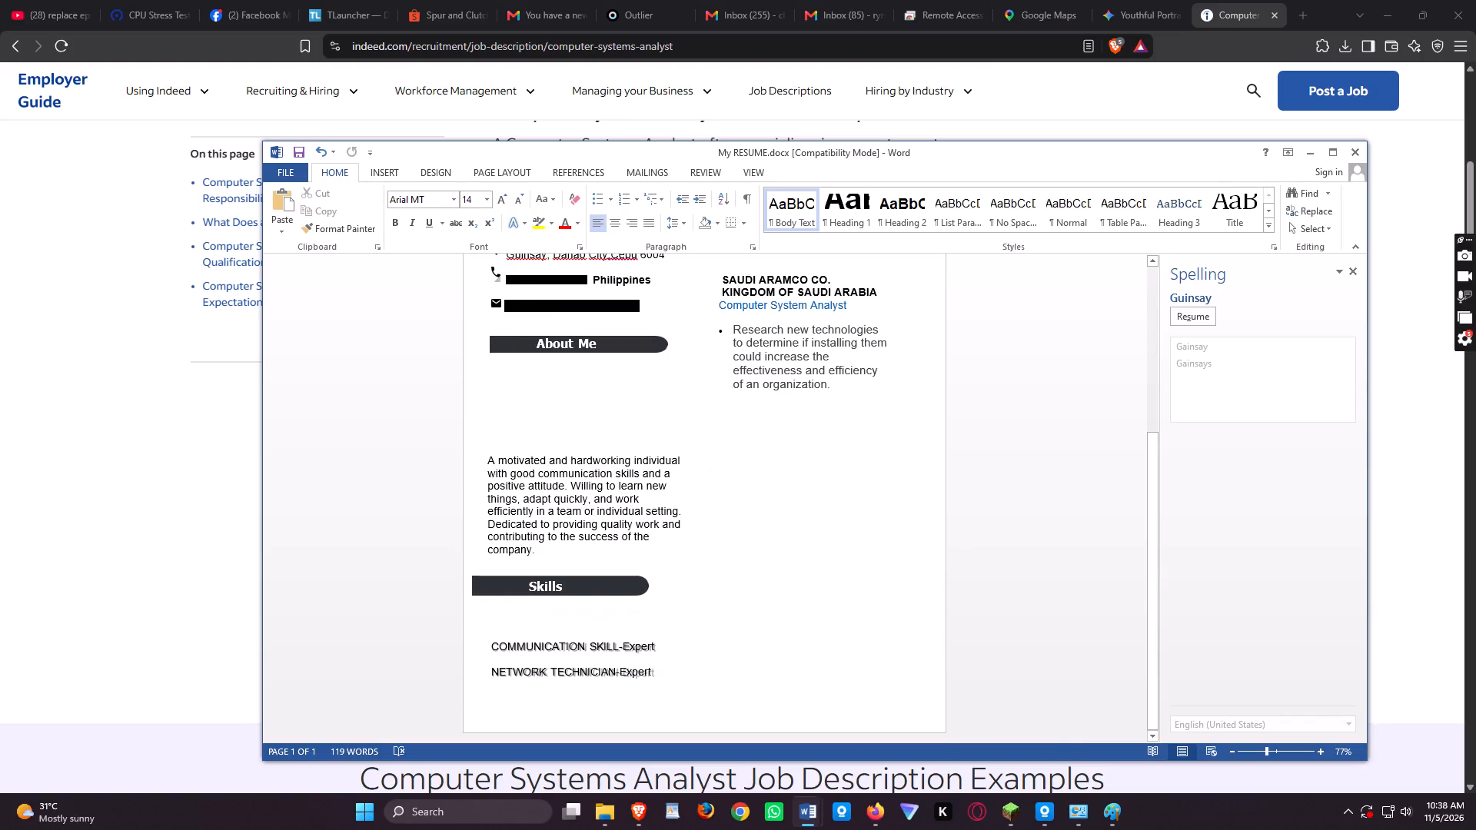
Copy the About Me description from "motivated and hardworking" through "company.".
drag(538, 550, 484, 476)
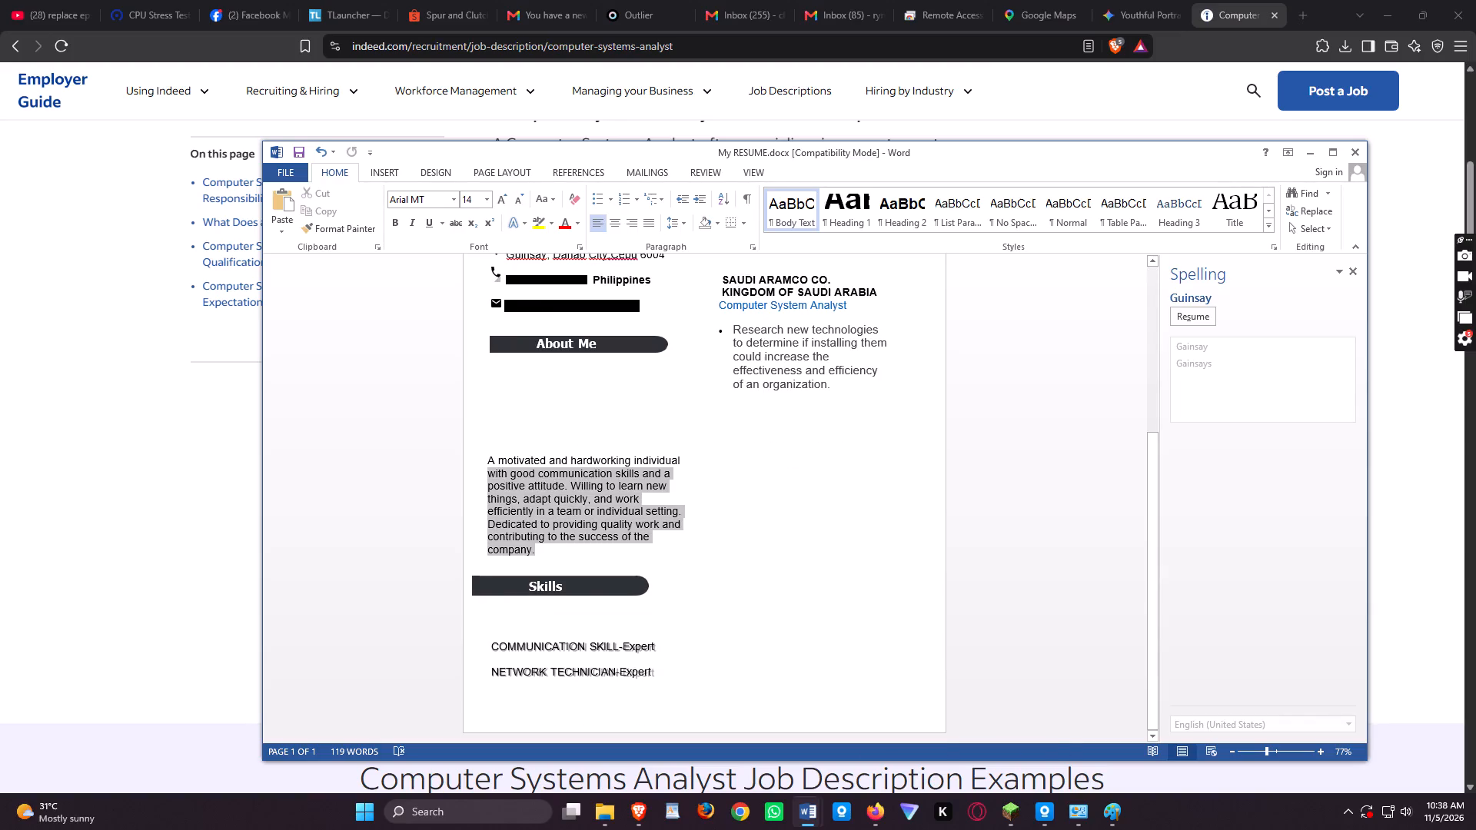
drag(484, 476, 497, 474)
click(560, 555)
drag(537, 549, 508, 498)
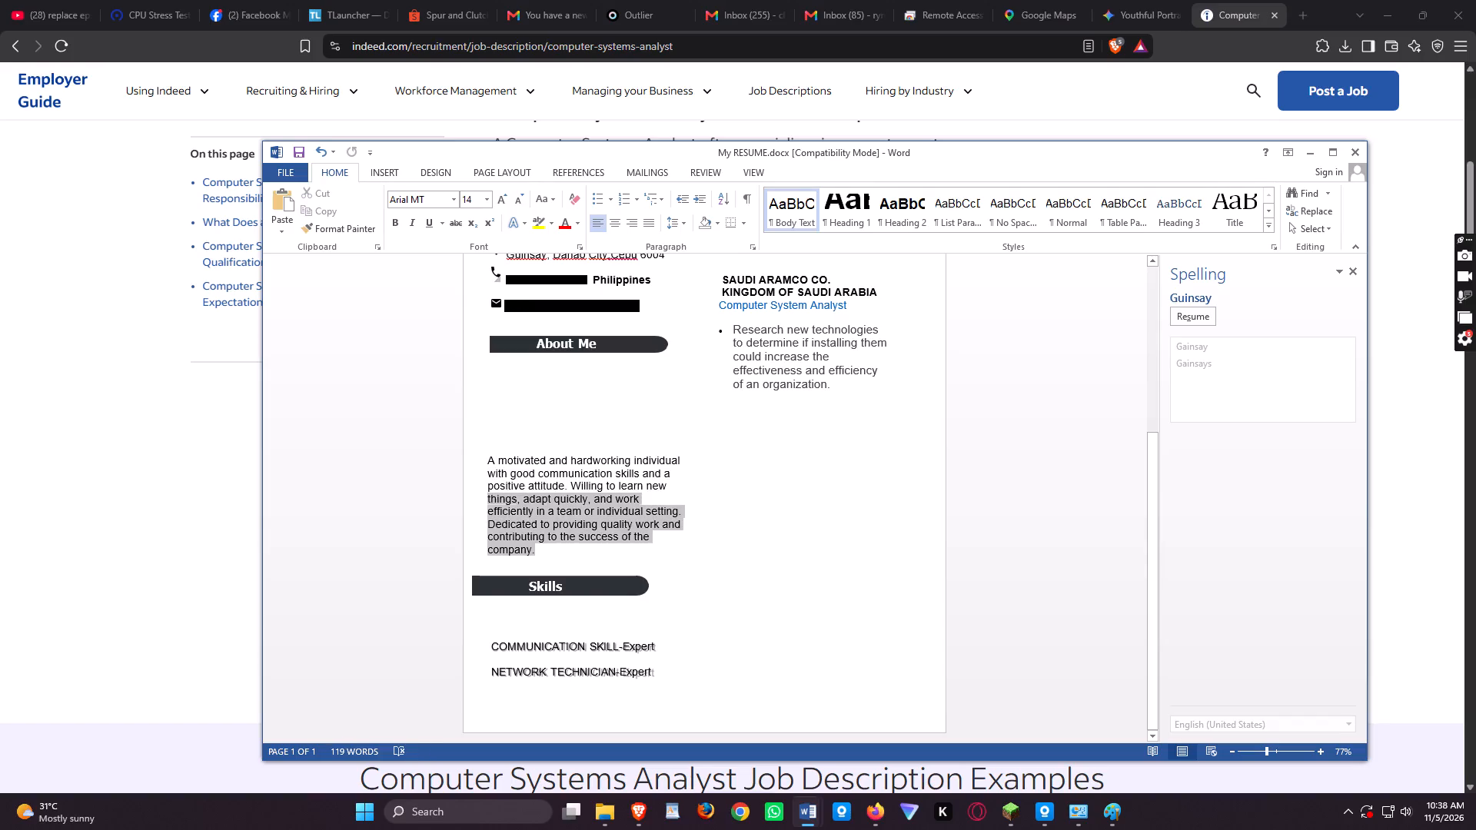
drag(508, 498, 504, 486)
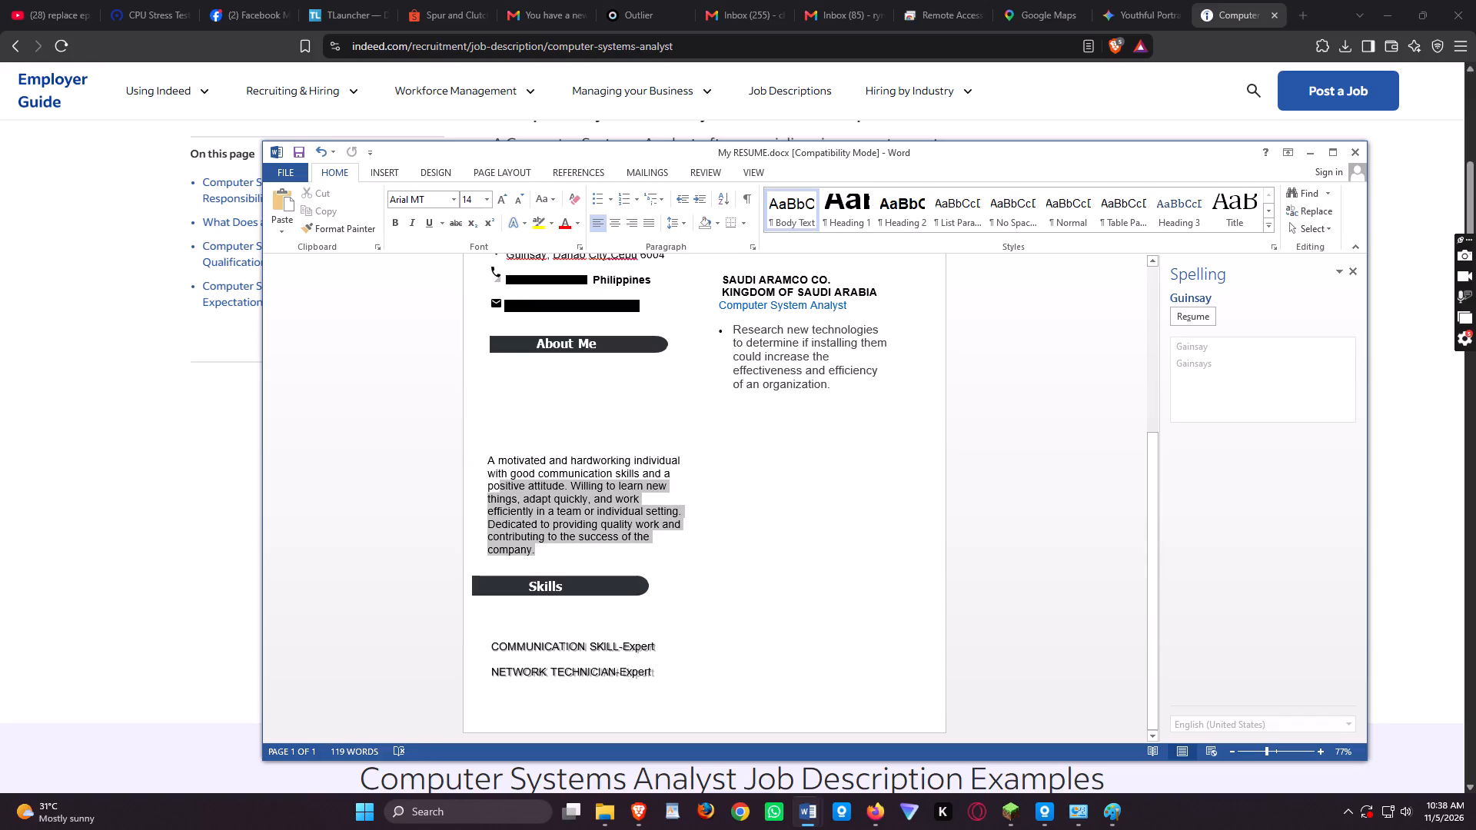
drag(504, 486, 498, 467)
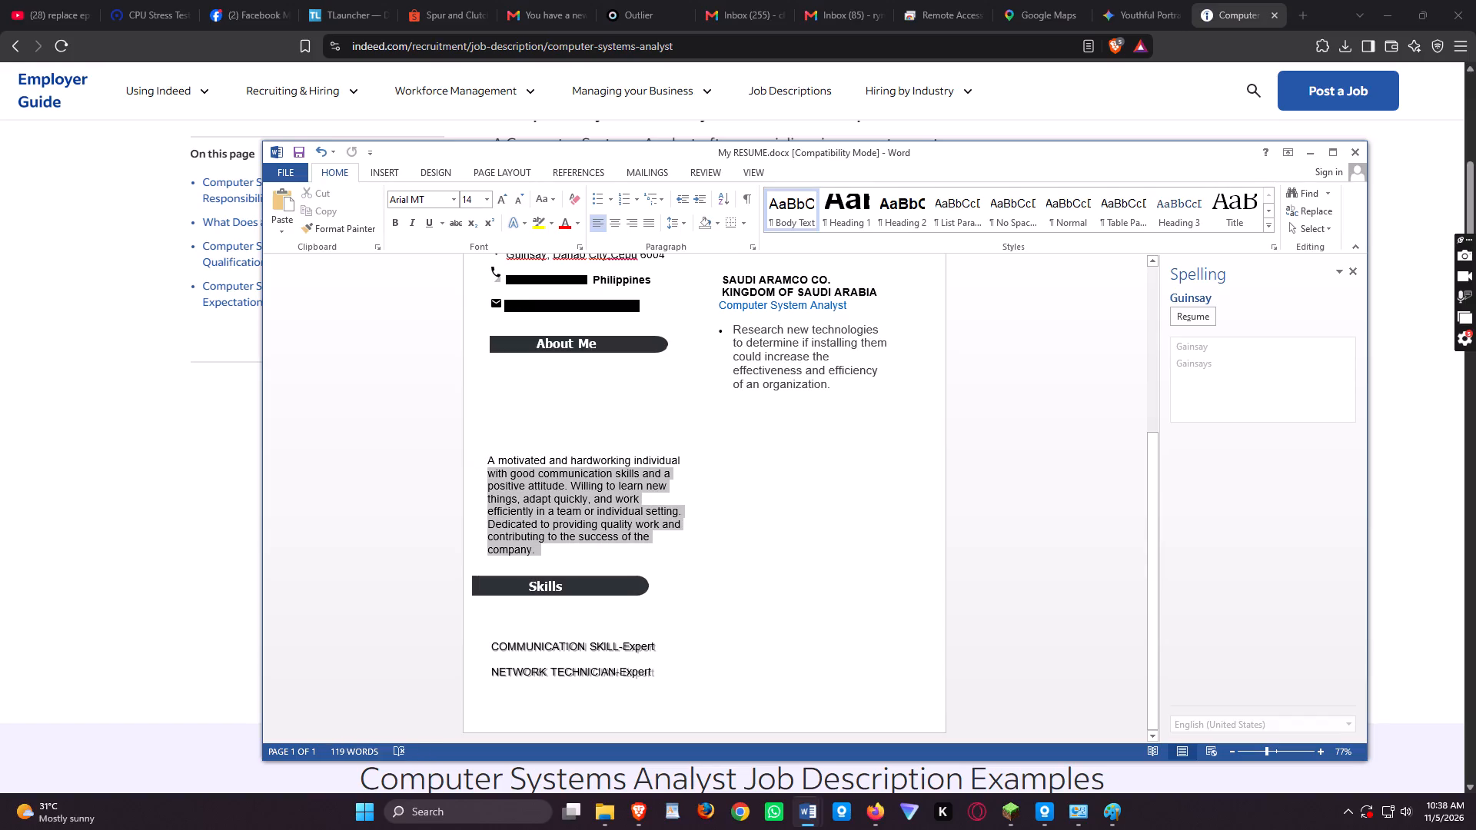
drag(498, 467, 501, 463)
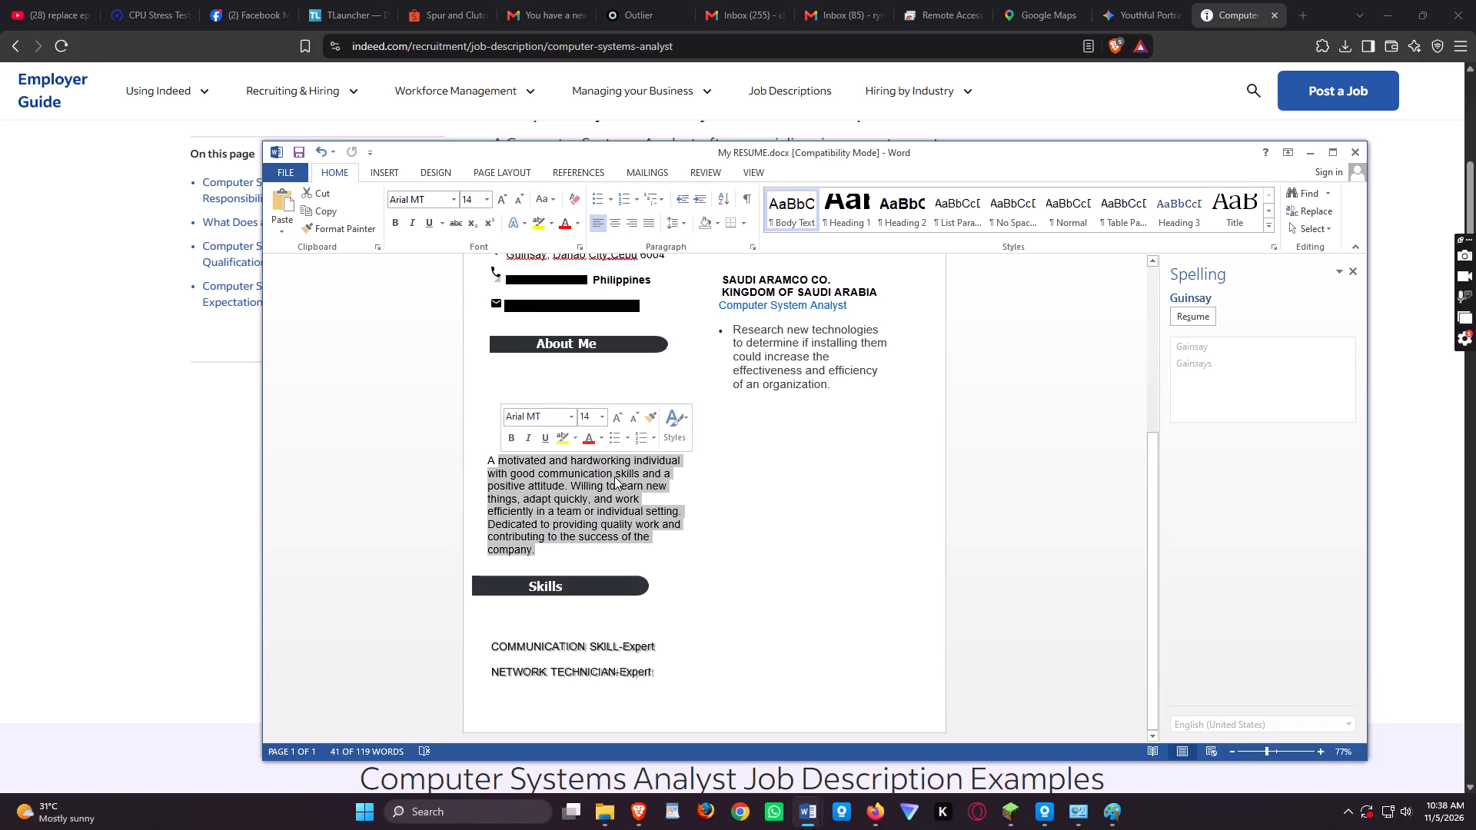
key(ctrl+c)
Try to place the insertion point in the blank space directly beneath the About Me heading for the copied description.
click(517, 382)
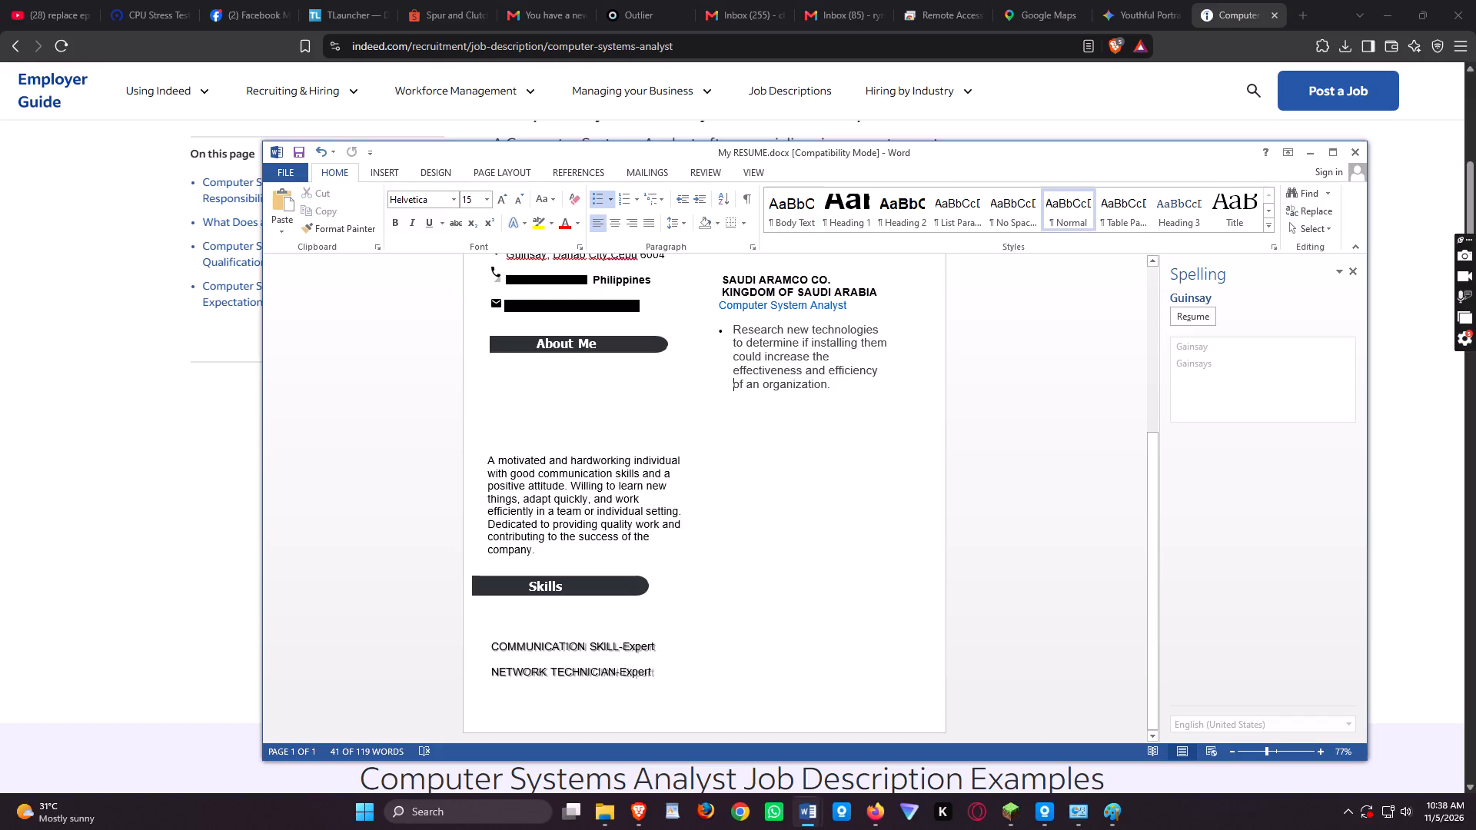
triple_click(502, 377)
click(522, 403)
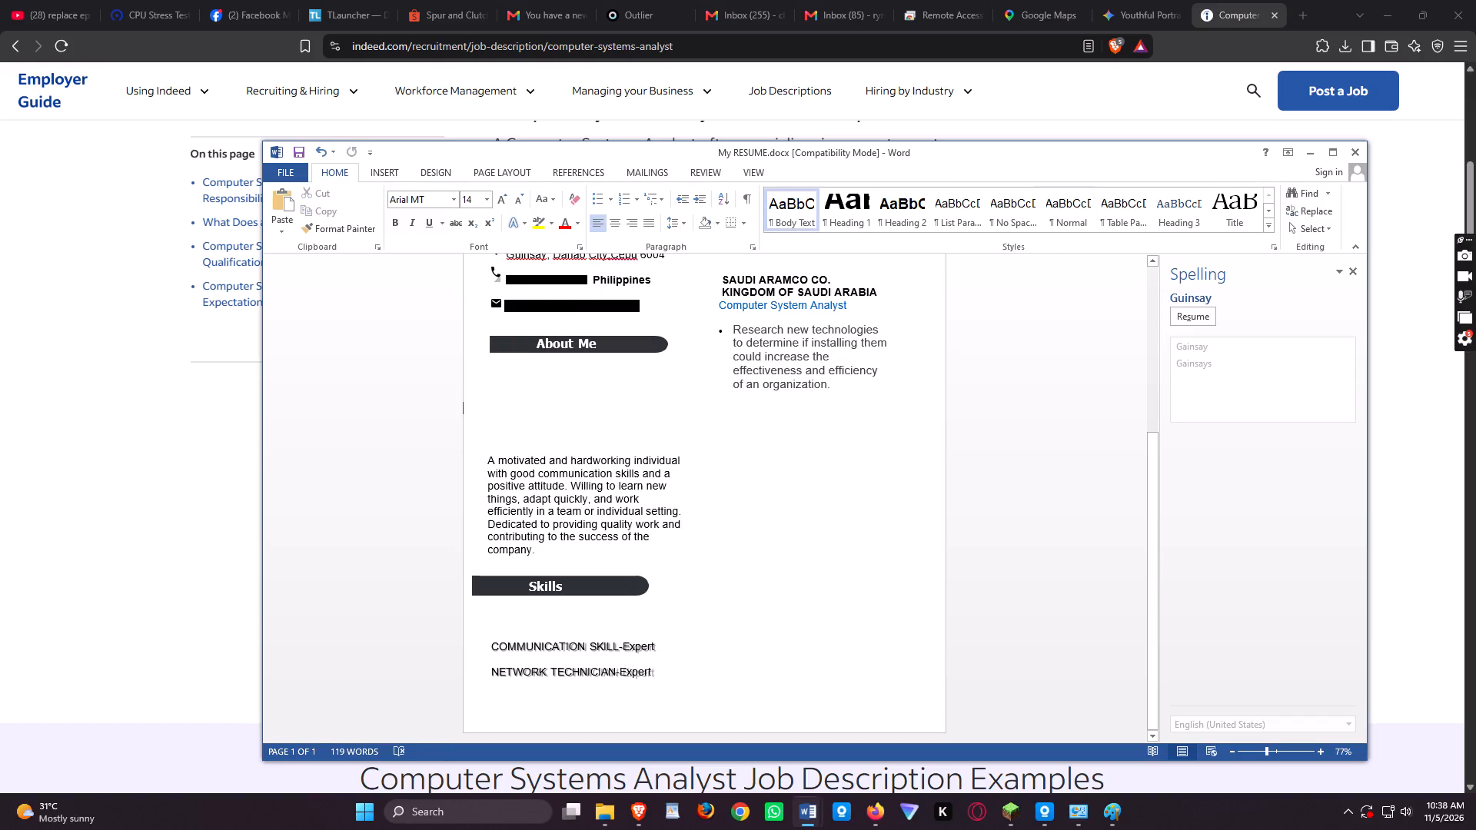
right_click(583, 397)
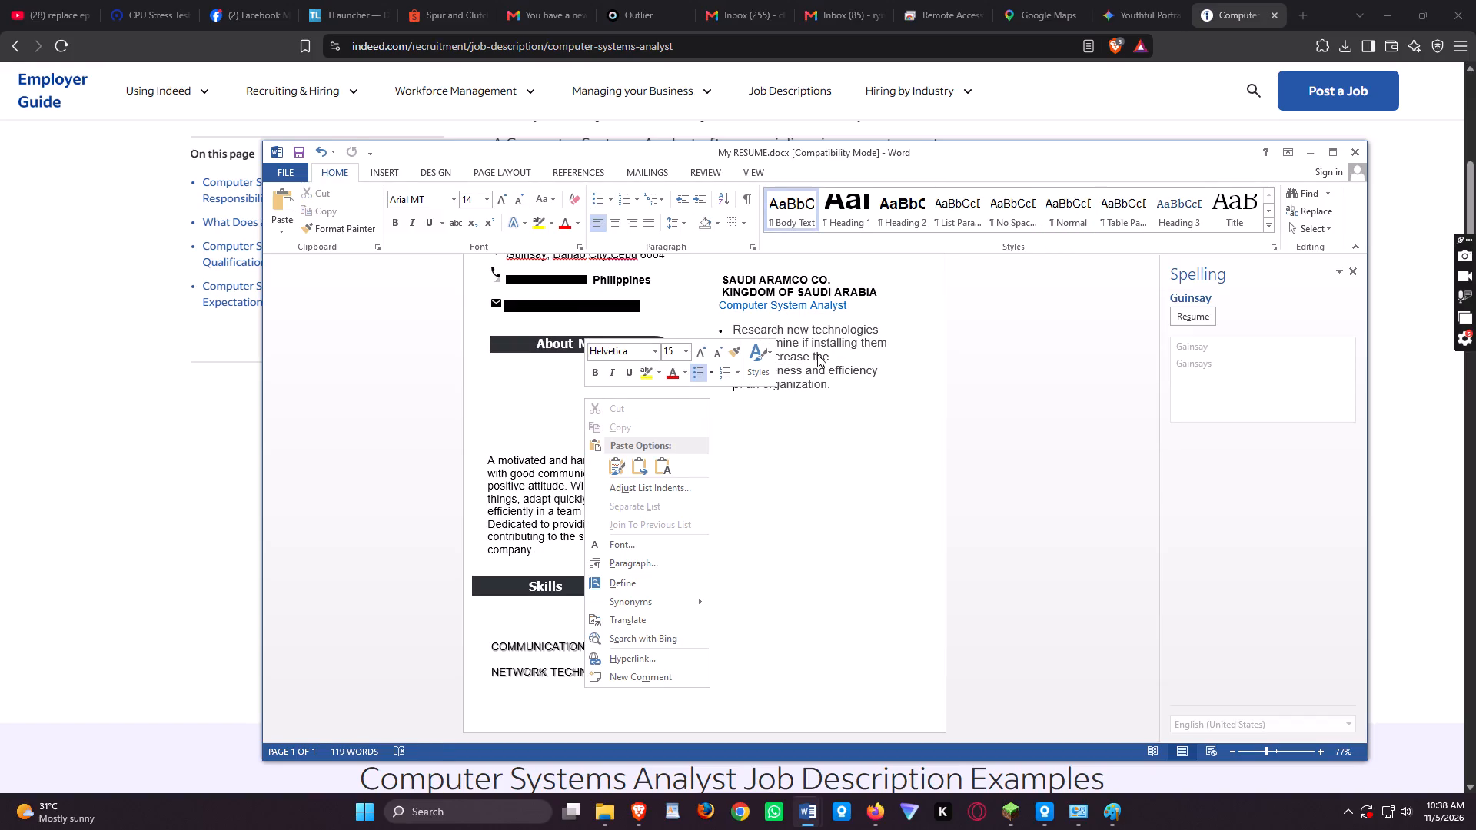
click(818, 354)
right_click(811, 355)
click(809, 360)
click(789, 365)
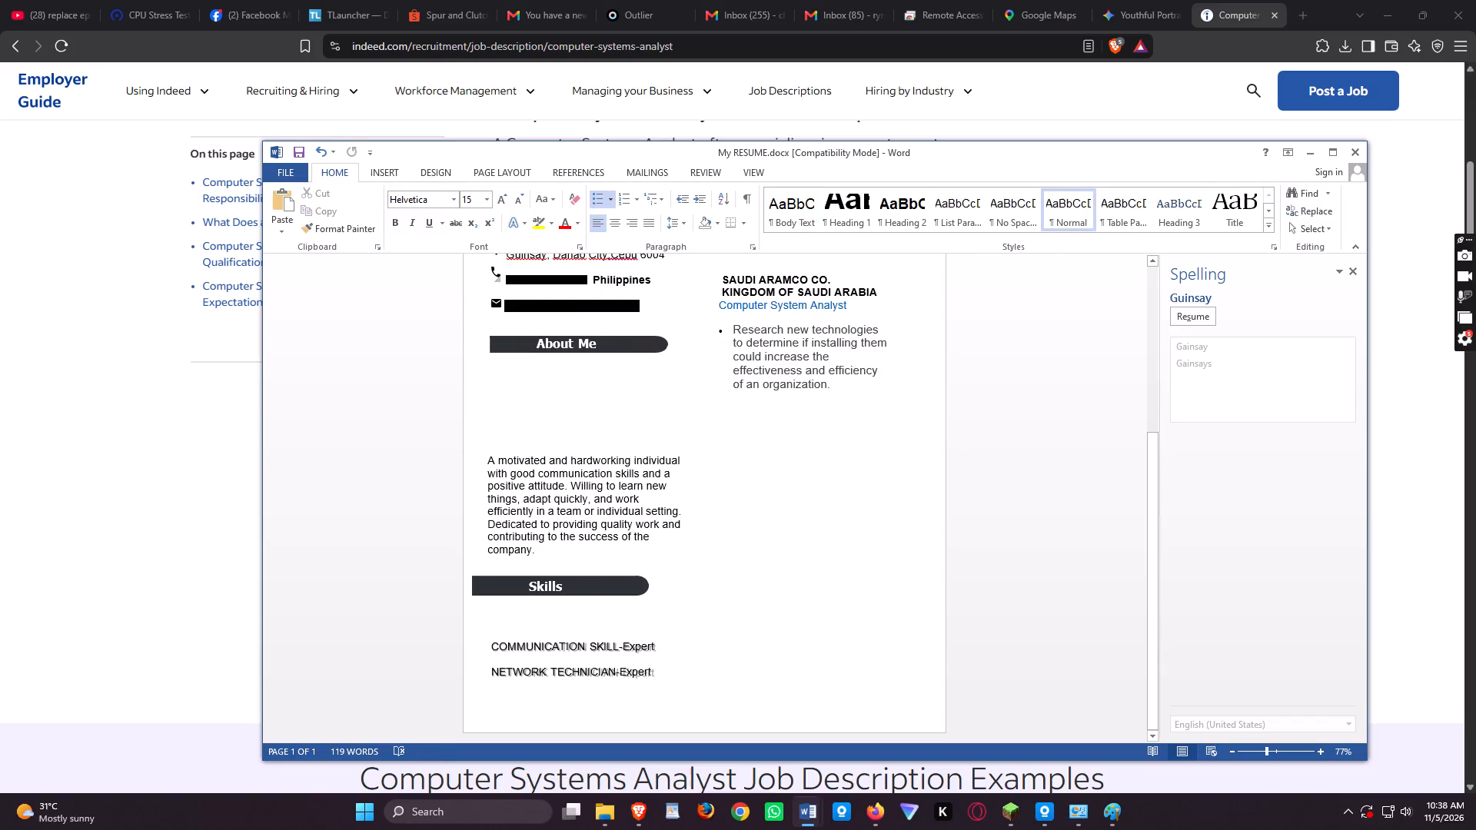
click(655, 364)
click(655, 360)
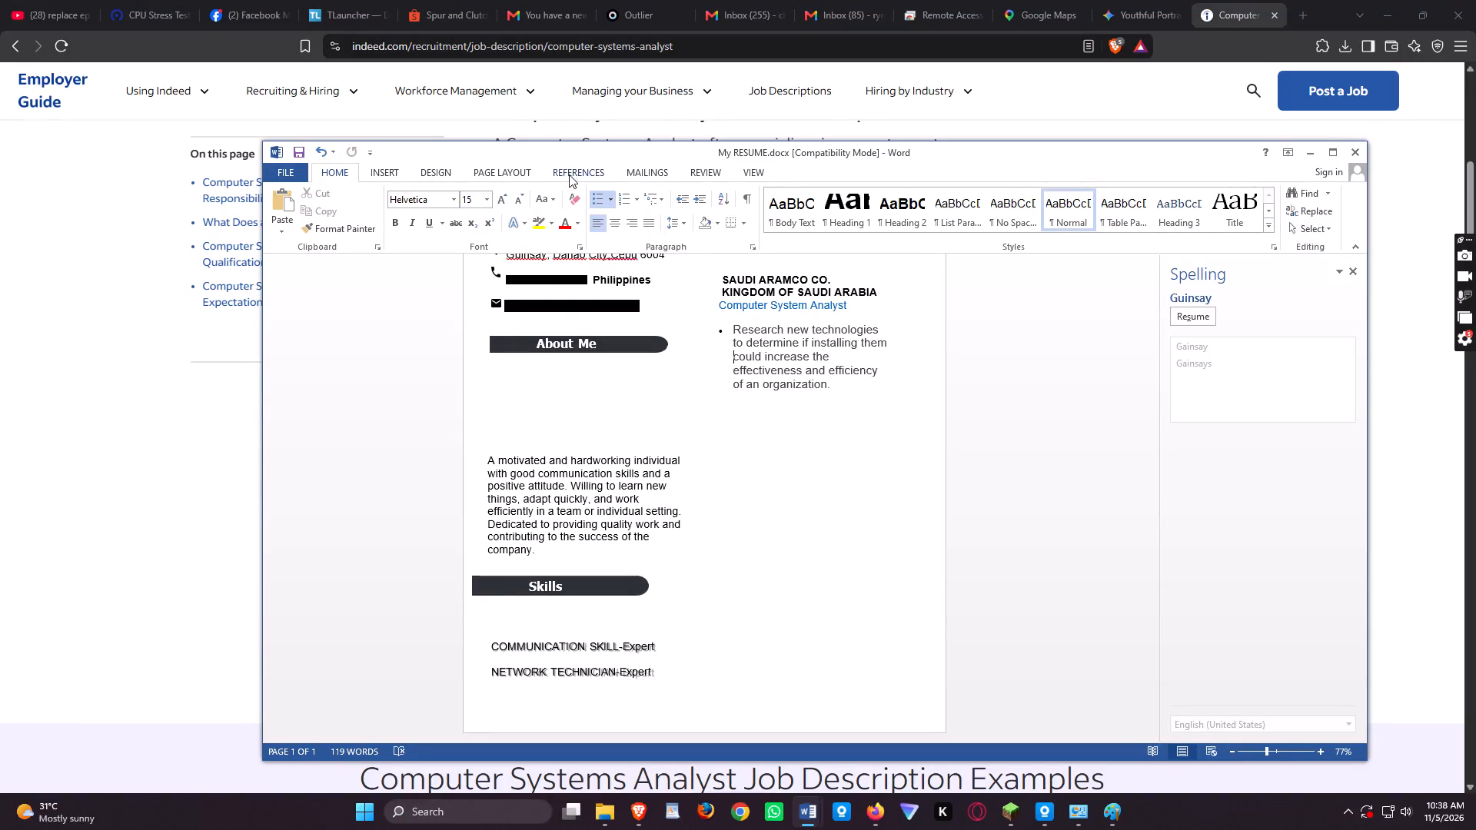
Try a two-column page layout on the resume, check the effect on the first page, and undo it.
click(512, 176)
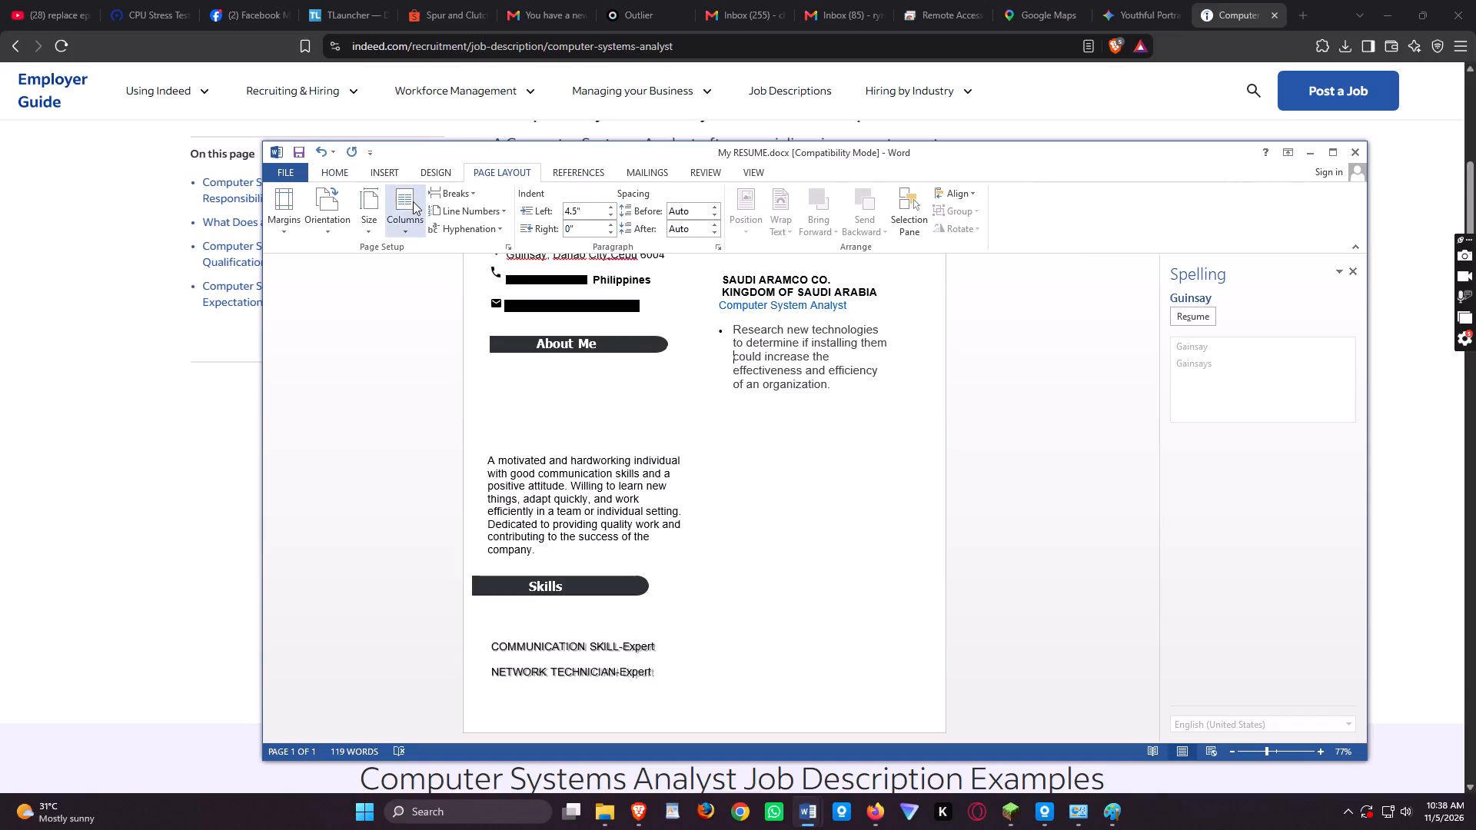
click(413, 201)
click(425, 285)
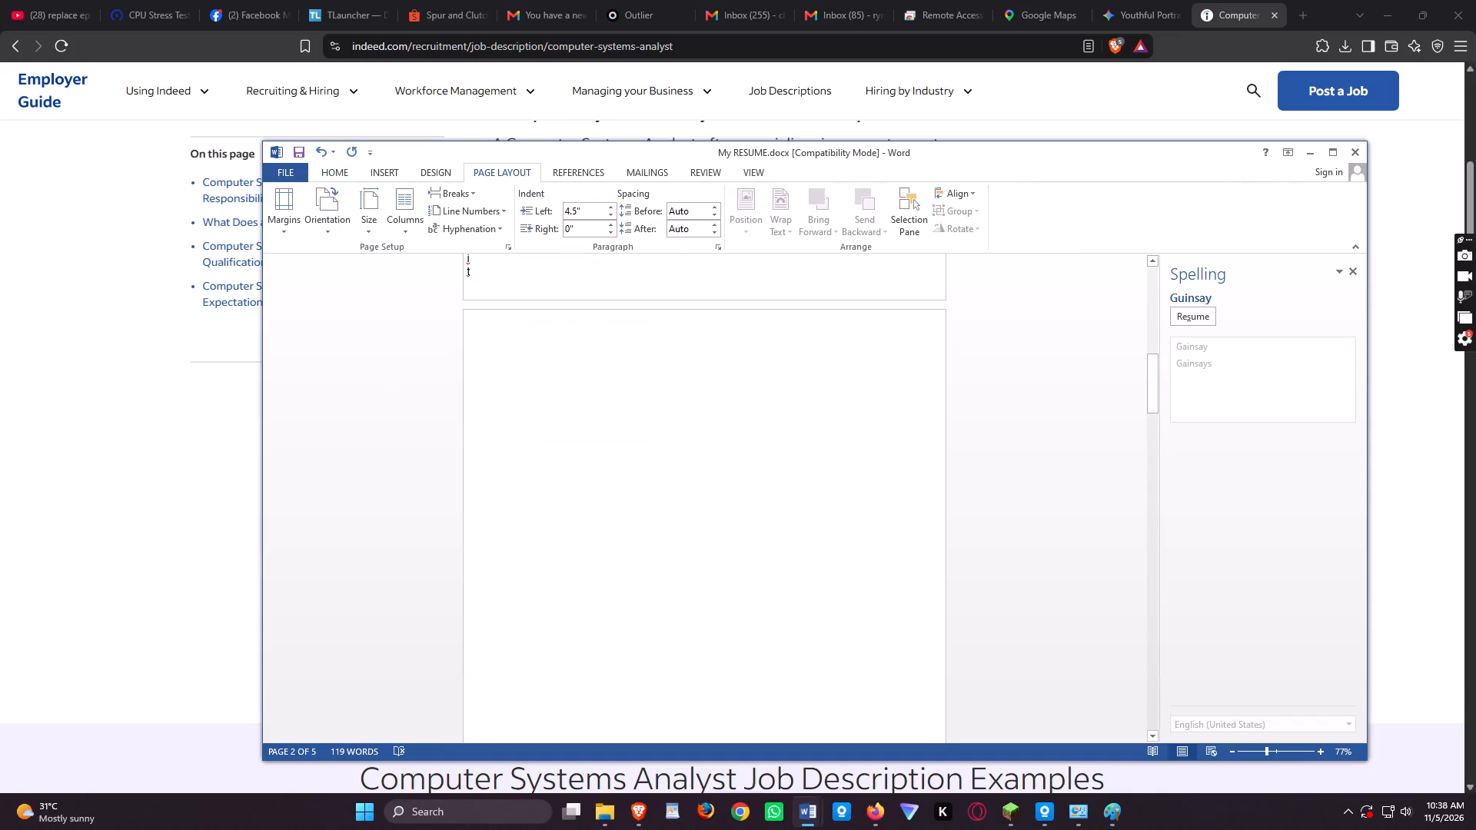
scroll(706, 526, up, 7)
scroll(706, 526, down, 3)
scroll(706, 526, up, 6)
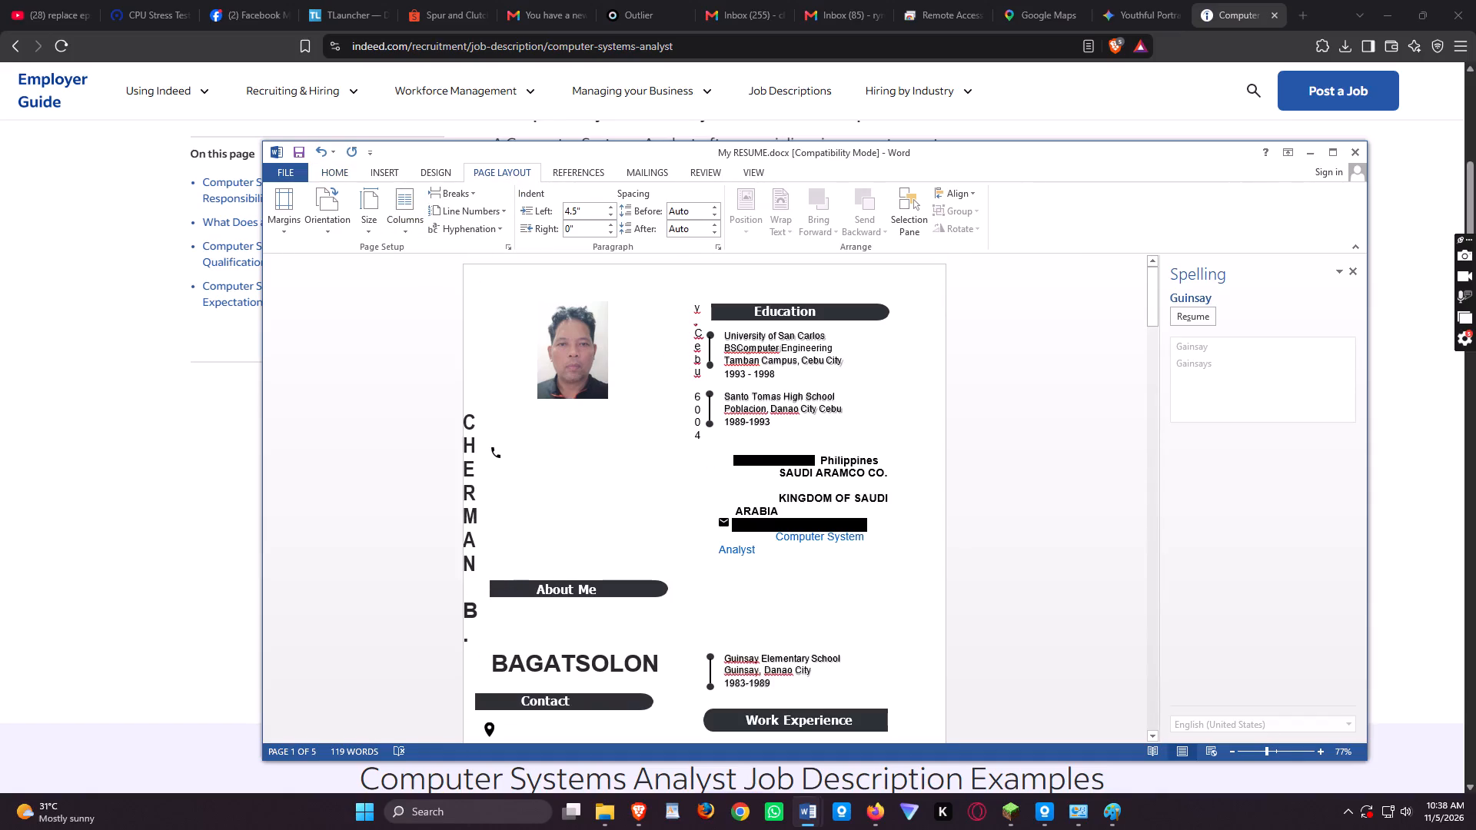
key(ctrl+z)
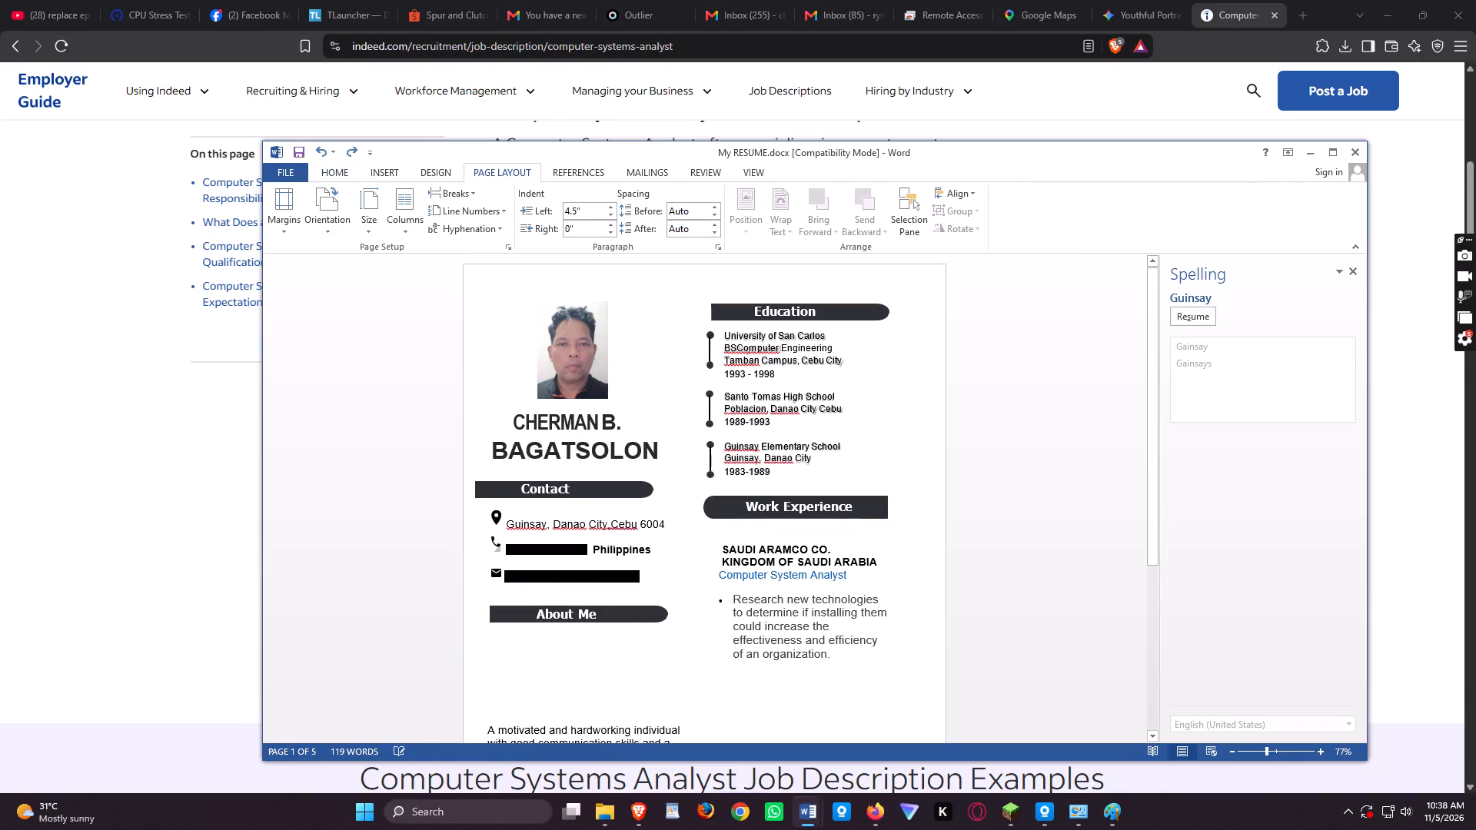
Save the resume document.
scroll(906, 568, down, 2)
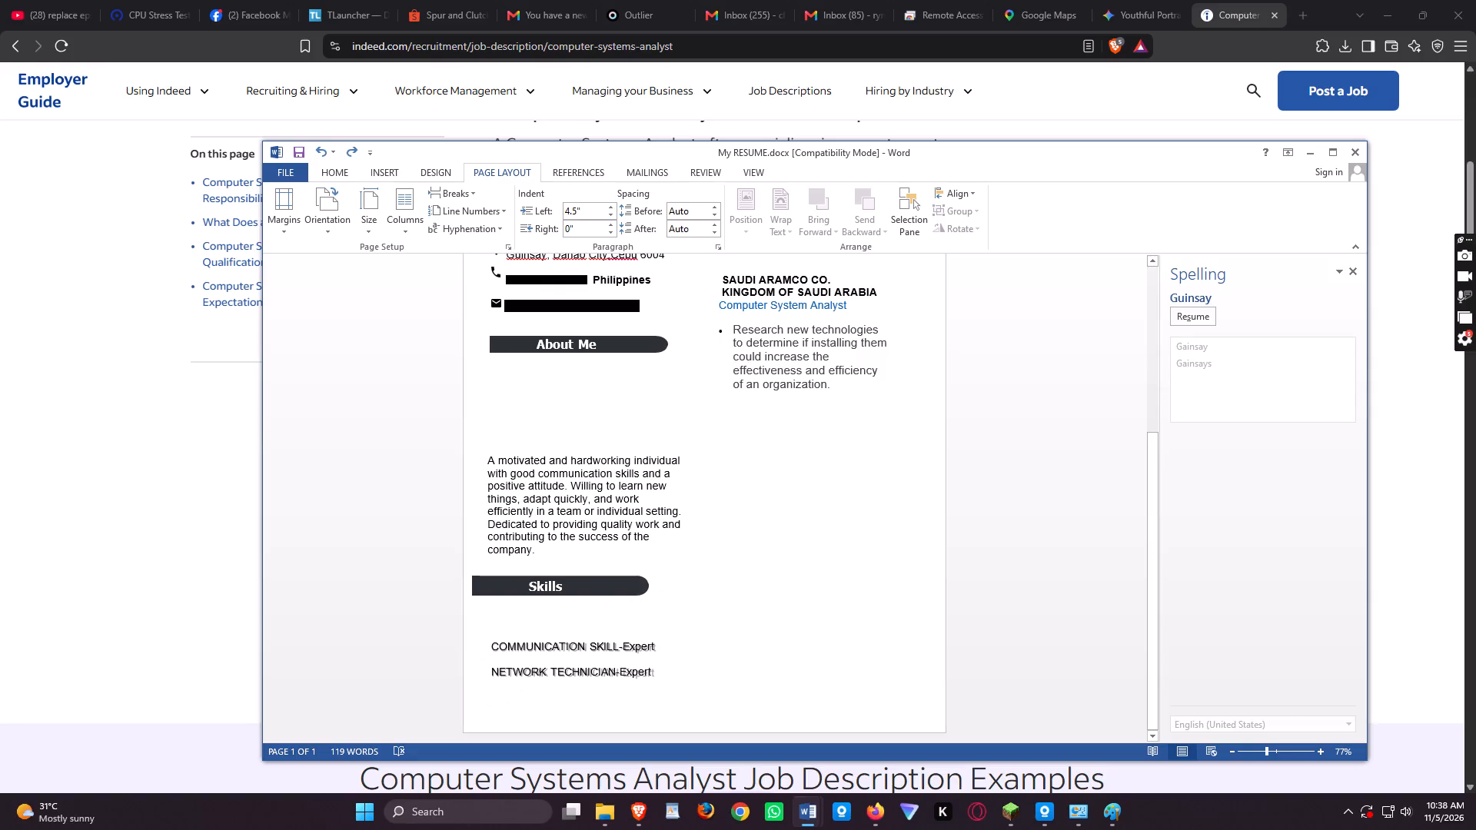
scroll(905, 588, down, 4)
click(295, 154)
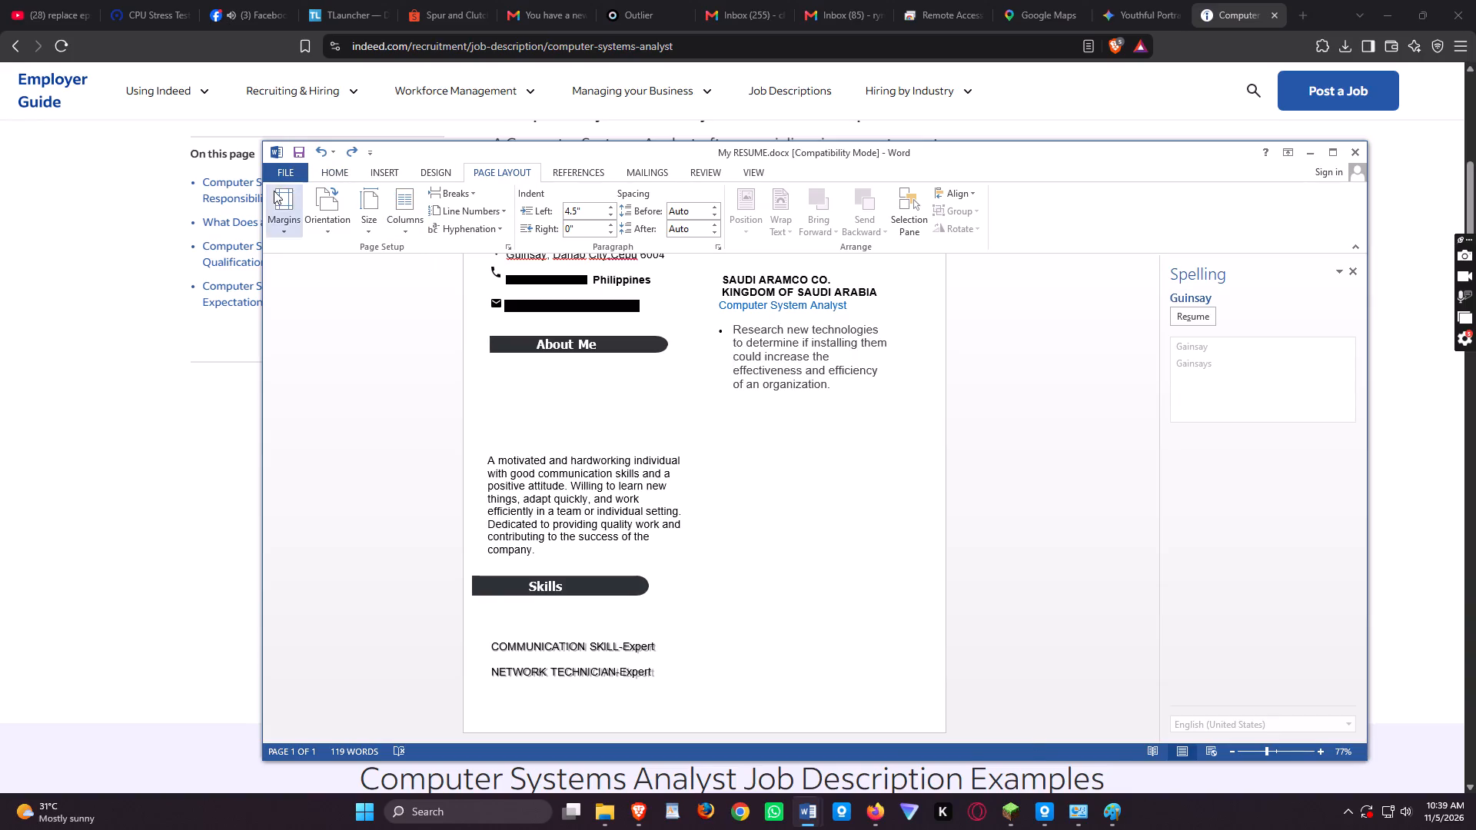
Create a new blank document.
click(283, 168)
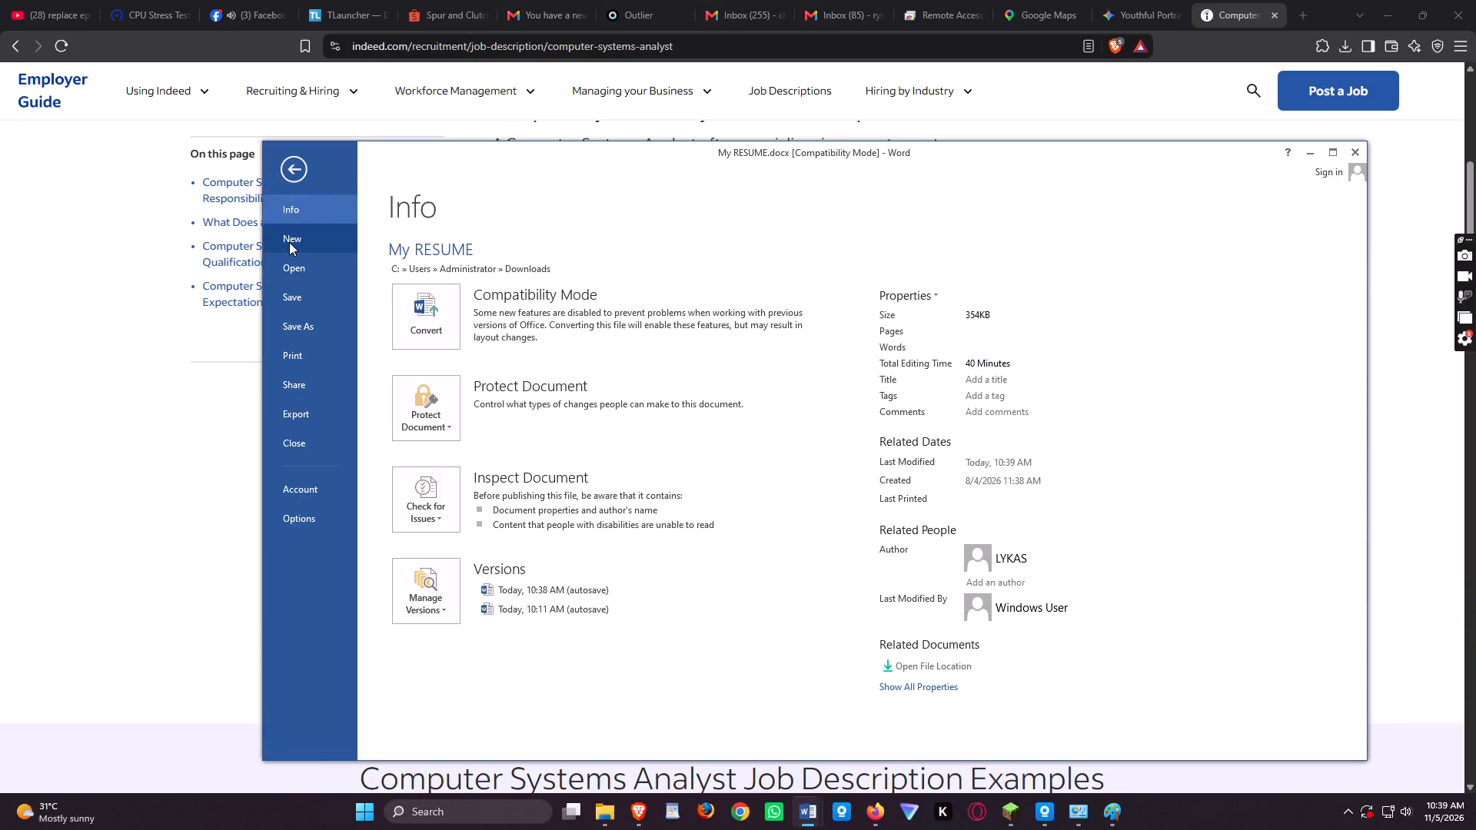
click(289, 242)
double_click(502, 369)
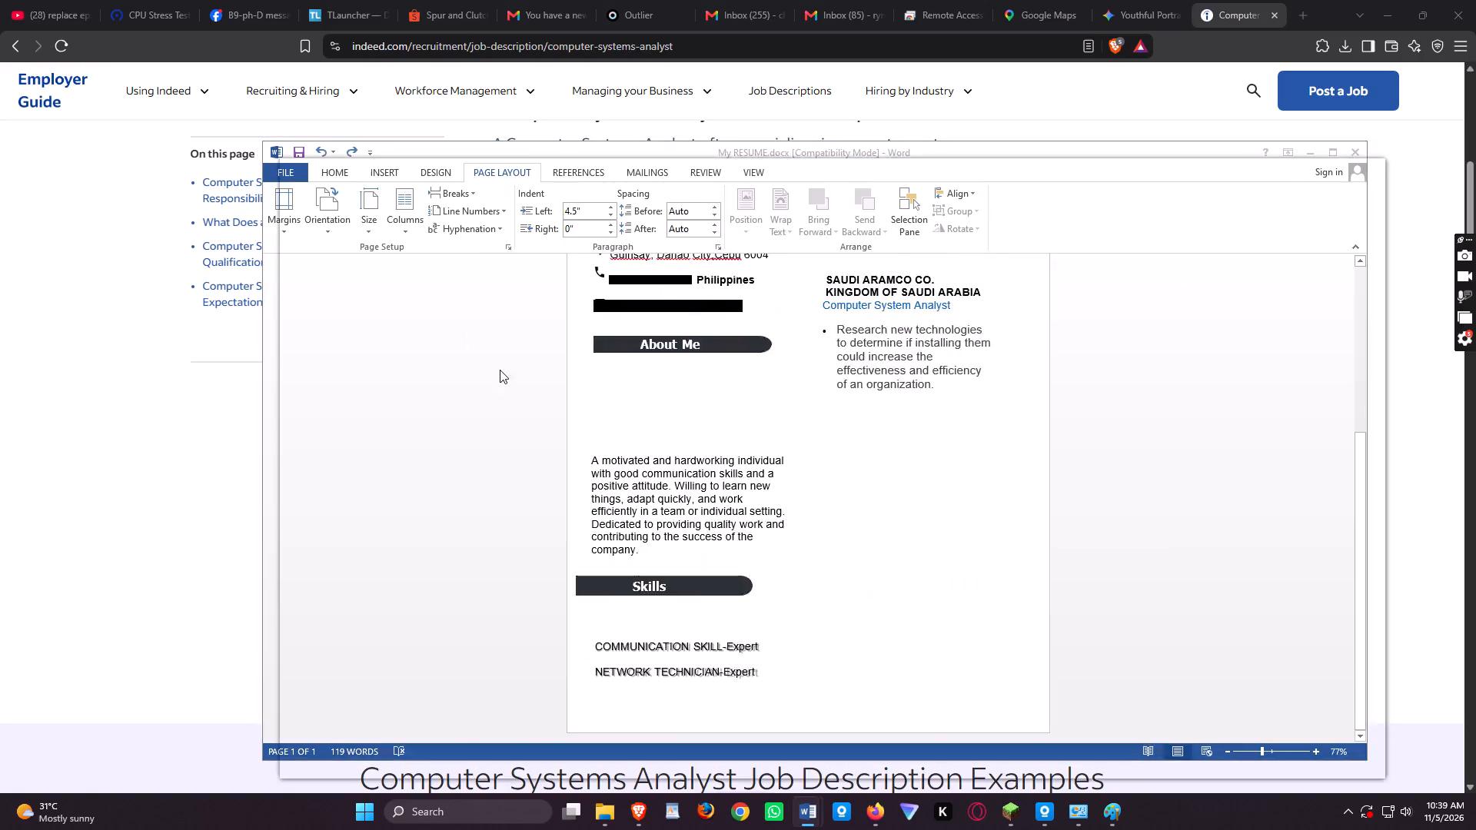
Move the blank document and resume windows apart so both can be reached, and bring the blank document to the front.
drag(583, 171, 805, 178)
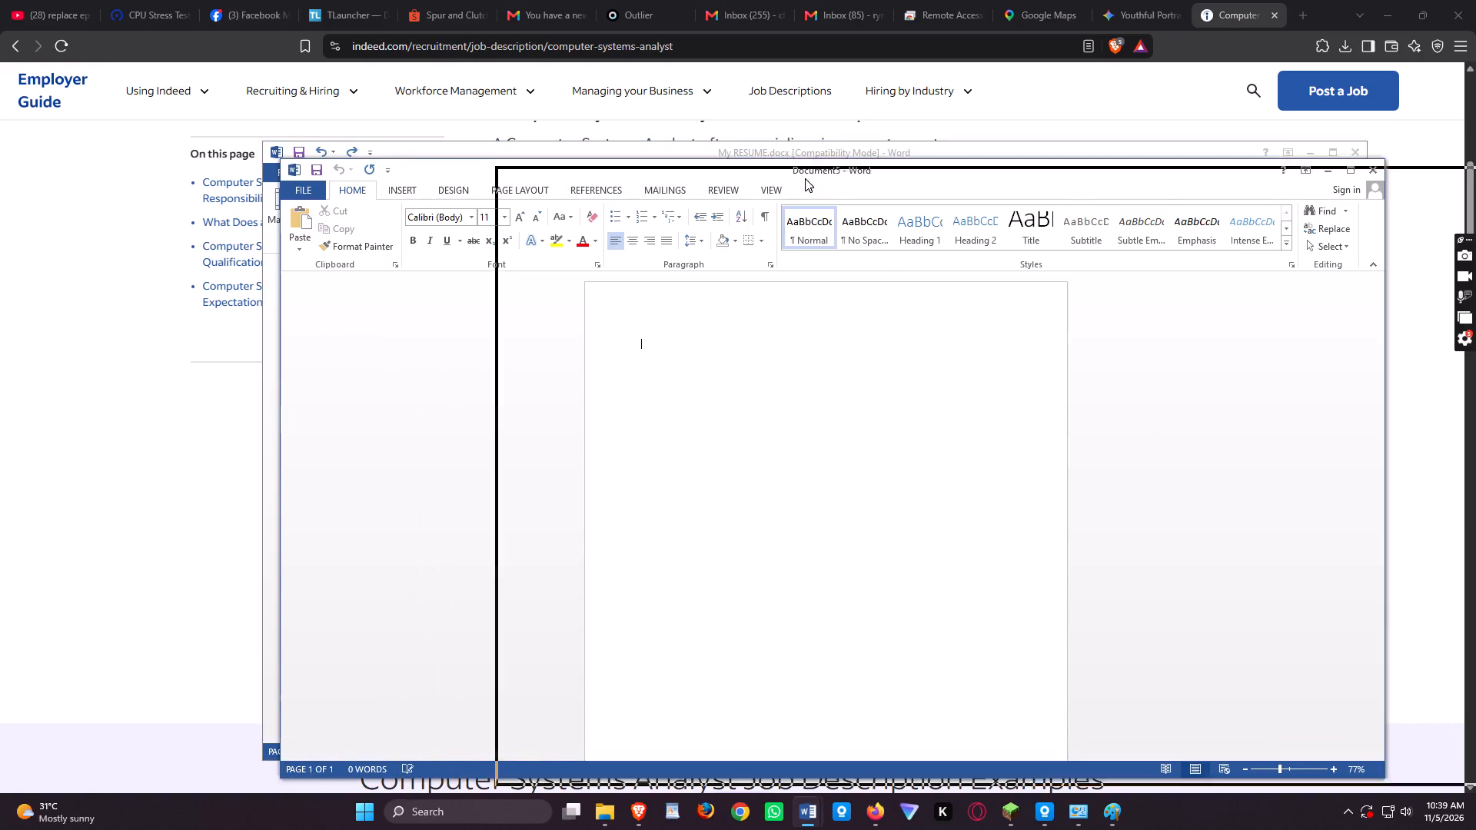
drag(805, 178, 818, 181)
drag(680, 152, 500, 131)
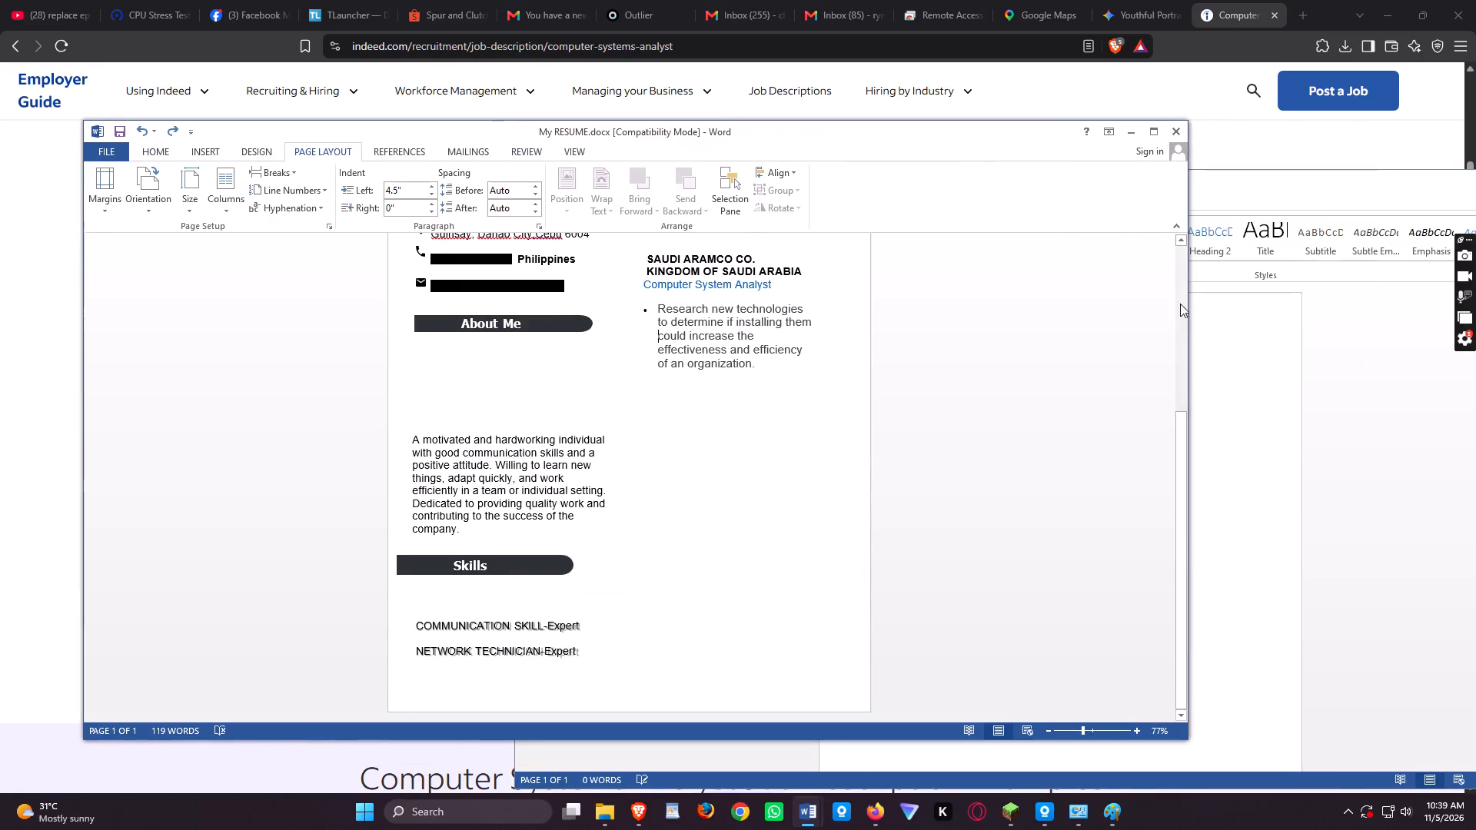
click(1221, 333)
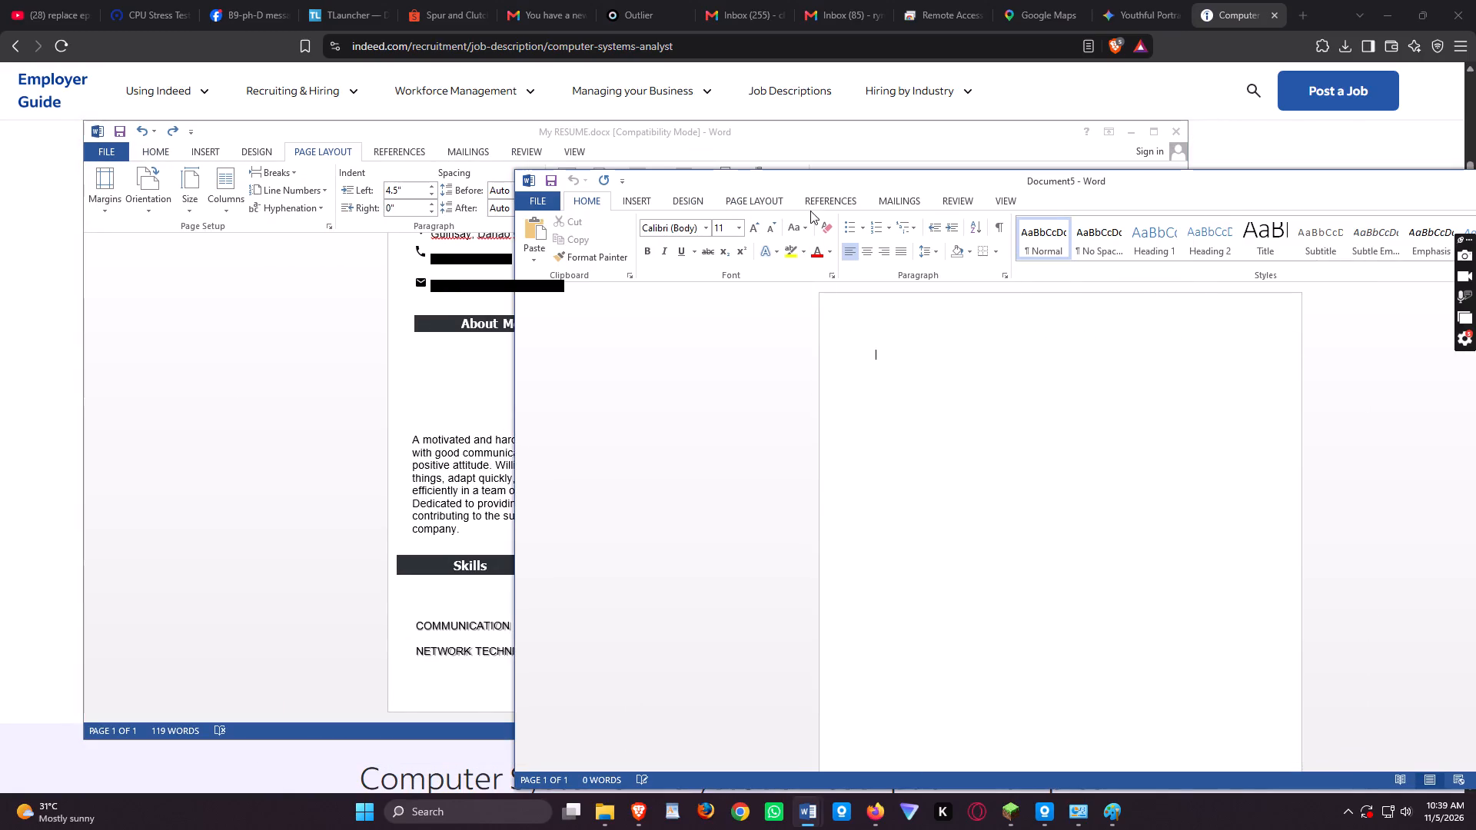
Set the blank document's page layout to two columns.
click(750, 201)
click(659, 237)
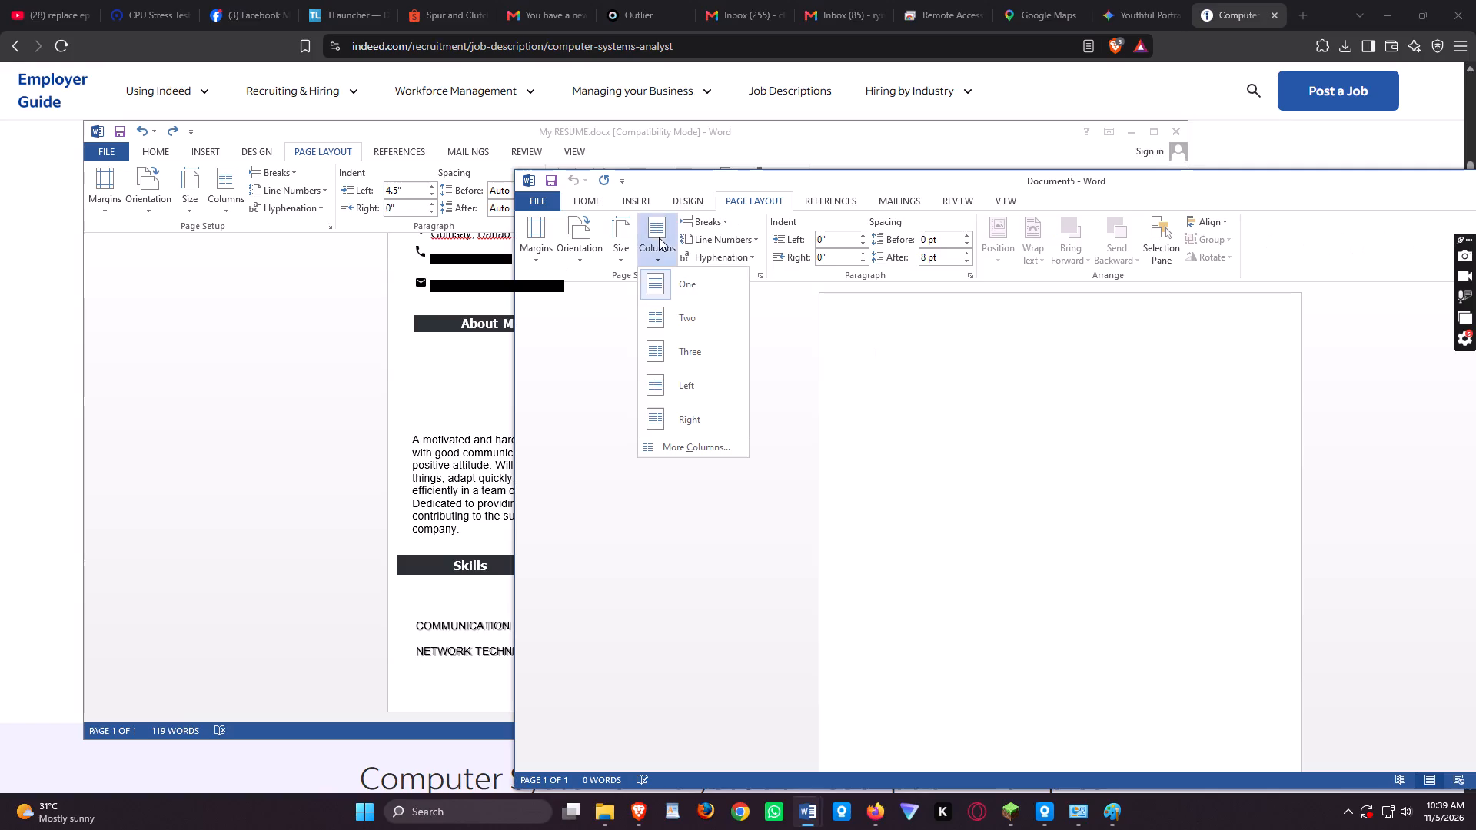
click(694, 327)
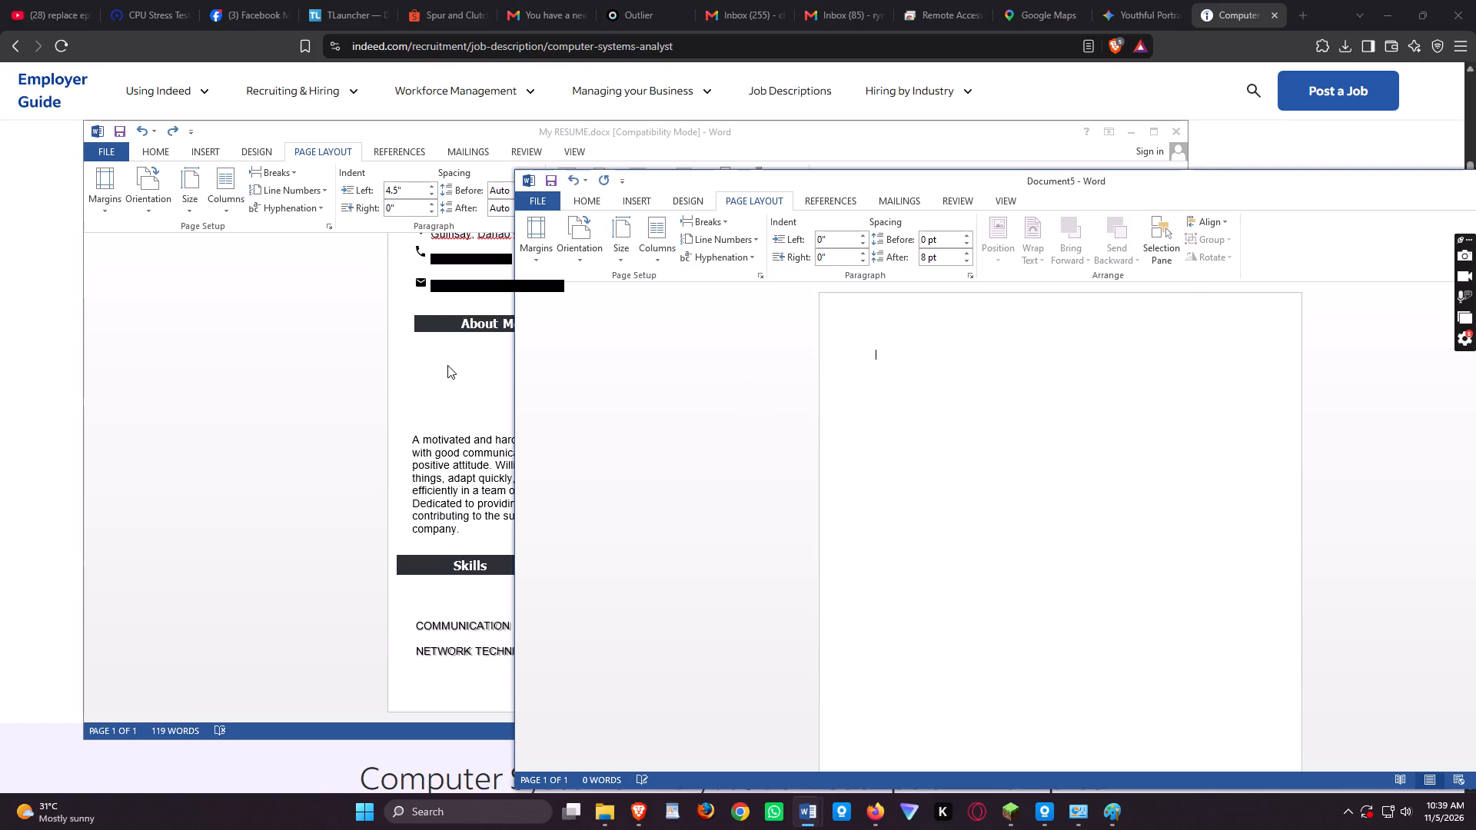
Bring the resume to the front and narrow its window so the blank document's page shows beside it.
click(447, 364)
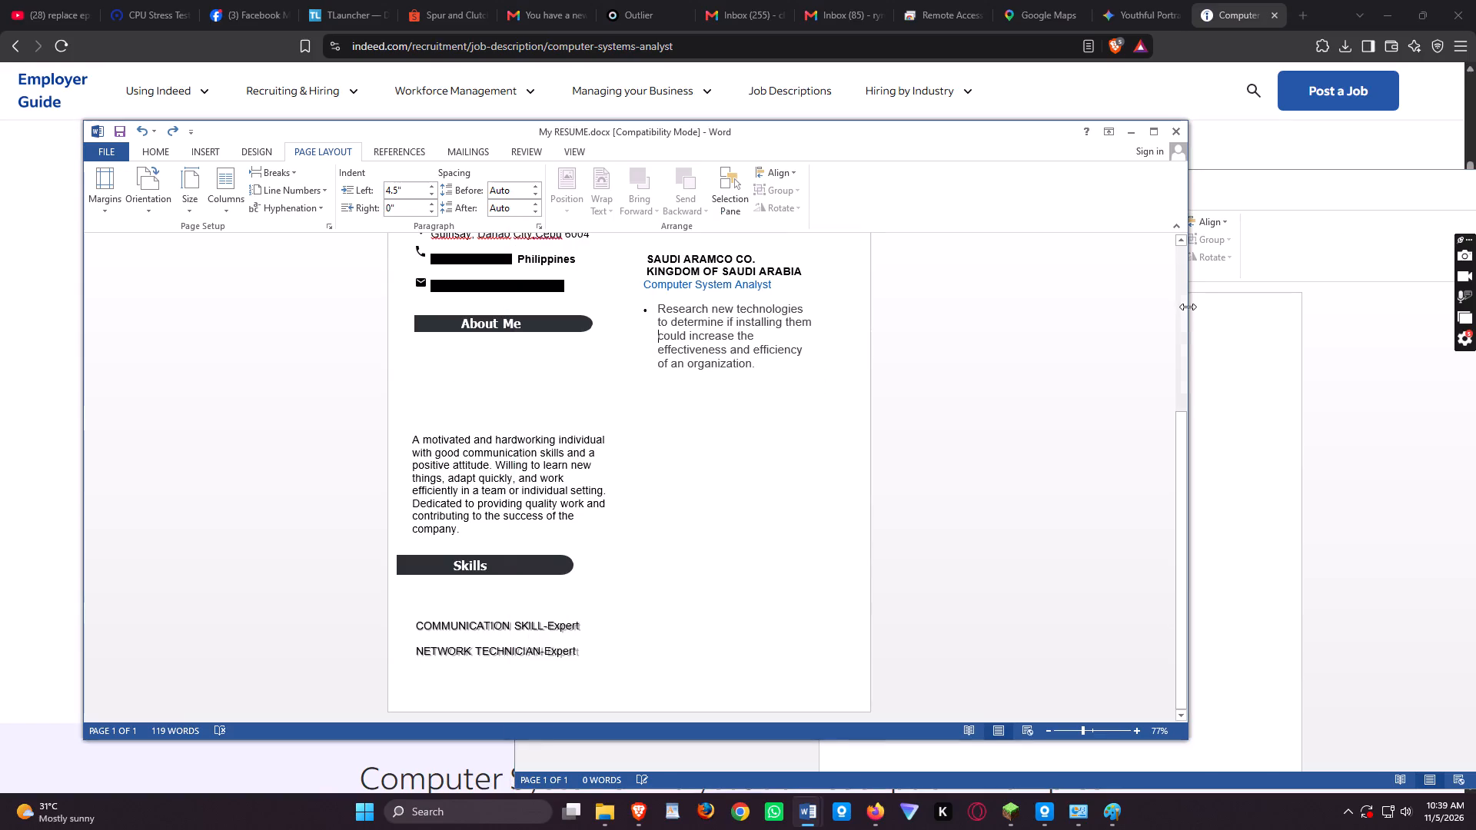
drag(1188, 306, 899, 322)
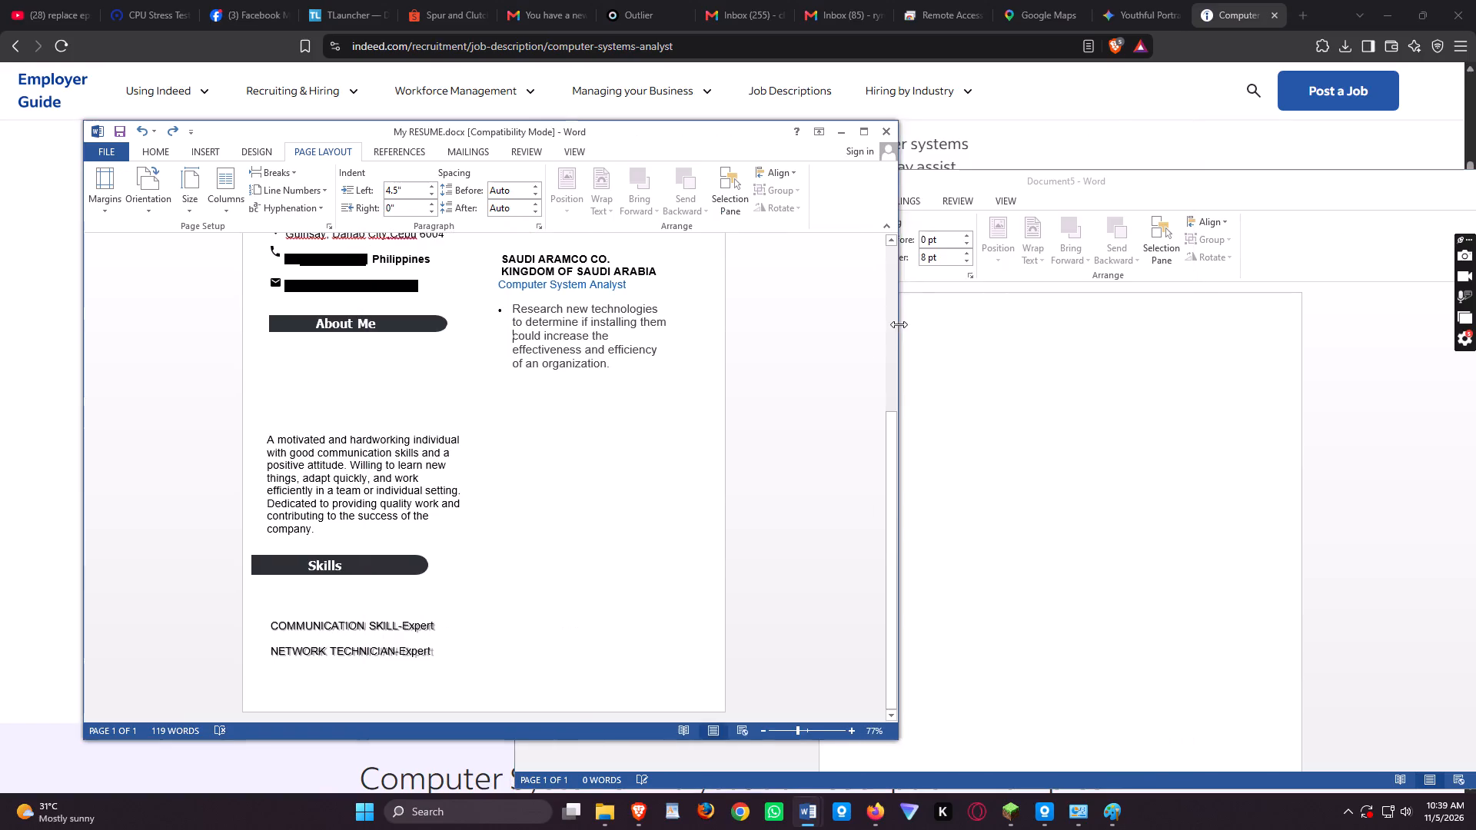
drag(900, 324, 763, 332)
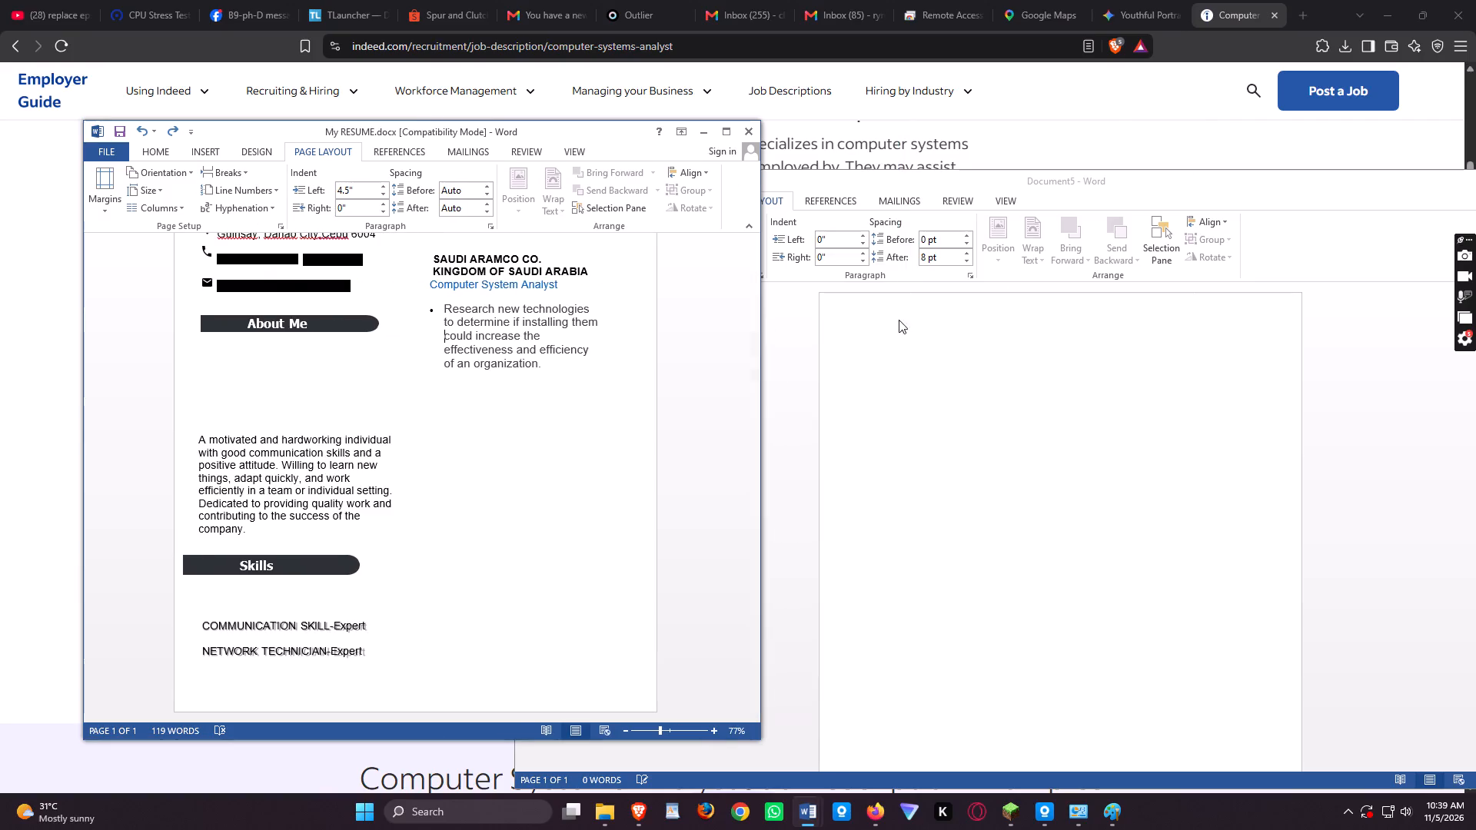
Reposition the blank document's window beside the resume and bring the resume back to the front.
drag(1136, 193, 1206, 177)
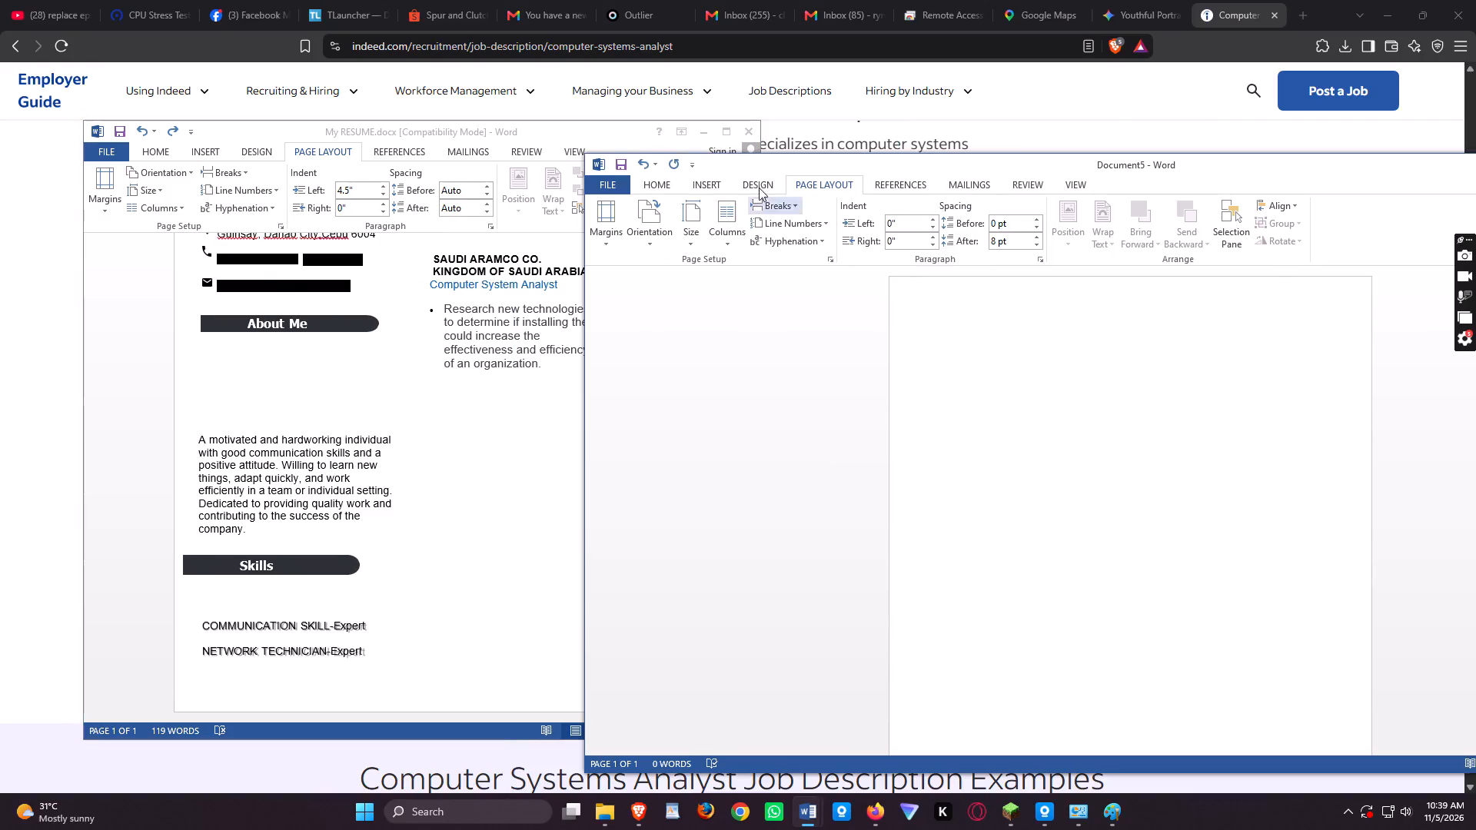
click(611, 132)
scroll(607, 313, up, 5)
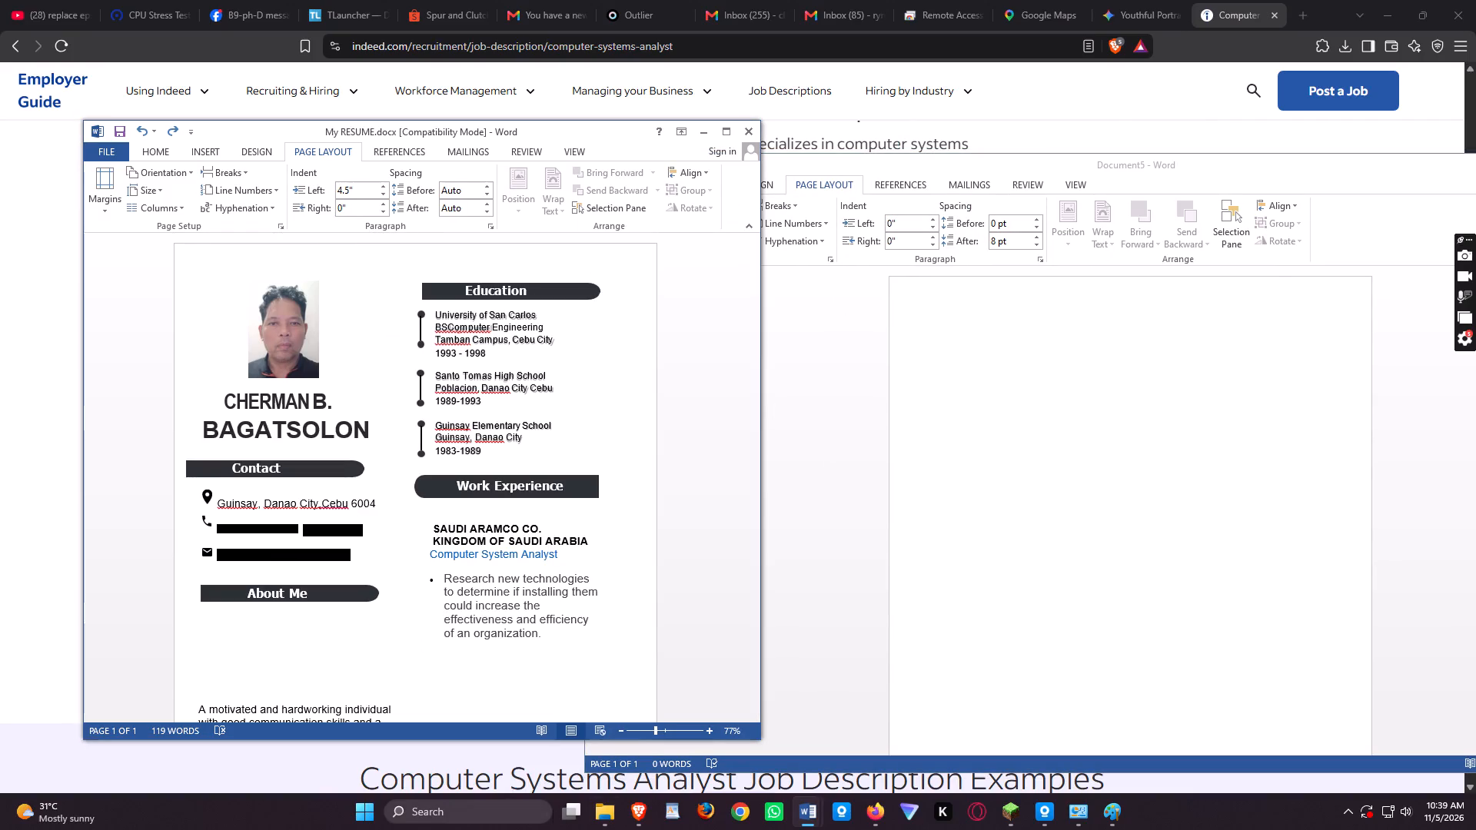
Copy the first Gemini-generated portrait from the Downloads folder and paste it at the top of the blank two-column document.
click(611, 809)
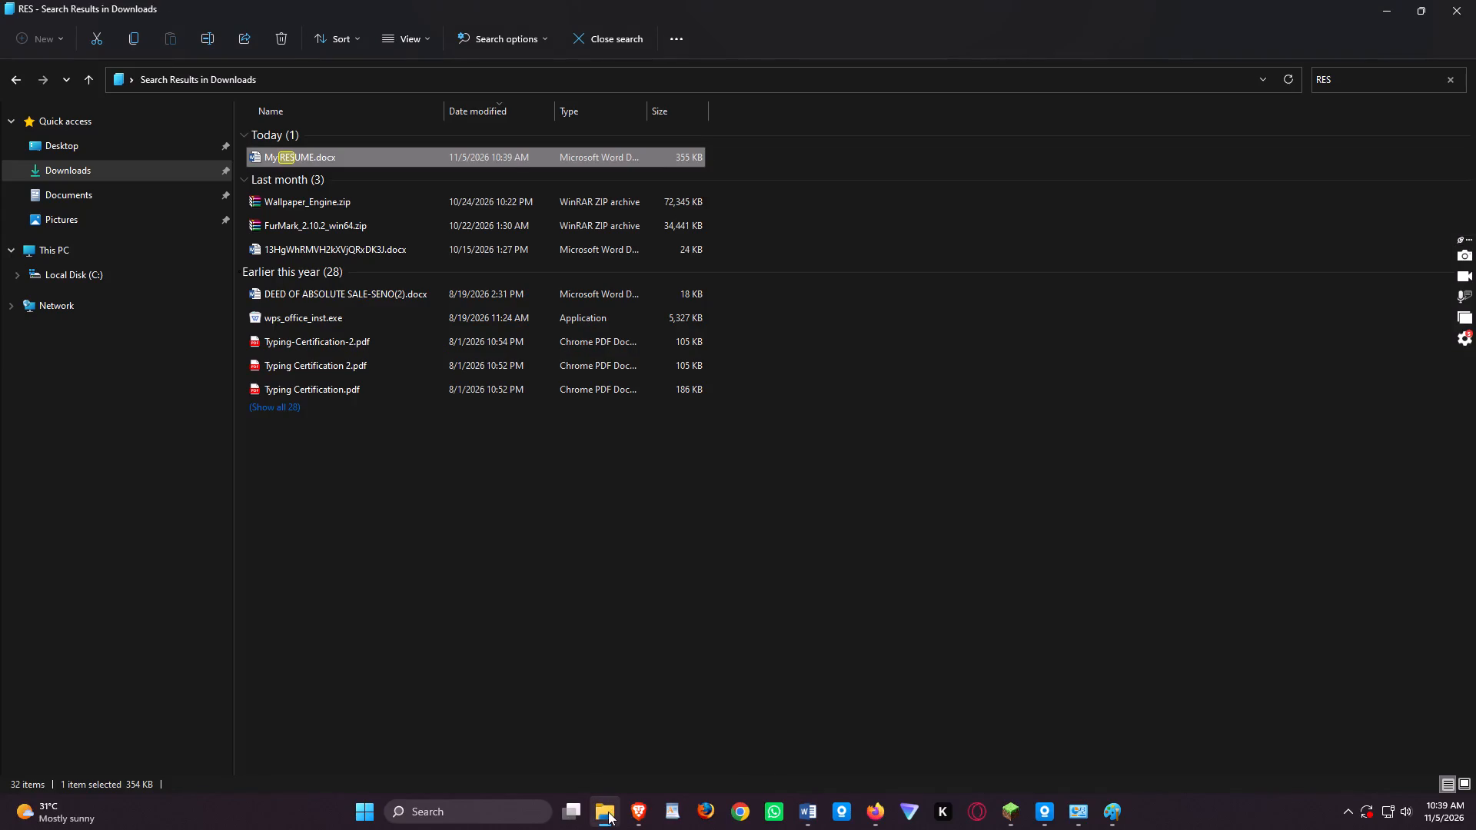
click(103, 173)
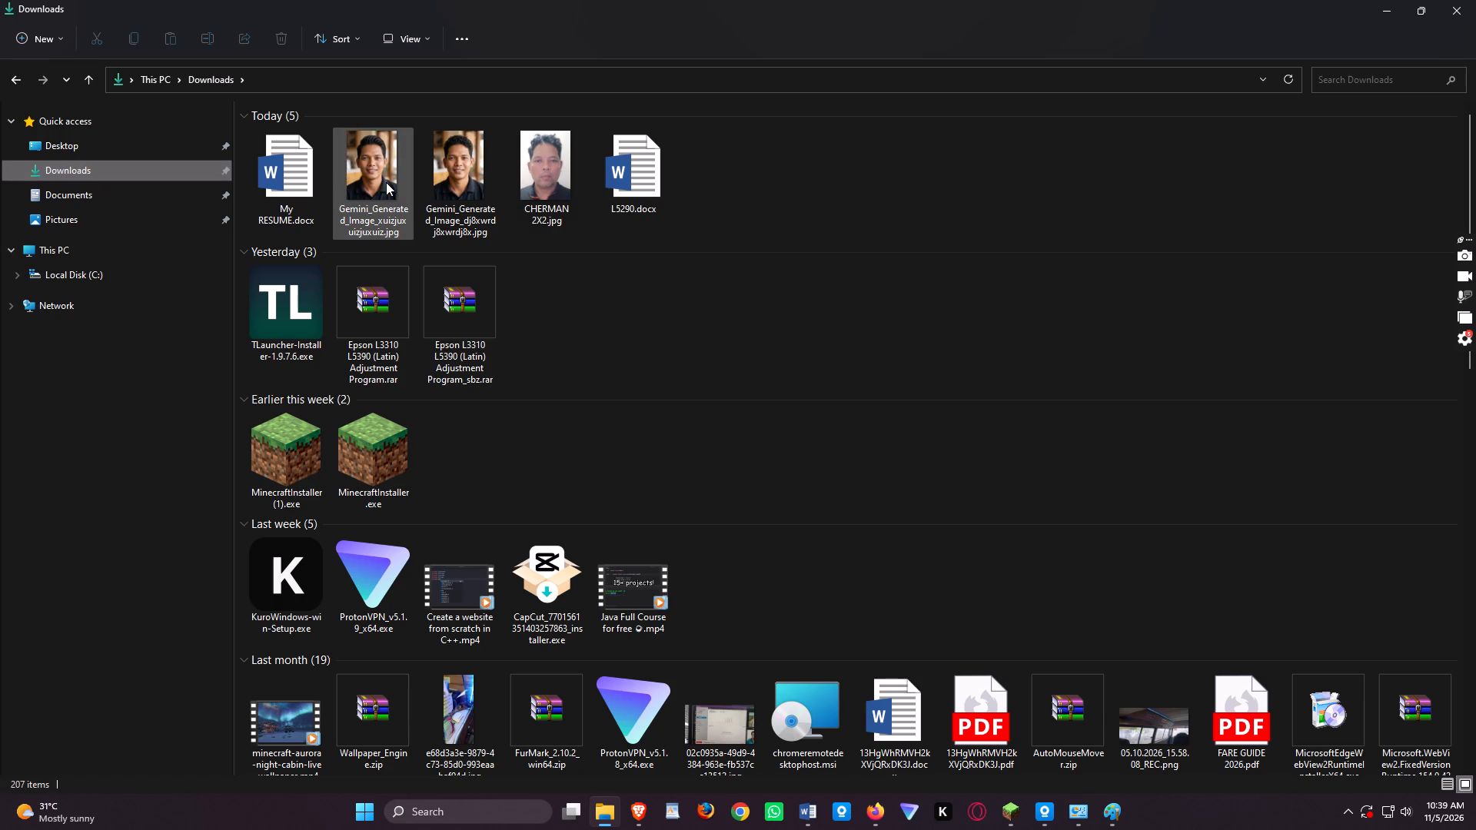
click(386, 182)
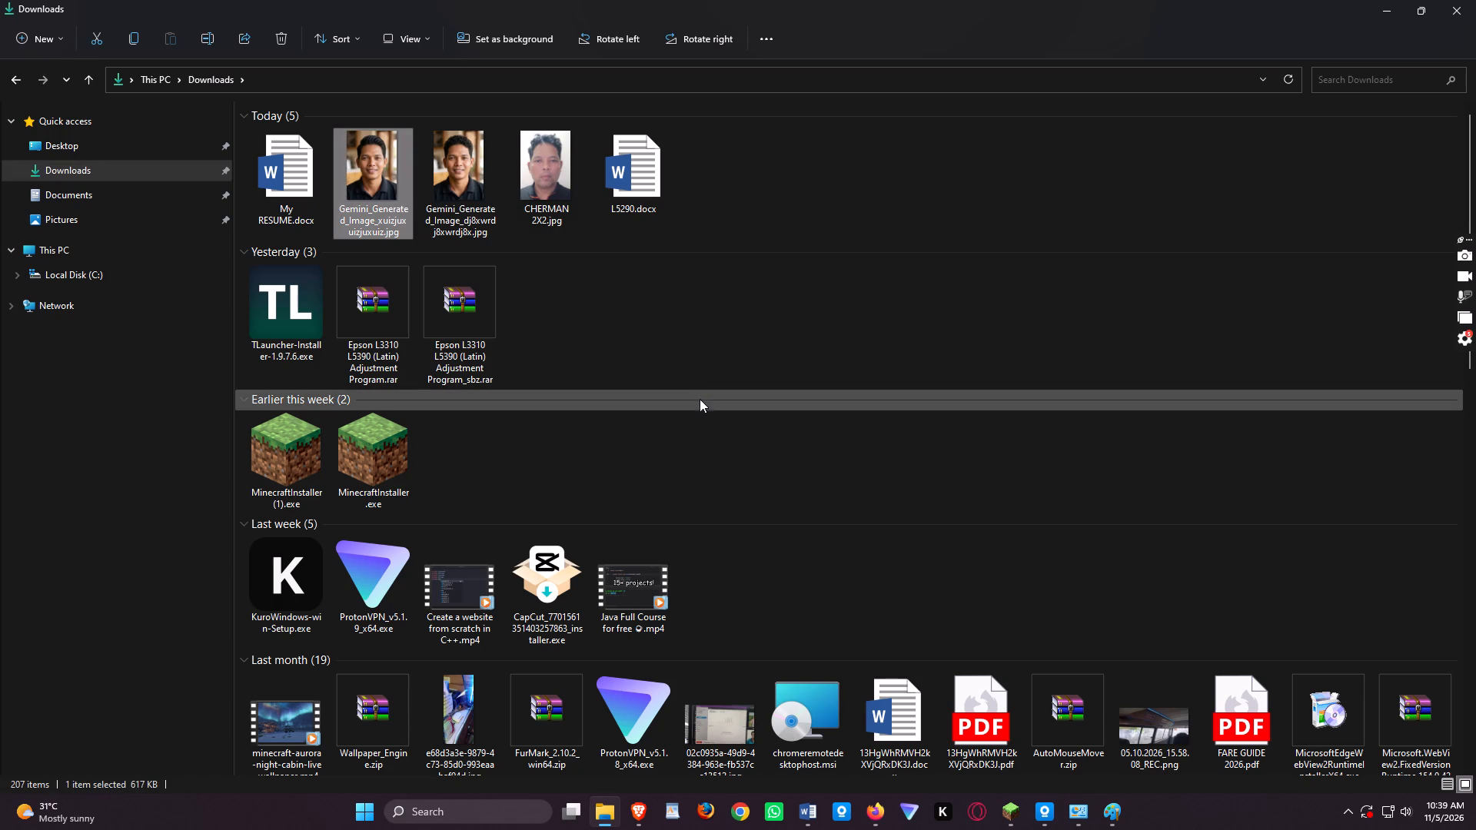
key(ctrl+c)
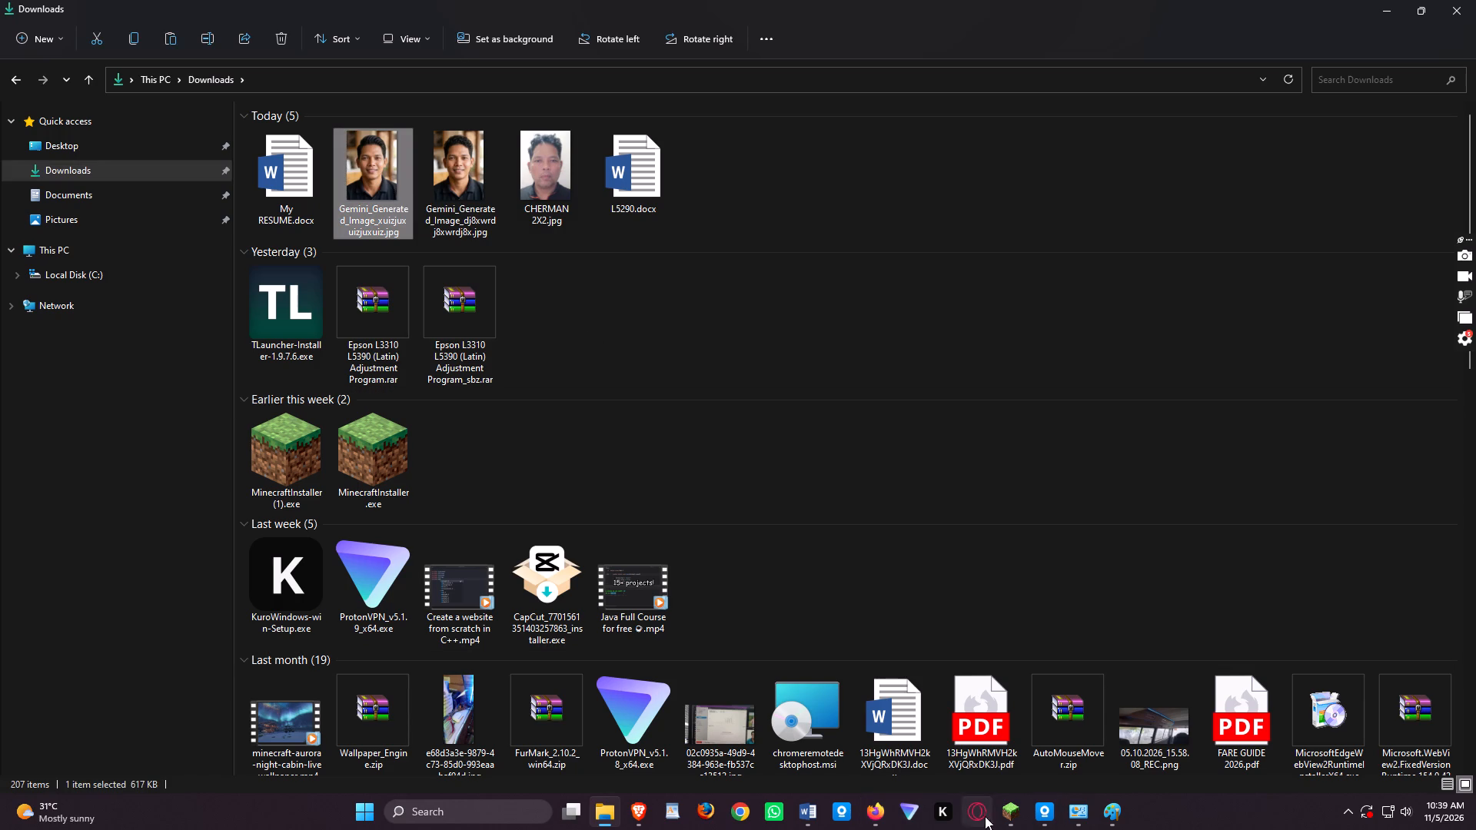
click(811, 817)
click(919, 759)
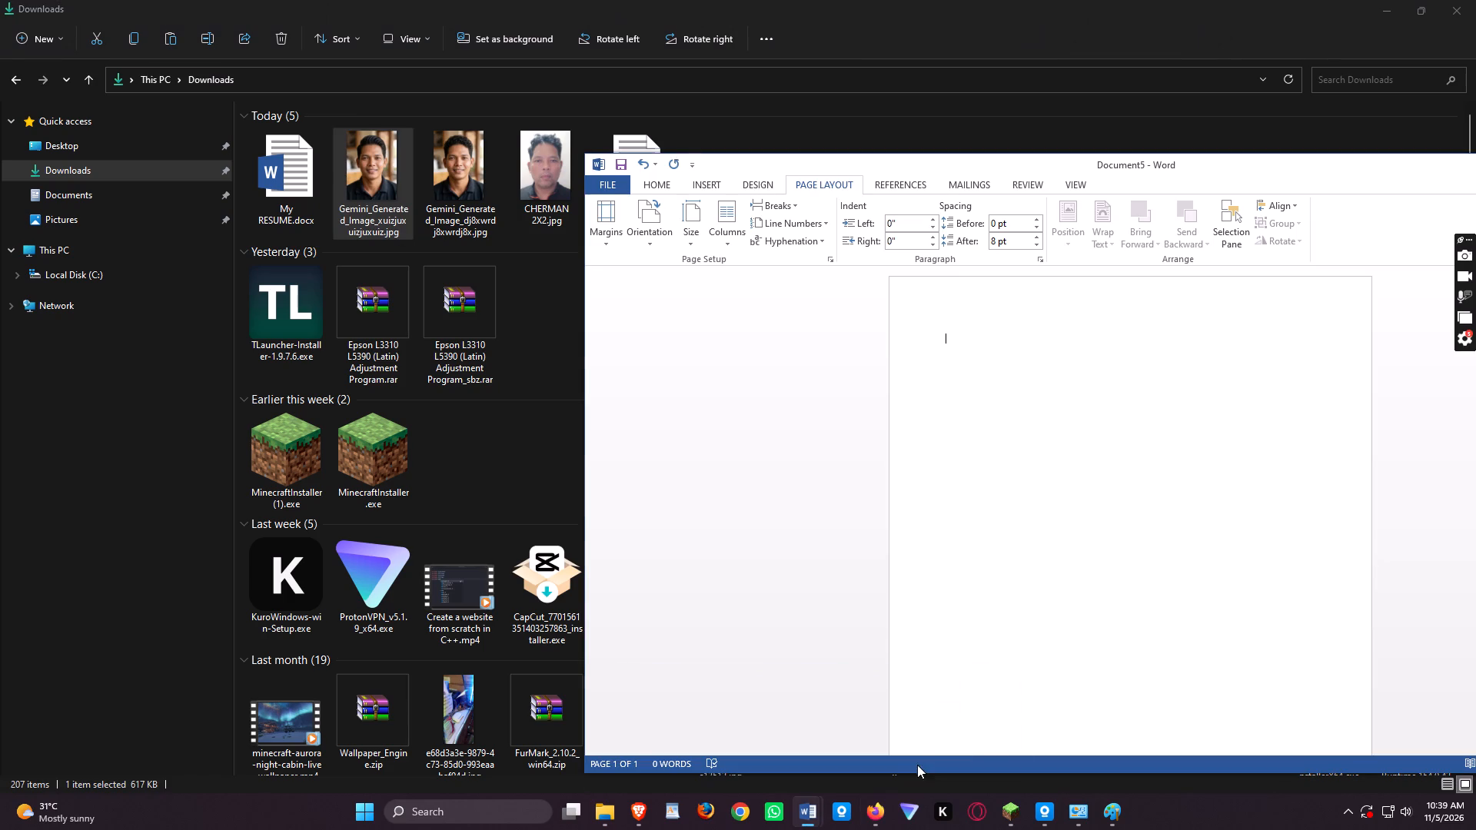
key(ctrl+v)
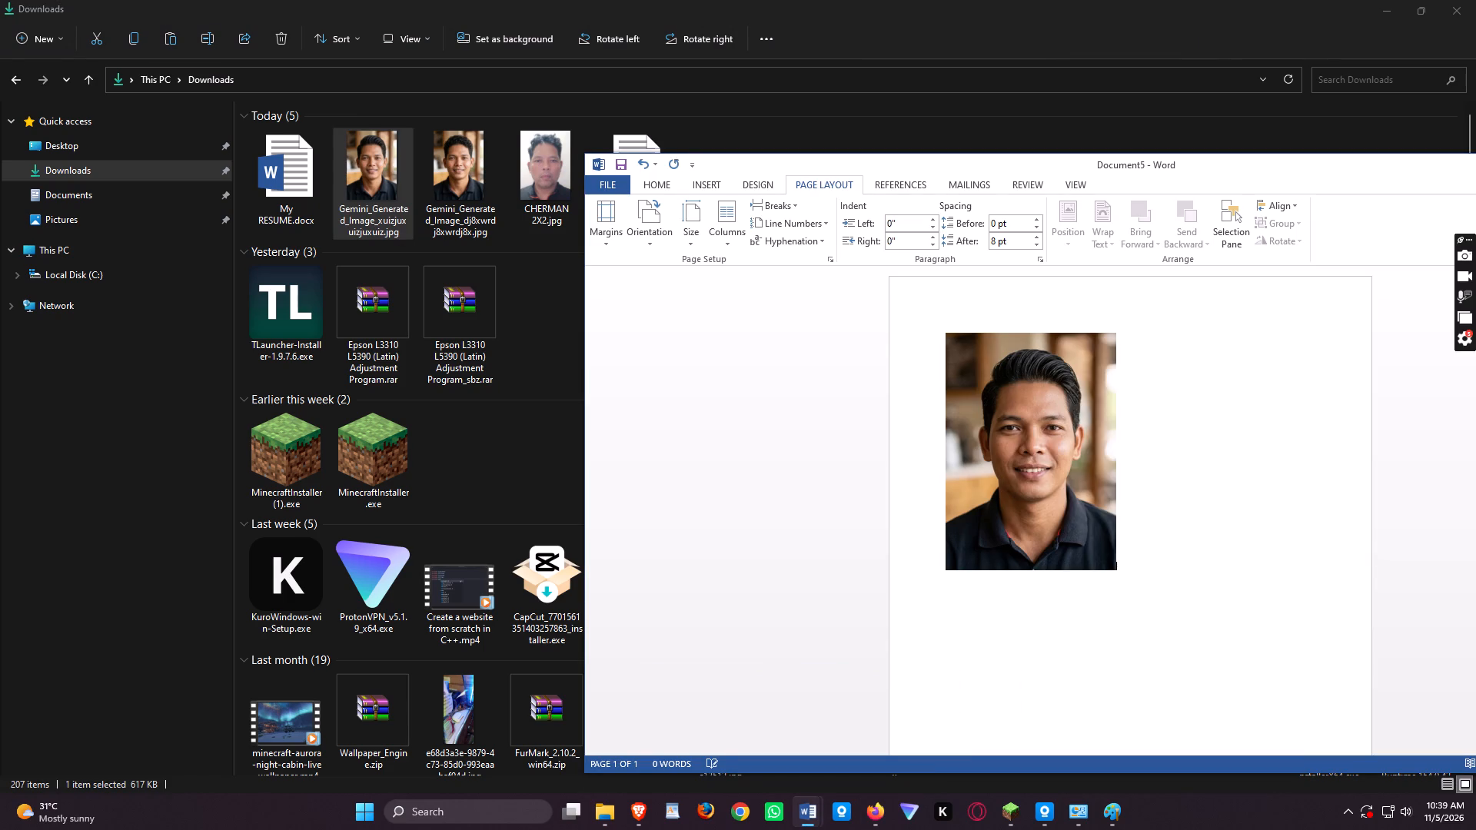
Shrink the pasted portrait proportionally to a small ID-photo size similar to the photo in the resume.
right_click(1075, 436)
click(1004, 563)
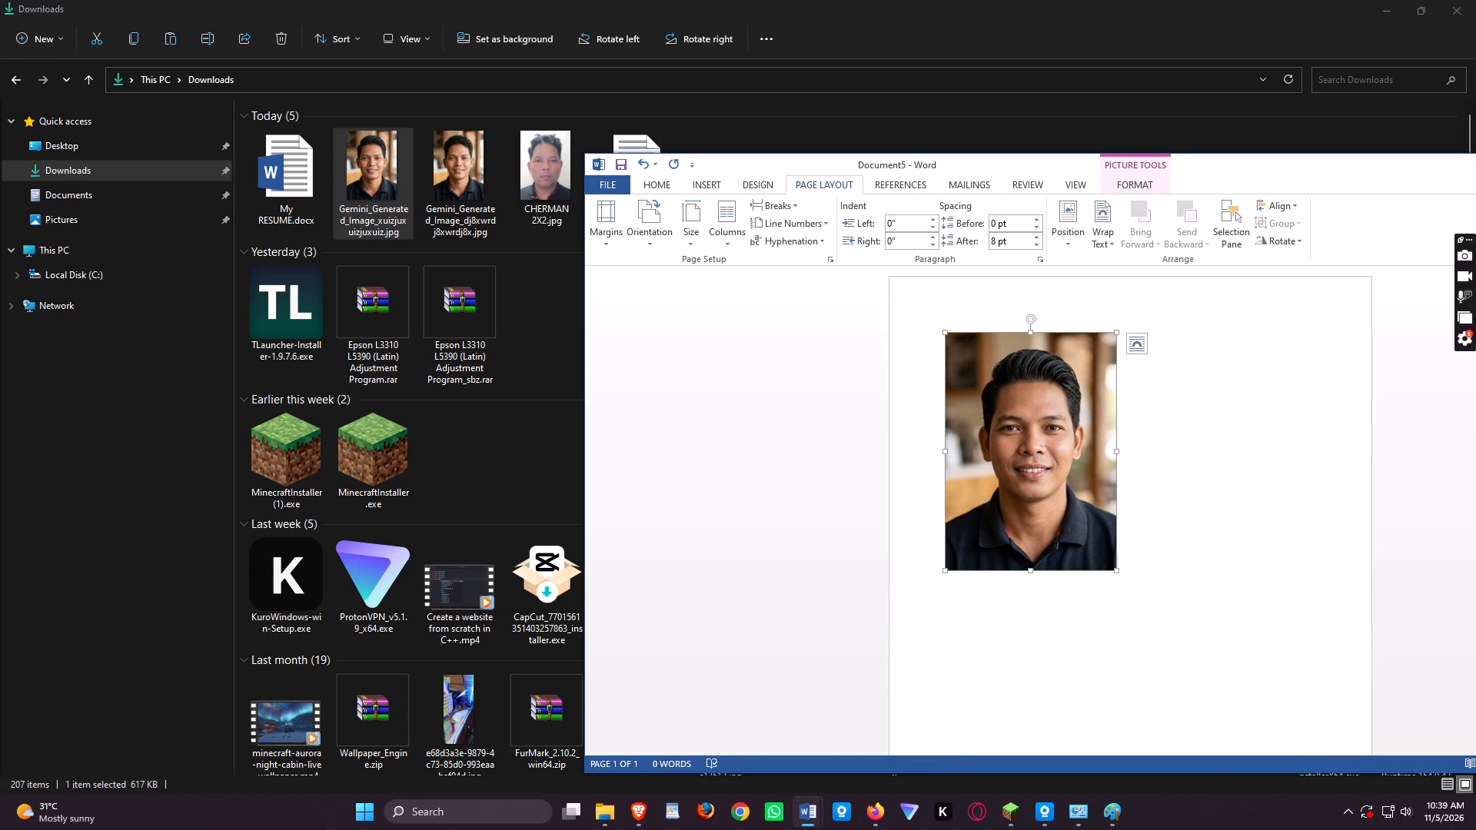
drag(1116, 570, 1059, 479)
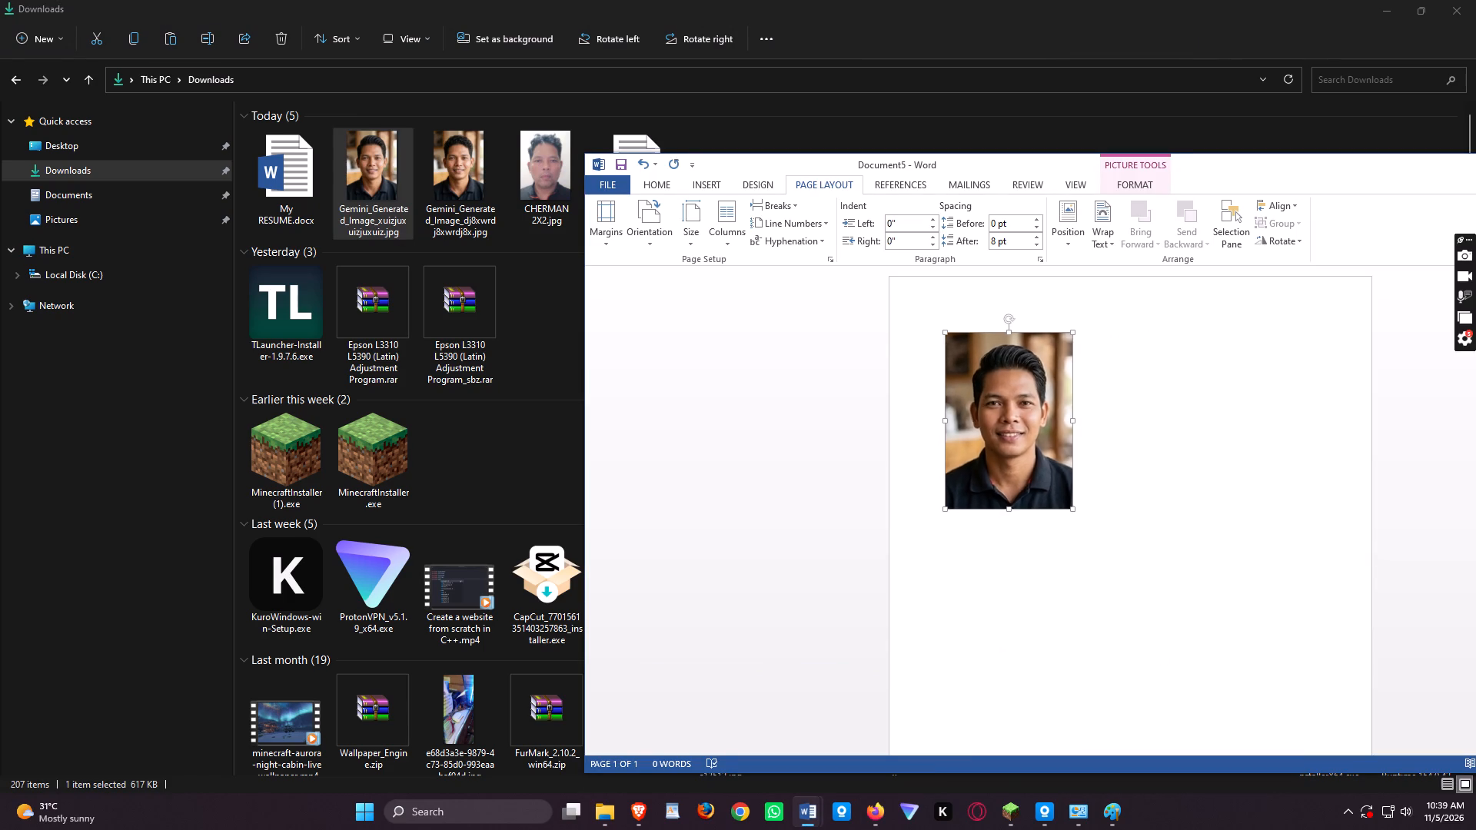
drag(1059, 479, 1003, 427)
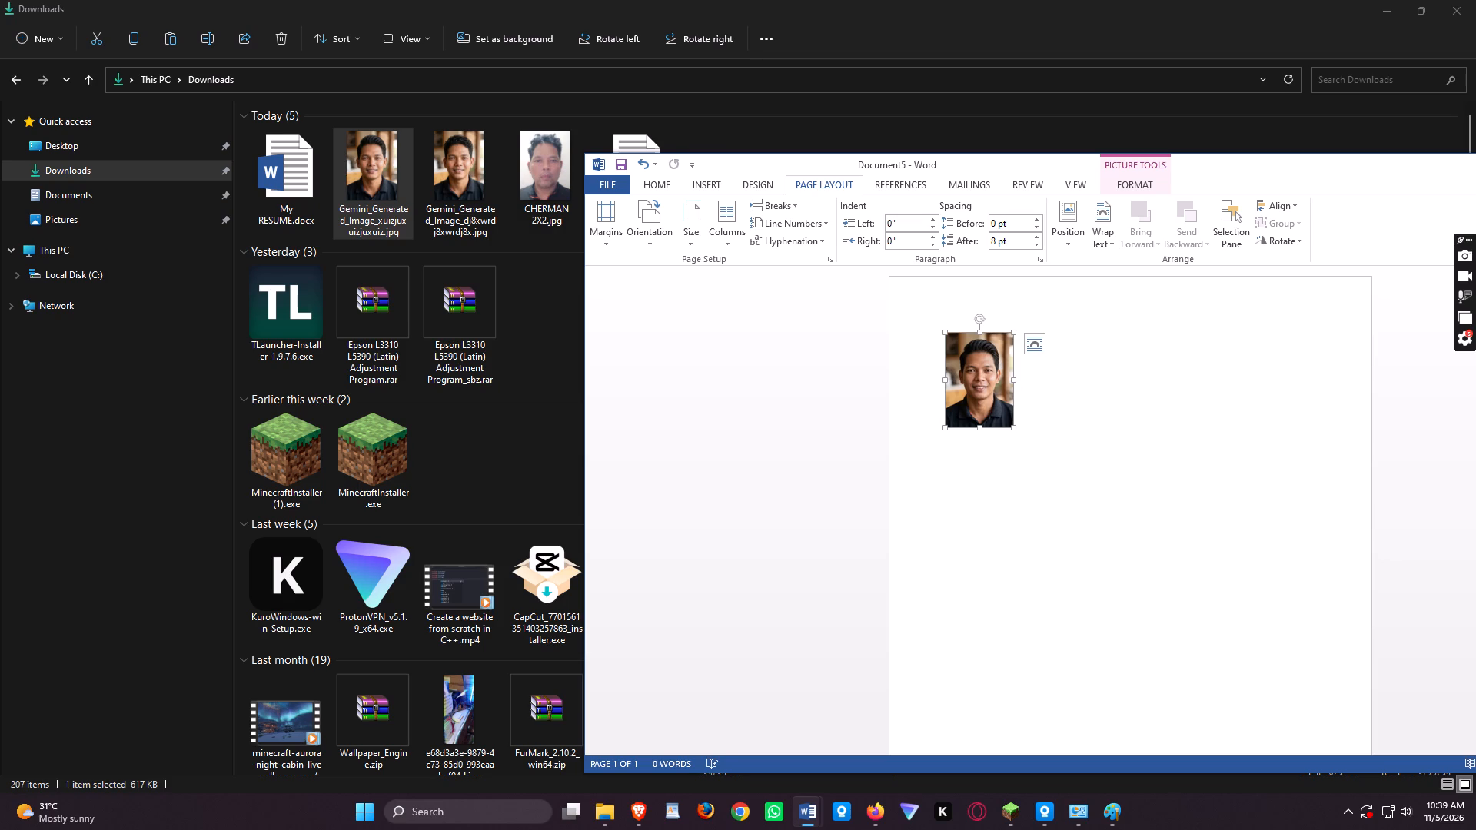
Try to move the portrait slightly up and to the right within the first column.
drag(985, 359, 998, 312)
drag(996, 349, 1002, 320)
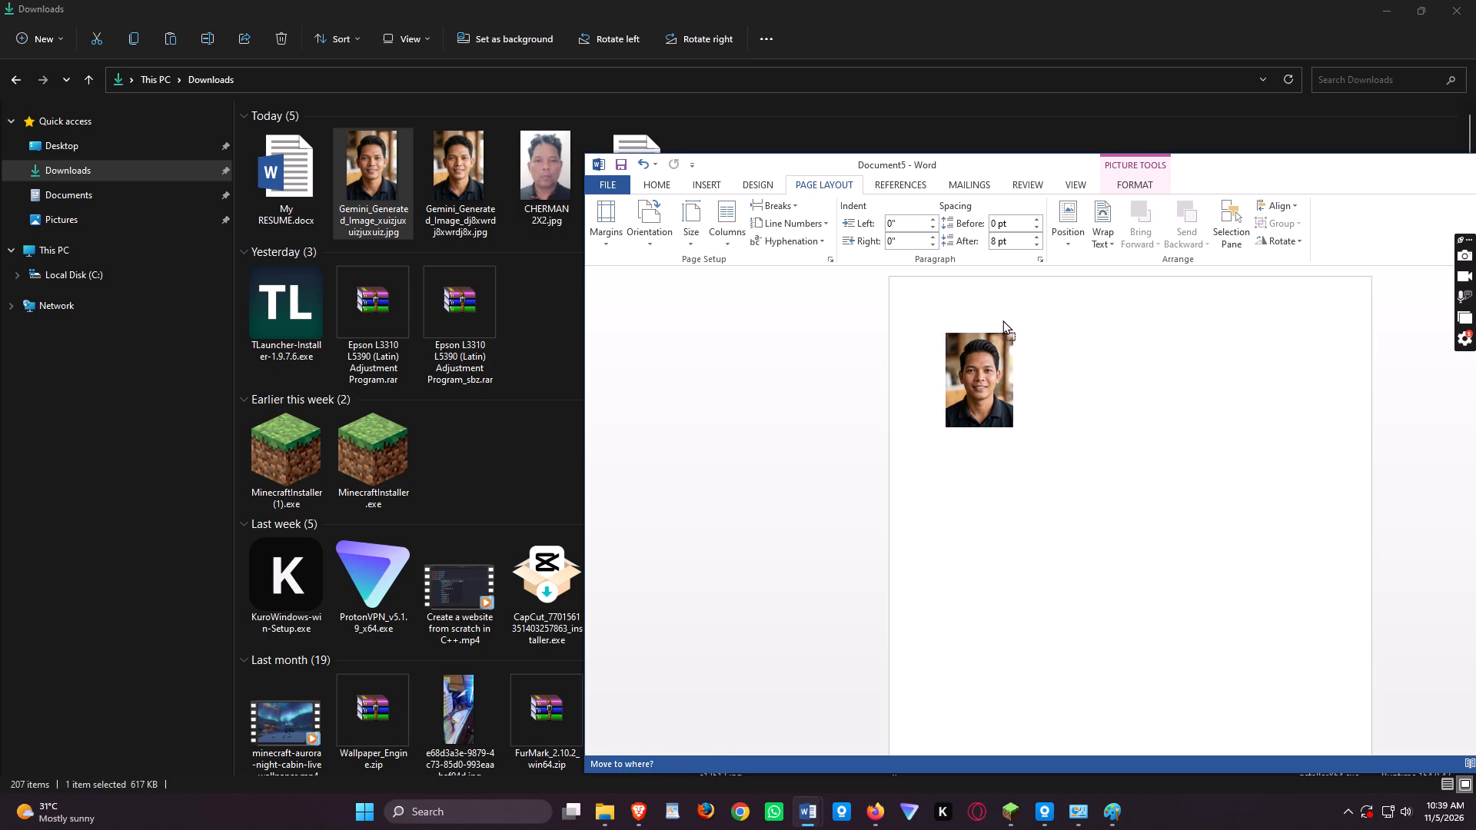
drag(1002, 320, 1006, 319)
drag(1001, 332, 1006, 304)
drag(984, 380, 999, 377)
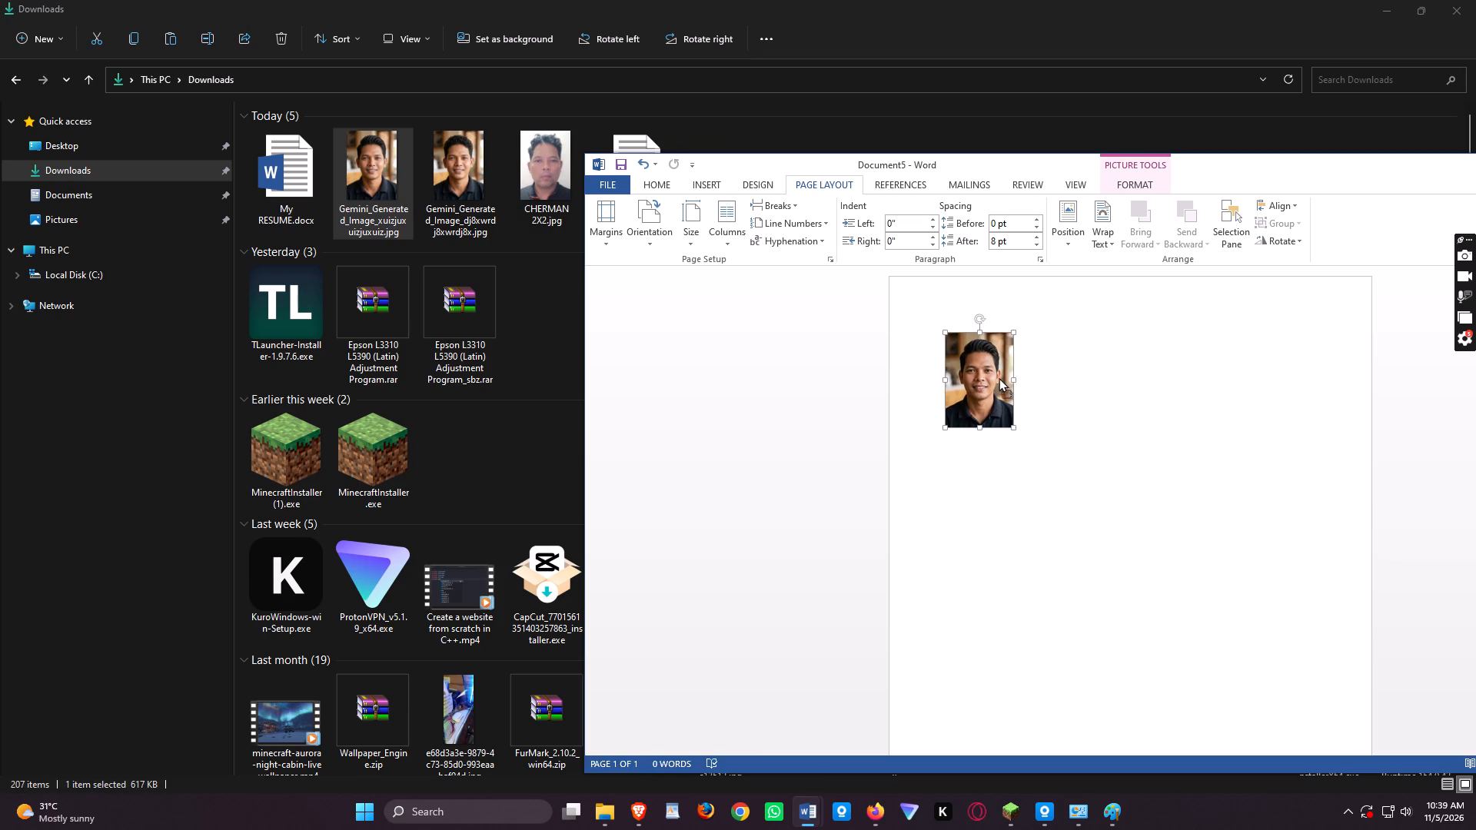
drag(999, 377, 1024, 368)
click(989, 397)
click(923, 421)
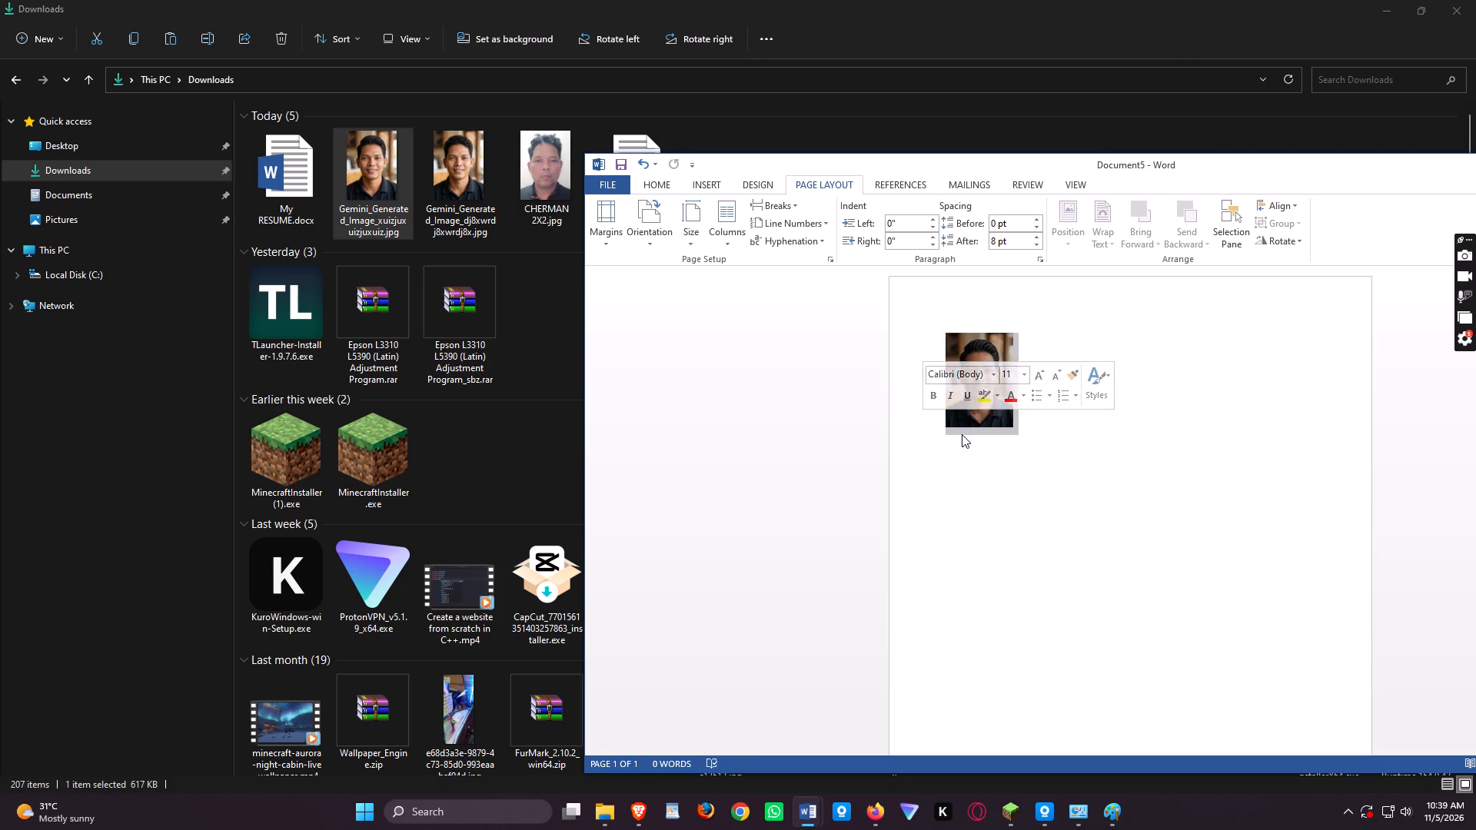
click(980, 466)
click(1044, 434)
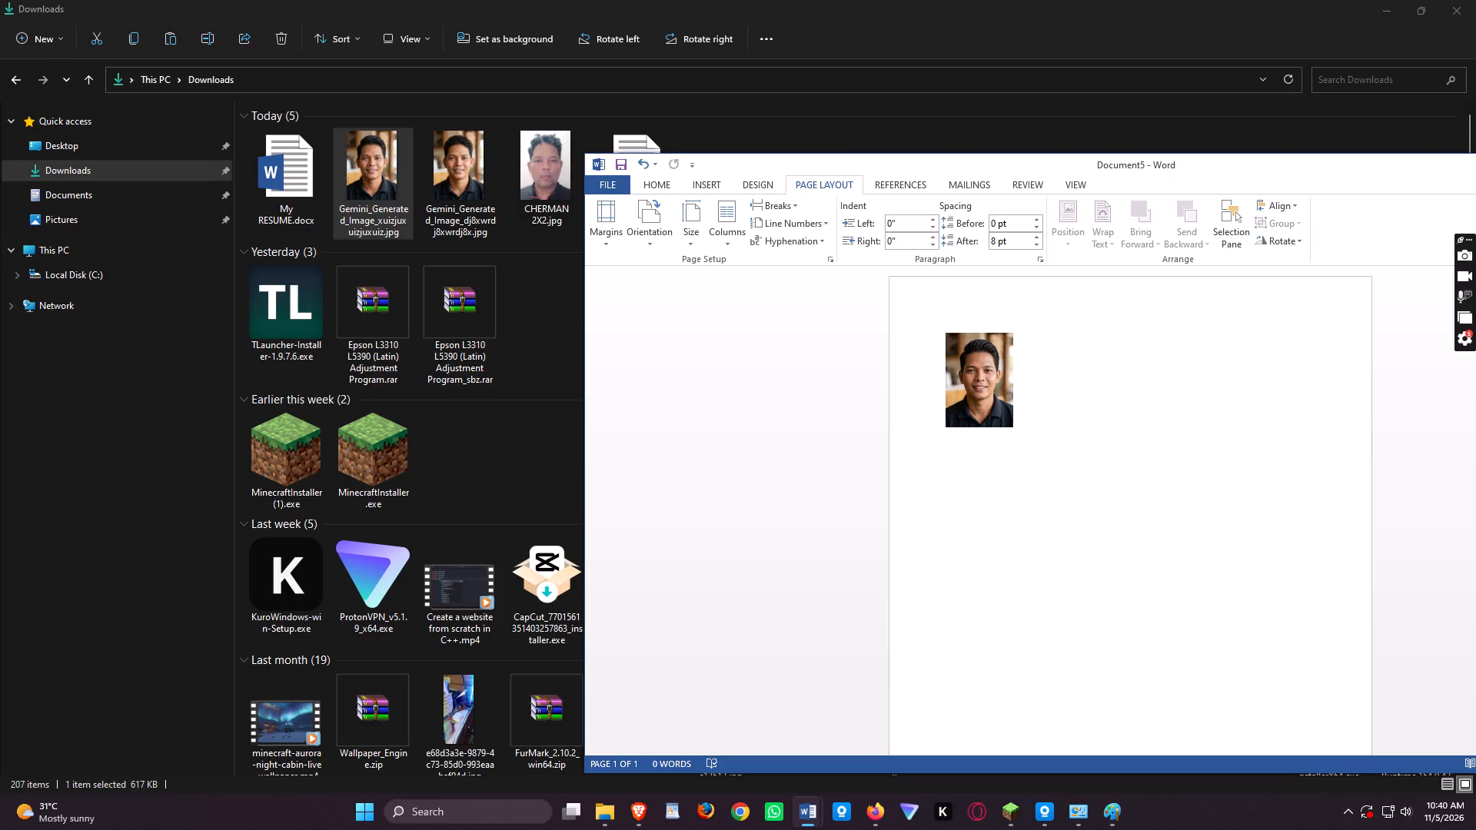
Add two new lines below the portrait.
key(Return)
key(Return)
Bring the resume to the front and move its window further away from the new document's page.
click(817, 818)
click(819, 755)
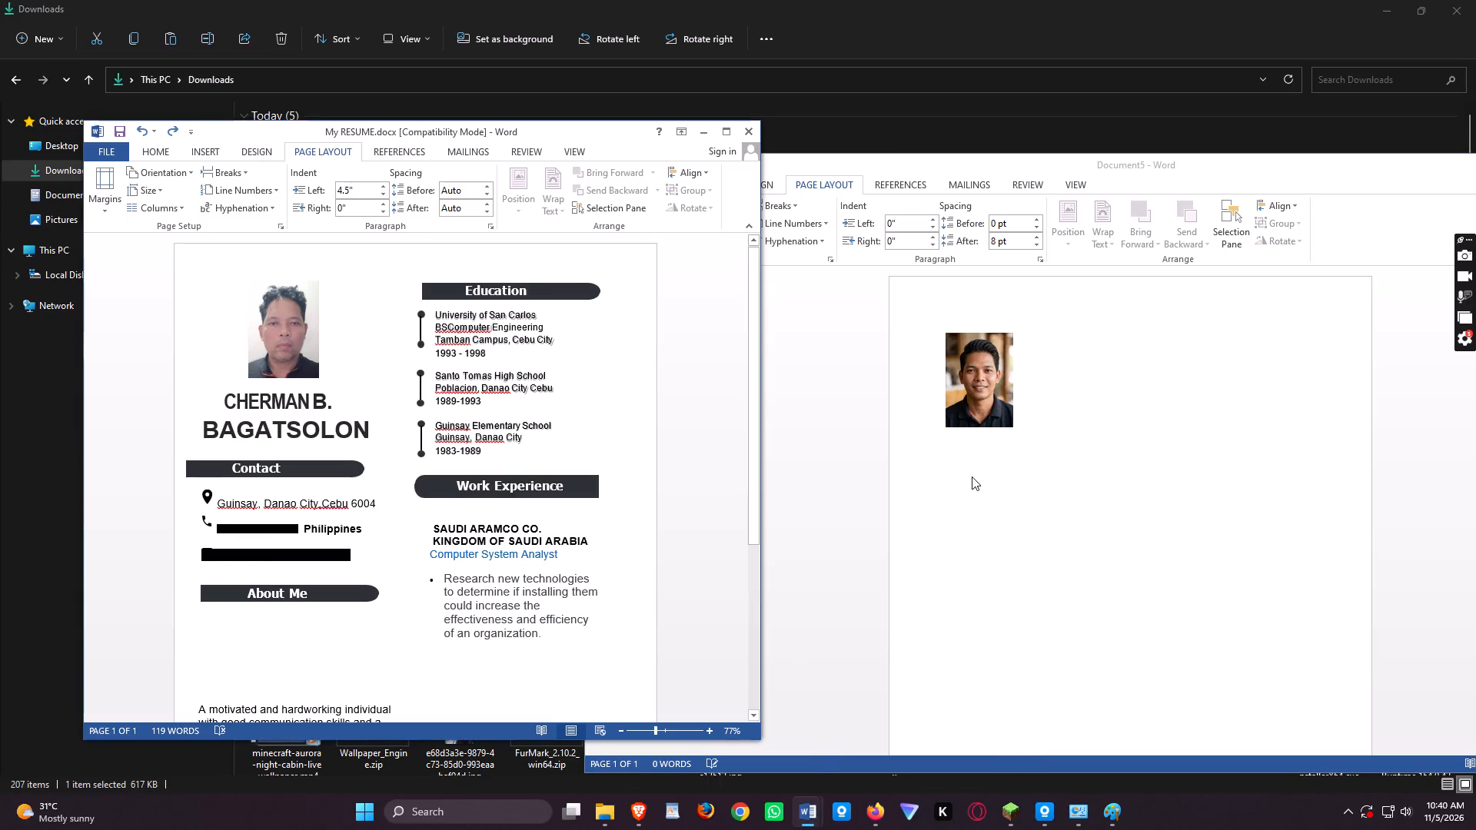
drag(588, 129, 533, 119)
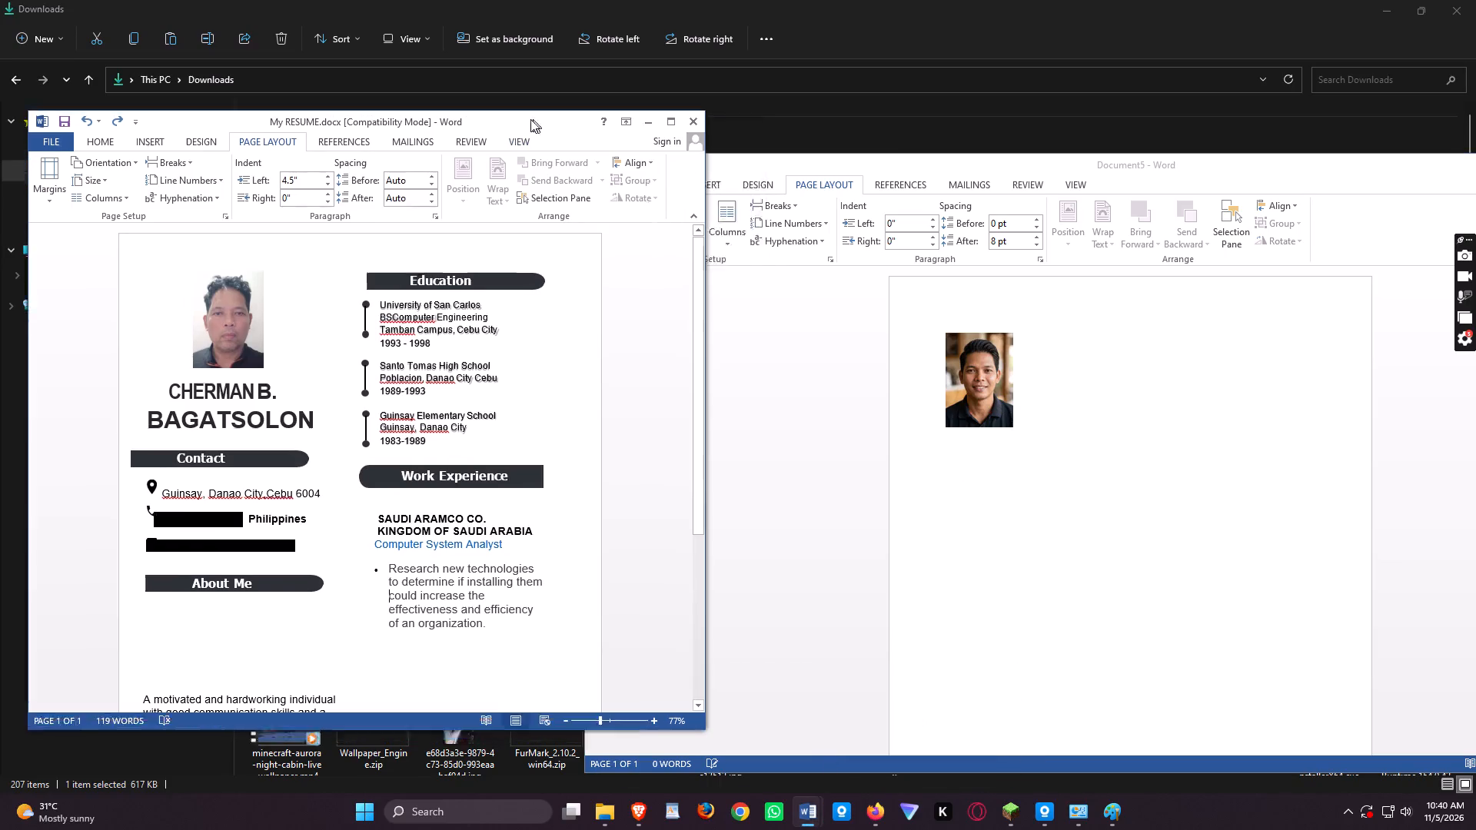
Enter the resume owner's full name in capitals on the line directly below the portrait in the new document.
click(1019, 447)
click(940, 443)
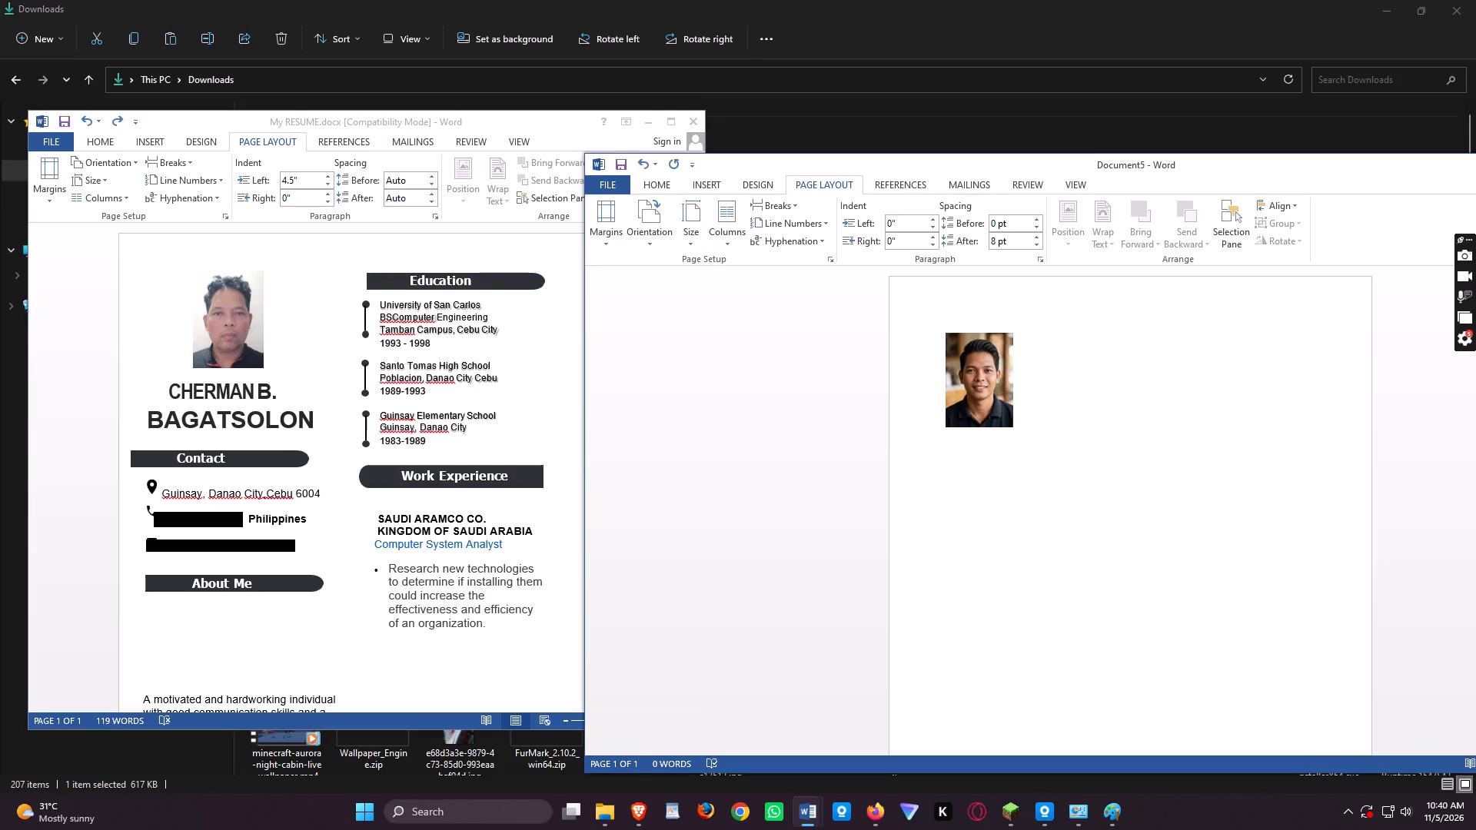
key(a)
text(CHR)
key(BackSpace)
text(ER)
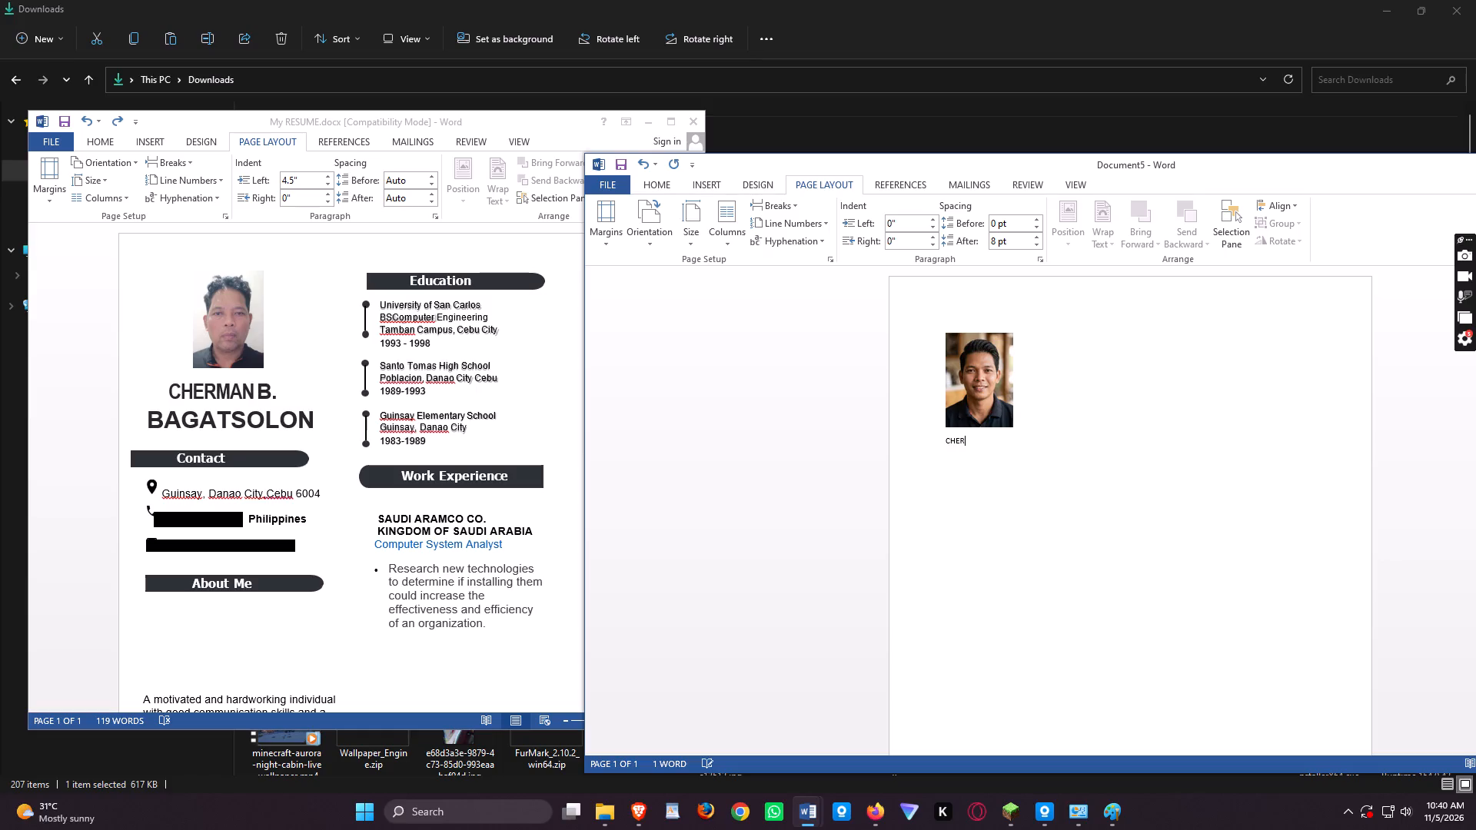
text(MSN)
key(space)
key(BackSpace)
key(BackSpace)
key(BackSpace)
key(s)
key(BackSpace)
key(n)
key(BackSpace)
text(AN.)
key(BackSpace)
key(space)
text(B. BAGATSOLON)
Redo the line break before the name, delete the name's first two letters, and undo the last deletion.
click(942, 443)
key(BackSpace)
key(Return)
key(Delete)
key(Delete)
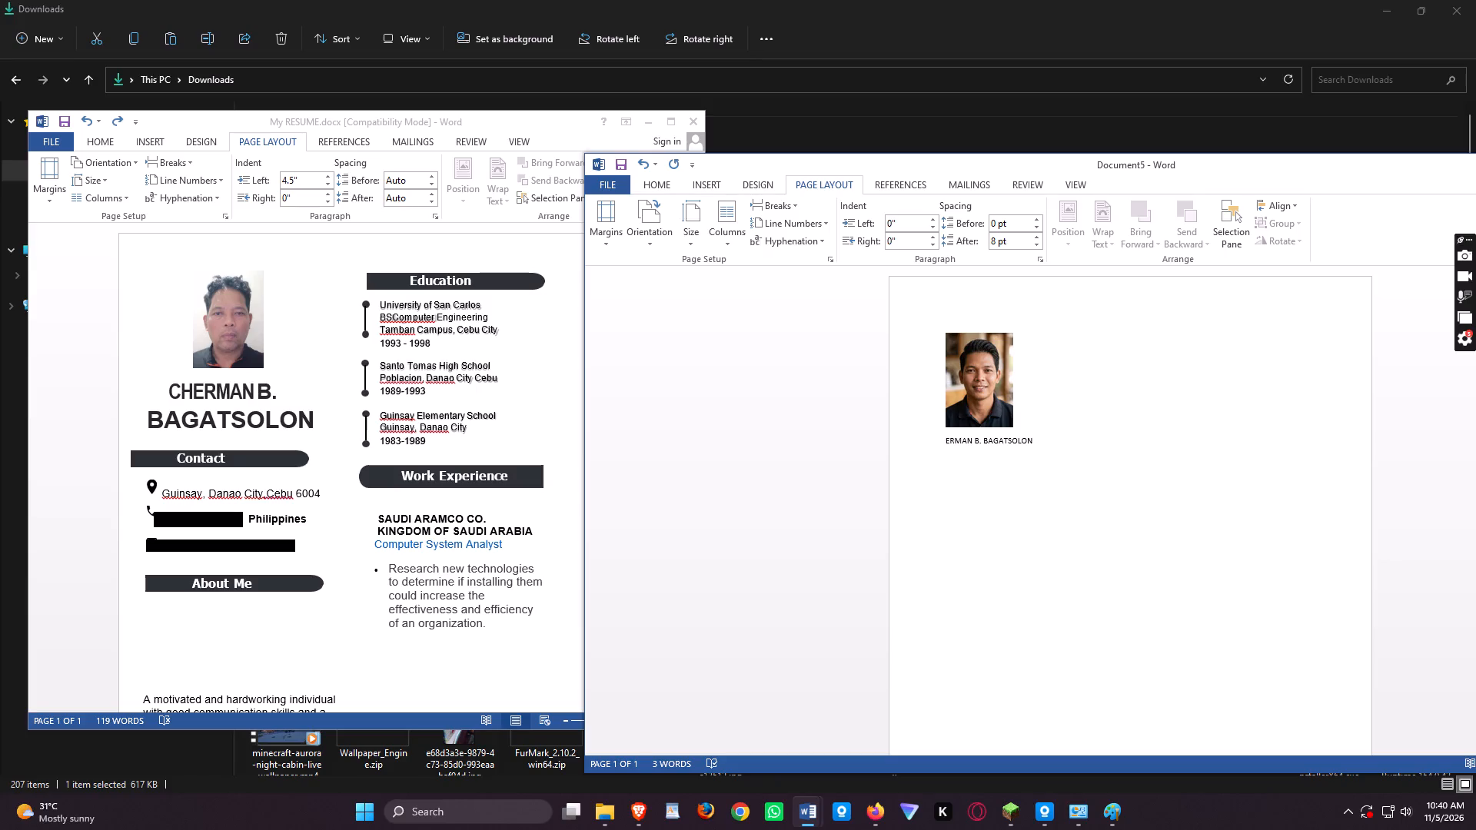
key(ctrl+z)
Set the portrait's text wrapping to Tight so that it can be positioned freely.
drag(996, 394, 1019, 389)
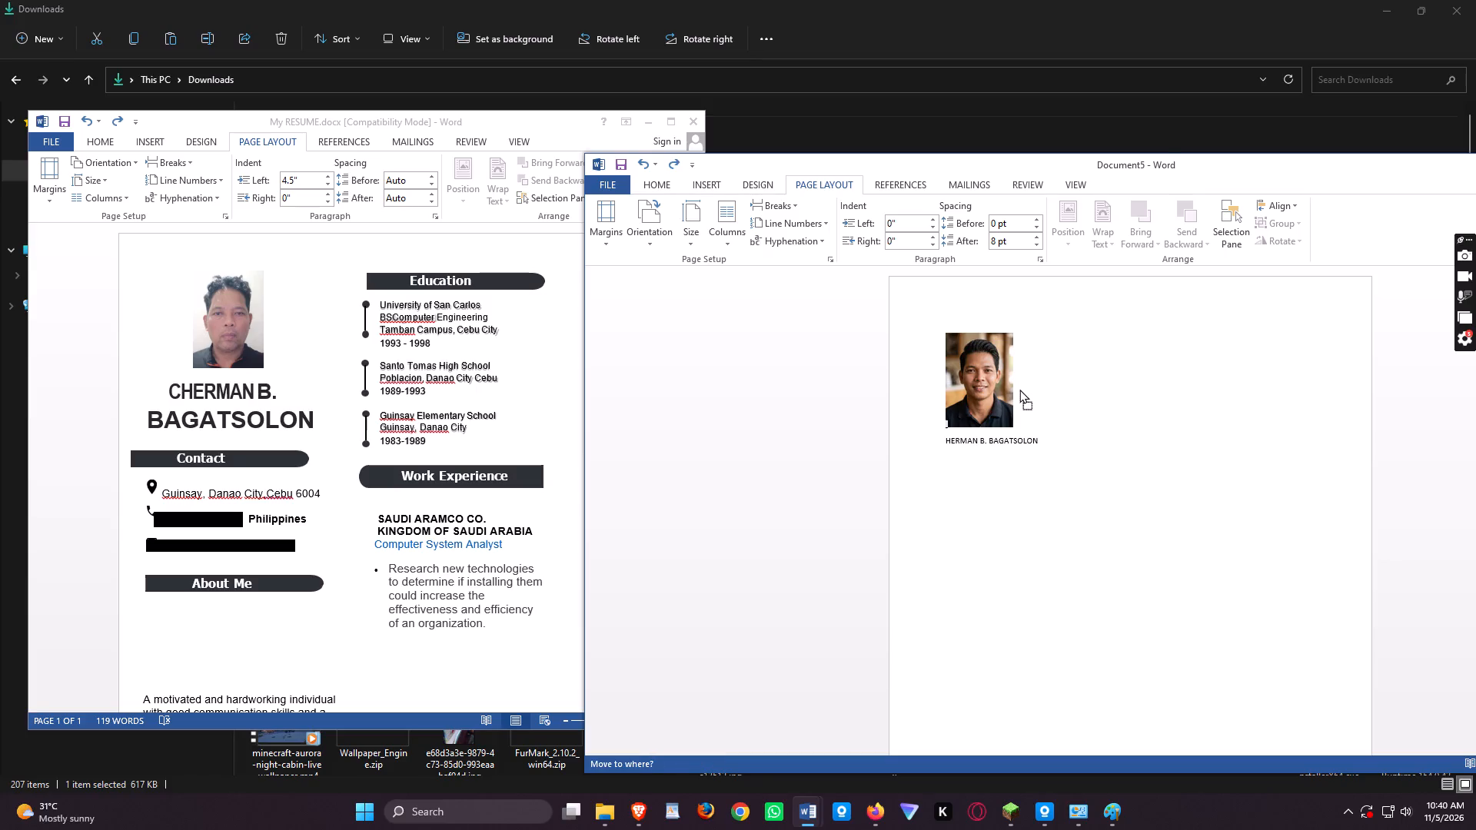
drag(1019, 389, 1022, 387)
drag(989, 373, 999, 370)
right_click(987, 367)
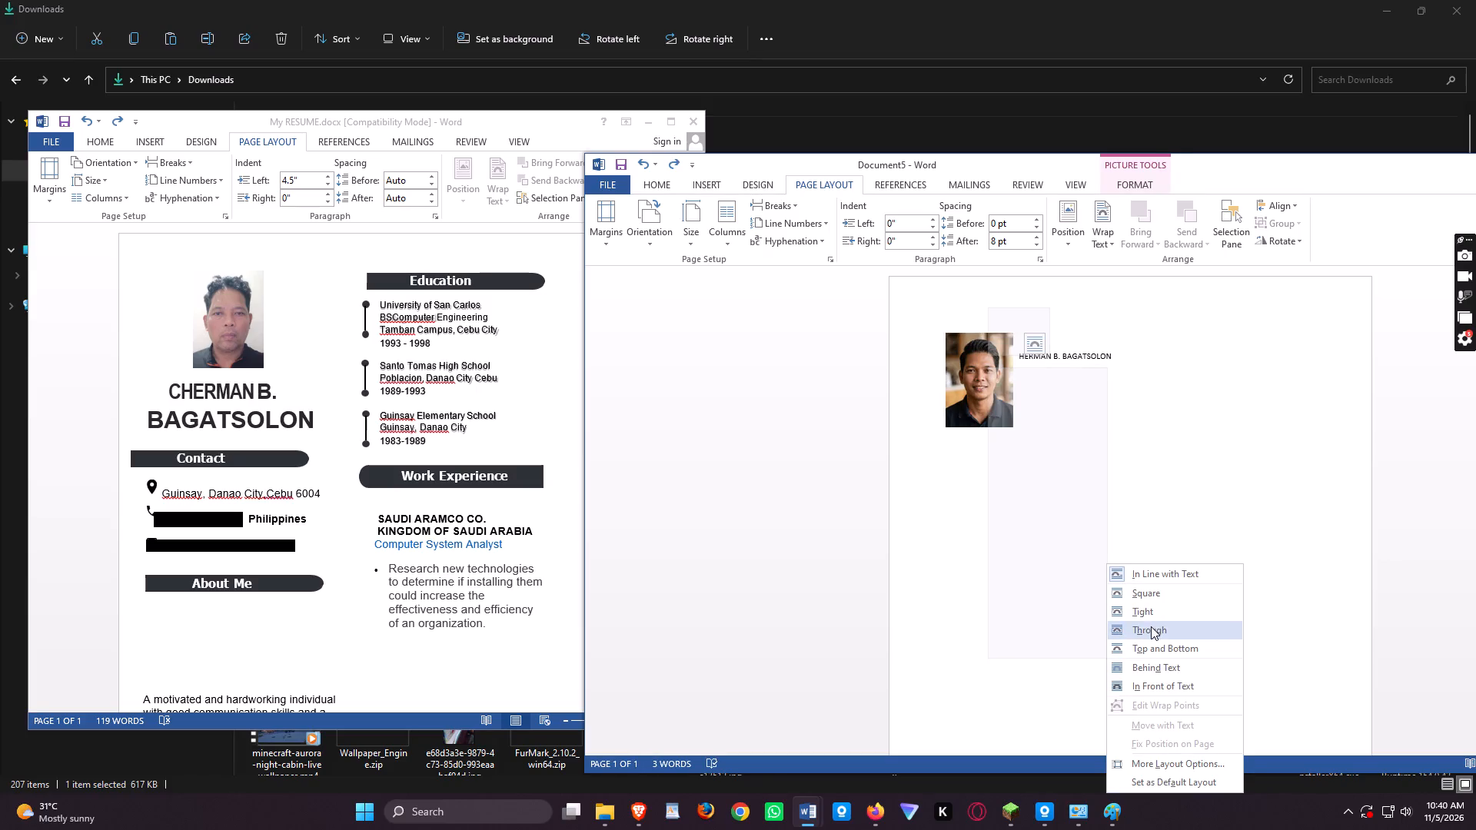
click(1151, 610)
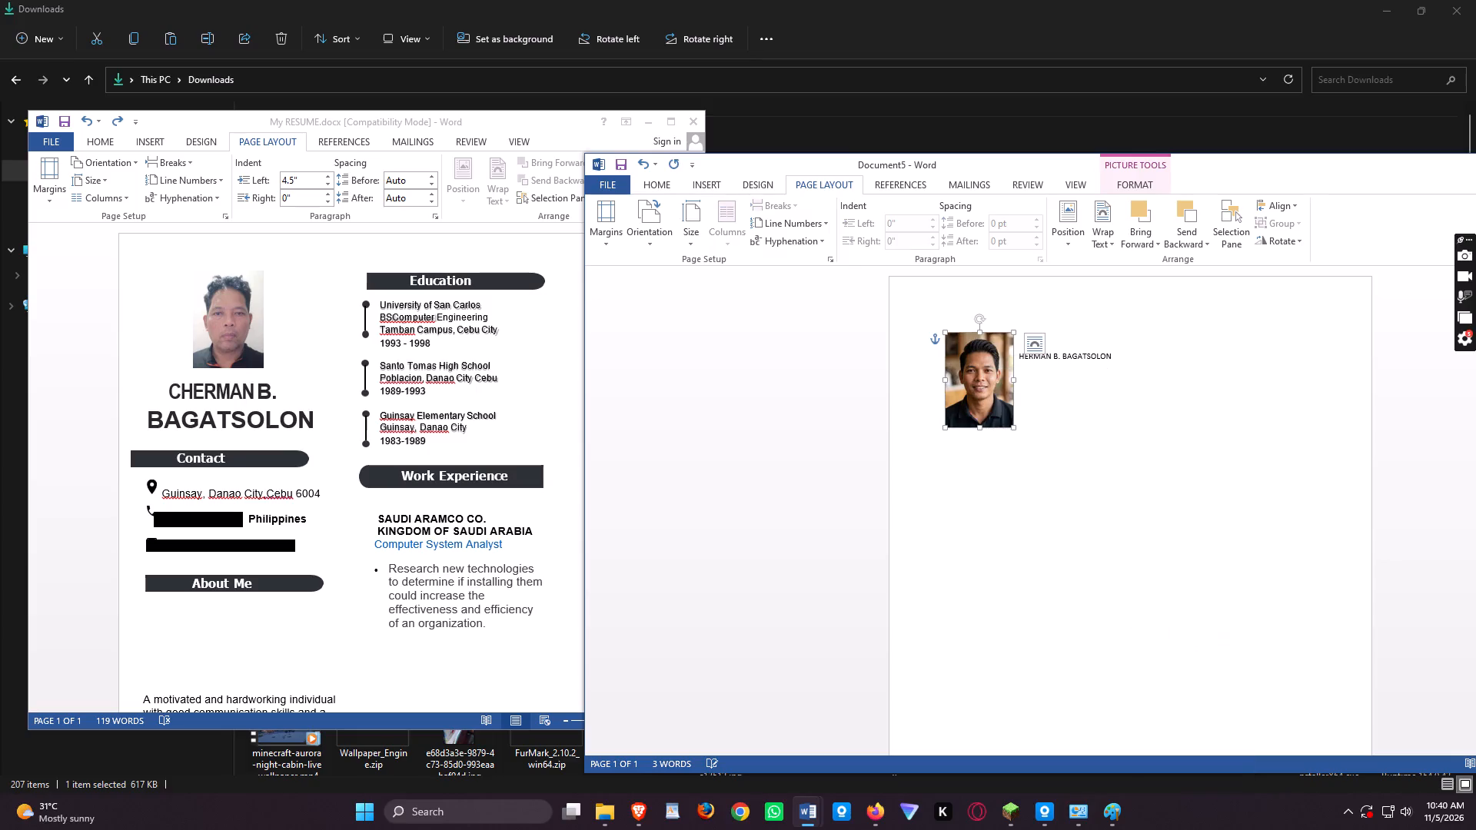
Insert three blank lines above the name and move the portrait back up to the top margin, slightly in from the left margin.
click(1090, 323)
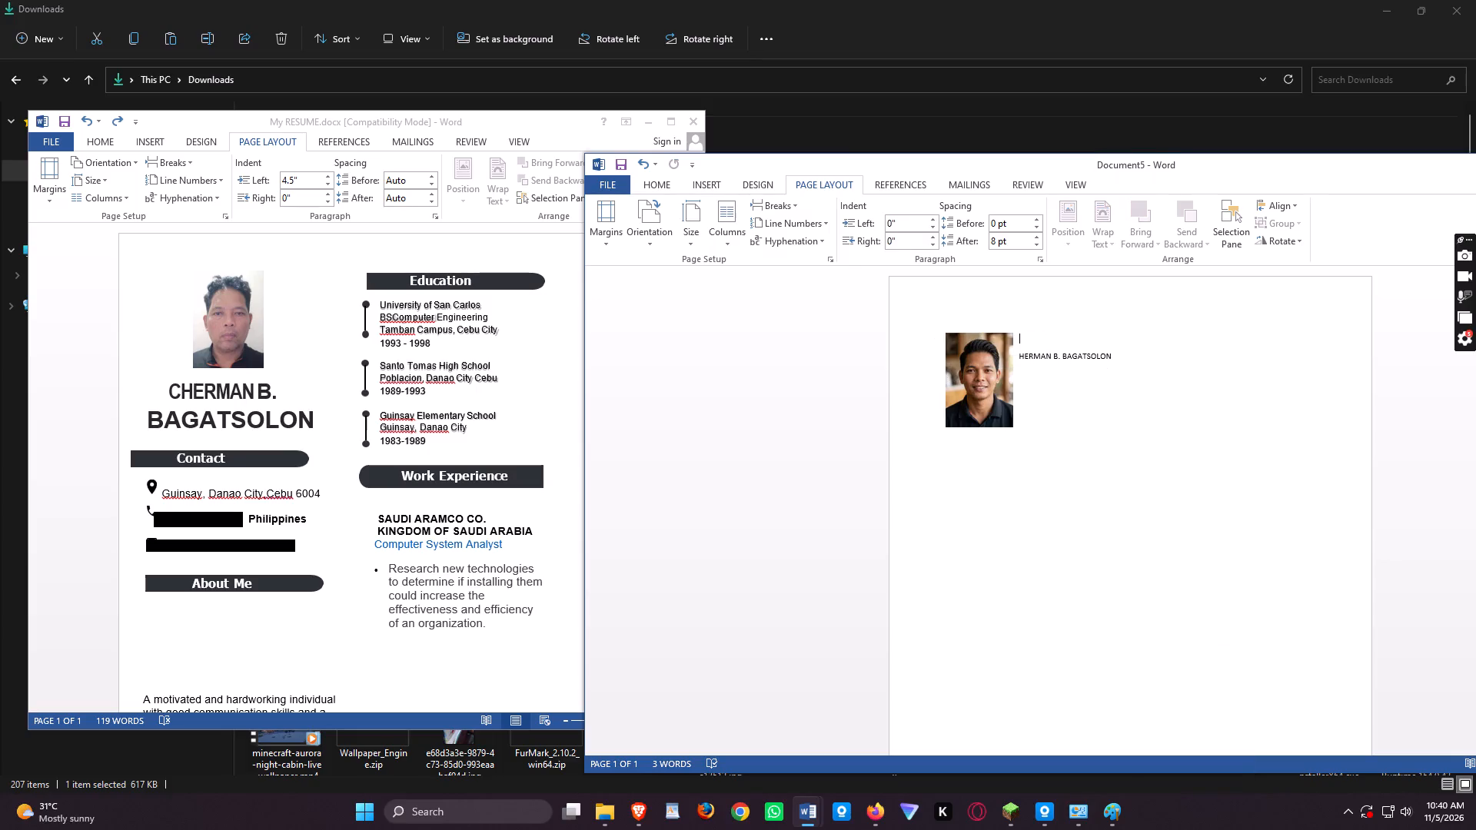
key(Return)
key(Return)
key(Return)
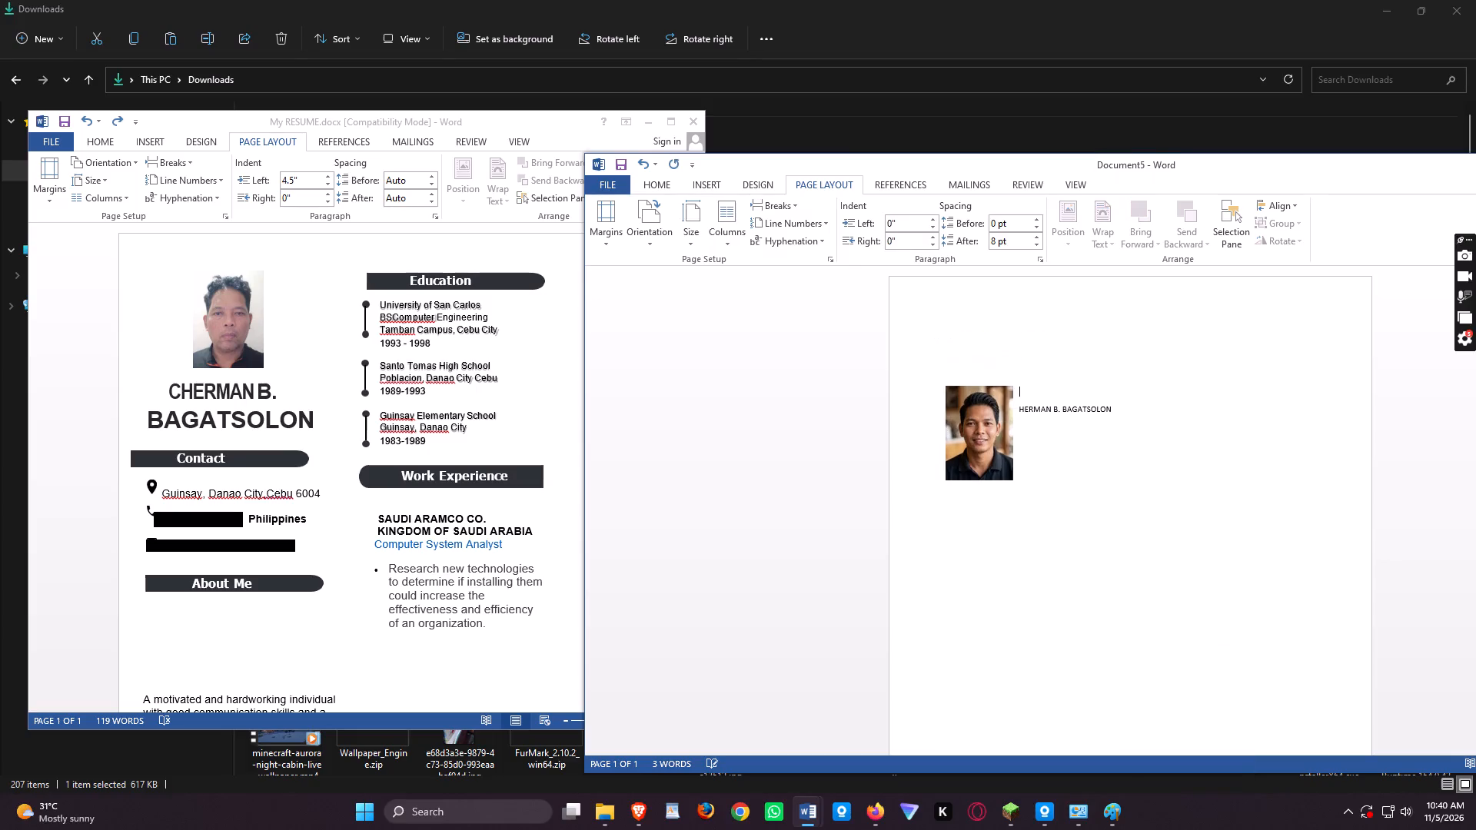
drag(986, 435, 1007, 317)
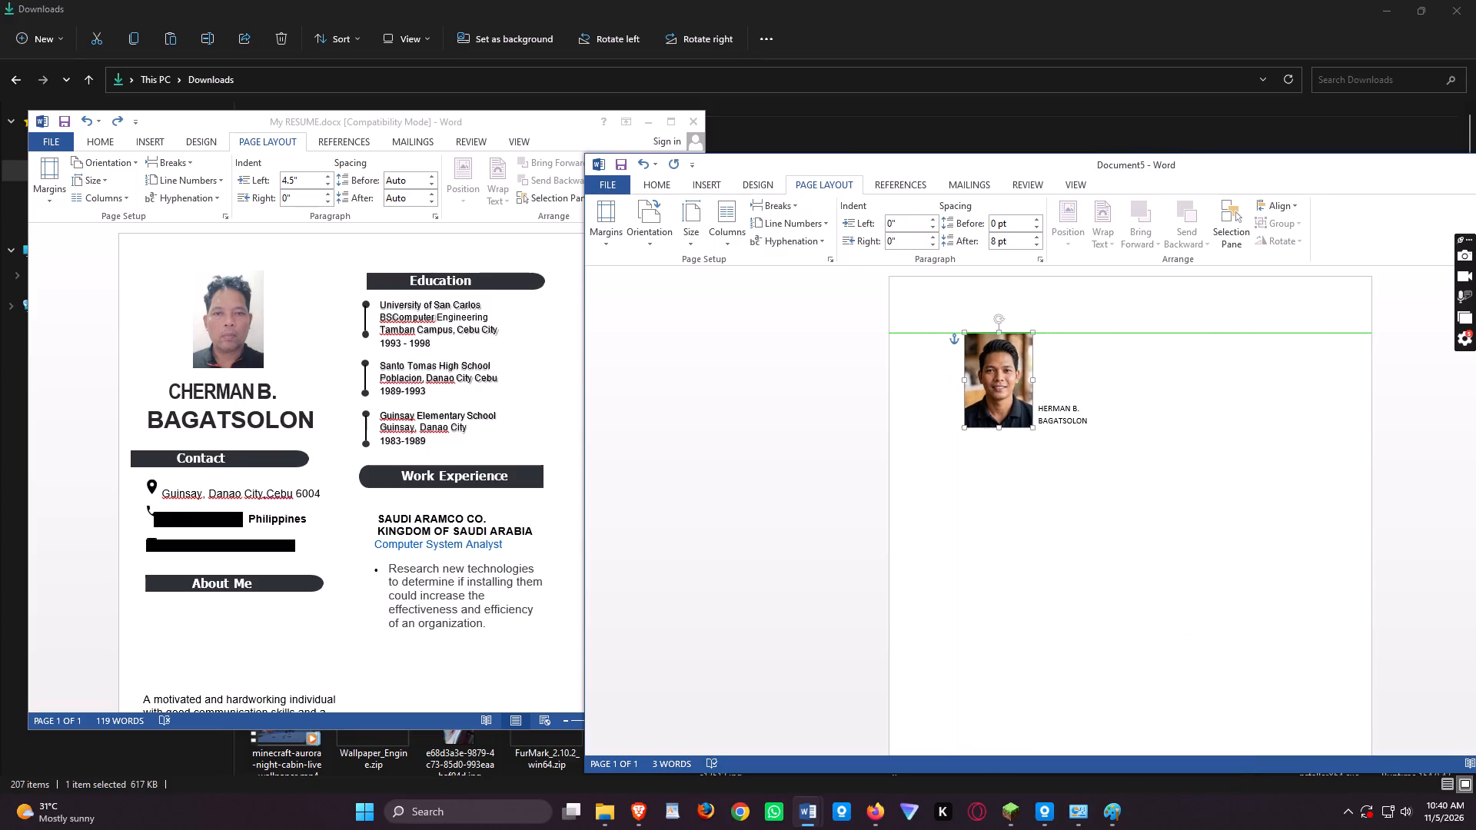
drag(1007, 317, 1003, 317)
Set the portrait's text wrapping to In Front of Text and move the portrait up until it sits just above the name.
right_click(1011, 356)
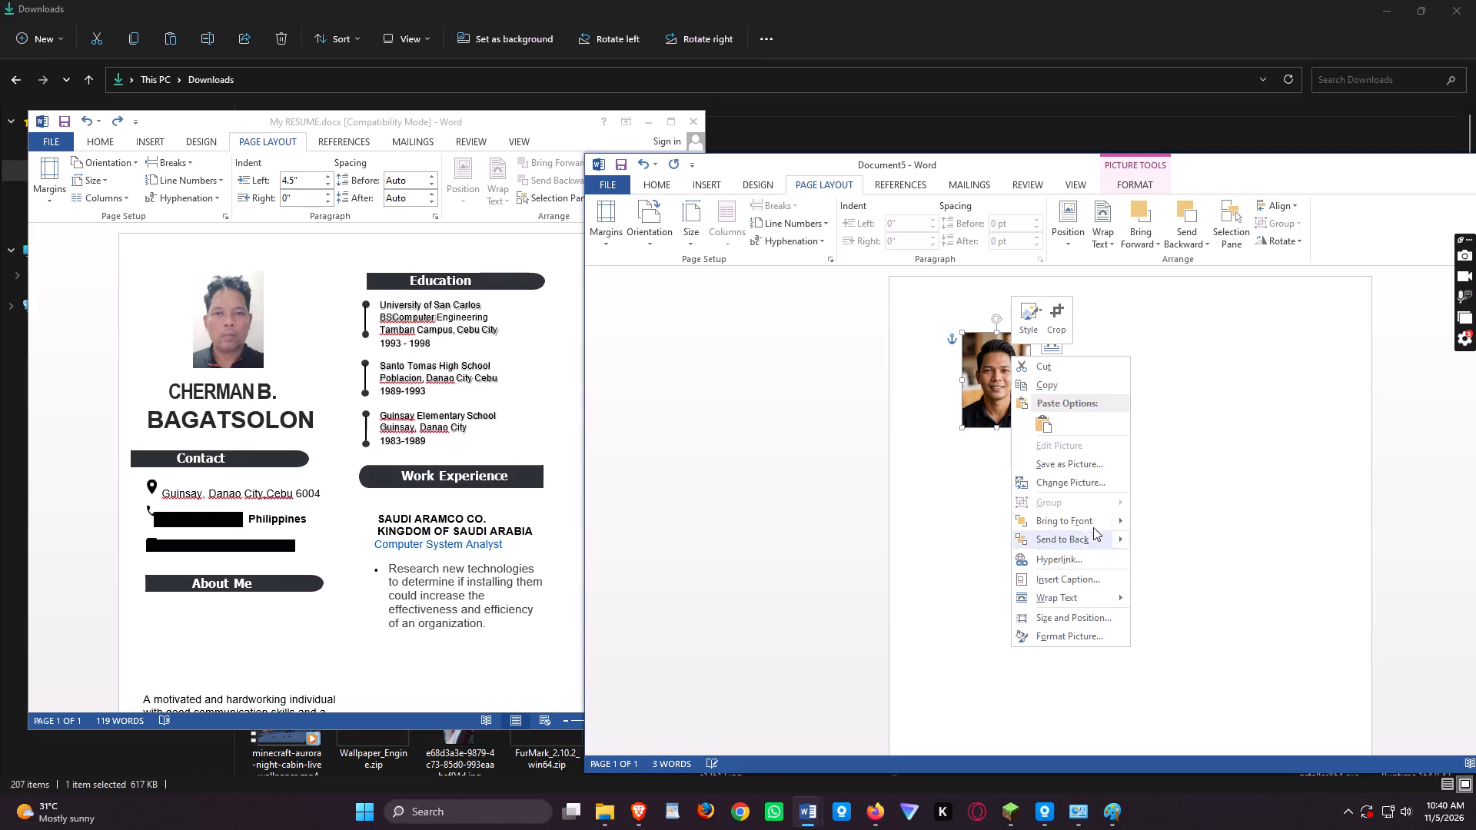
click(1105, 594)
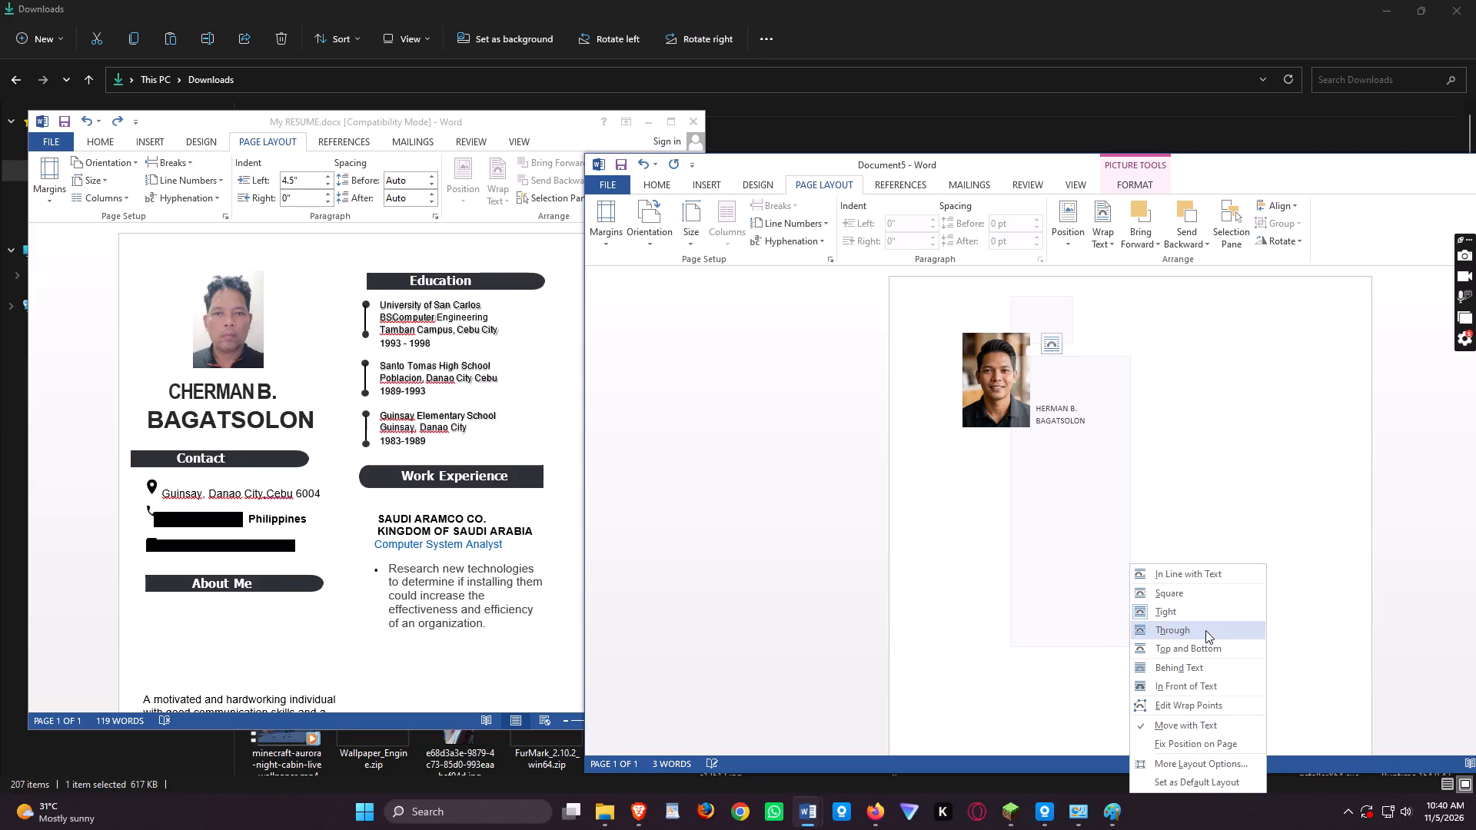
click(1206, 678)
drag(999, 367, 999, 363)
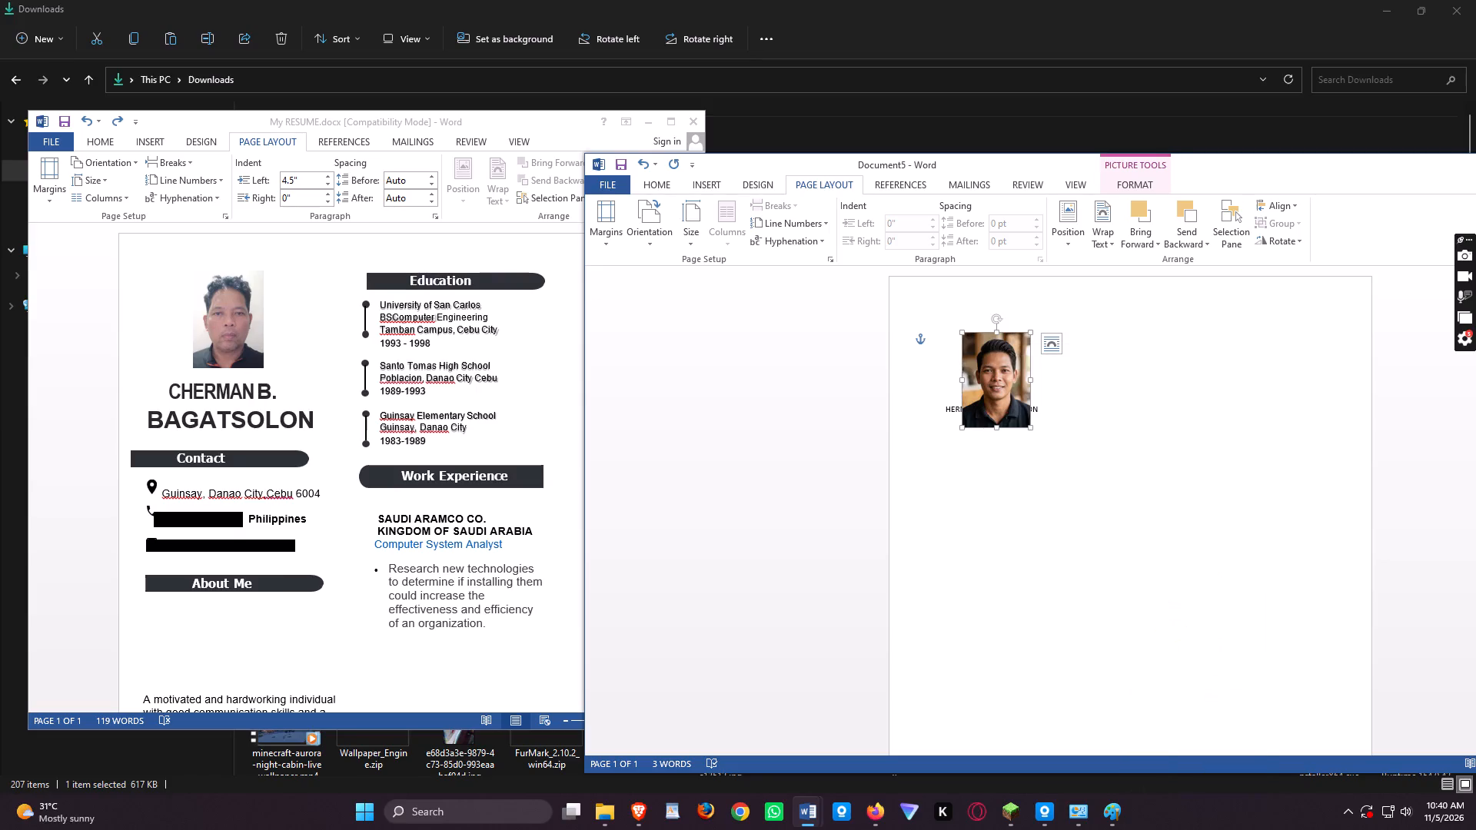
drag(999, 363, 998, 339)
Restore the missing first letter C of the name and start a new line below the name.
click(943, 412)
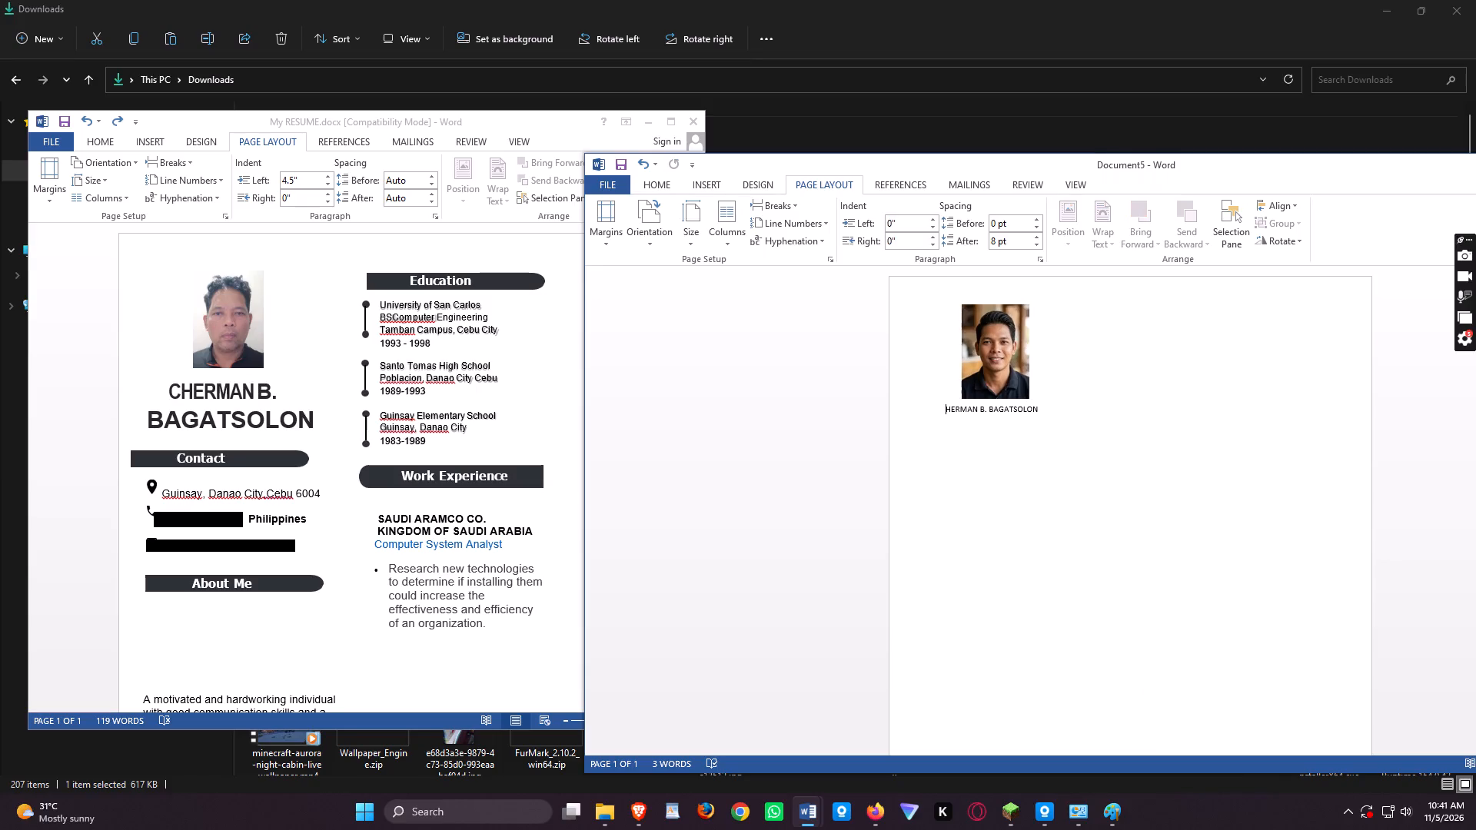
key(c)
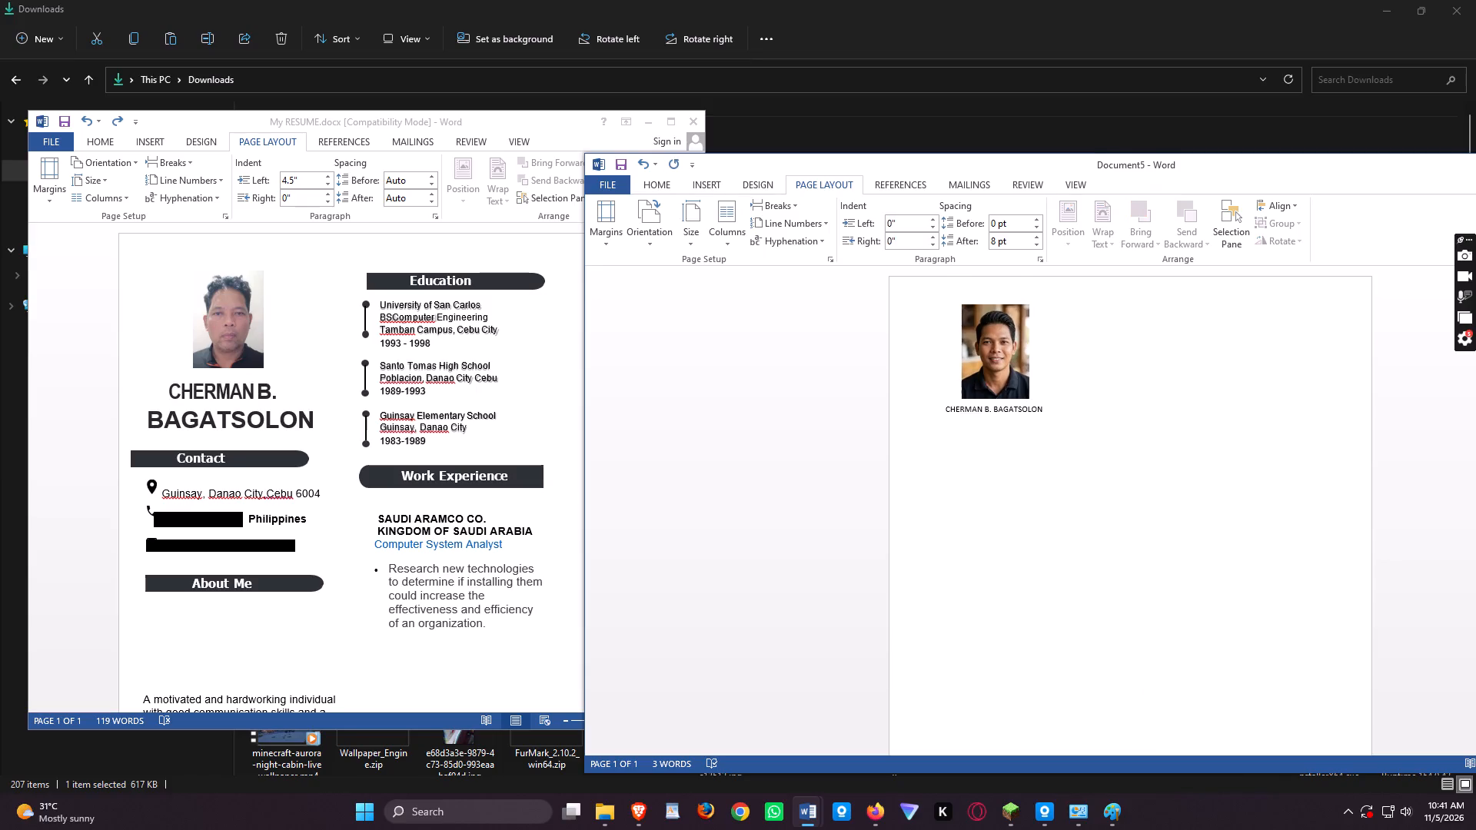
click(1059, 407)
key(Return)
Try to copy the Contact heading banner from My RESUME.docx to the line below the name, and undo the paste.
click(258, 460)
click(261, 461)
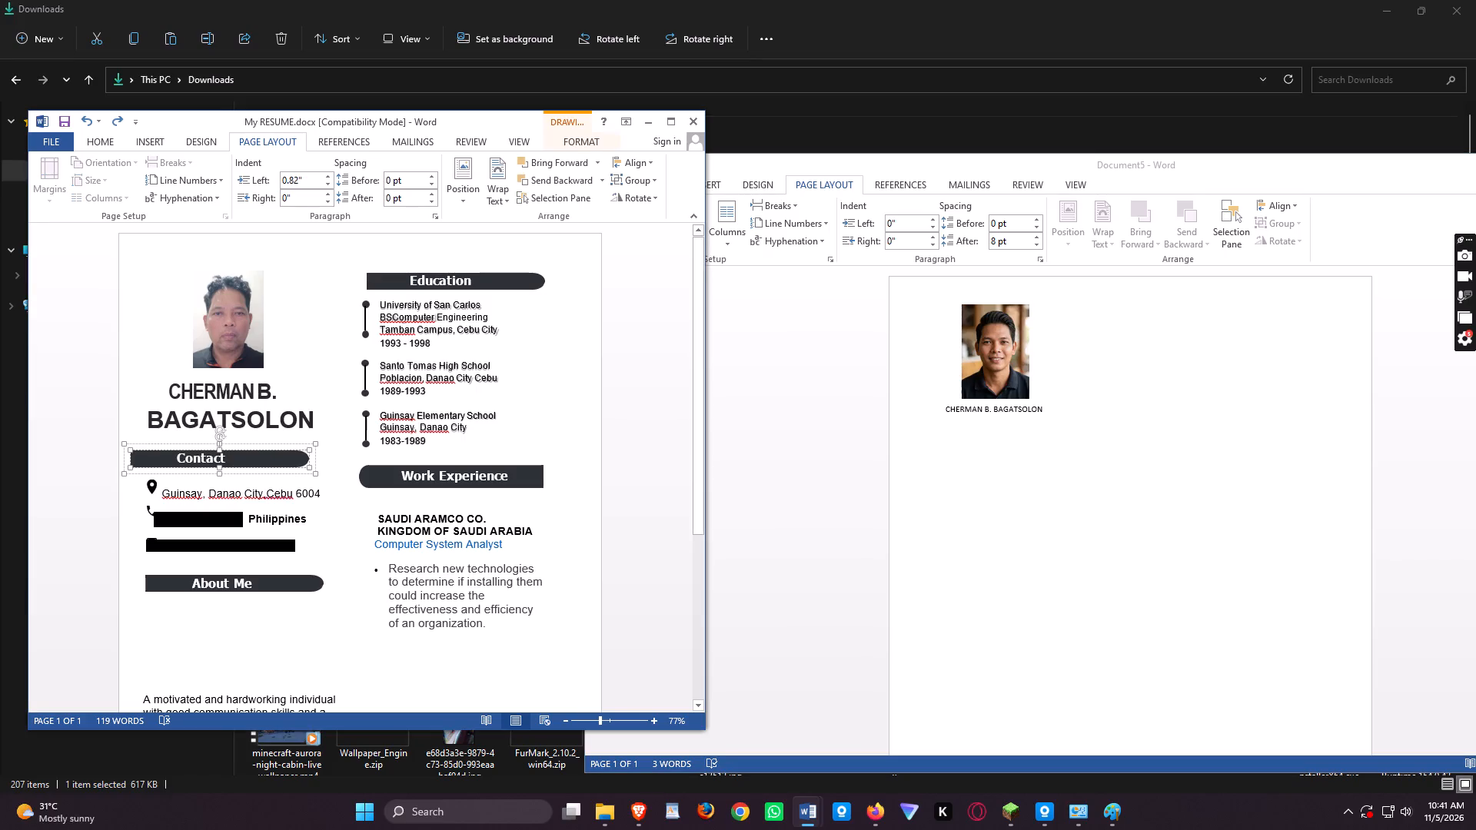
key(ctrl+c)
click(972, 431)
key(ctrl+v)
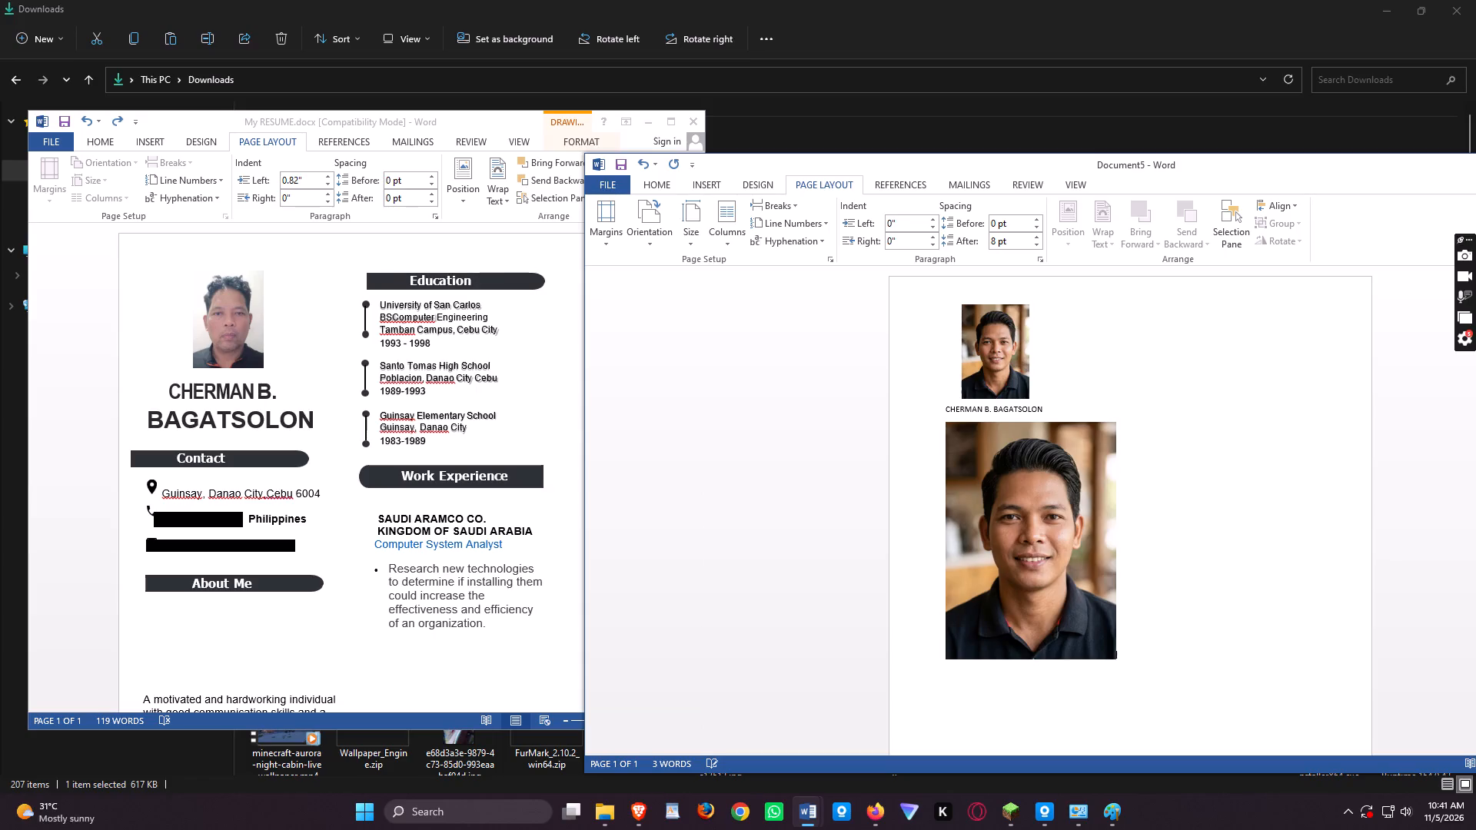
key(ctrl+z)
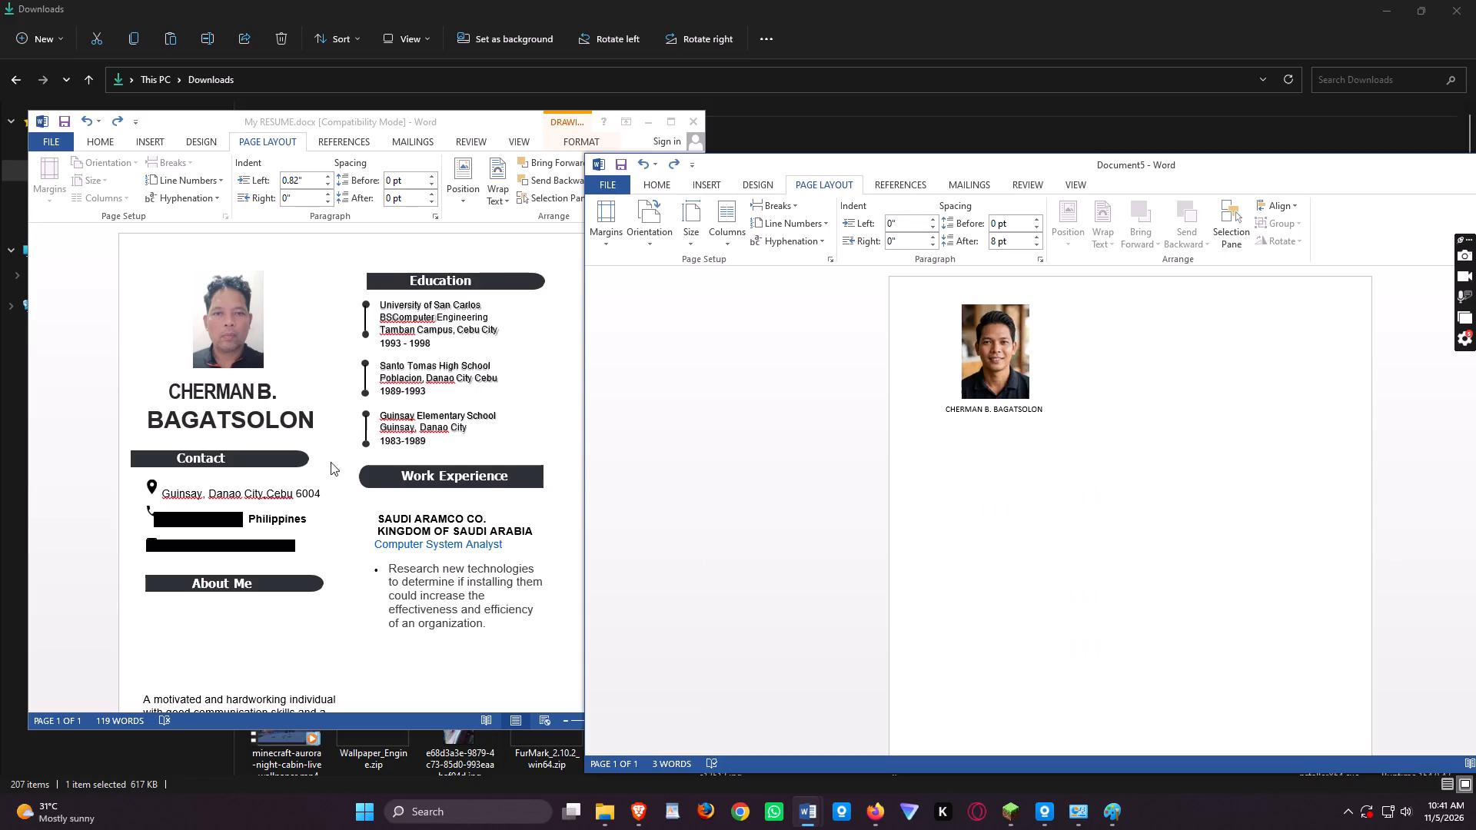
Copy the whole Contact banner from My RESUME.docx into the new document and place it directly beneath the name, starting near the page's left edge.
click(300, 458)
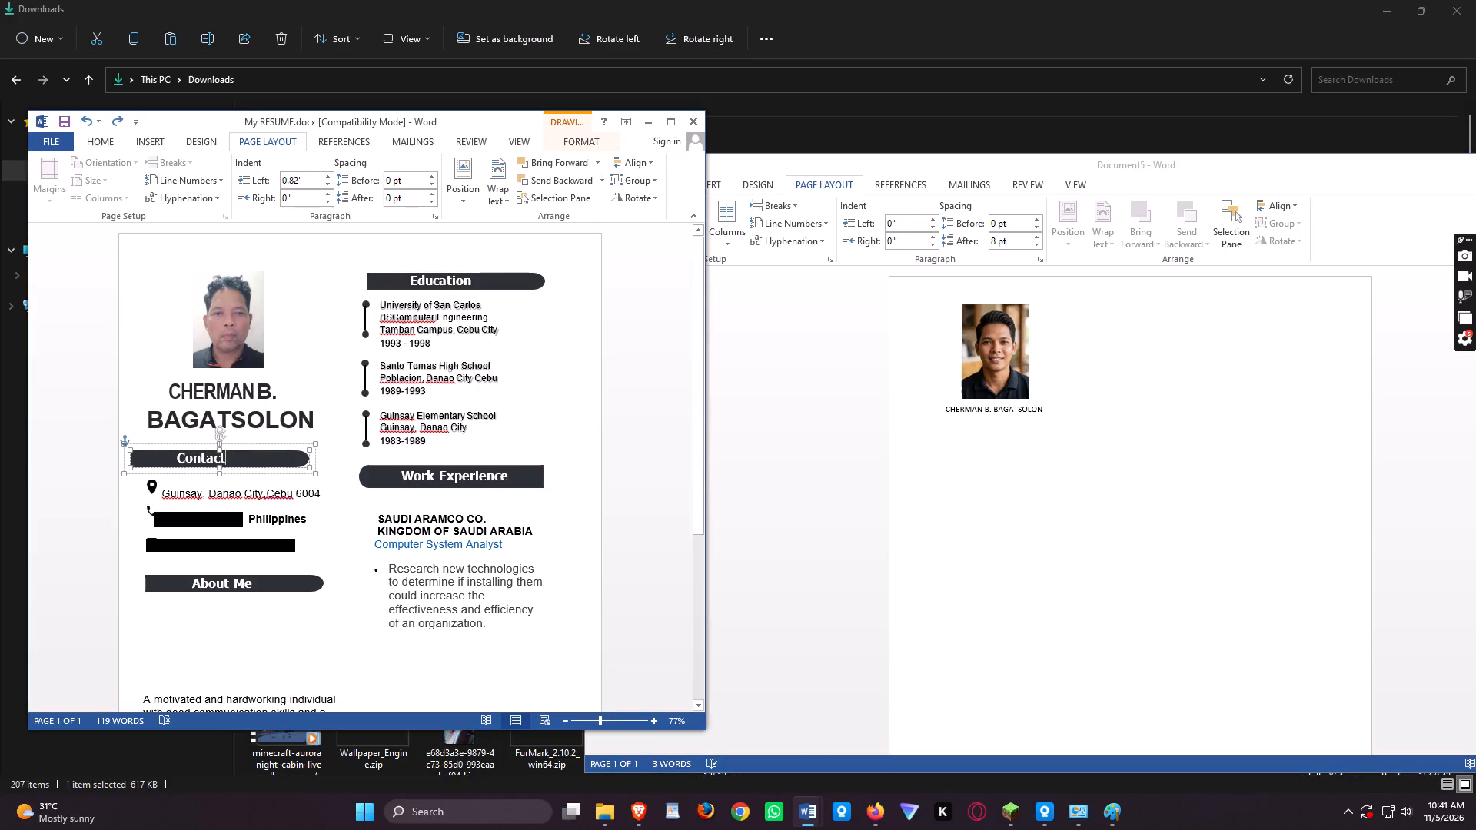
right_click(171, 443)
click(218, 473)
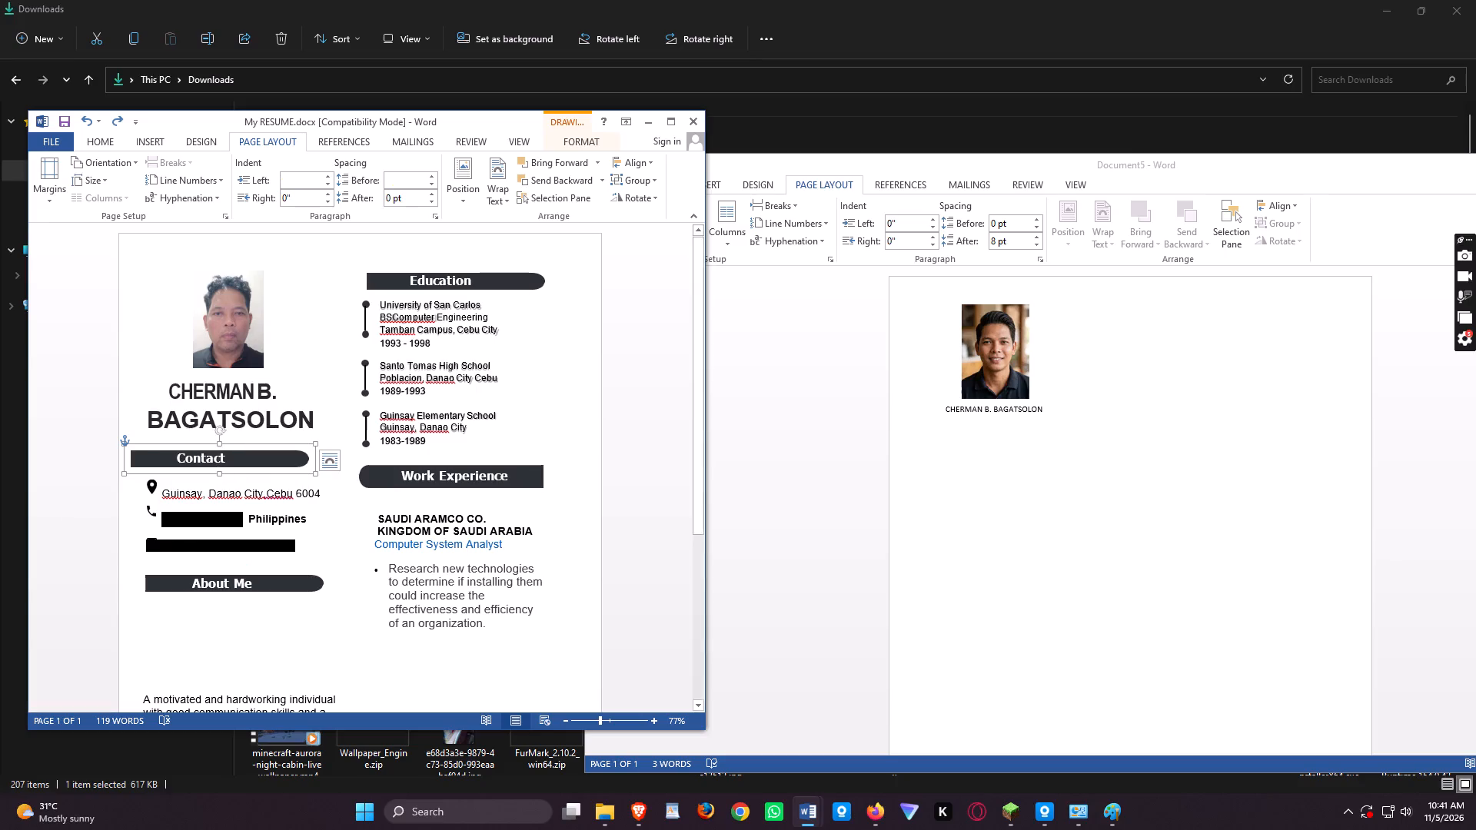
click(948, 440)
right_click(950, 433)
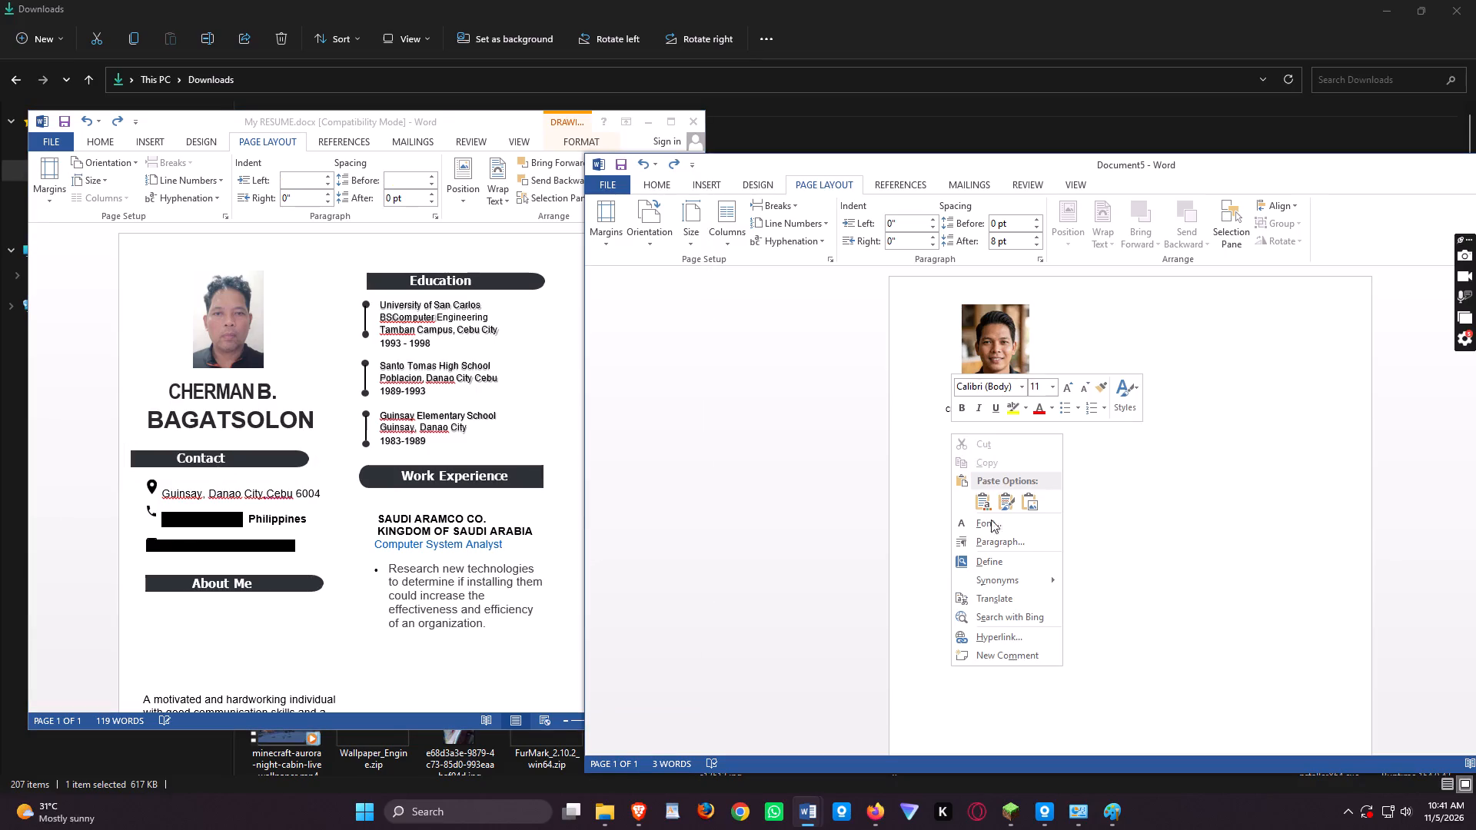
click(922, 434)
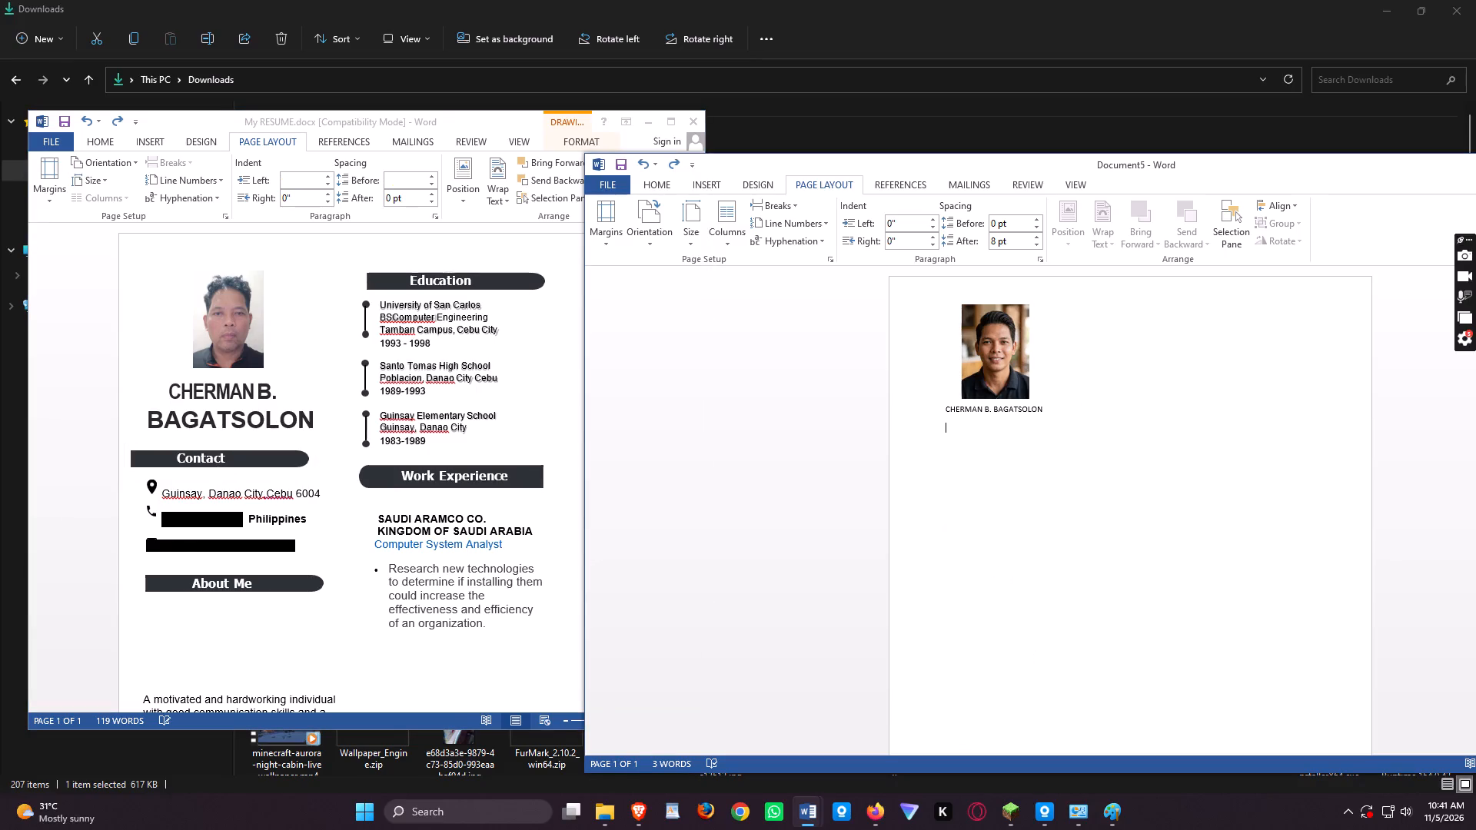
key(ctrl+v)
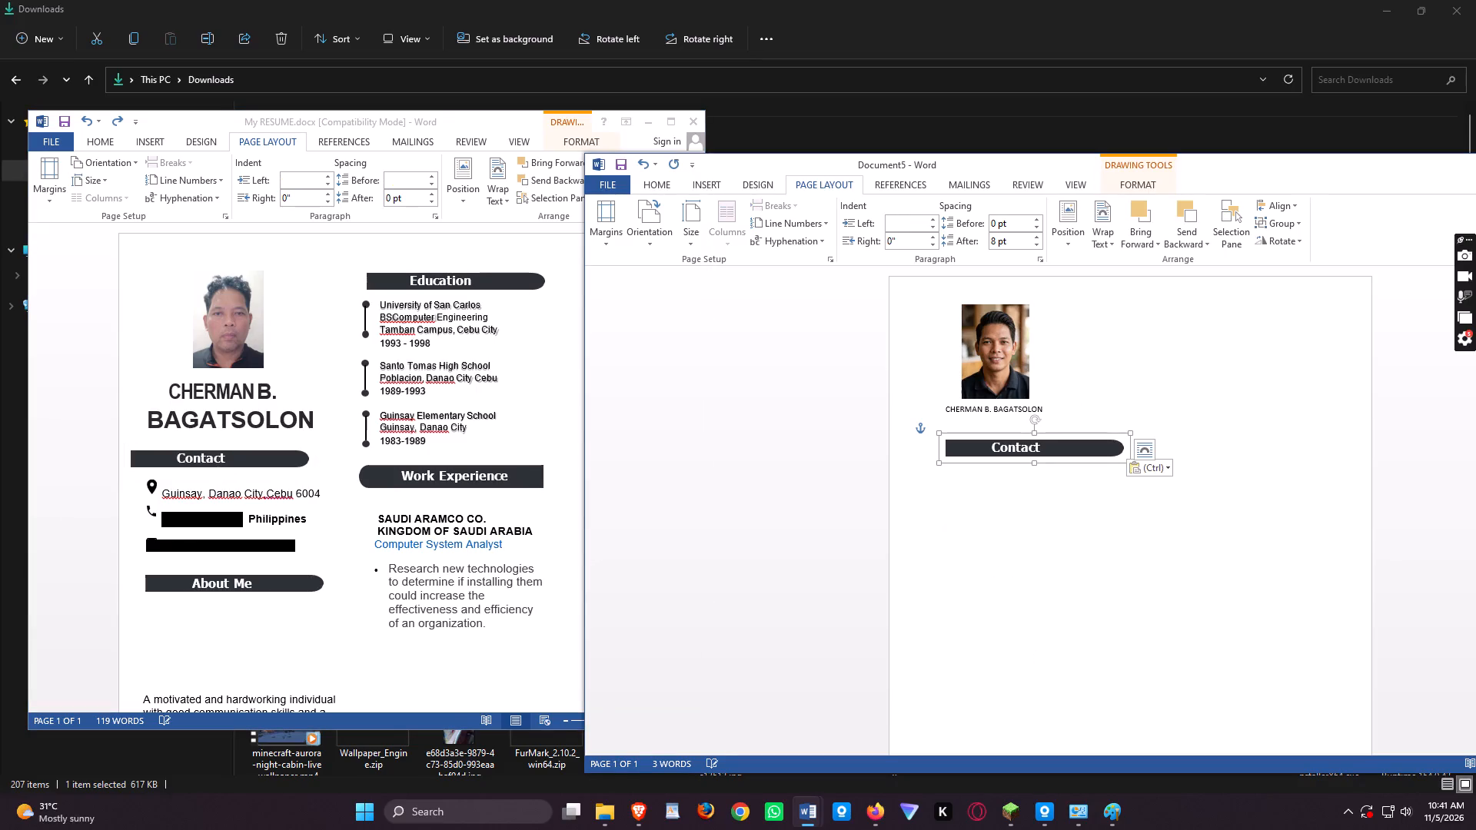
drag(1065, 433, 1042, 428)
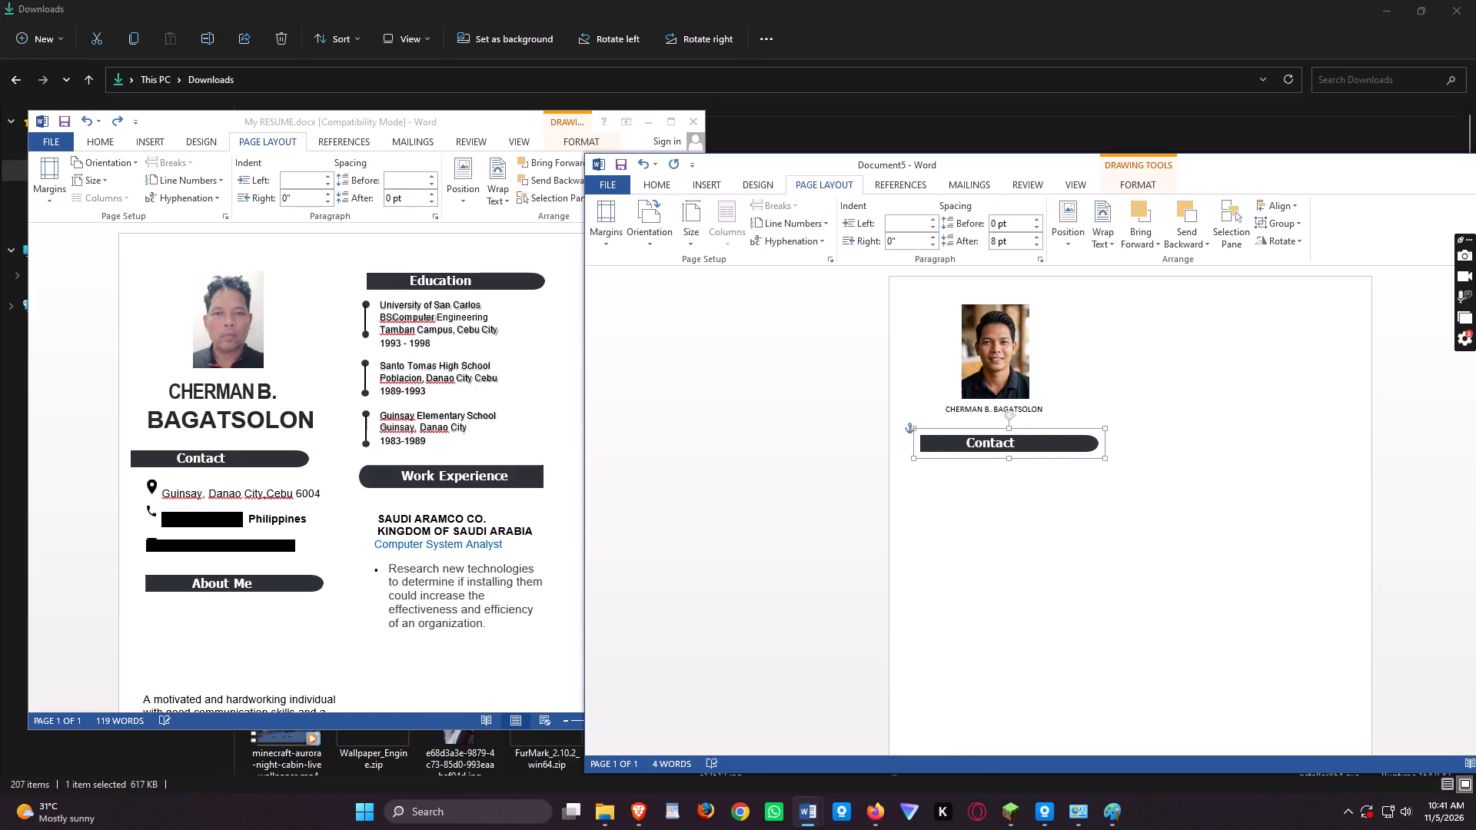
drag(1042, 428, 1036, 421)
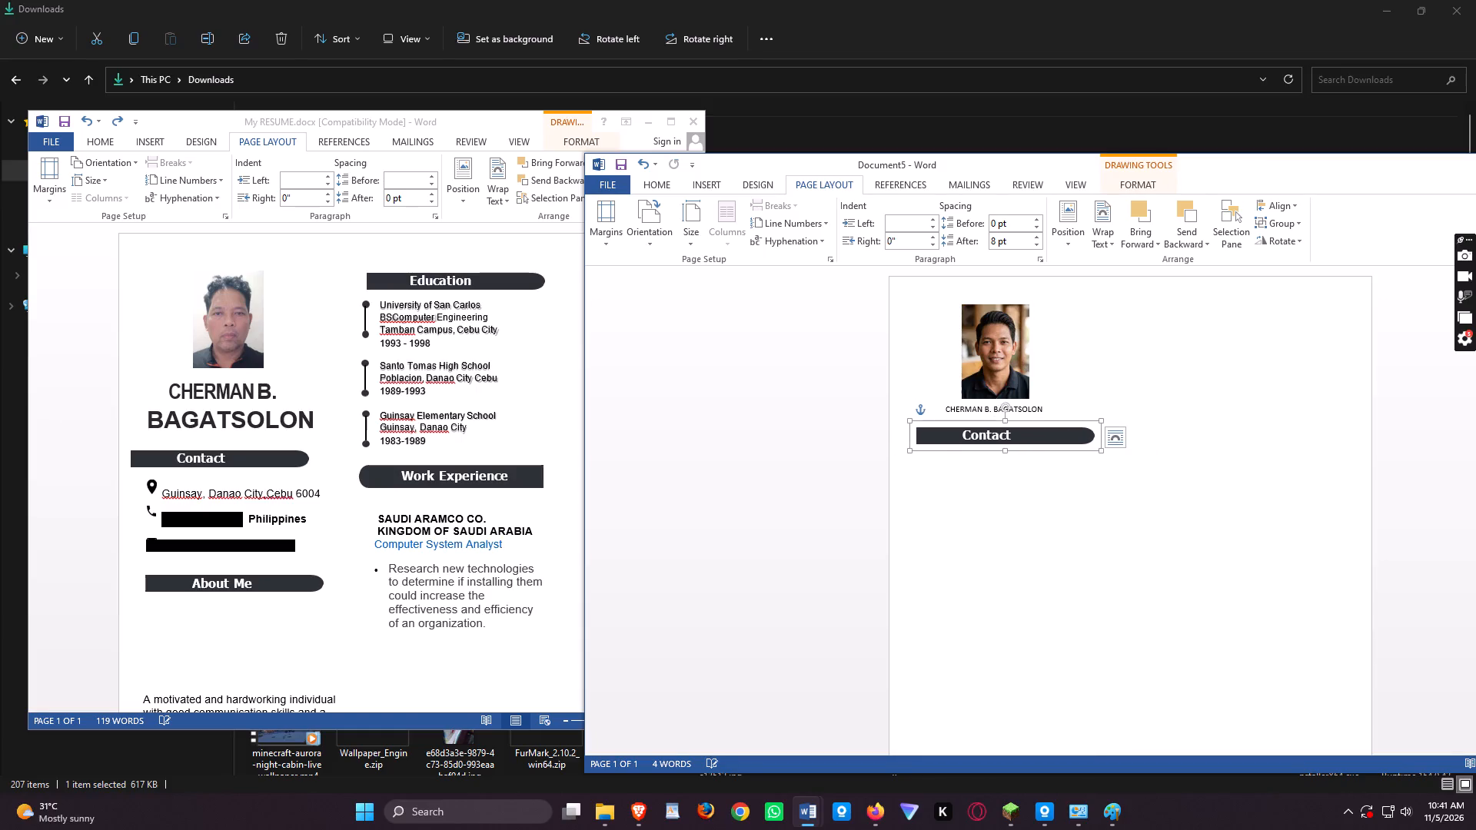
click(1035, 475)
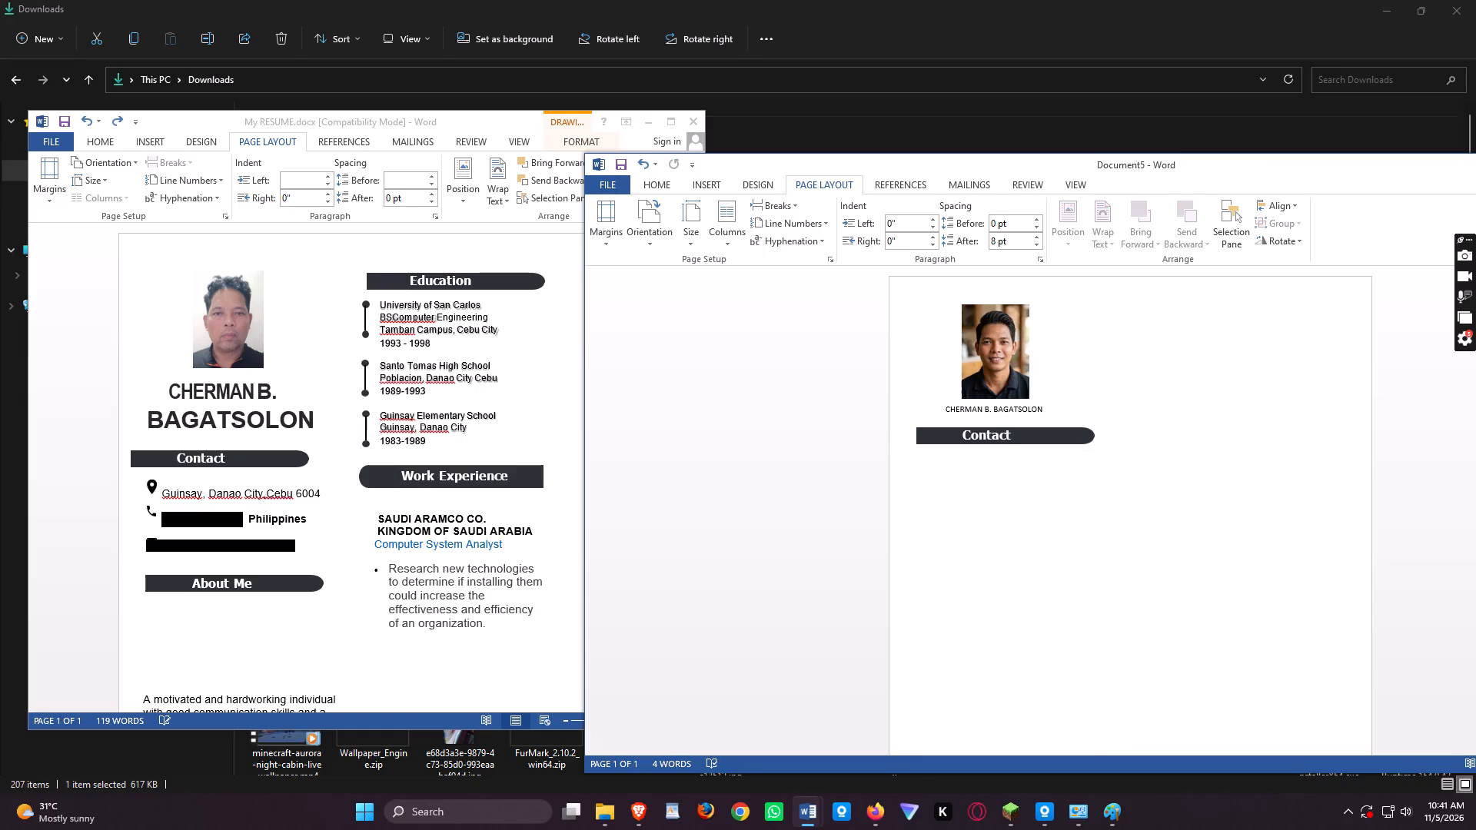
Shrink the new document's Contact banner slightly in width and height, keeping its upper-left corner in place.
click(1037, 435)
click(1041, 420)
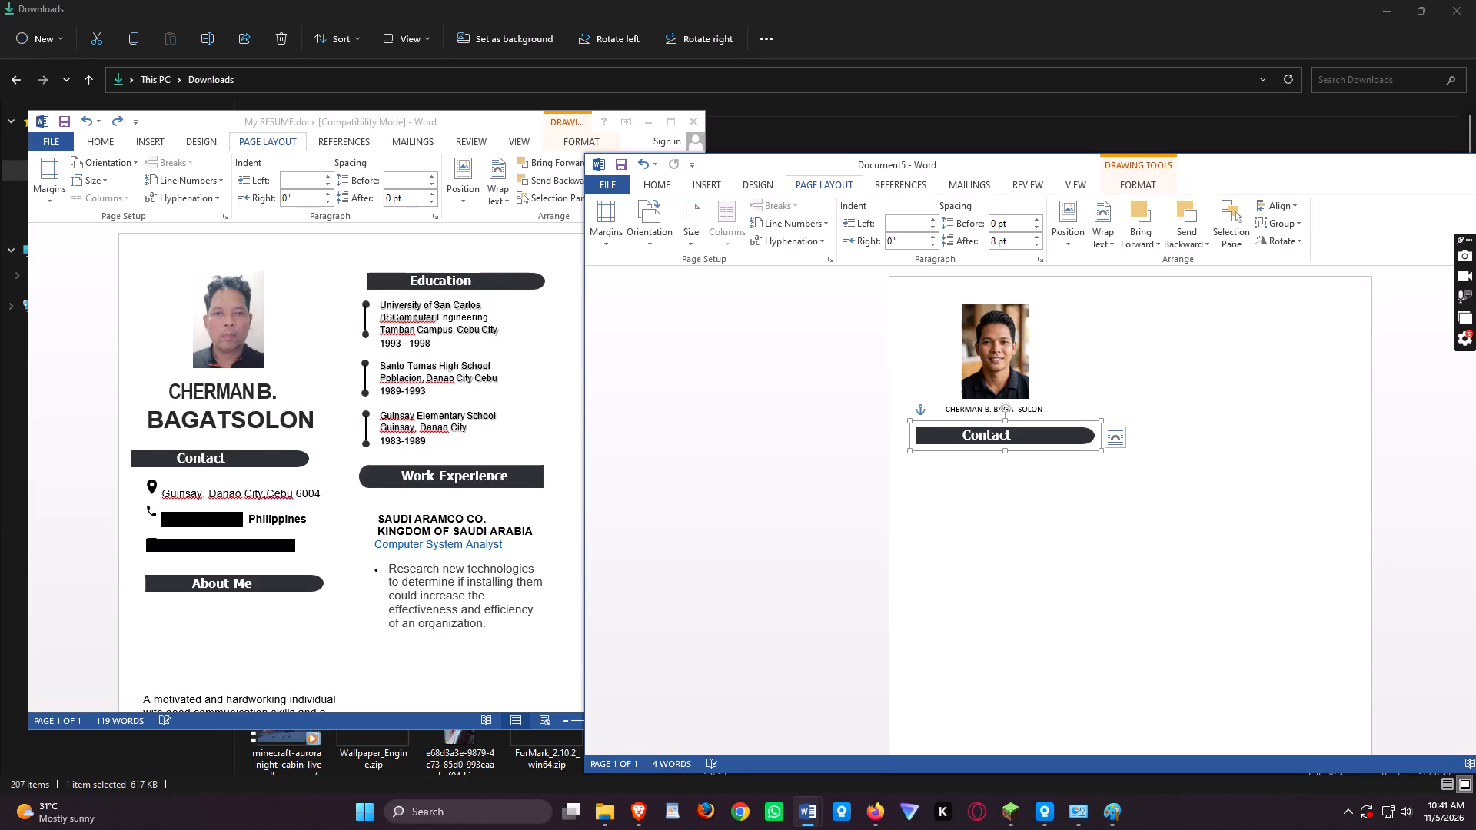
drag(1102, 450, 1080, 439)
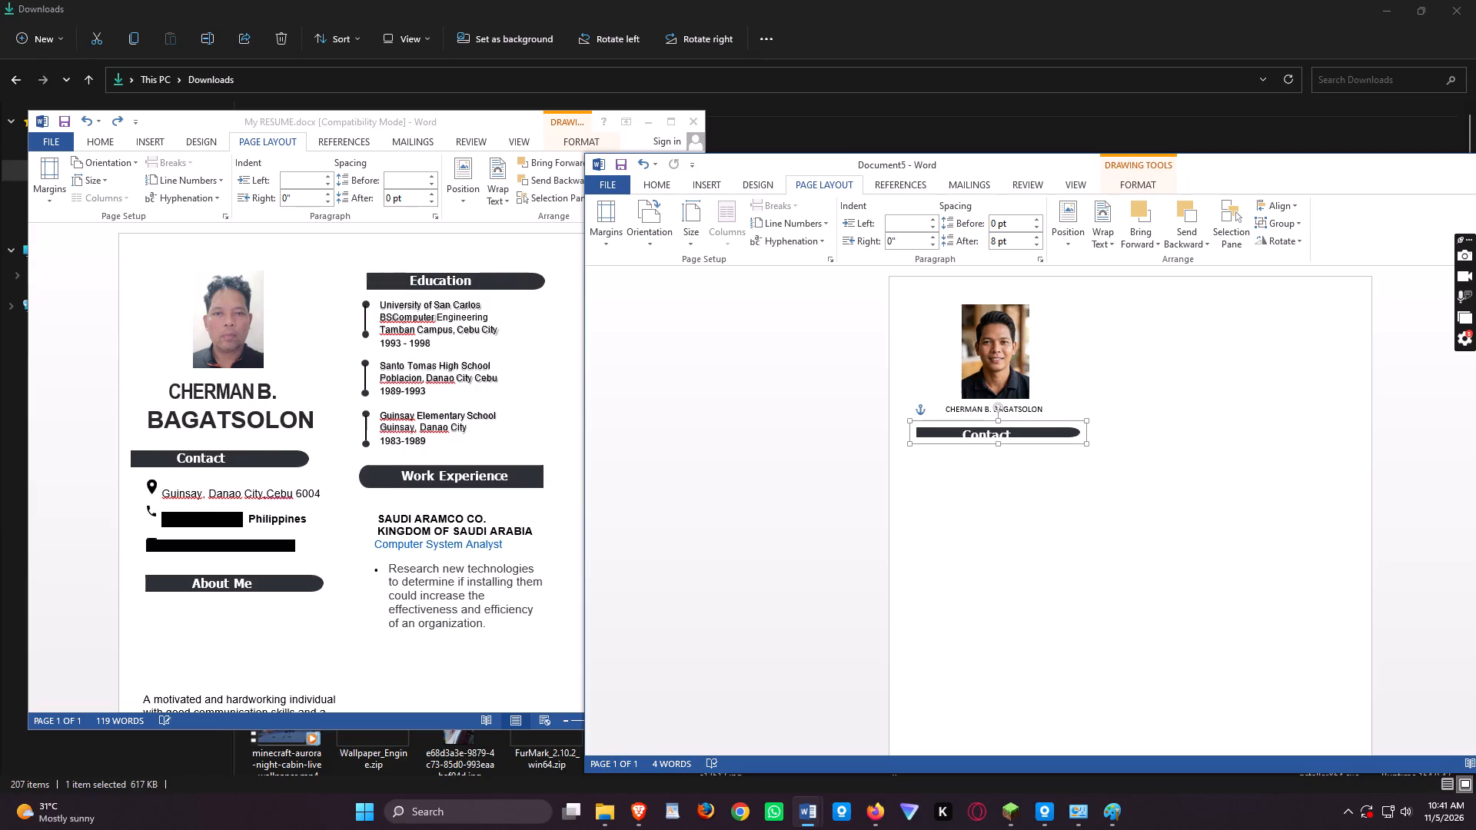
drag(1080, 439, 1082, 442)
Set the font size of the Contact heading text in the banner to 12.
click(1051, 433)
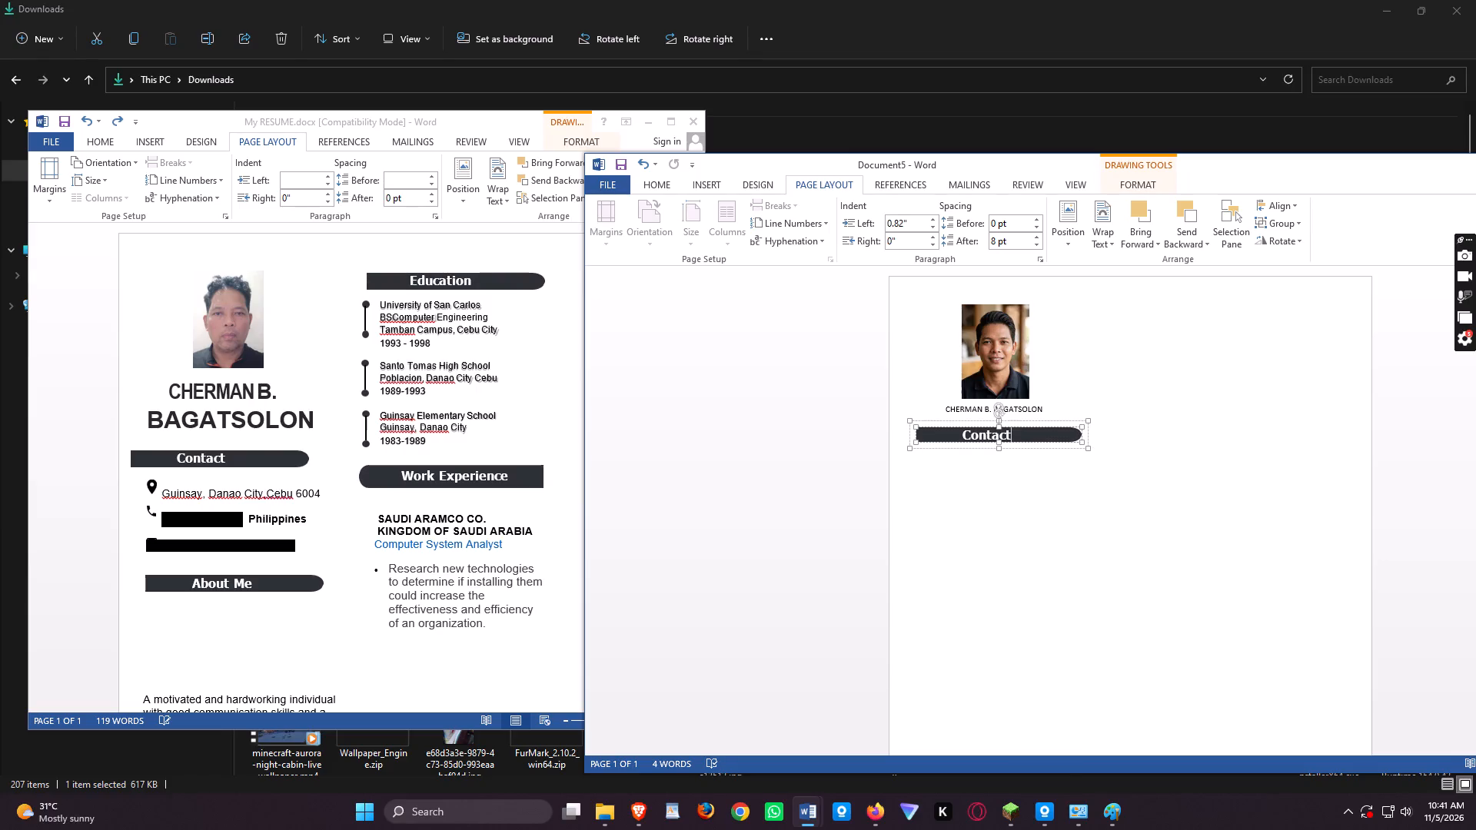
drag(1019, 436, 932, 437)
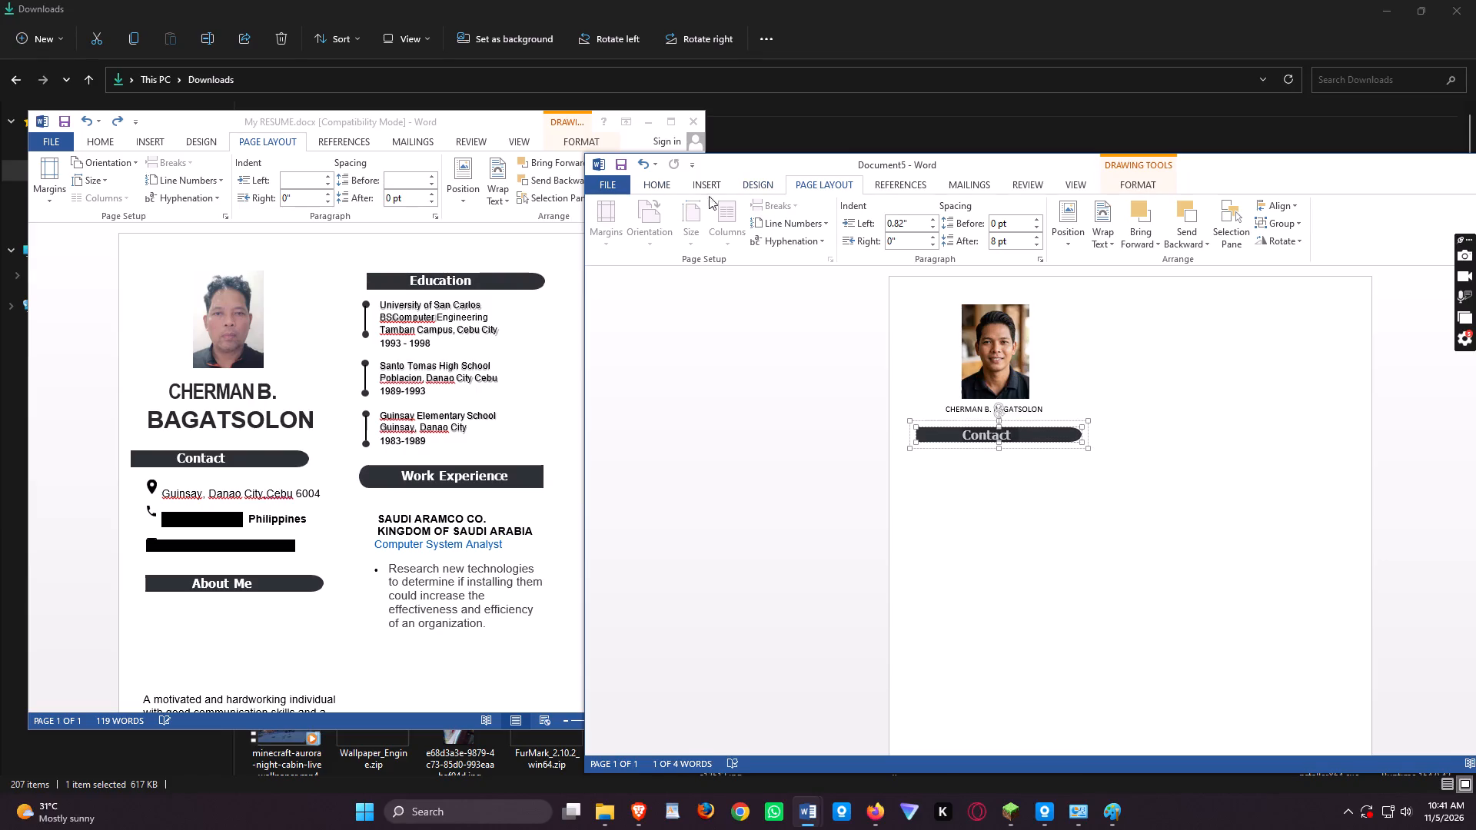
click(657, 188)
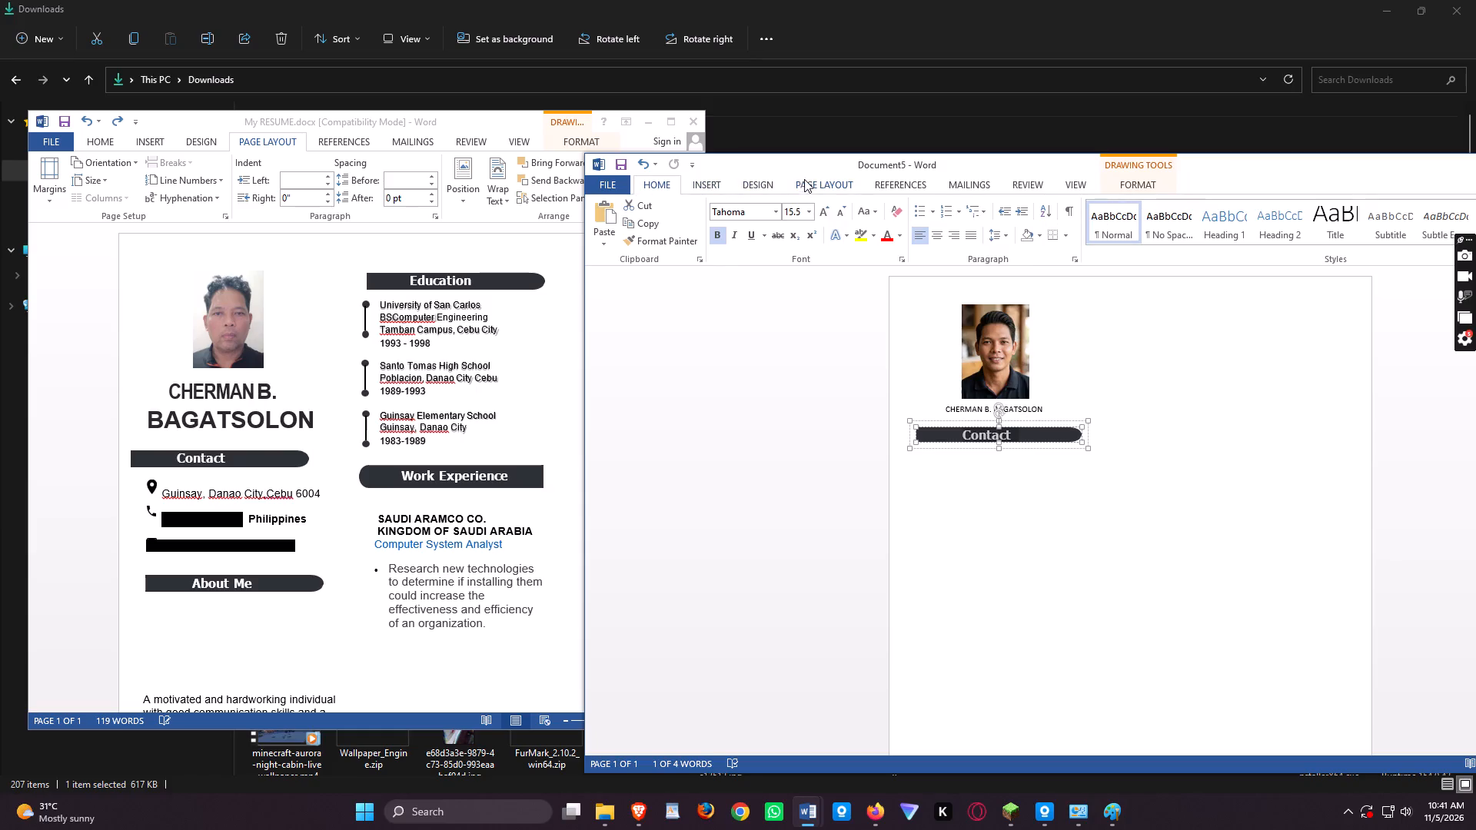
click(815, 180)
click(755, 188)
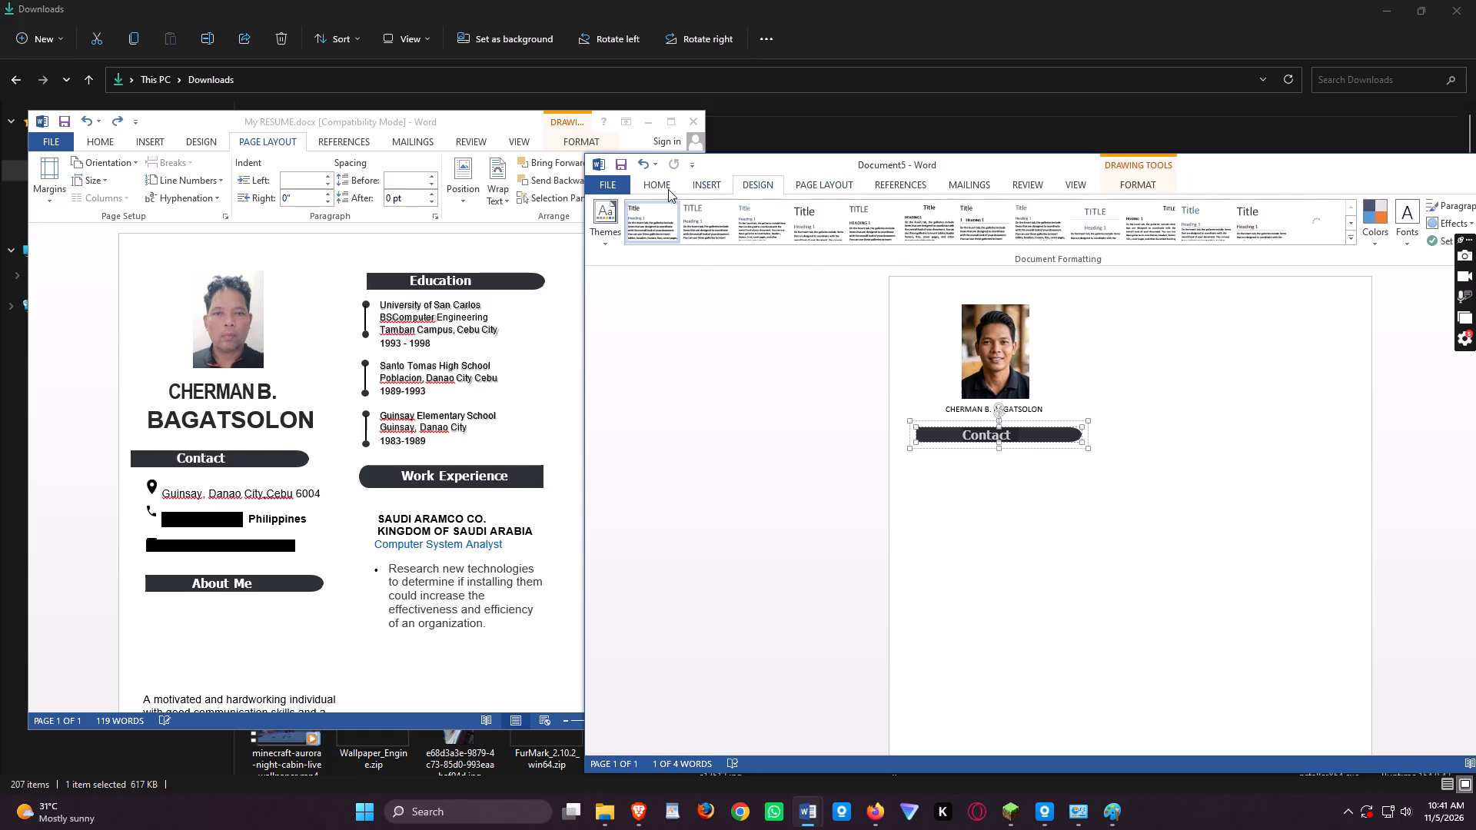
click(649, 185)
click(811, 209)
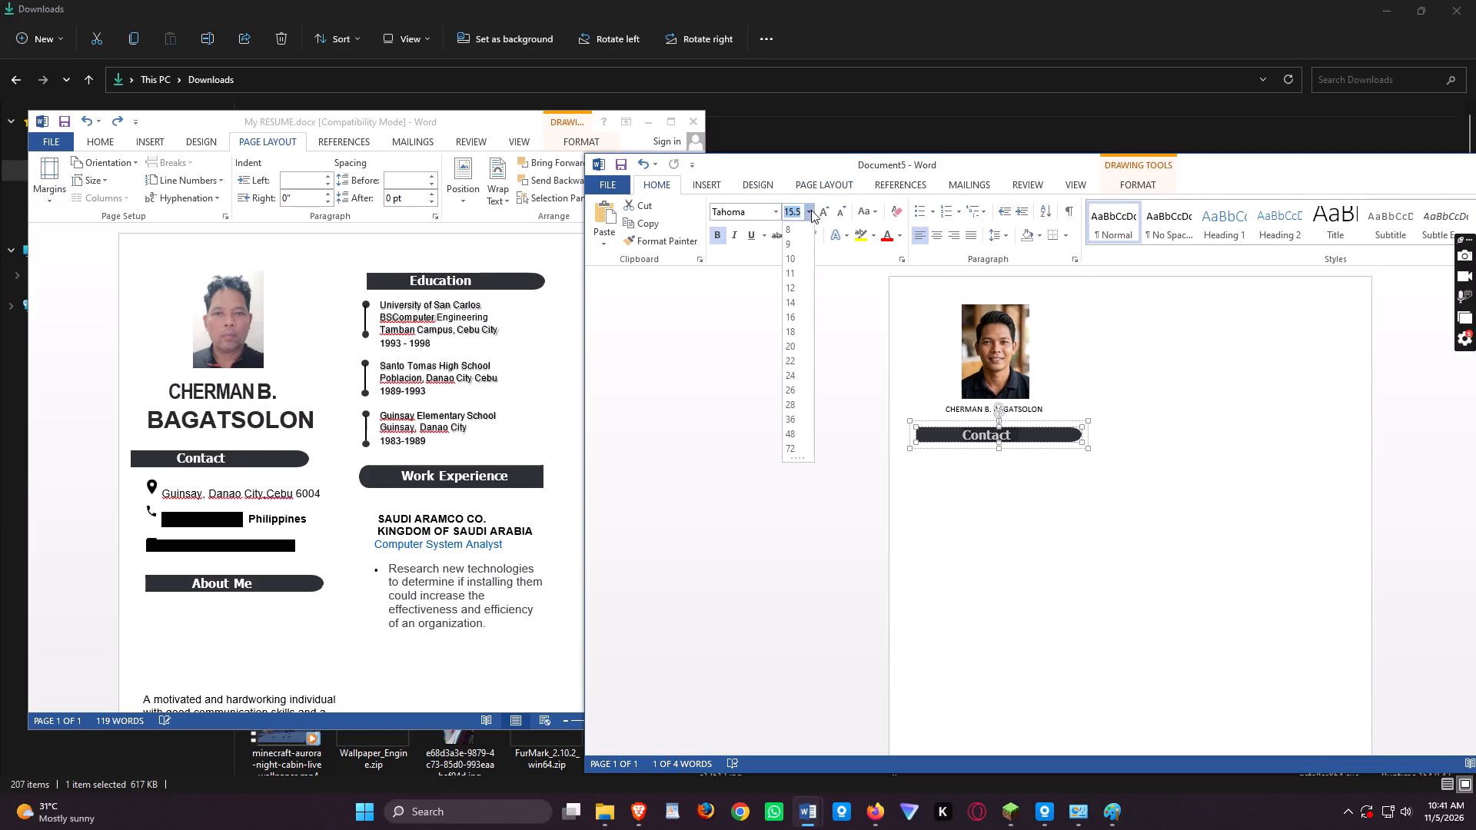
click(793, 284)
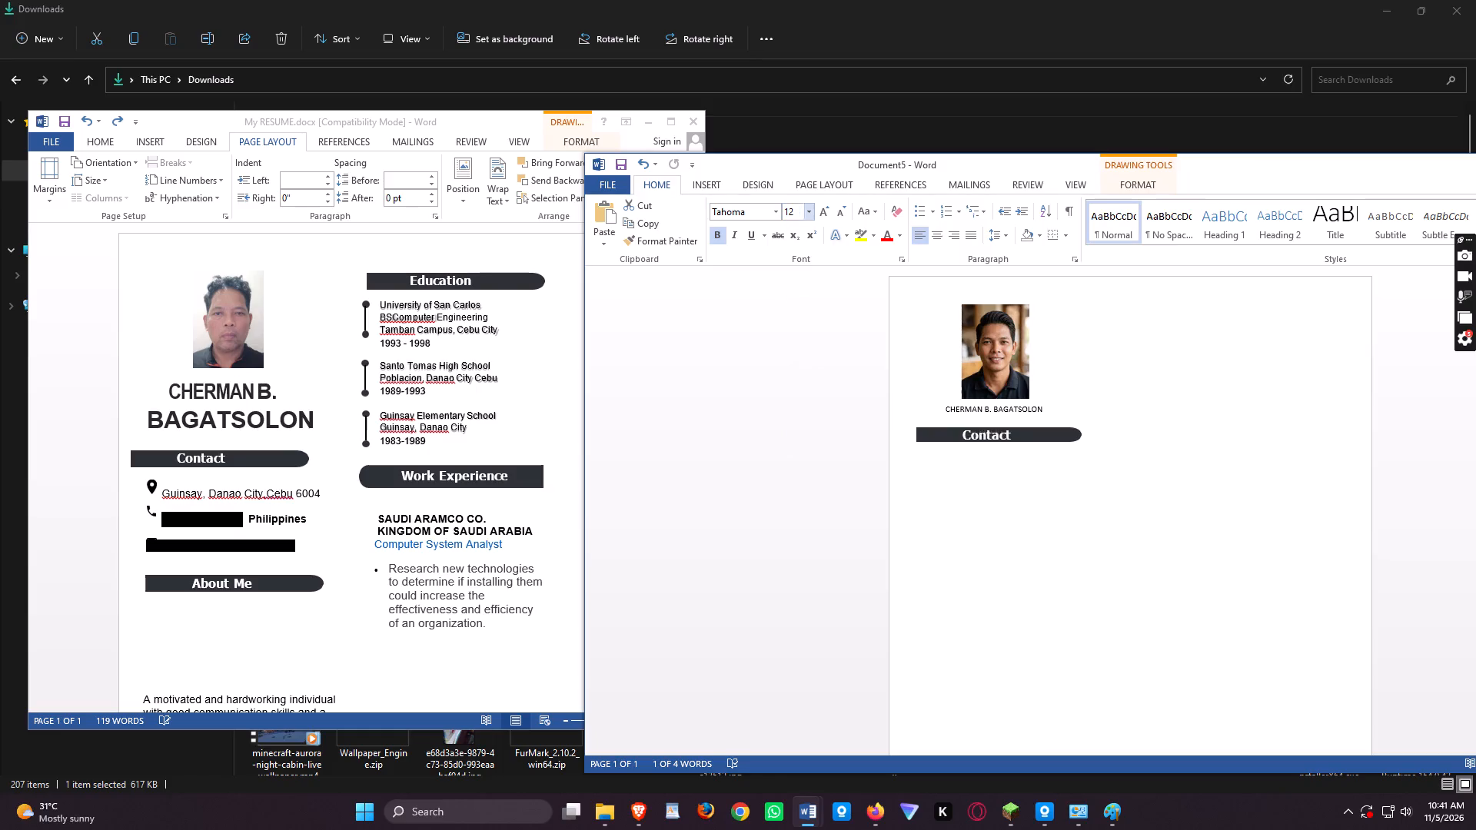
Narrow the text box inside the Contact banner so that it ends a little past the word Contact.
click(1015, 433)
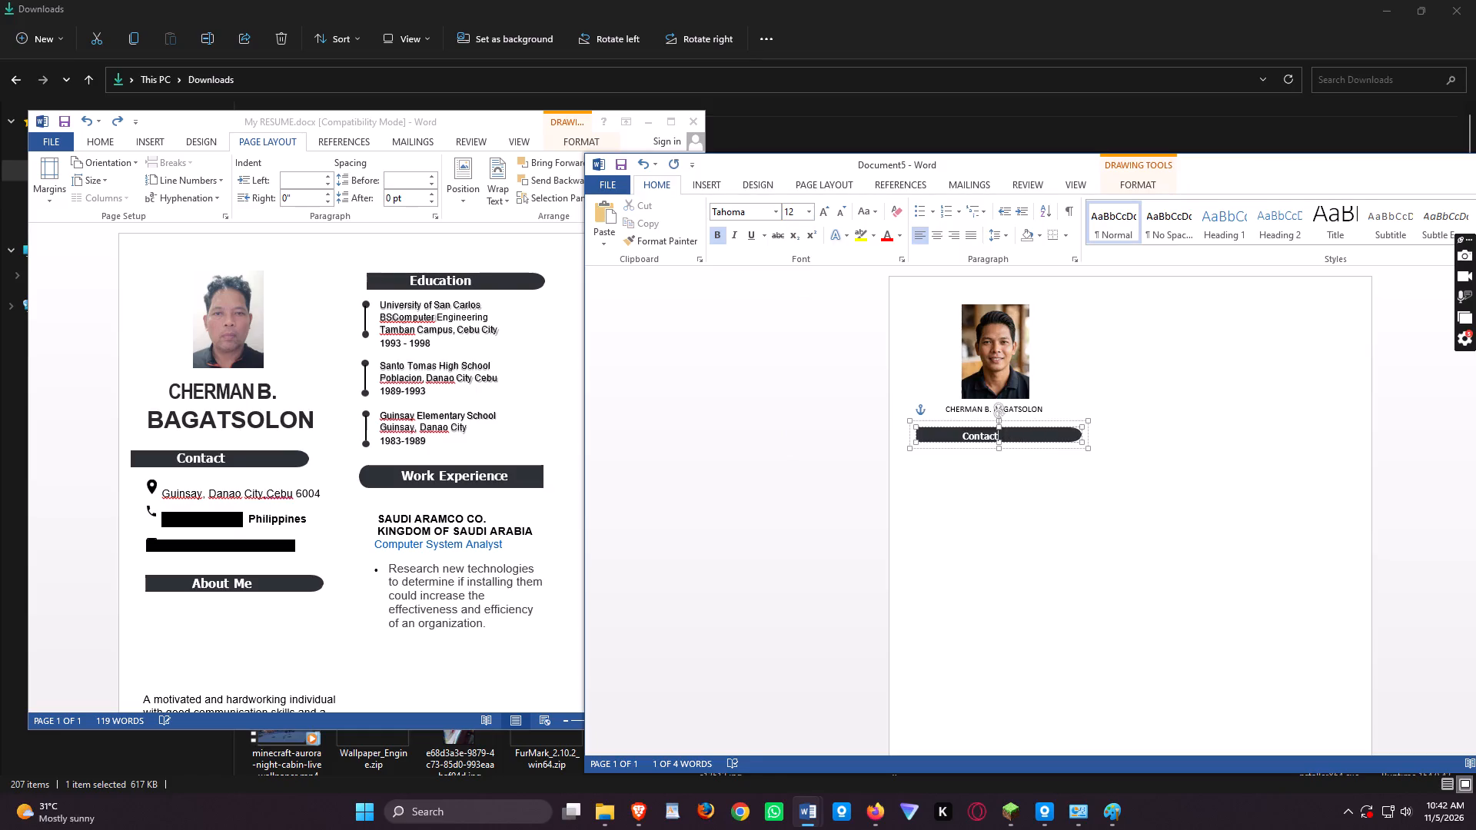
drag(1081, 441, 1046, 443)
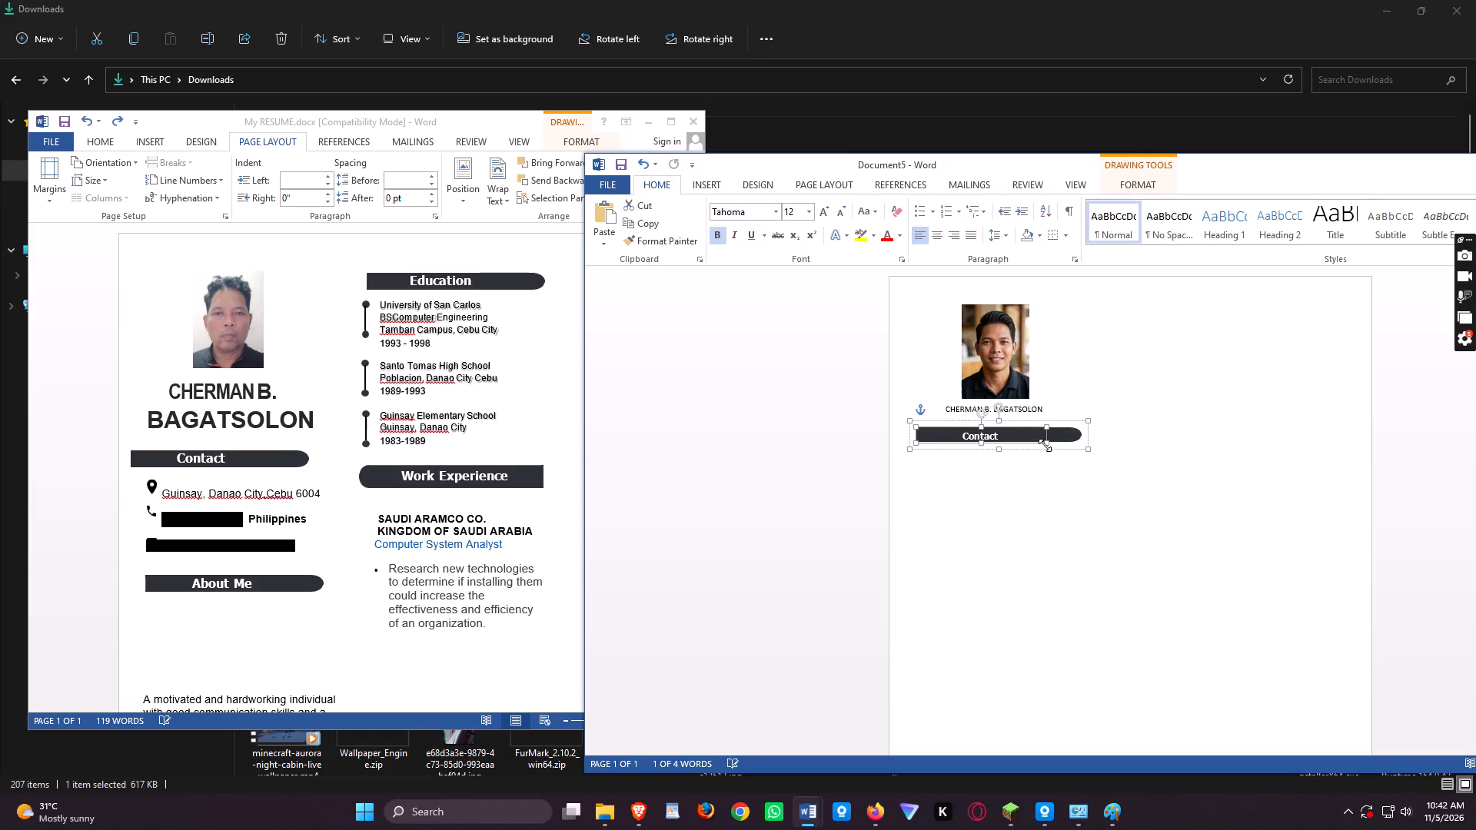
drag(1045, 445, 1028, 443)
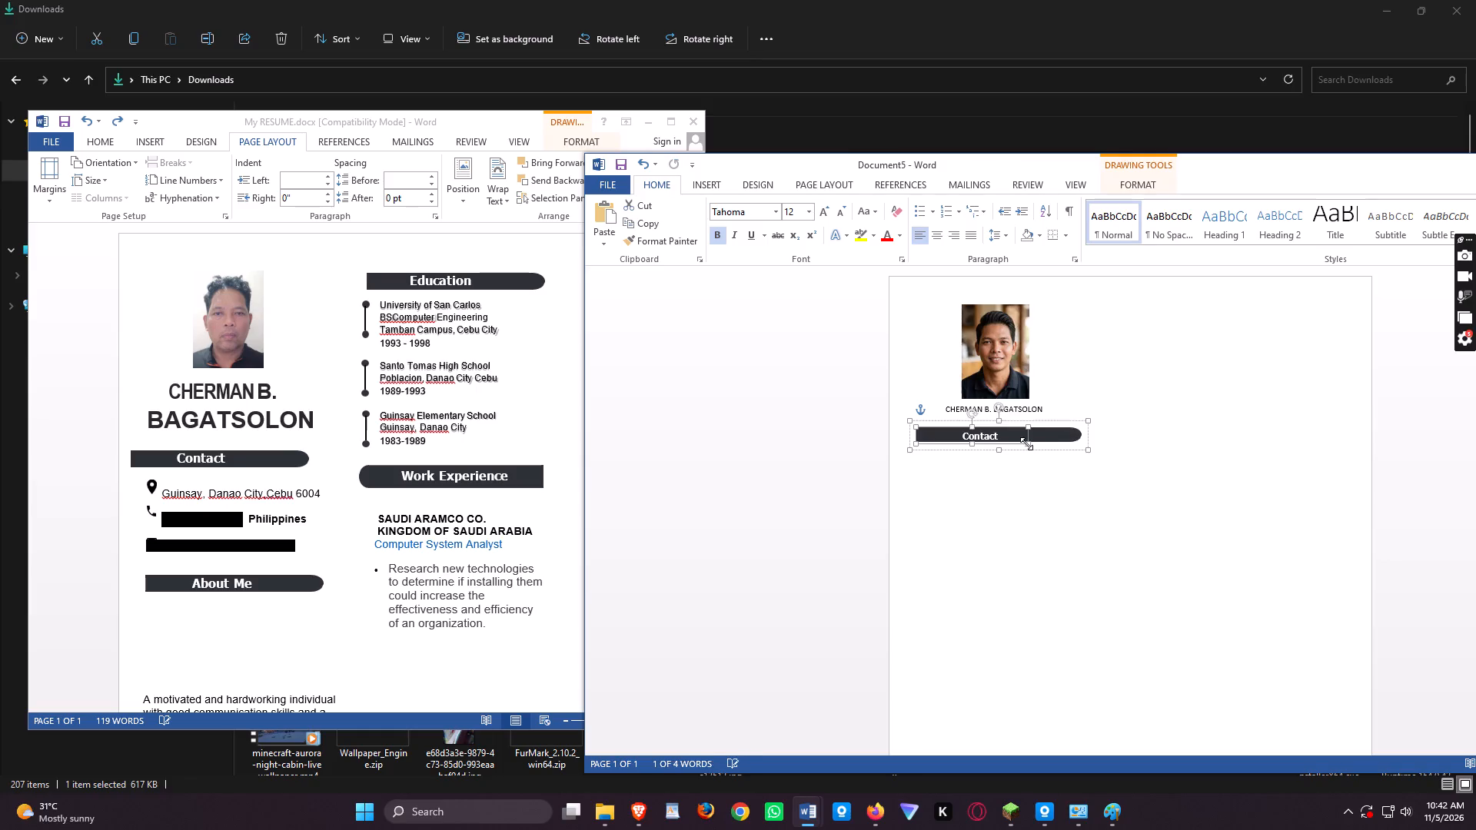
Narrow the dark shape of the Contact banner so that it ends slightly past the end of the name above it.
click(1080, 433)
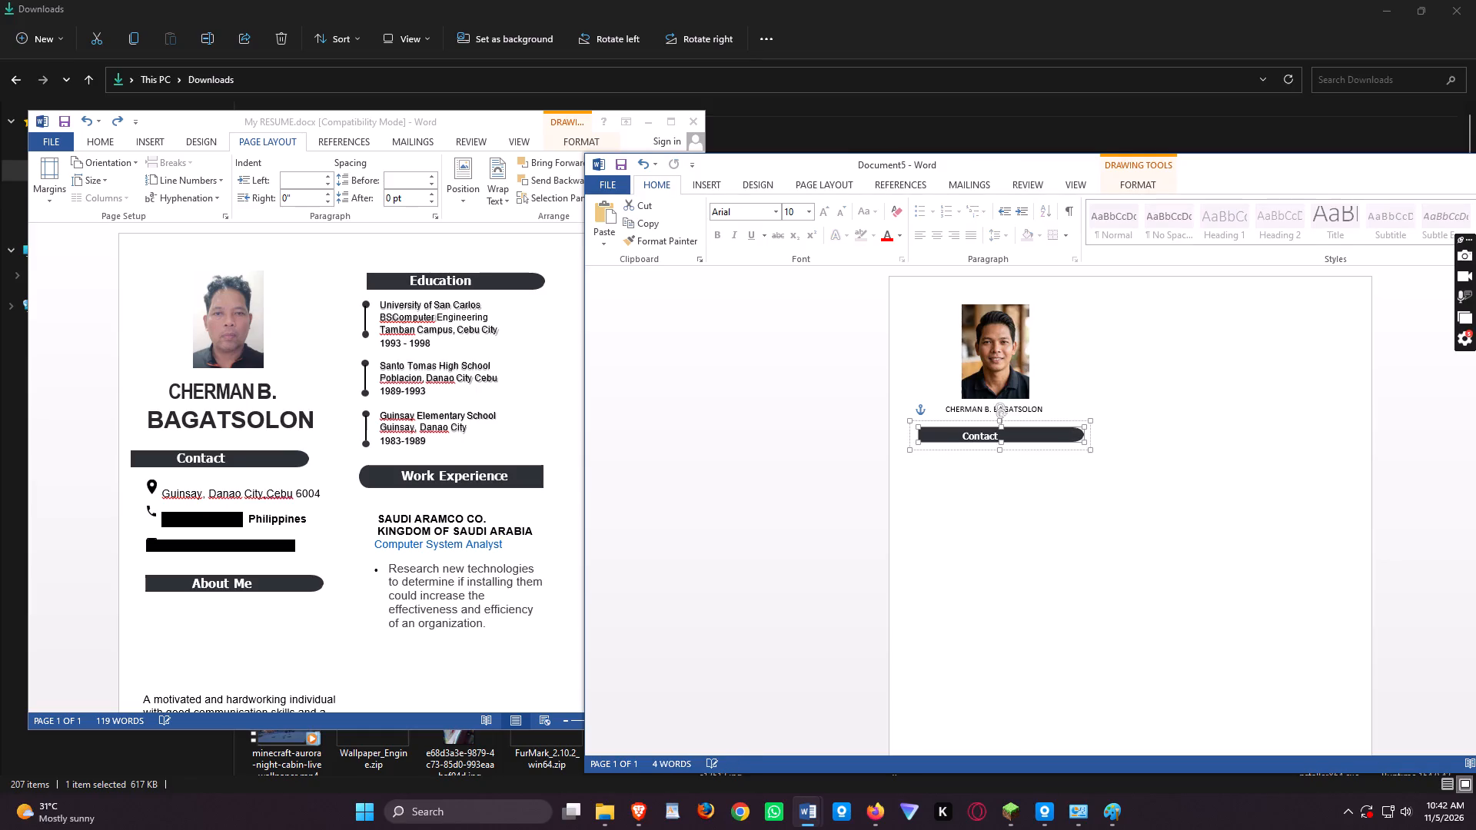
drag(1082, 442, 1052, 440)
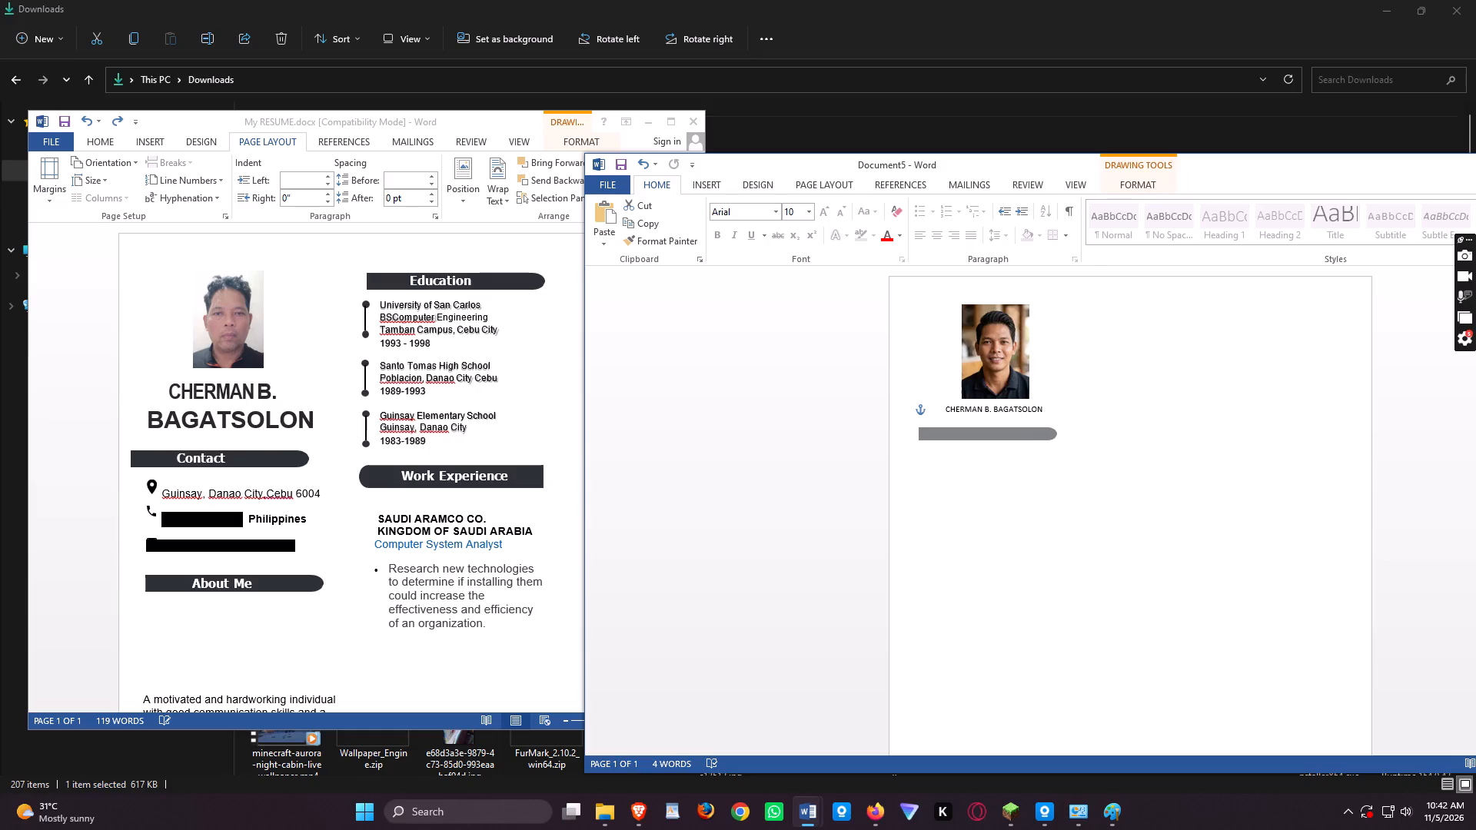
drag(1052, 440, 1039, 442)
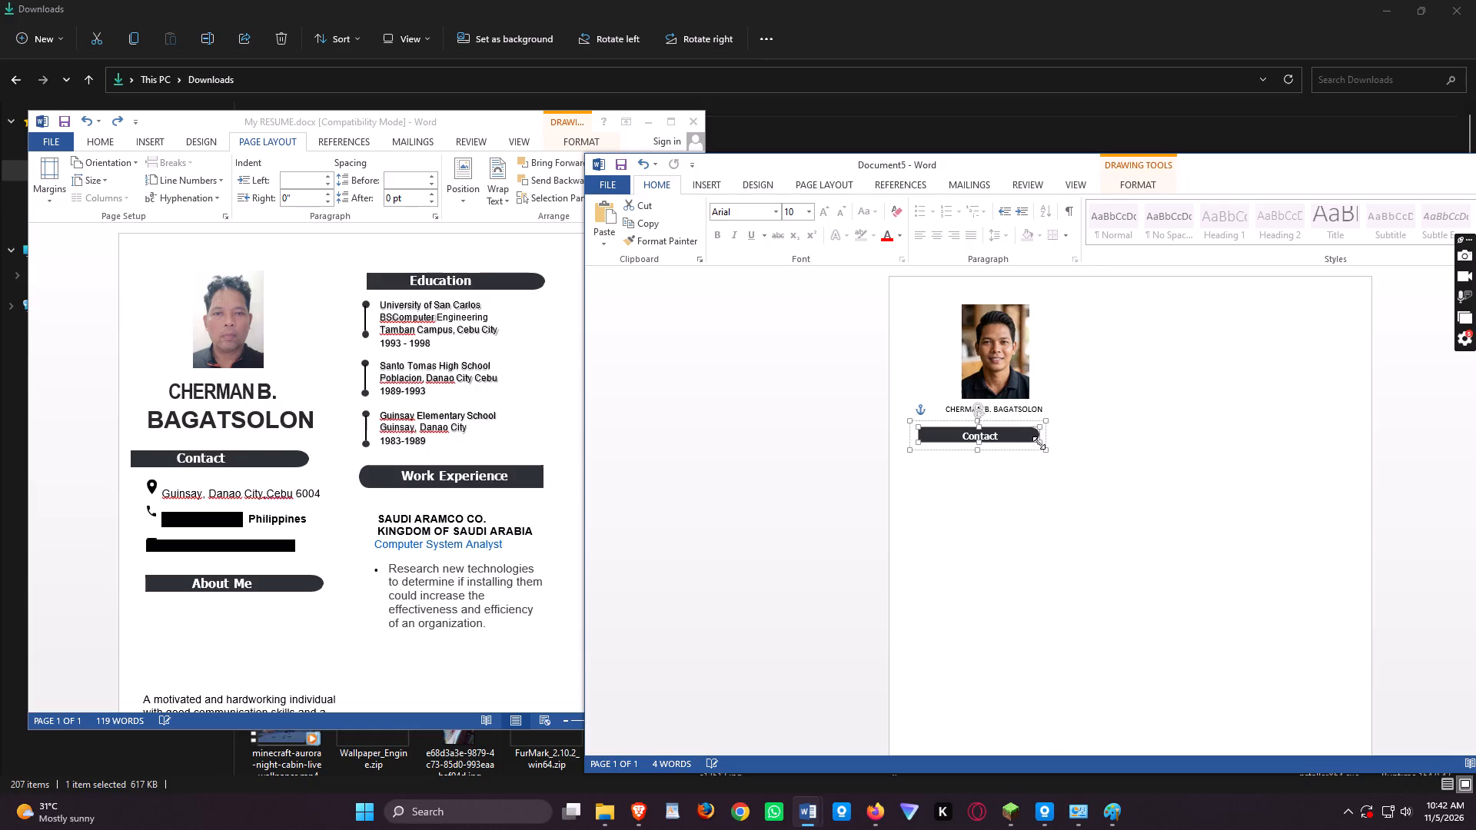
click(1037, 441)
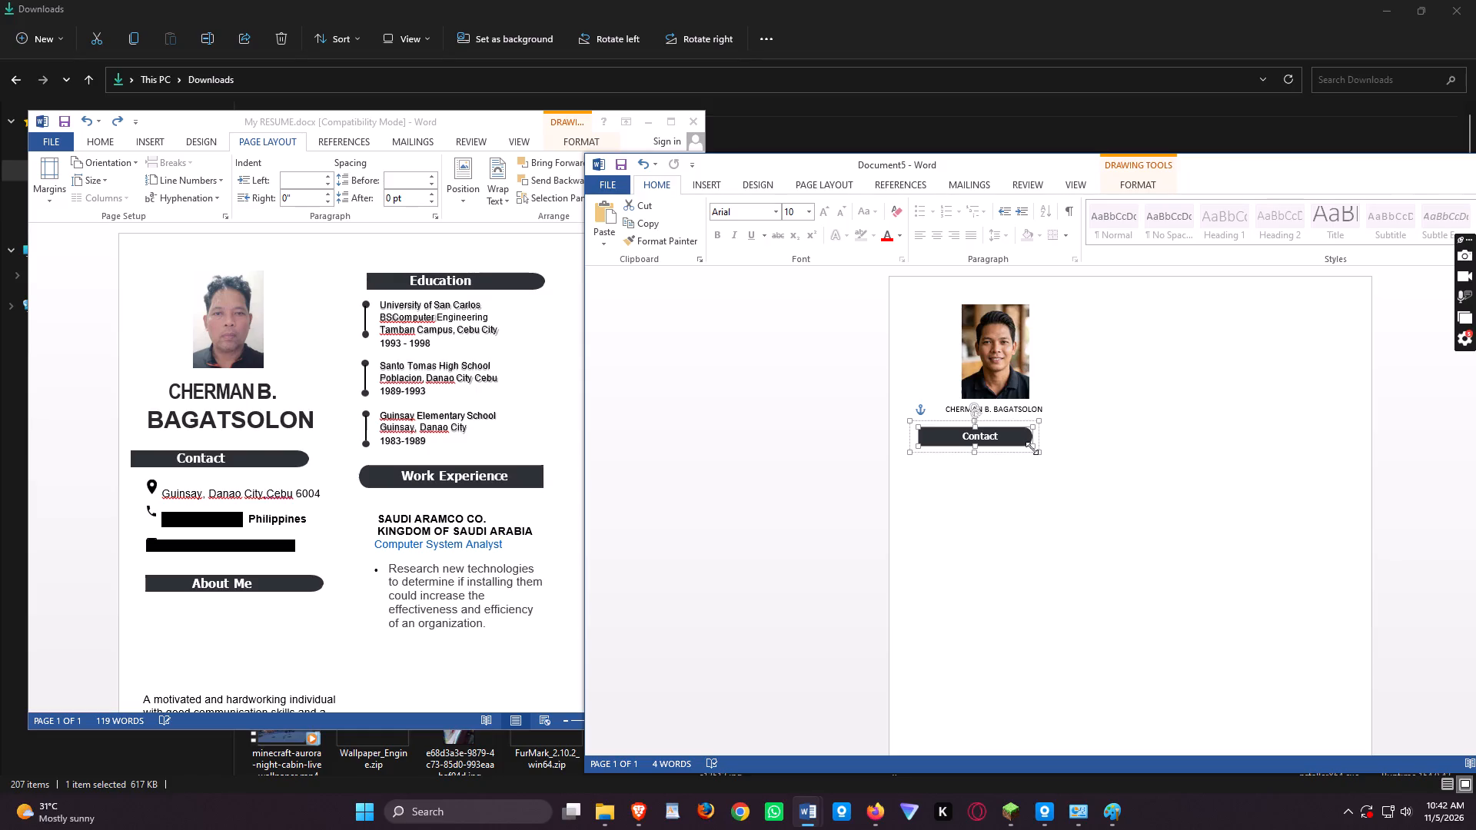
drag(1032, 448, 1055, 441)
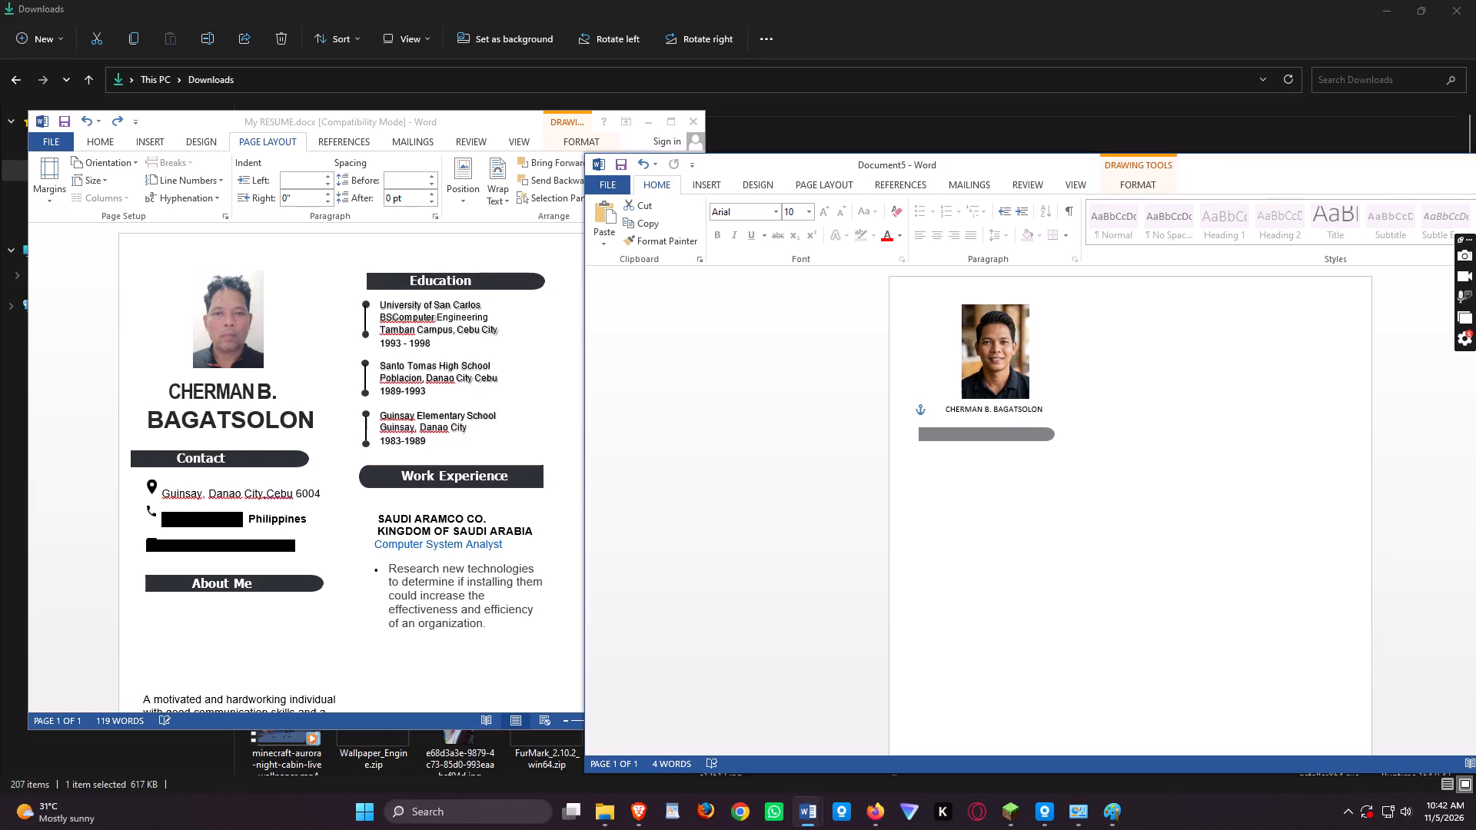
drag(1055, 441, 1059, 443)
click(1095, 422)
scroll(1126, 367, down, 1)
scroll(1126, 367, up, 5)
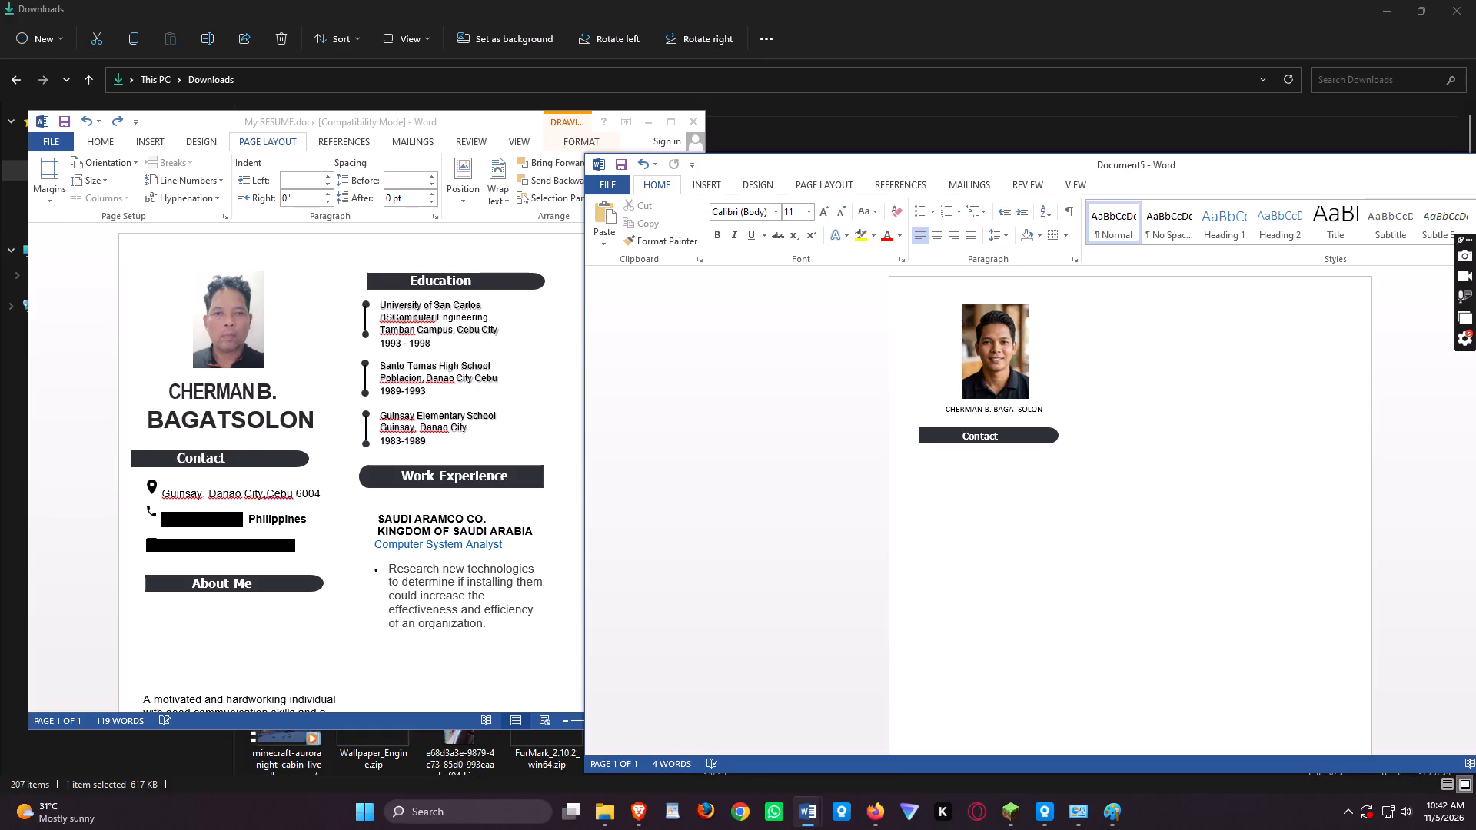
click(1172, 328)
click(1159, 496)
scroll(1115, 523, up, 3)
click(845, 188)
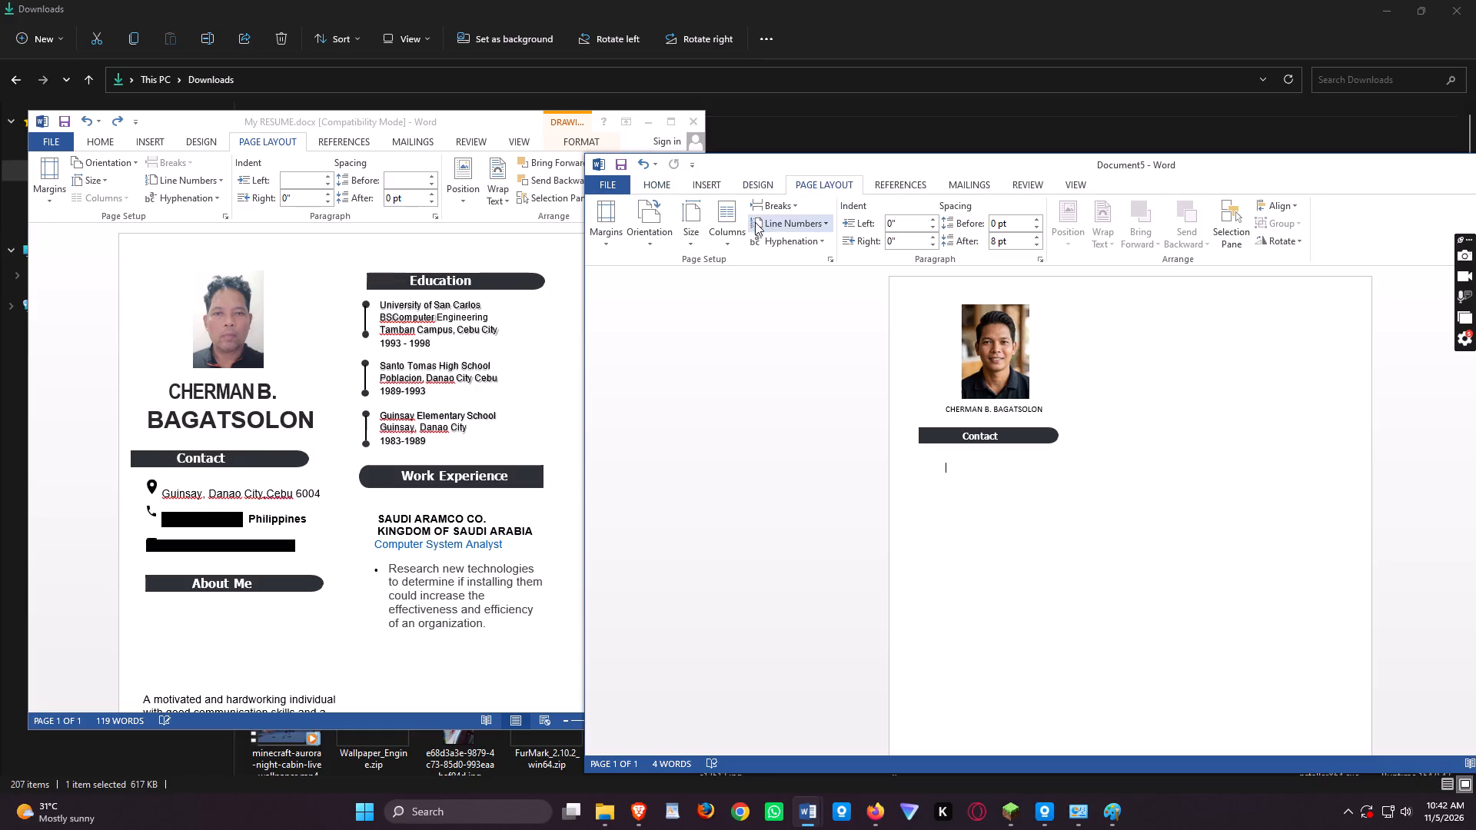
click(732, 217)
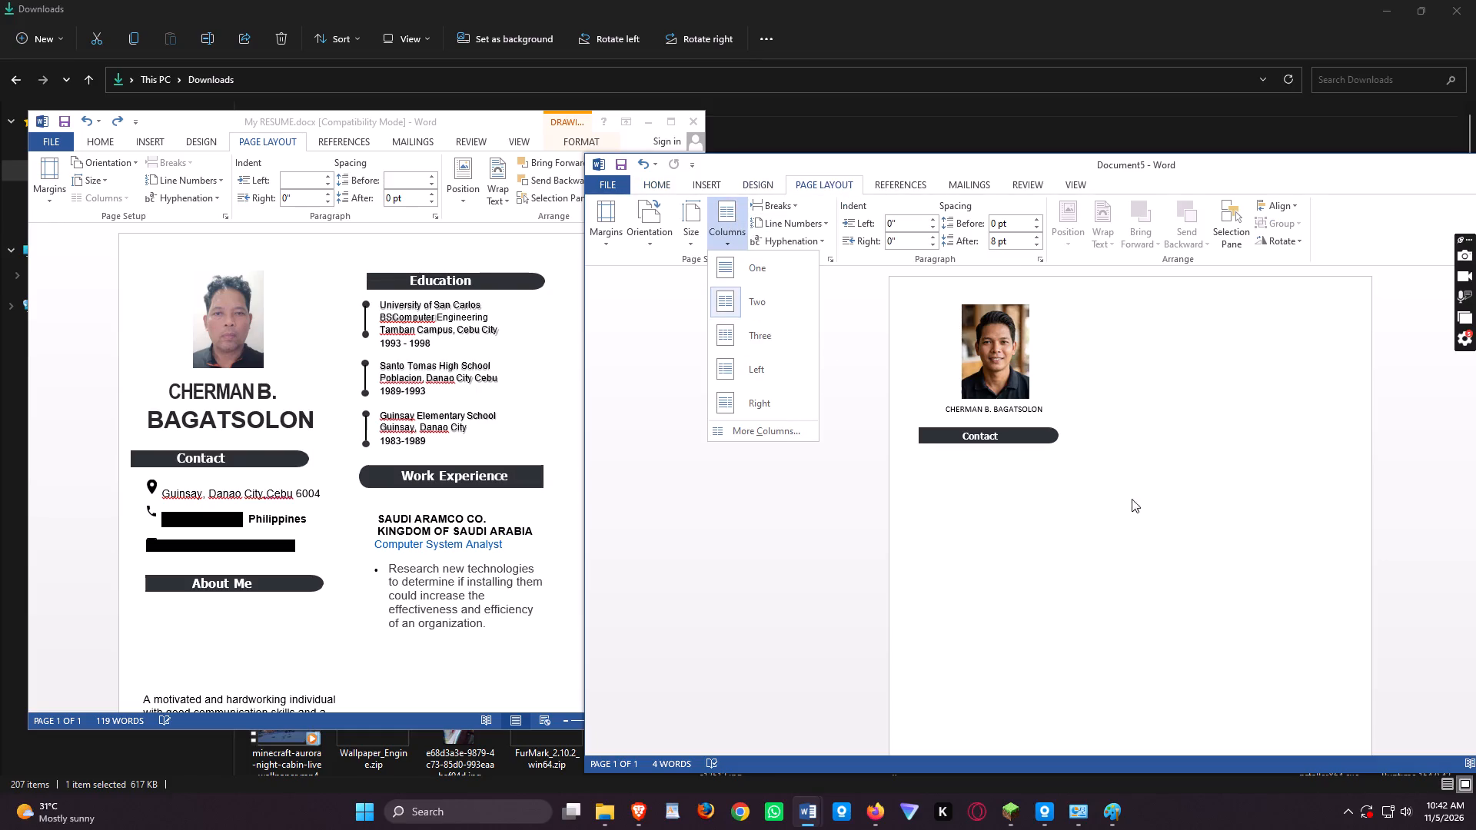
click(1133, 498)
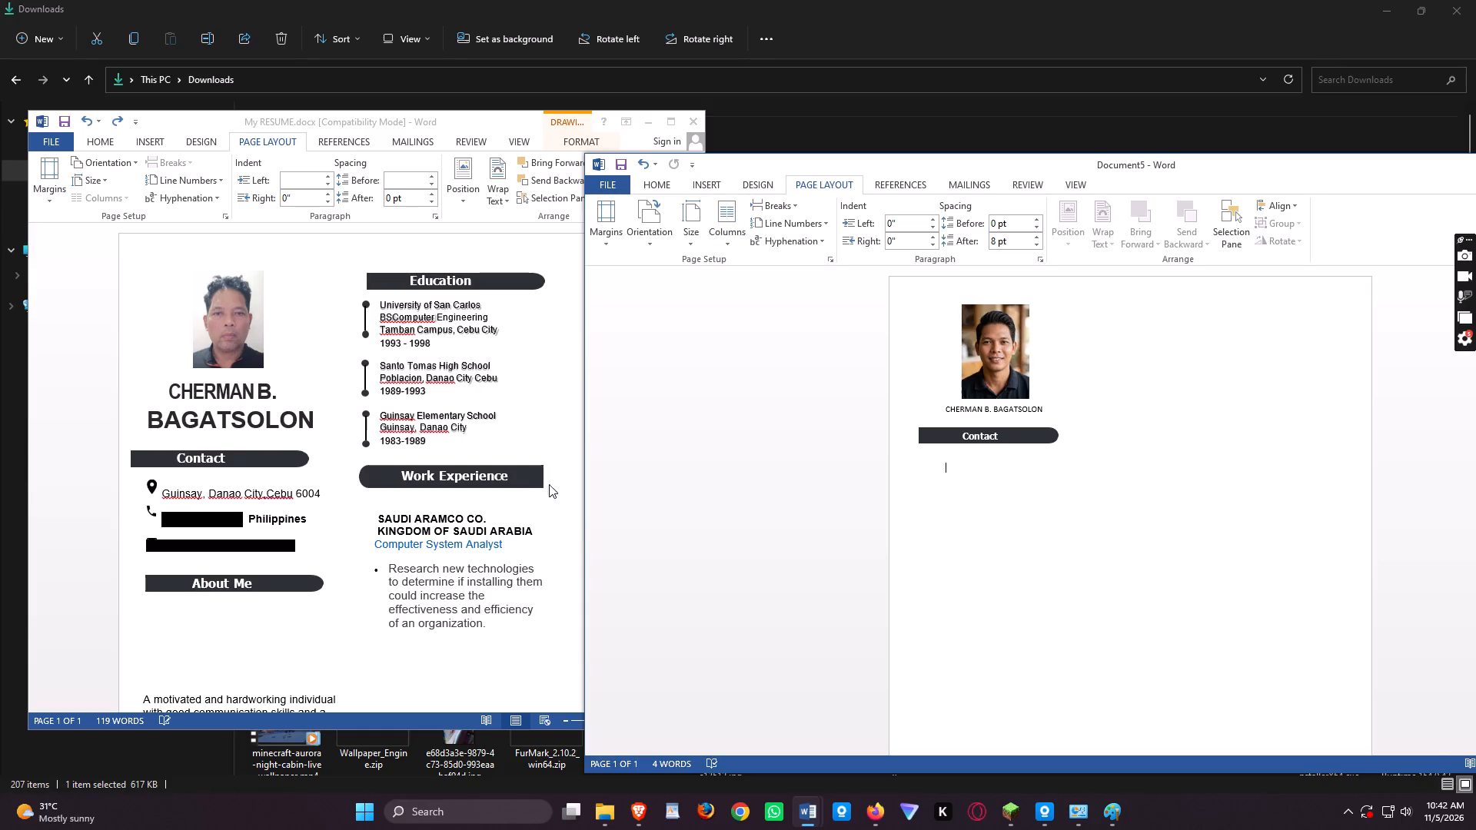
Copy the location pin icon from My RESUME.docx into the new document, on the line beneath the Contact banner.
click(152, 488)
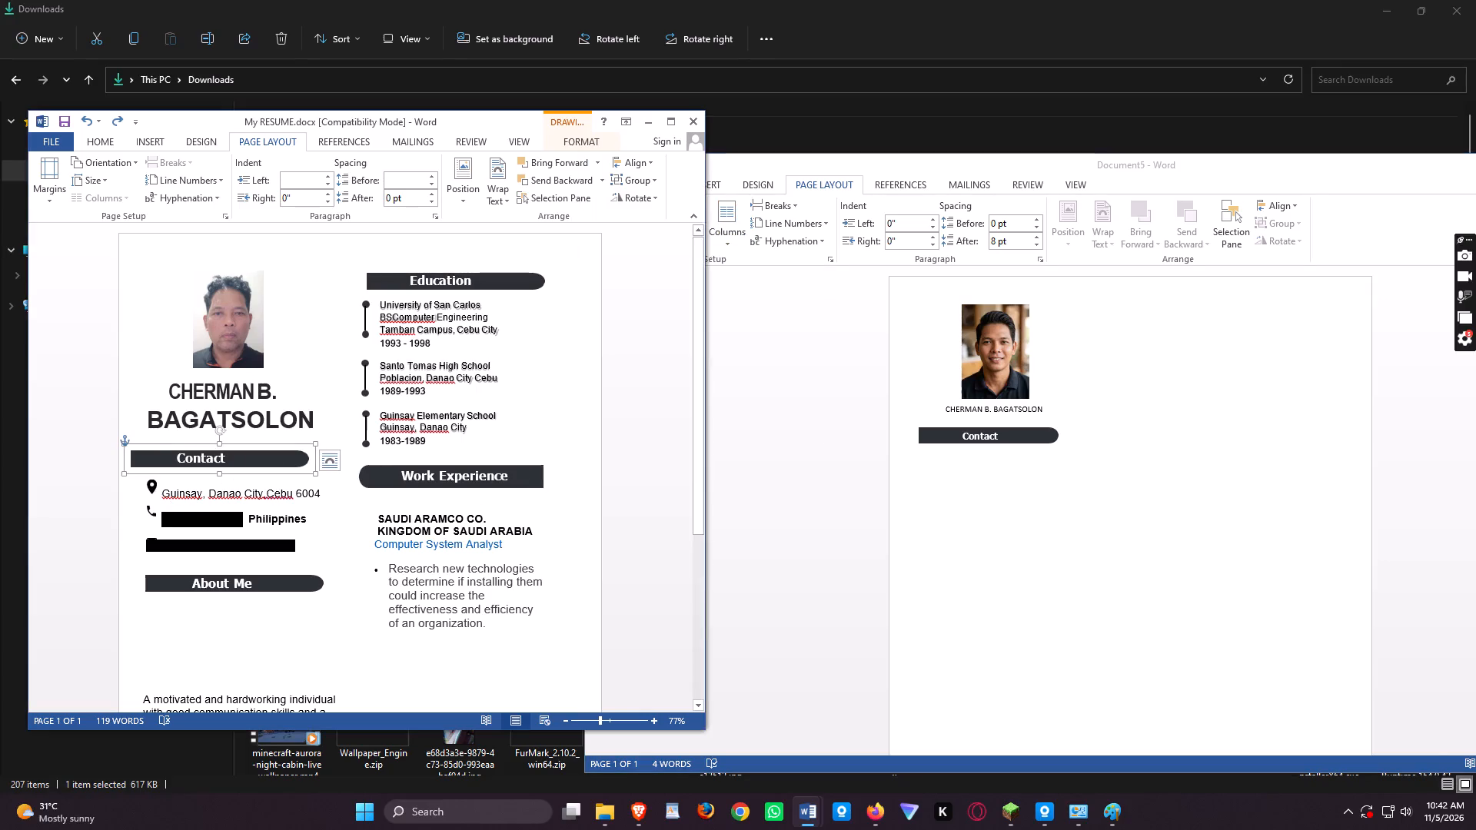
click(153, 488)
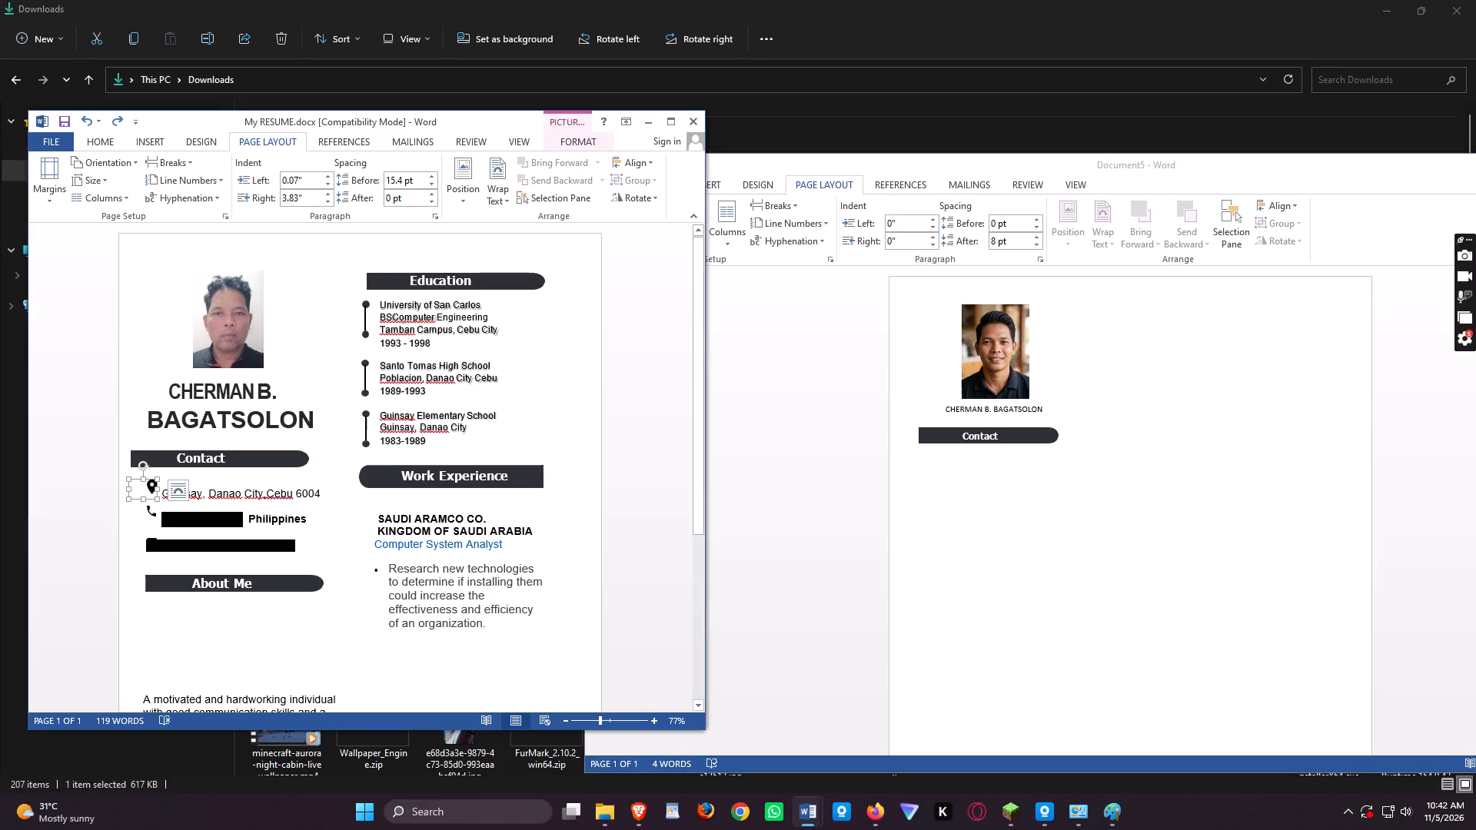
key(ctrl+c)
click(929, 467)
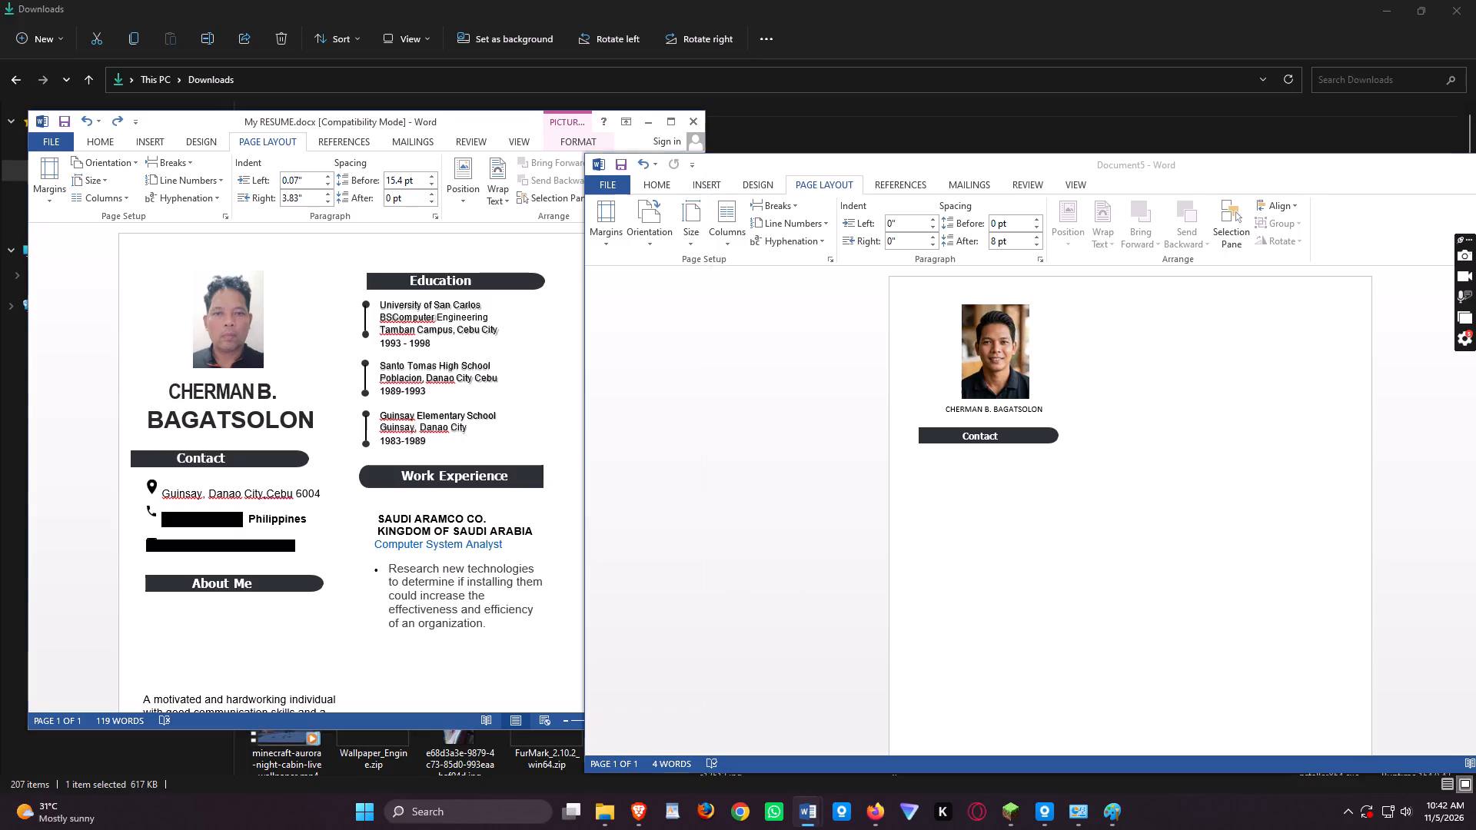
key(ctrl+v)
drag(969, 463, 926, 457)
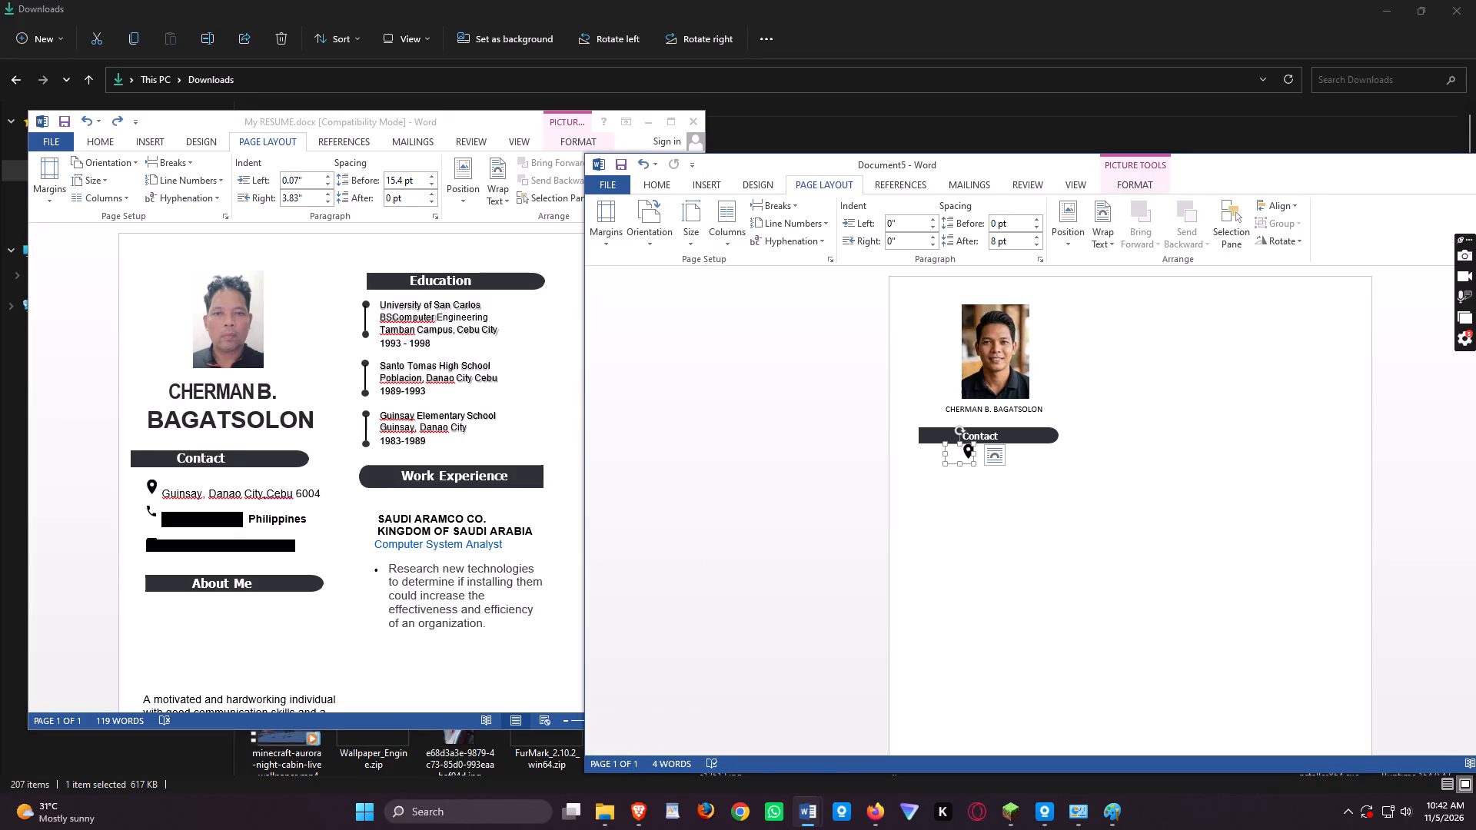
drag(969, 450, 945, 481)
Change the pin icon's text wrapping so it floats freely, and move it outward to just under the start of the Contact banner.
right_click(965, 466)
click(1055, 711)
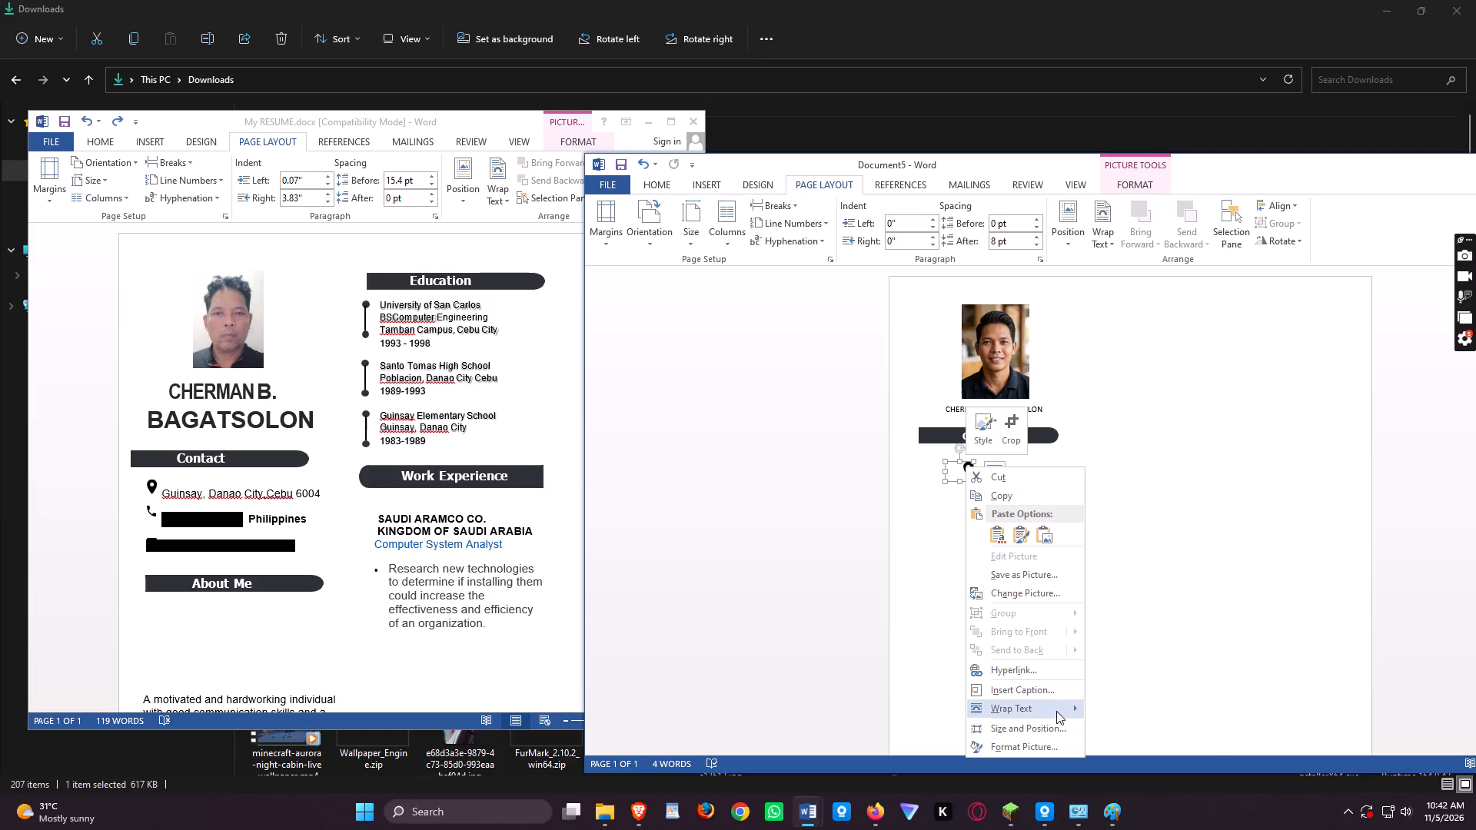
click(1132, 665)
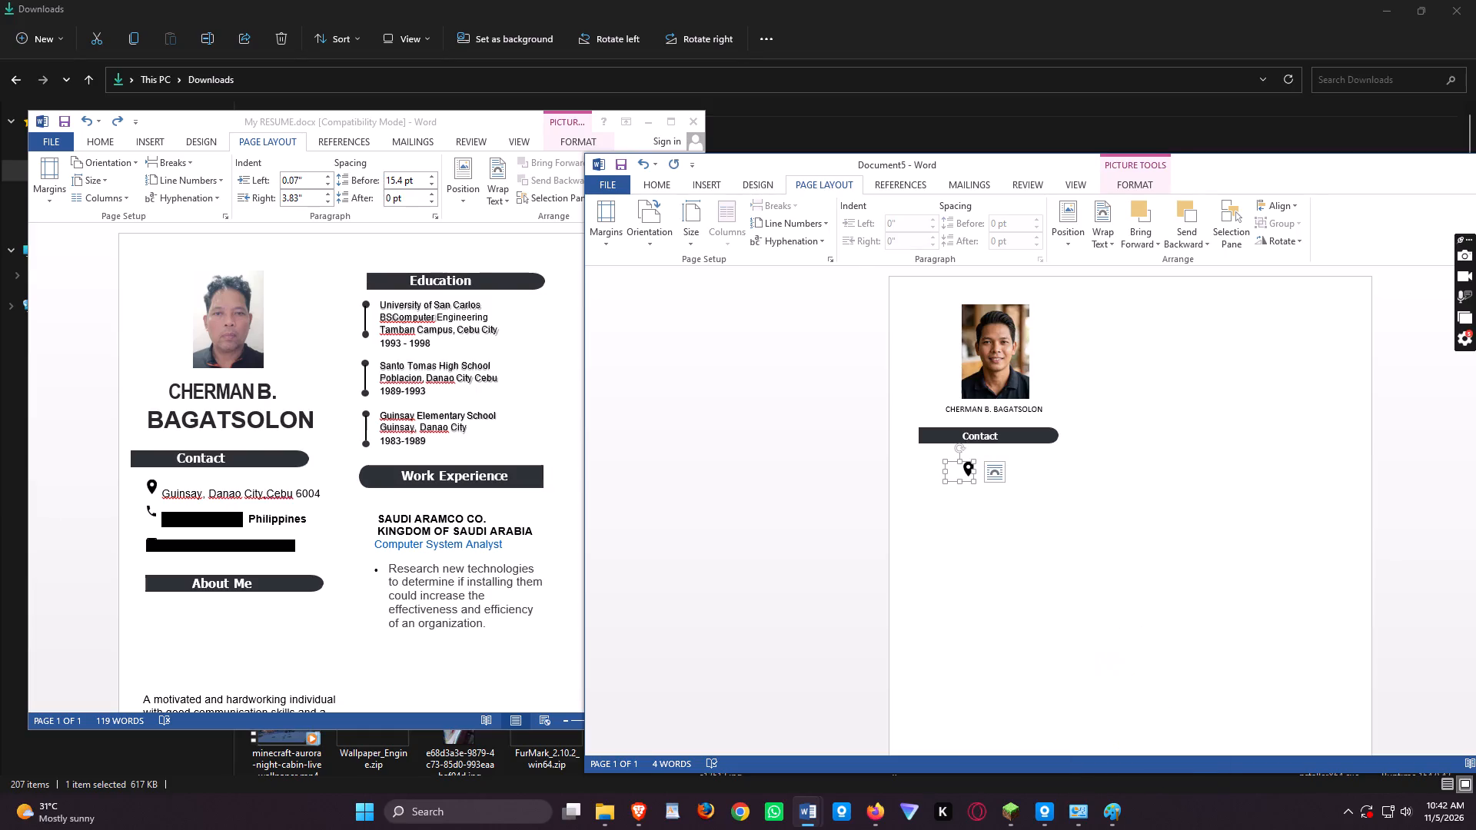
drag(969, 470, 939, 467)
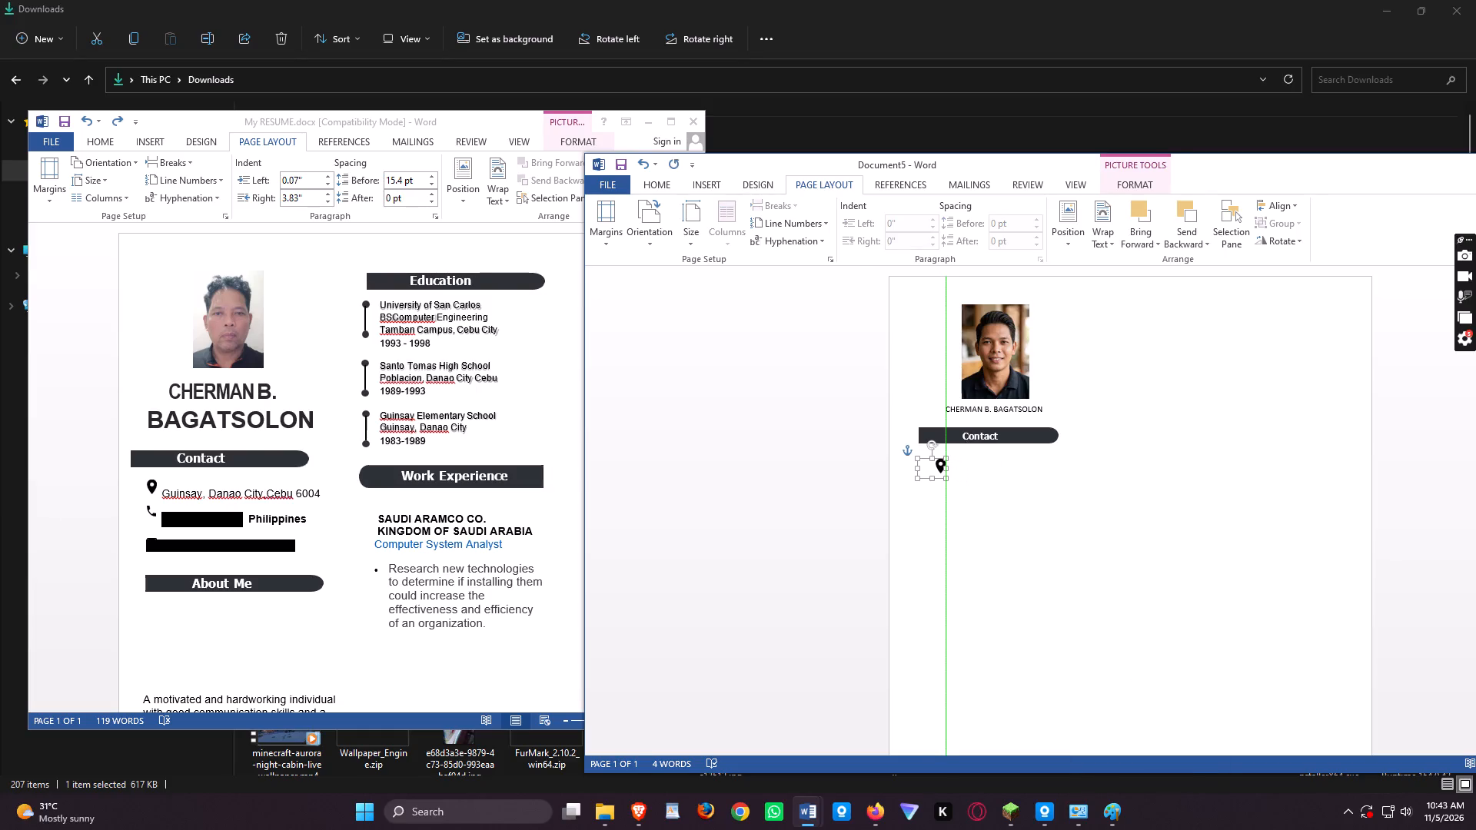
drag(939, 467, 920, 464)
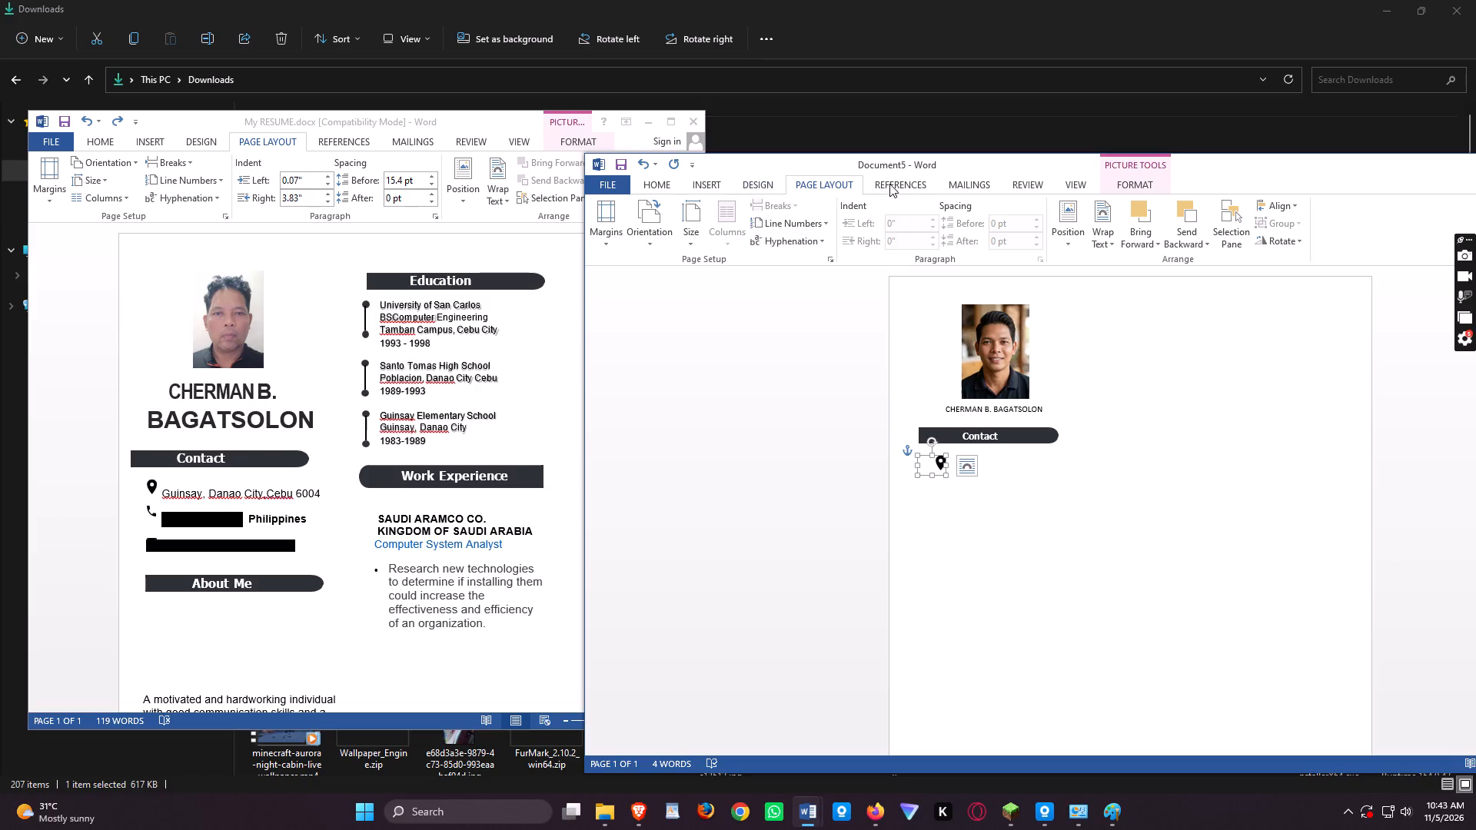
Show the ruler in the new document.
click(749, 181)
click(713, 186)
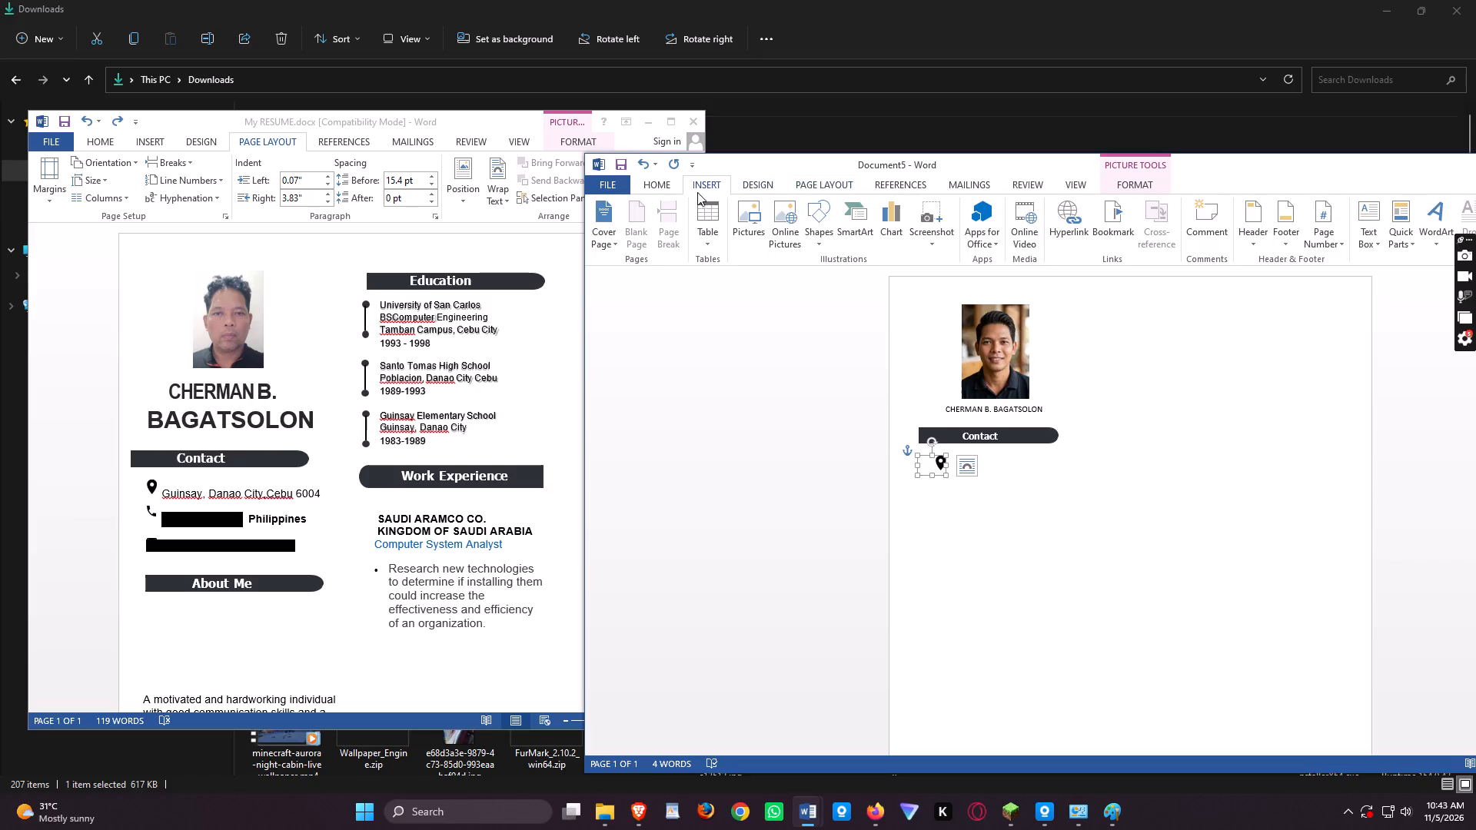
click(654, 188)
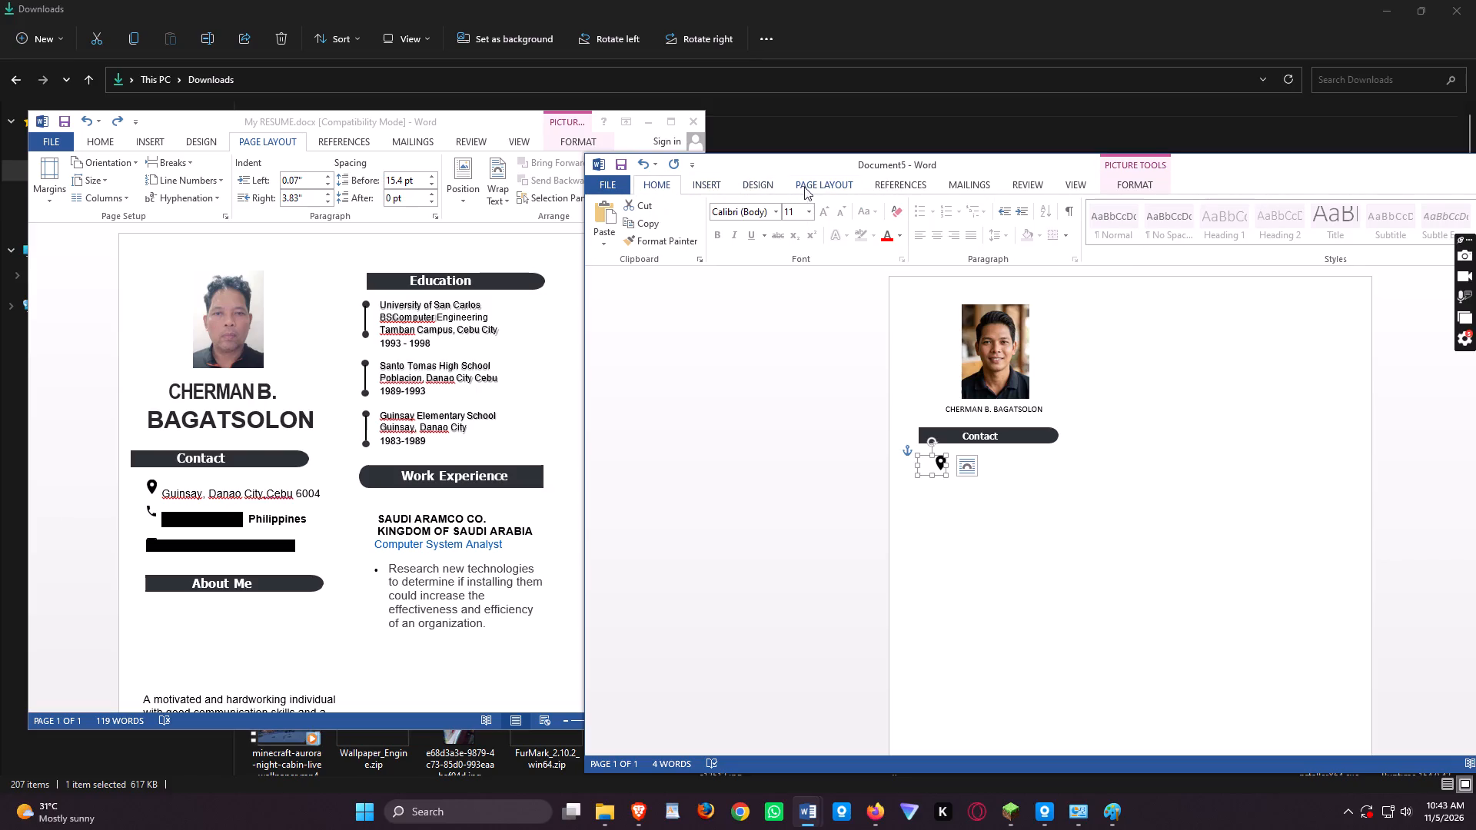
click(815, 184)
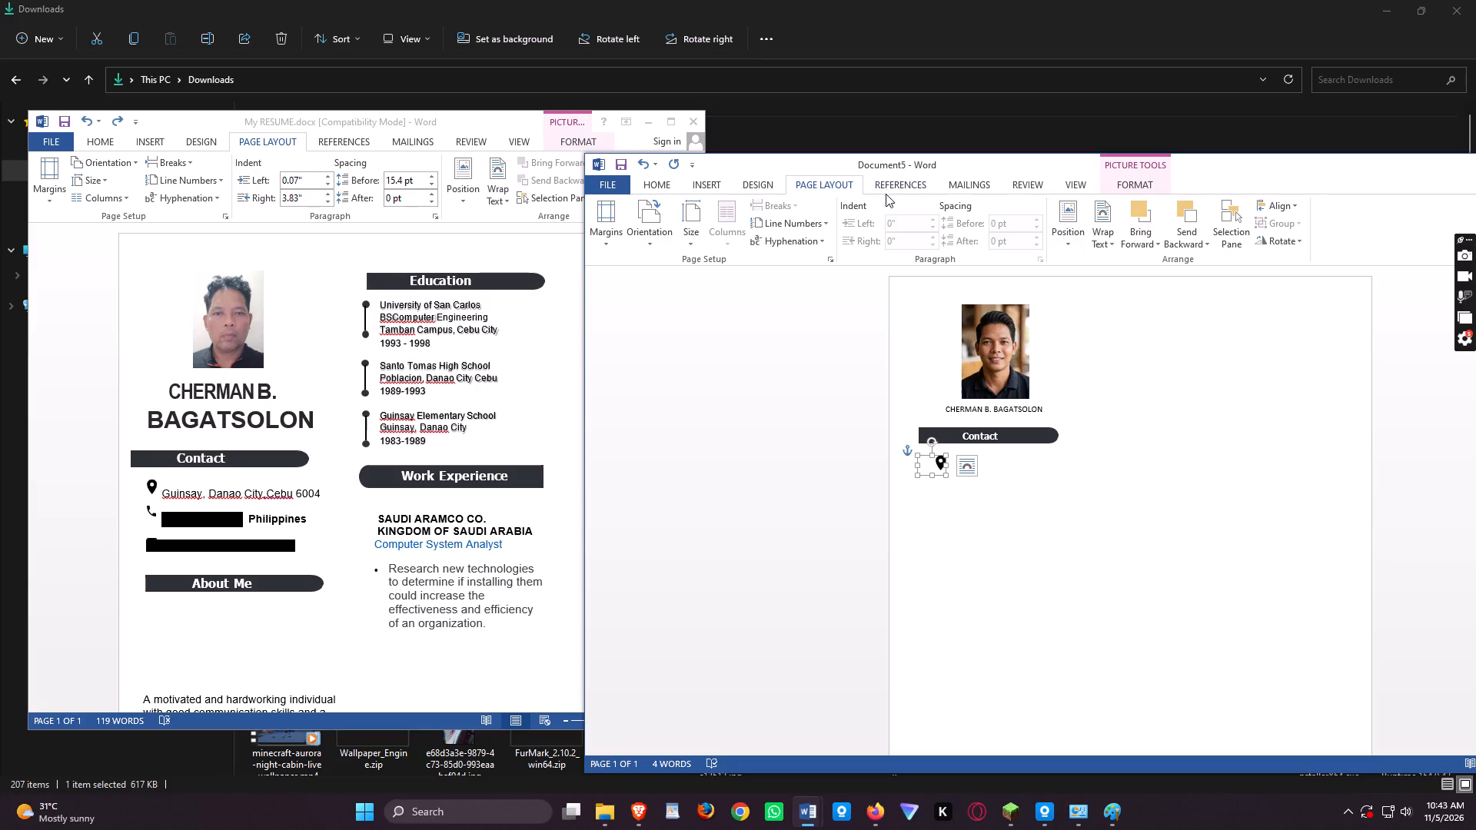
click(925, 189)
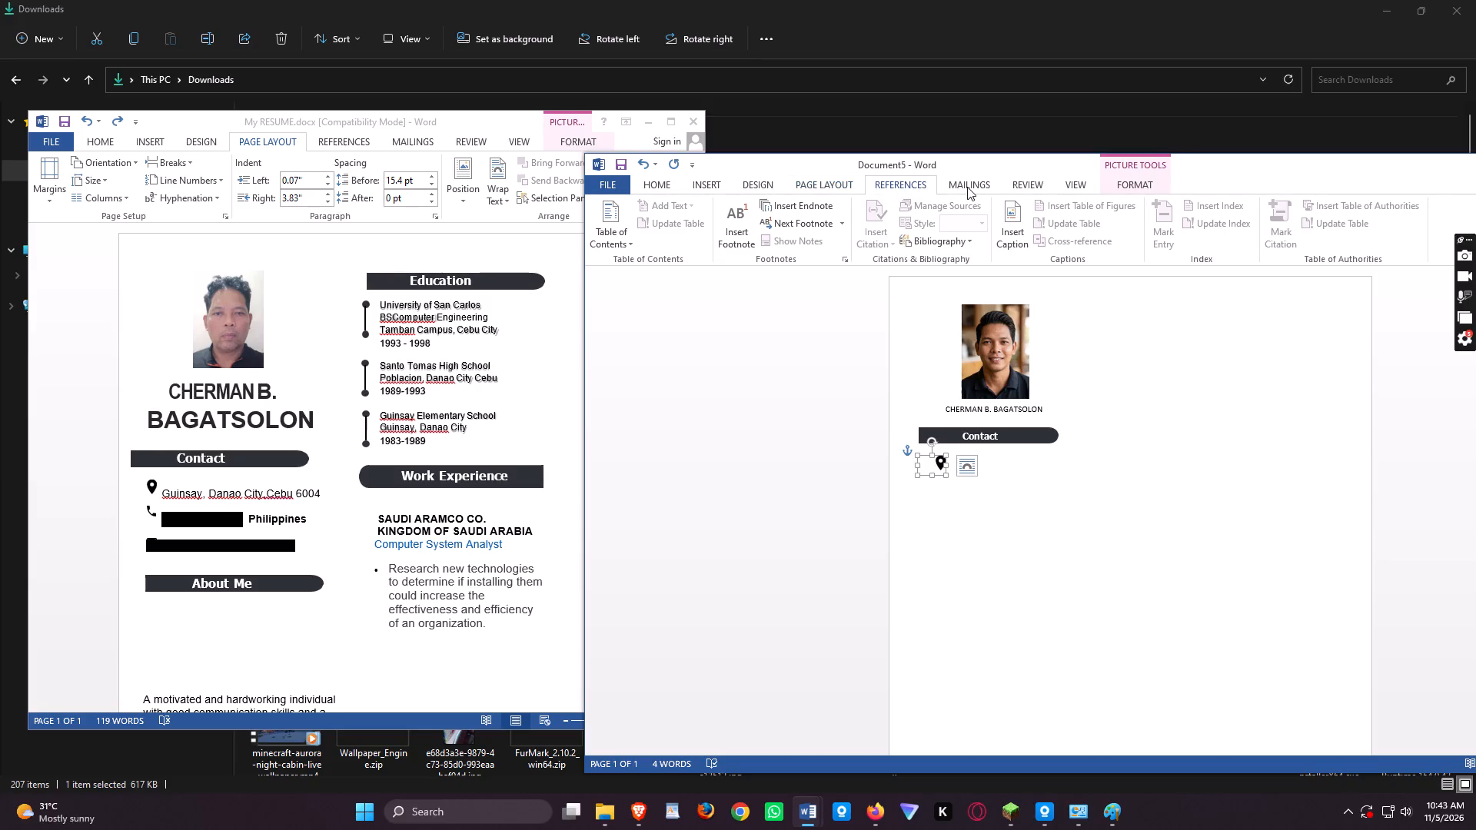
click(968, 187)
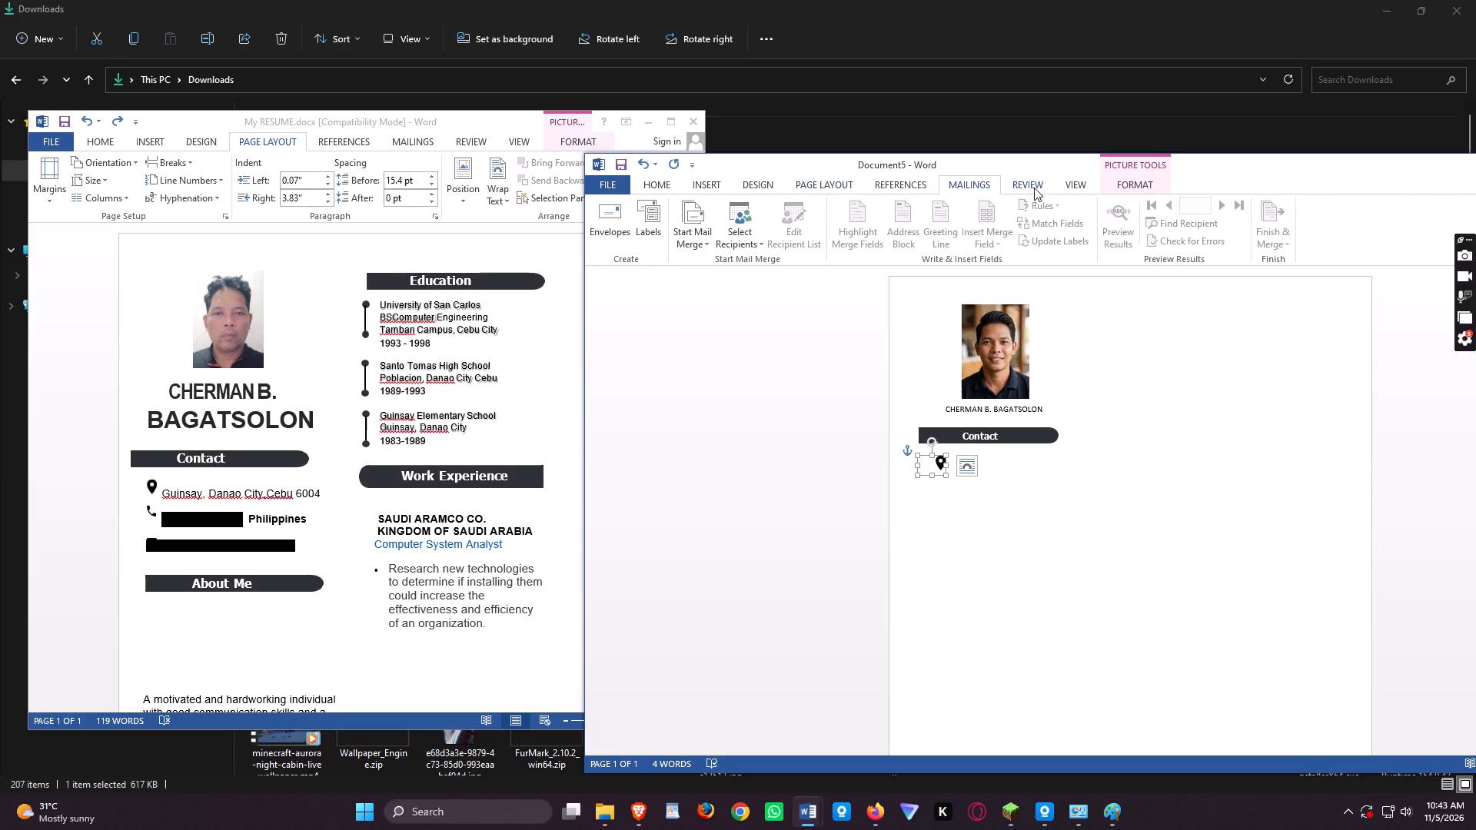
click(1034, 188)
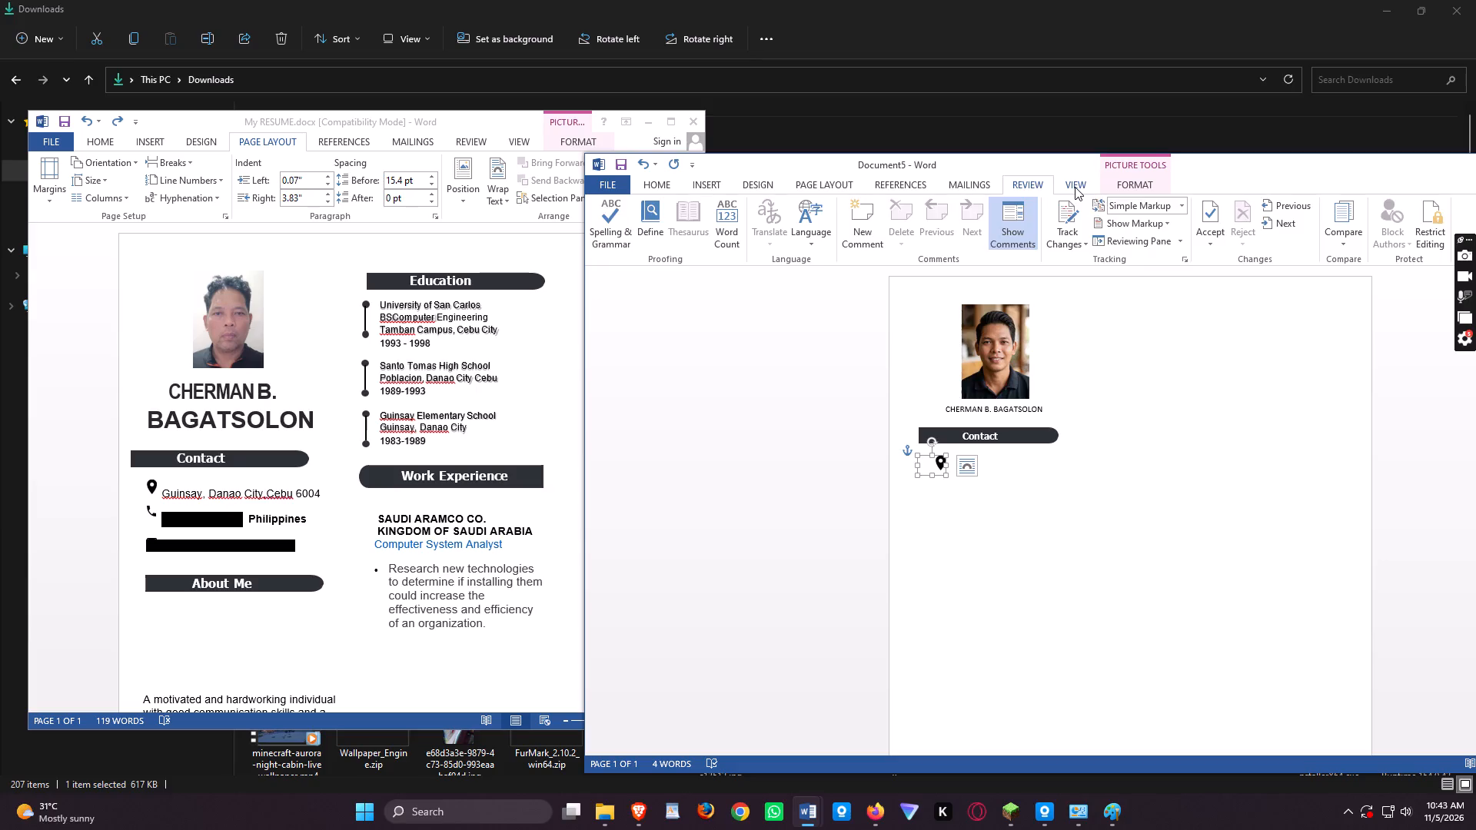
click(1075, 187)
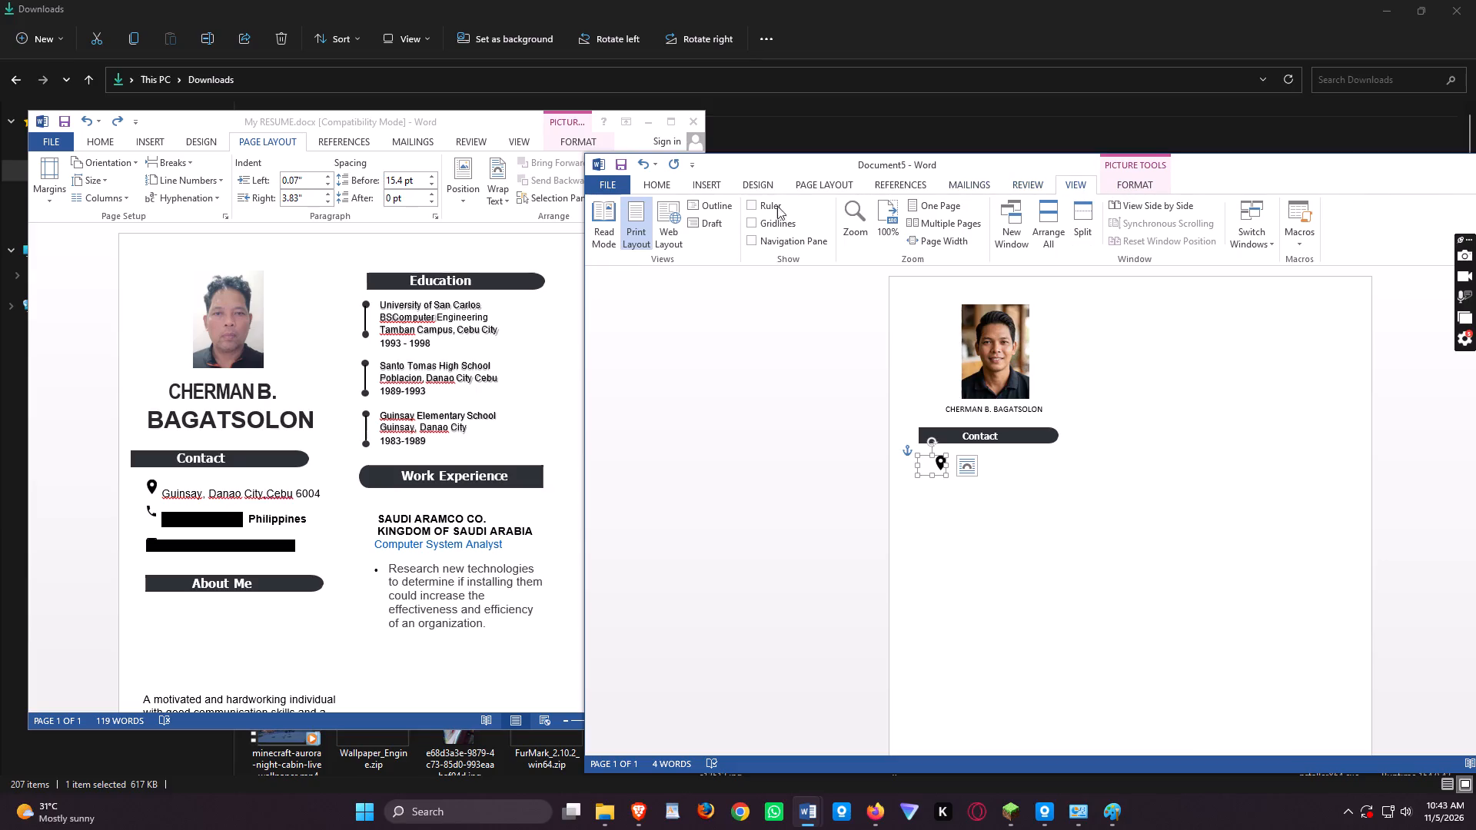
click(763, 200)
Start the address line beside the pin icon with three spaces.
click(1063, 520)
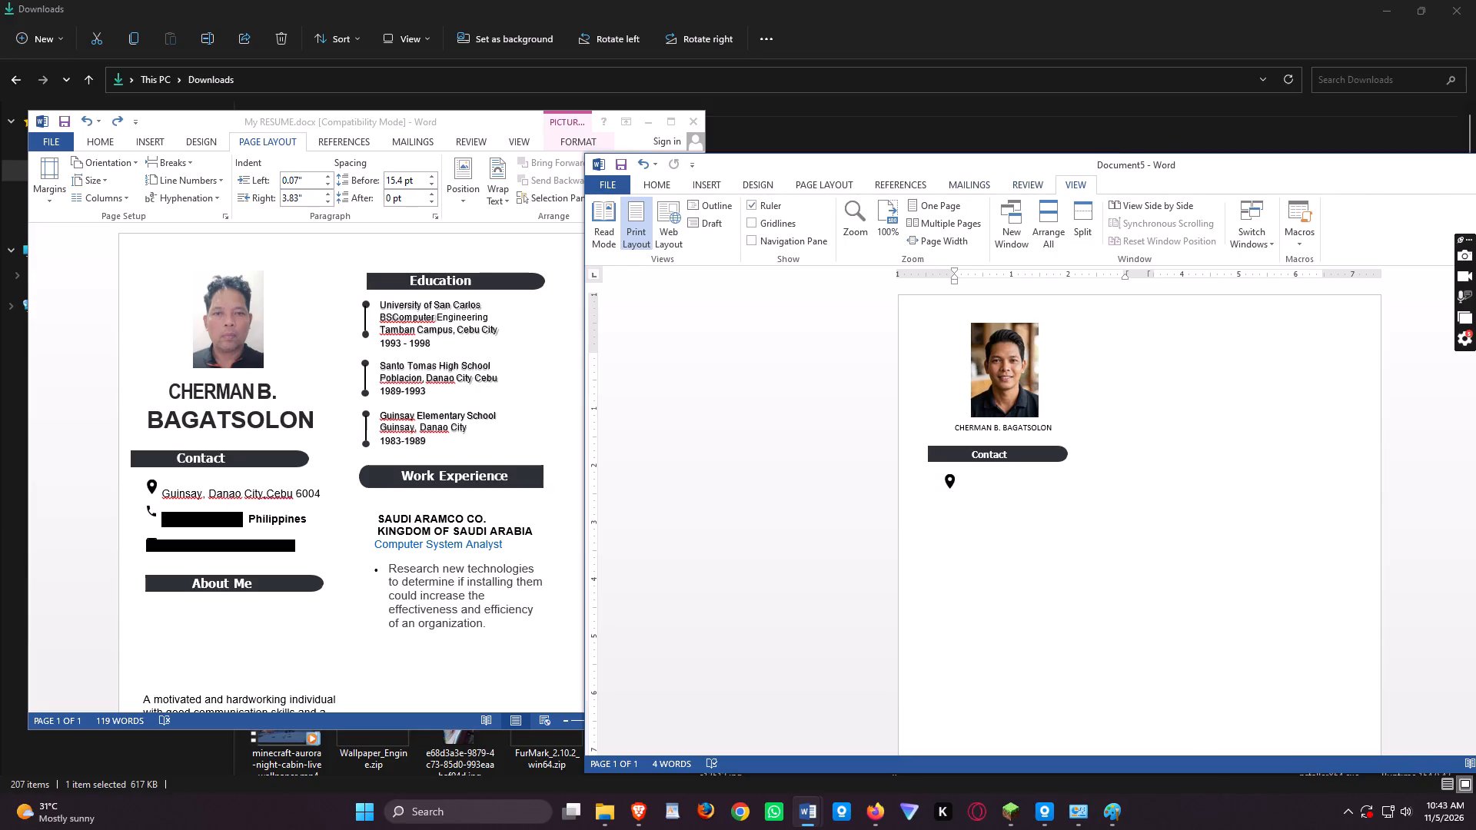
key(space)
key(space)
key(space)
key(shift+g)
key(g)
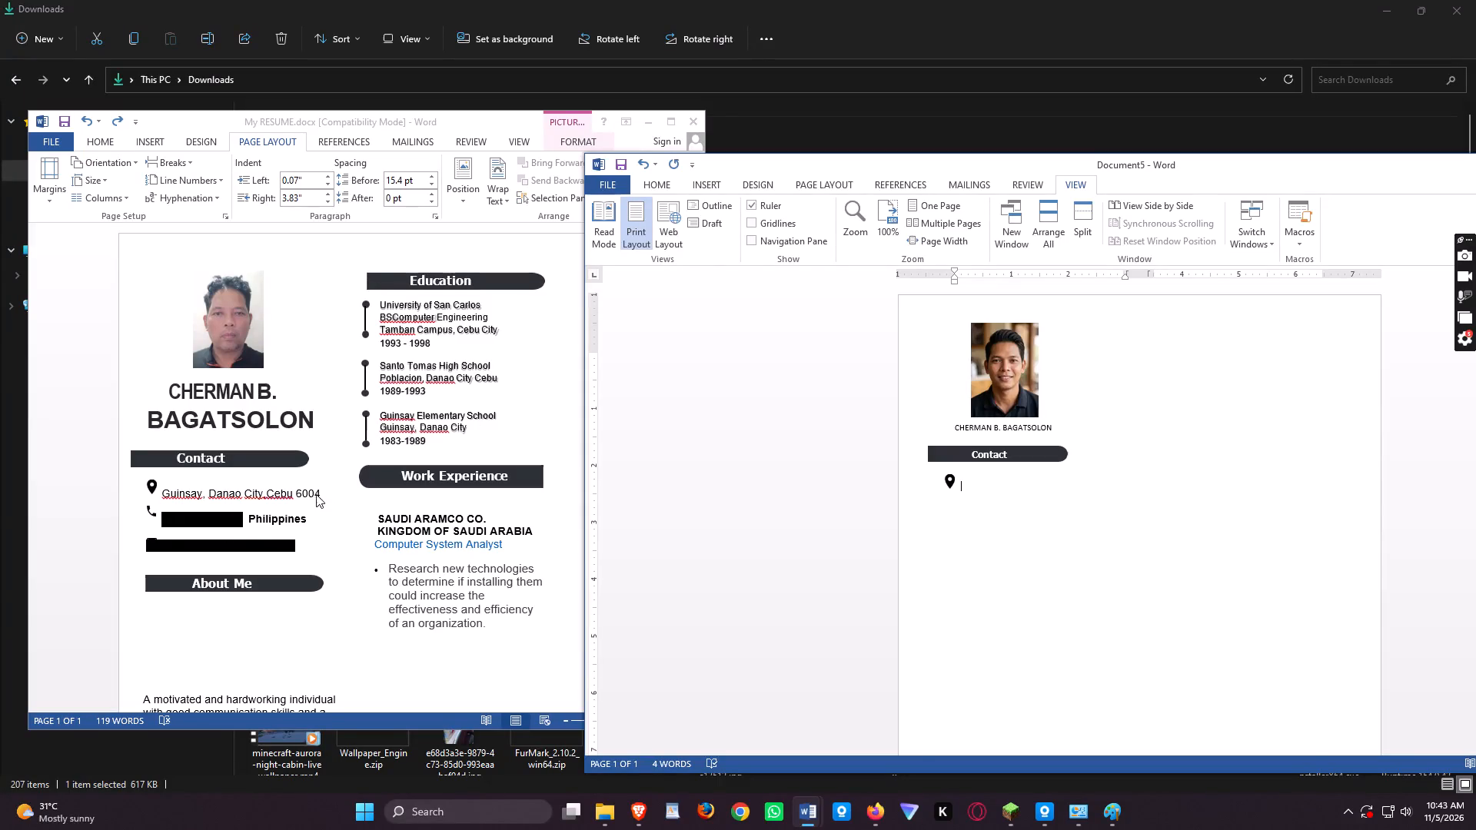
Copy the address text from My RESUME.docx into the new document, beside the location pin icon.
drag(320, 493, 251, 497)
click(253, 502)
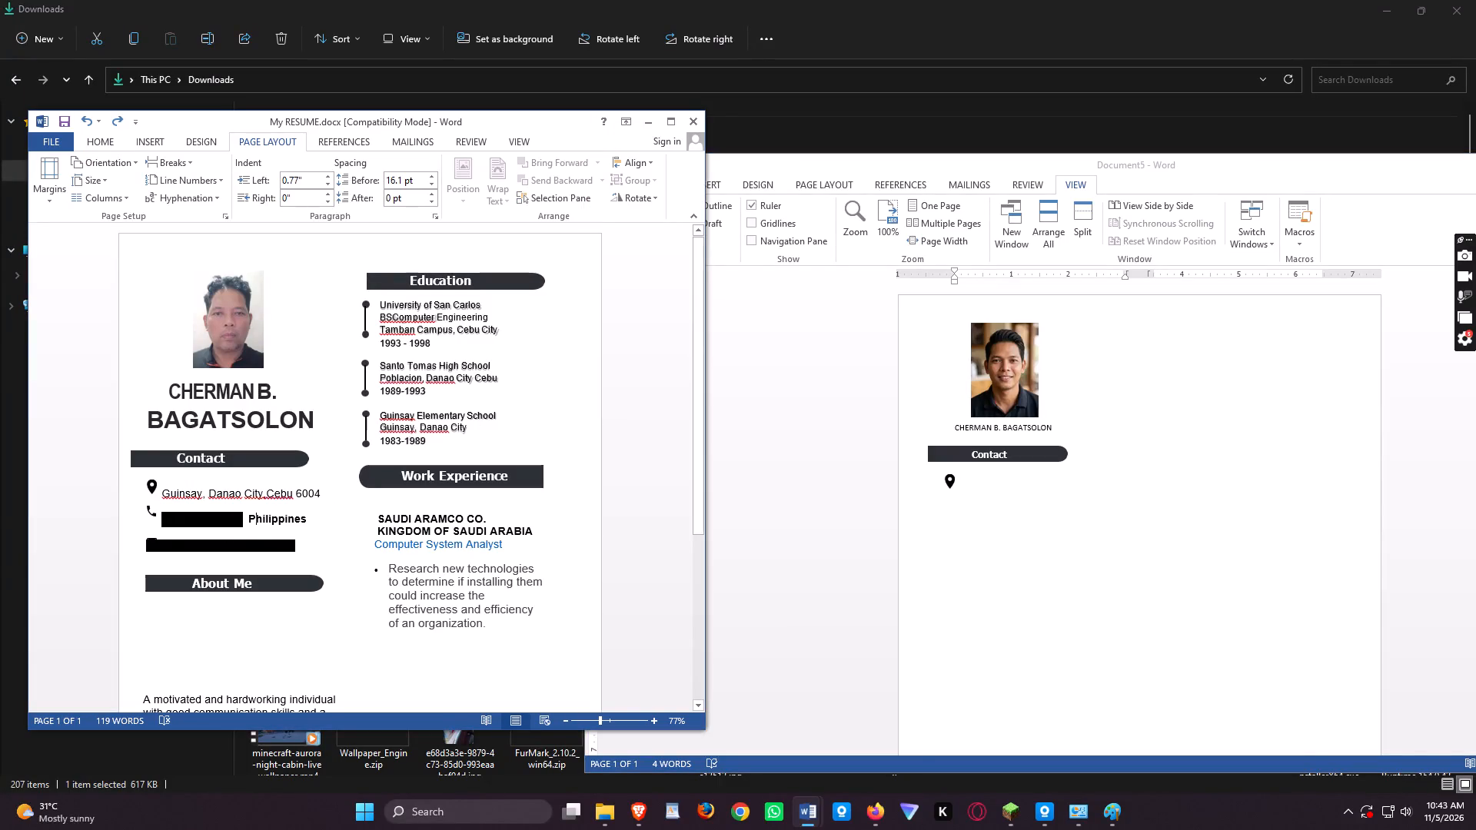
drag(321, 496, 168, 500)
drag(168, 500, 162, 495)
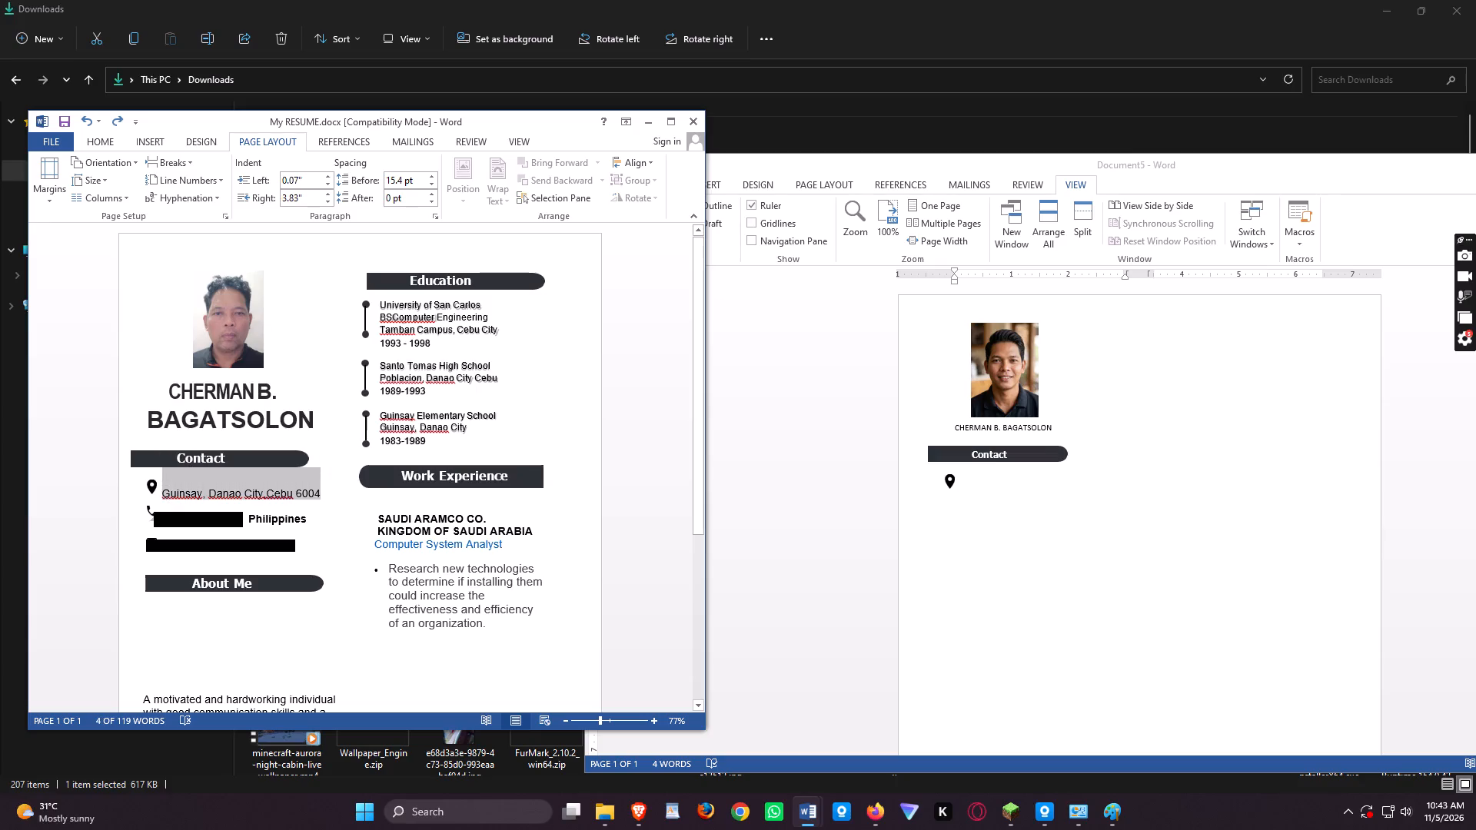
key(ctrl+c)
click(965, 486)
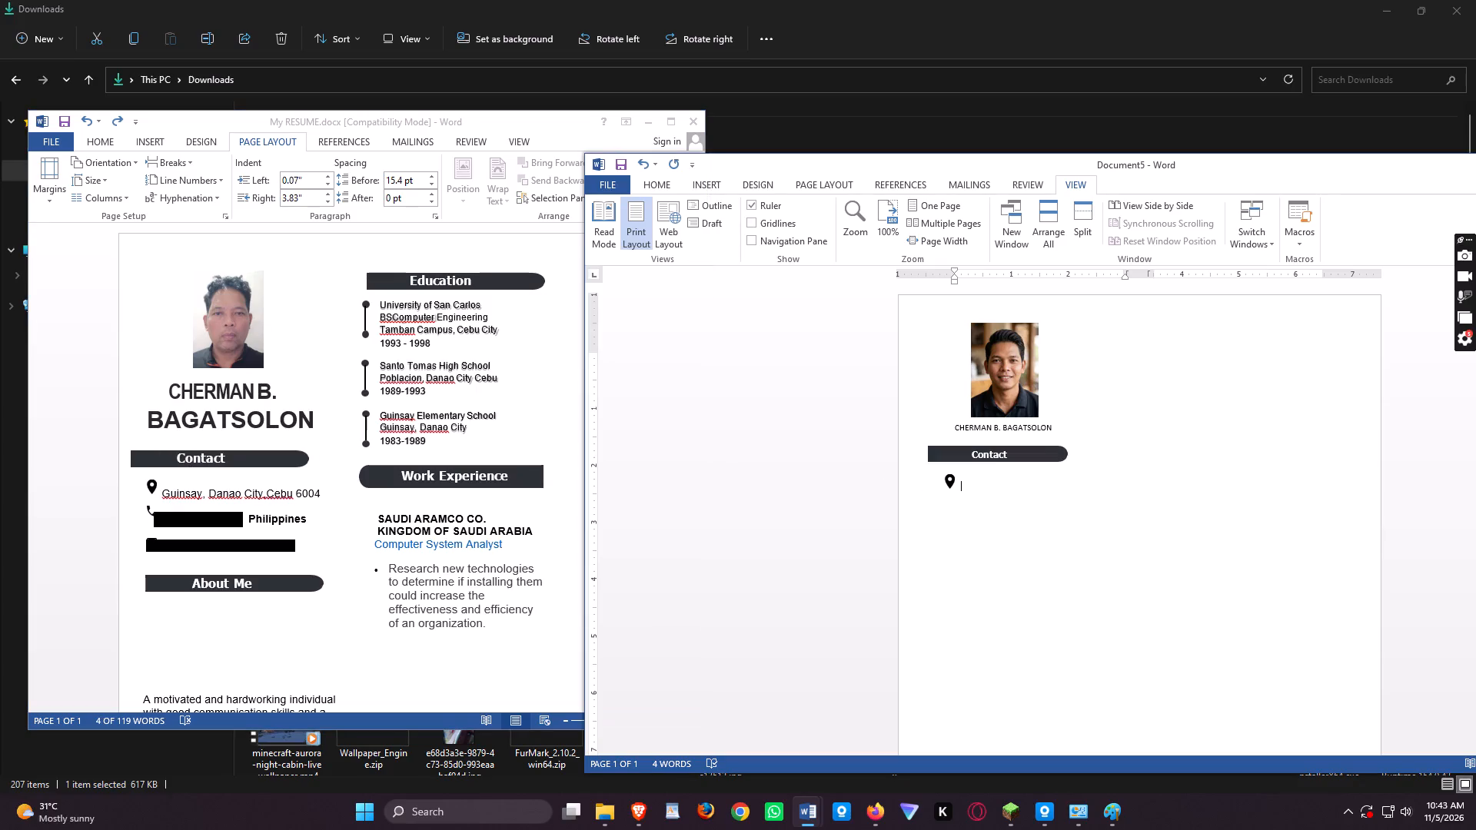
key(ctrl+v)
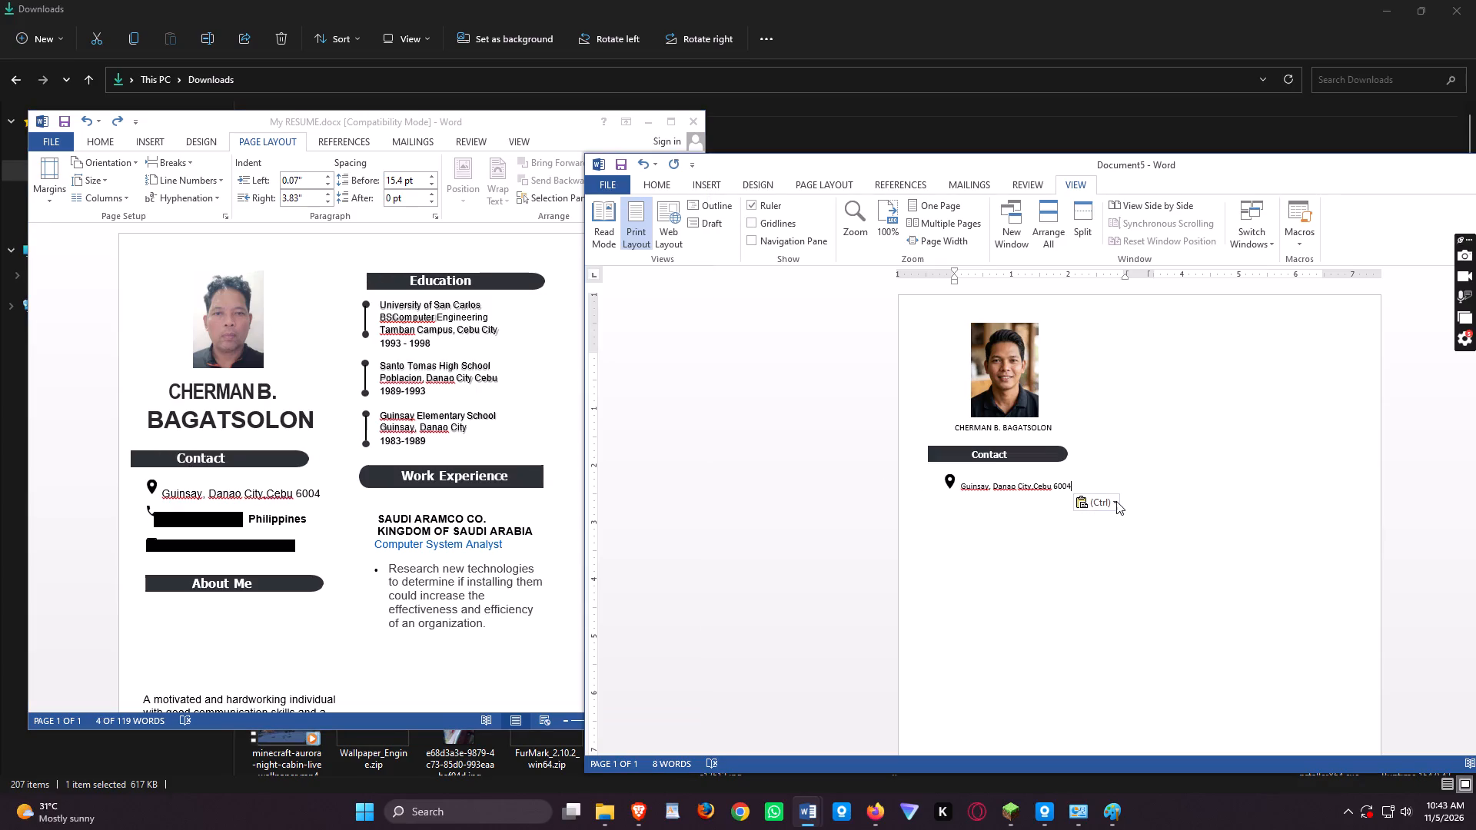
click(1115, 499)
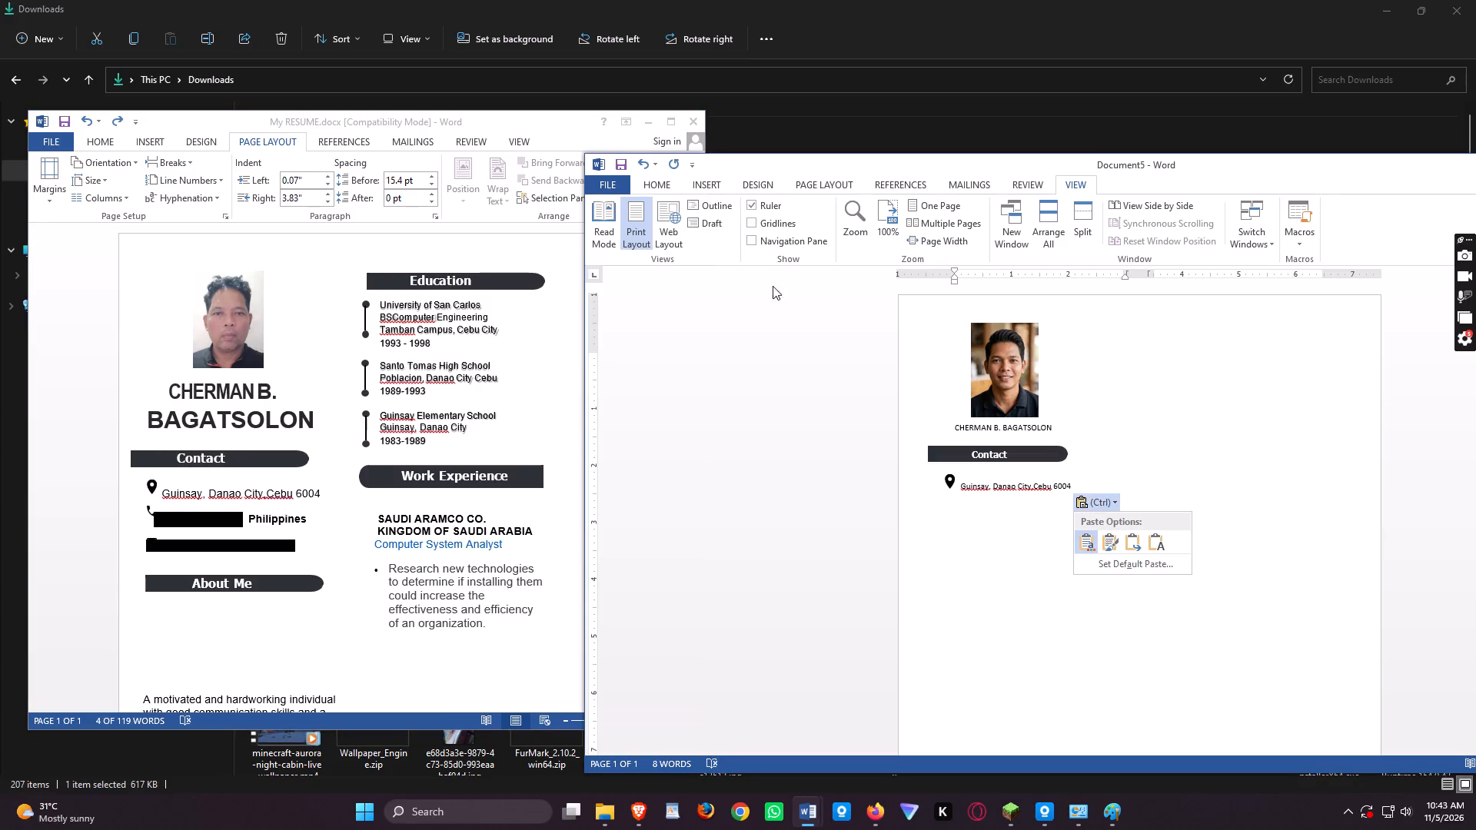
Set the font size of the address text beside the pin icon to 12.
click(650, 184)
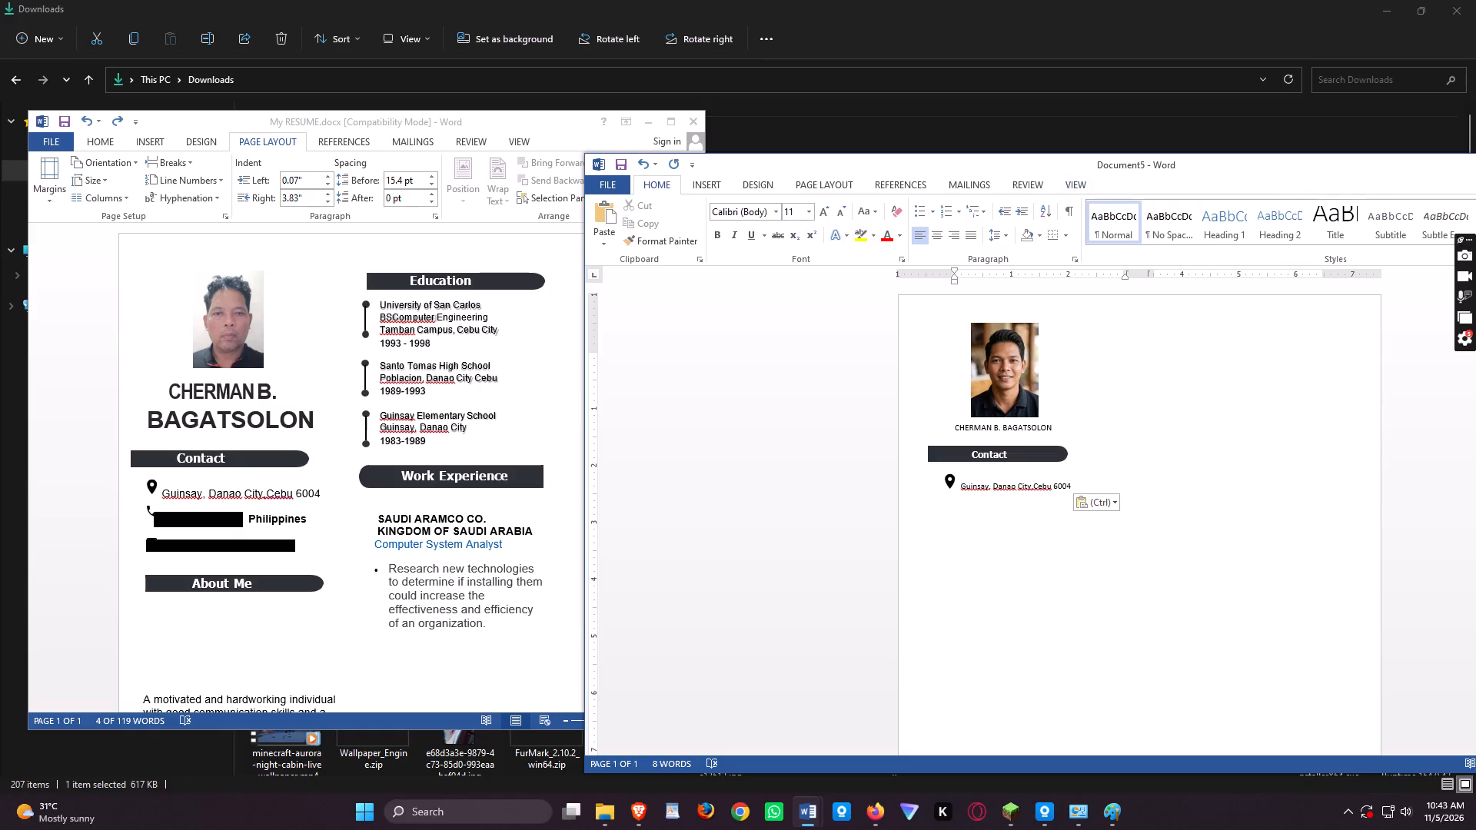
drag(1073, 481, 973, 484)
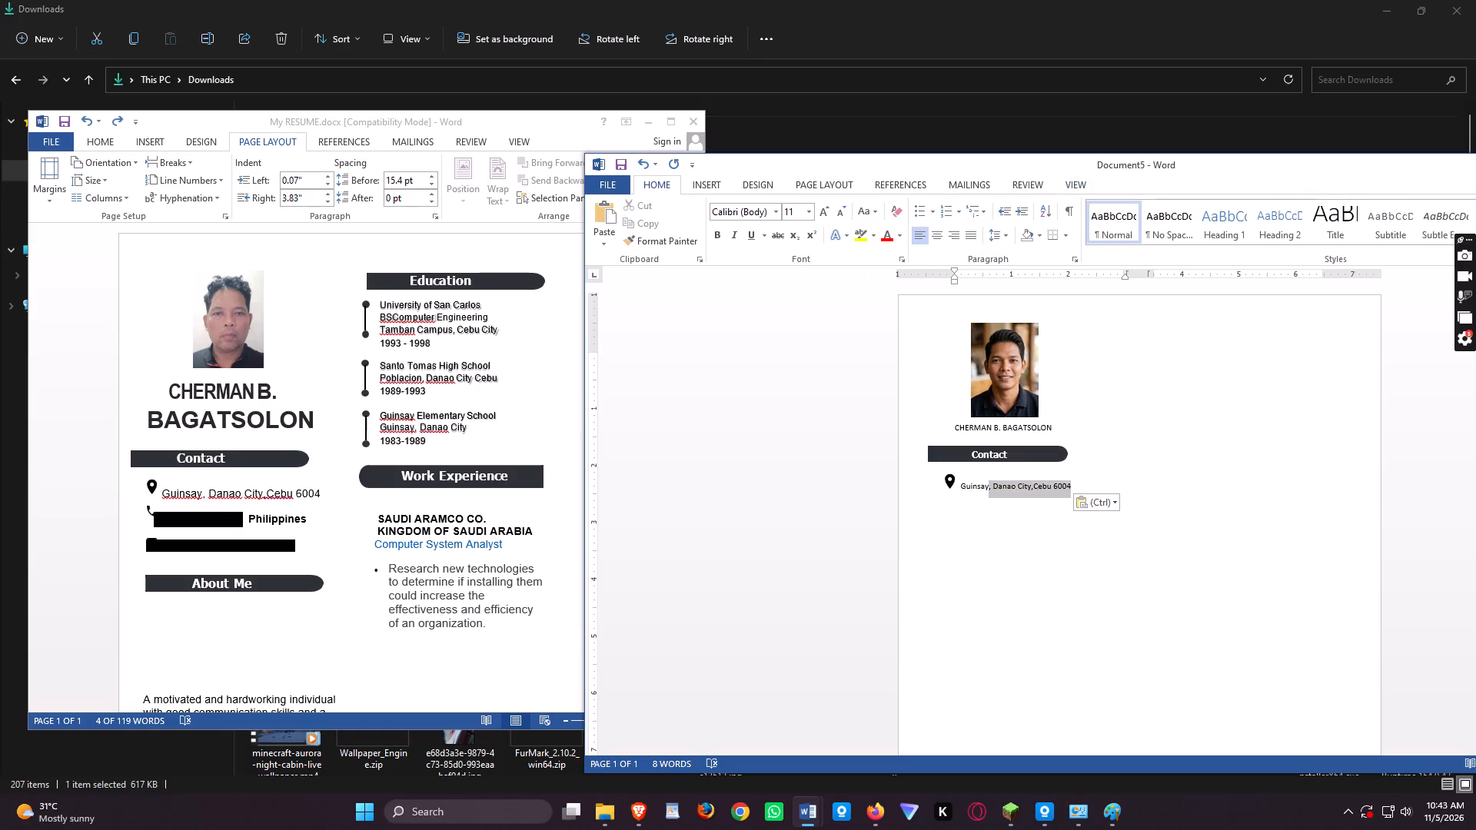
drag(973, 484, 962, 485)
click(808, 214)
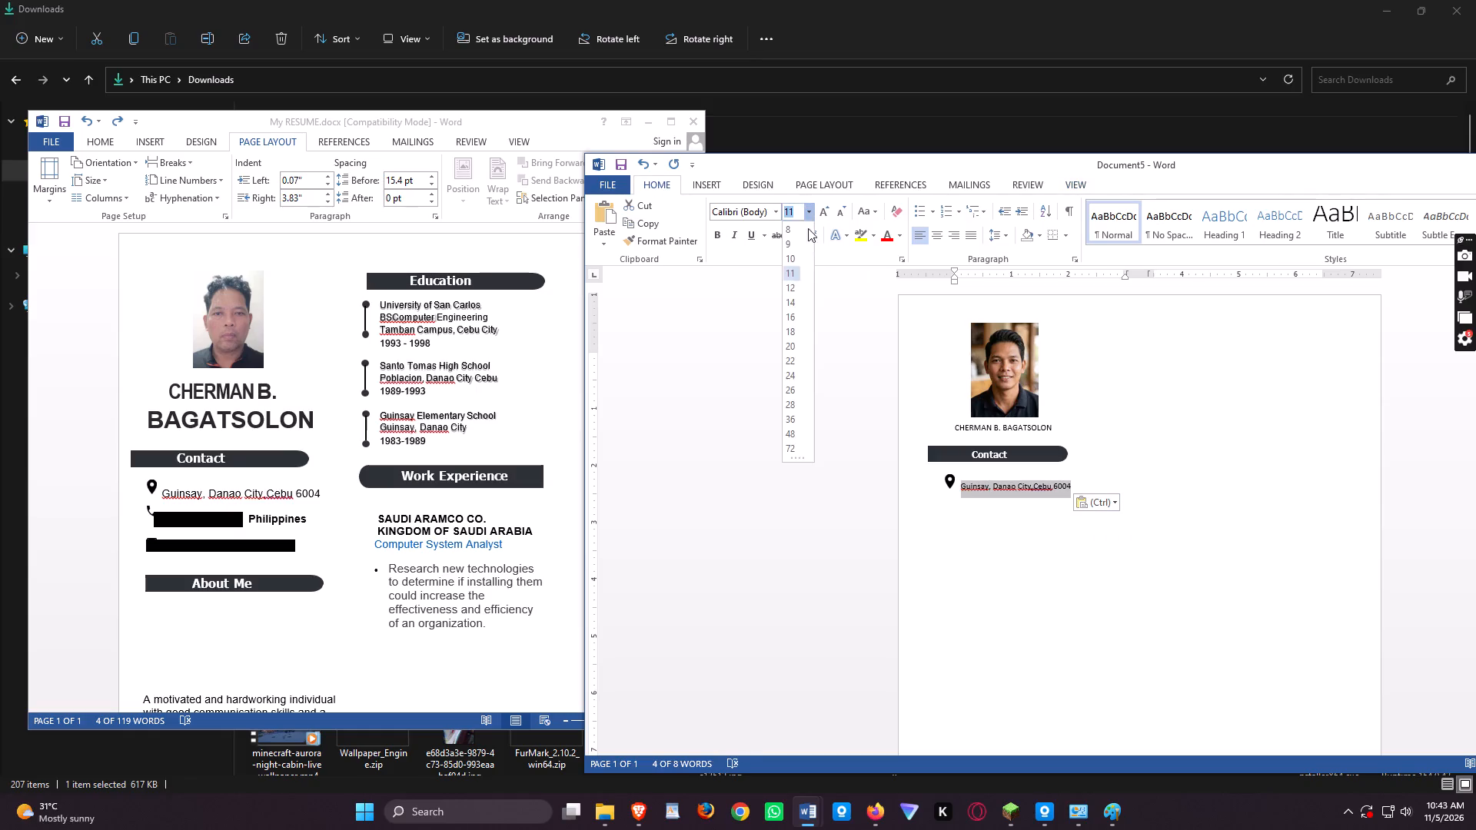
click(793, 288)
click(1049, 548)
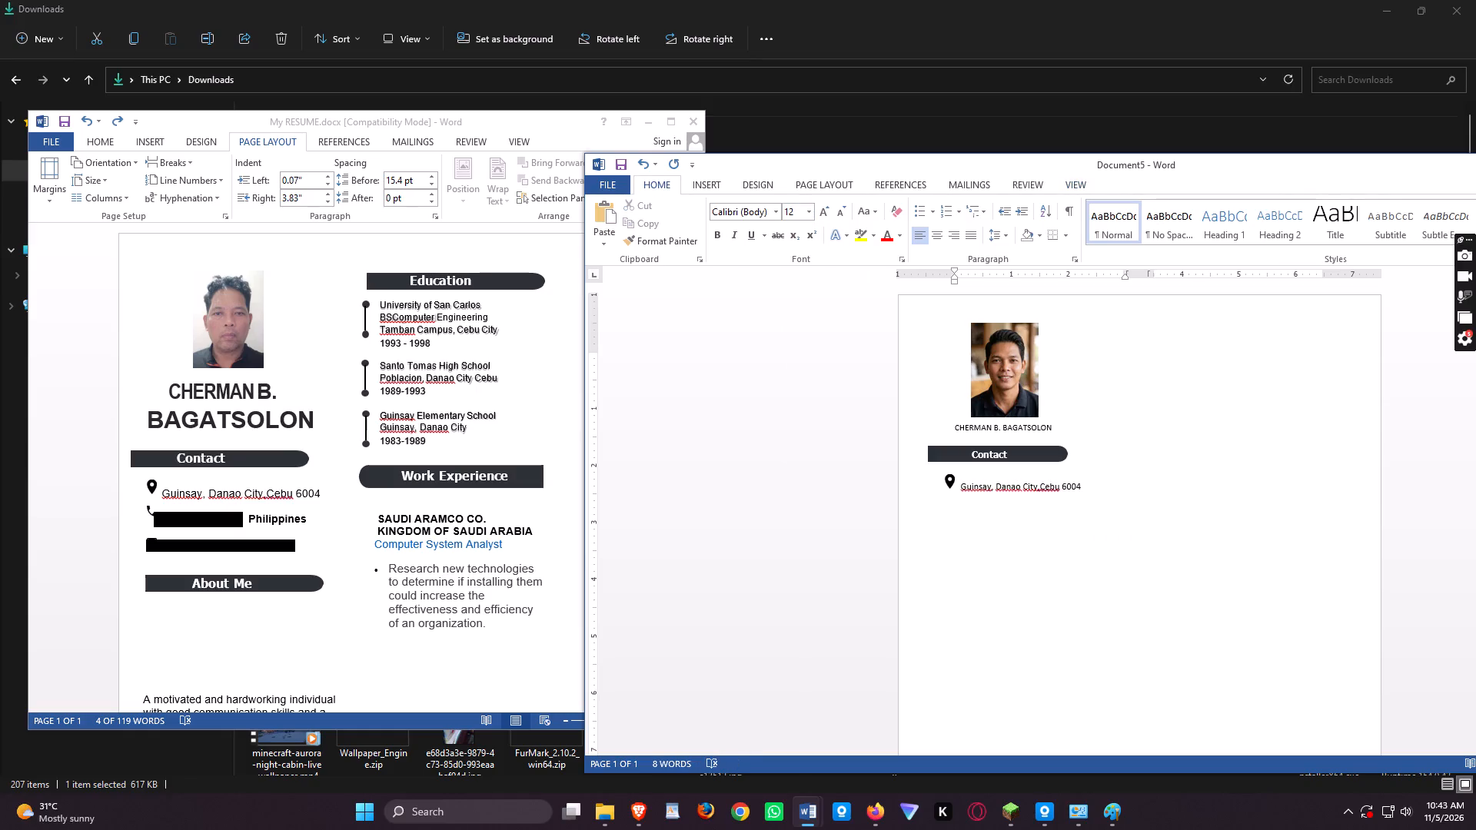
Nudge the location pin icon slightly down so it lines up with the address text.
click(949, 476)
click(940, 482)
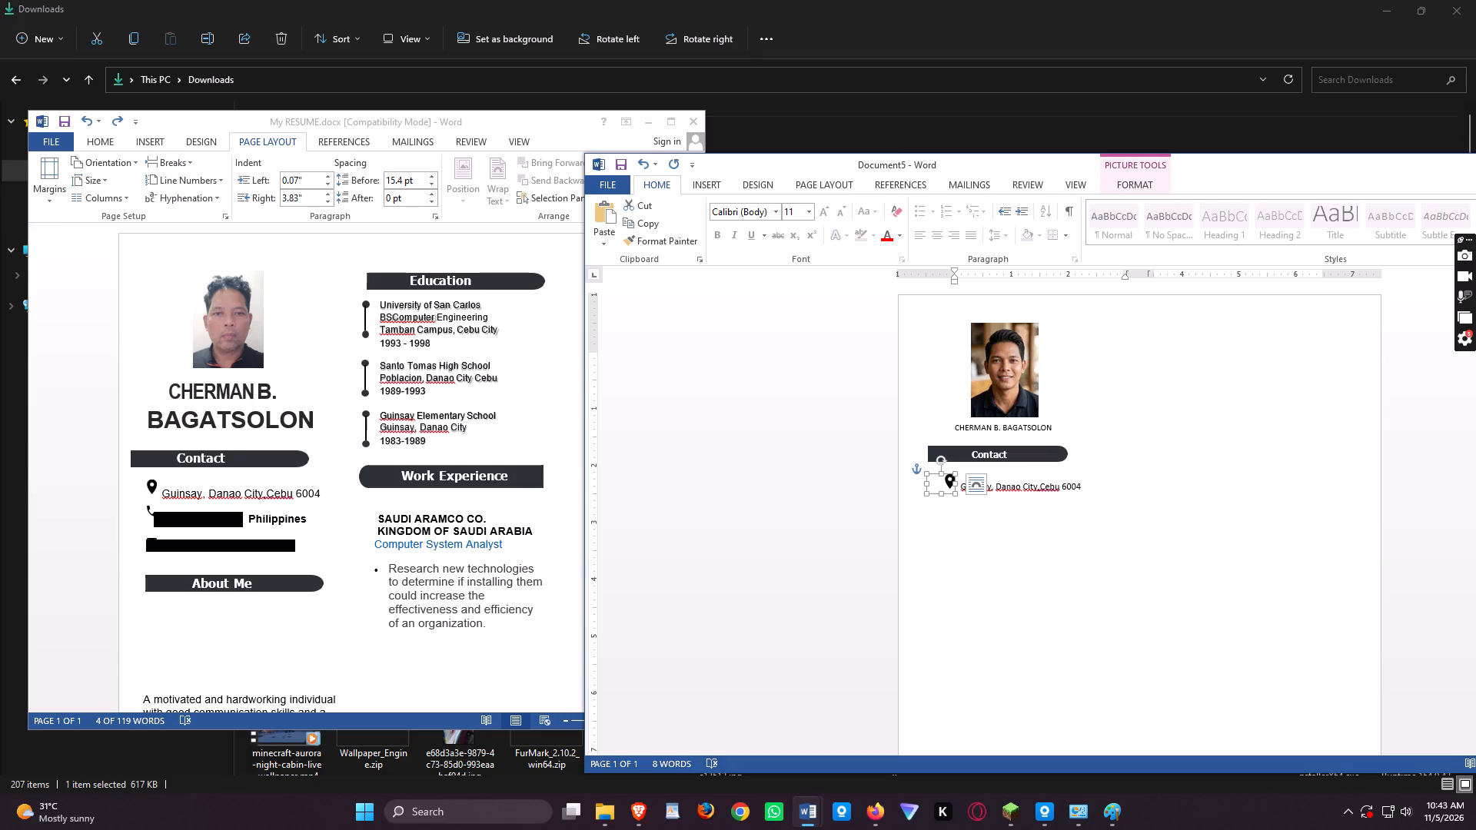
click(949, 473)
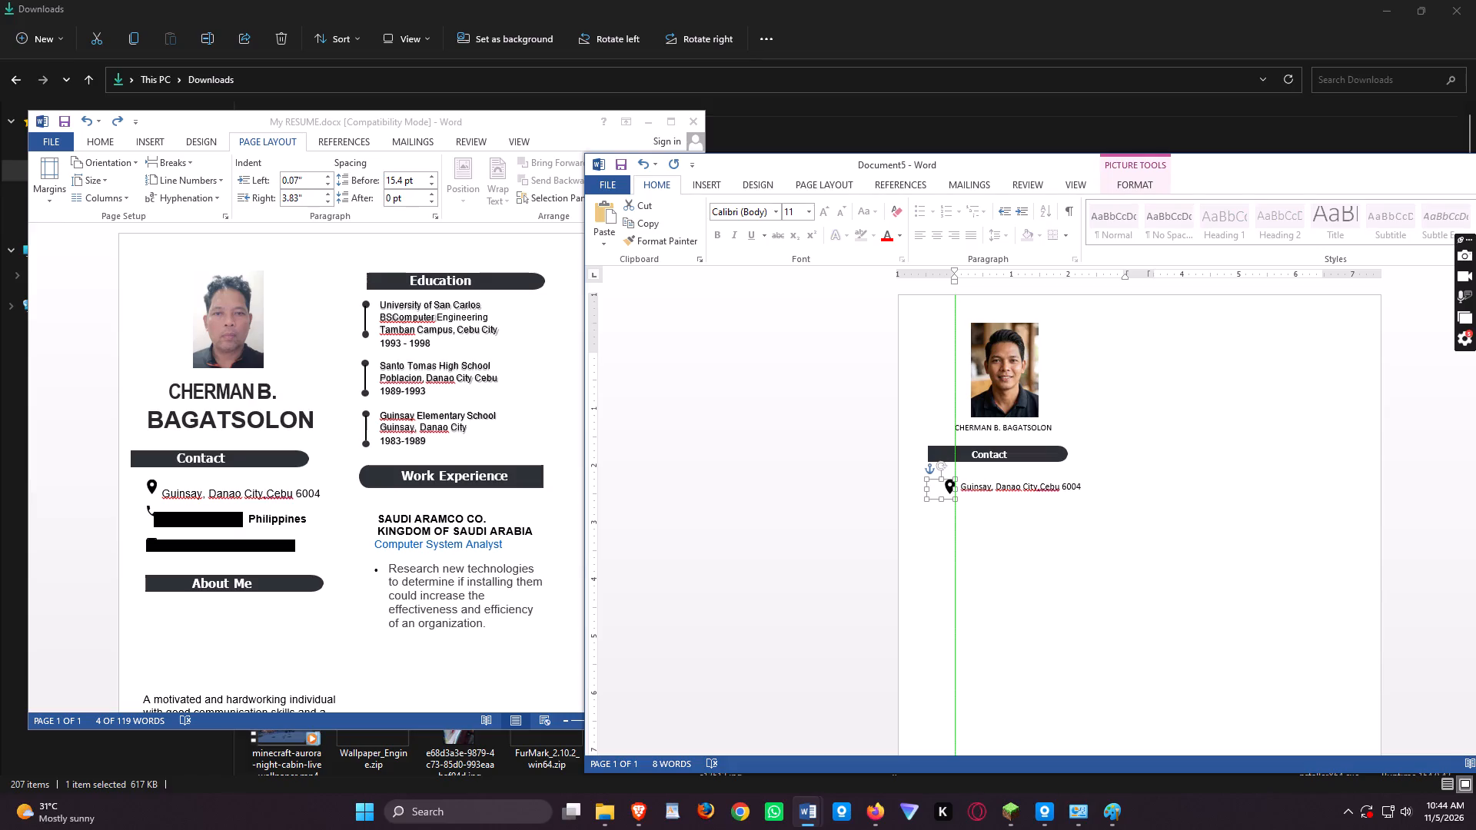
click(1086, 549)
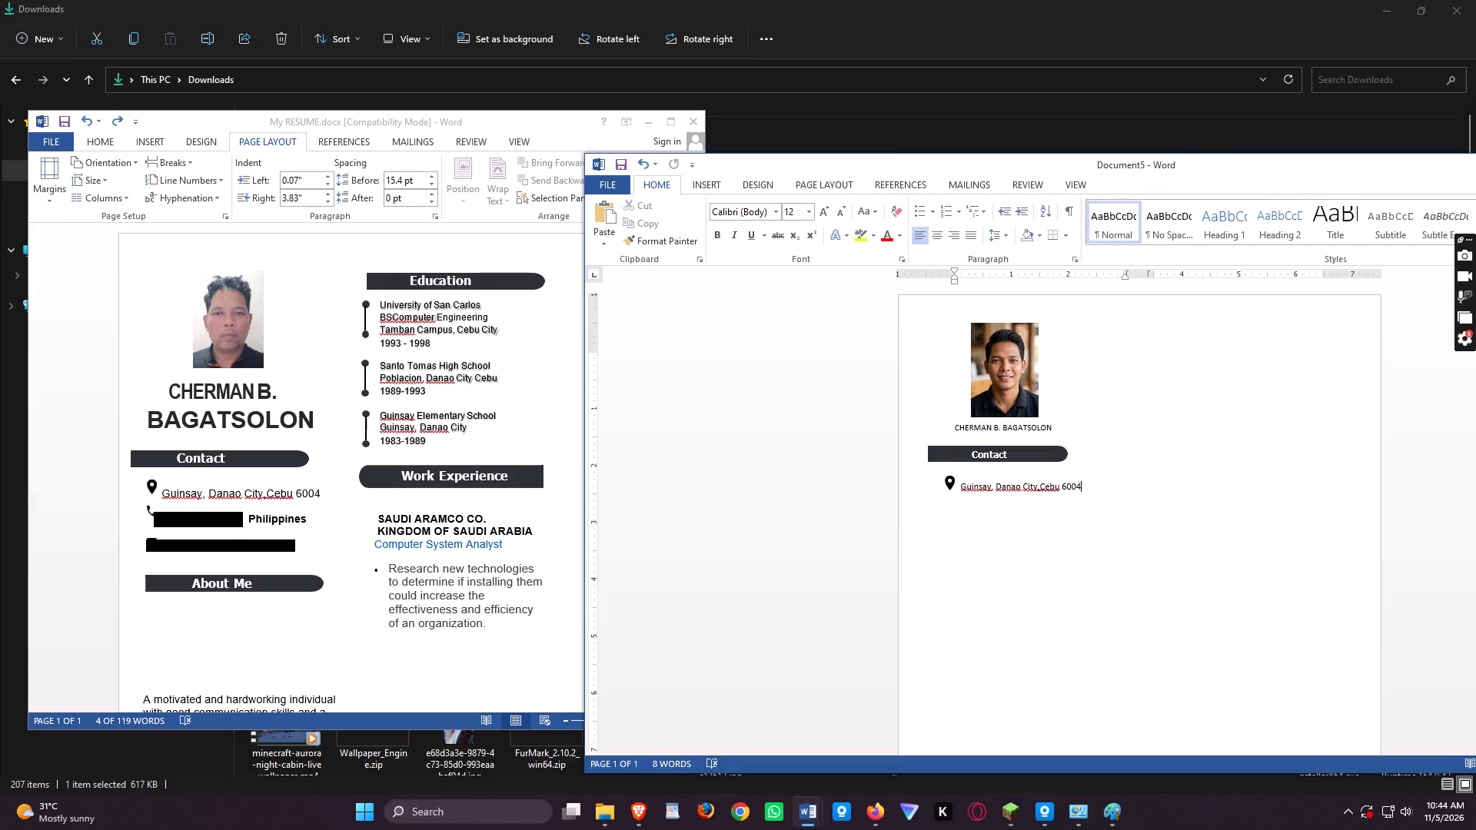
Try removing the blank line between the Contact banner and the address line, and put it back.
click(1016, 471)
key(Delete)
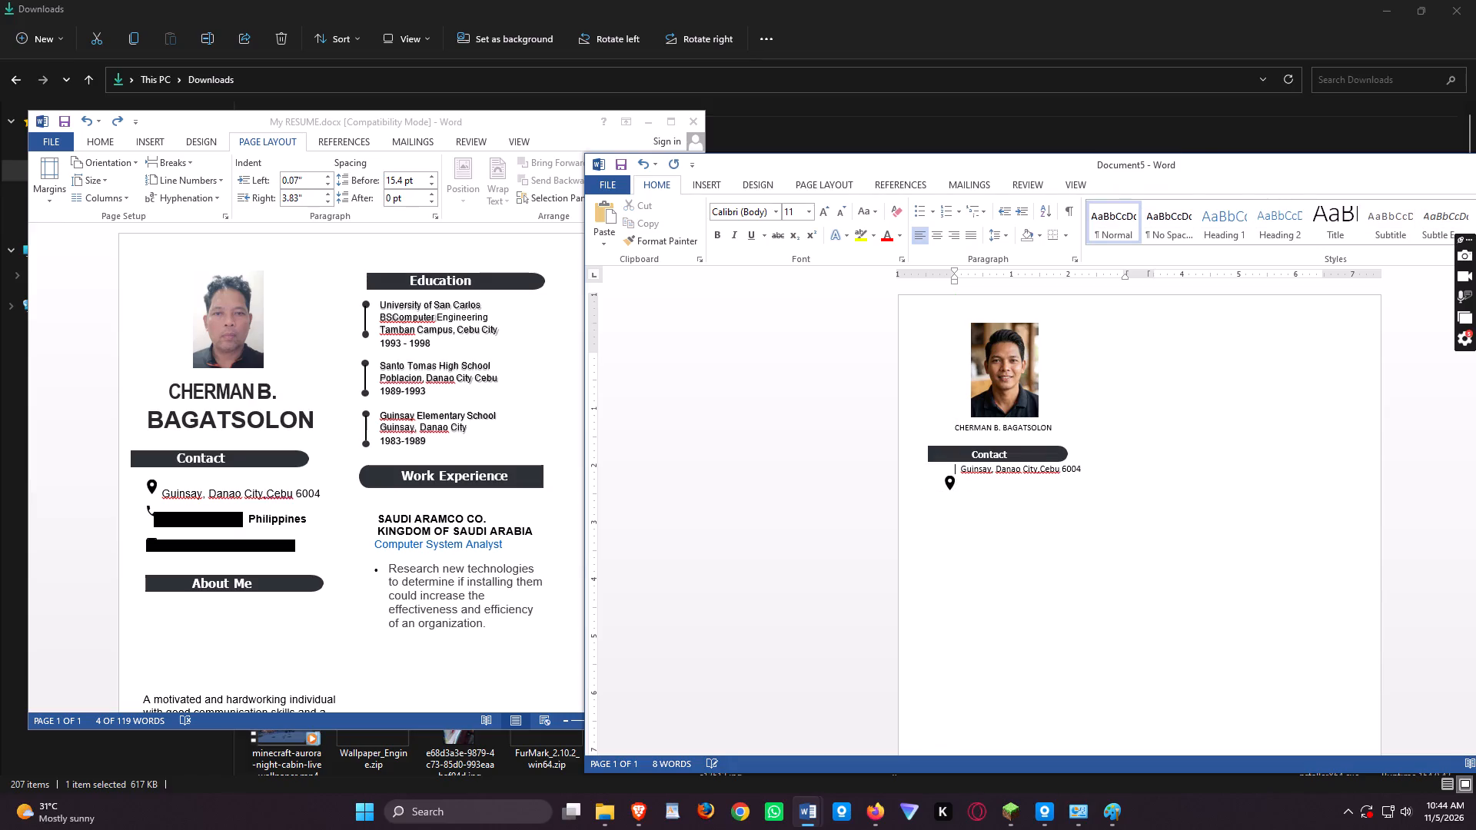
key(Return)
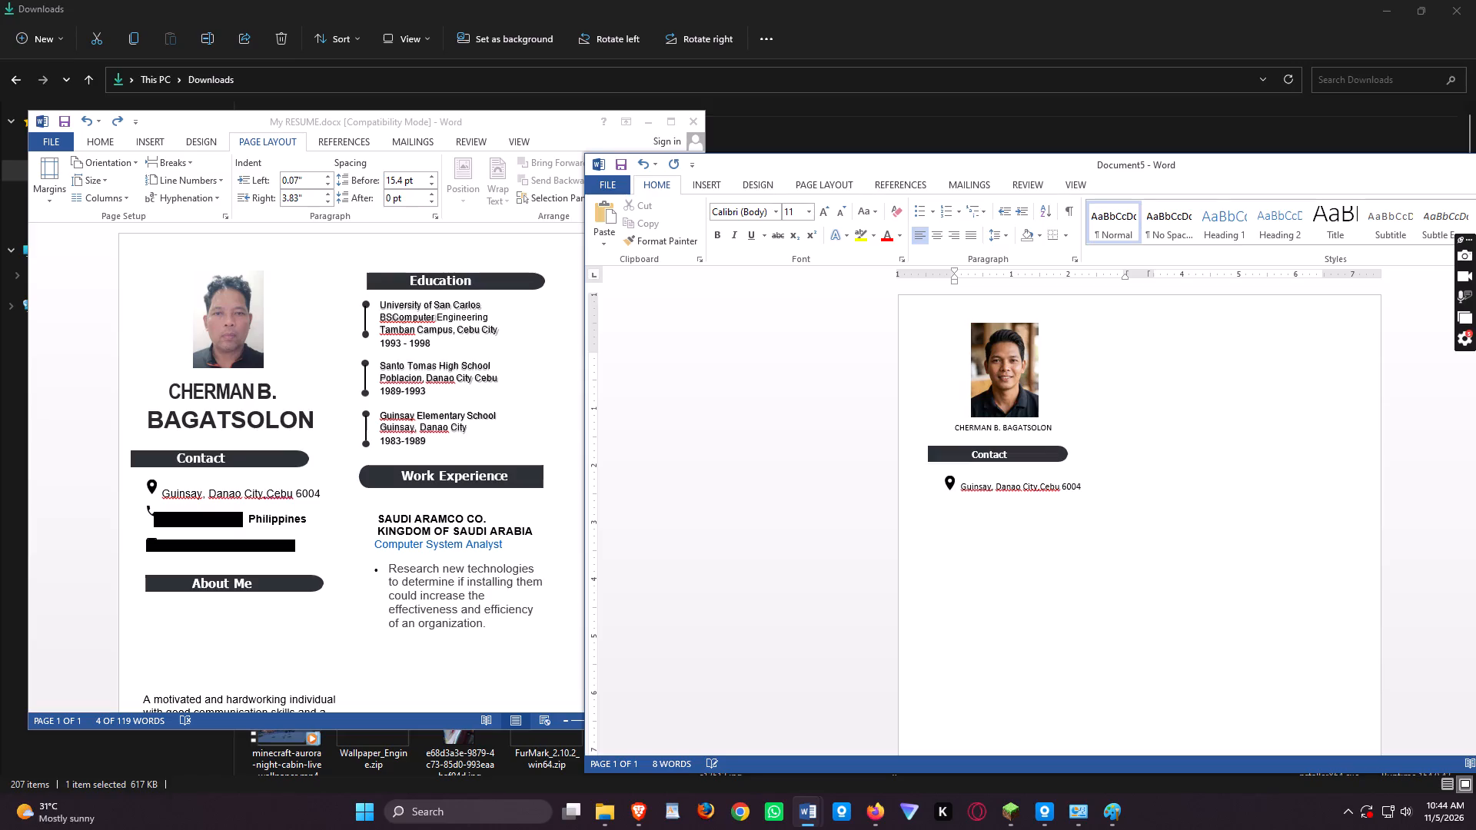
Format the owner's name under the portrait as bold with font size 14.
drag(1066, 430, 945, 417)
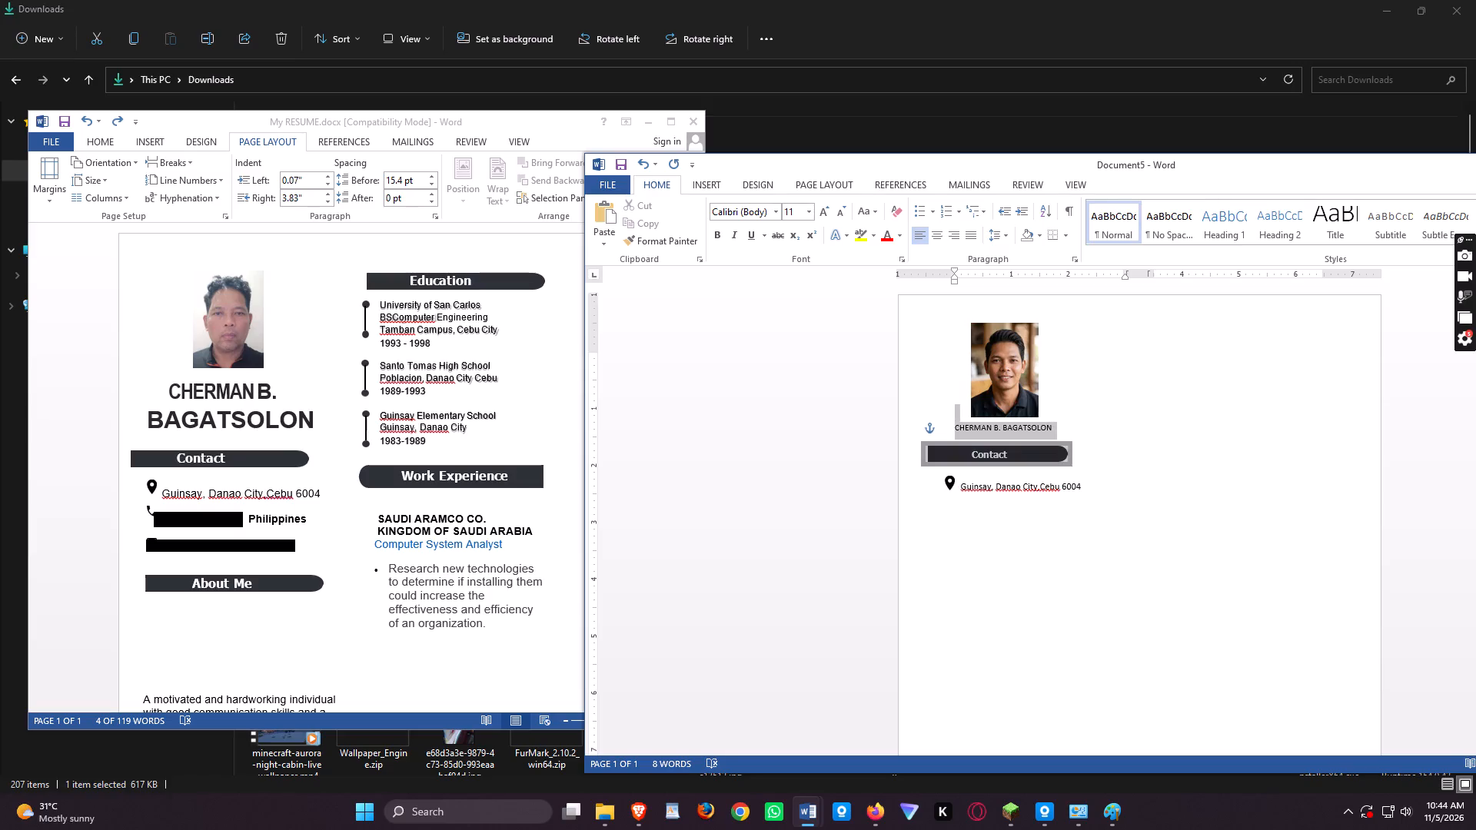
drag(945, 417, 943, 430)
click(942, 427)
click(1078, 420)
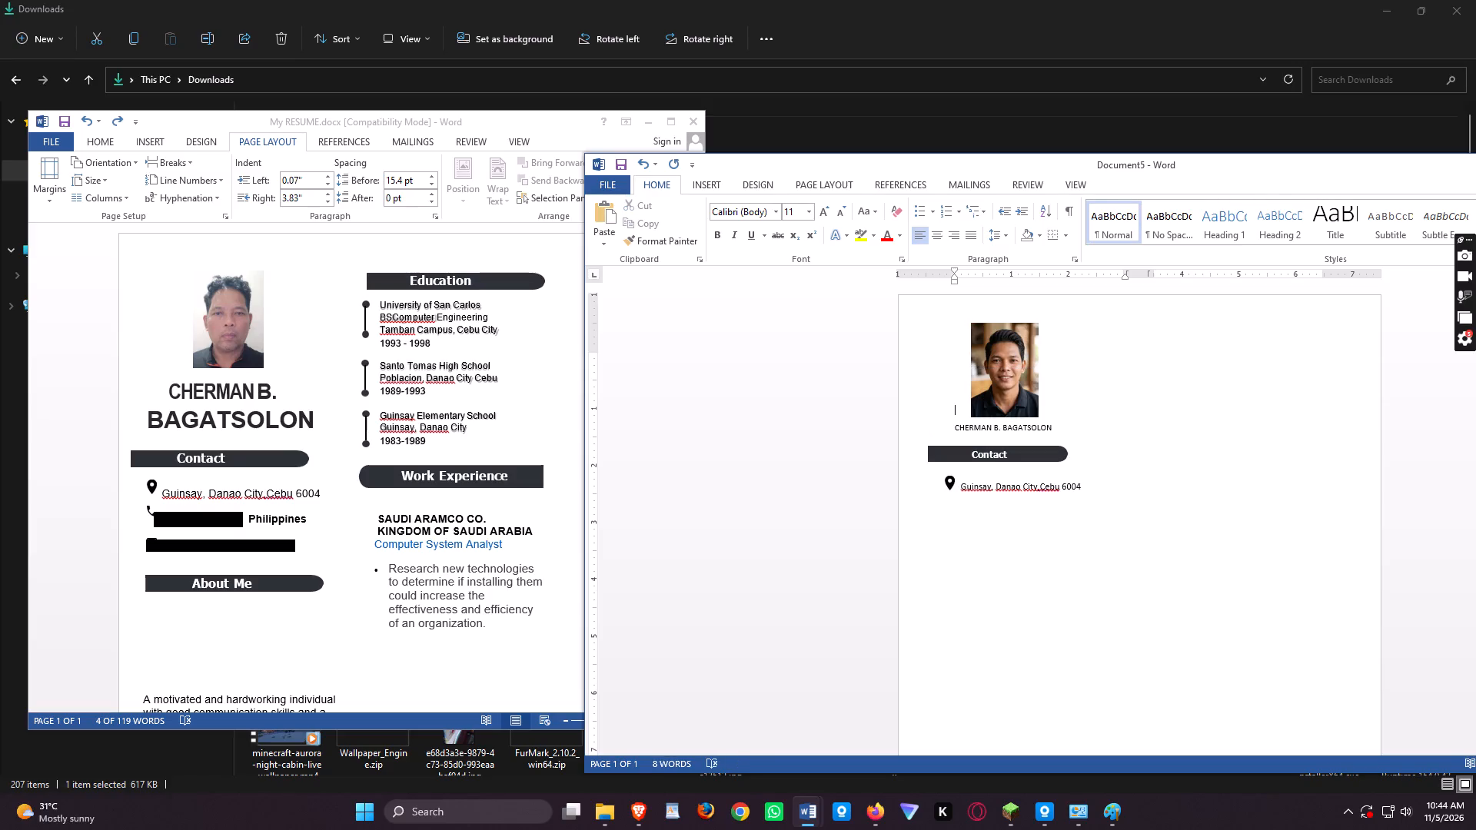
drag(1053, 425, 956, 427)
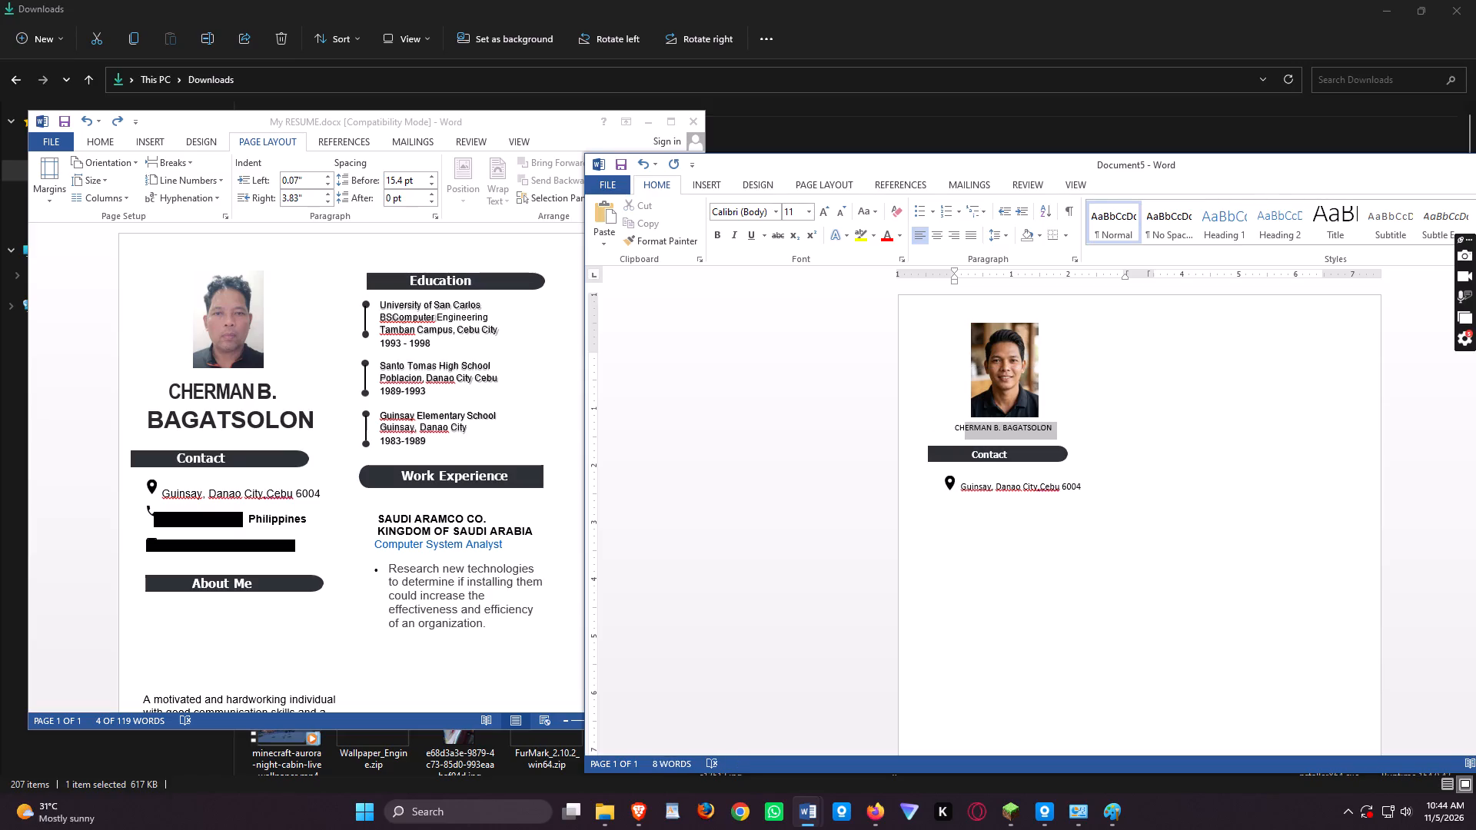
drag(956, 427, 962, 425)
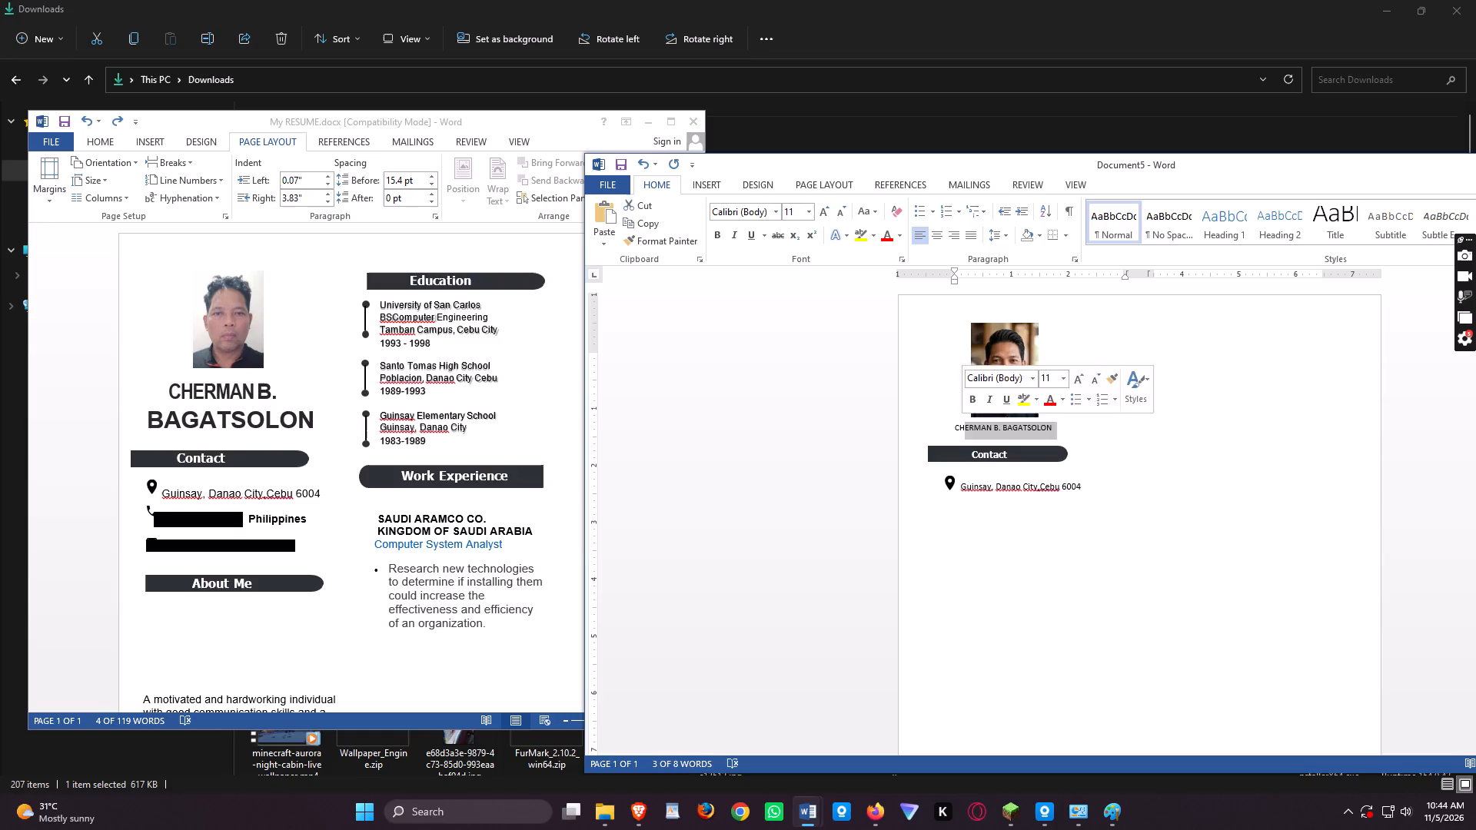
click(959, 424)
drag(954, 427, 997, 430)
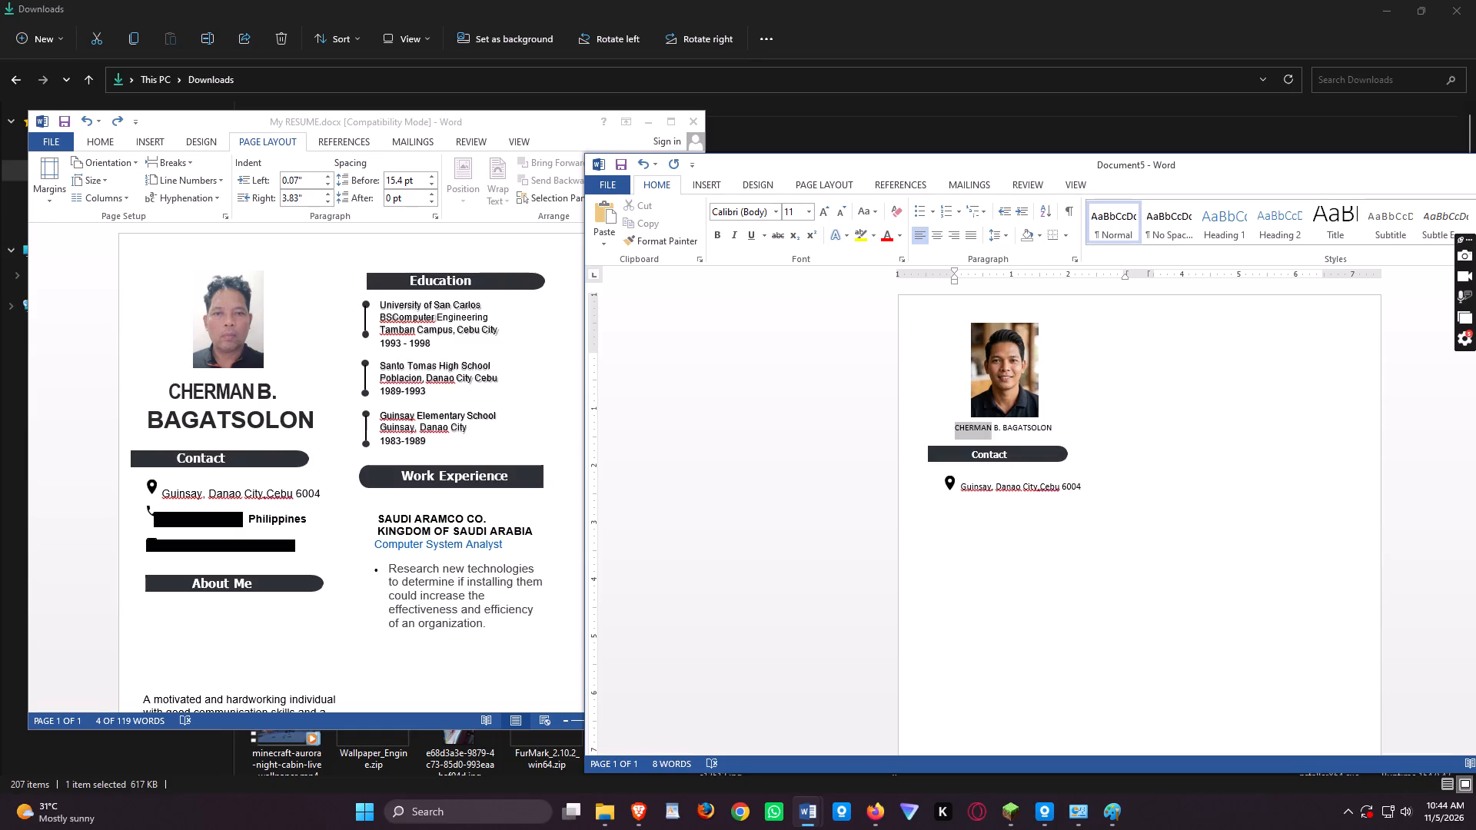
drag(997, 430, 1048, 423)
drag(1048, 423, 1049, 425)
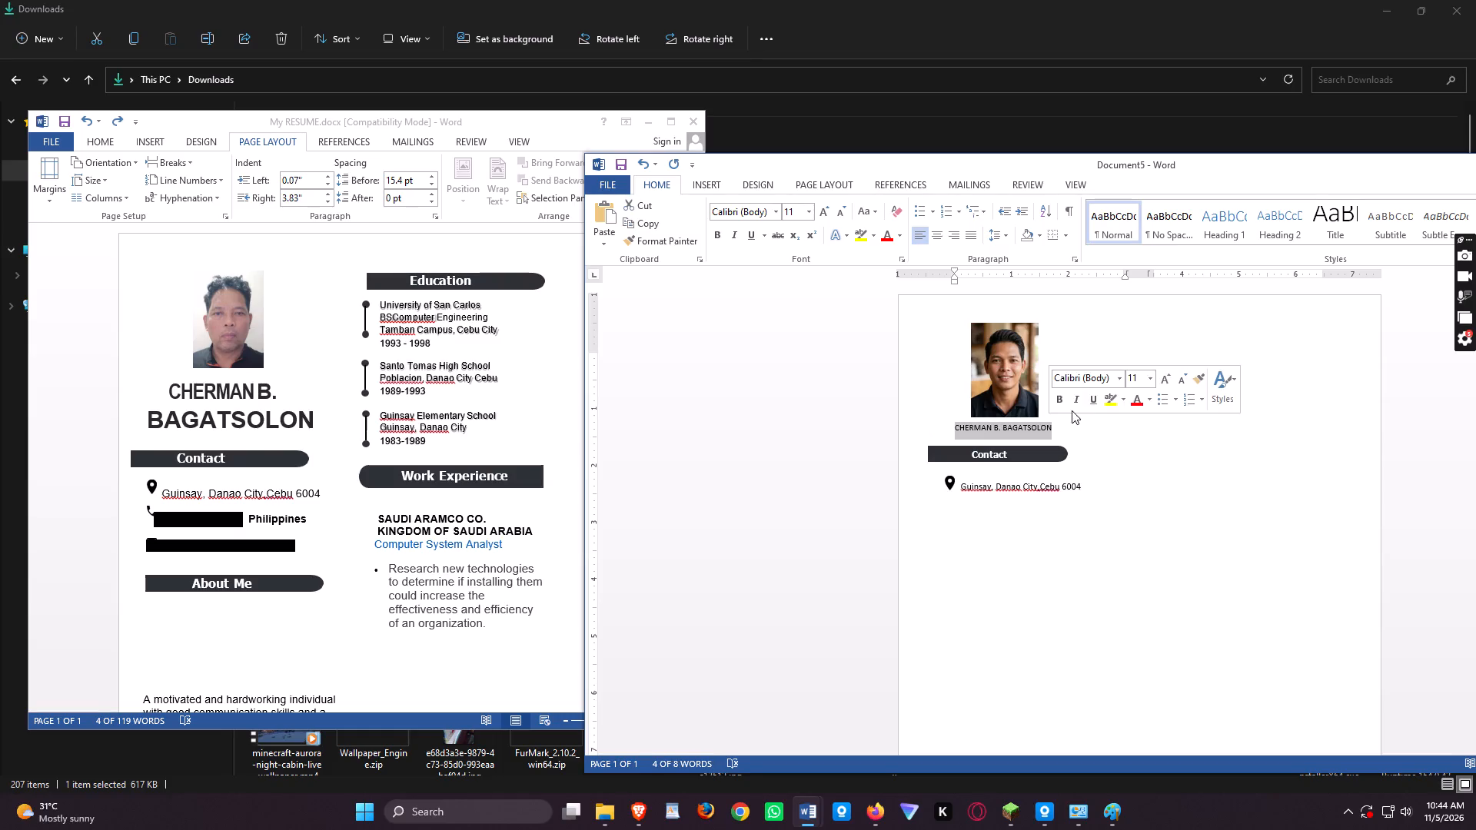
click(812, 217)
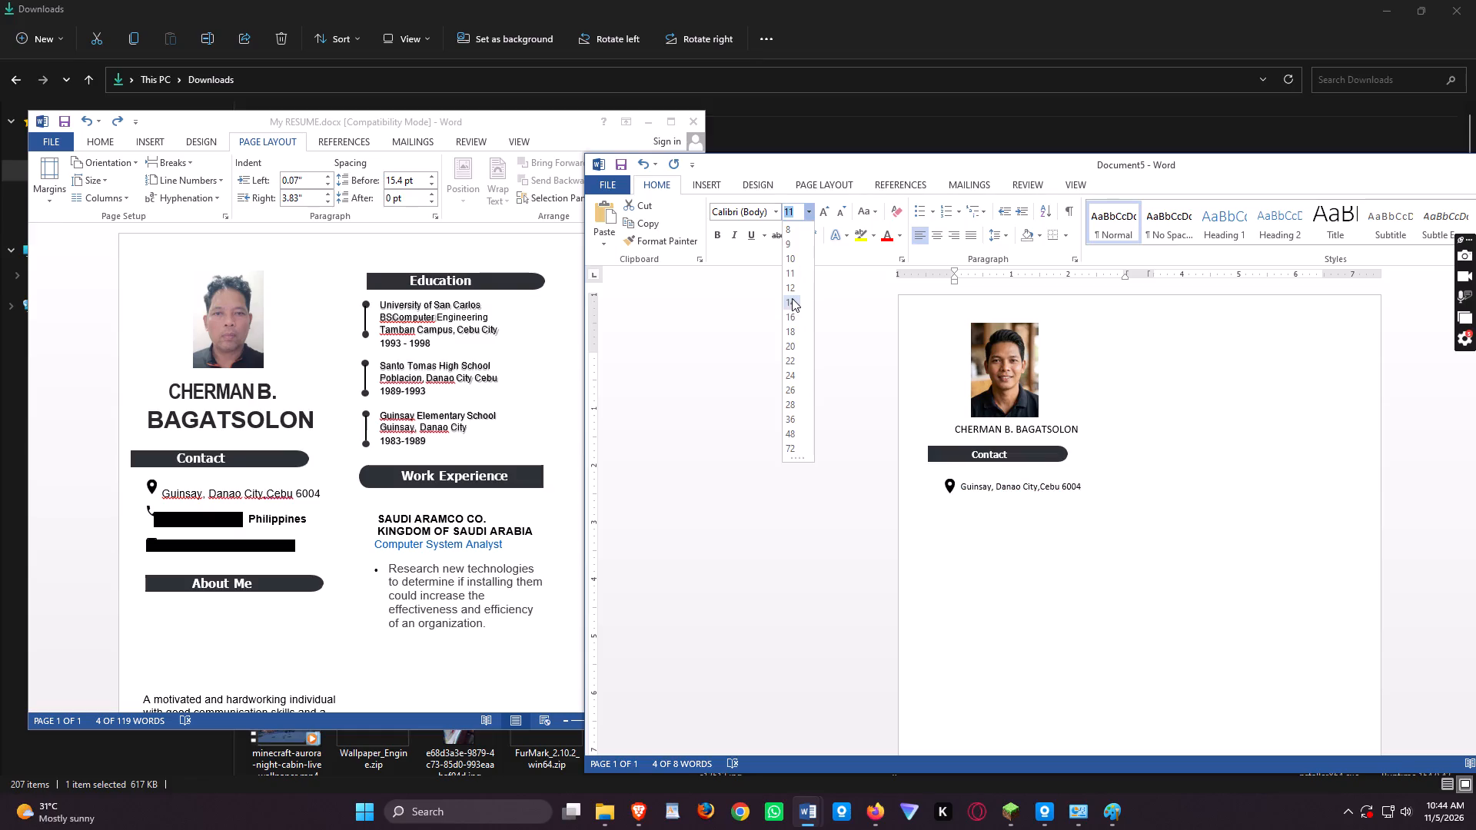
click(792, 297)
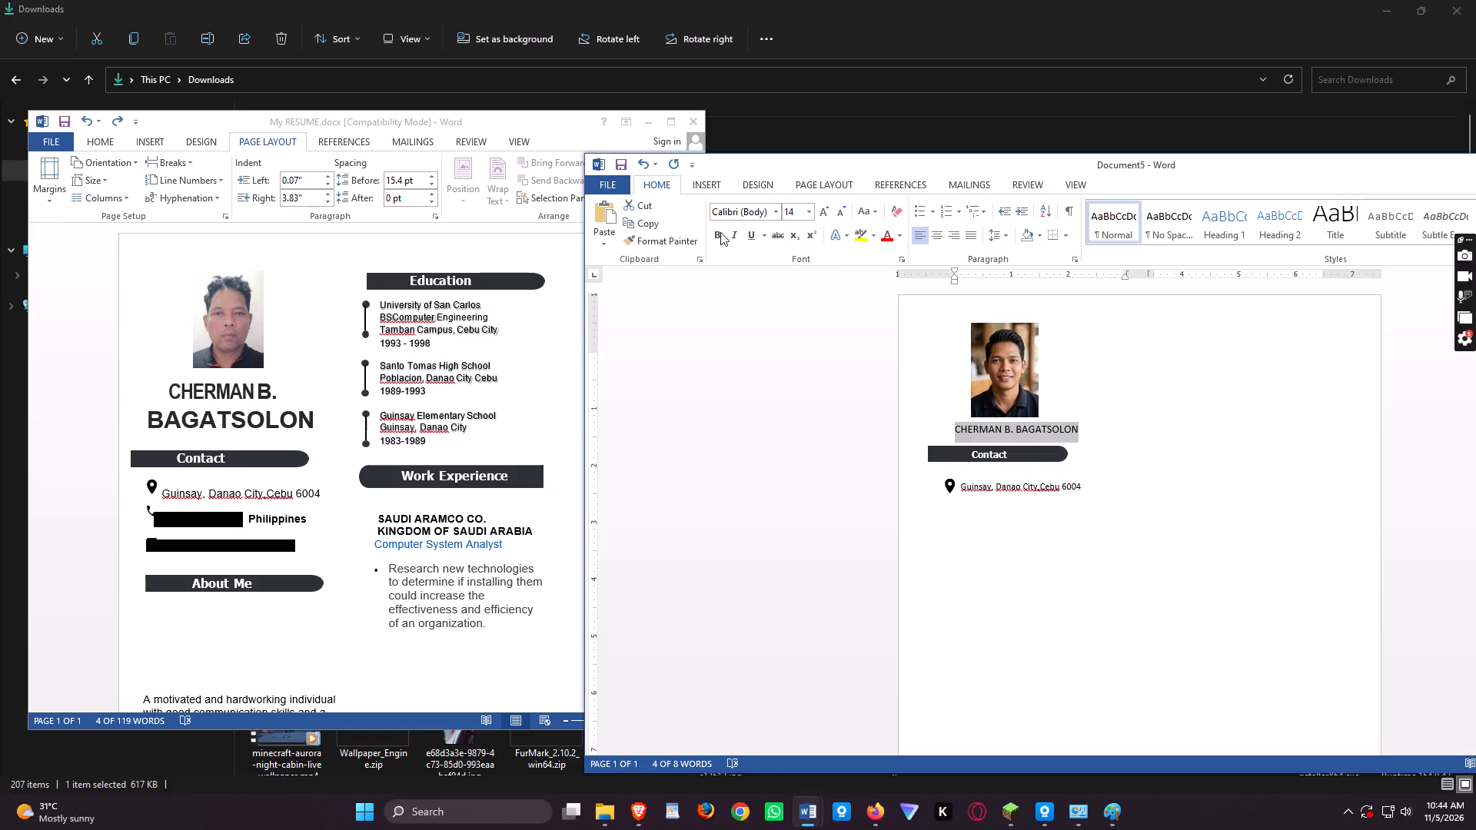
click(719, 233)
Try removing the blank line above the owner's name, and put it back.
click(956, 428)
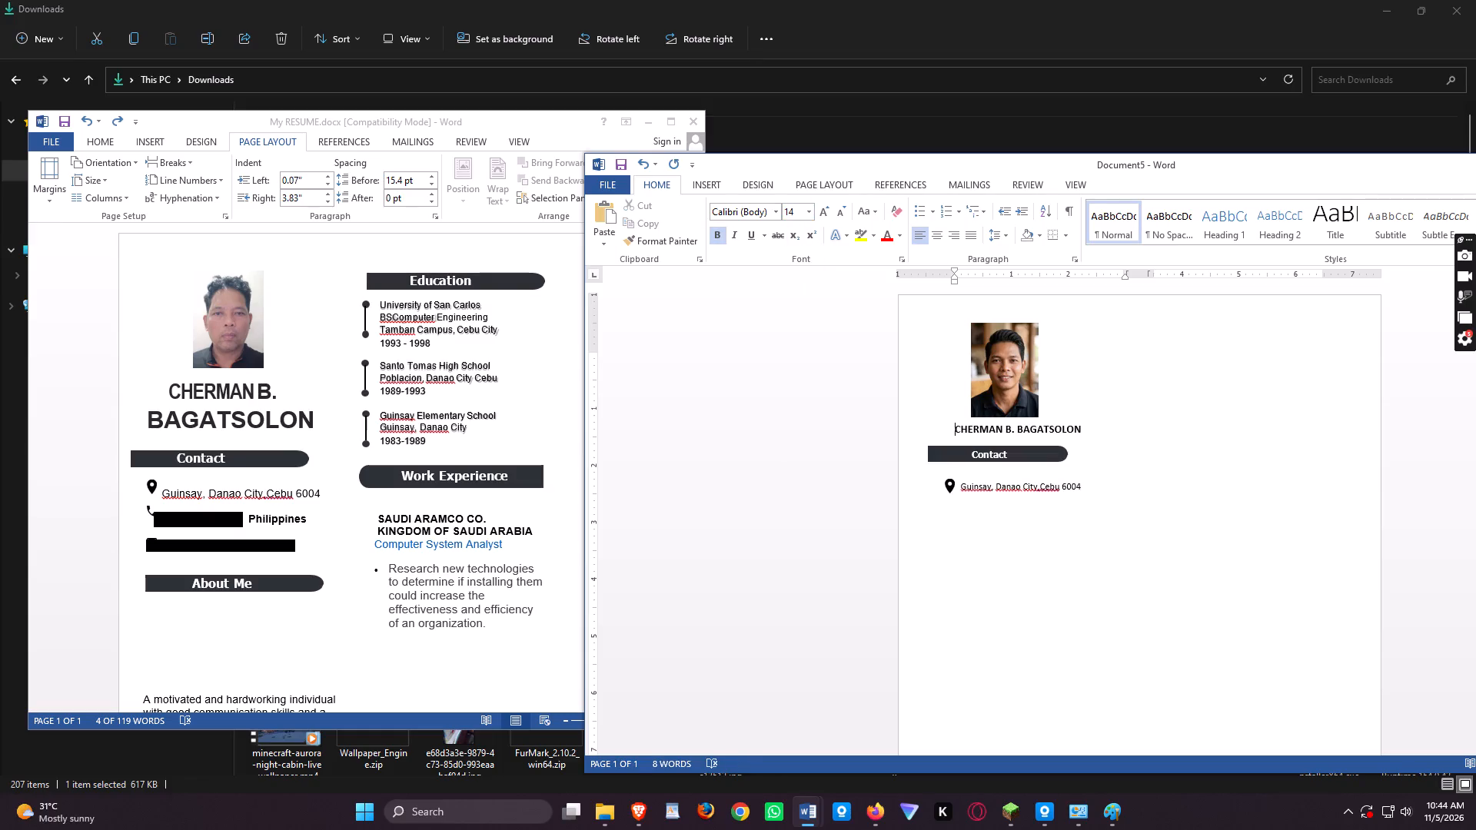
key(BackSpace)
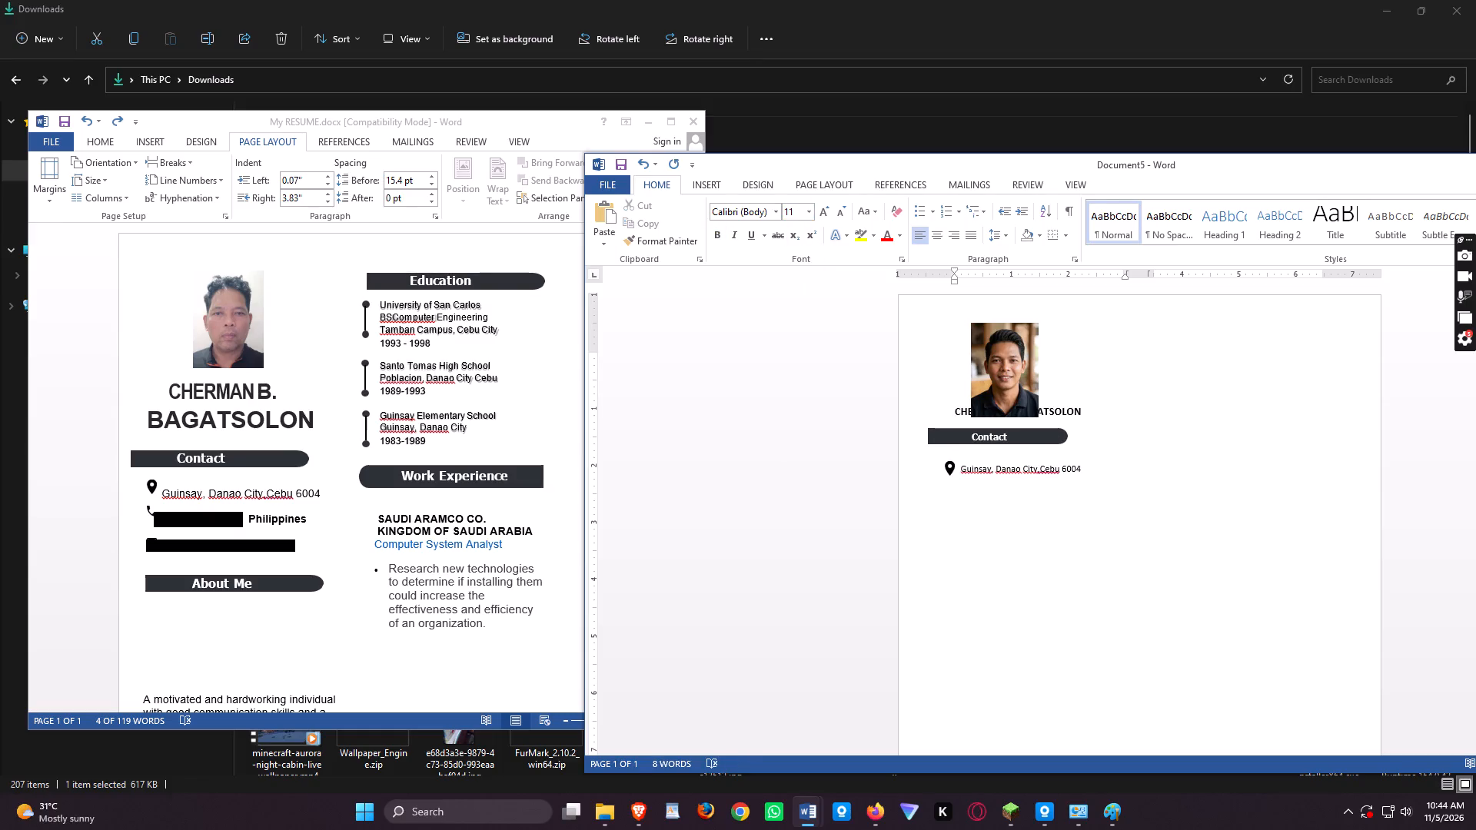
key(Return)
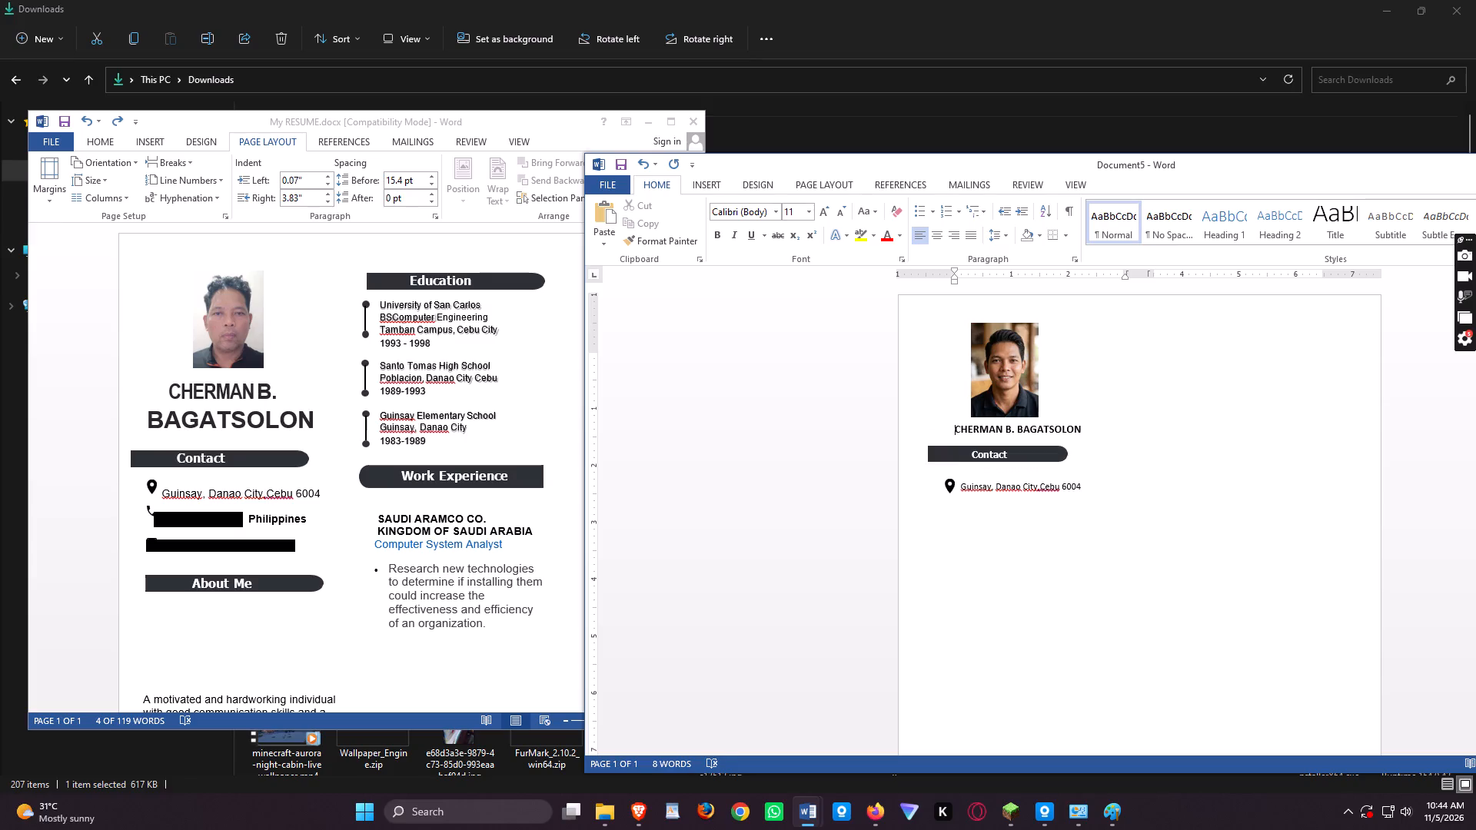
Move the portrait slightly sideways so it is centred just above the enlarged name.
drag(1015, 364, 1029, 363)
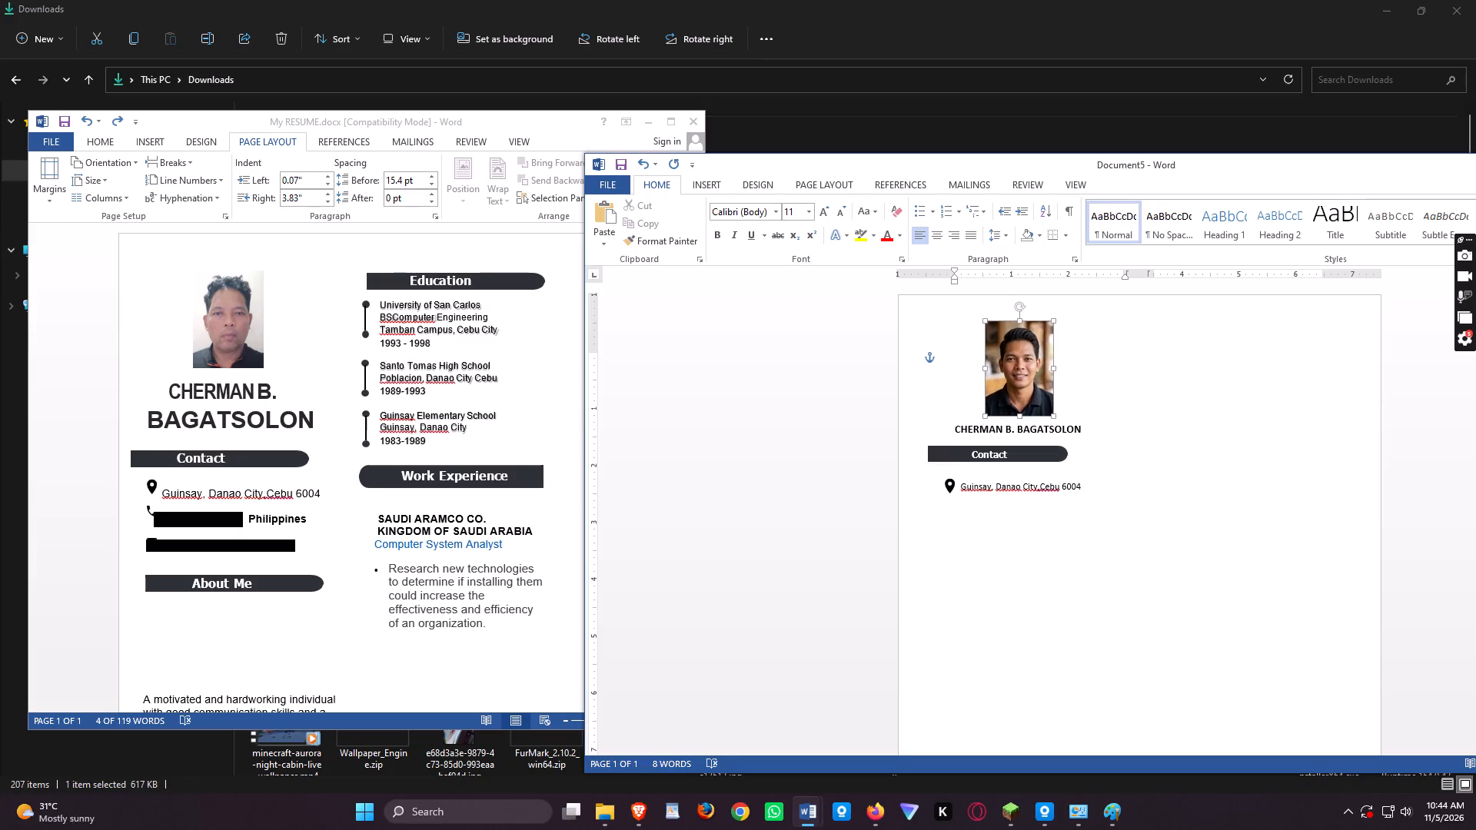
drag(1029, 363, 1027, 364)
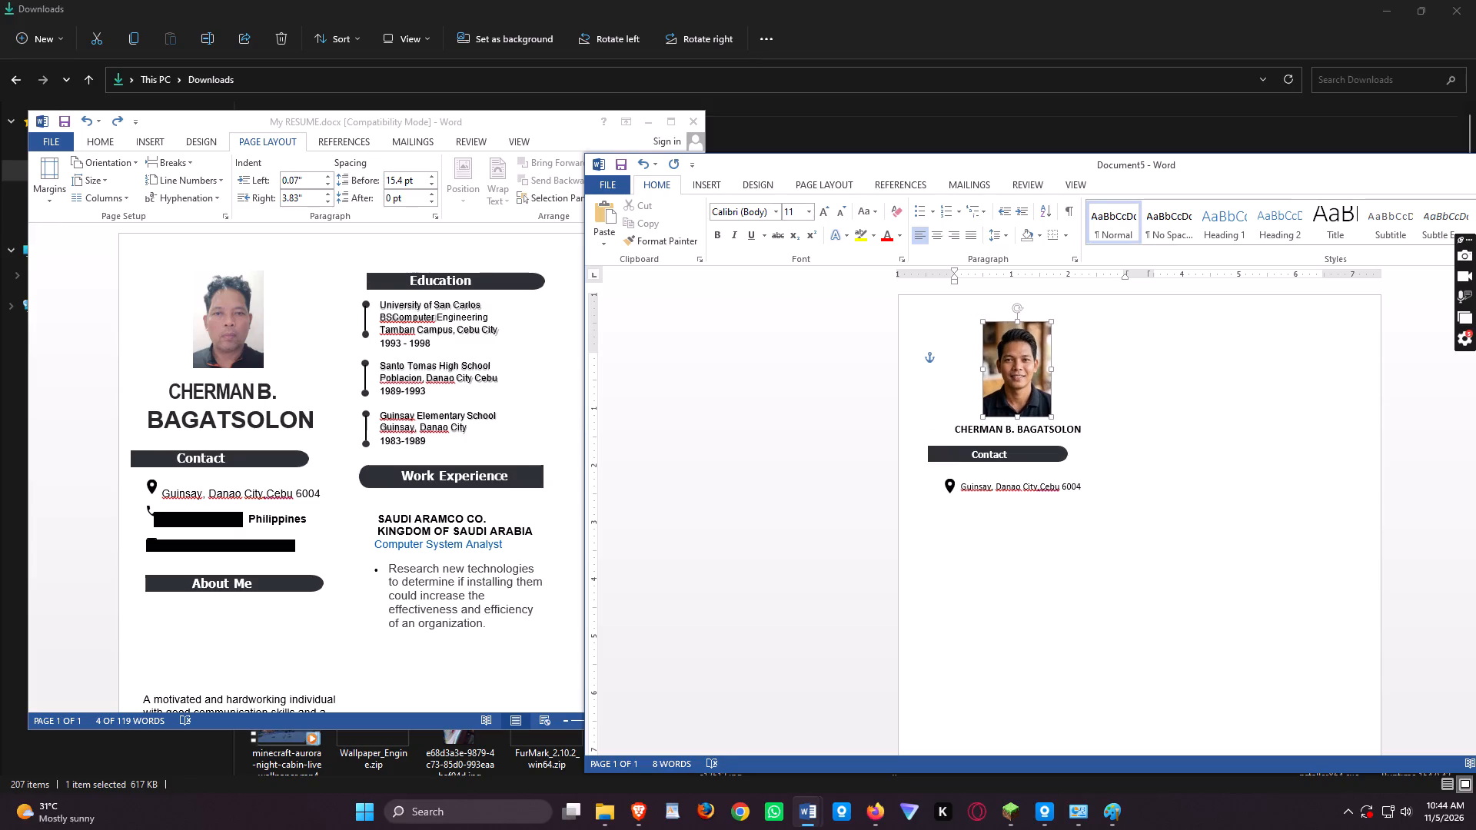
drag(1027, 364, 1027, 370)
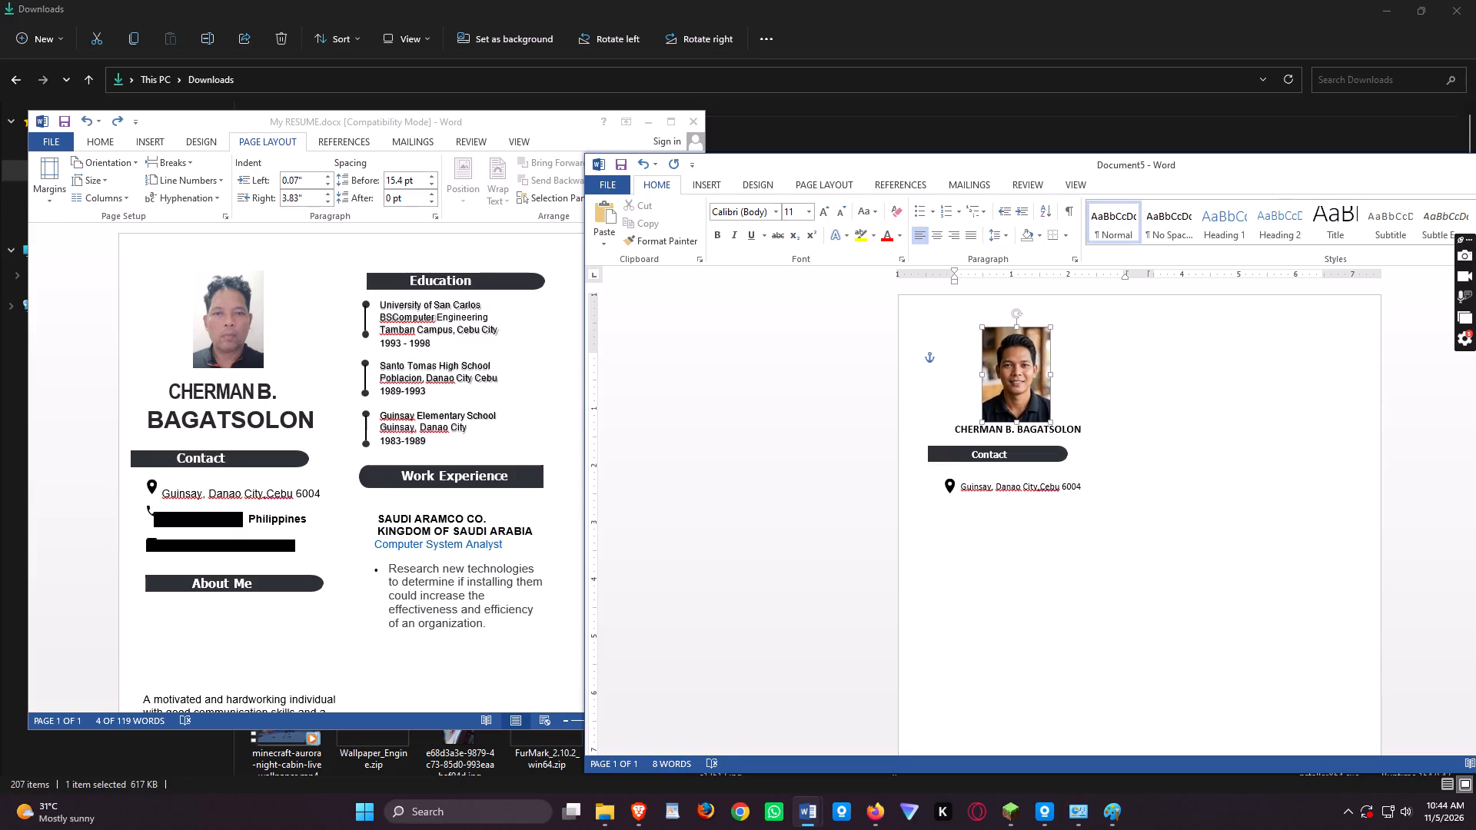
drag(1027, 370, 1028, 364)
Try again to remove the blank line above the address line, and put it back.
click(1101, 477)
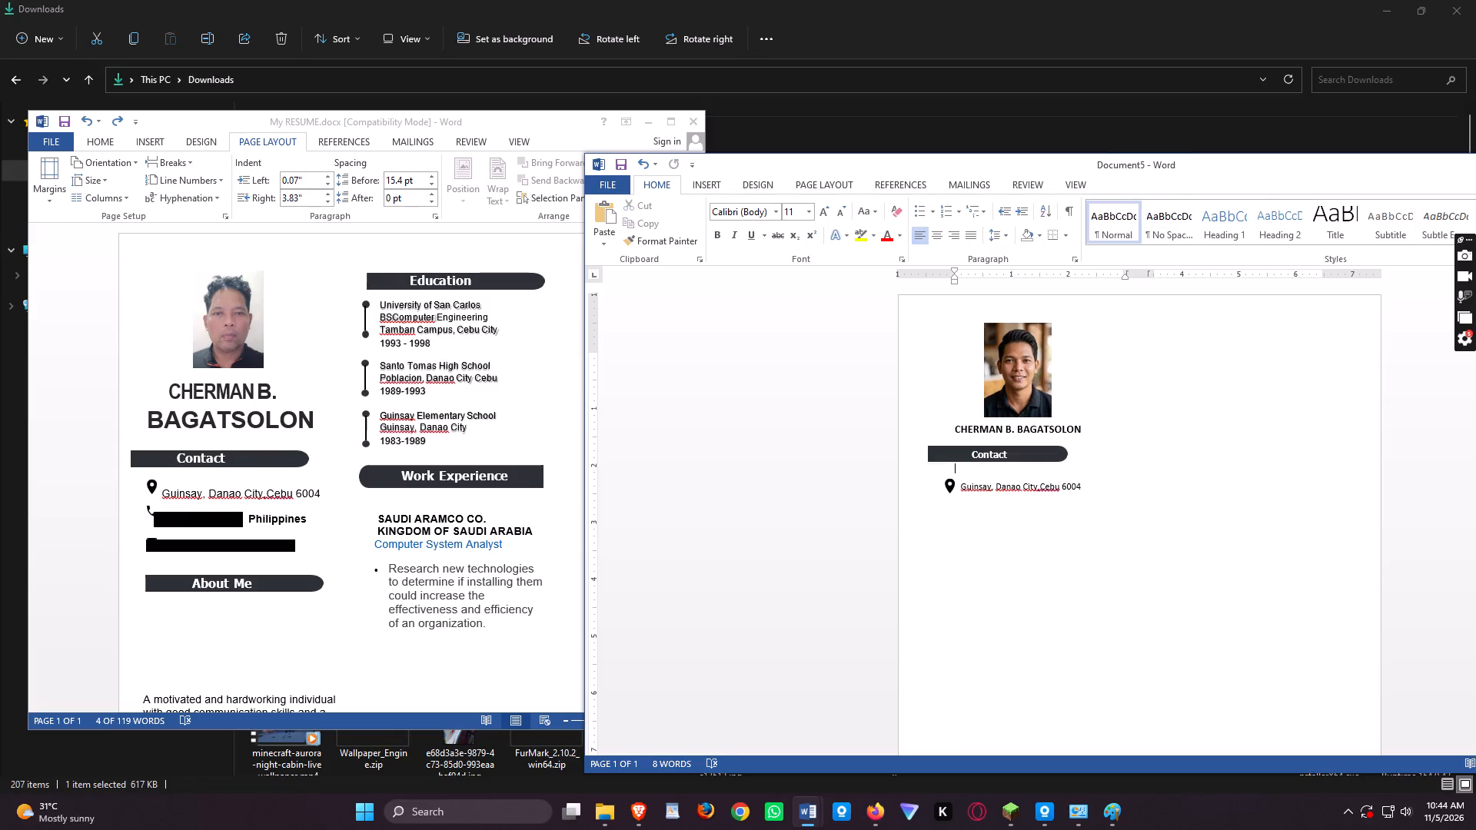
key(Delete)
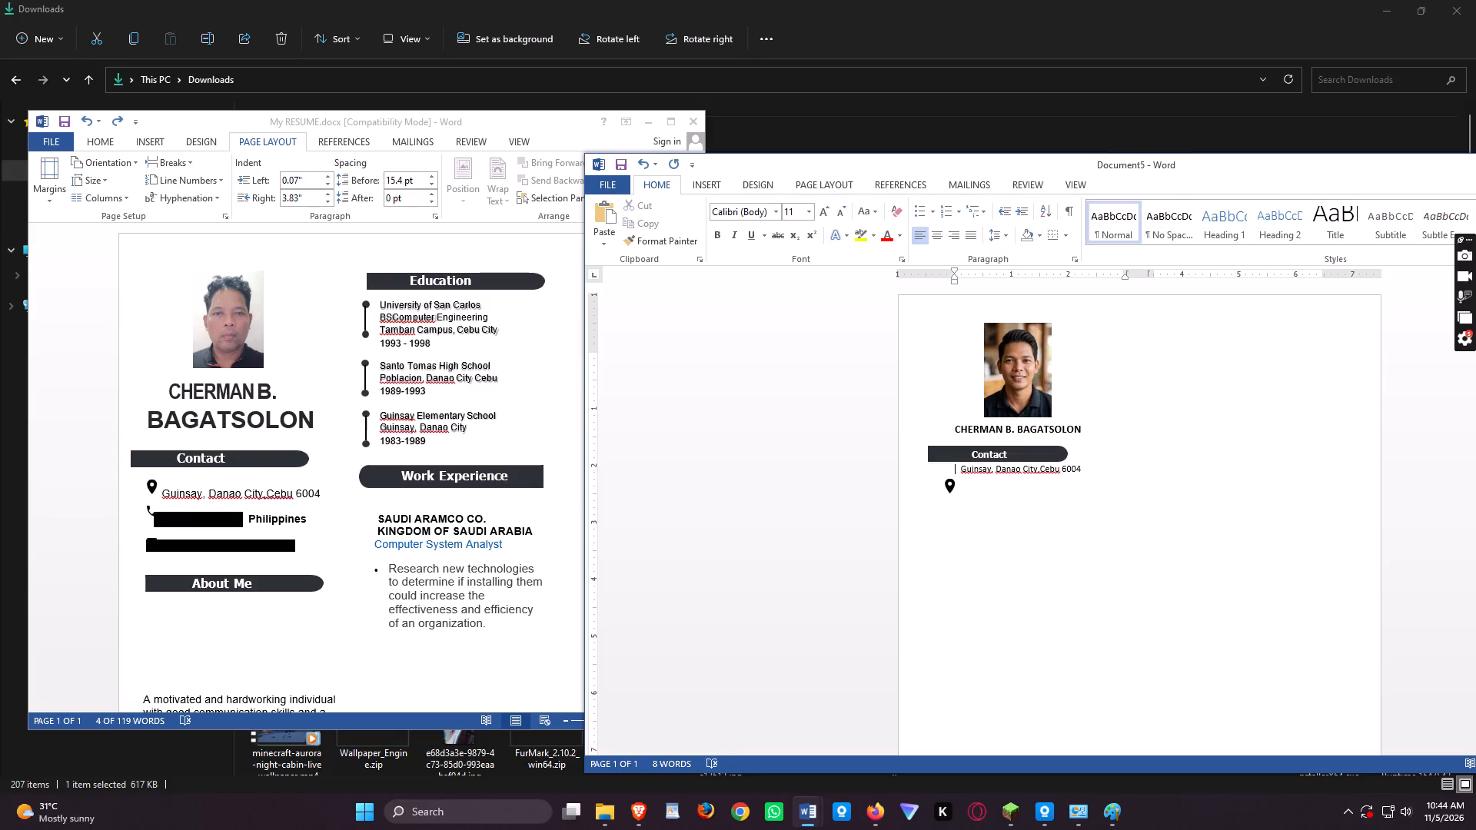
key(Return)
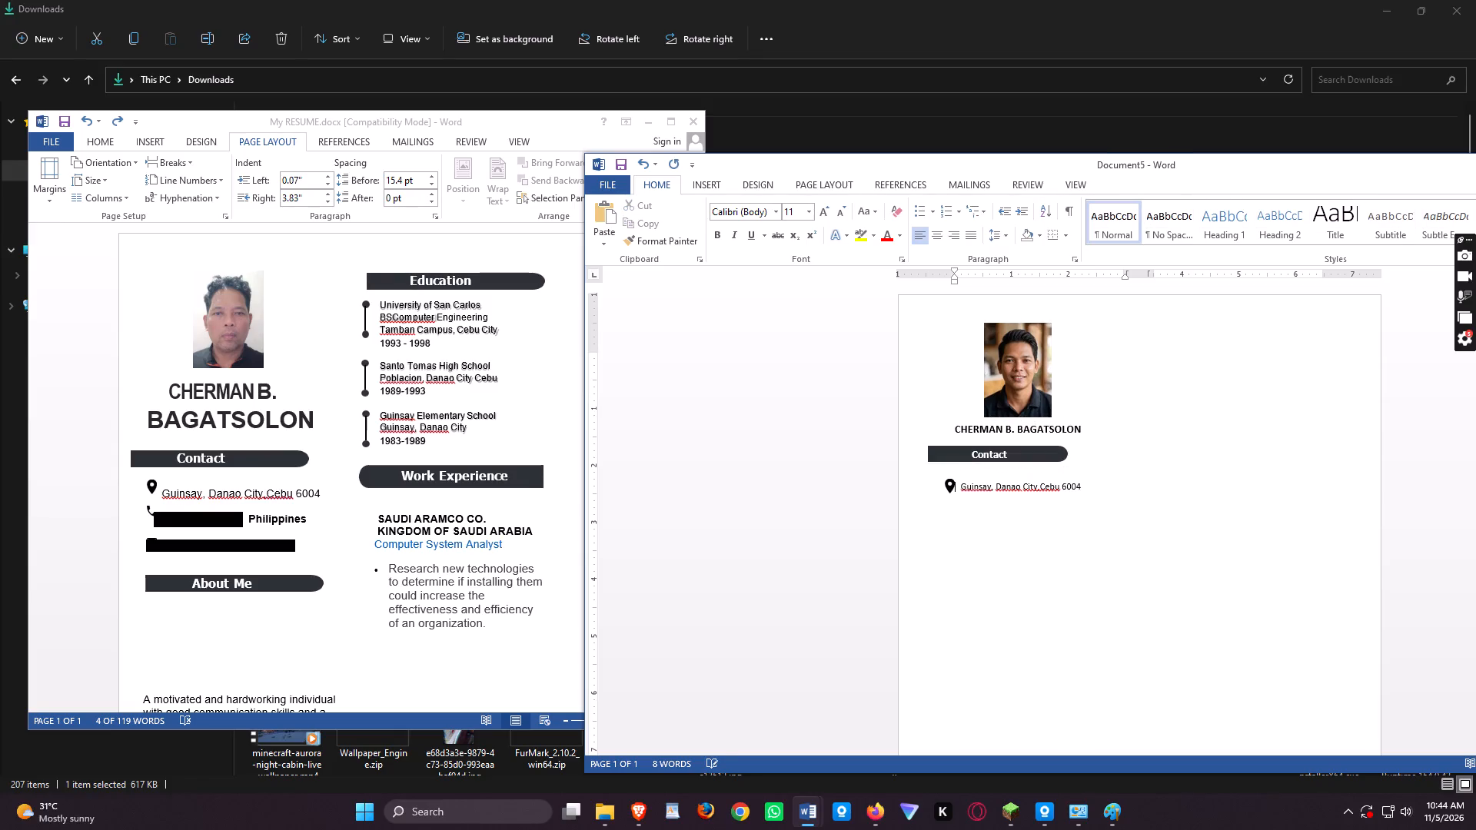
Move the Contact banner down and slightly sideways so it is centred beneath the owner's name, just above the address line.
click(1063, 454)
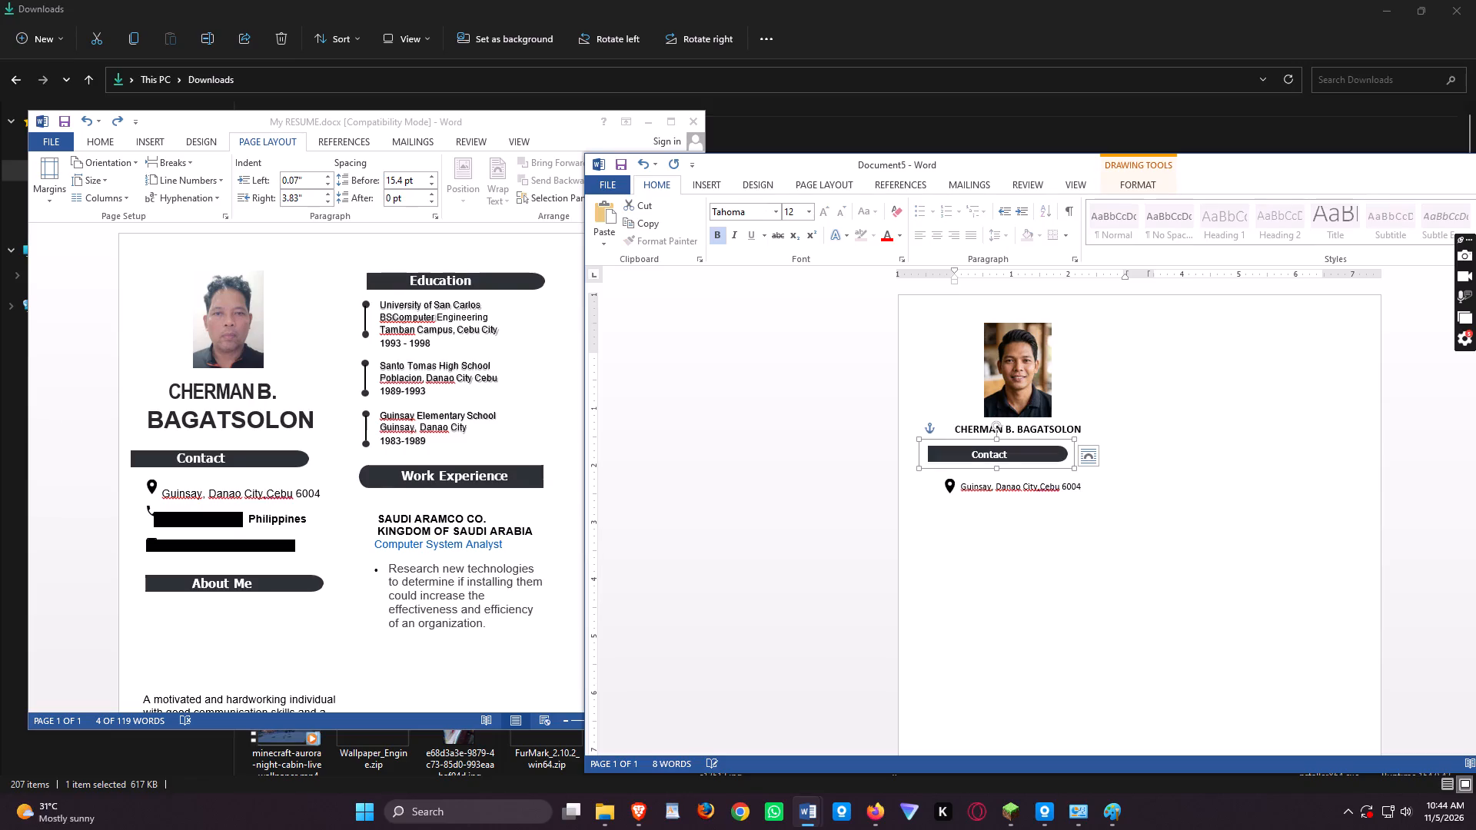
drag(1062, 440, 1072, 450)
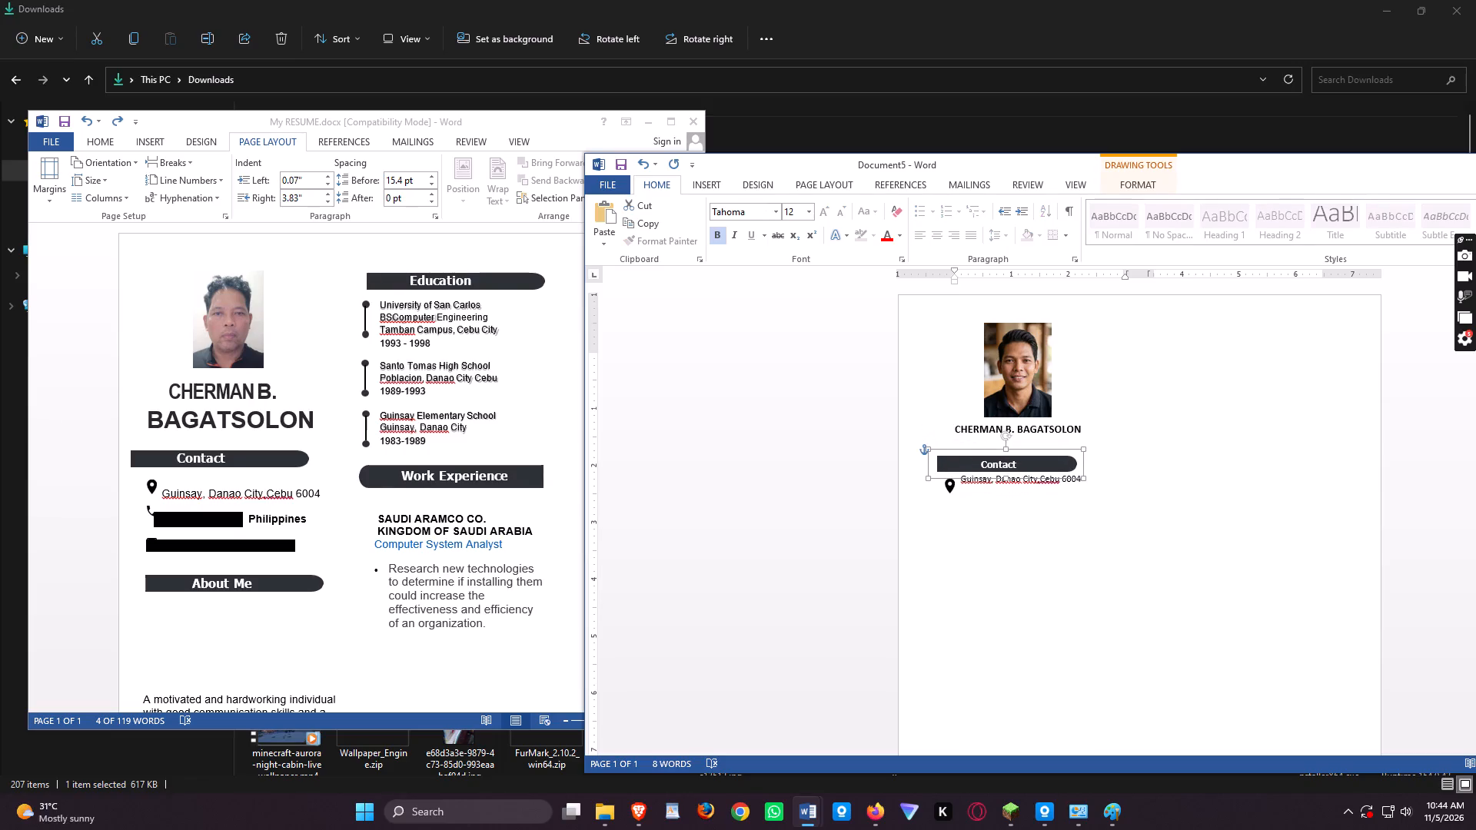
drag(1072, 450, 1074, 452)
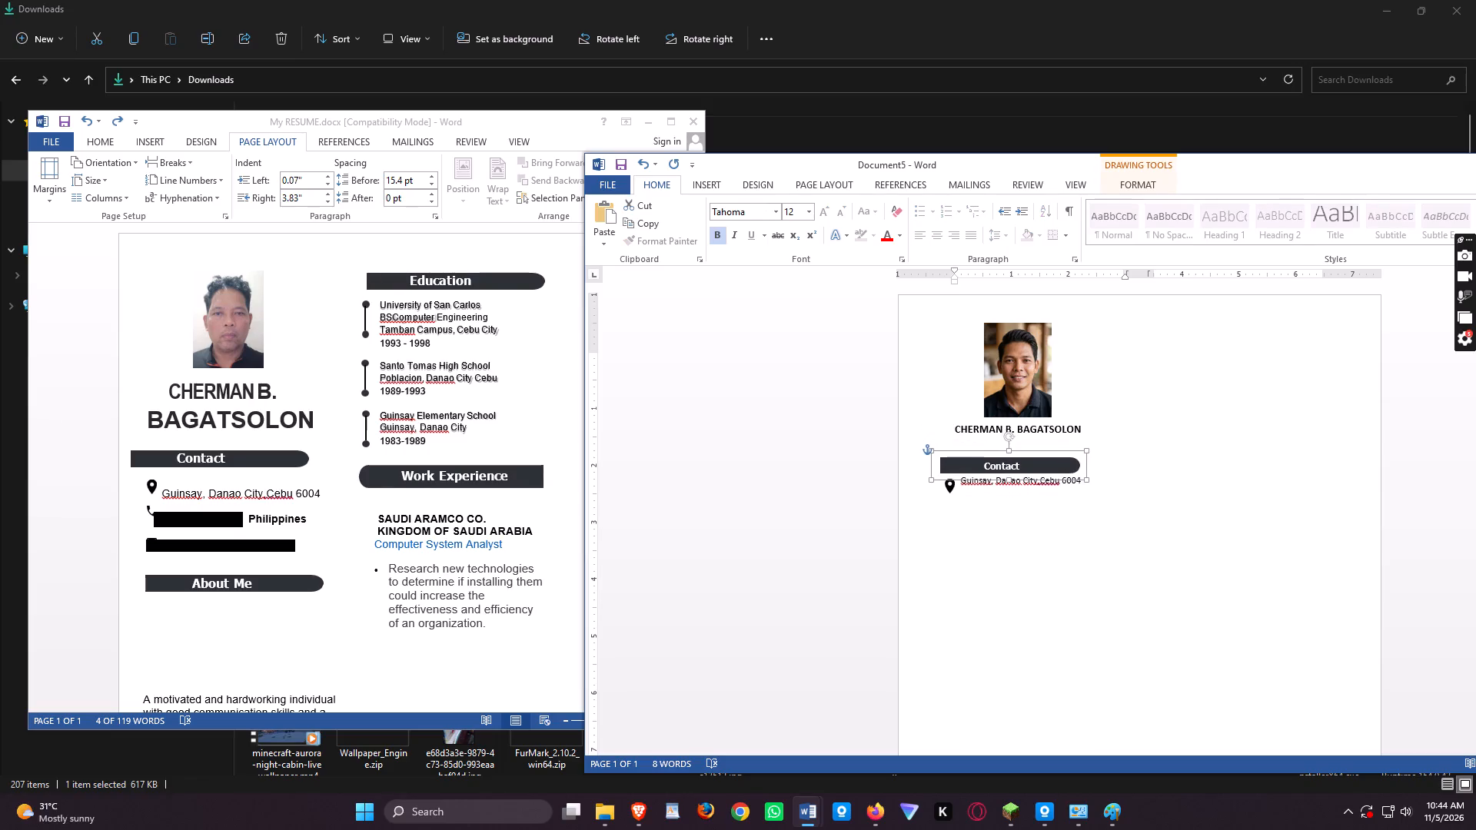
drag(1074, 452, 1072, 453)
click(1012, 528)
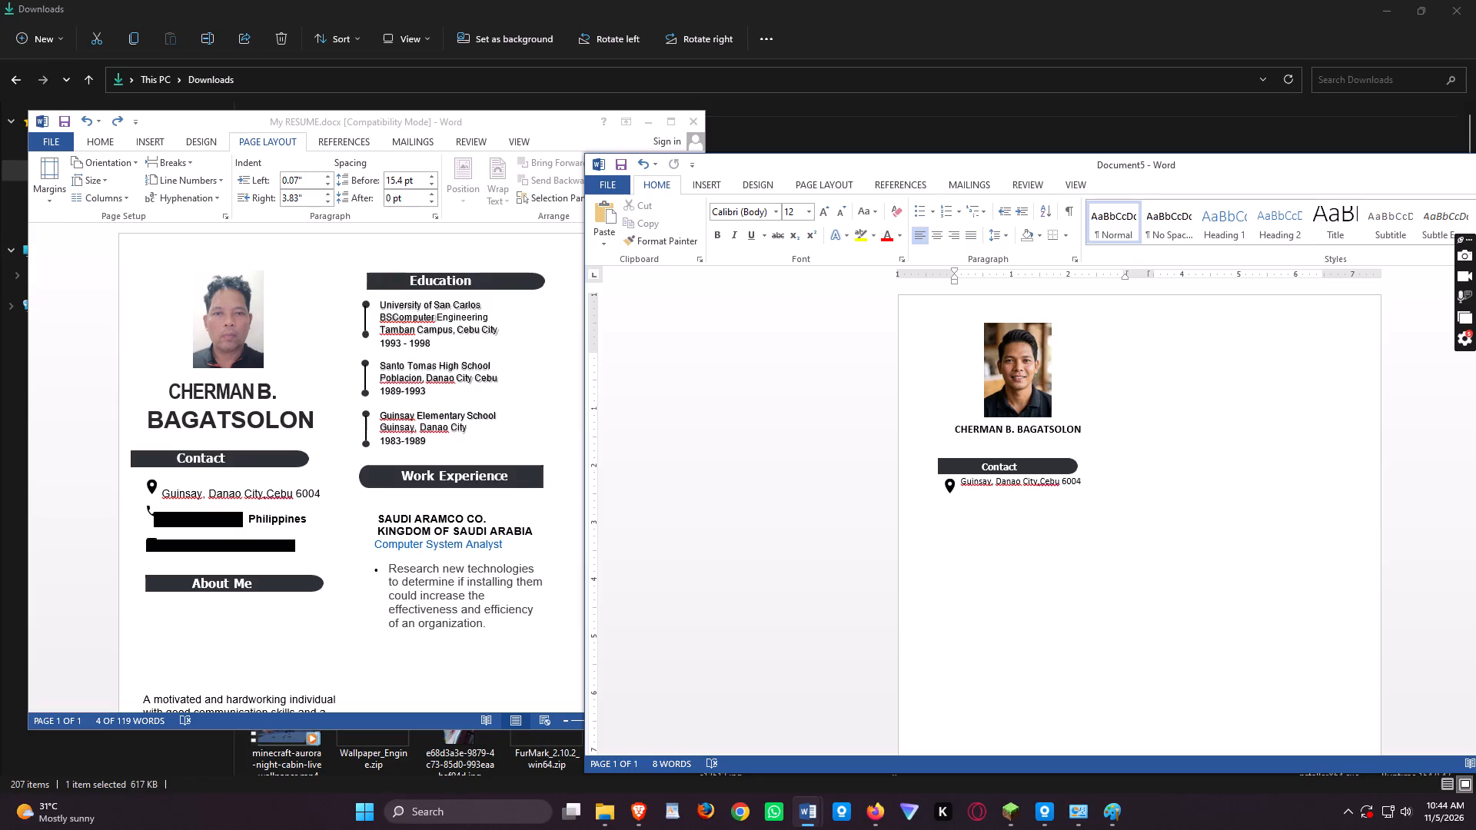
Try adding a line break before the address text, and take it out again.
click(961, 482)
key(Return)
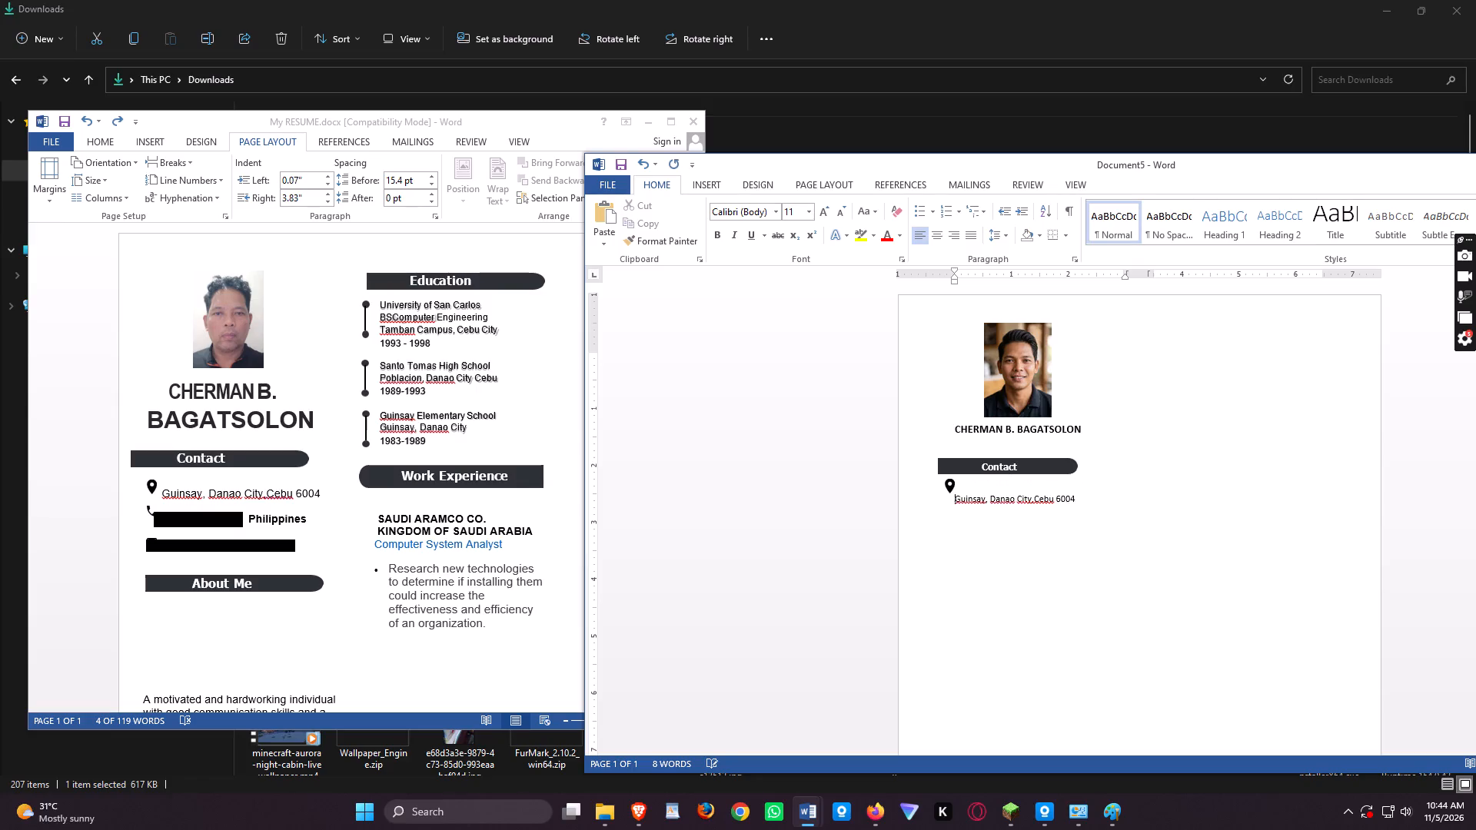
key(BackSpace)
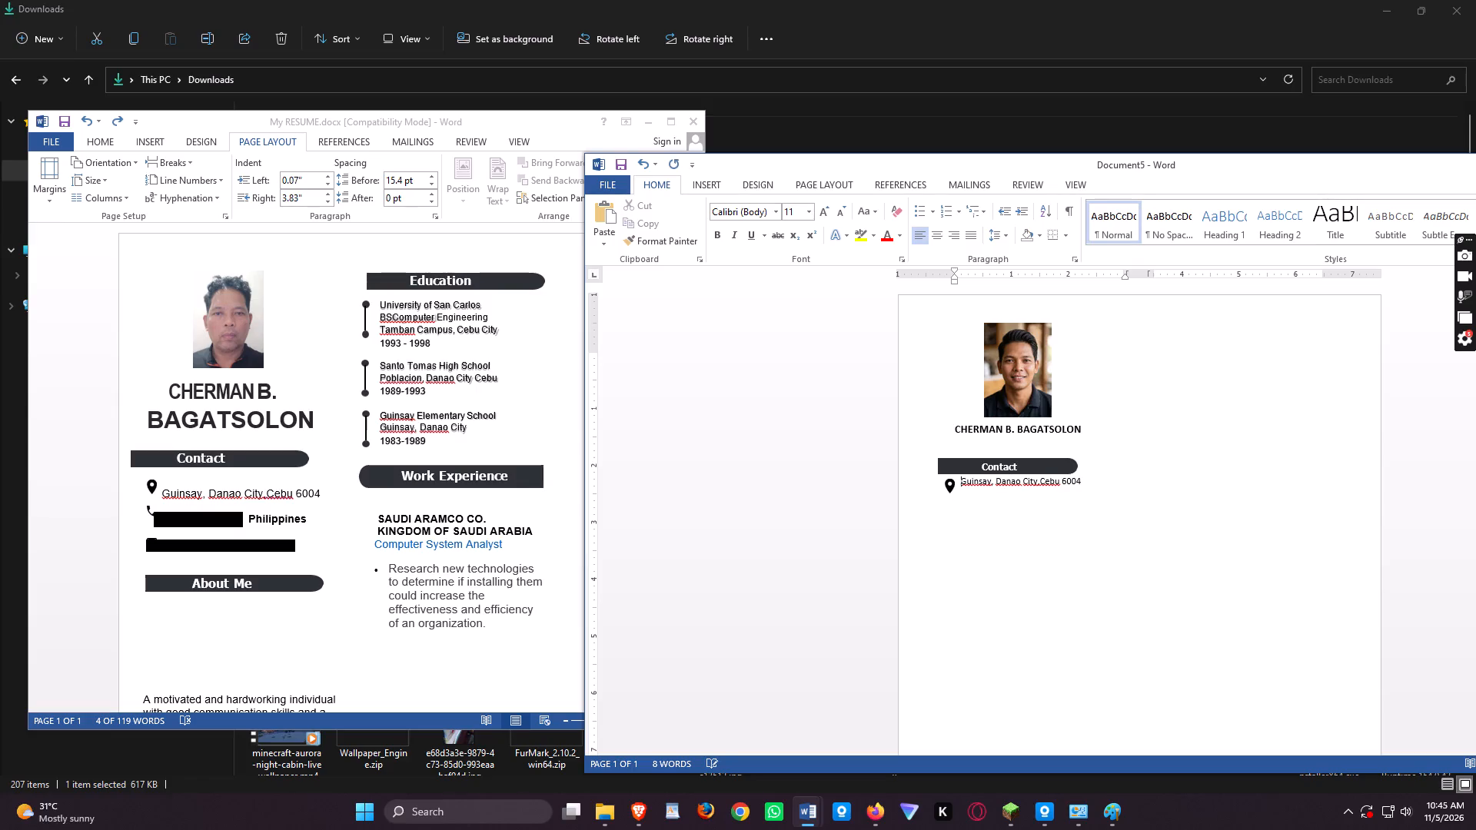
Nudge the Contact banner up slightly and set its text wrapping to Behind Text.
click(1062, 463)
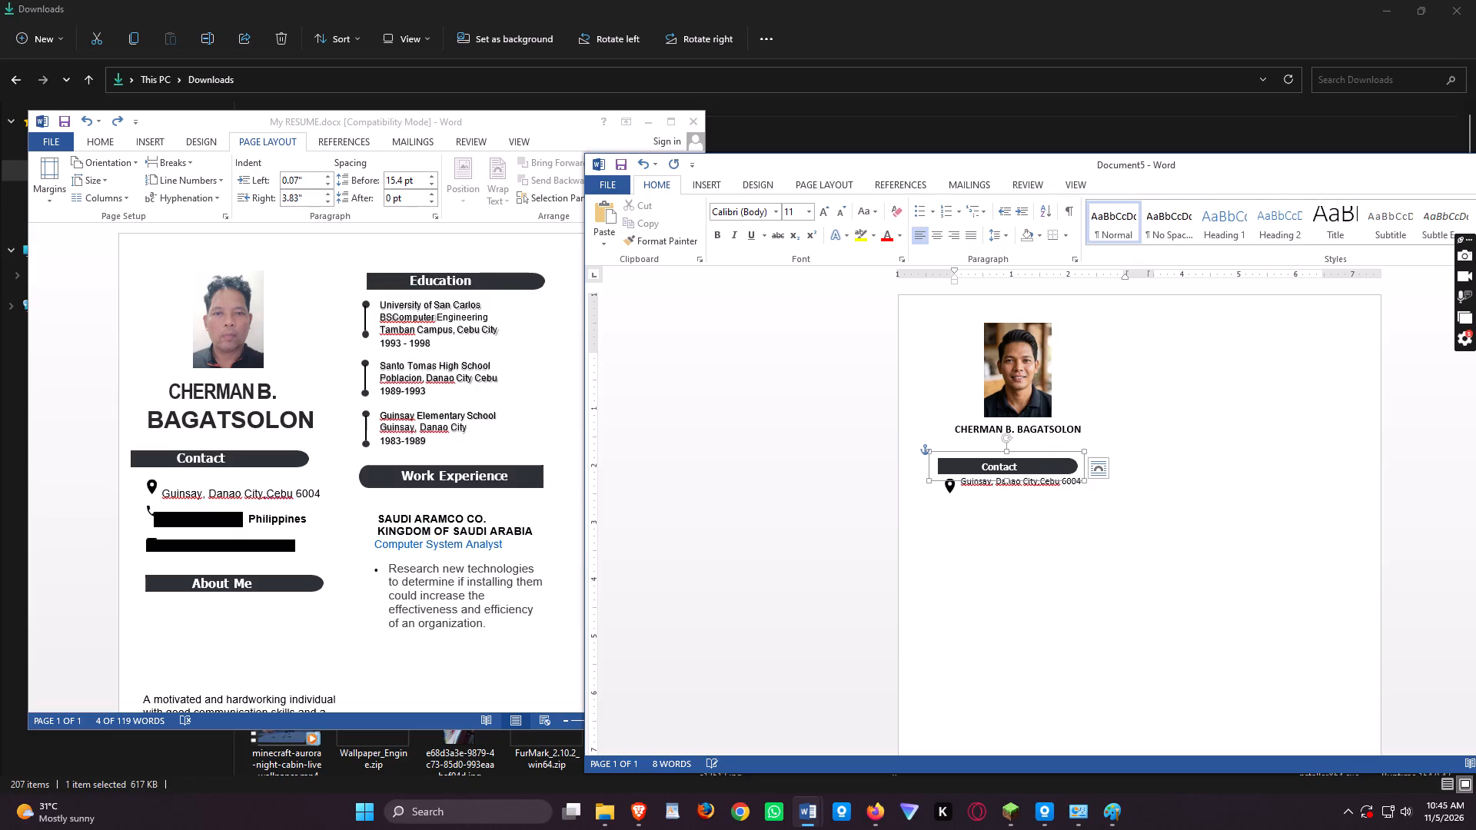
click(1070, 447)
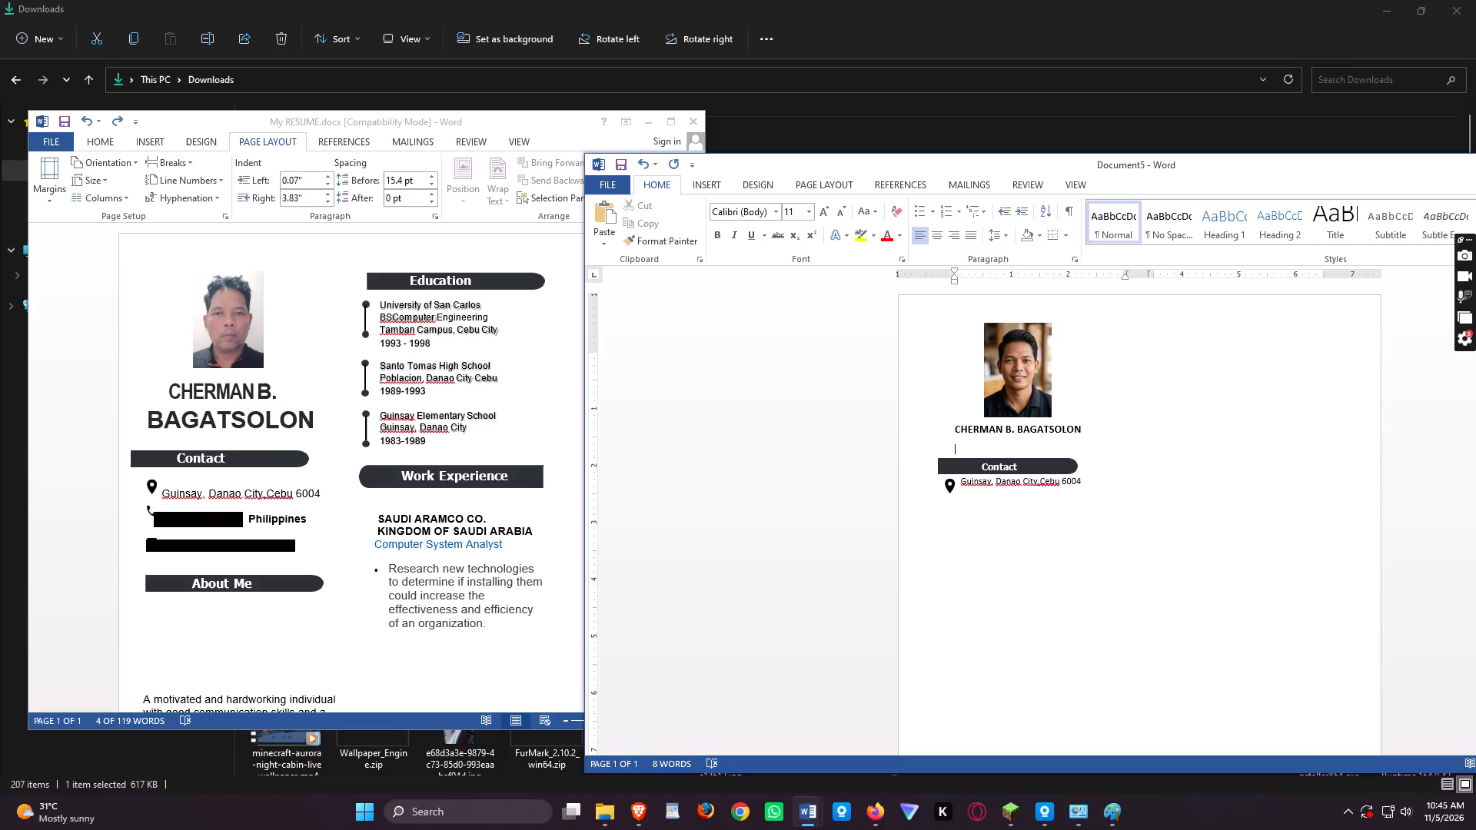
click(1066, 463)
click(1067, 451)
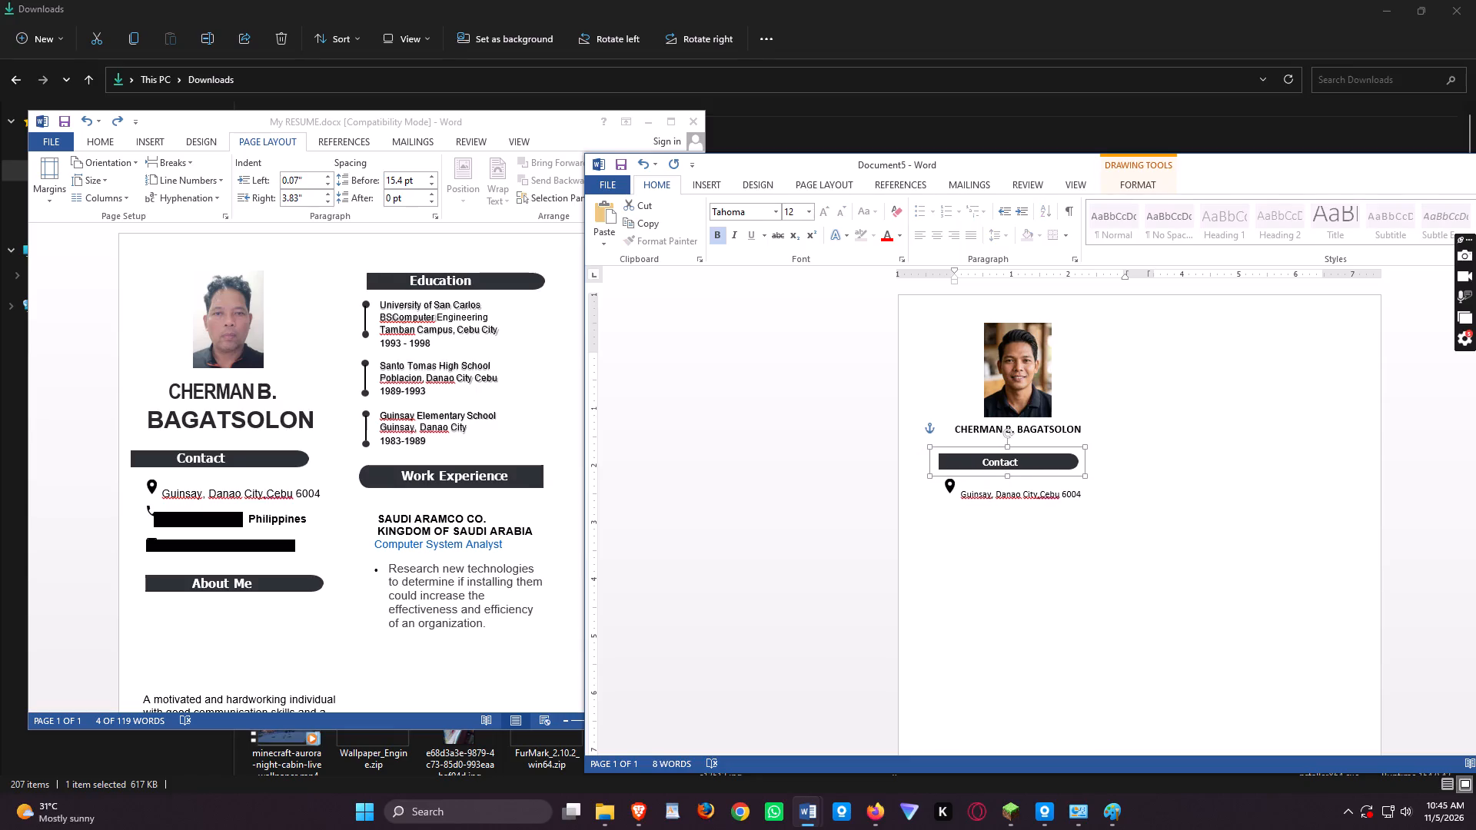
right_click(1065, 466)
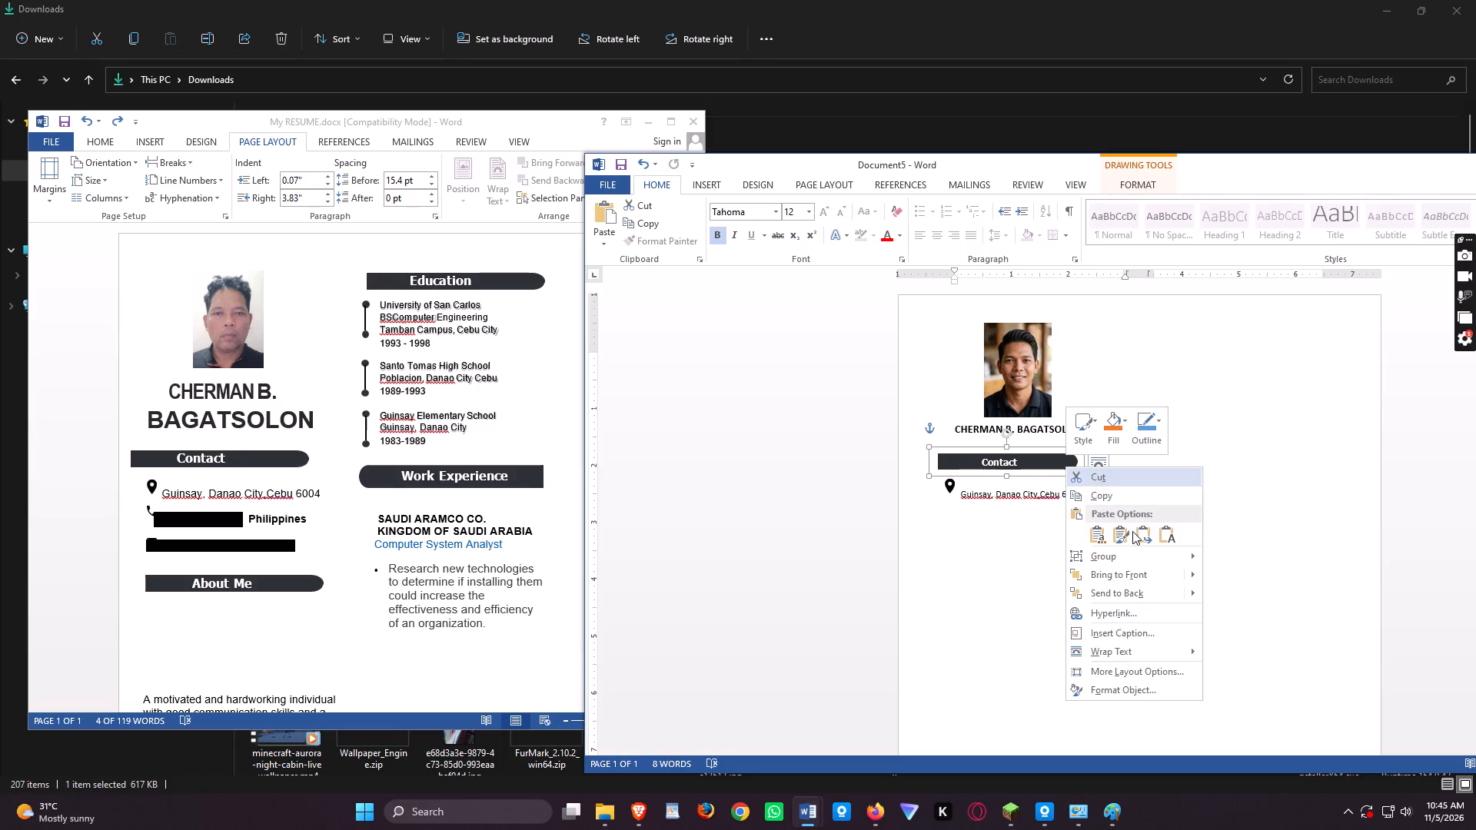
click(1159, 653)
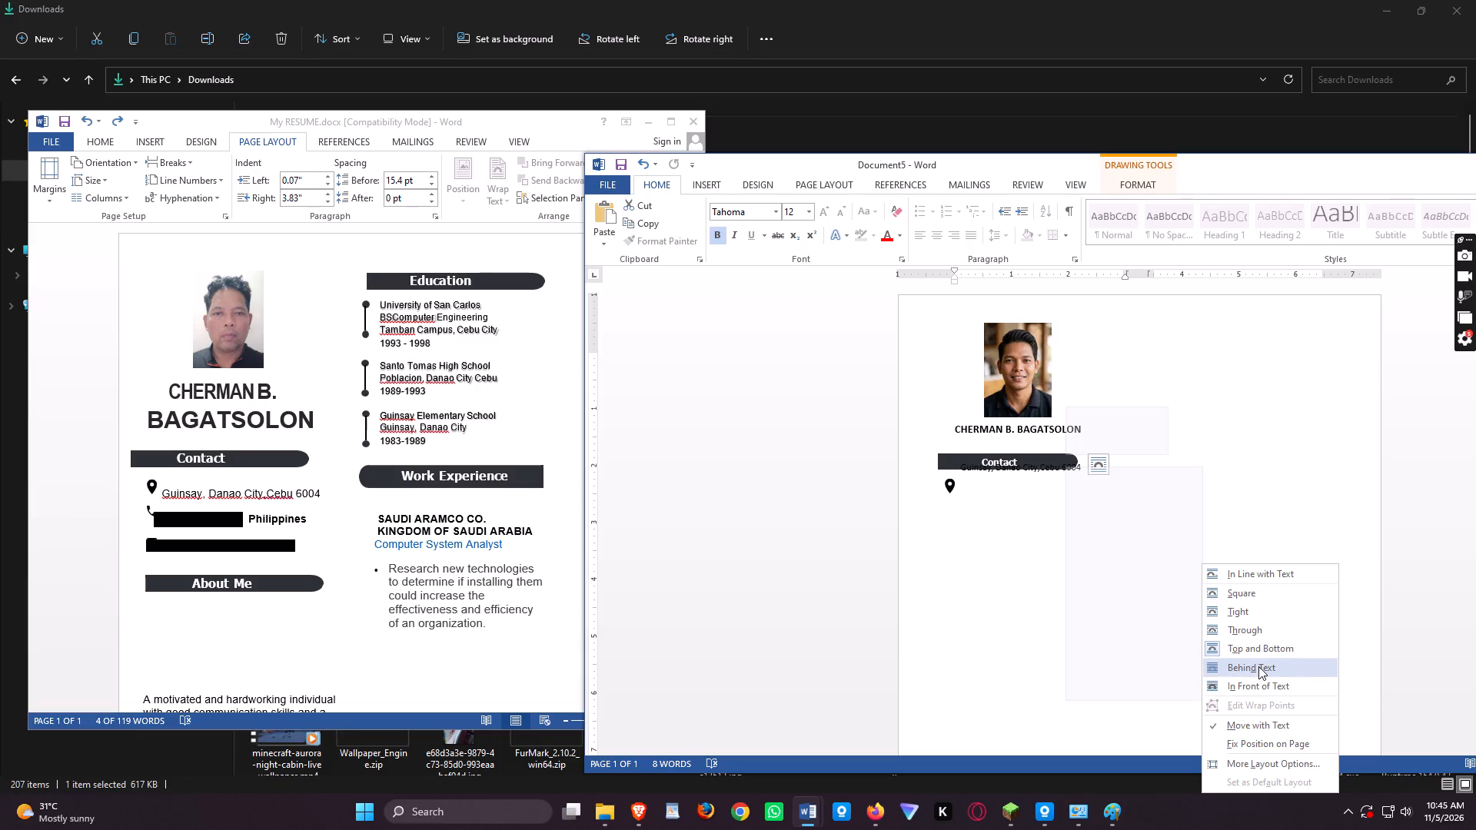
click(1258, 666)
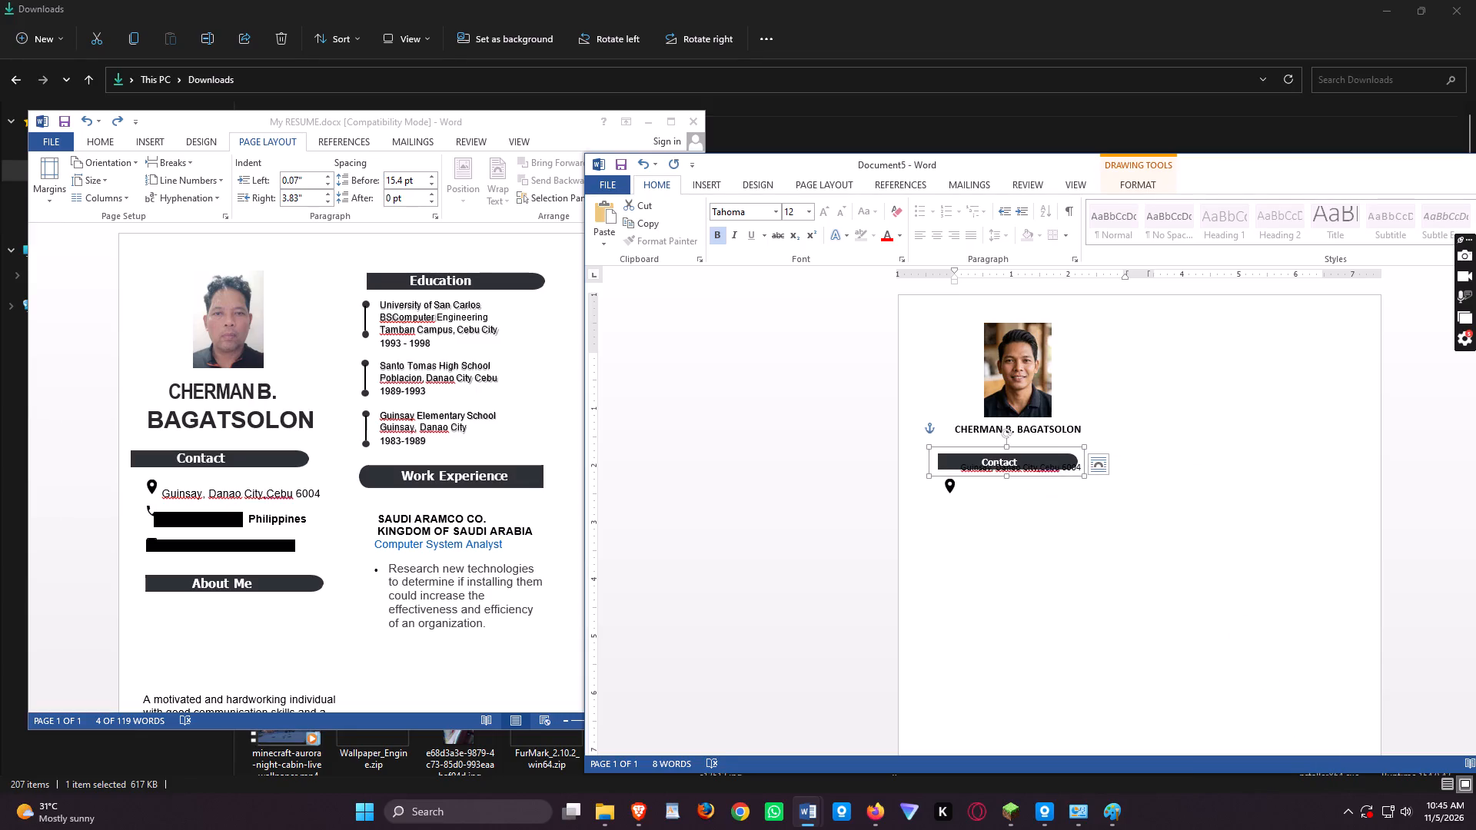
Insert a blank line above the address so the text sits below the Contact banner.
click(1139, 450)
key(Return)
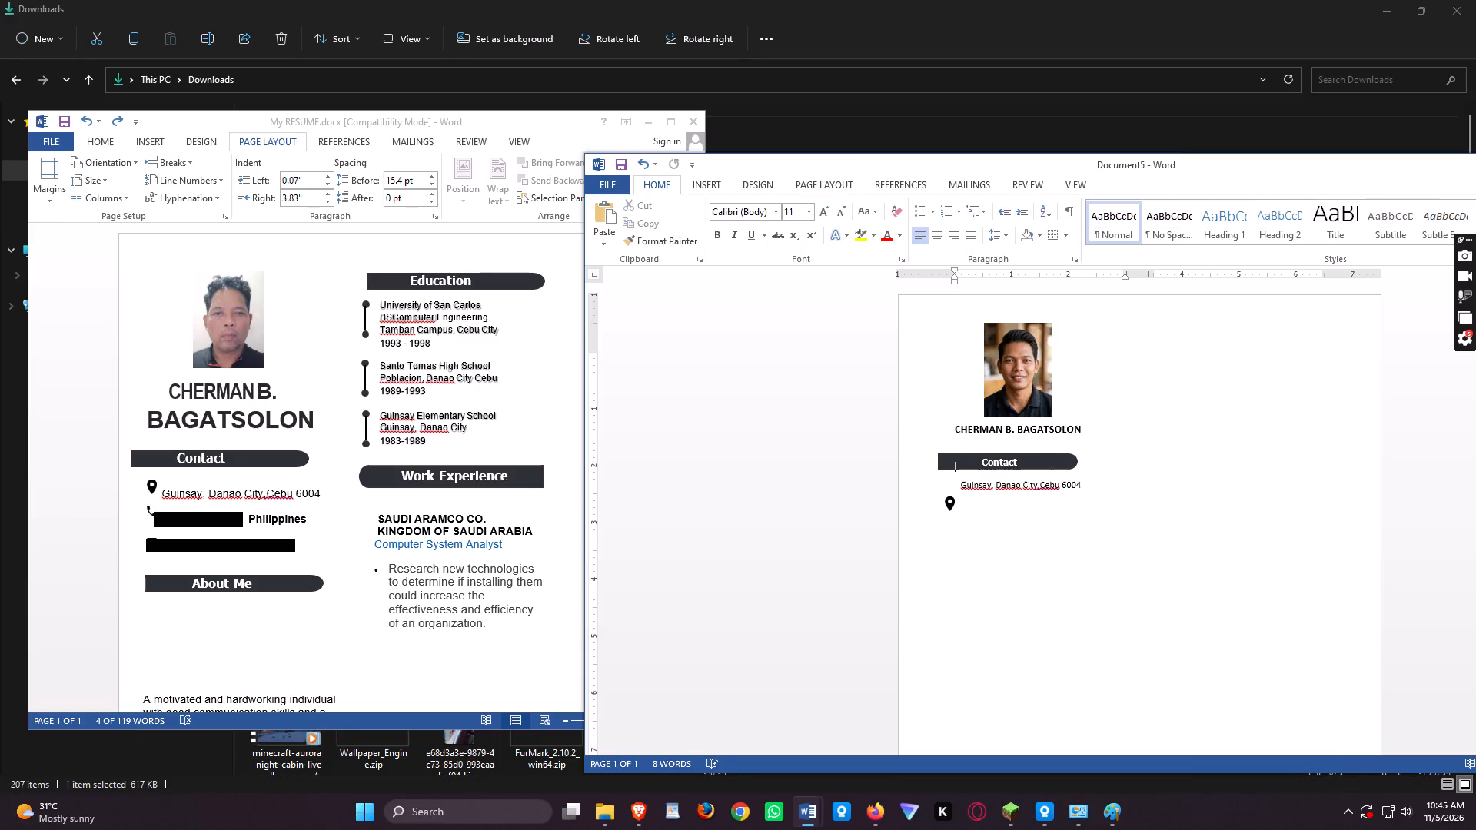
Move the location pin icon back up so it lines up beside the start of the address line.
click(952, 501)
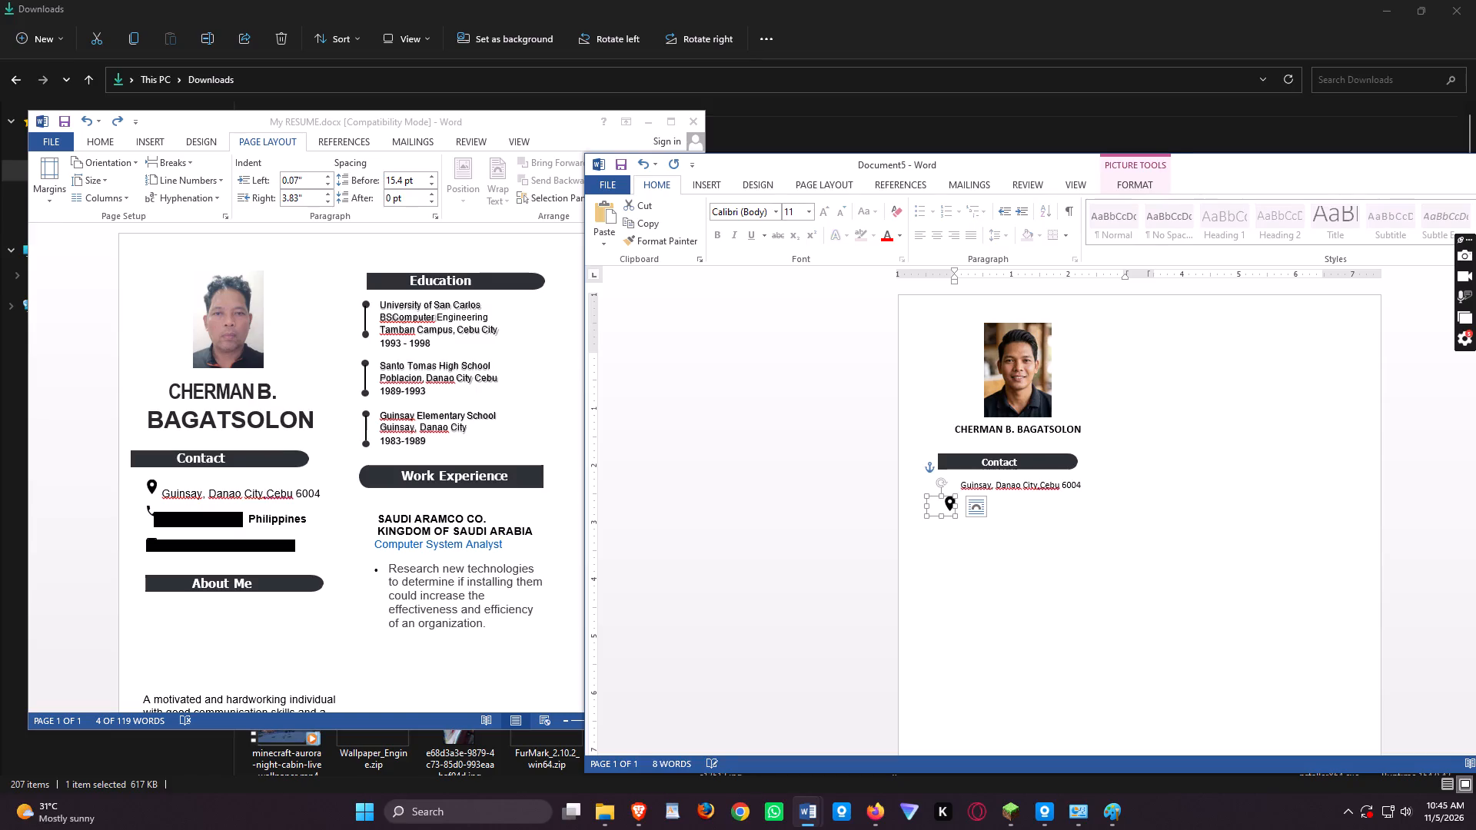
drag(946, 495, 946, 479)
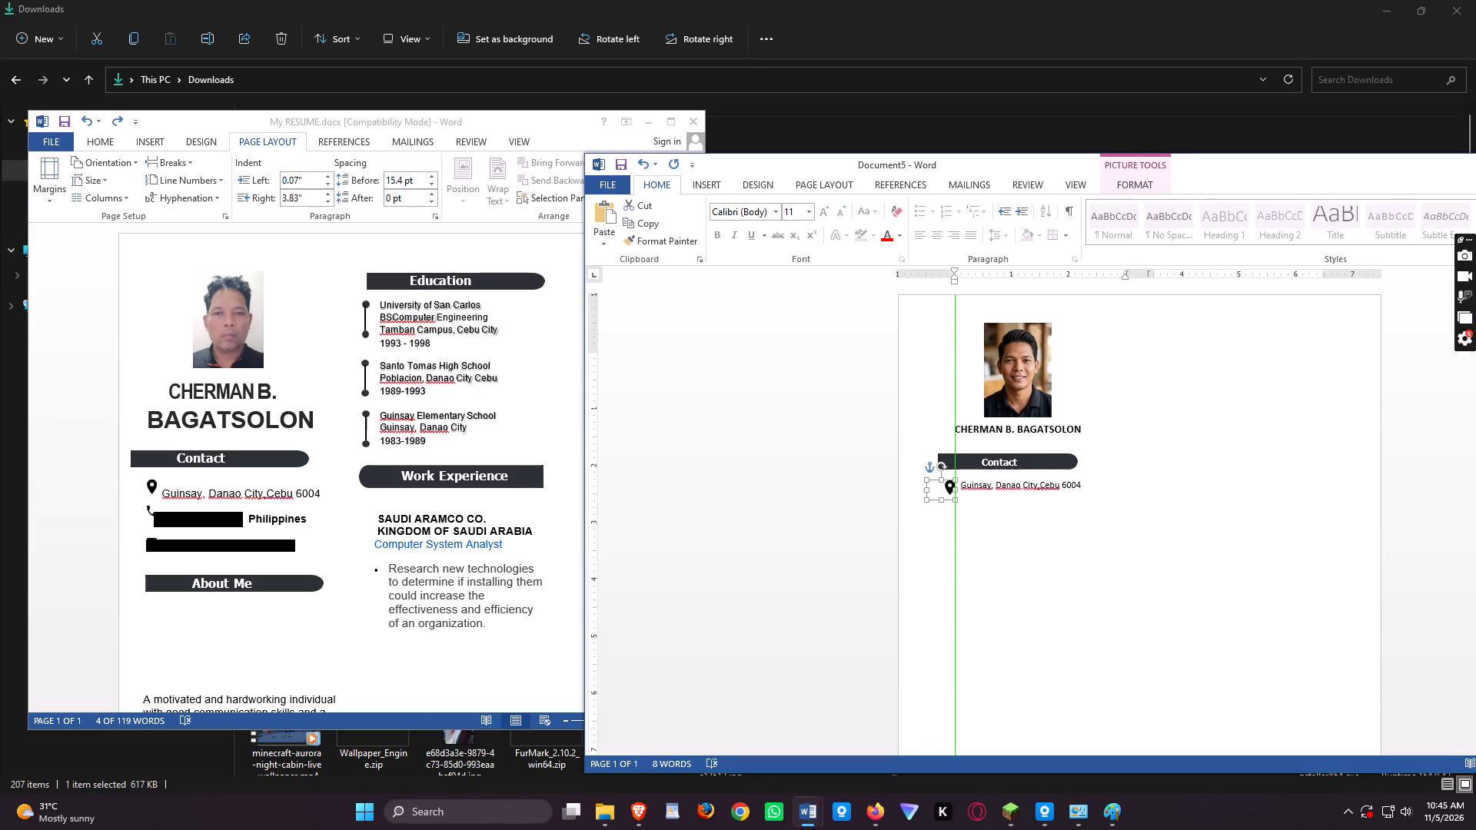
drag(946, 479, 955, 473)
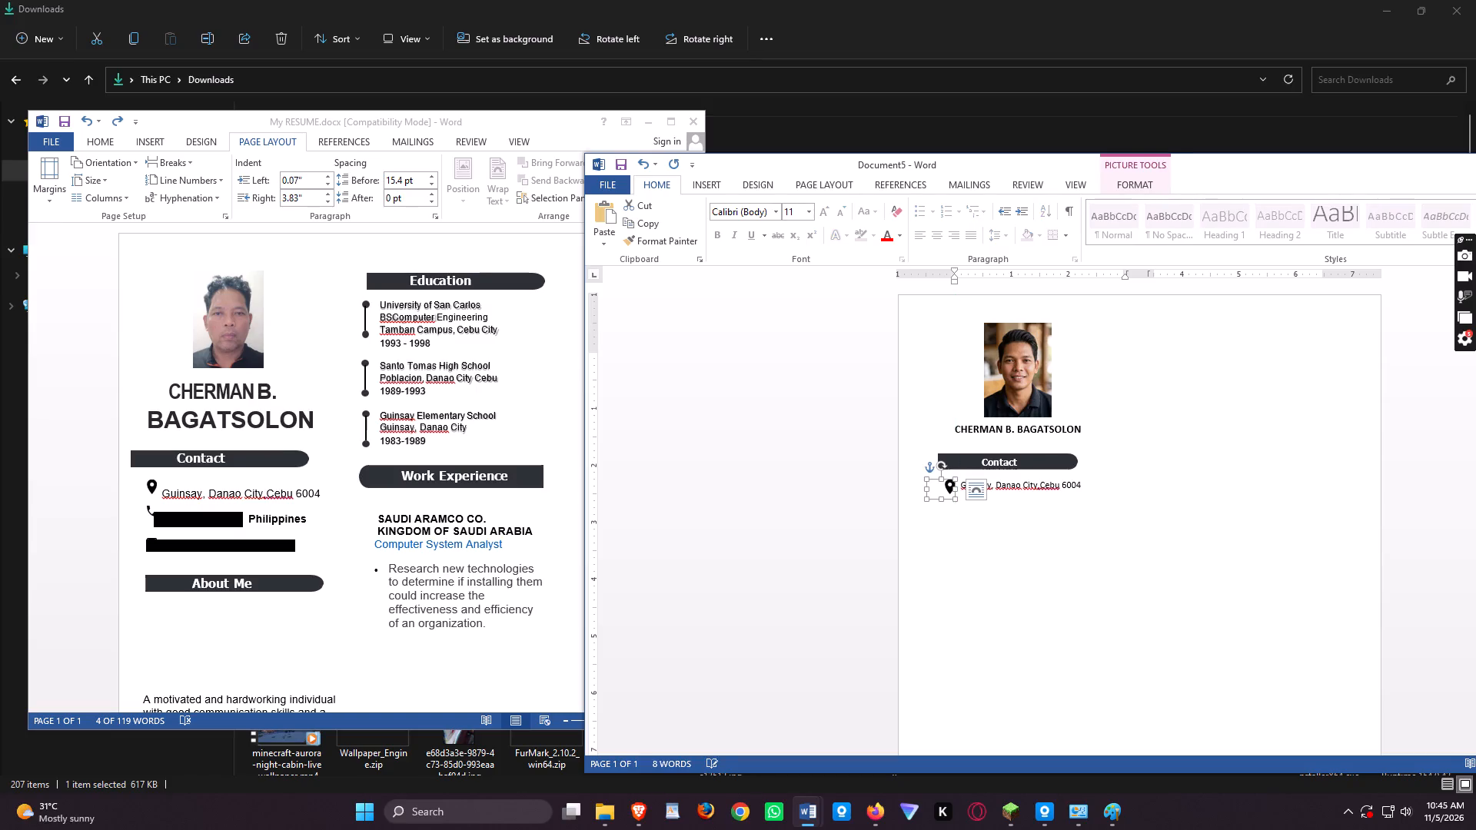
click(1029, 543)
click(1119, 510)
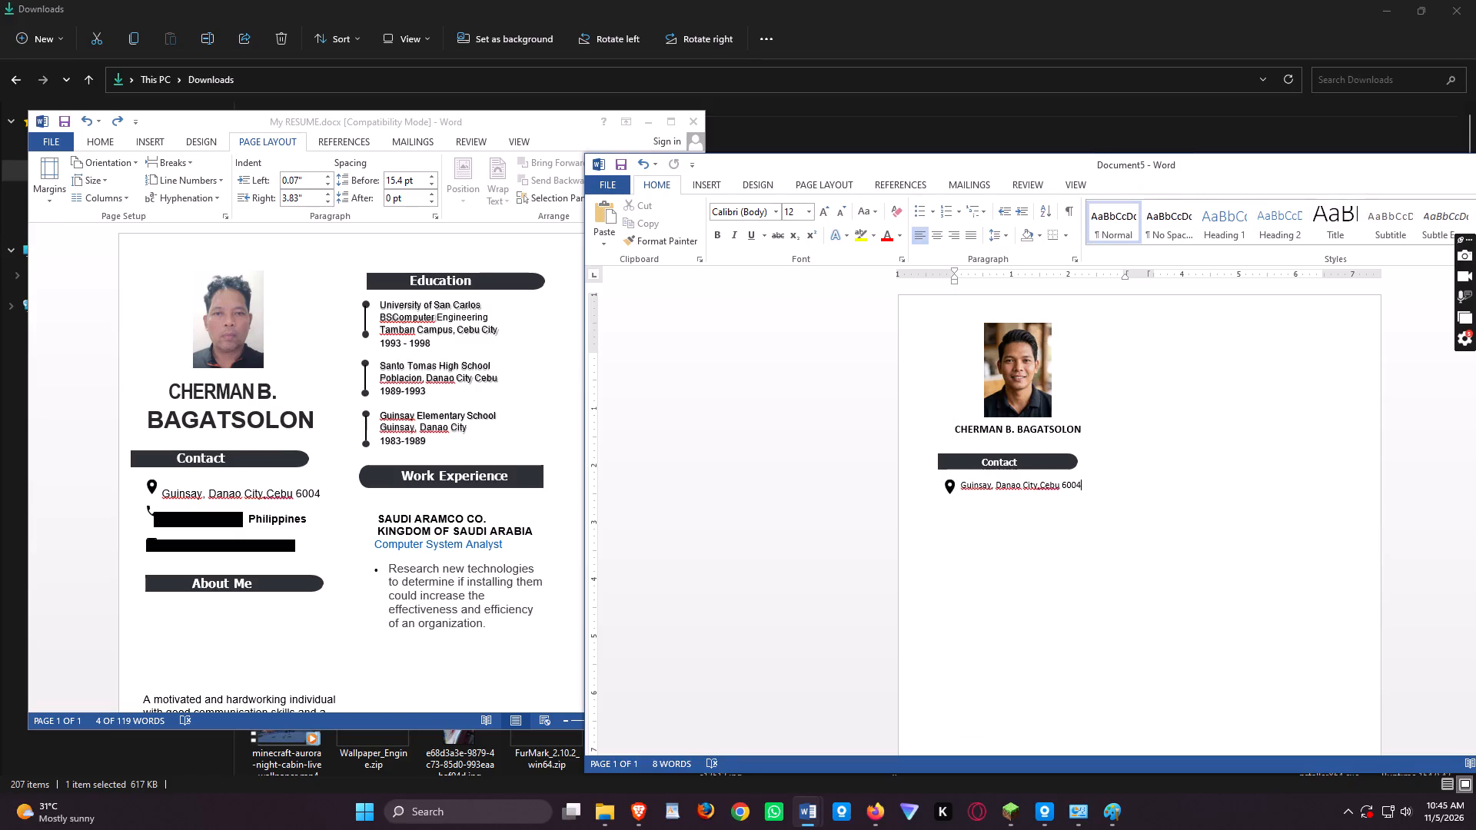
Copy the phone icon from the original resume's Contact section and paste it into the new document.
click(145, 513)
click(155, 511)
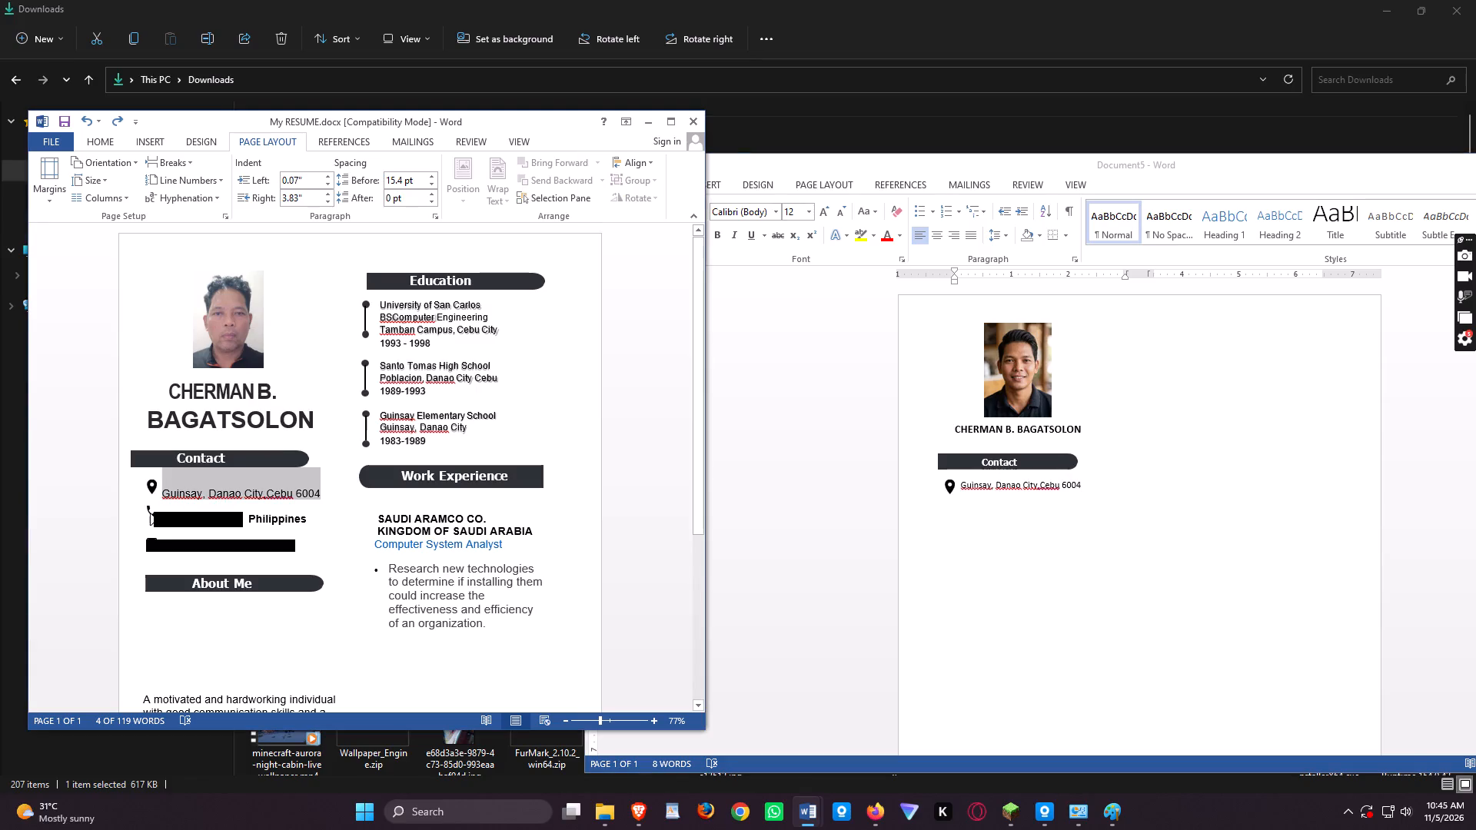
click(153, 512)
click(157, 493)
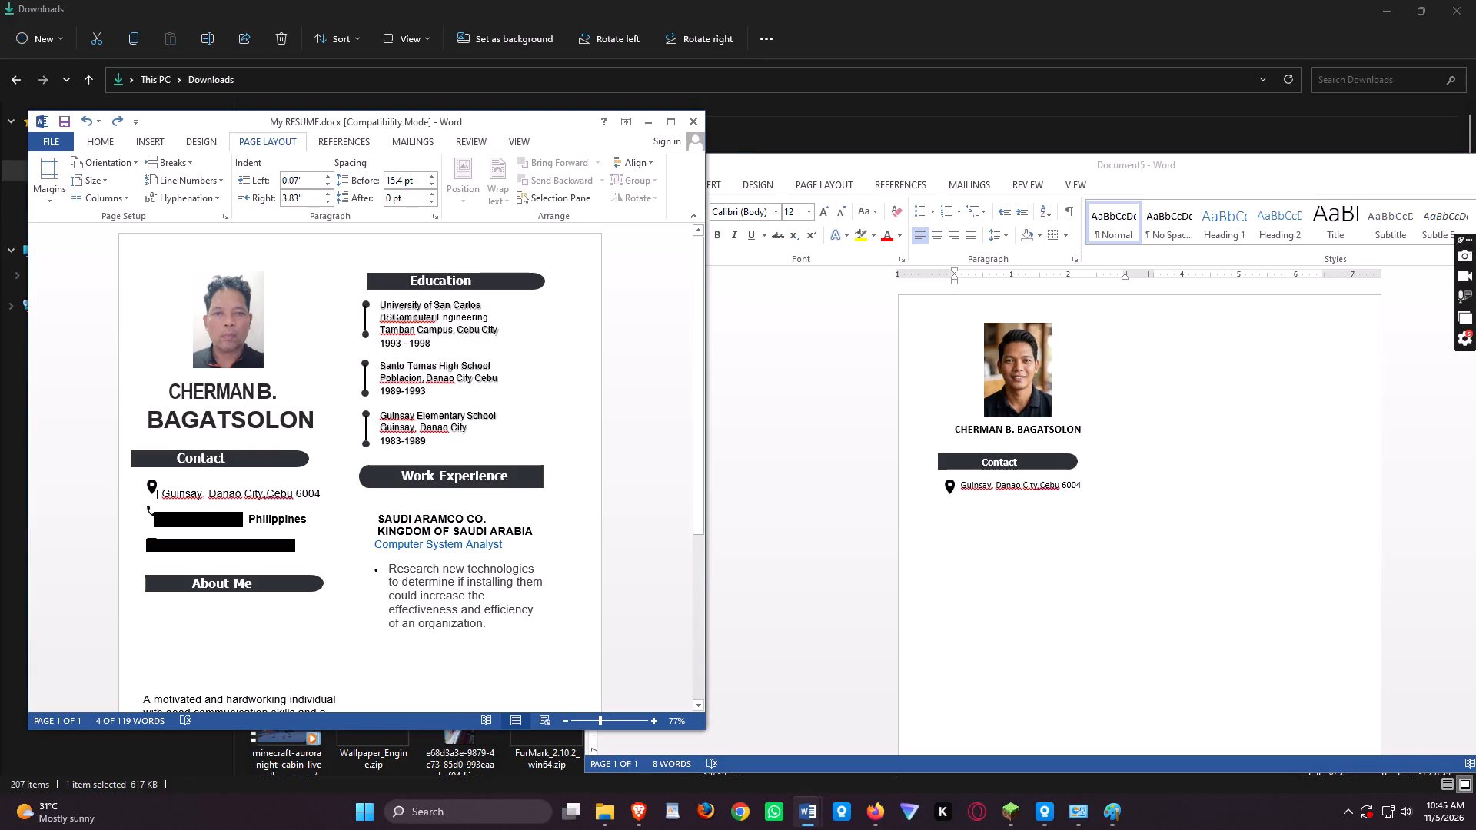
click(158, 506)
click(152, 510)
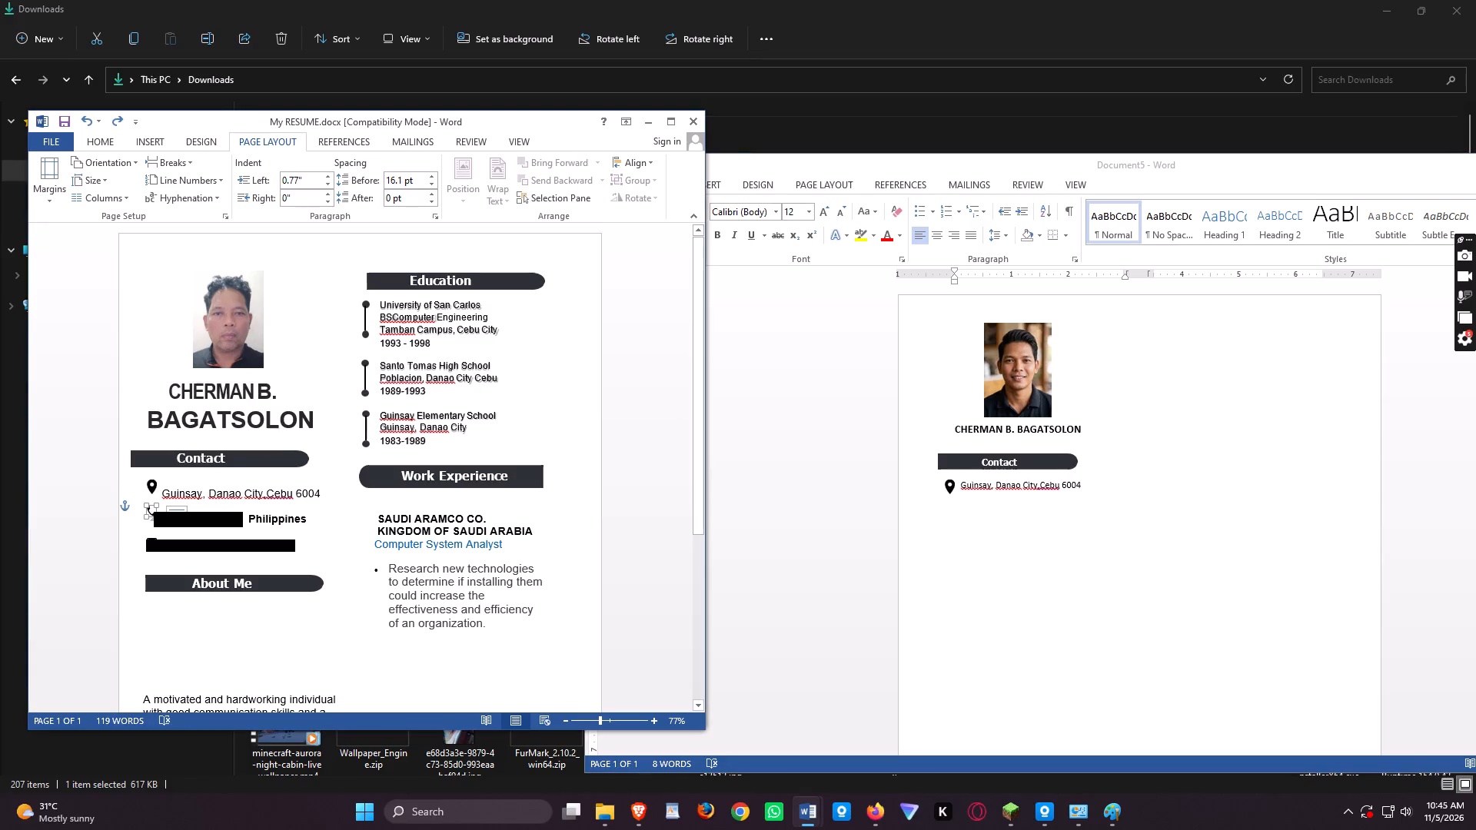
key(ctrl+c)
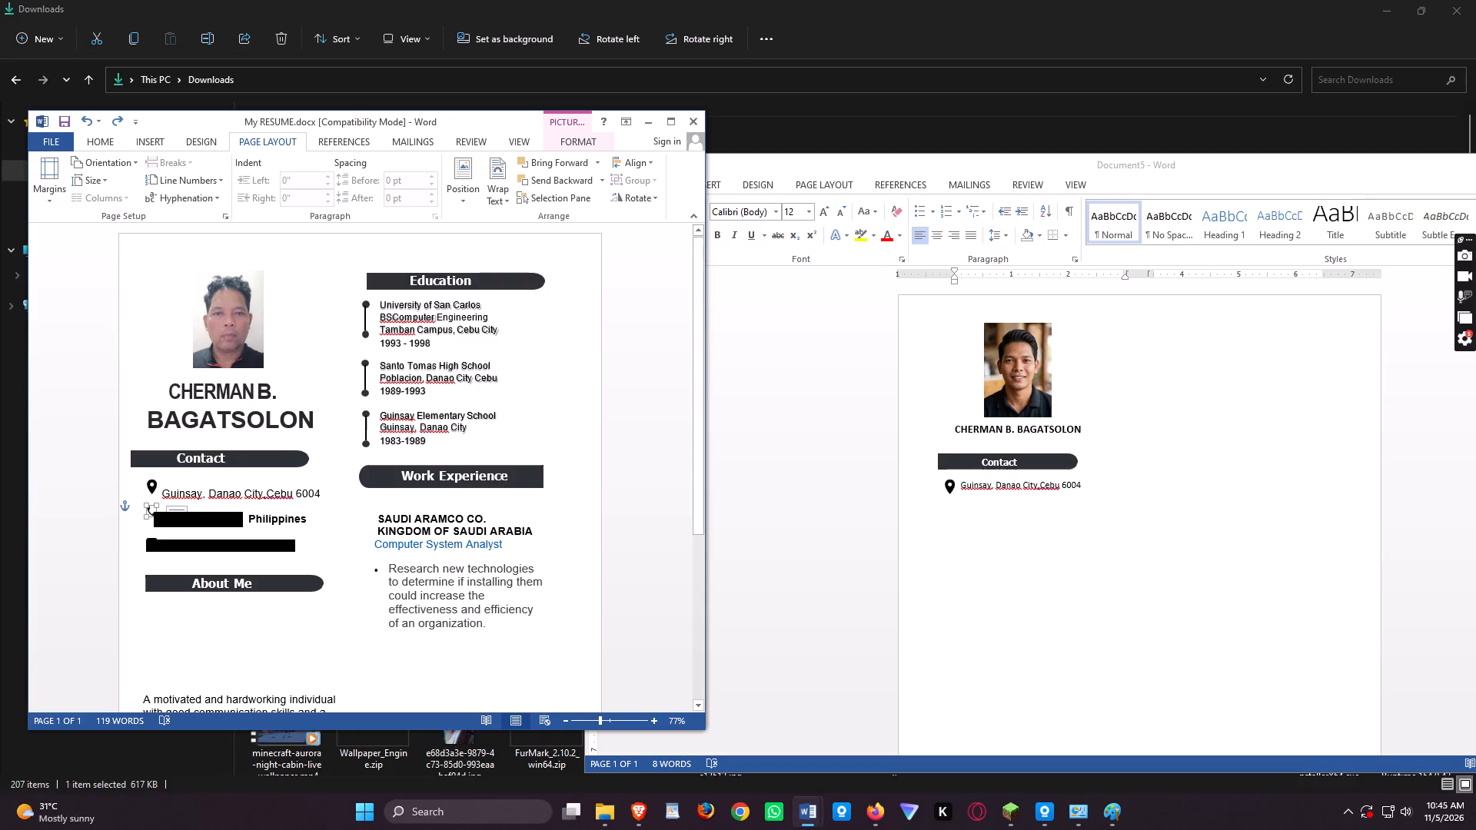
click(962, 510)
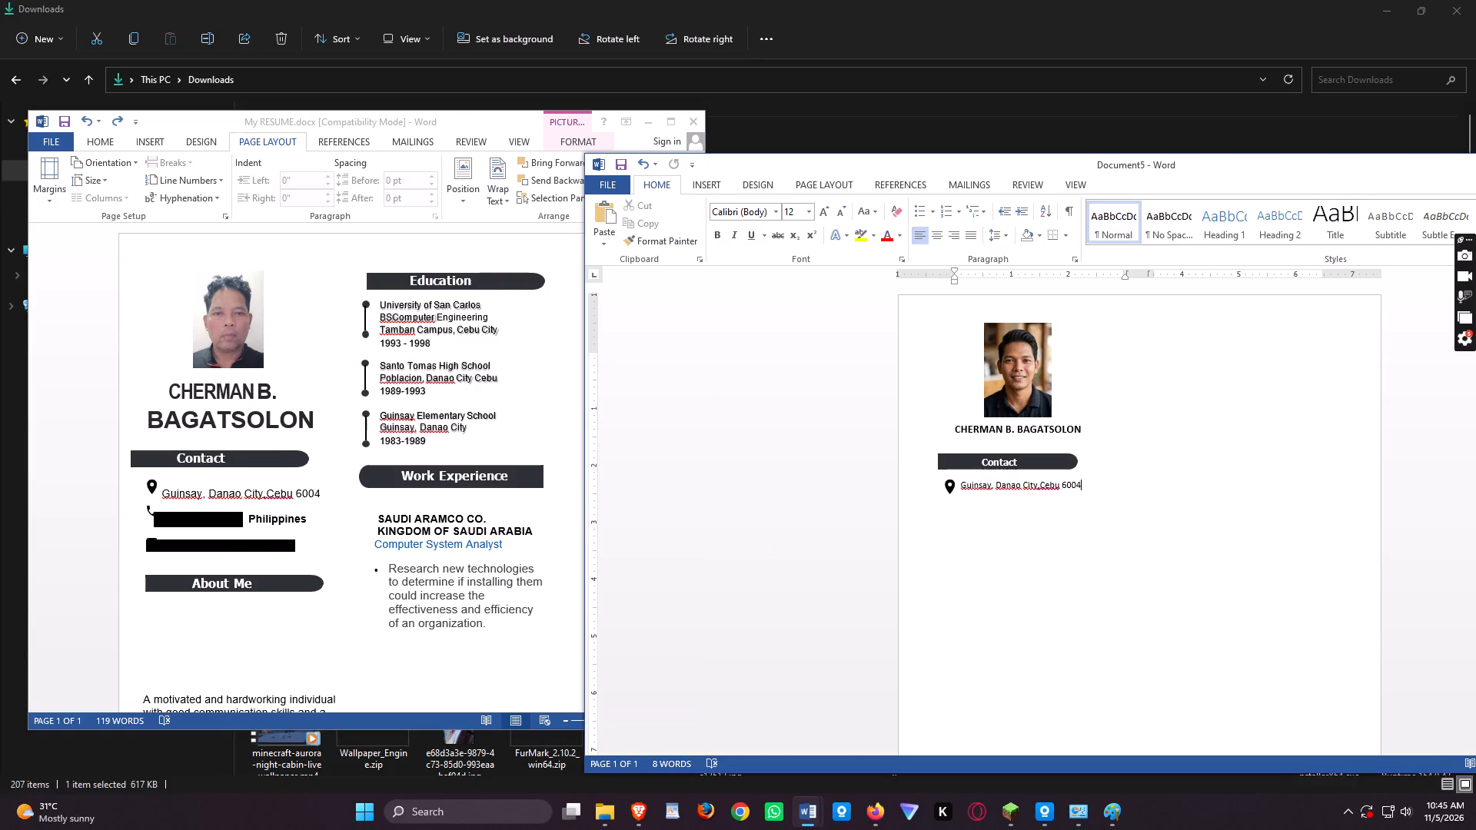
key(ctrl+v)
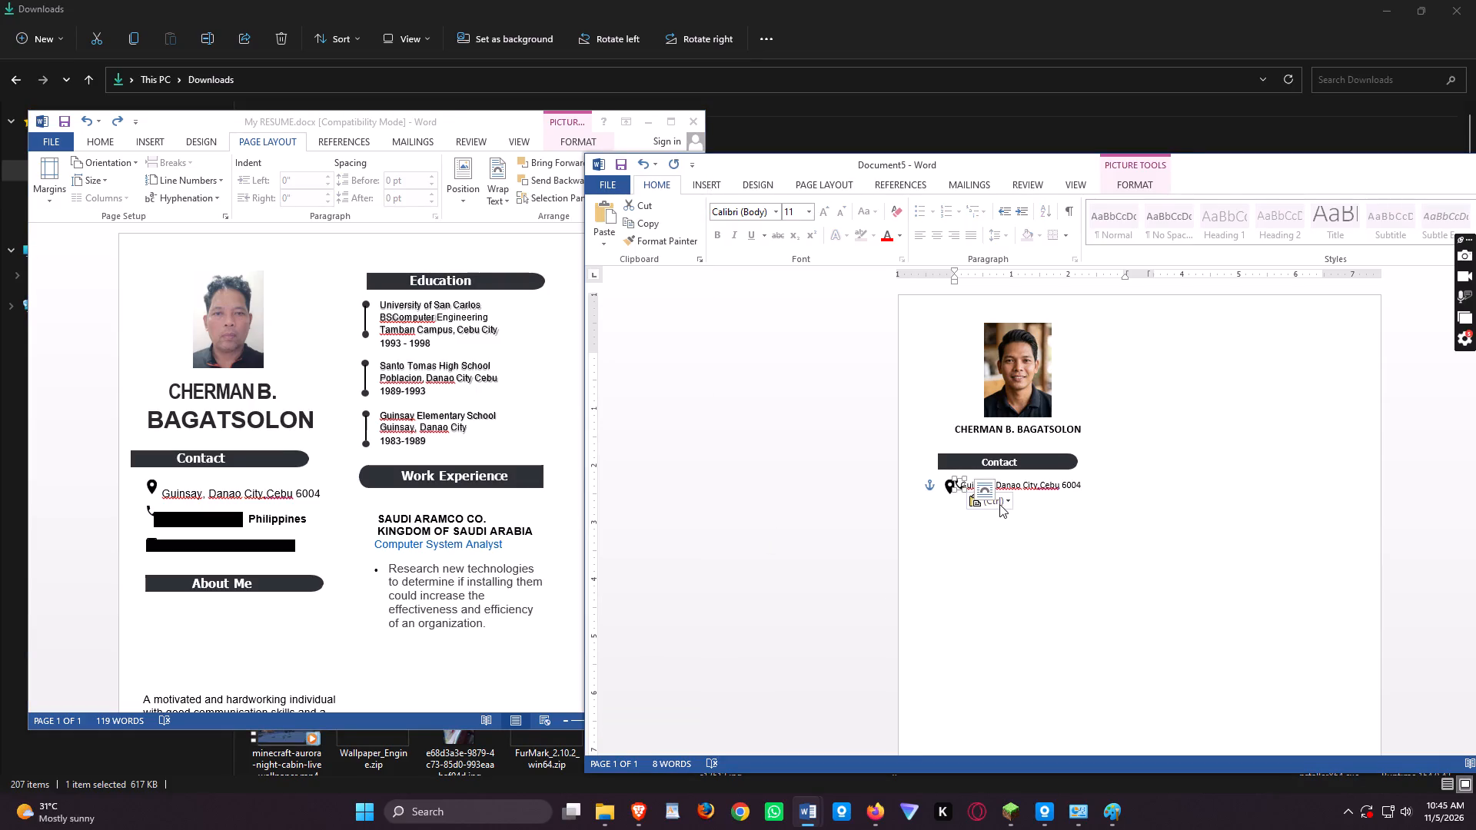
Set the phone icon's text wrapping to Behind Text and place it directly below the location pin.
click(1059, 526)
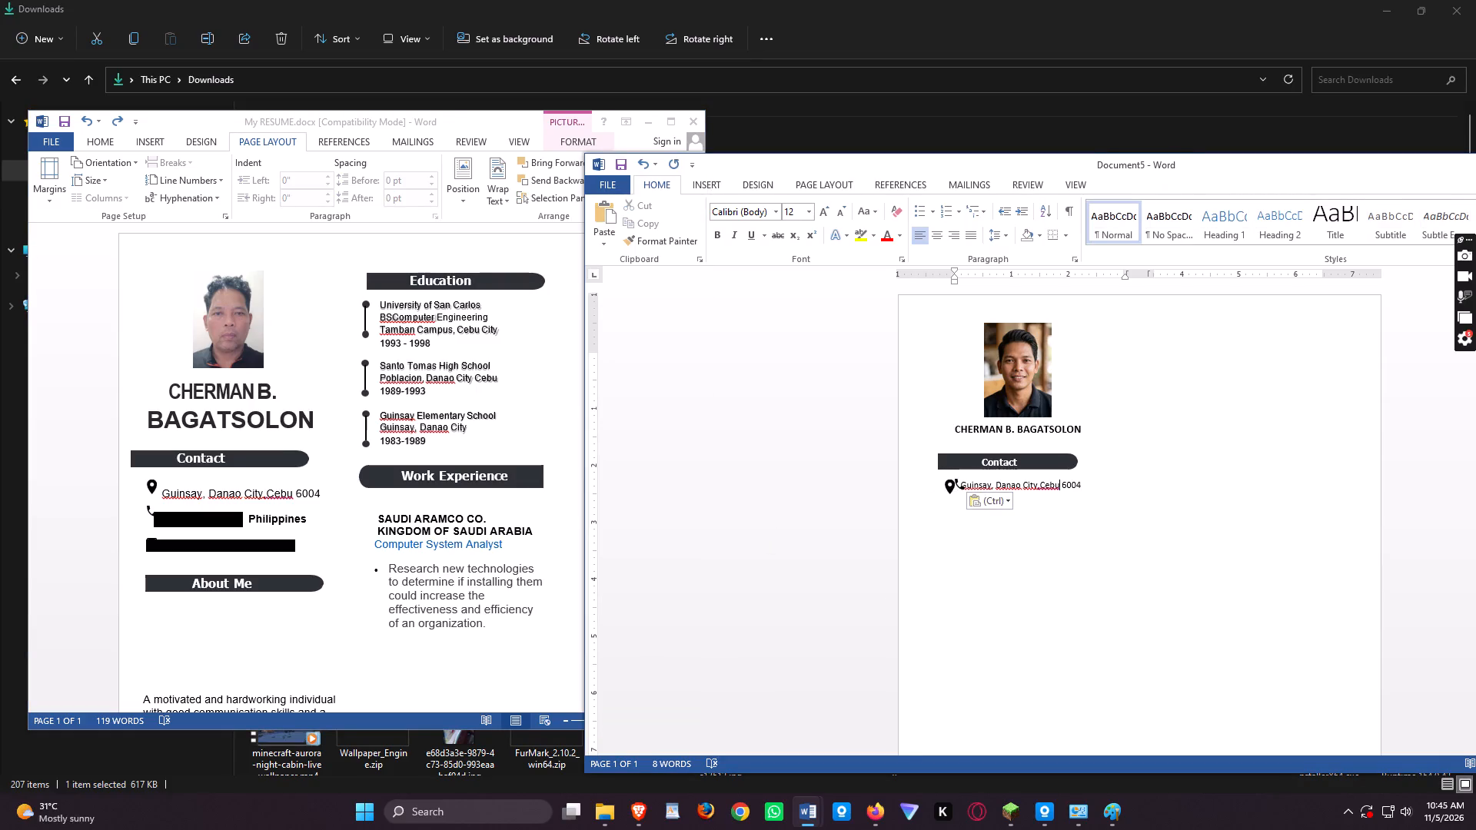
drag(957, 481, 946, 505)
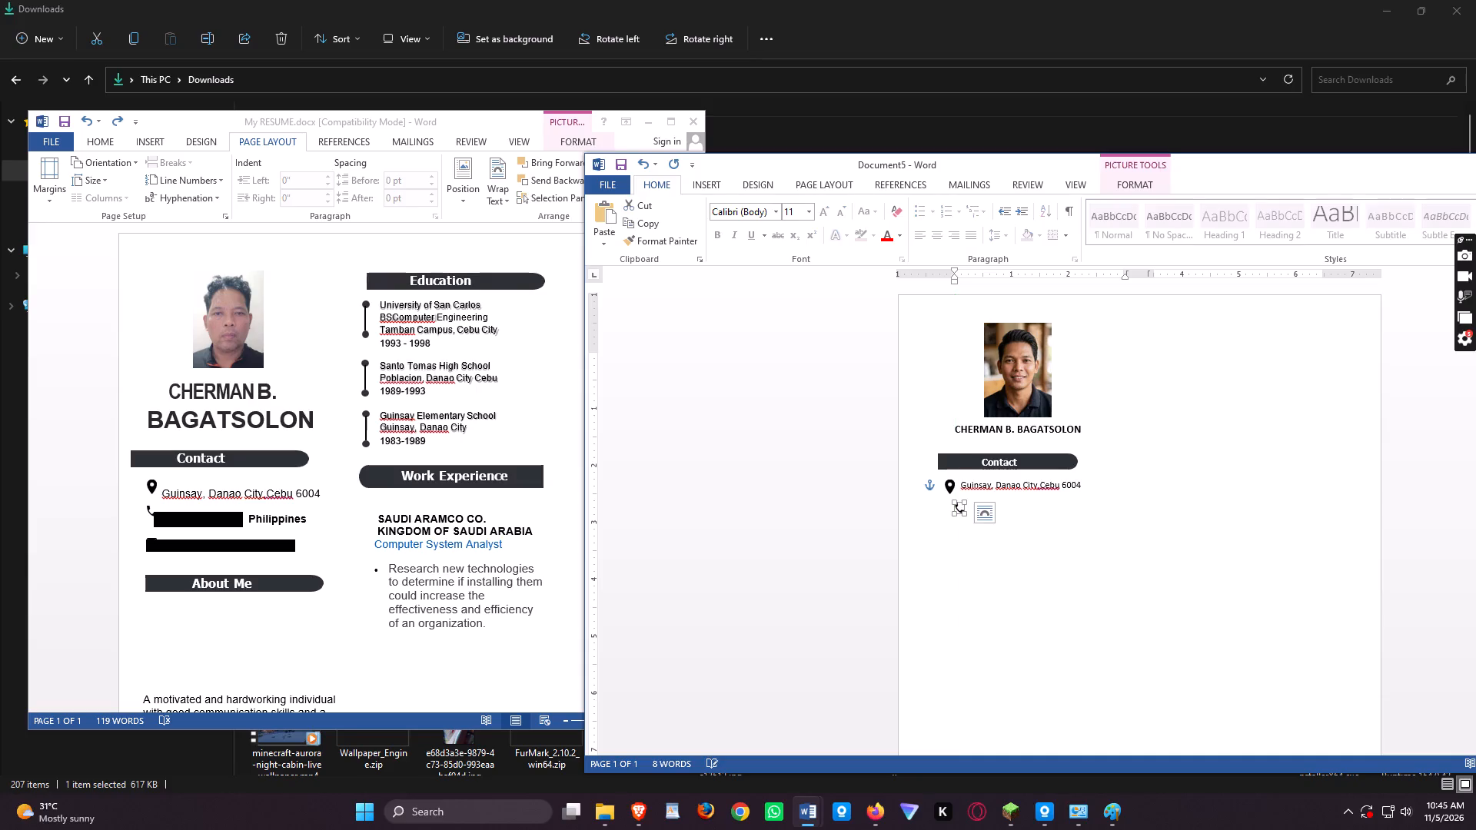
click(959, 508)
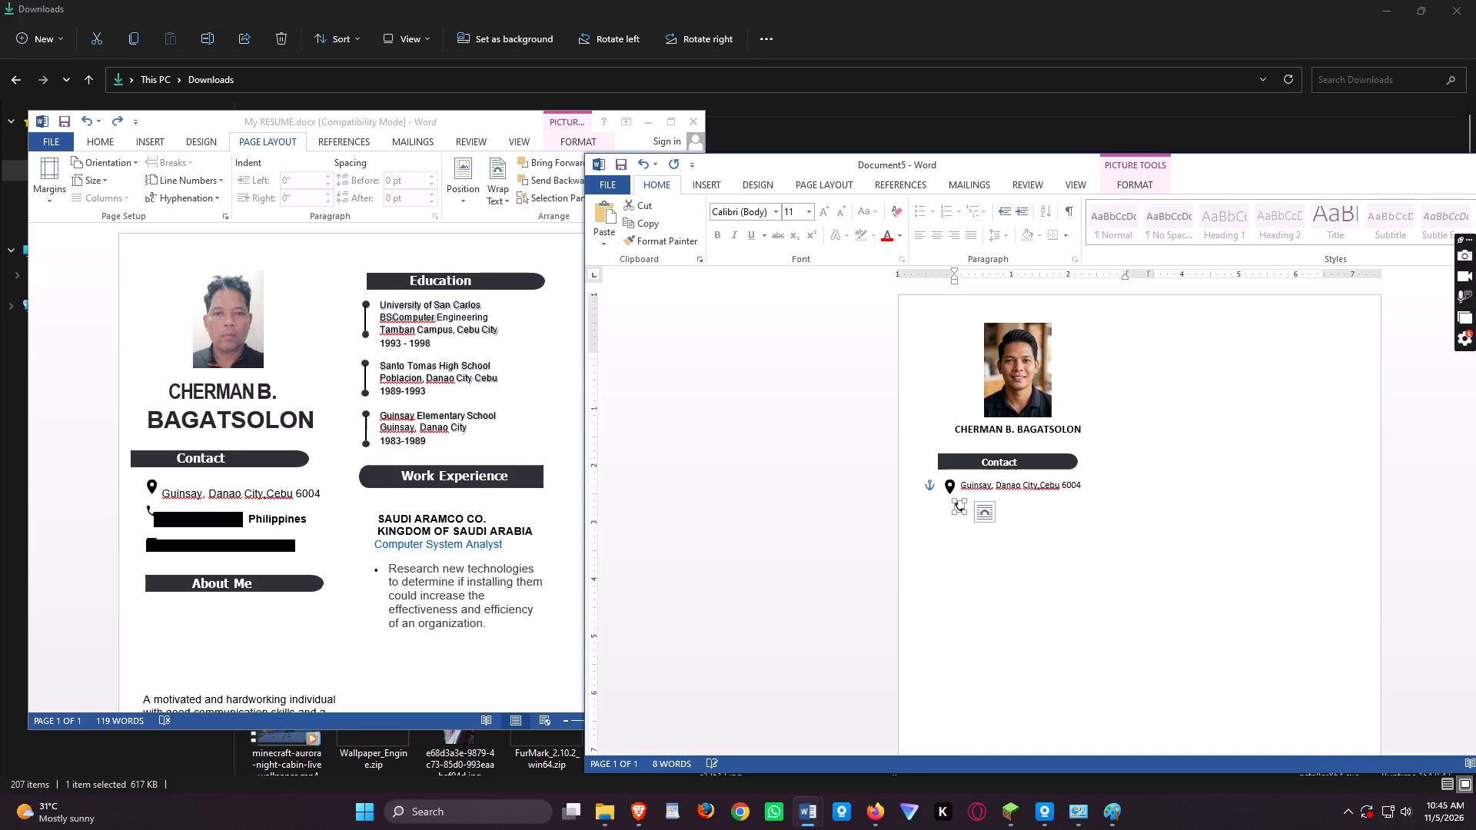
right_click(961, 507)
click(1057, 458)
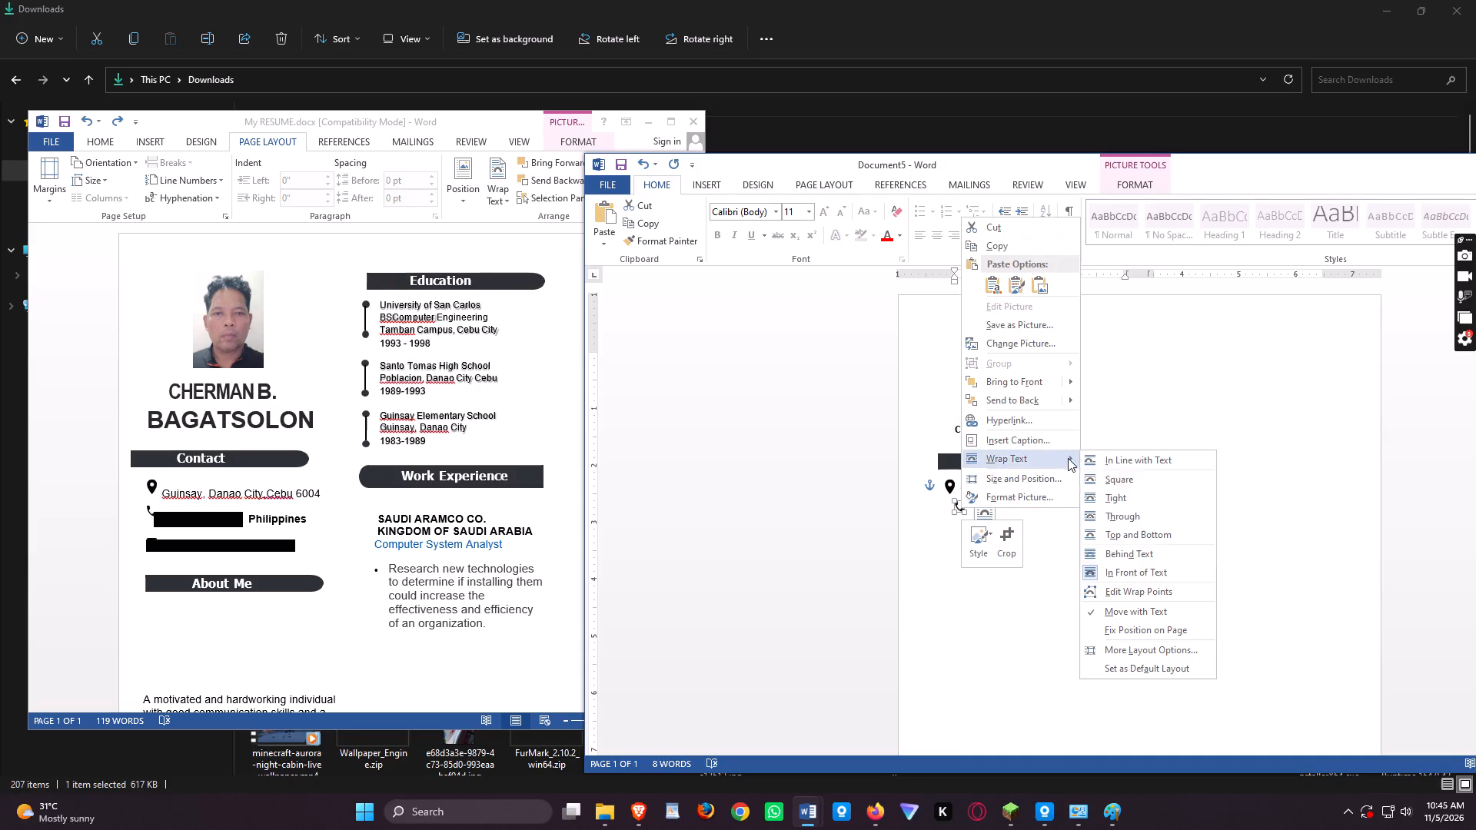
click(1149, 558)
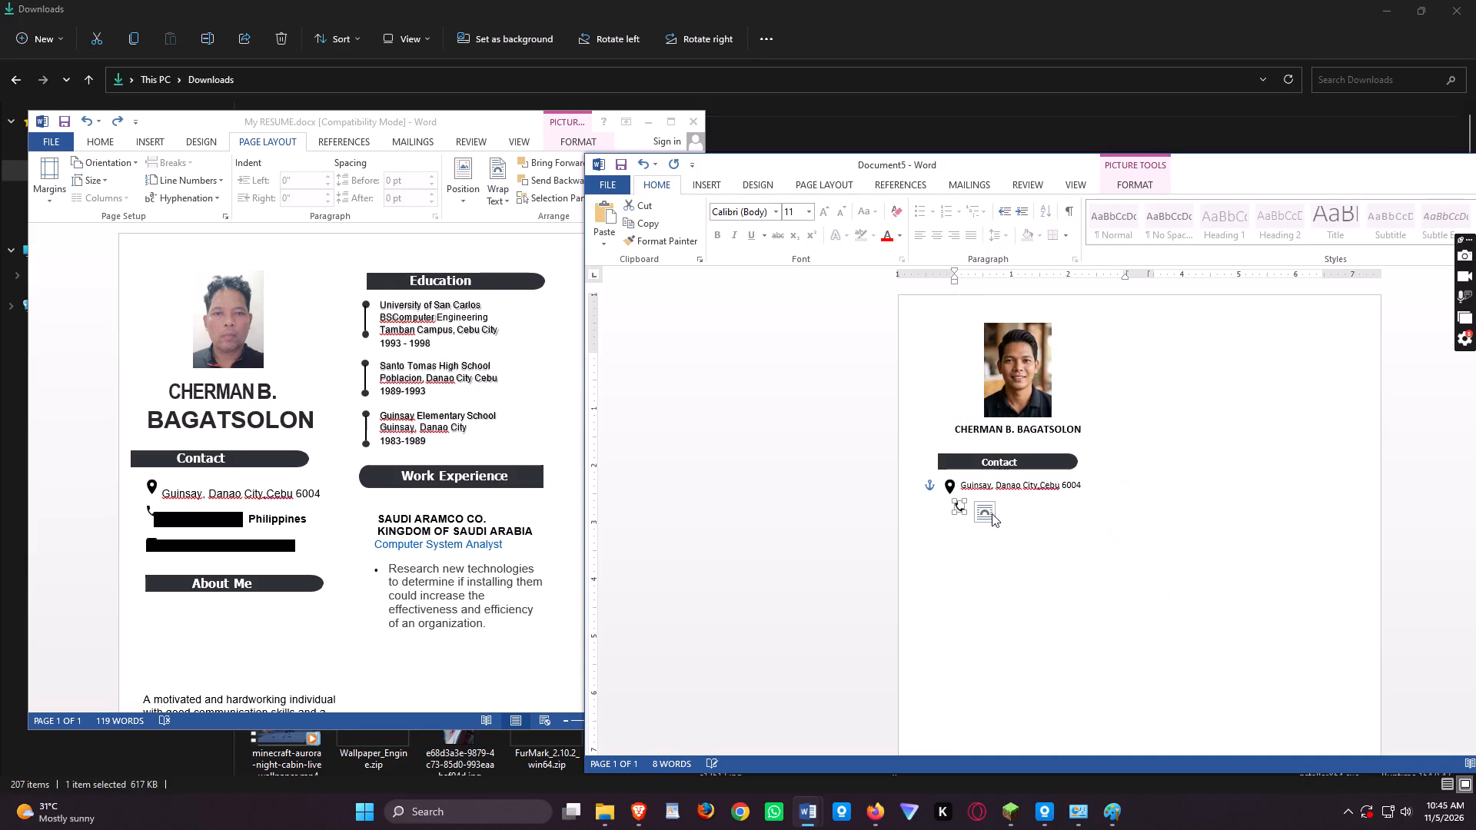
drag(964, 504, 956, 502)
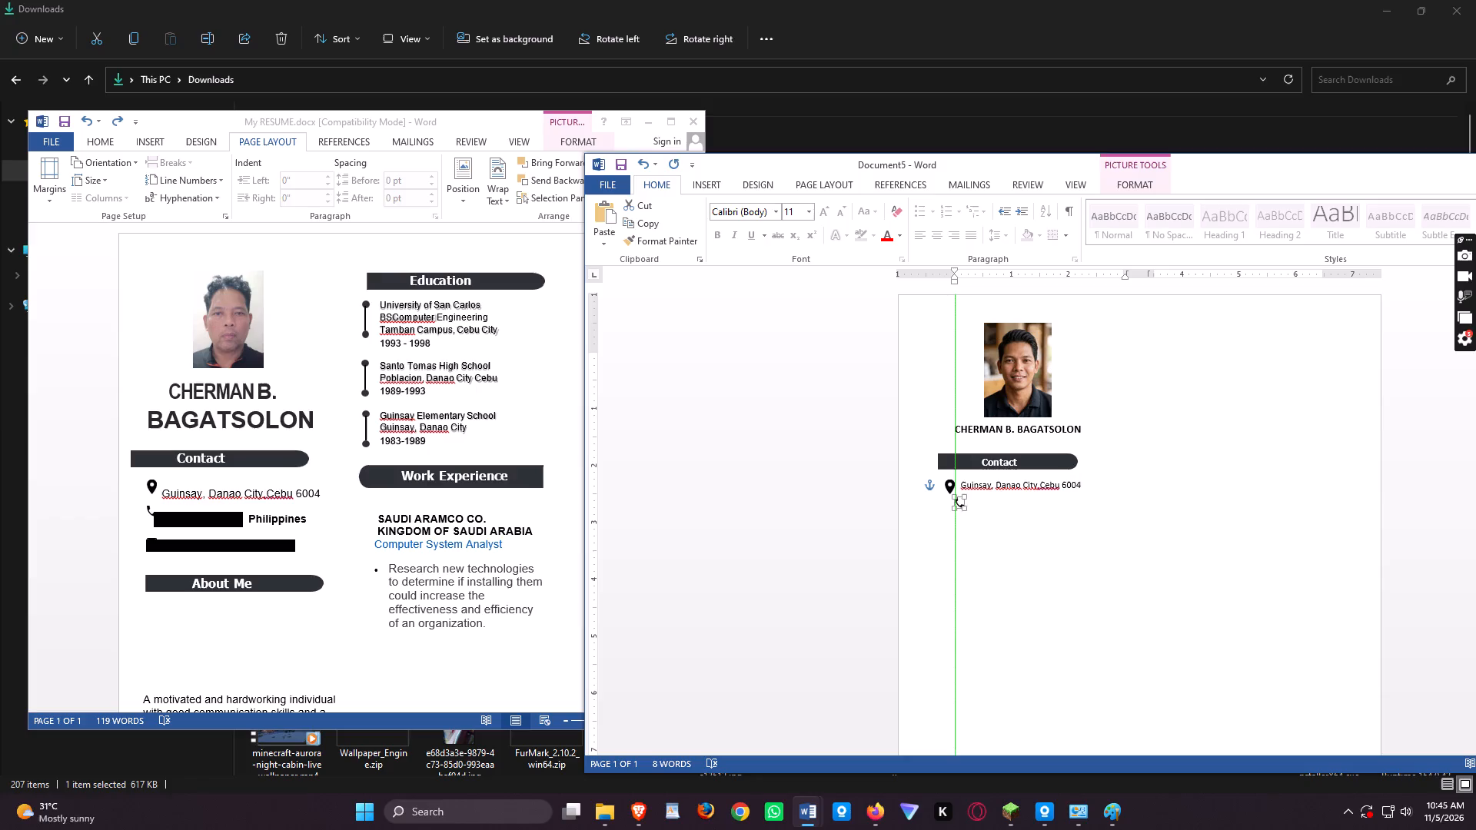
drag(956, 502, 954, 510)
click(951, 512)
Start a new line after the address, indented with two spaces, beside the phone icon.
click(1029, 515)
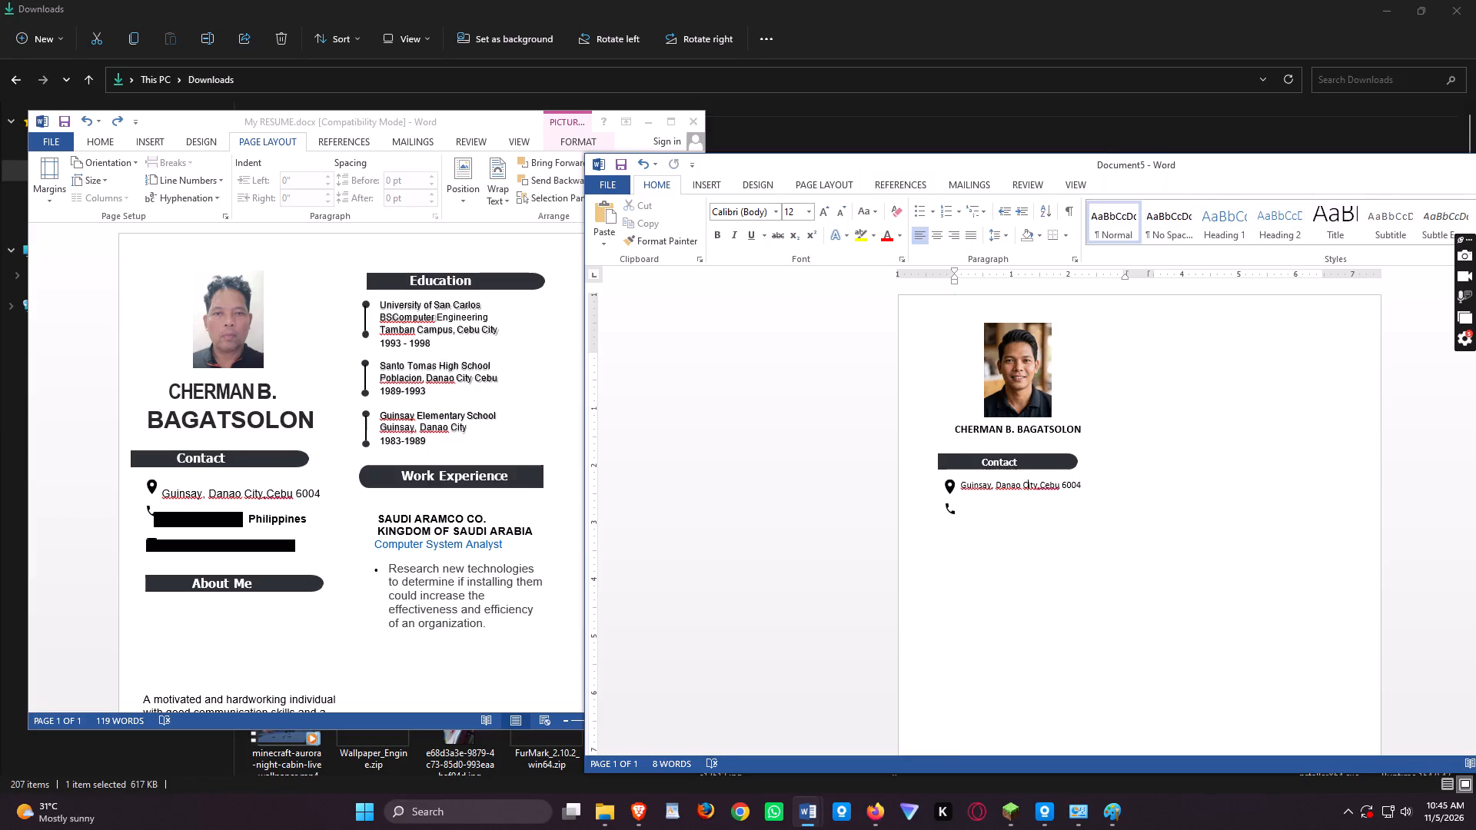
click(973, 513)
click(1098, 484)
key(Return)
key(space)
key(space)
Copy the phone number line ending in "Philippines" from the original resume and paste it beside the phone icon in the new document.
drag(307, 521, 218, 519)
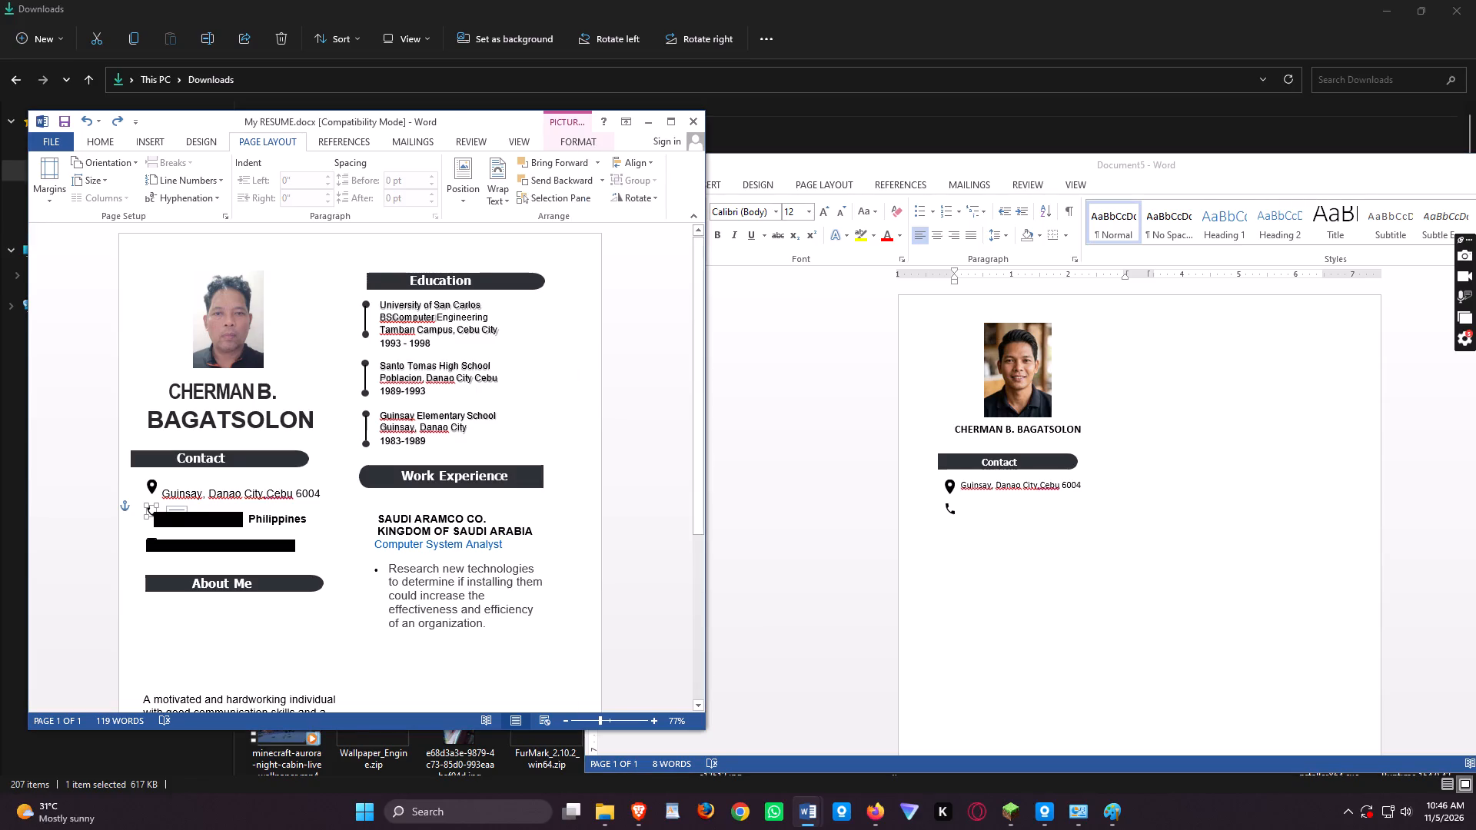
click(162, 539)
drag(165, 517, 301, 520)
key(ctrl+c)
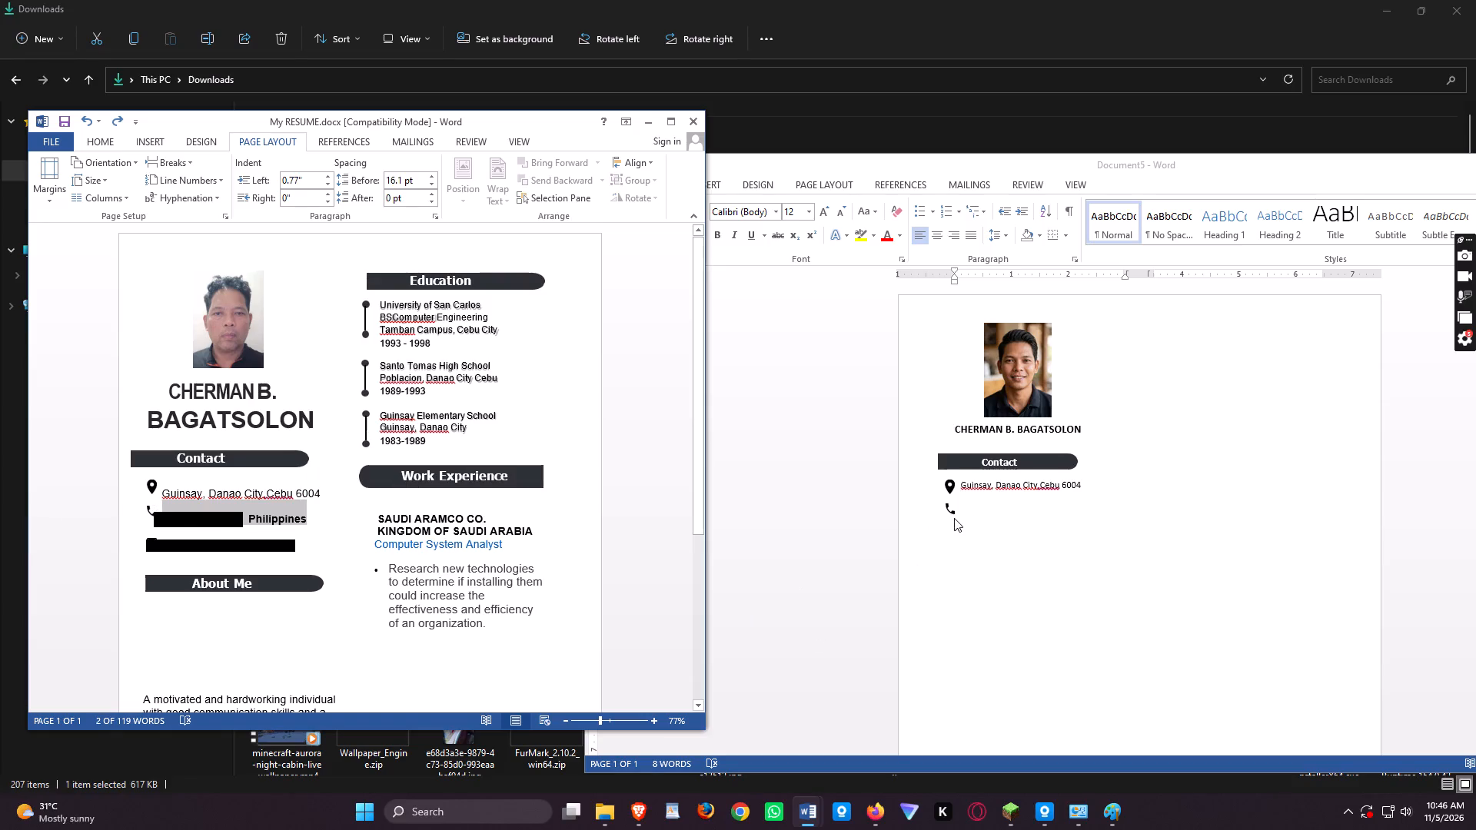
click(970, 505)
key(ctrl+v)
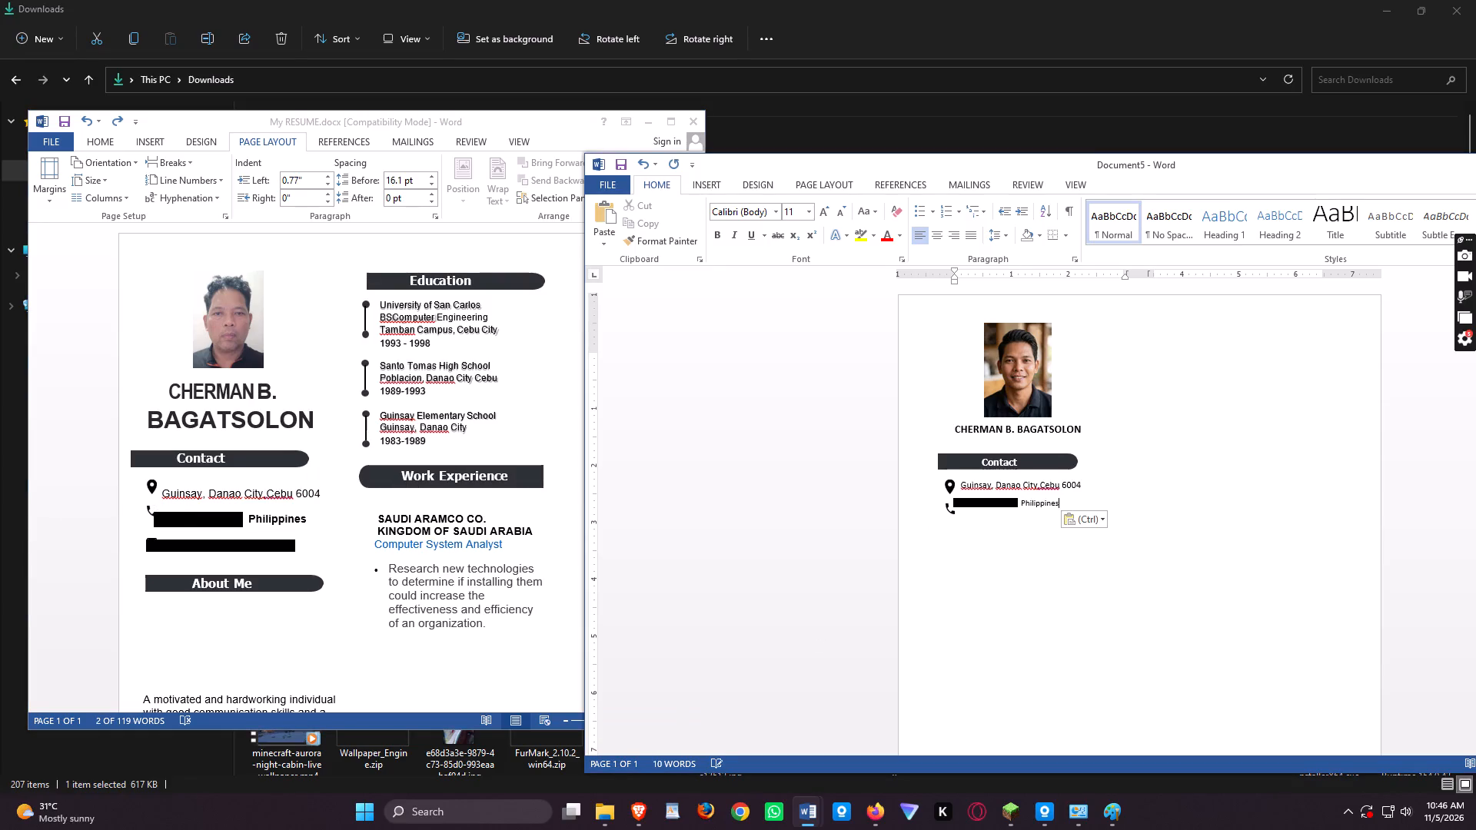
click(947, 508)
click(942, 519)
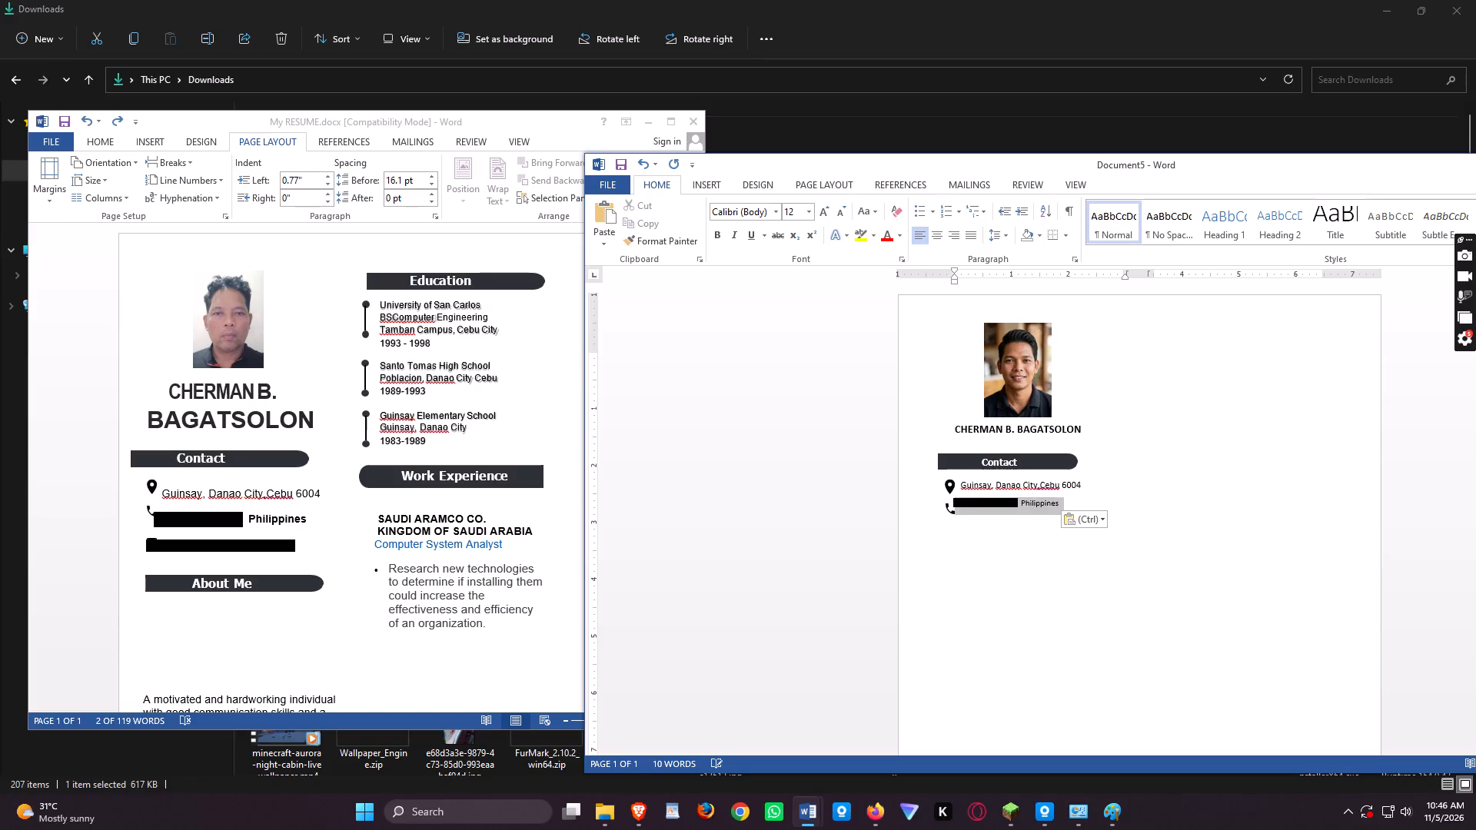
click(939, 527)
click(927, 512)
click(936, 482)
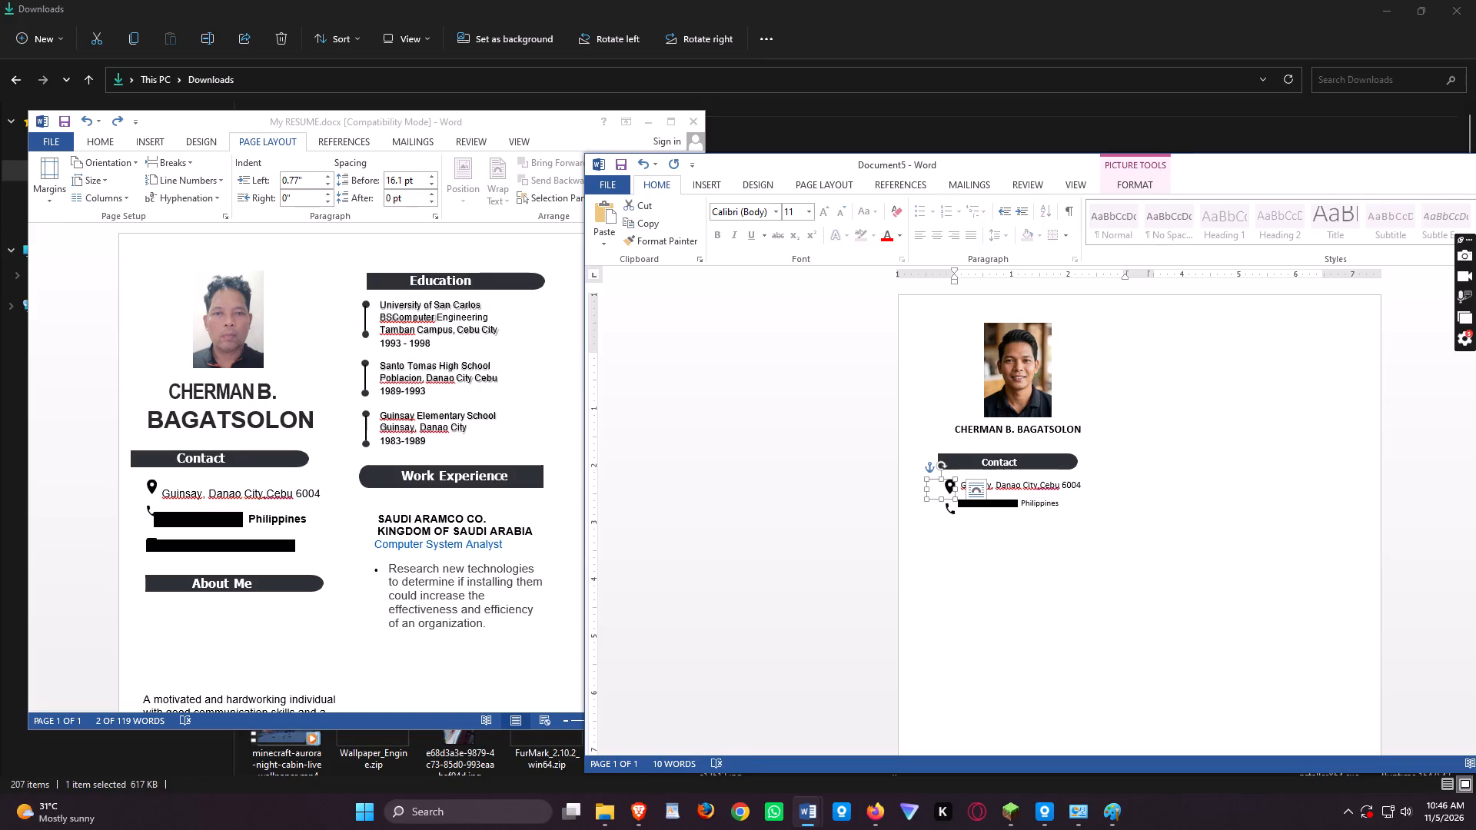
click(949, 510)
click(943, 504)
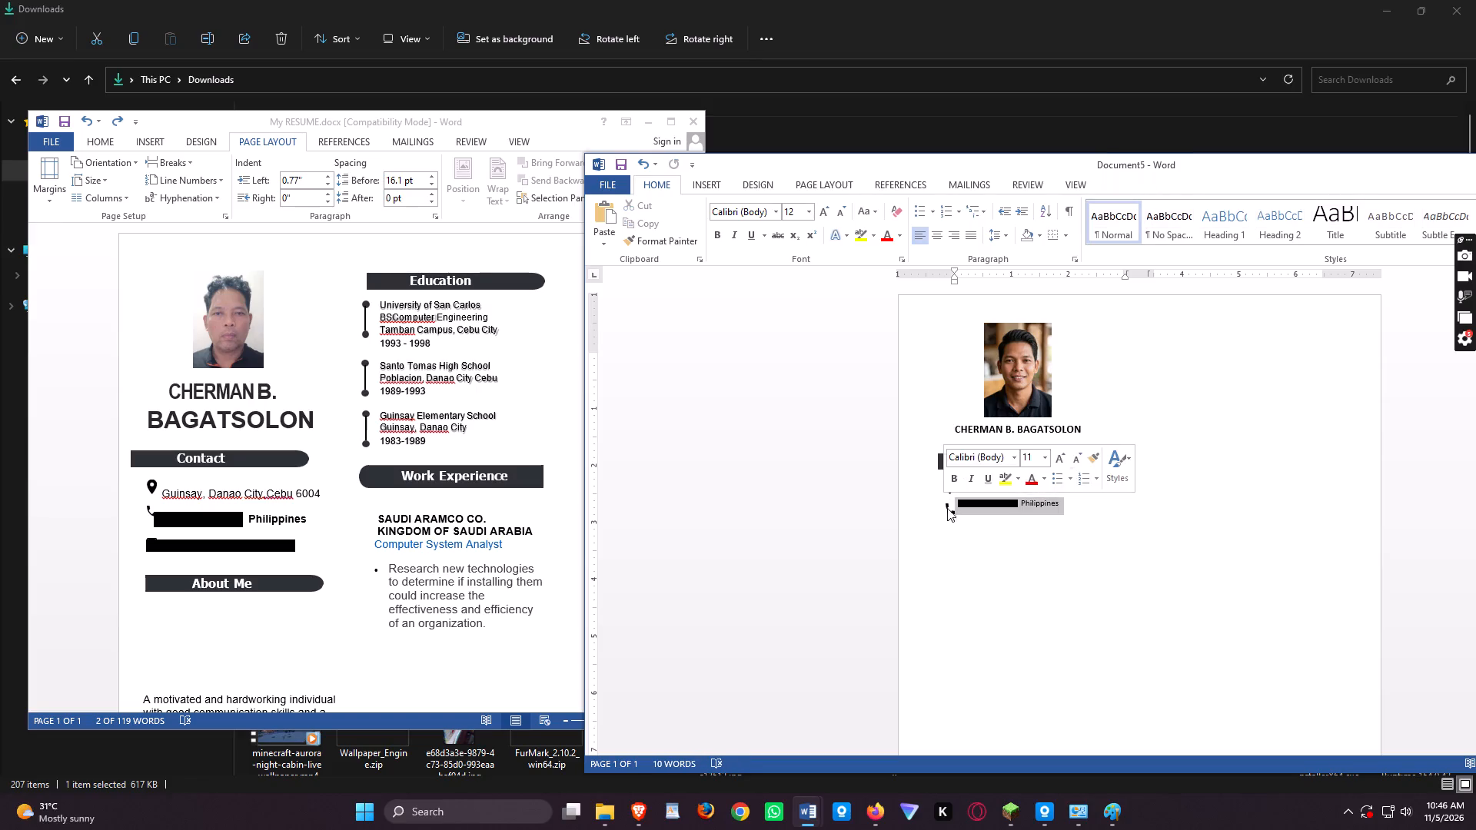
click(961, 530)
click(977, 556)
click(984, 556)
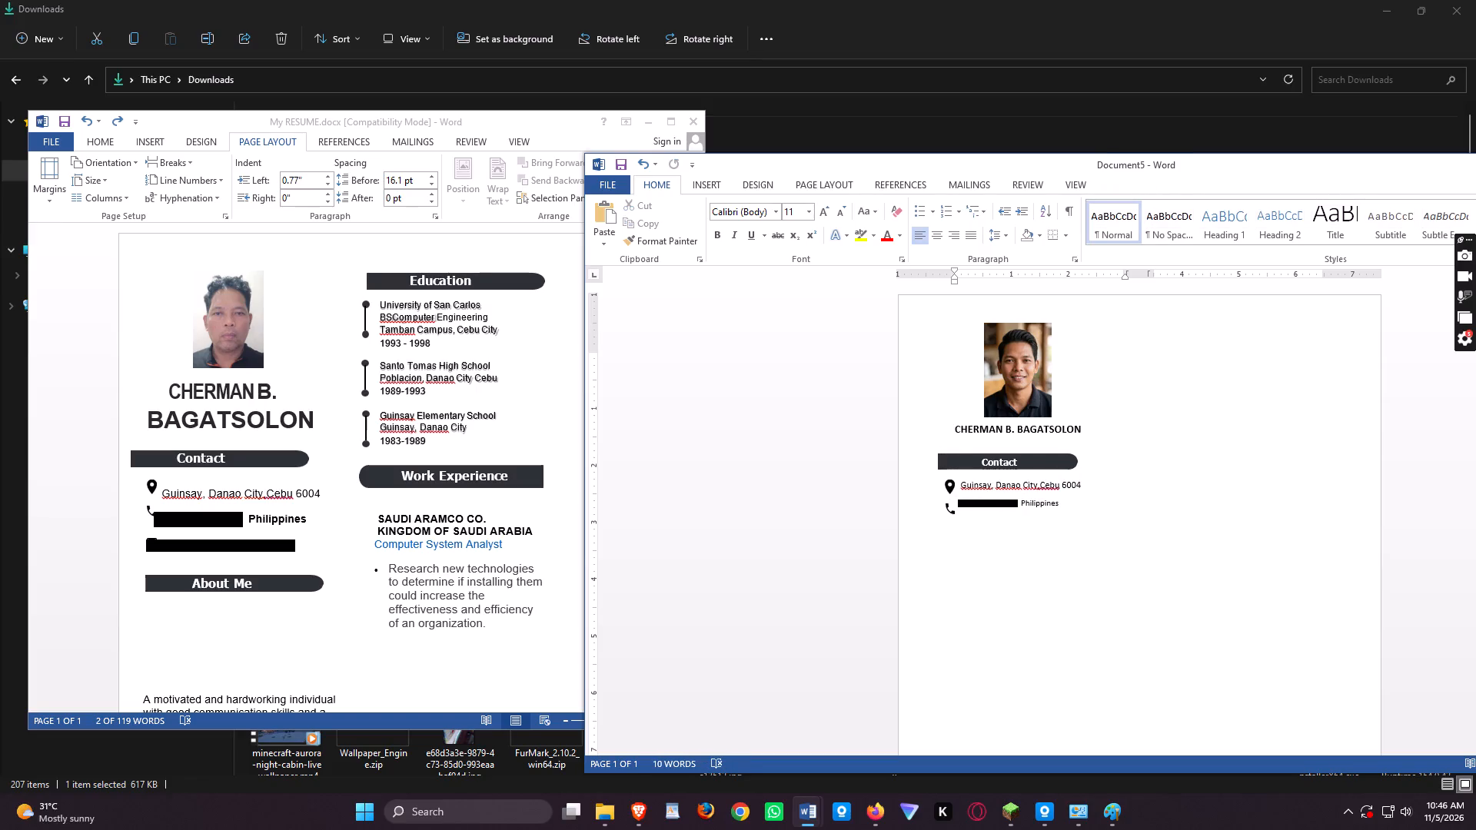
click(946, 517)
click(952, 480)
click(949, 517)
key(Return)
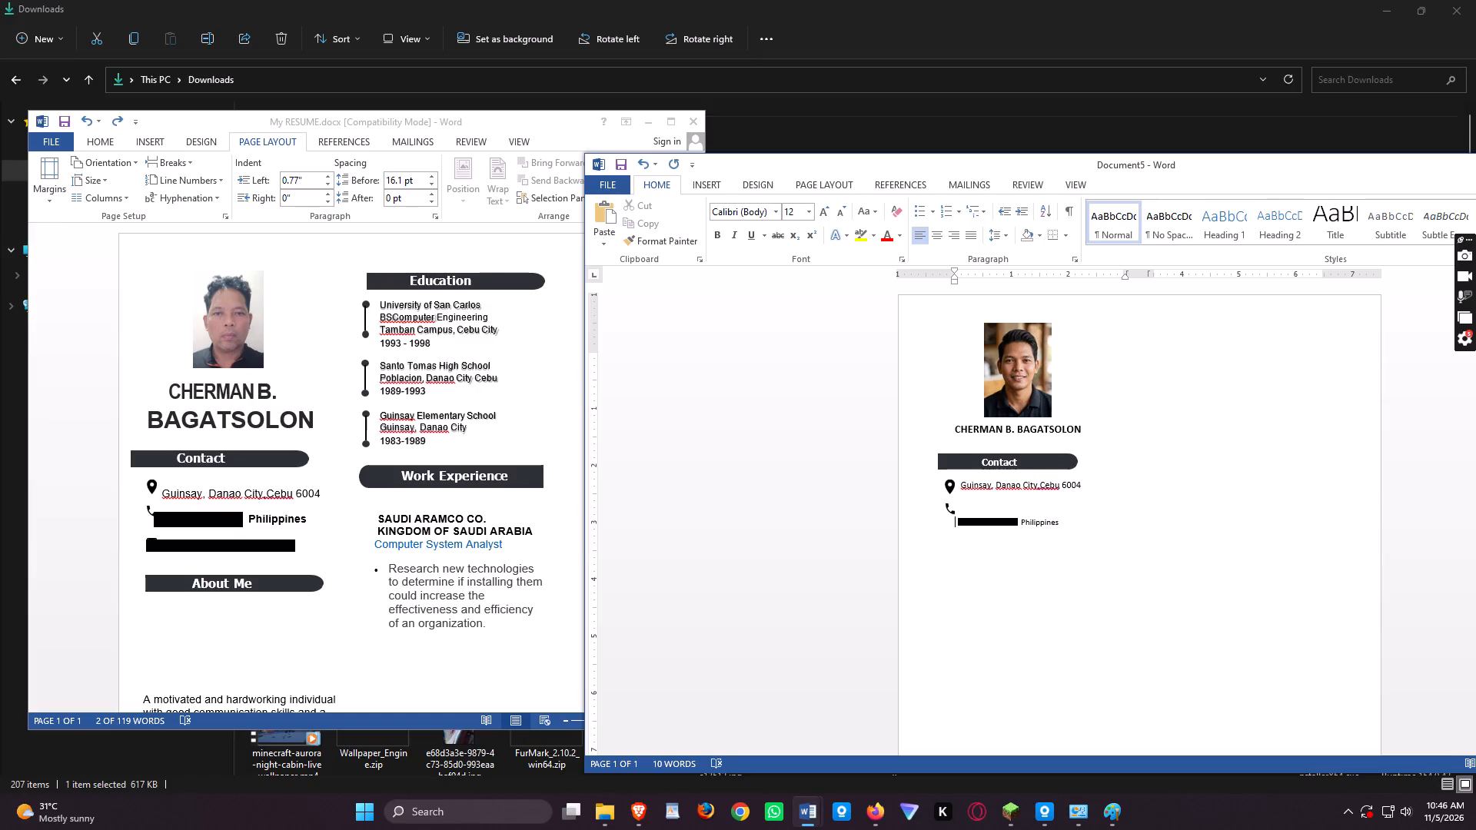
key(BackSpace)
Set the address and phone number lines to single line spacing with 0 pt spacing after.
drag(1068, 508, 972, 483)
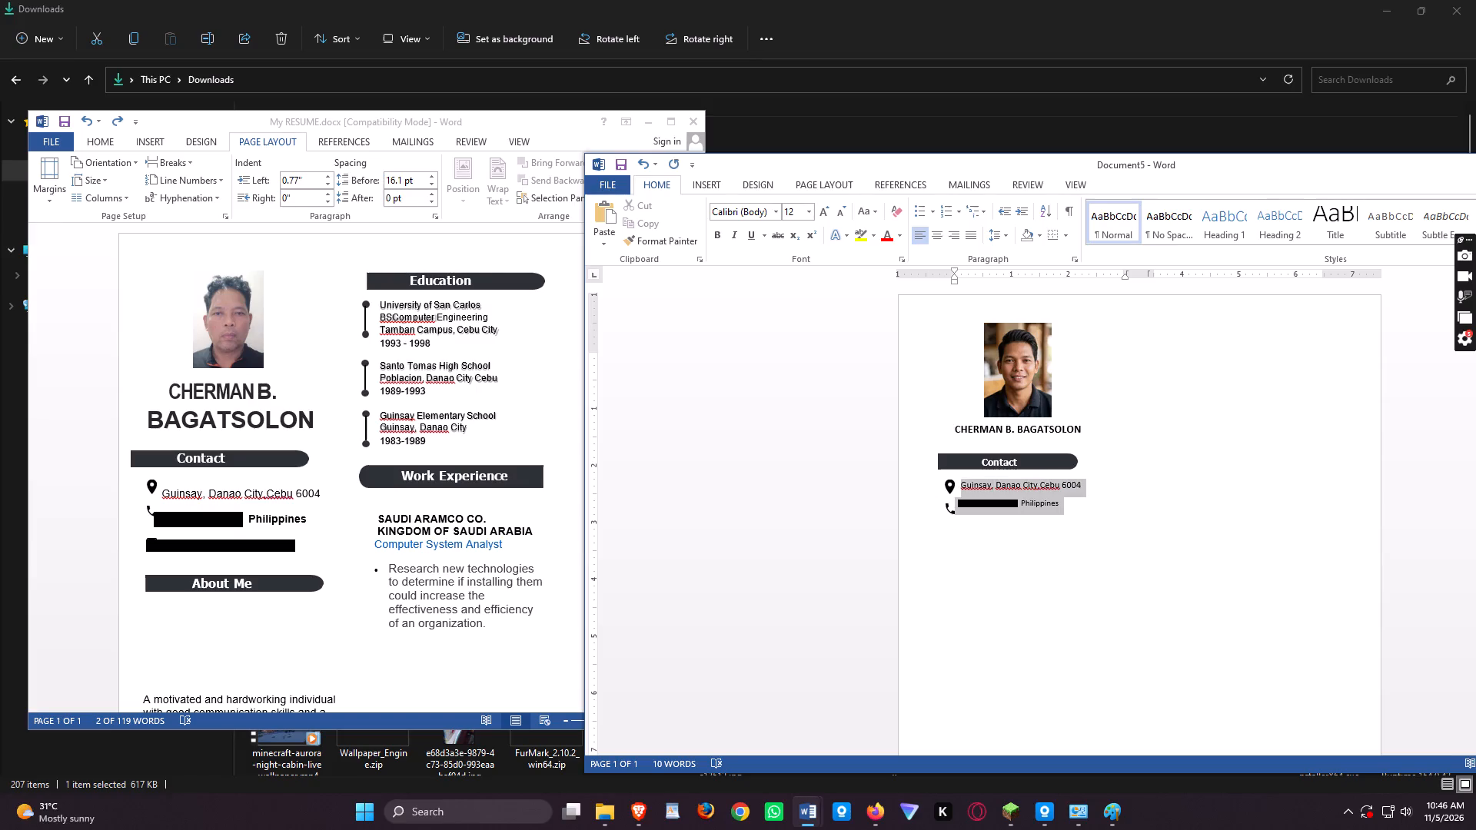
drag(972, 483, 955, 486)
right_click(992, 494)
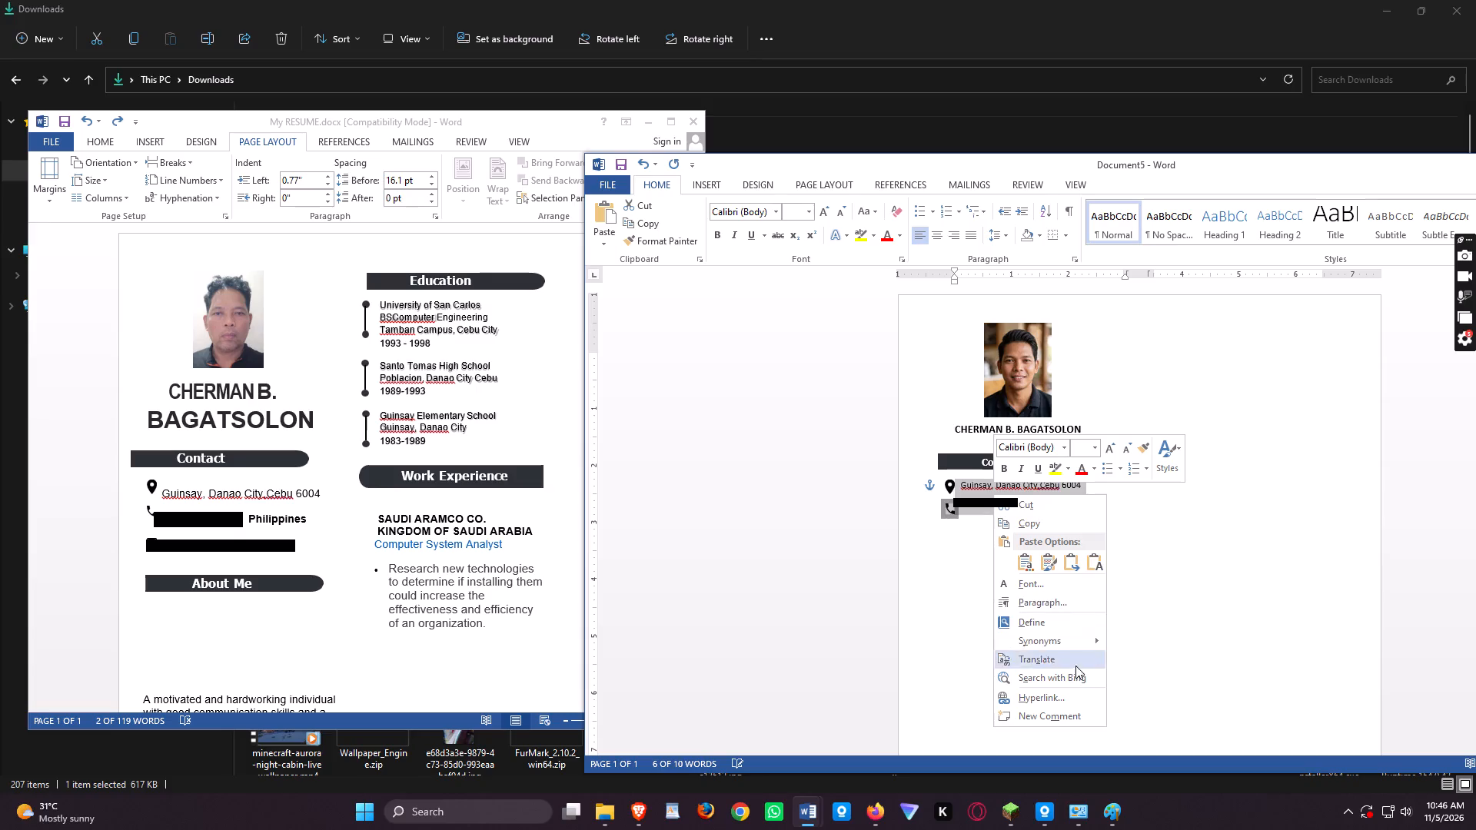
click(1071, 602)
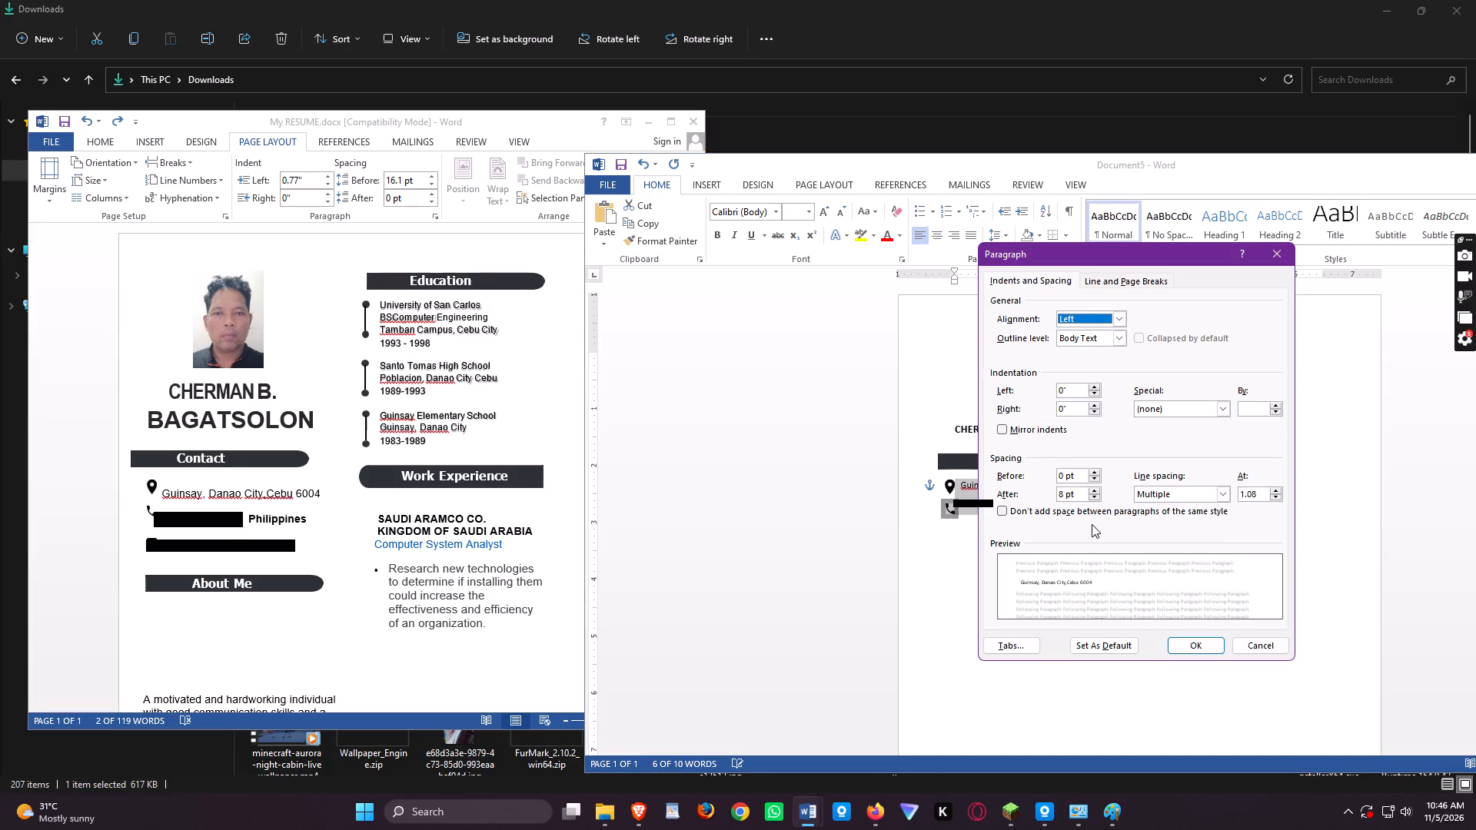
click(1168, 495)
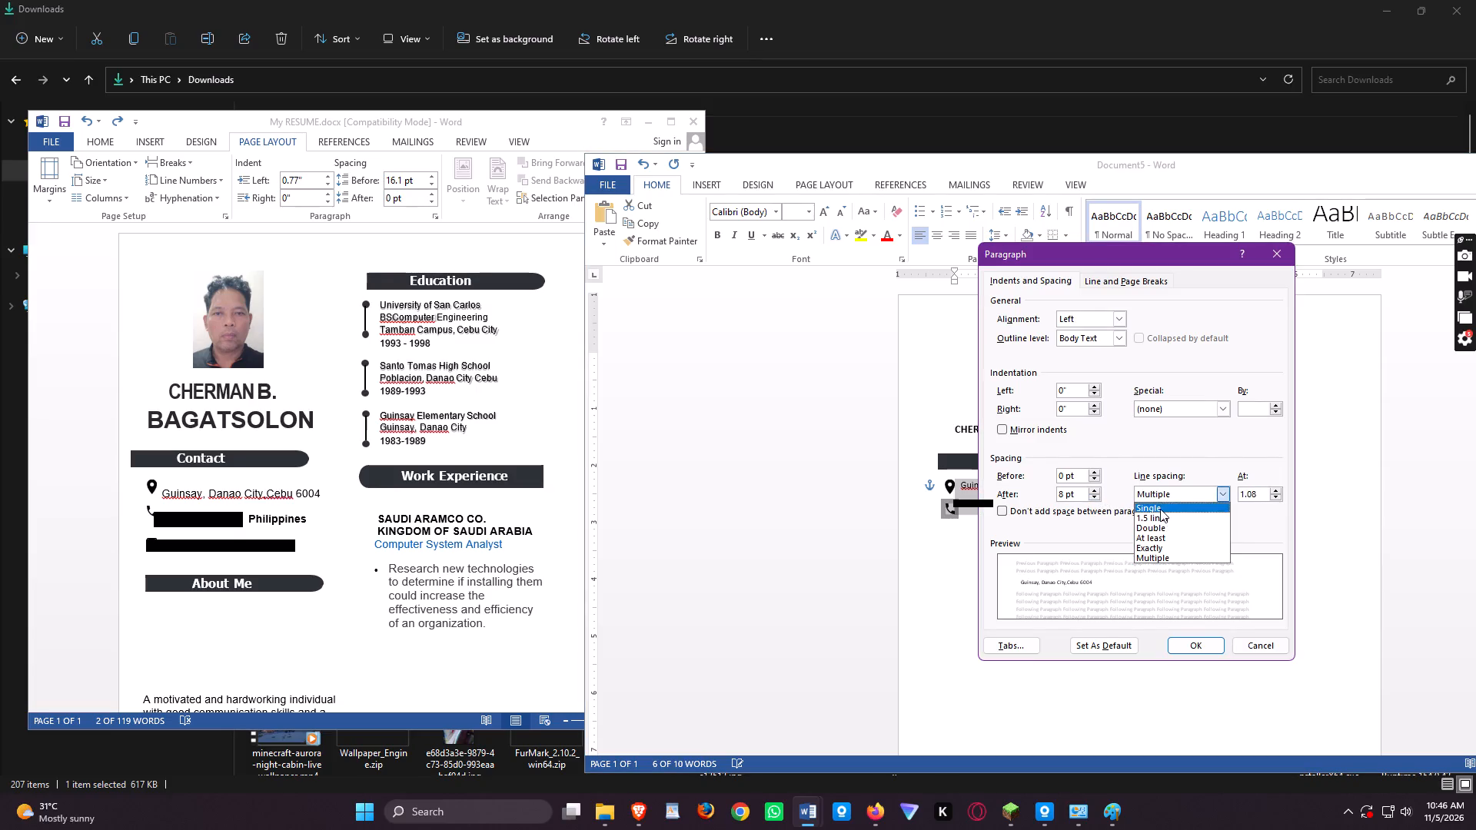
click(1160, 509)
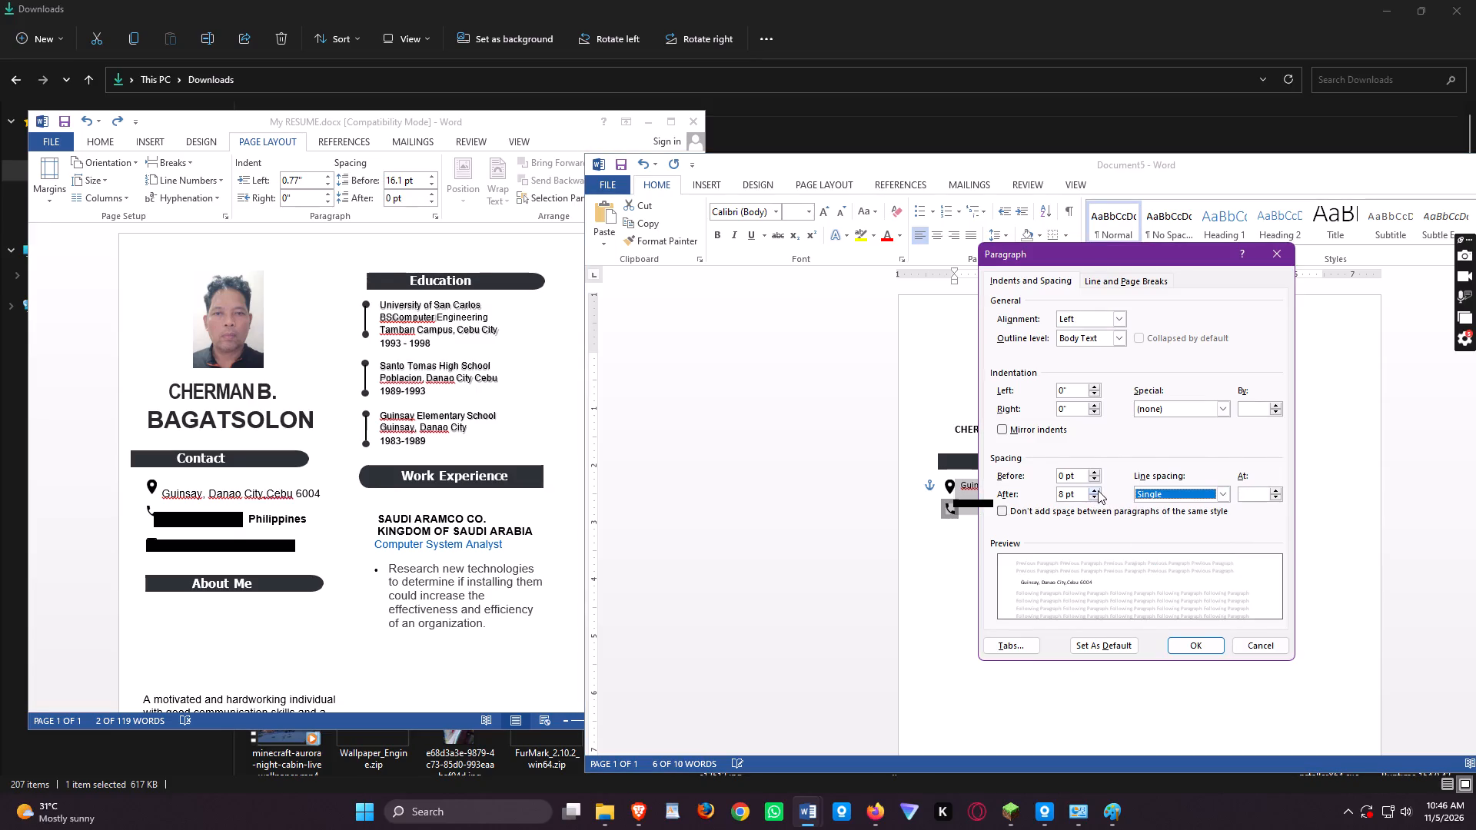
click(1098, 490)
click(1094, 498)
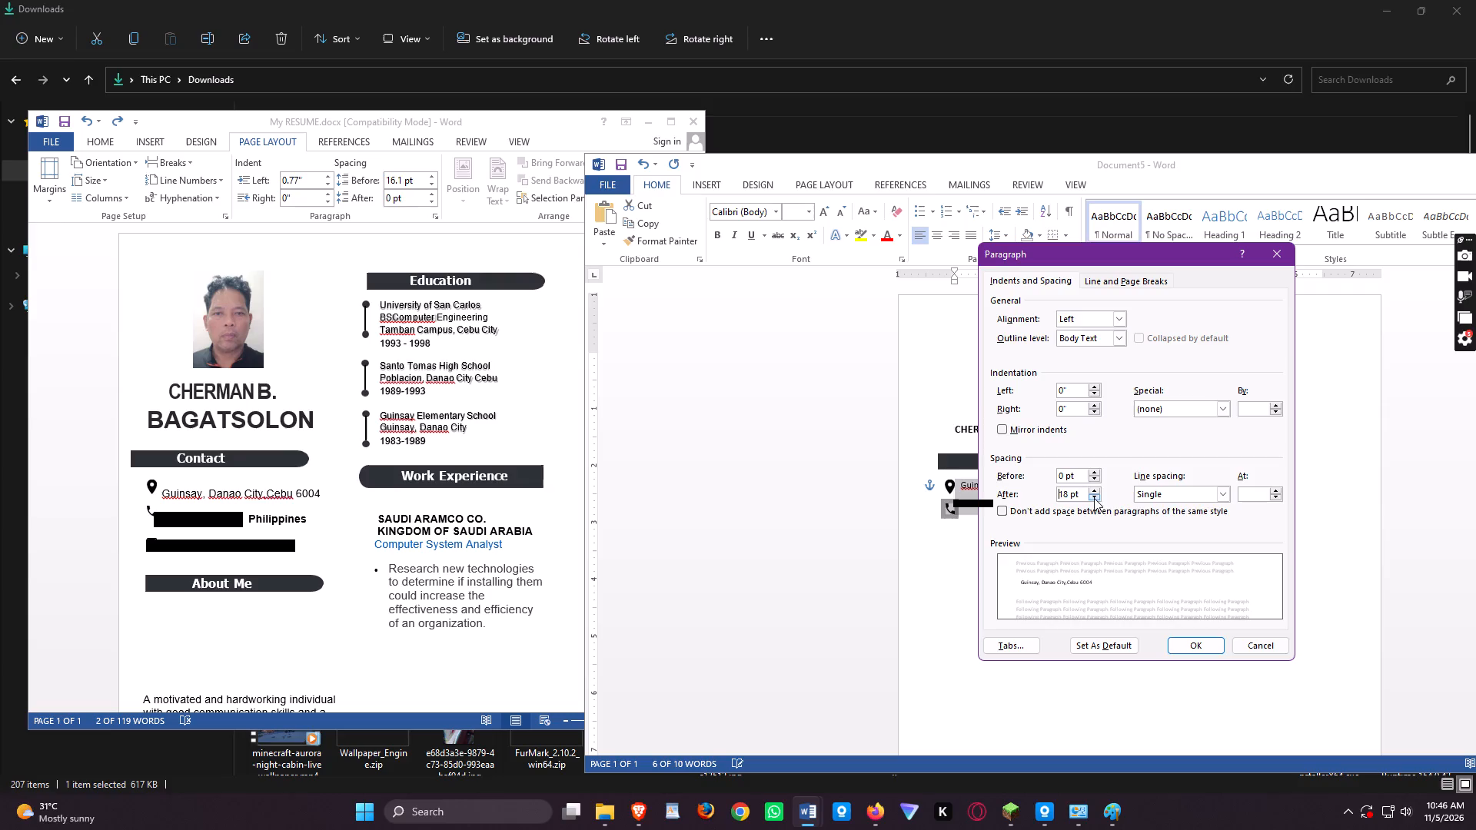
click(1095, 490)
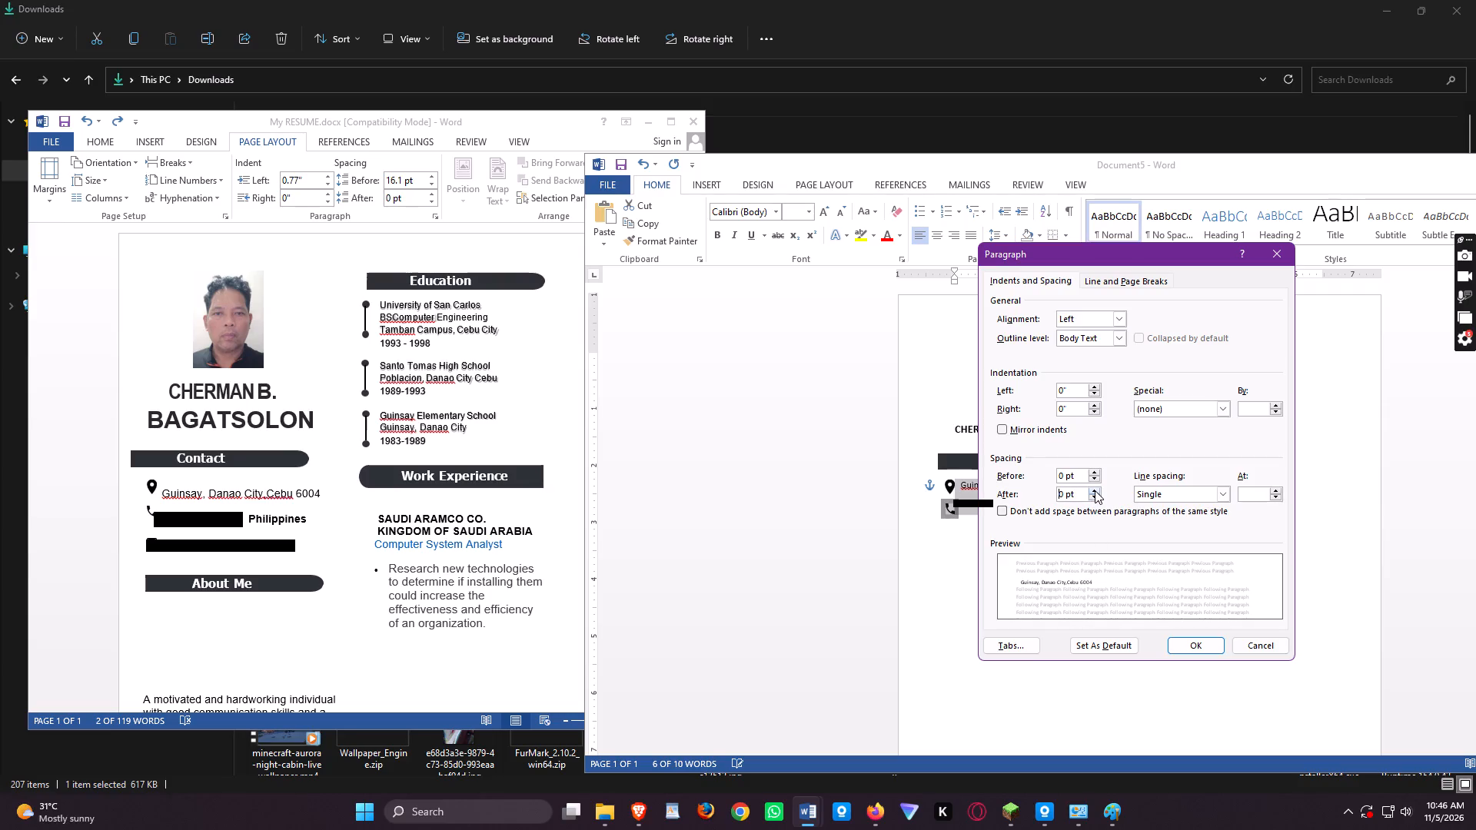
click(1202, 639)
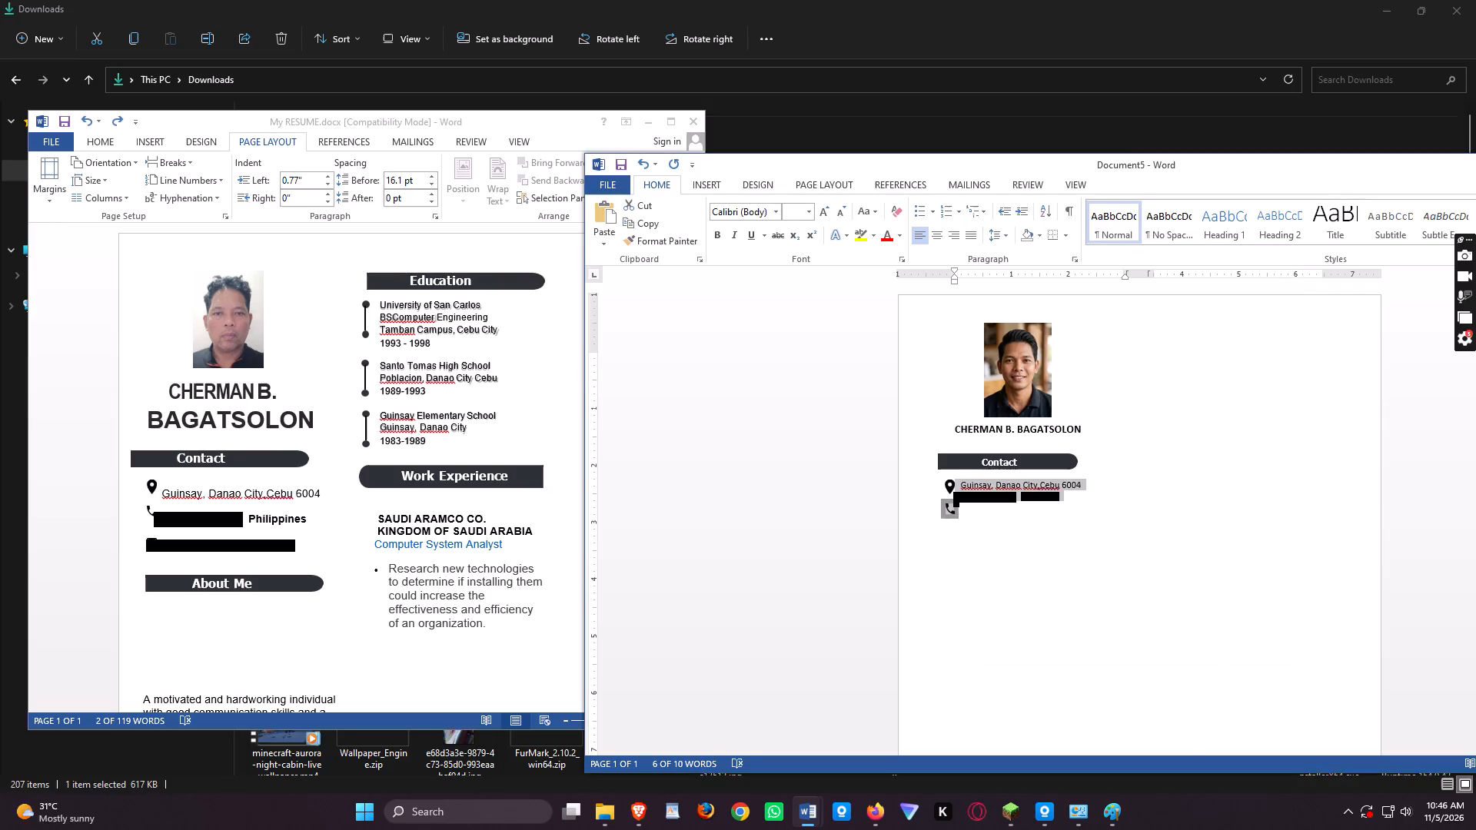
Insert an empty line between the address and the phone number, and start a new line below the phone number.
click(1093, 488)
key(Return)
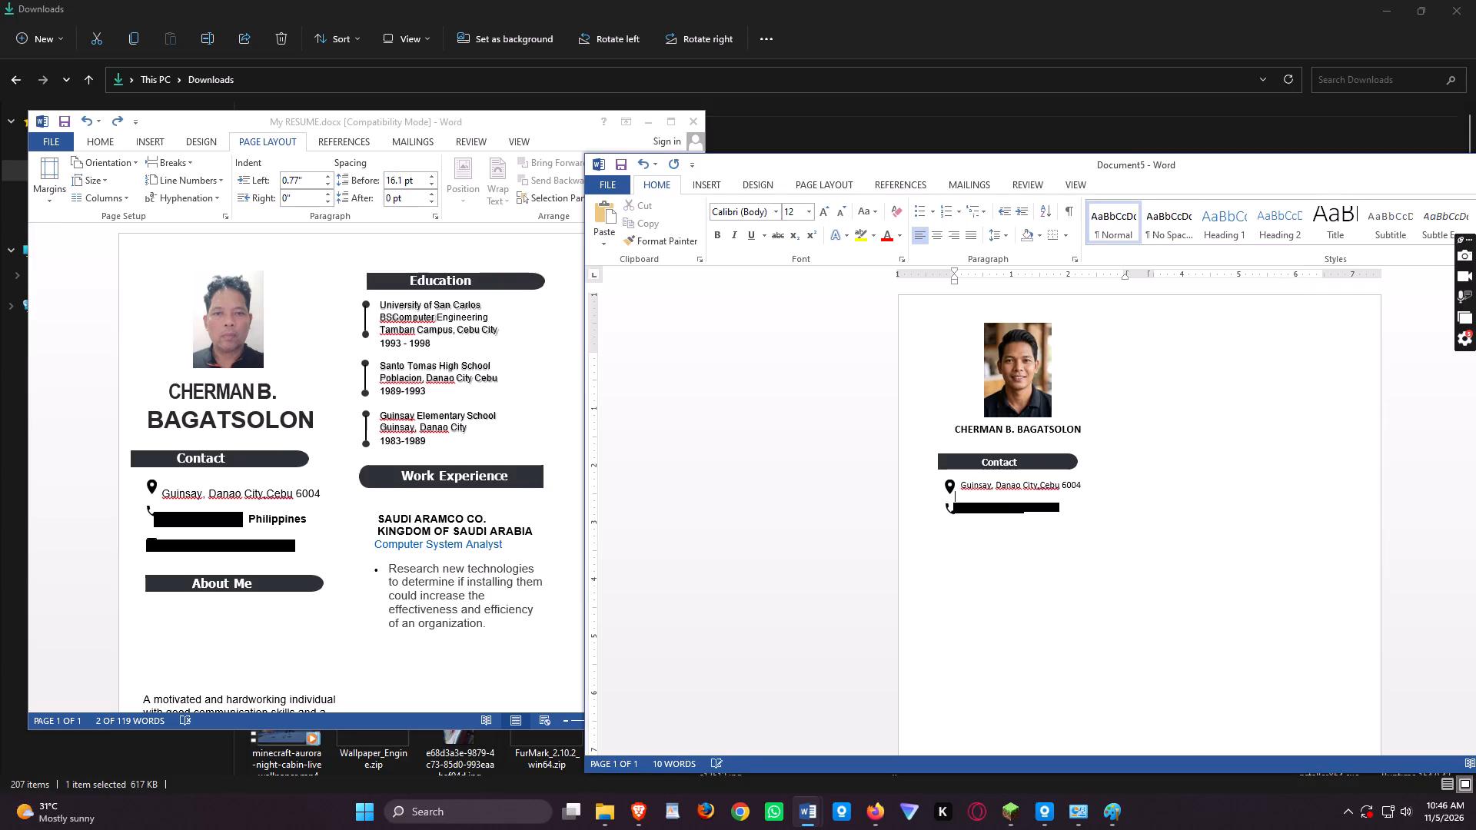
click(1066, 506)
key(Return)
Copy the e-mail address from the original resume's Contact section and paste it below the phone number on another new line indented with two spaces.
drag(302, 546, 220, 548)
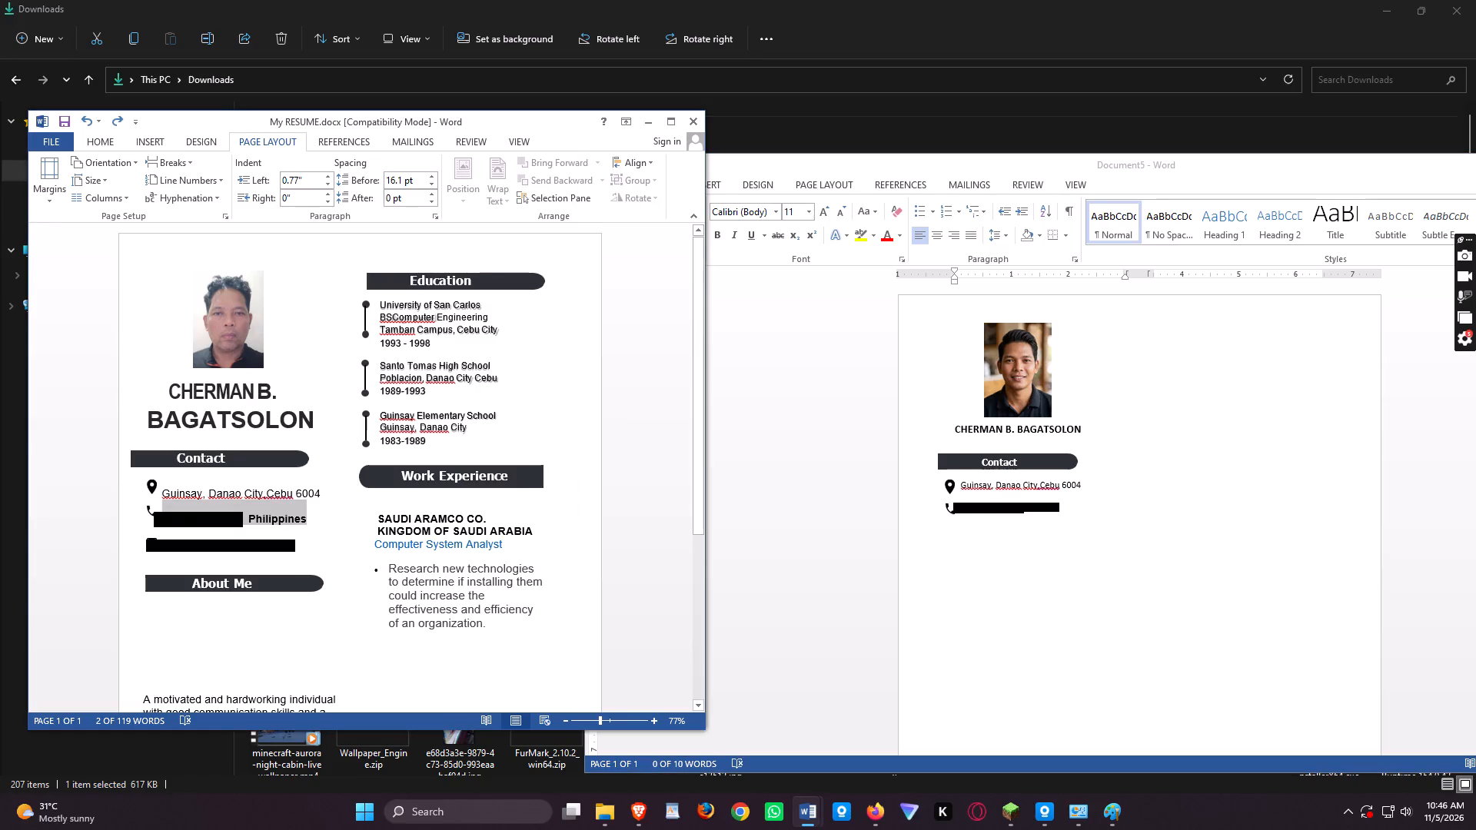
drag(162, 547, 285, 542)
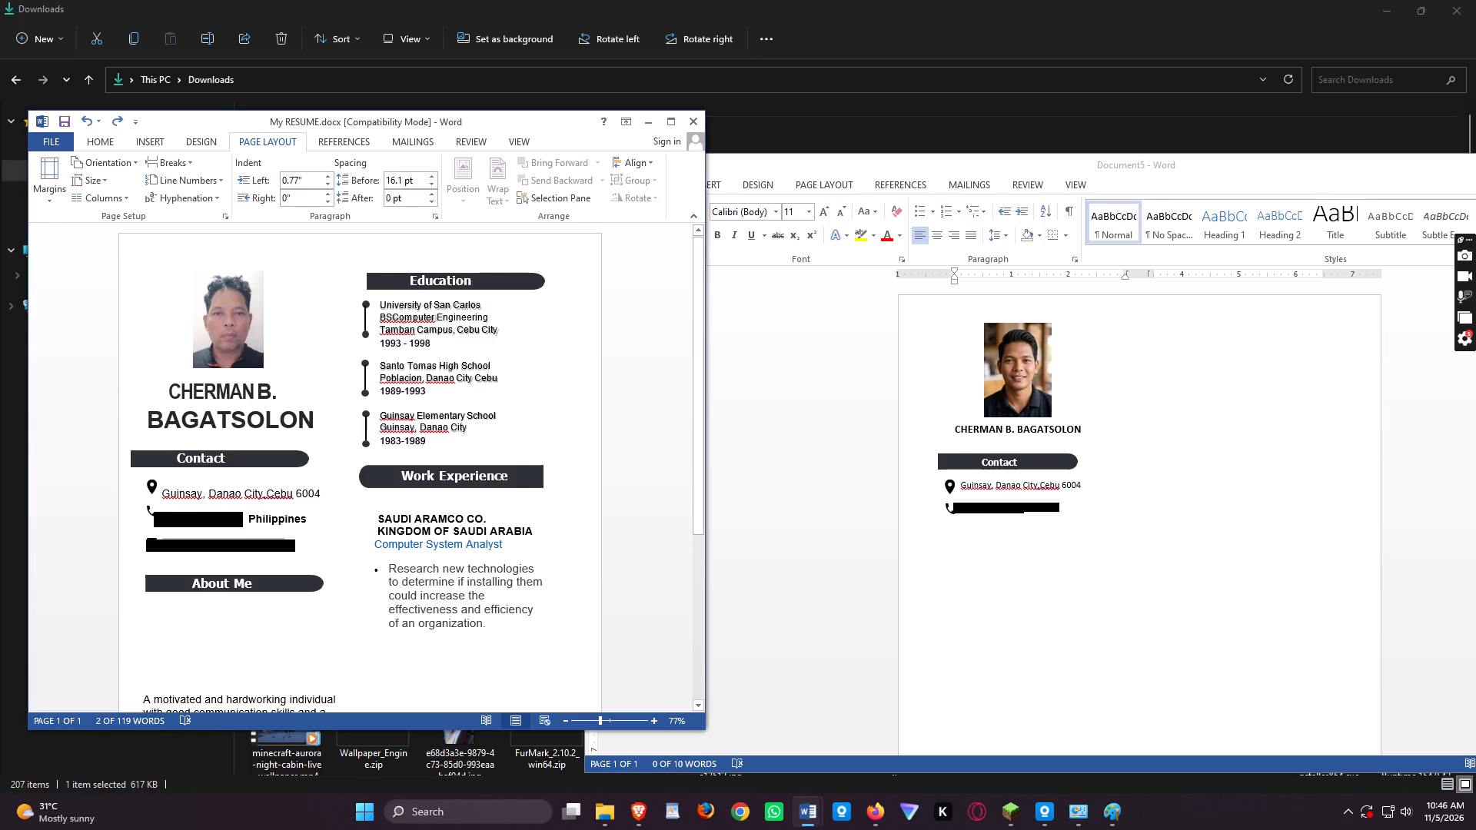
drag(285, 542, 288, 546)
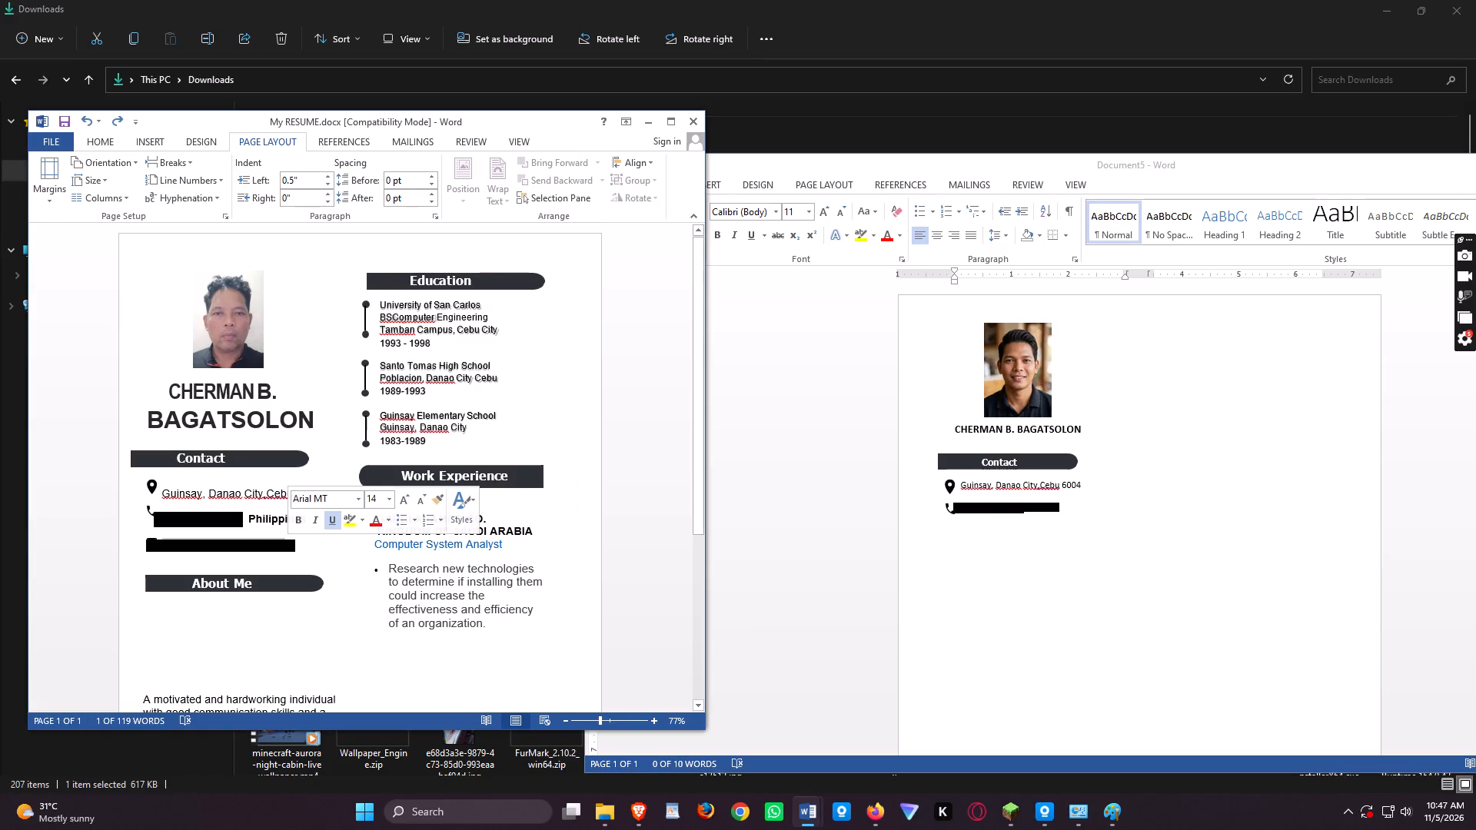
key(shift+Right)
key(shift+Down)
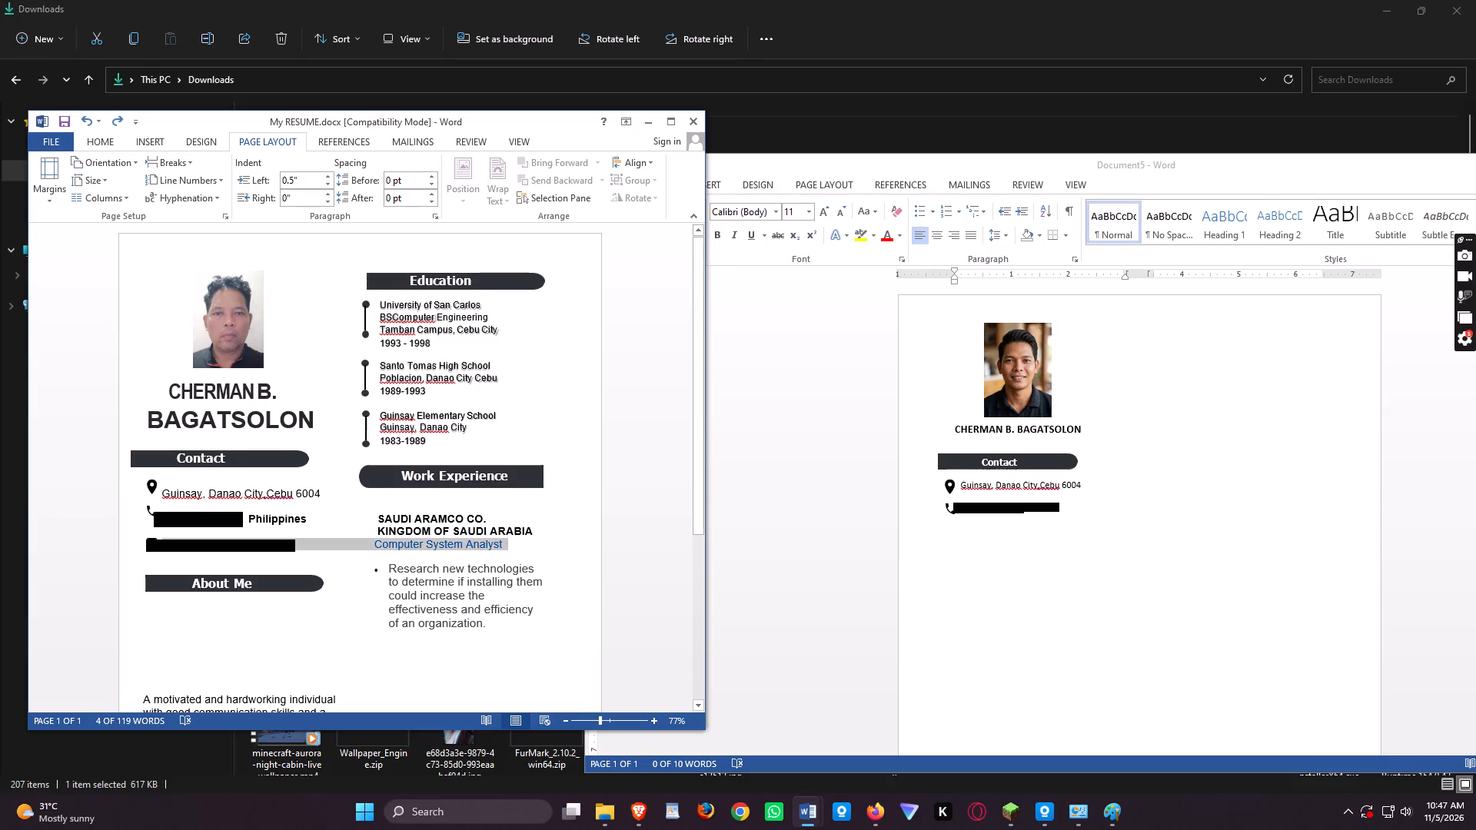
click(290, 551)
drag(295, 546, 184, 552)
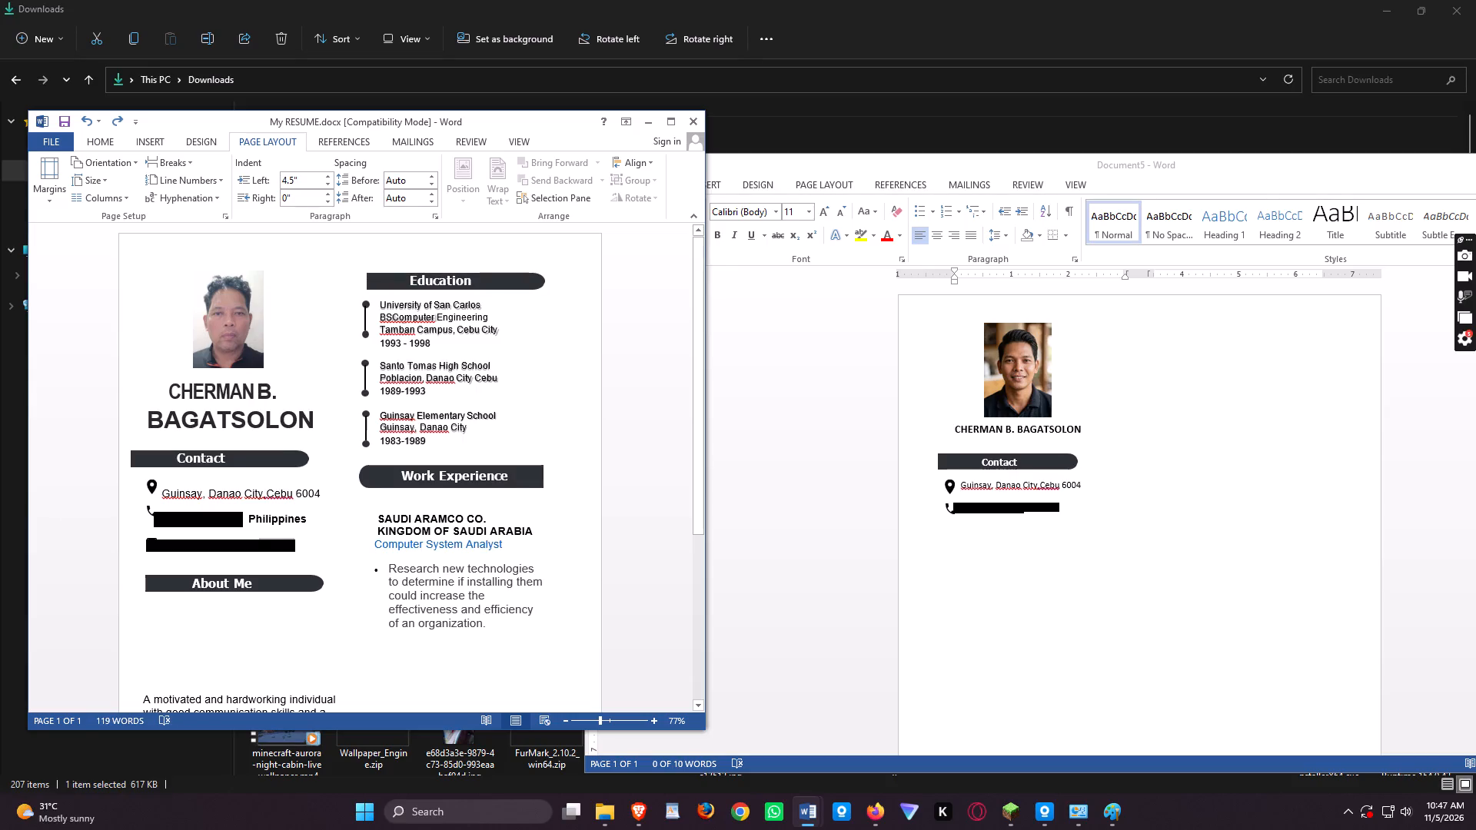
drag(184, 552, 171, 547)
click(171, 547)
drag(296, 539, 167, 546)
drag(167, 546, 161, 549)
key(ctrl+c)
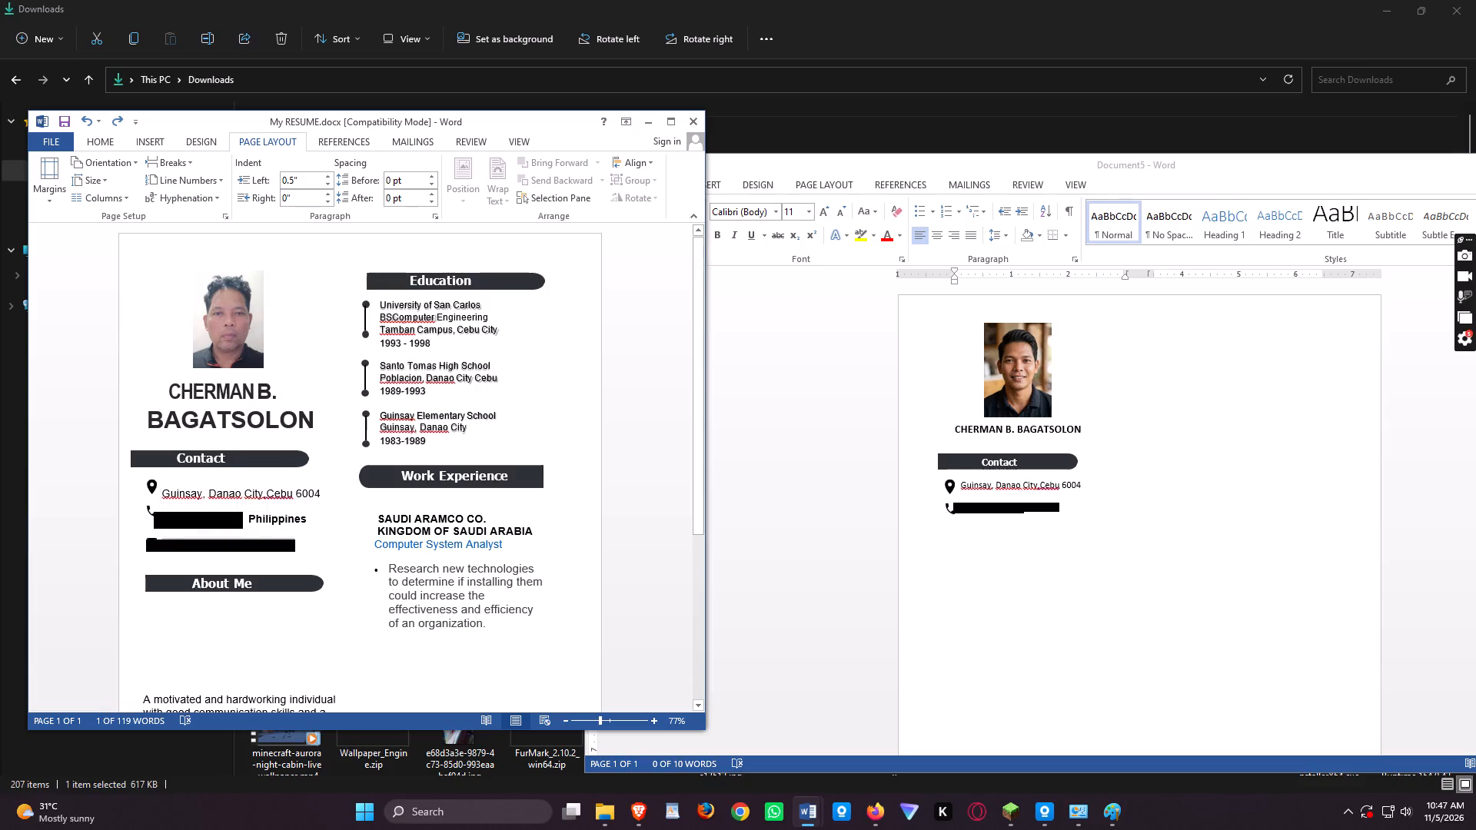
click(975, 523)
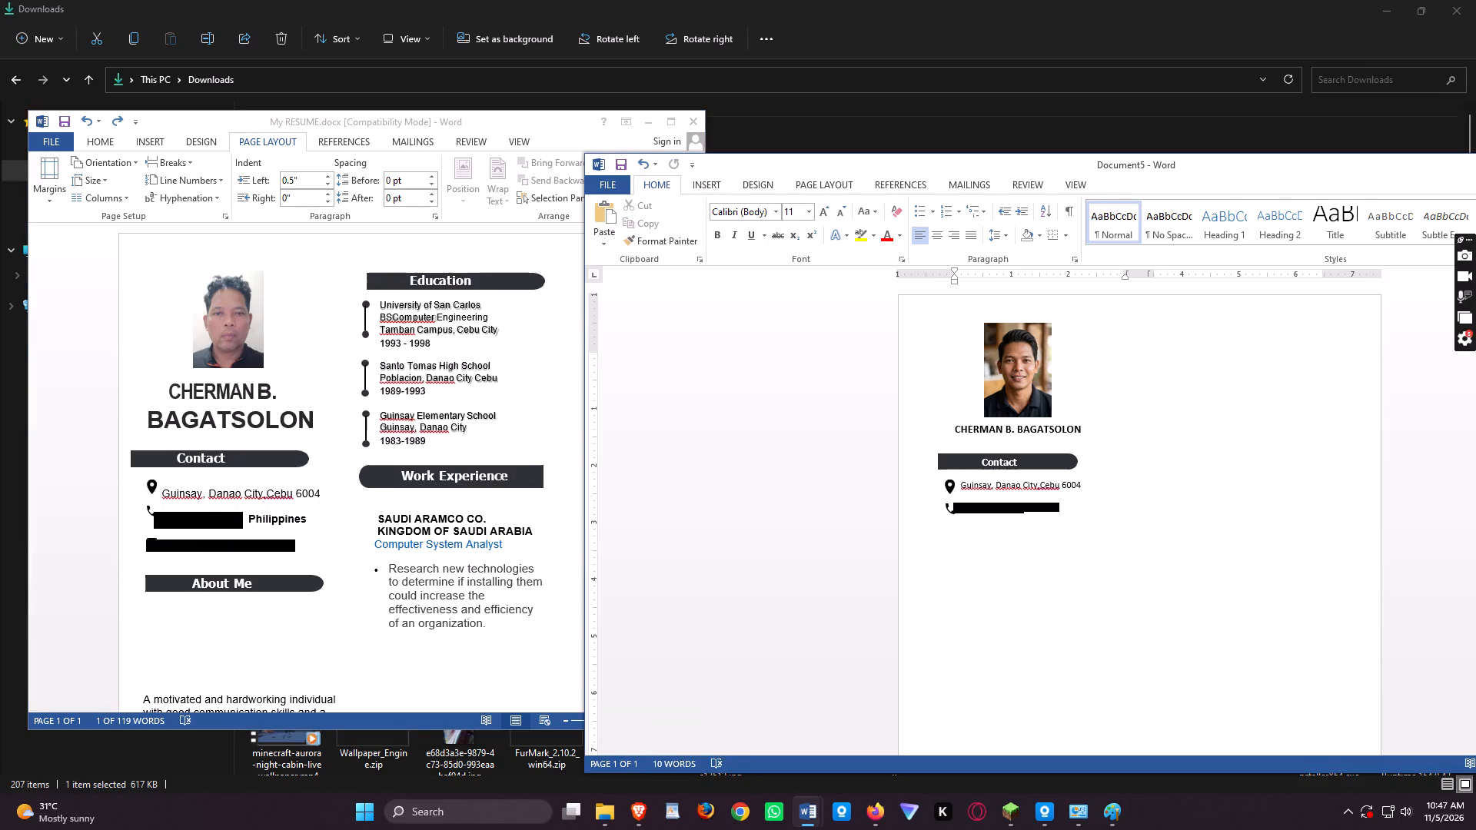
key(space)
key(Return)
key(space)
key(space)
key(ctrl+v)
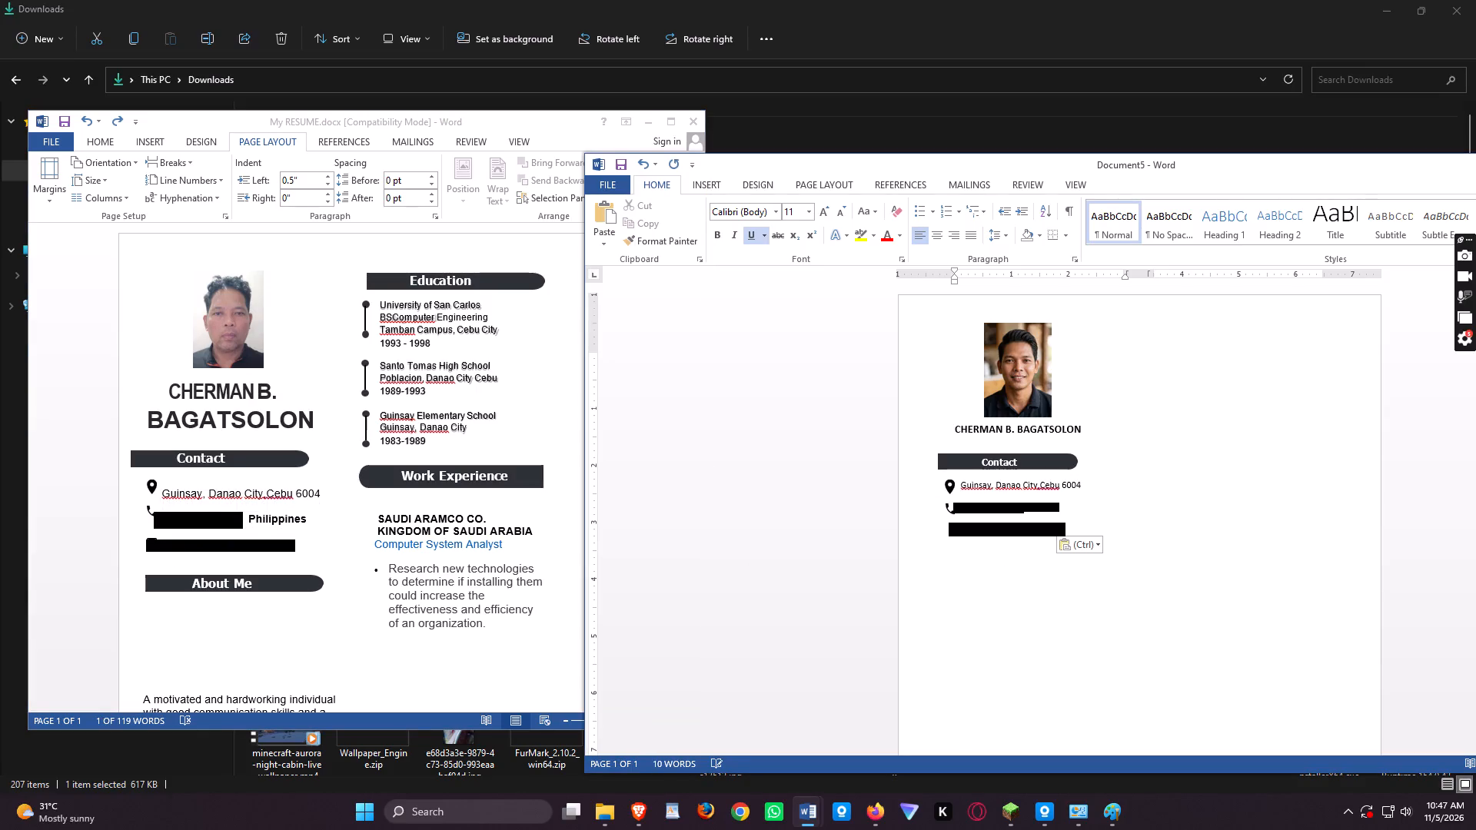
Copy the e-mail icon from the original resume's Contact section and paste it into the new document's e-mail line.
click(149, 543)
click(152, 541)
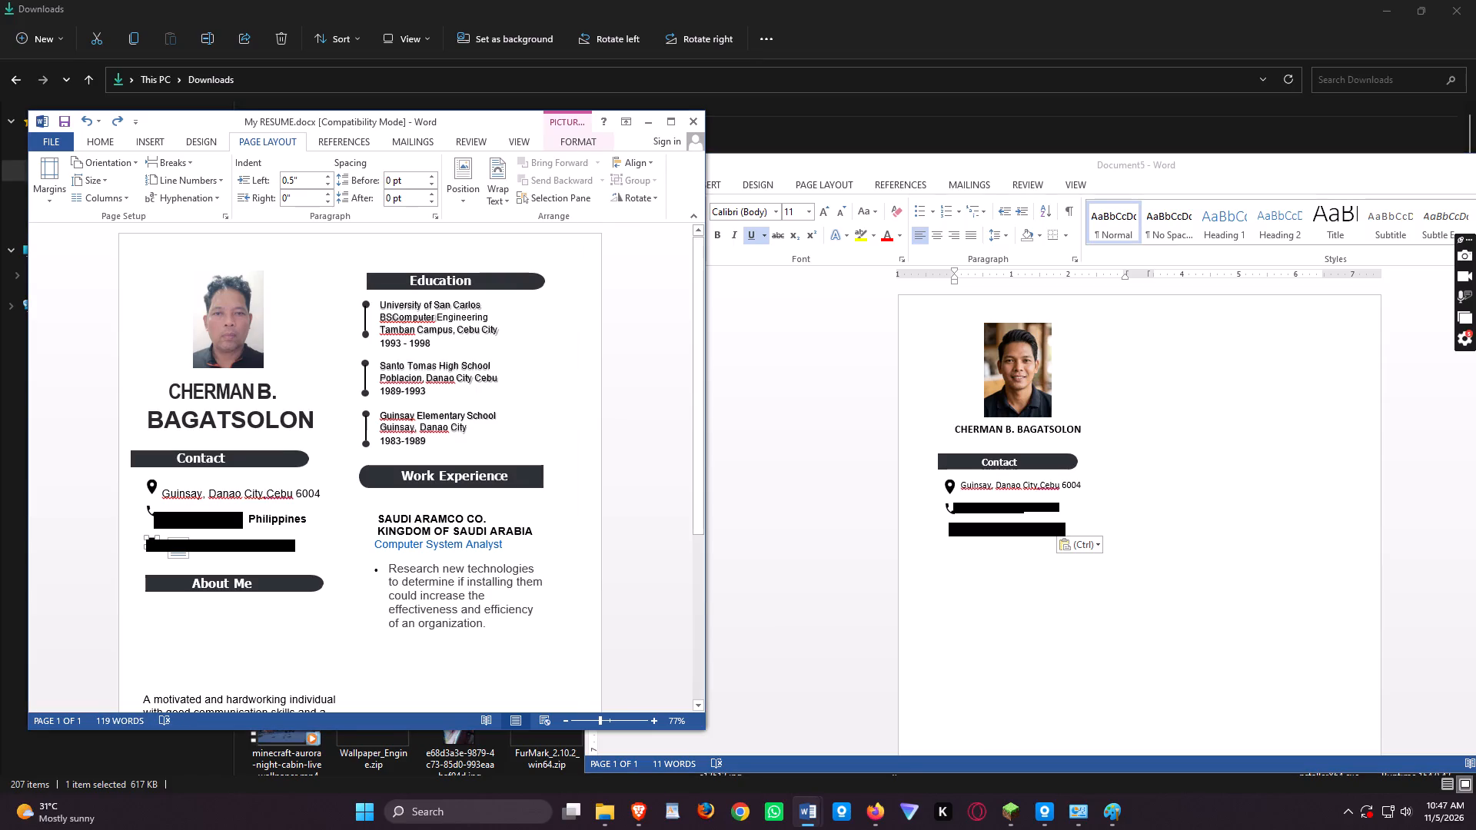
key(ctrl+c)
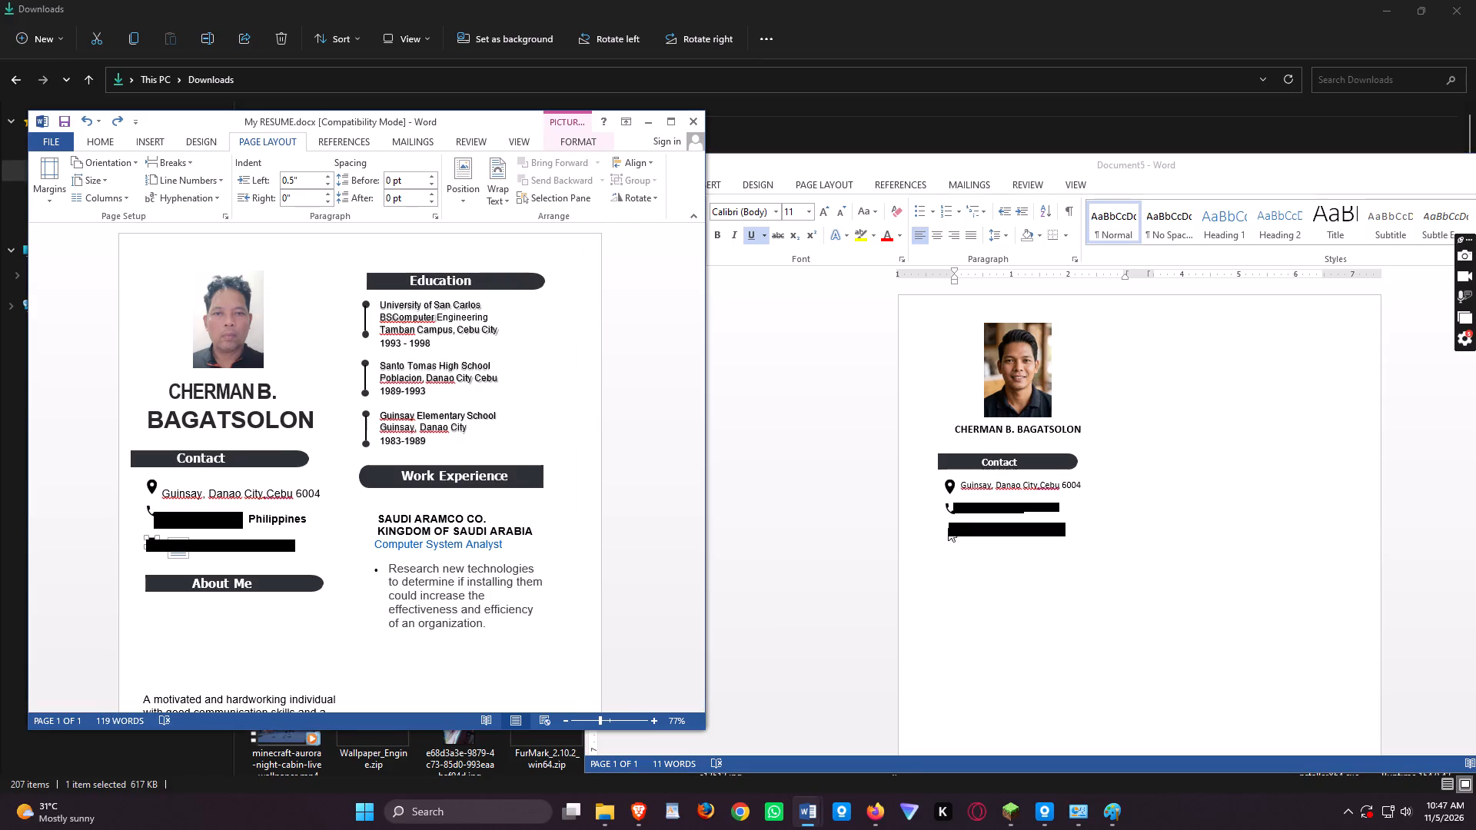
click(949, 528)
key(ctrl+v)
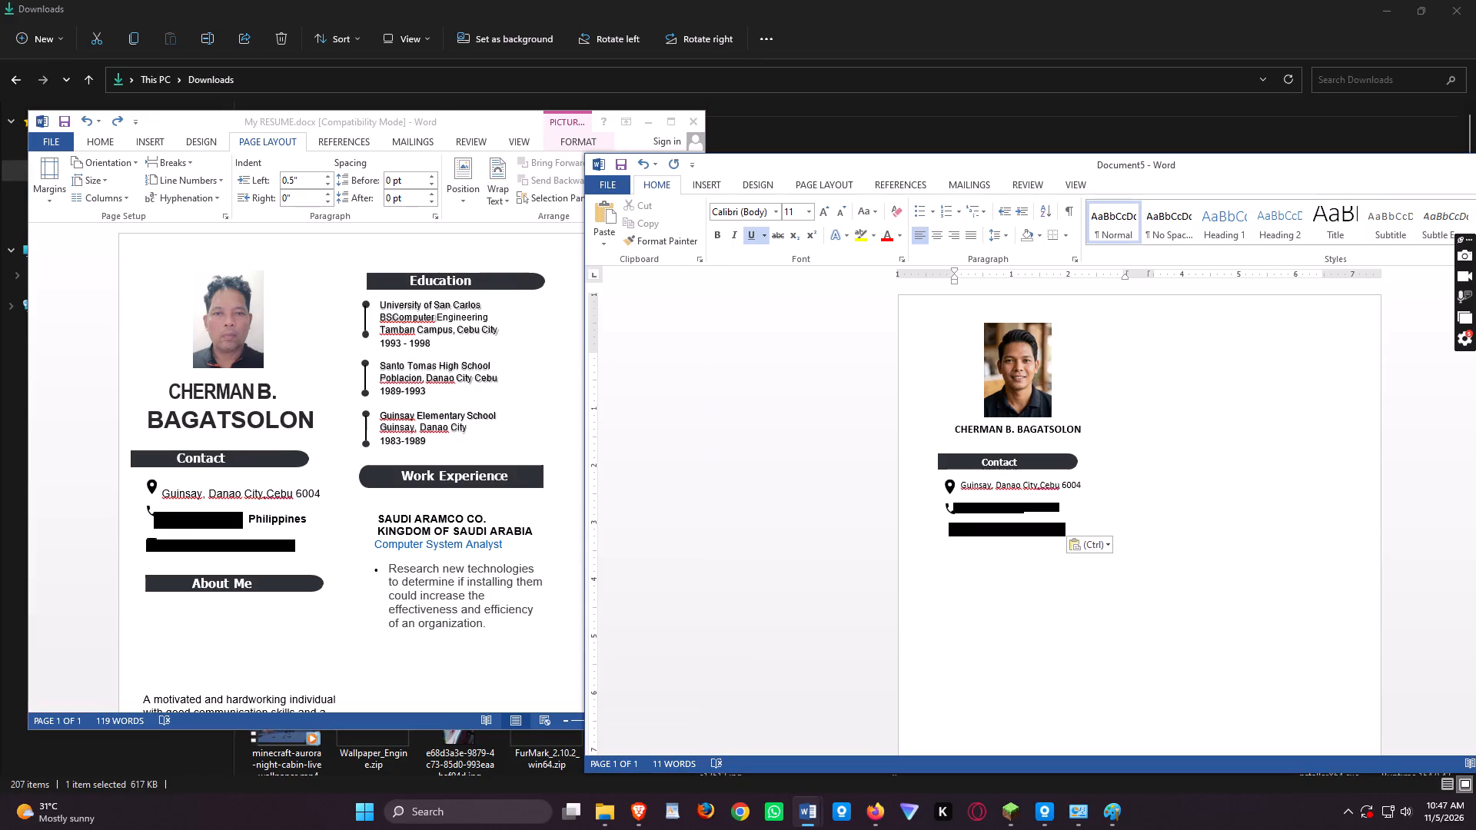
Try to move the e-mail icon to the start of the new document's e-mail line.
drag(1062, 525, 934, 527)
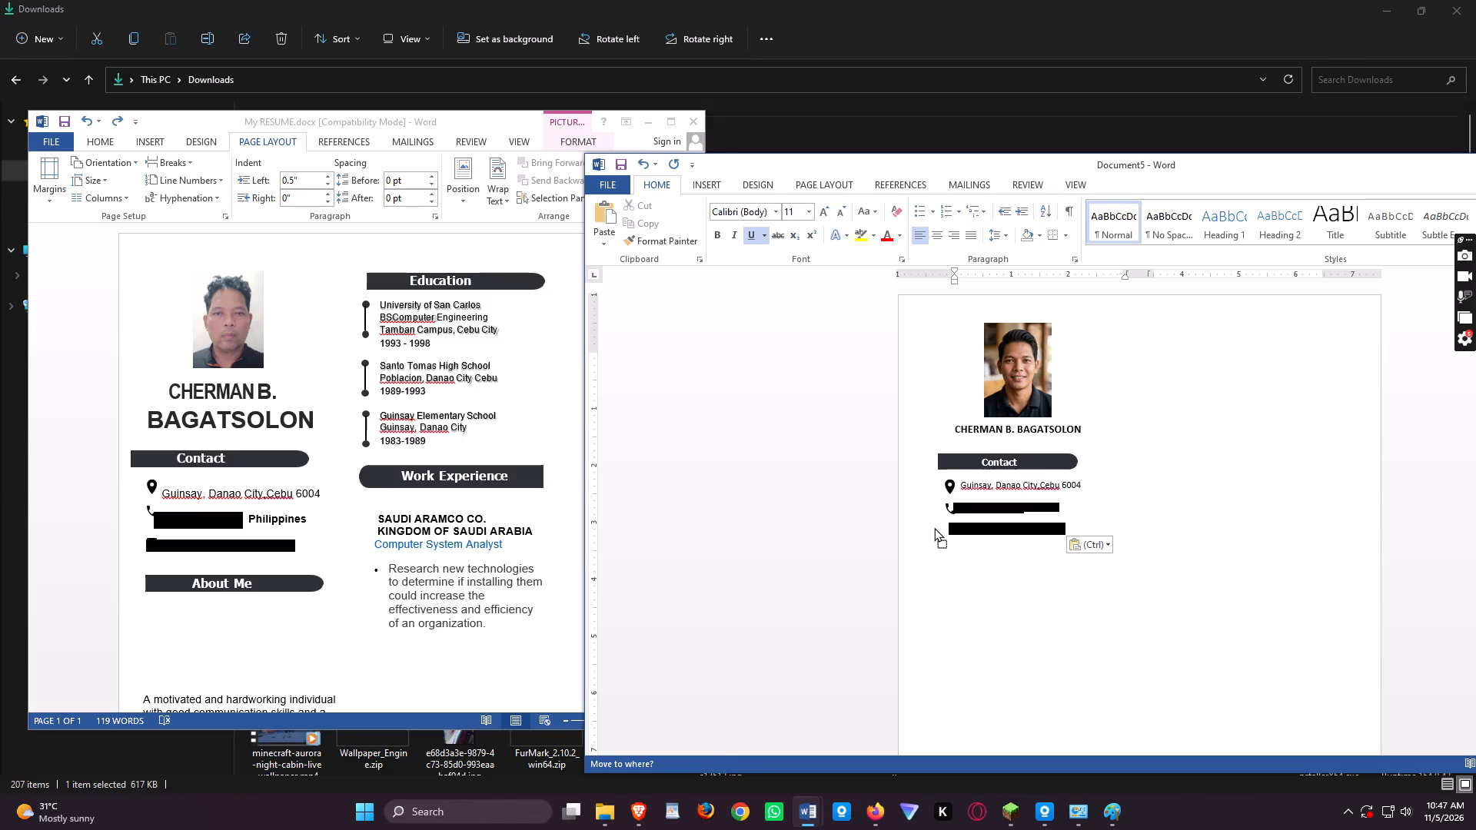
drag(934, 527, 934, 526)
Delete the e-mail icon in front of the e-mail address in the new document.
click(1016, 563)
click(976, 530)
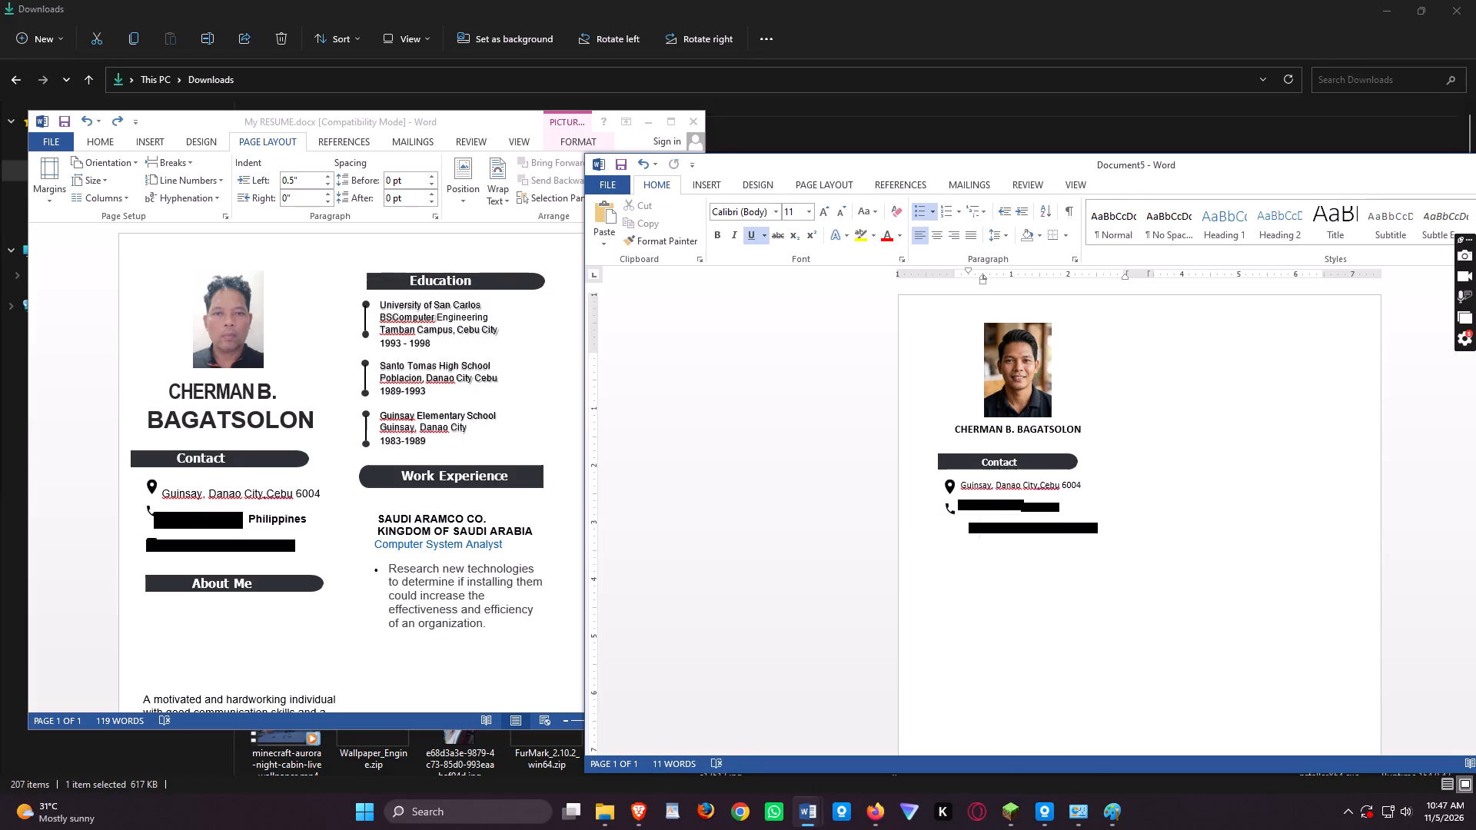
click(983, 546)
click(984, 529)
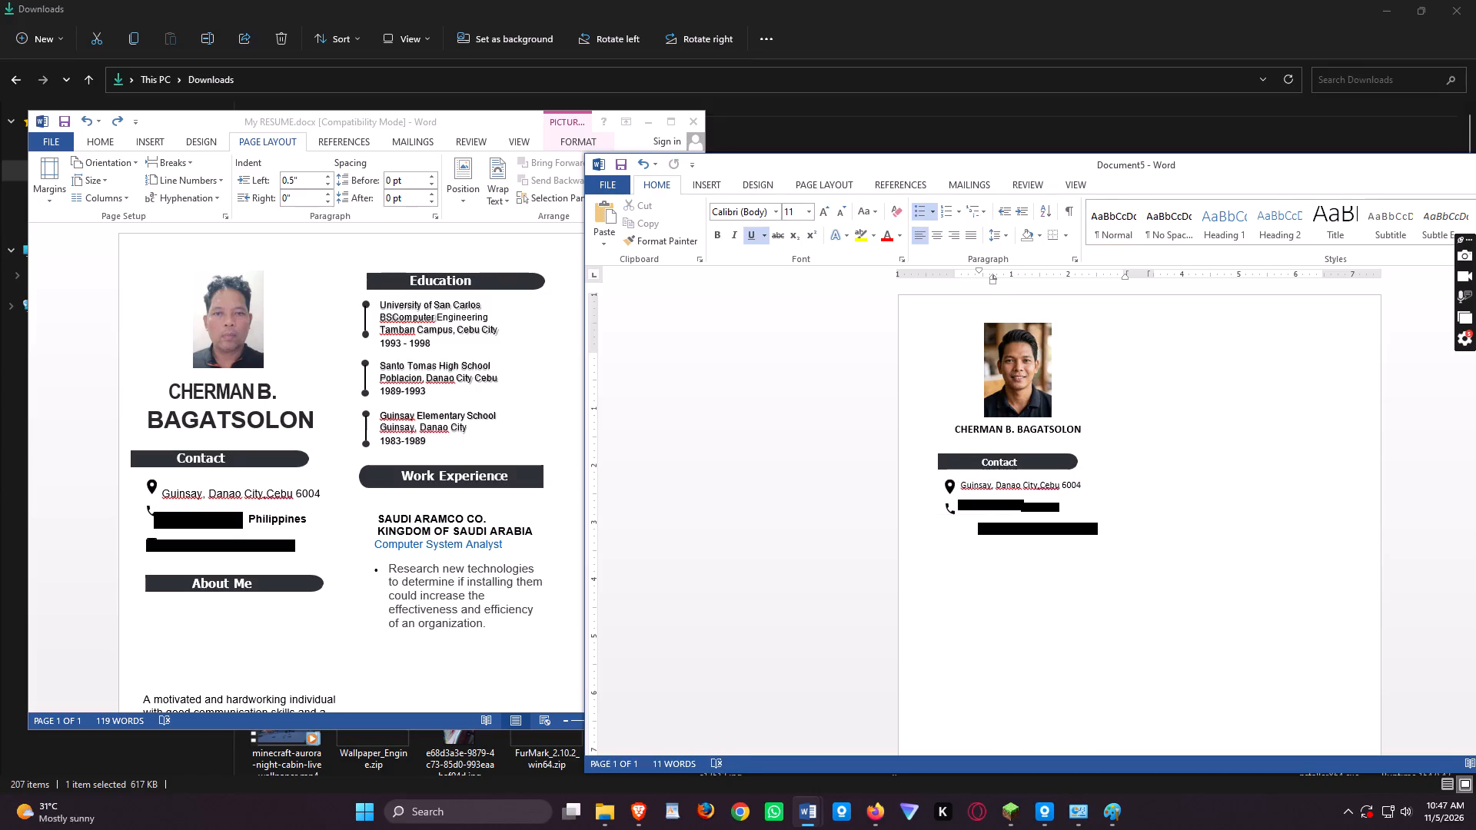
double_click(953, 557)
click(977, 523)
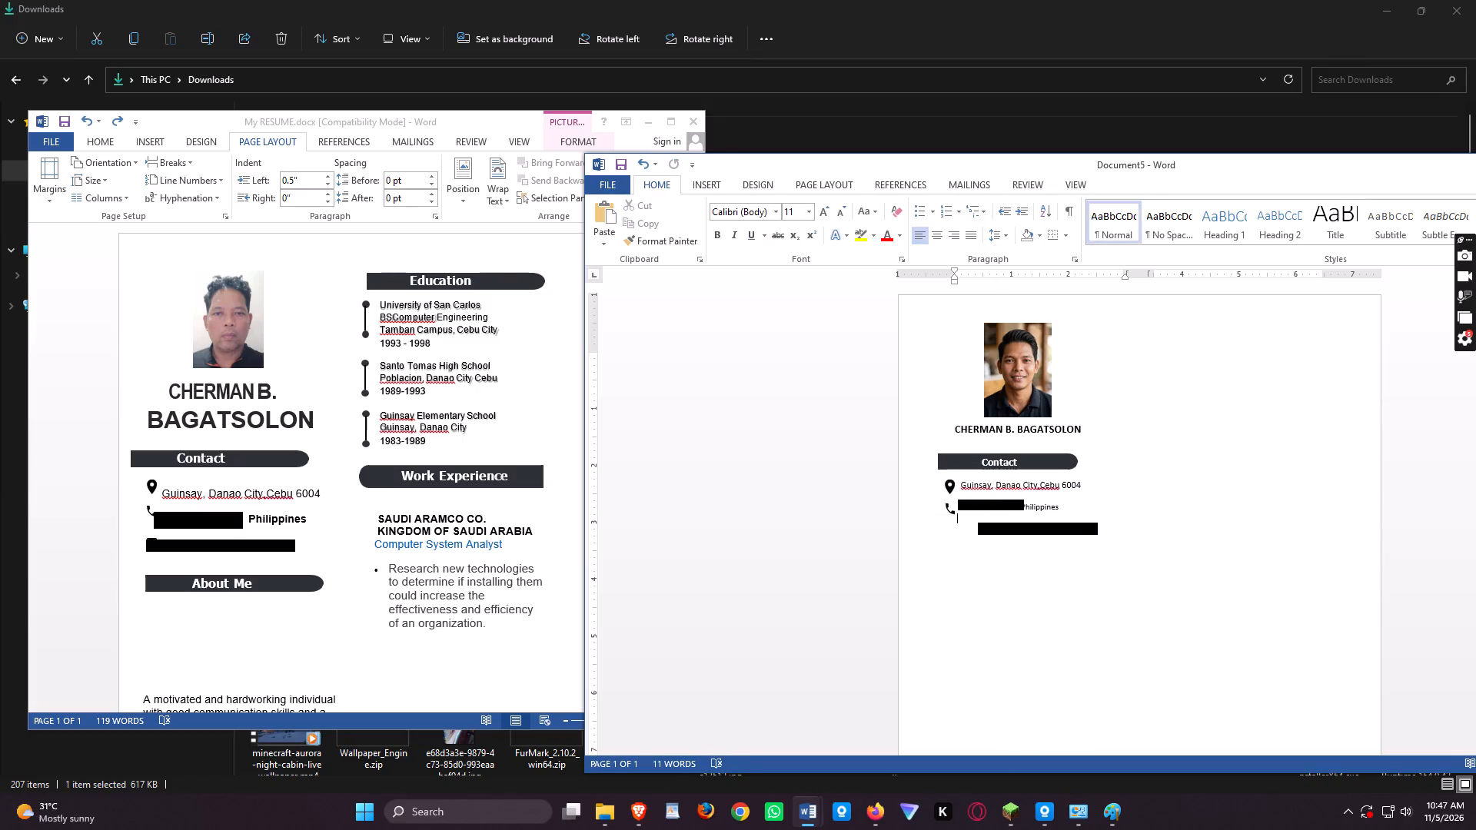
click(968, 527)
click(970, 536)
click(985, 533)
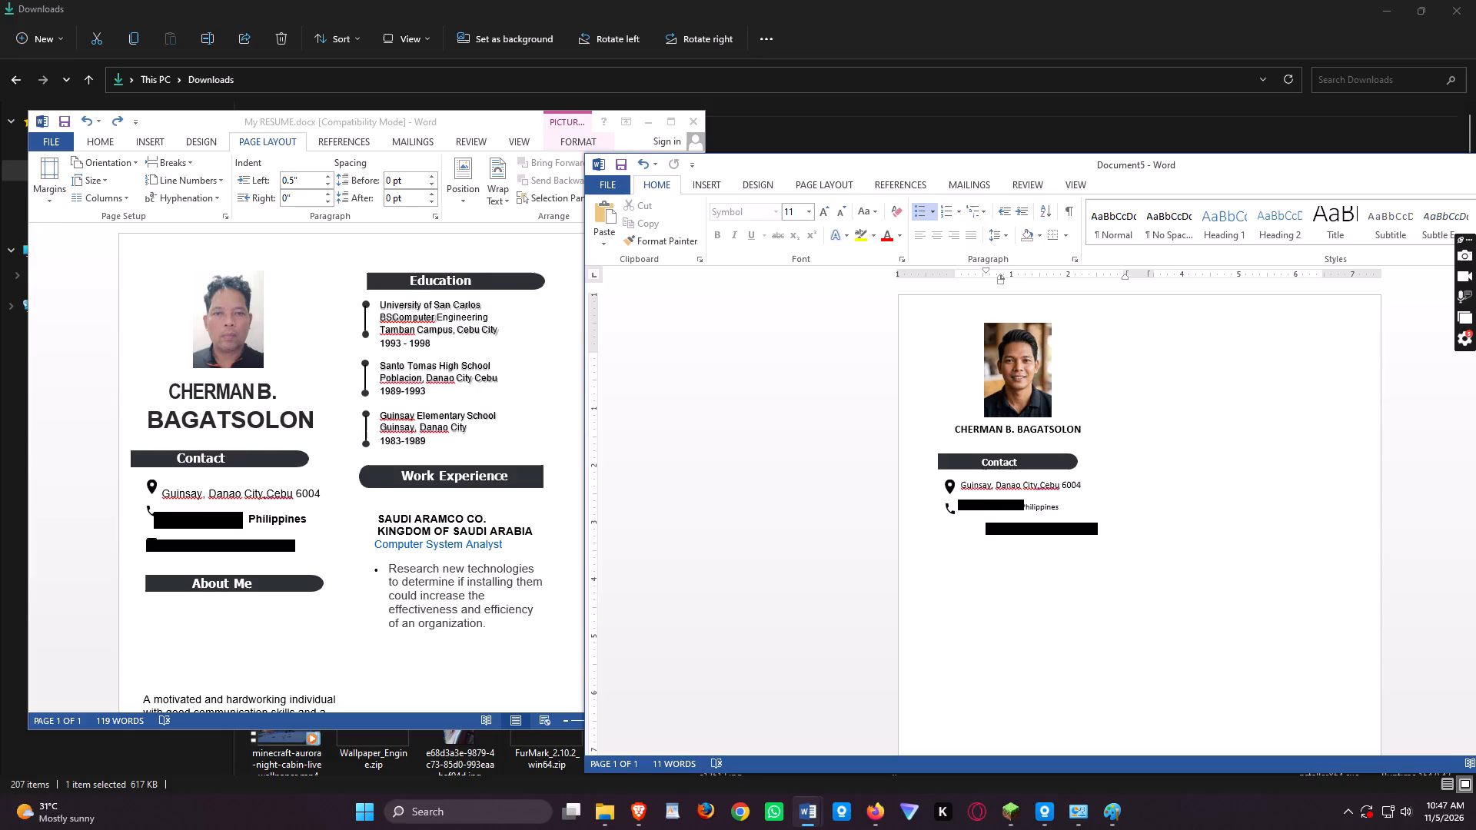
key(Delete)
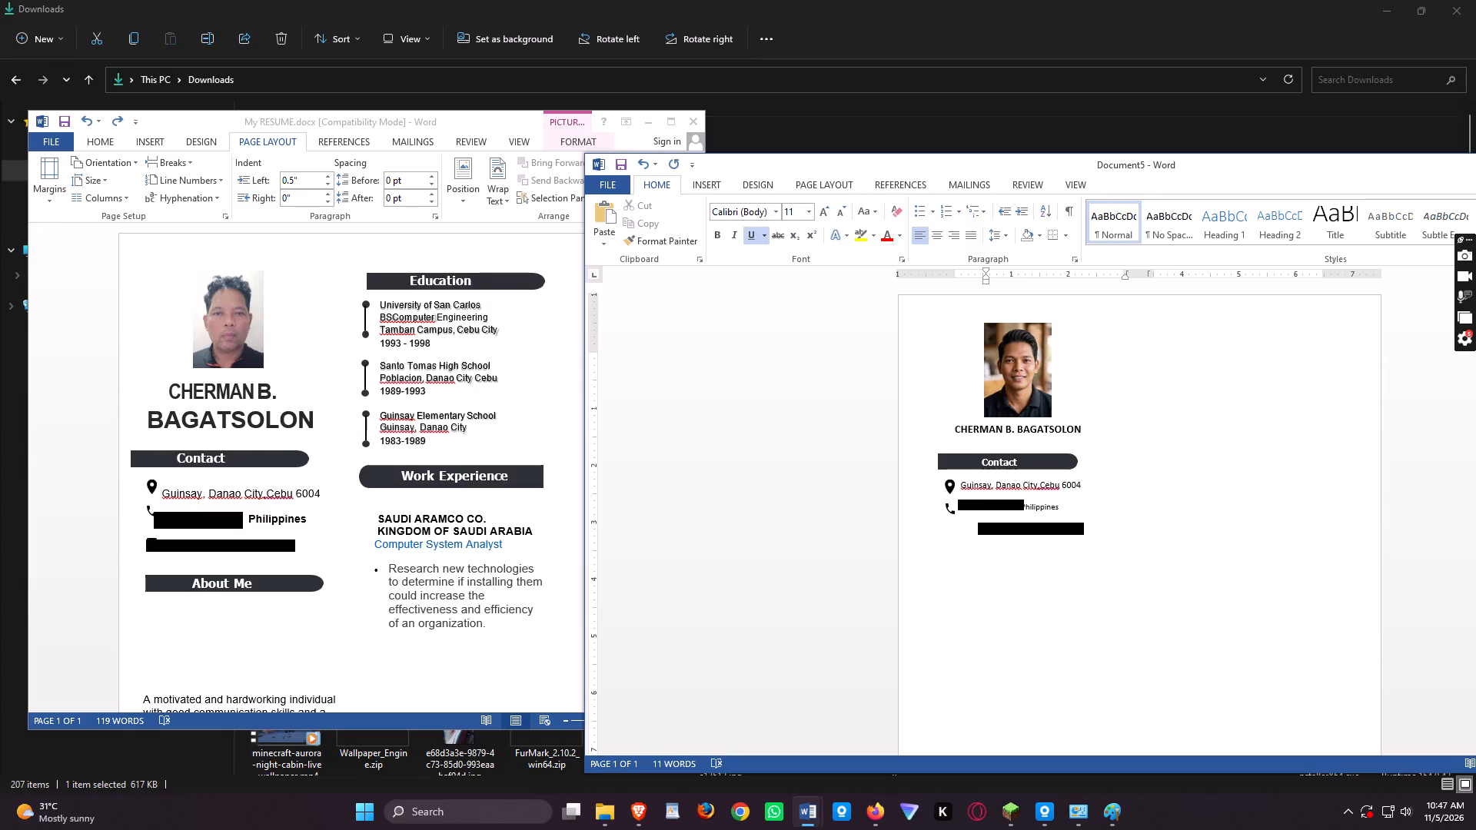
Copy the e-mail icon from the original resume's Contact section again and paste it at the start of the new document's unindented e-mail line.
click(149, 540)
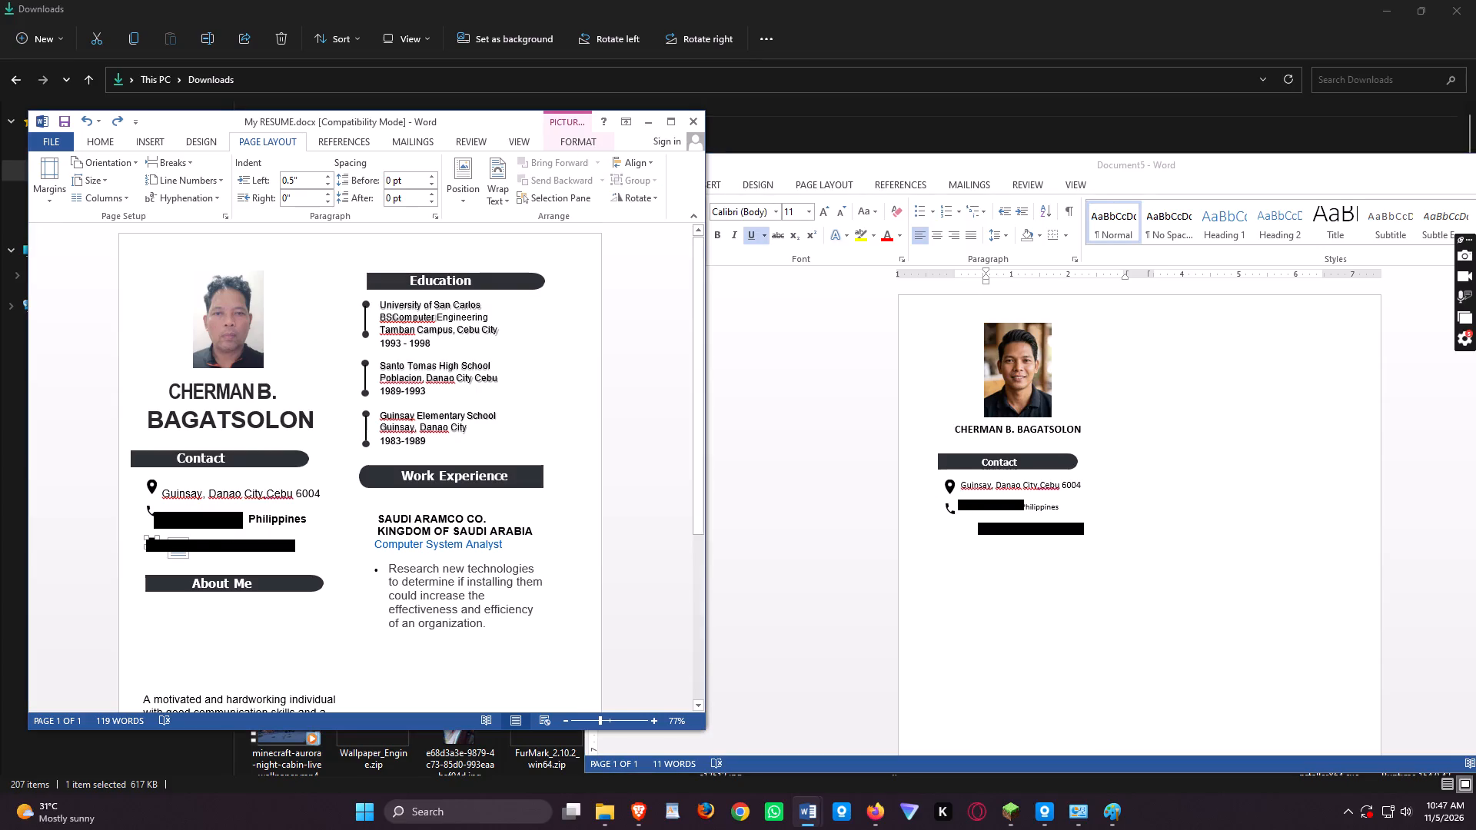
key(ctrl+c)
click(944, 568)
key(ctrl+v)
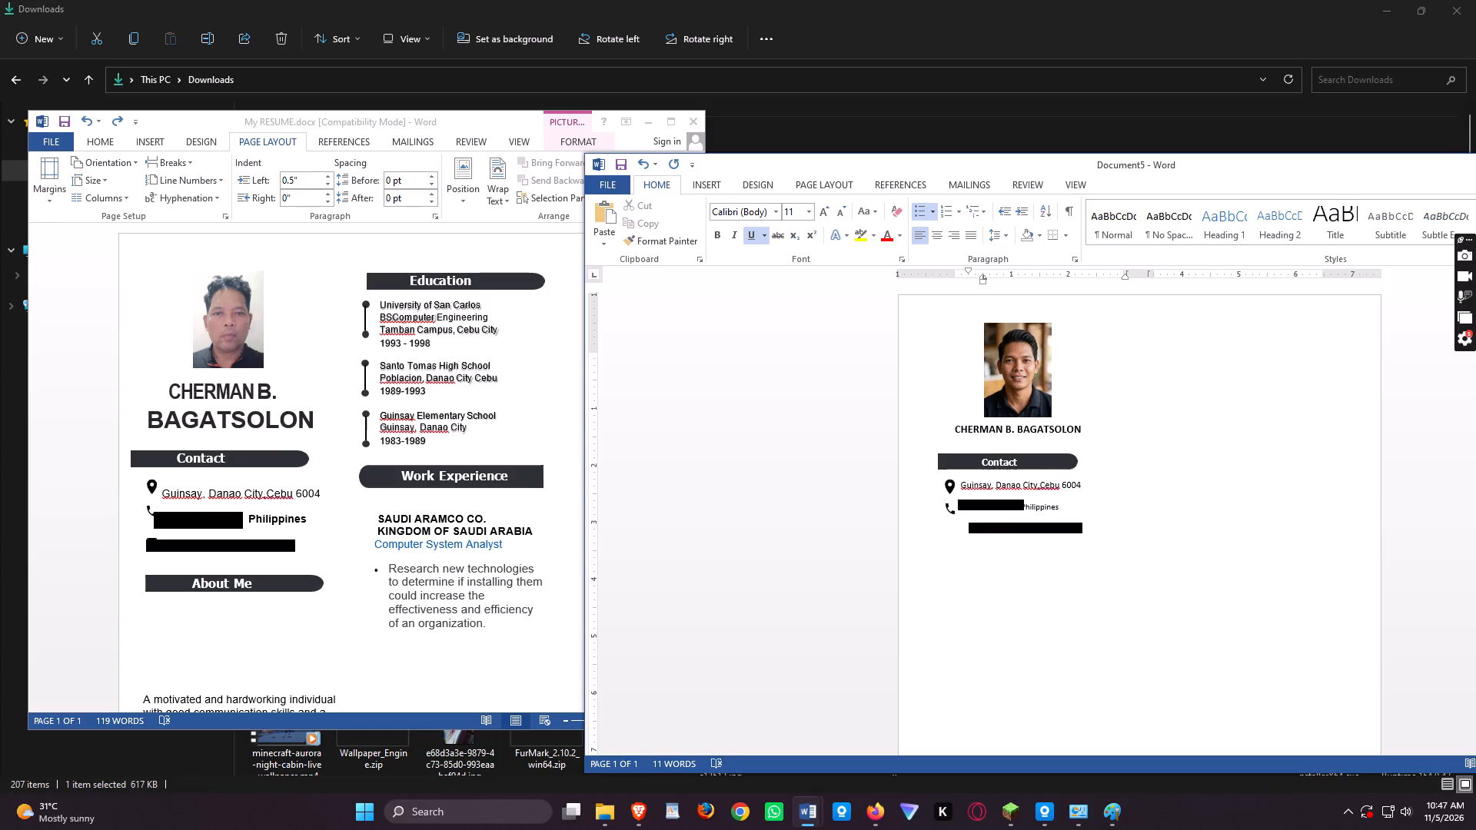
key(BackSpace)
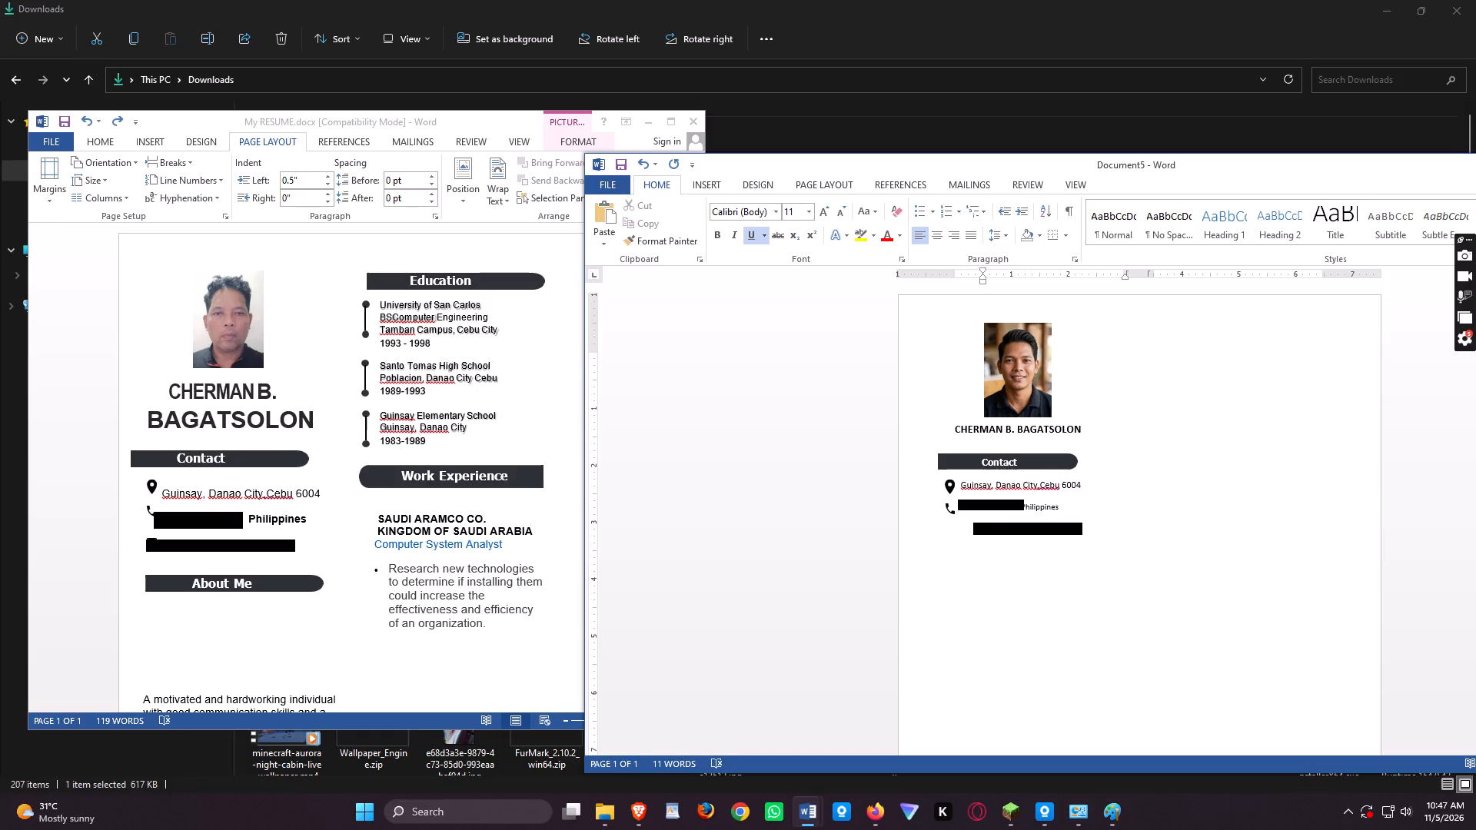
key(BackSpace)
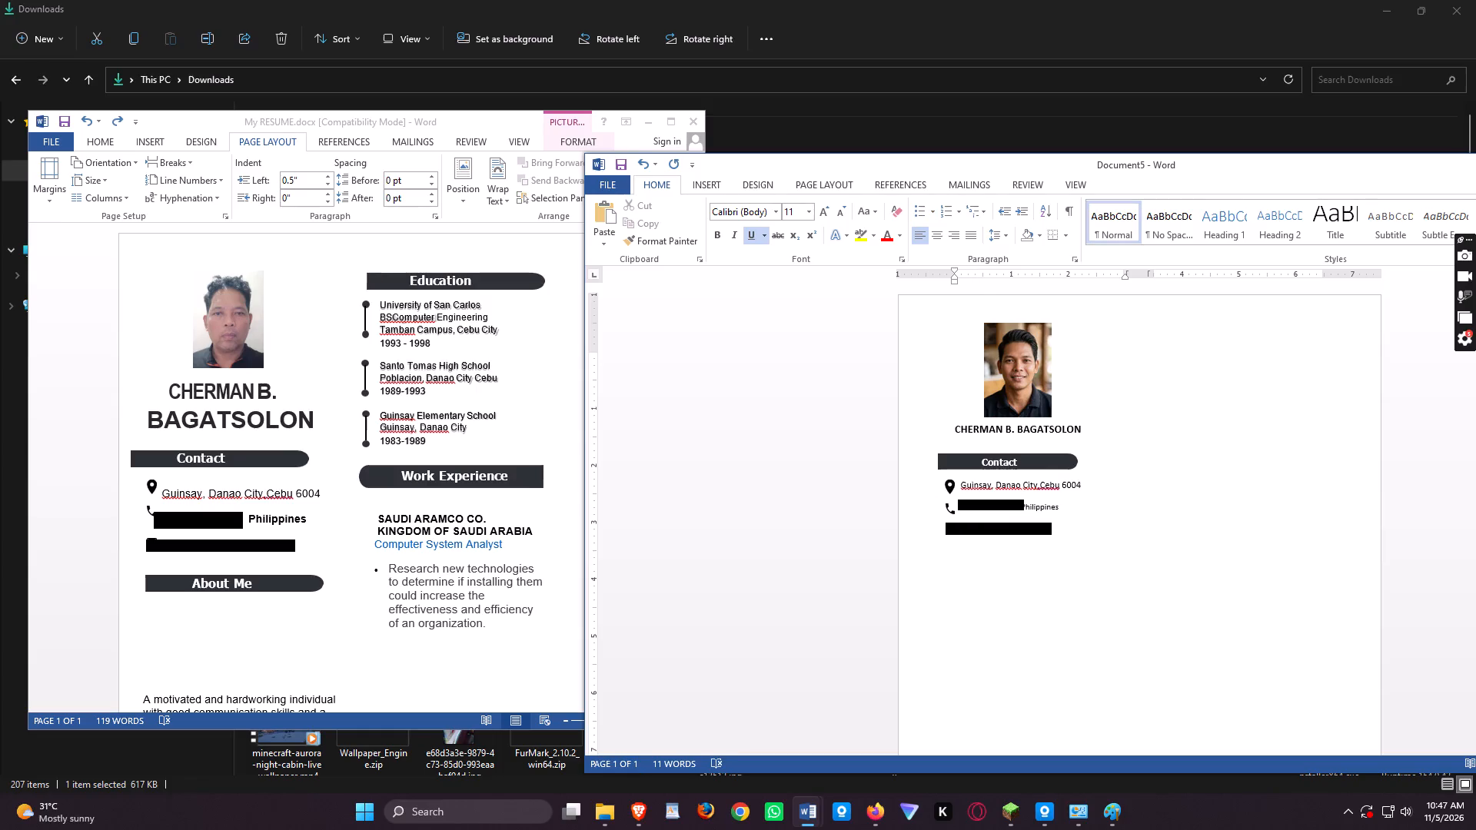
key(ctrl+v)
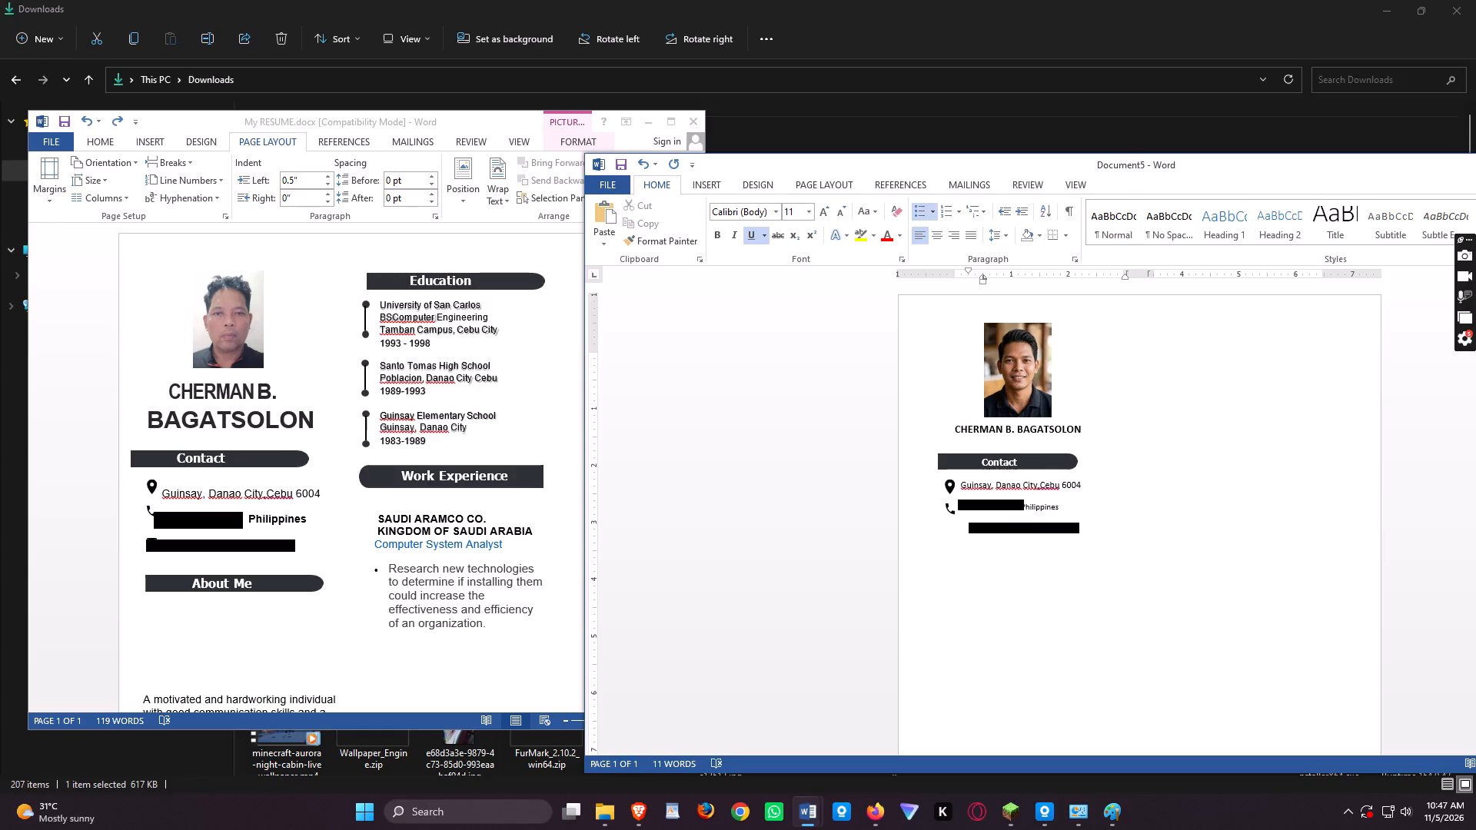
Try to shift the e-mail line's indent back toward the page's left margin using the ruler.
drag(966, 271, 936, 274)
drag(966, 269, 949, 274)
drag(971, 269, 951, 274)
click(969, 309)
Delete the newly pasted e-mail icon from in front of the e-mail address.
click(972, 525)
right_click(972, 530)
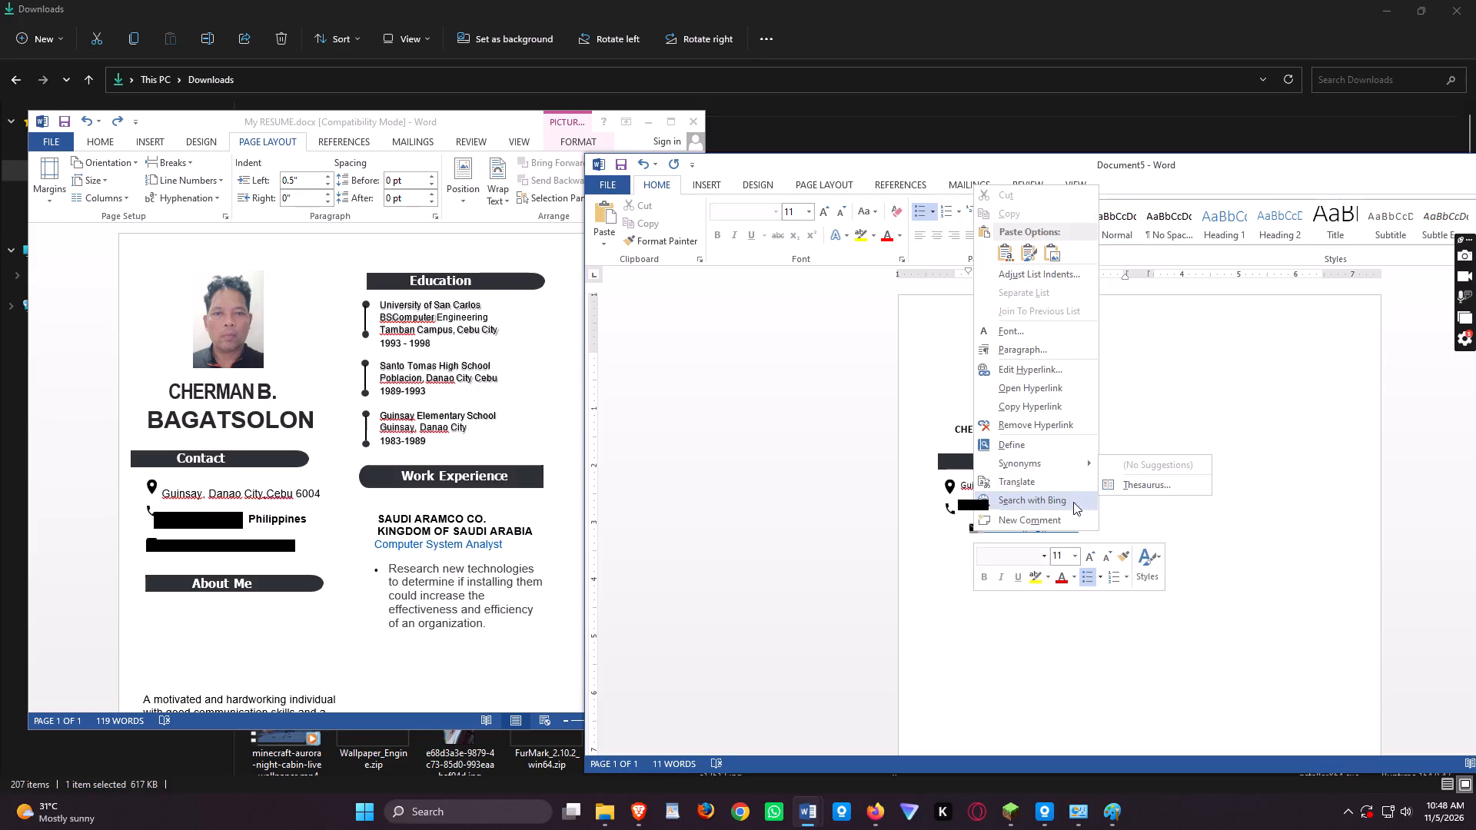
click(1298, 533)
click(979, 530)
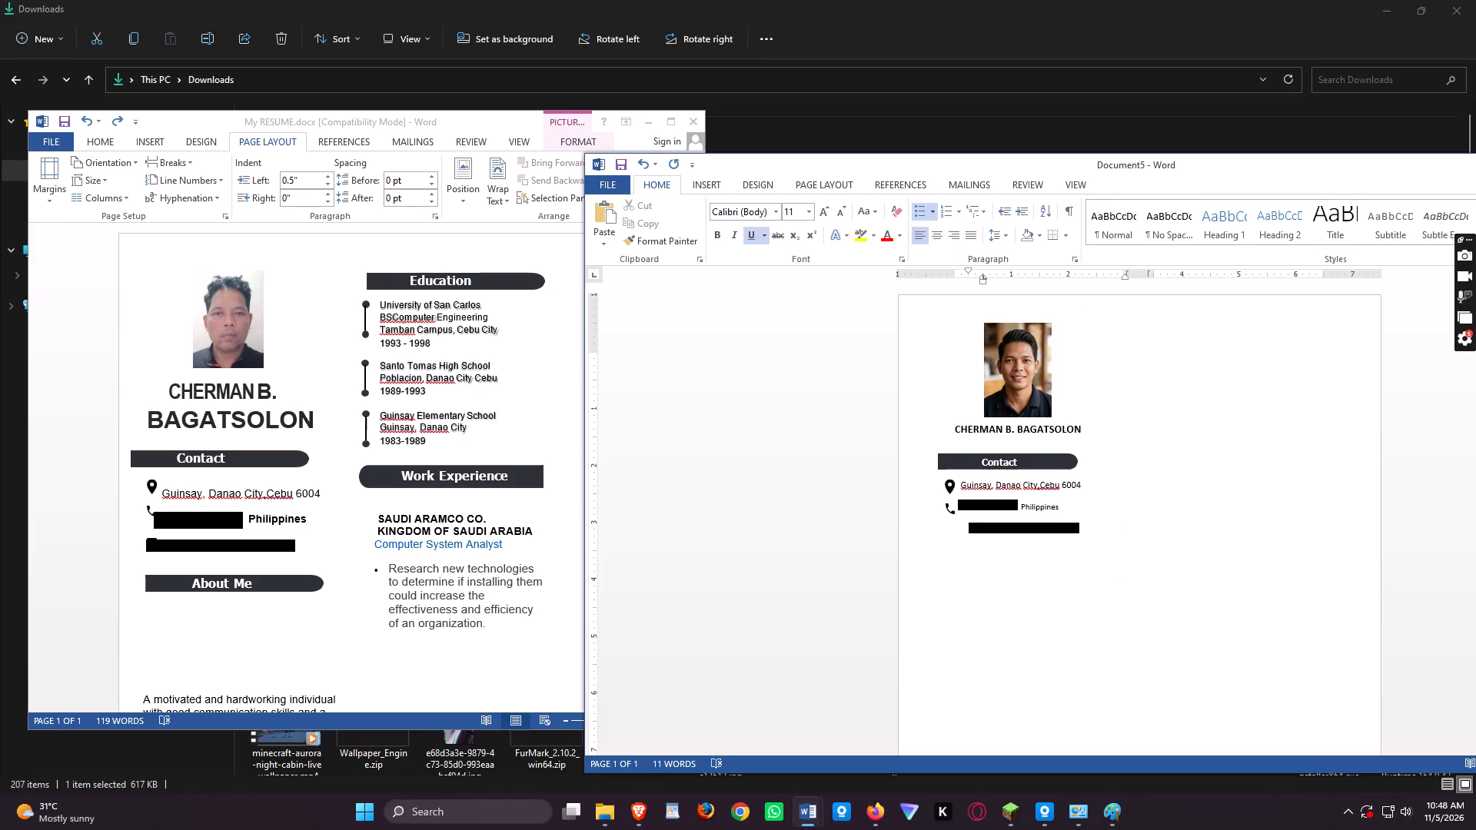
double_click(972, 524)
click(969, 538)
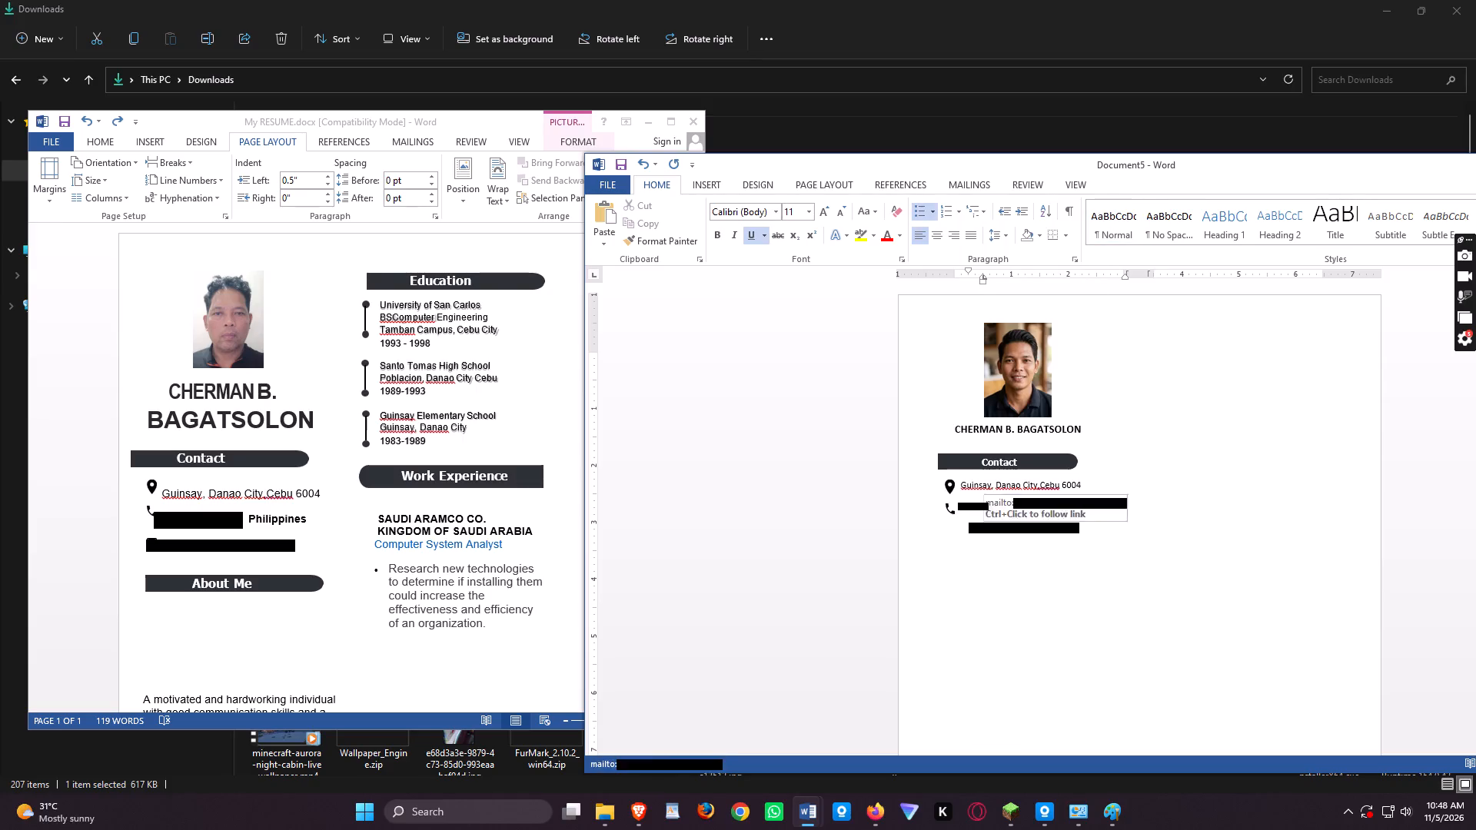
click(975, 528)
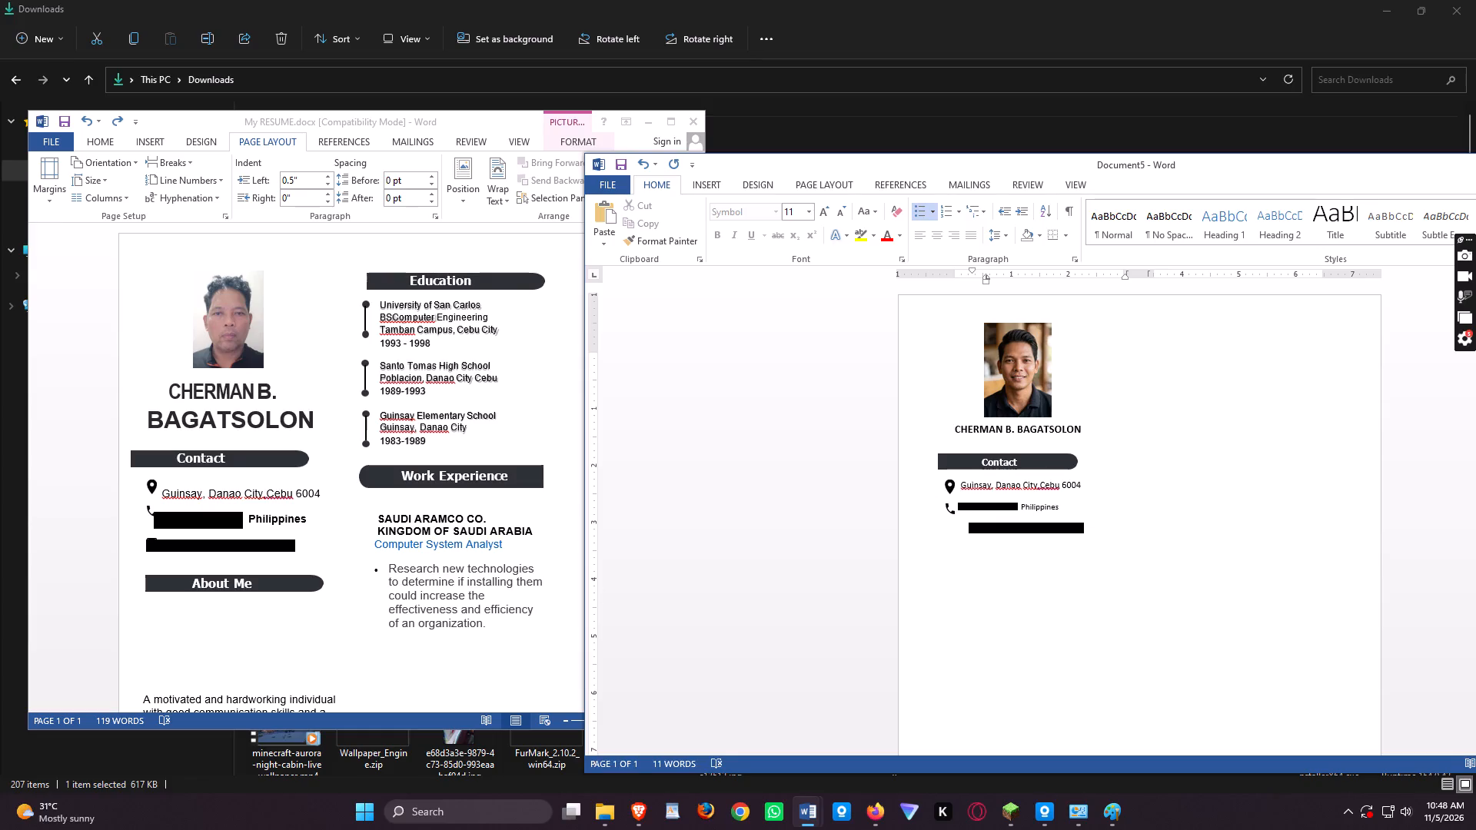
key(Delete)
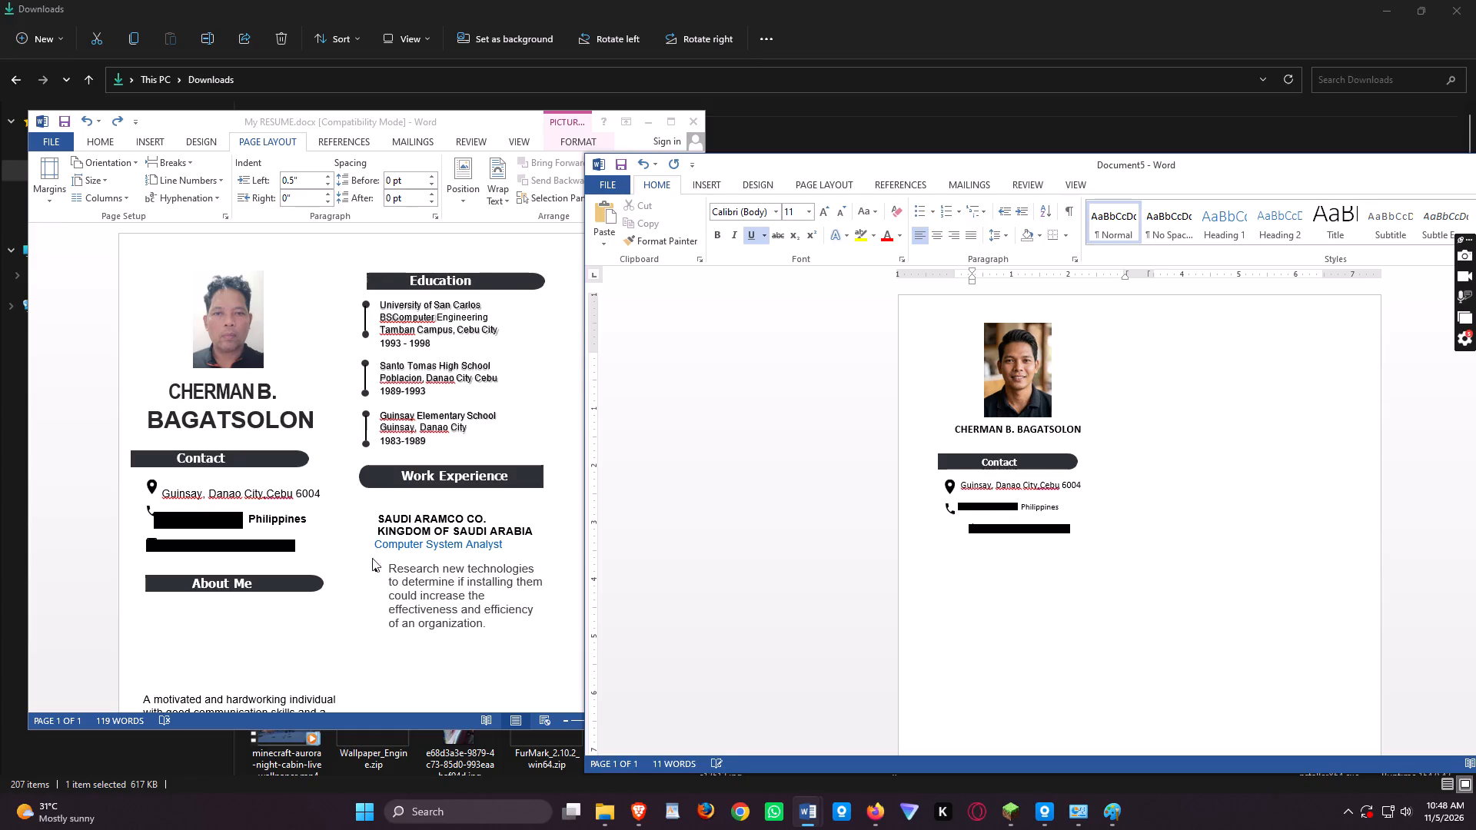
Enlarge the e-mail icon in the original resume's Contact section.
click(152, 542)
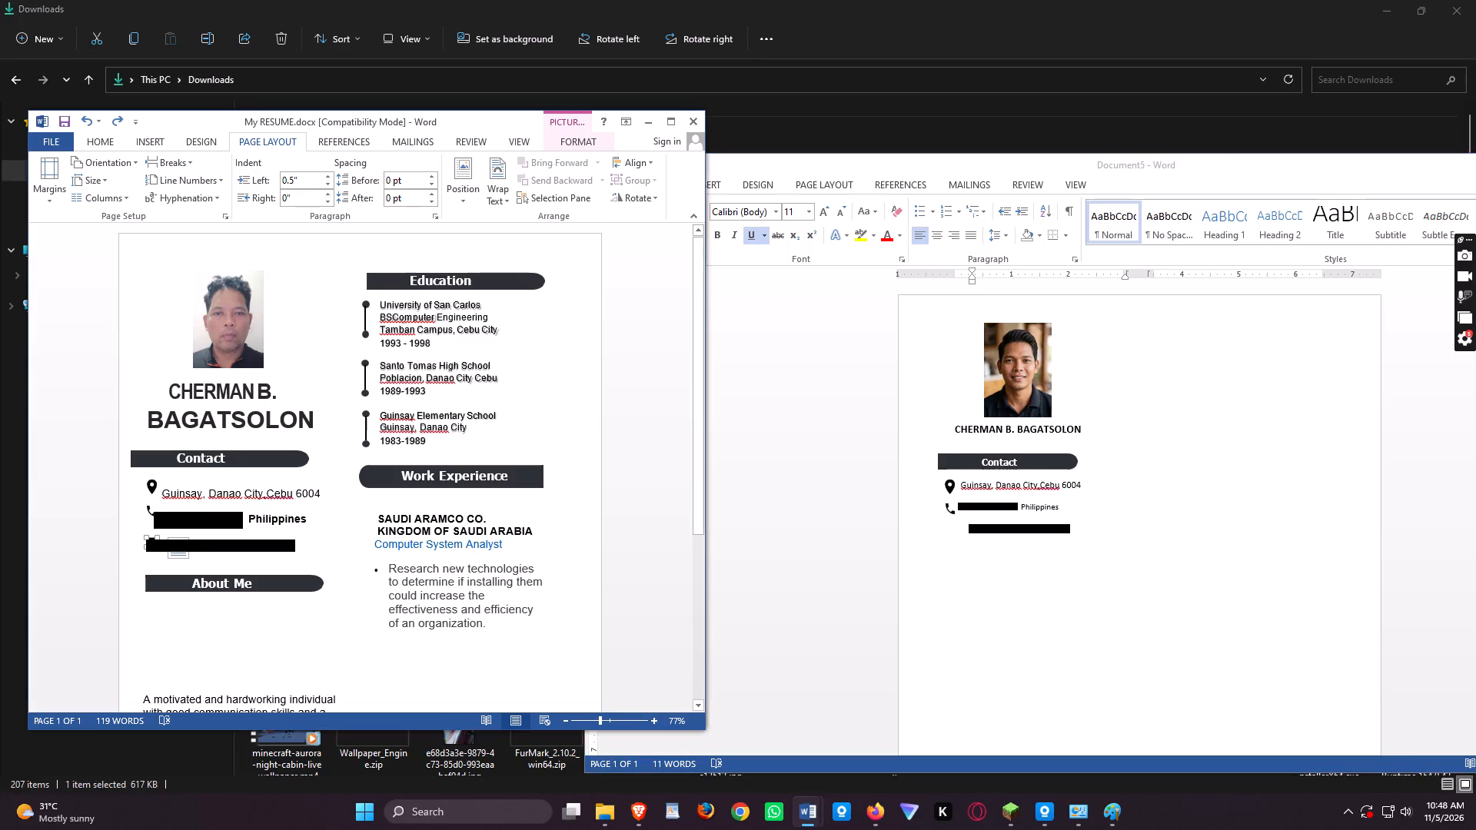
drag(148, 537, 139, 523)
click(234, 529)
Copy the enlarged e-mail icon from the original resume and paste it in front of the new document's e-mail address.
click(152, 550)
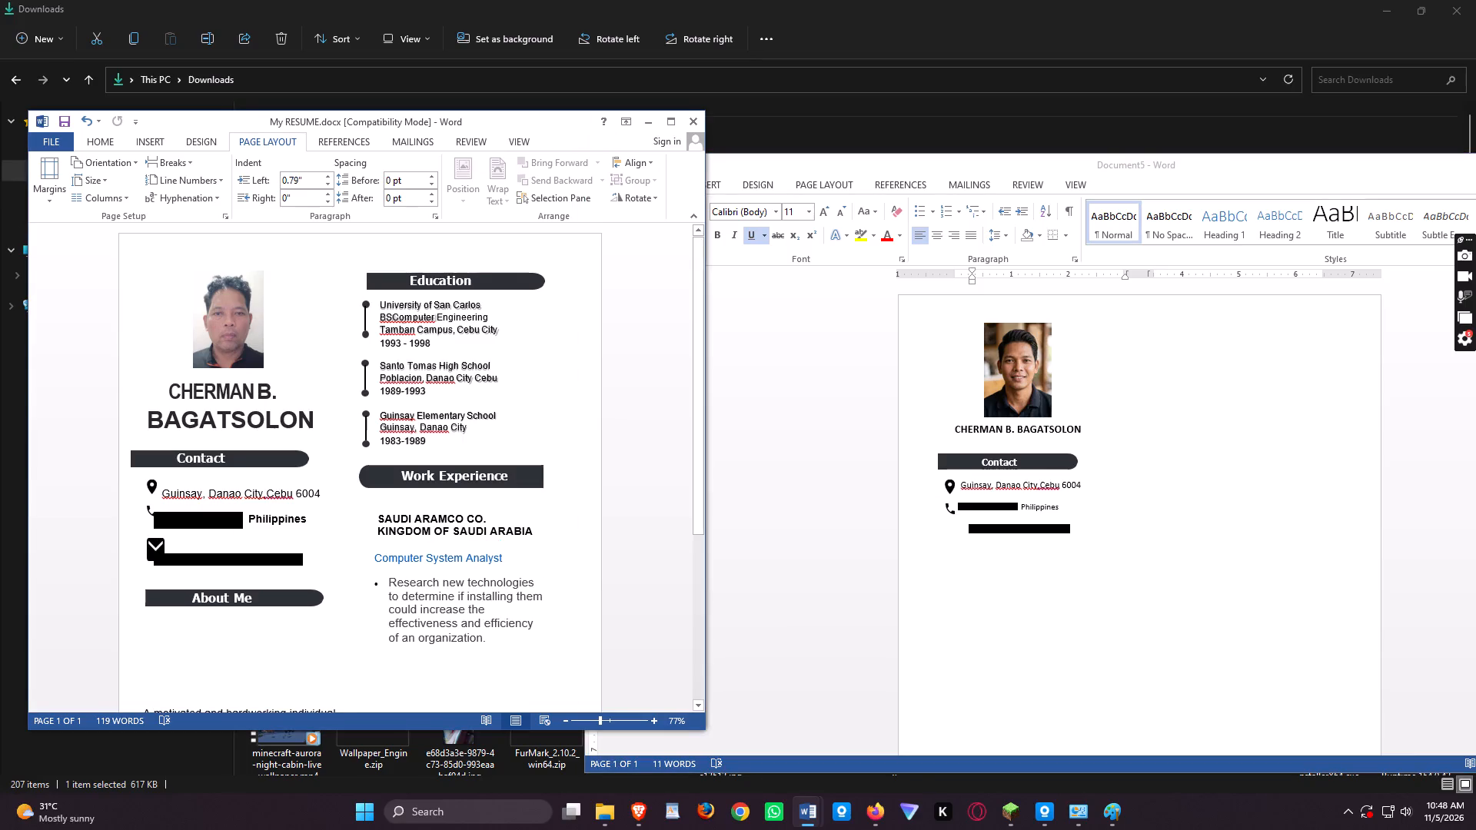
key(ctrl+c)
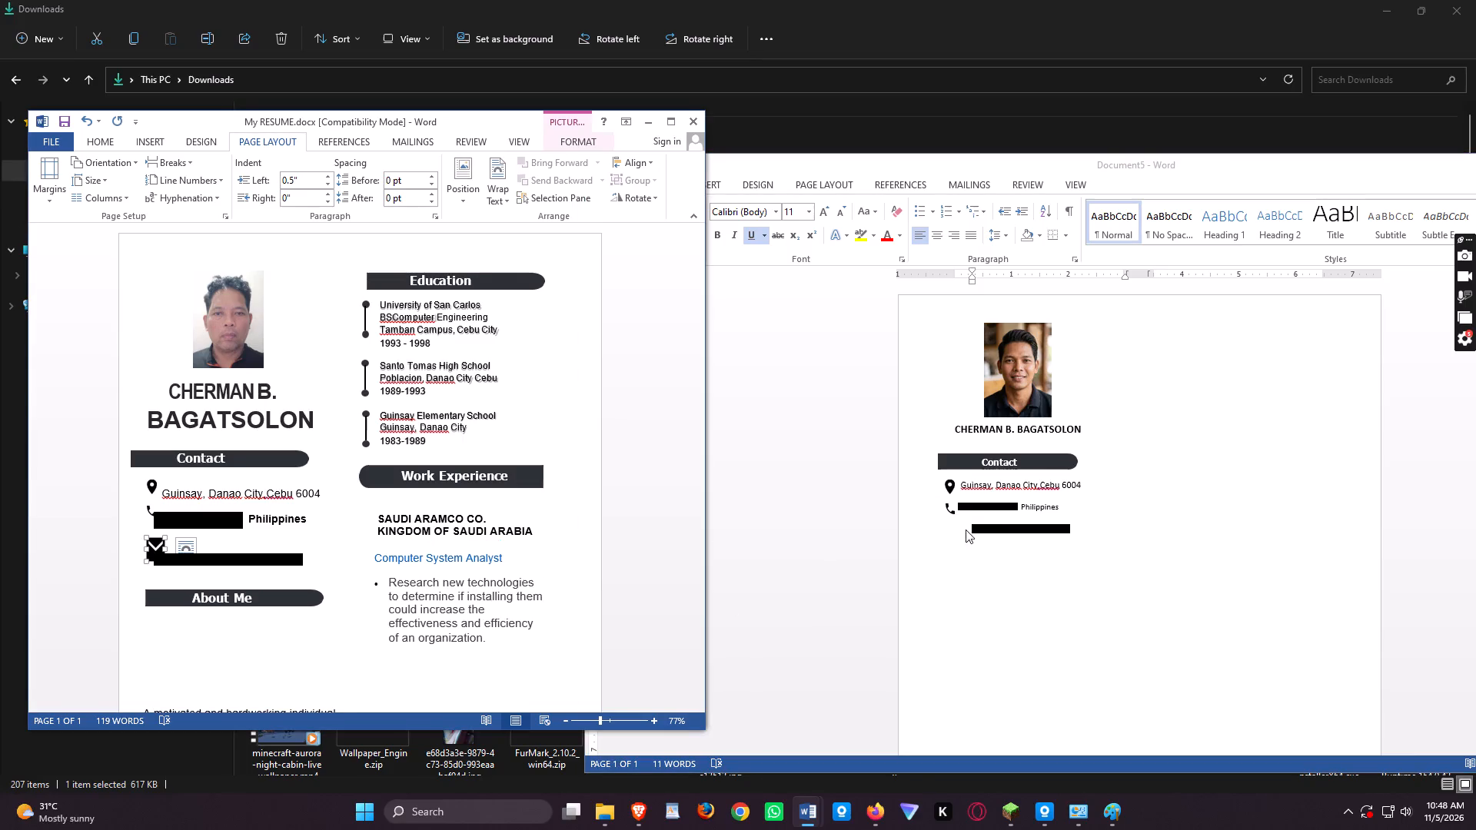
click(962, 548)
key(ctrl+v)
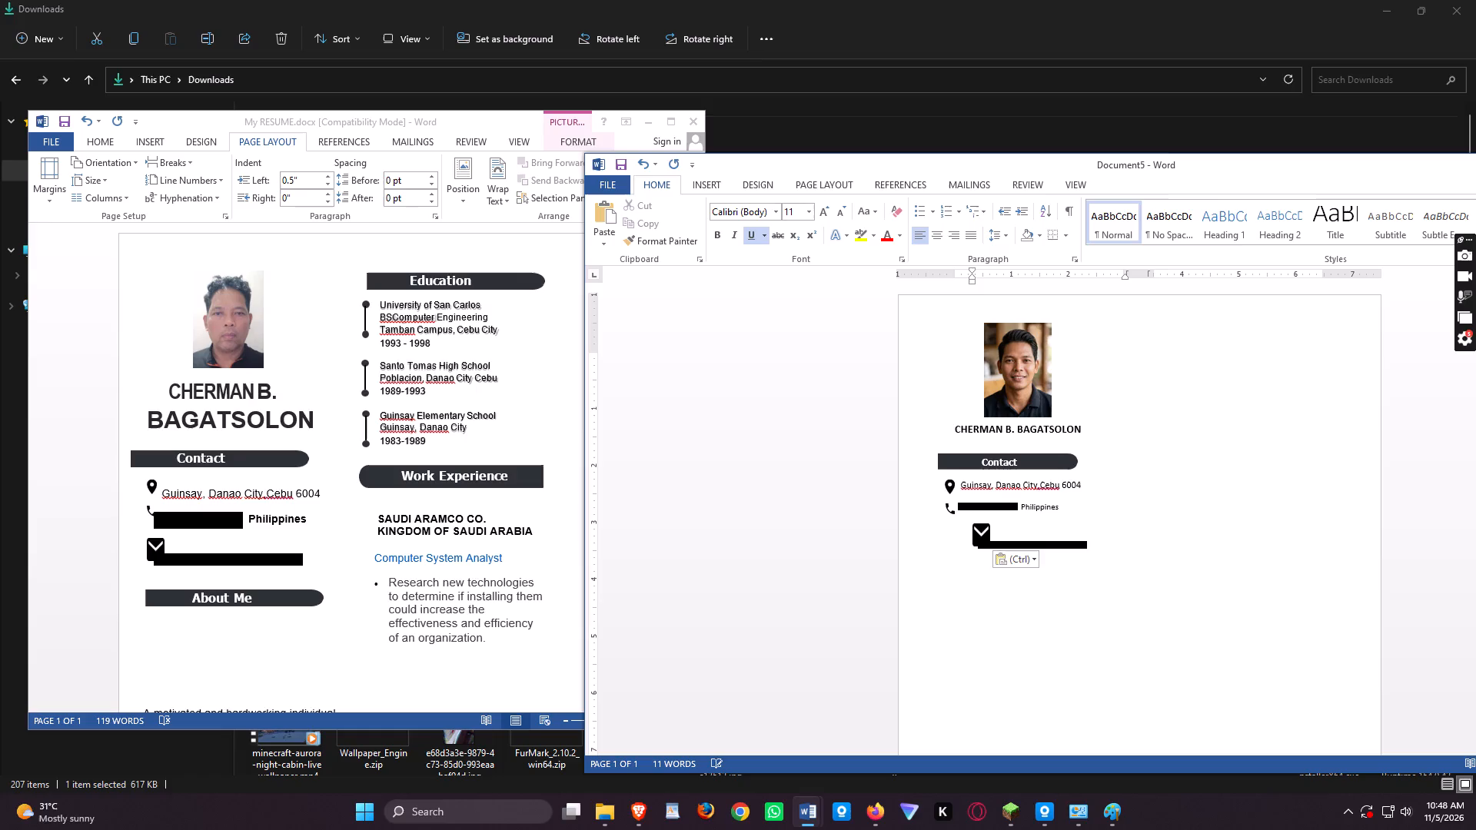
Change the pasted e-mail icon's text wrapping so it floats free of the e-mail text.
click(987, 528)
drag(982, 524, 948, 521)
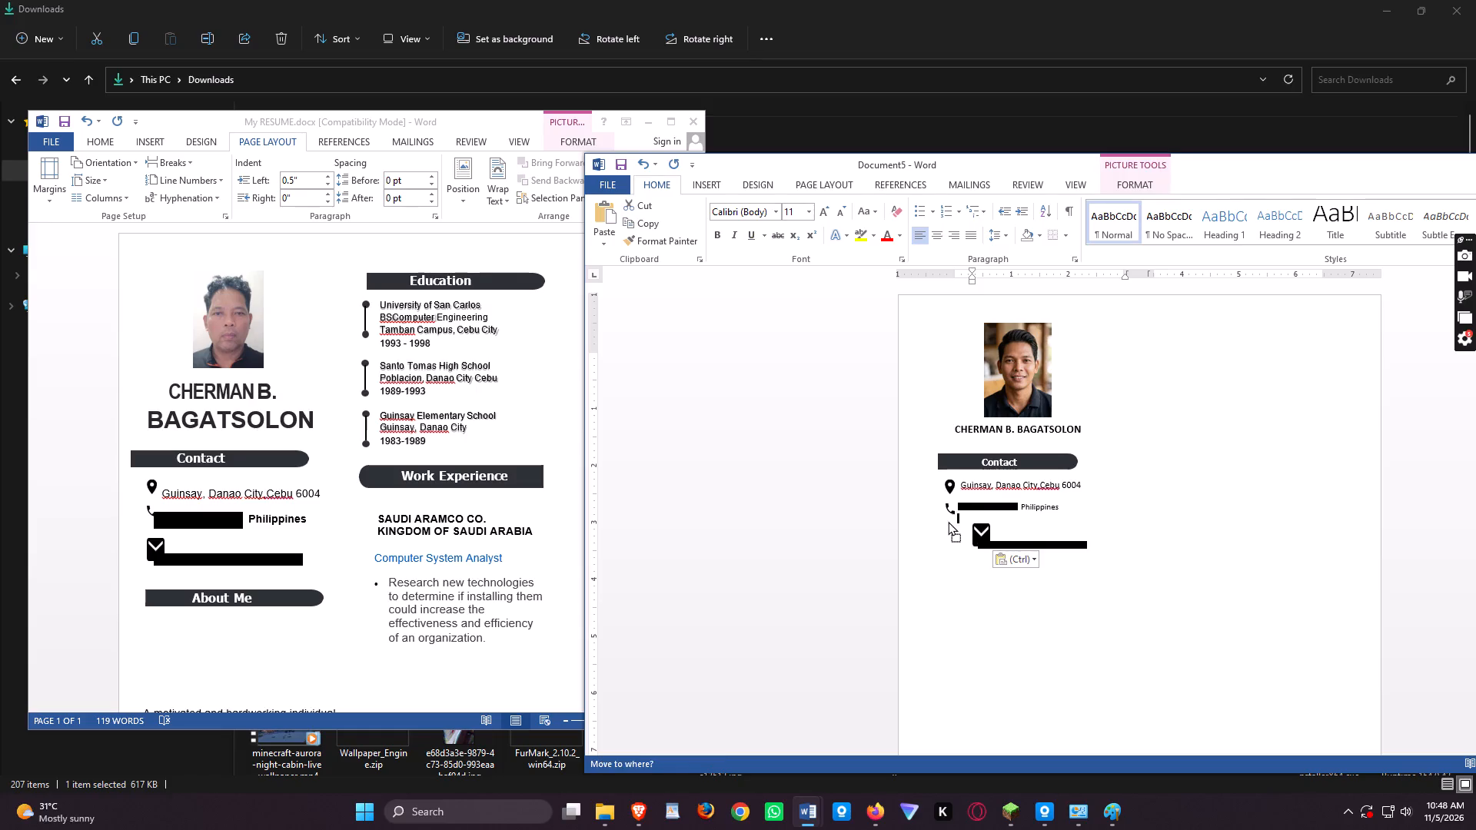
drag(948, 521, 940, 521)
drag(967, 529, 959, 553)
right_click(983, 533)
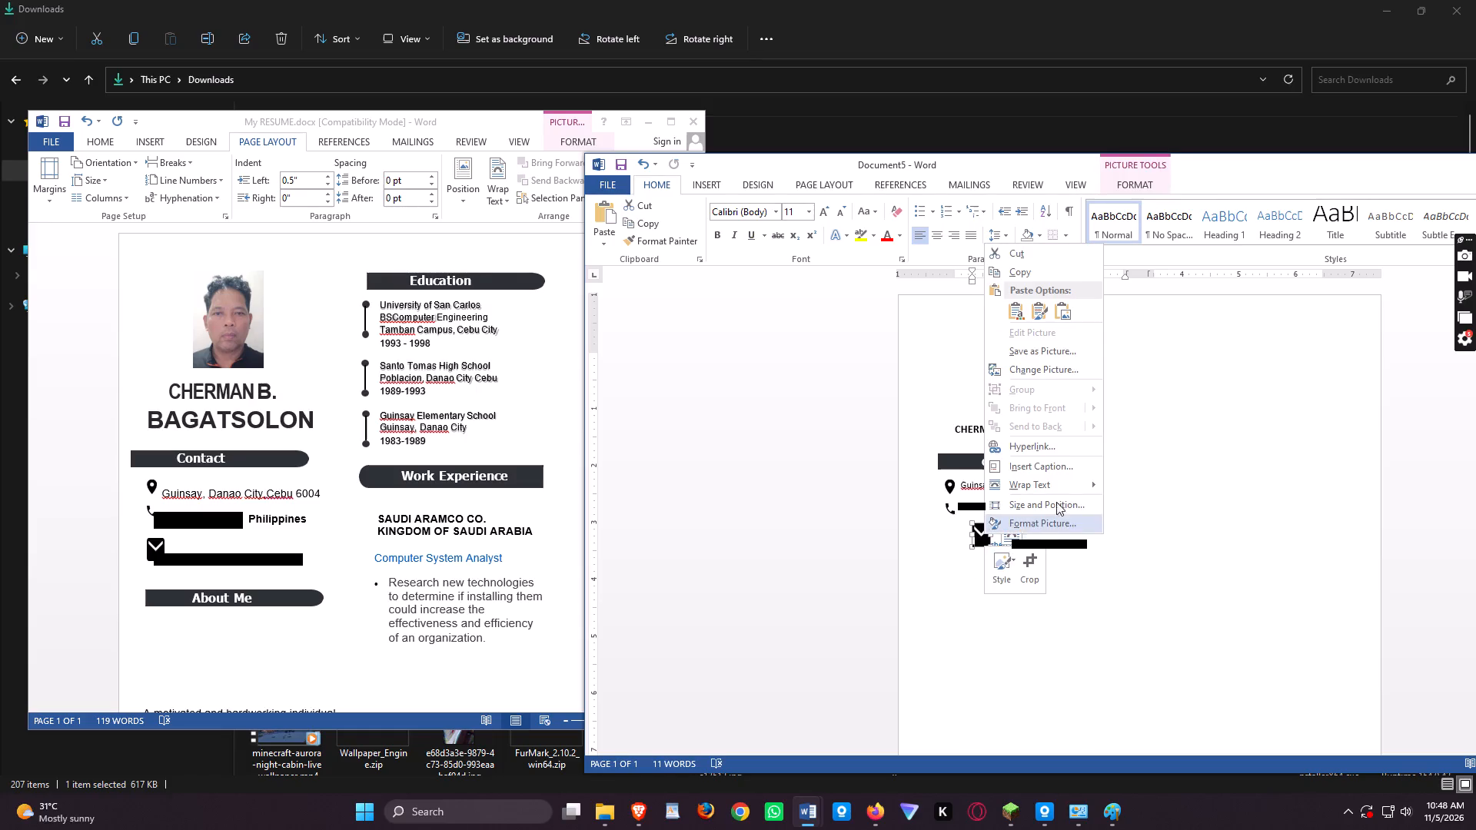
click(1069, 486)
click(1187, 579)
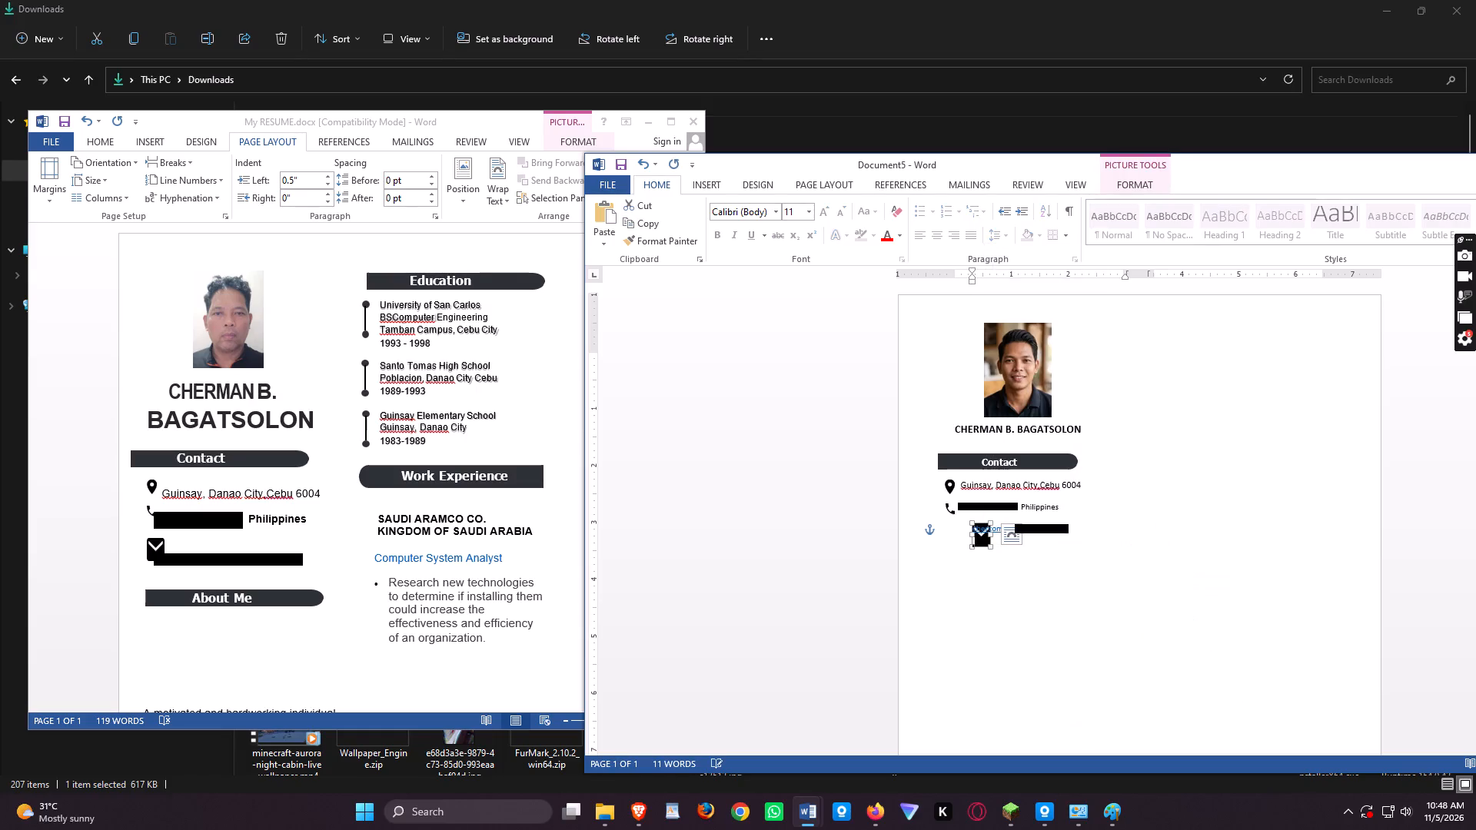
Place the e-mail icon before the e-mail address, below the phone icon, and shrink it to about the height of the line.
drag(985, 545, 939, 545)
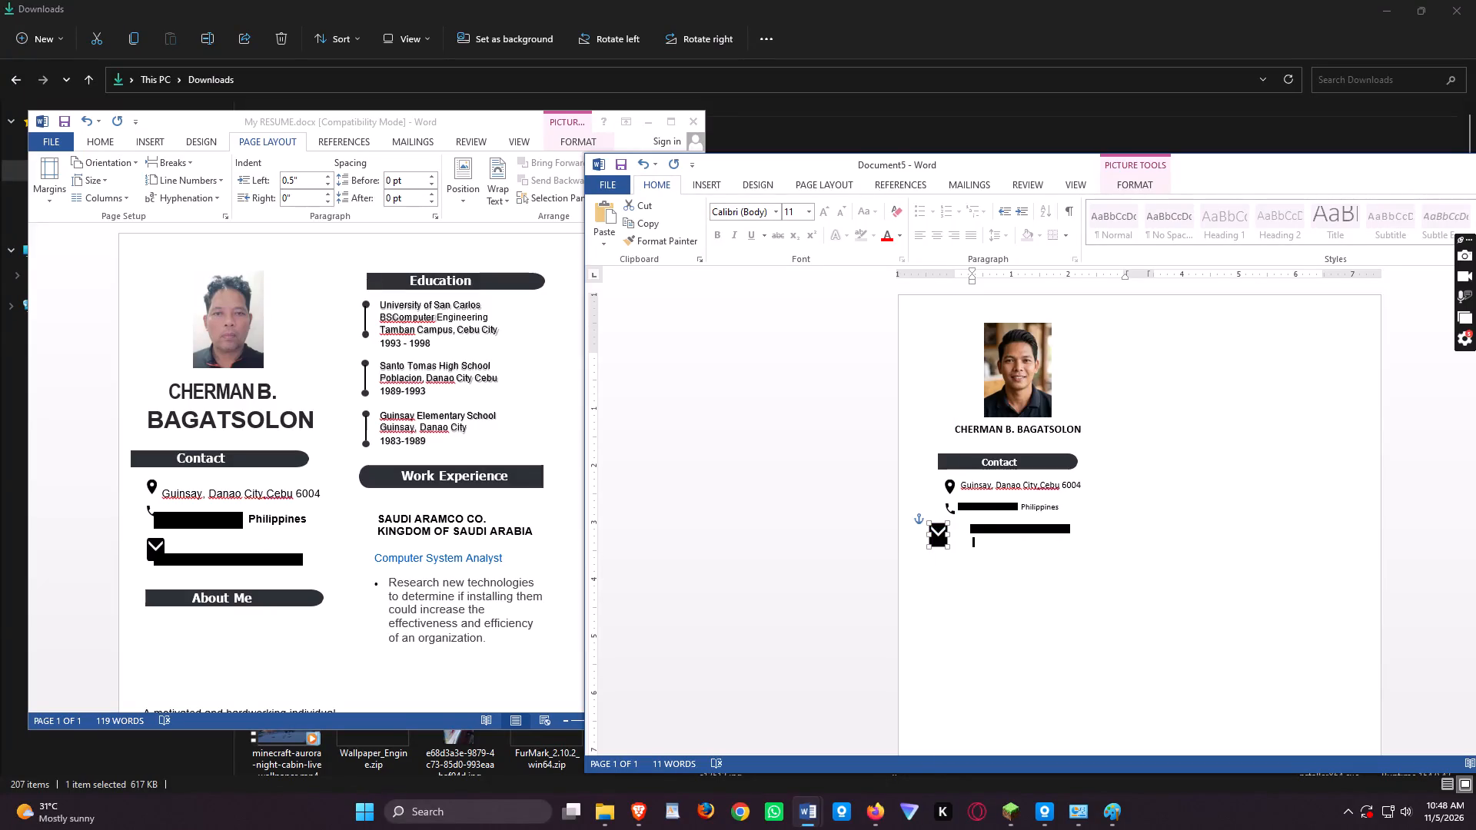
drag(939, 545, 954, 543)
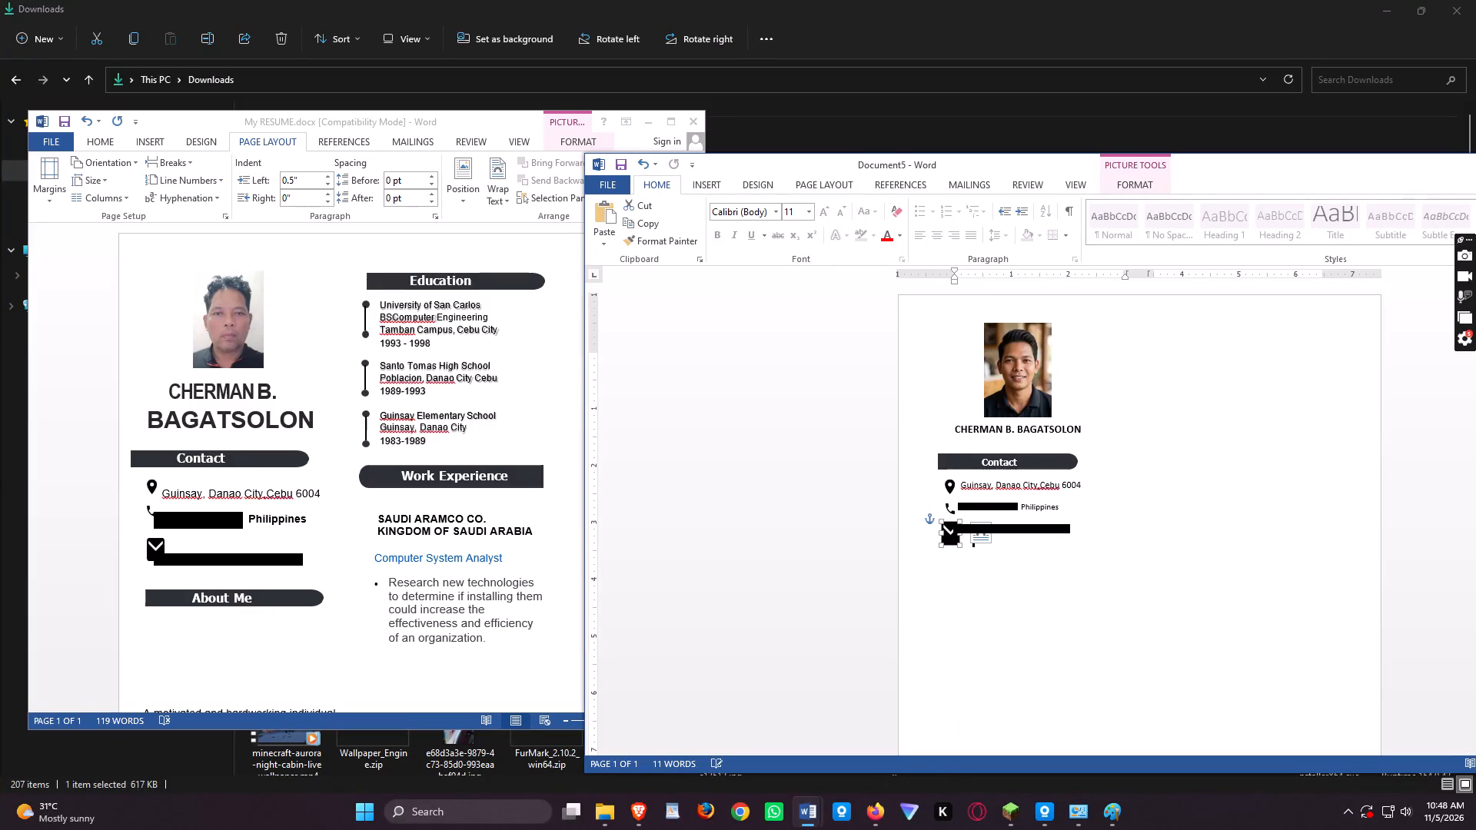
drag(957, 546, 947, 539)
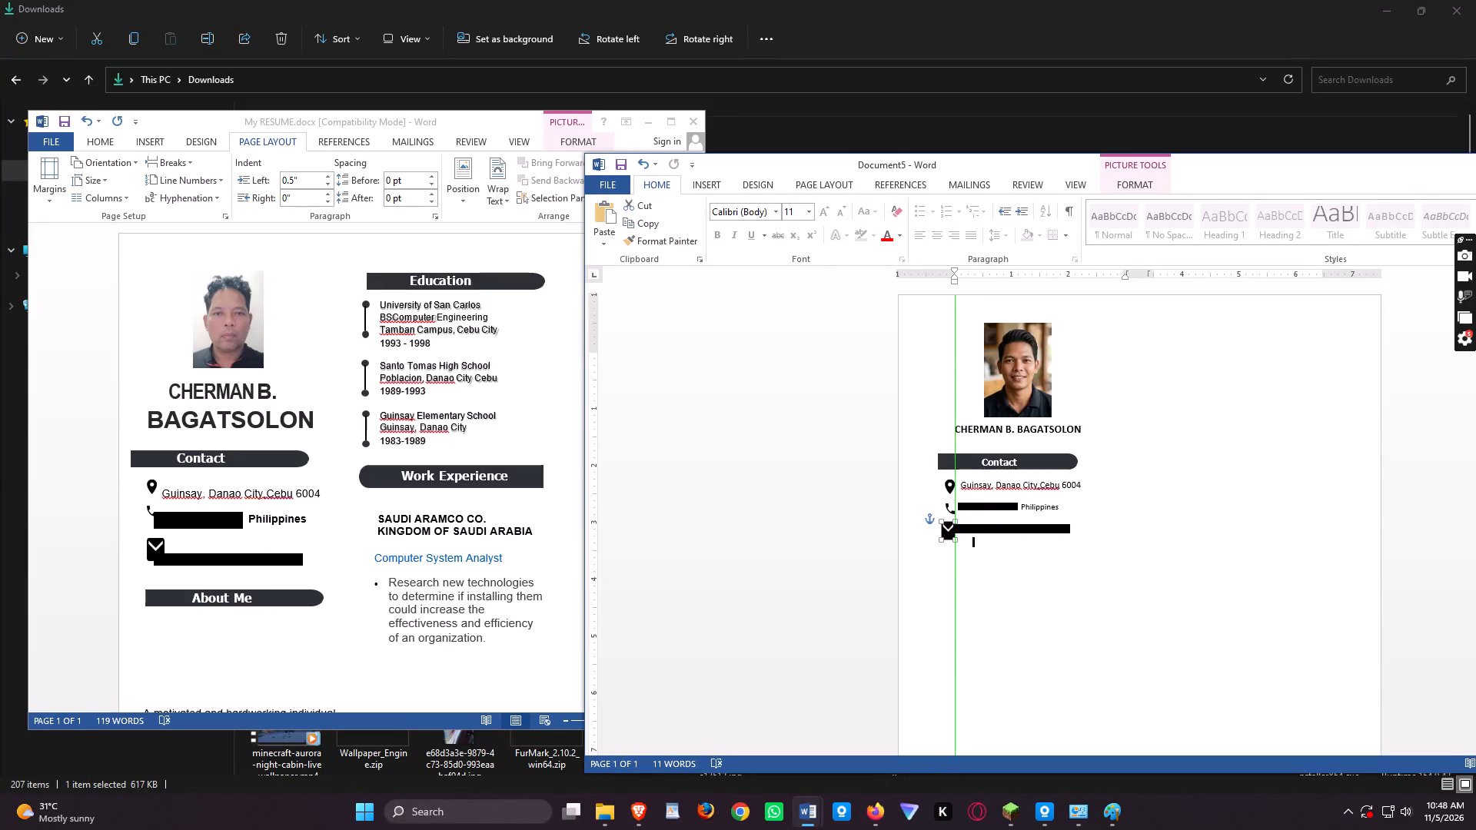
drag(947, 539, 946, 535)
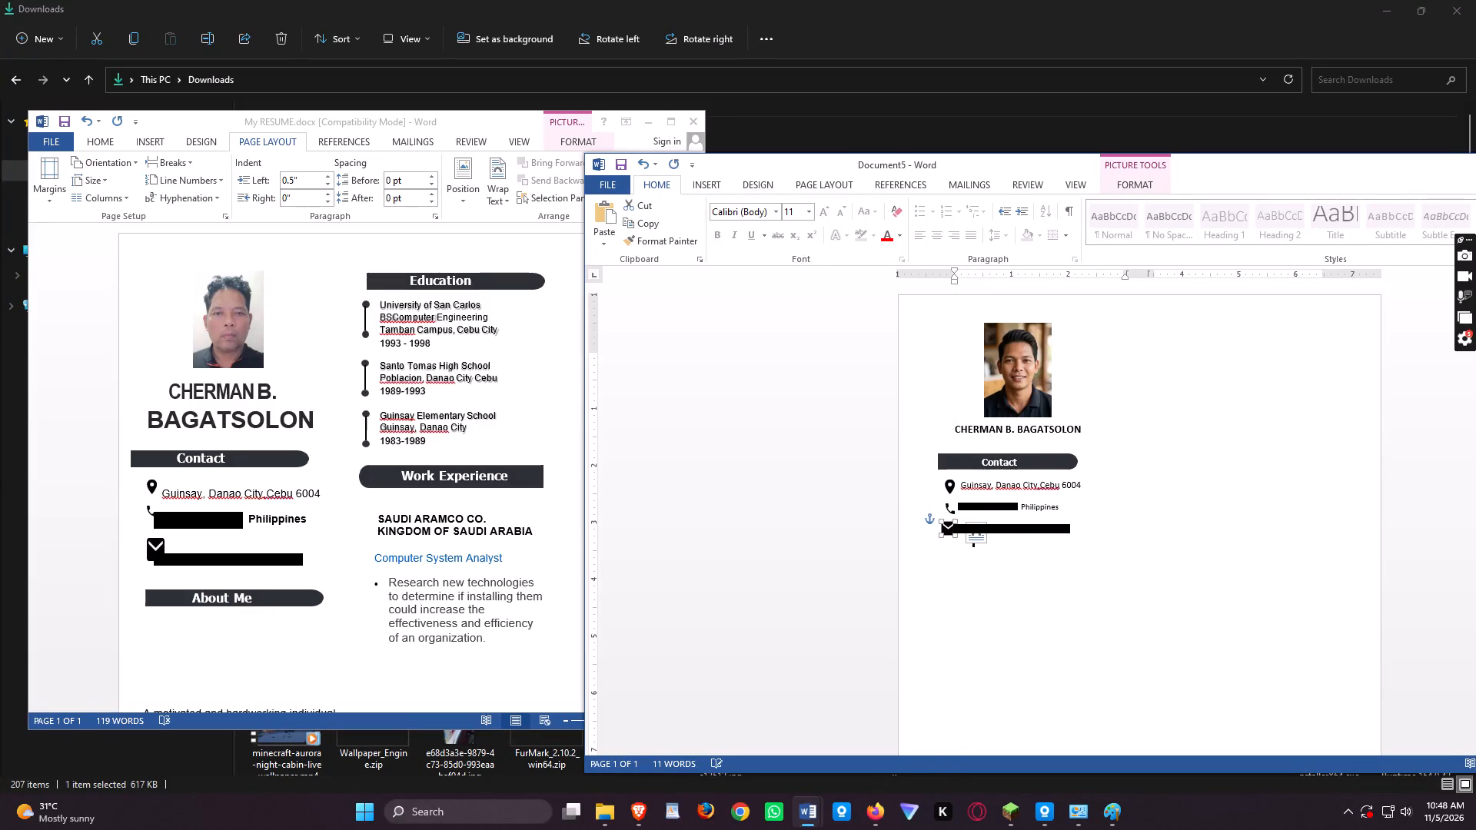
Remove the e-mail line's indent and insert four spaces before the e-mail address.
click(955, 528)
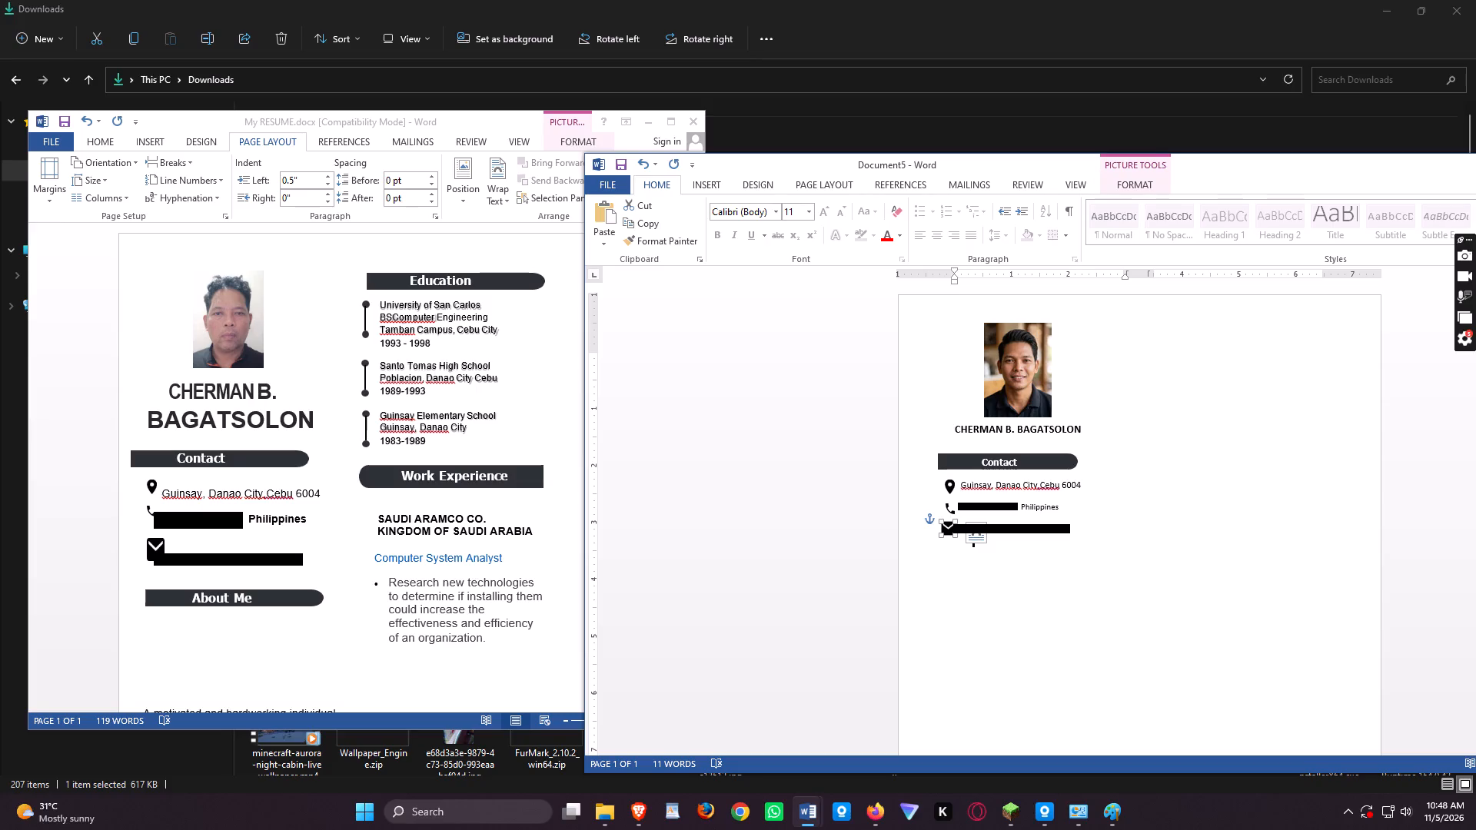
click(962, 533)
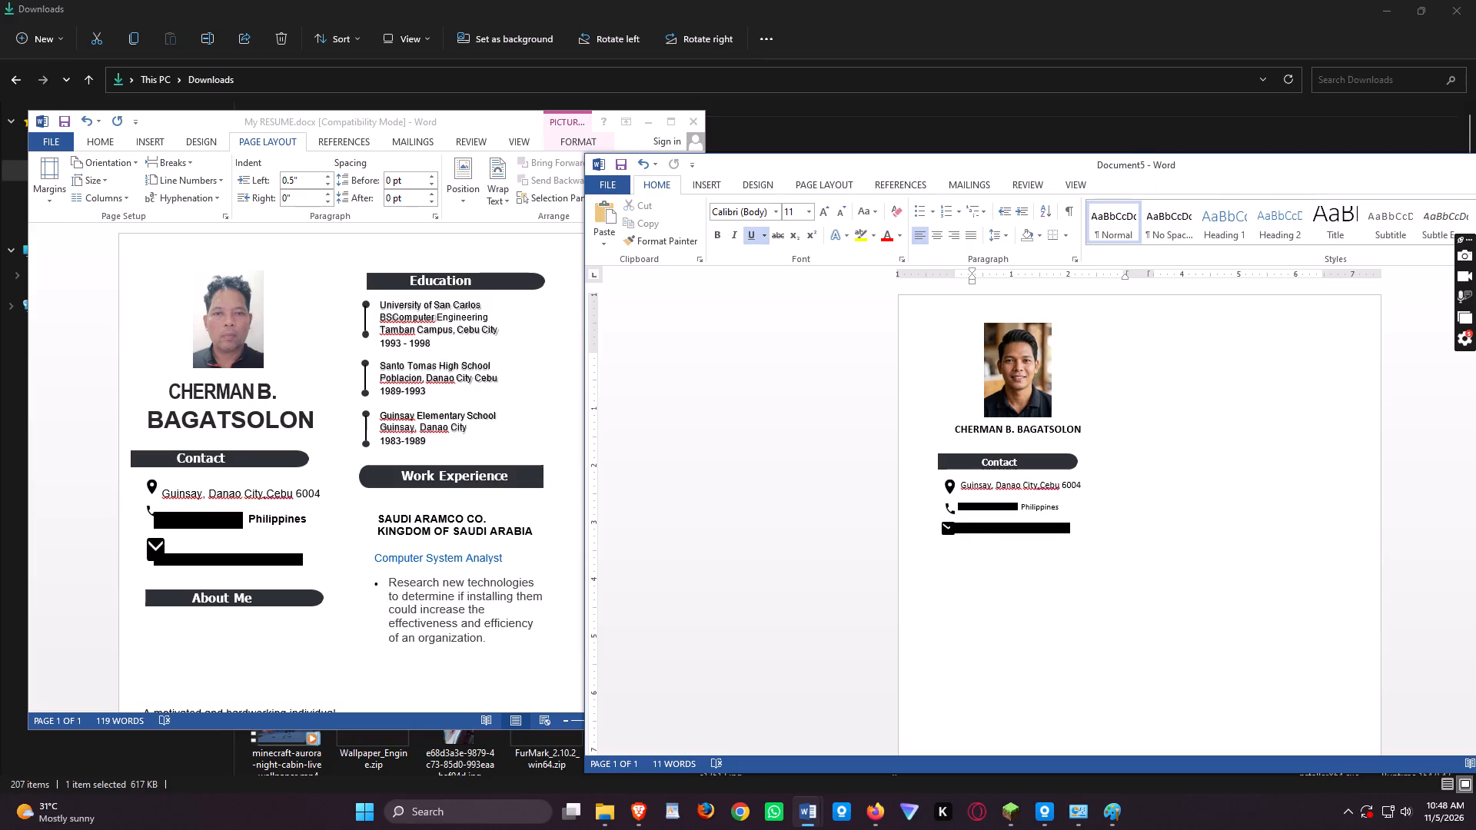
key(BackSpace)
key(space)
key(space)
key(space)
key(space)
Remove the underline from the spaces between the e-mail icon and the e-mail address.
drag(963, 530, 949, 532)
click(755, 235)
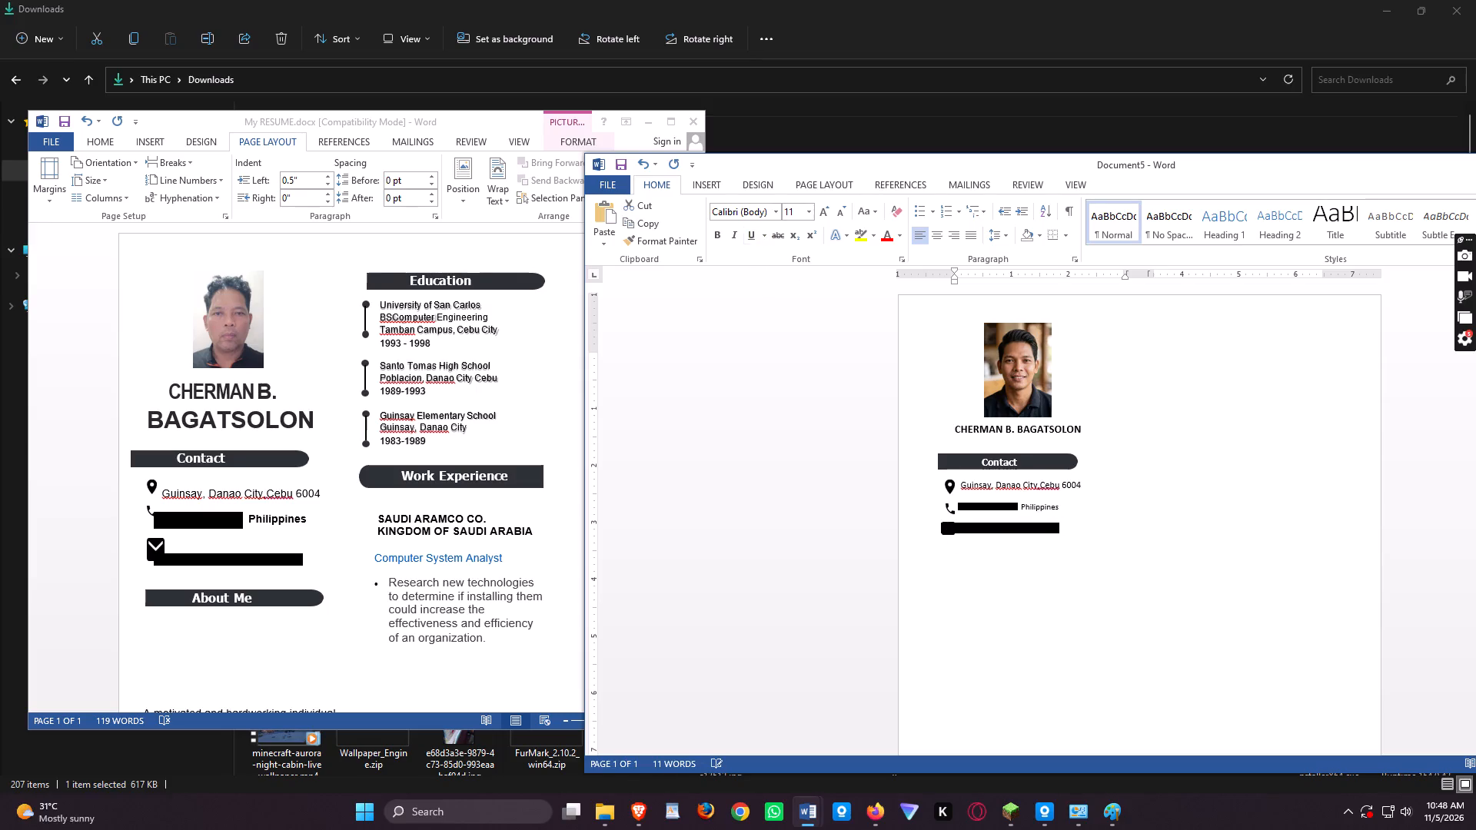
click(1208, 596)
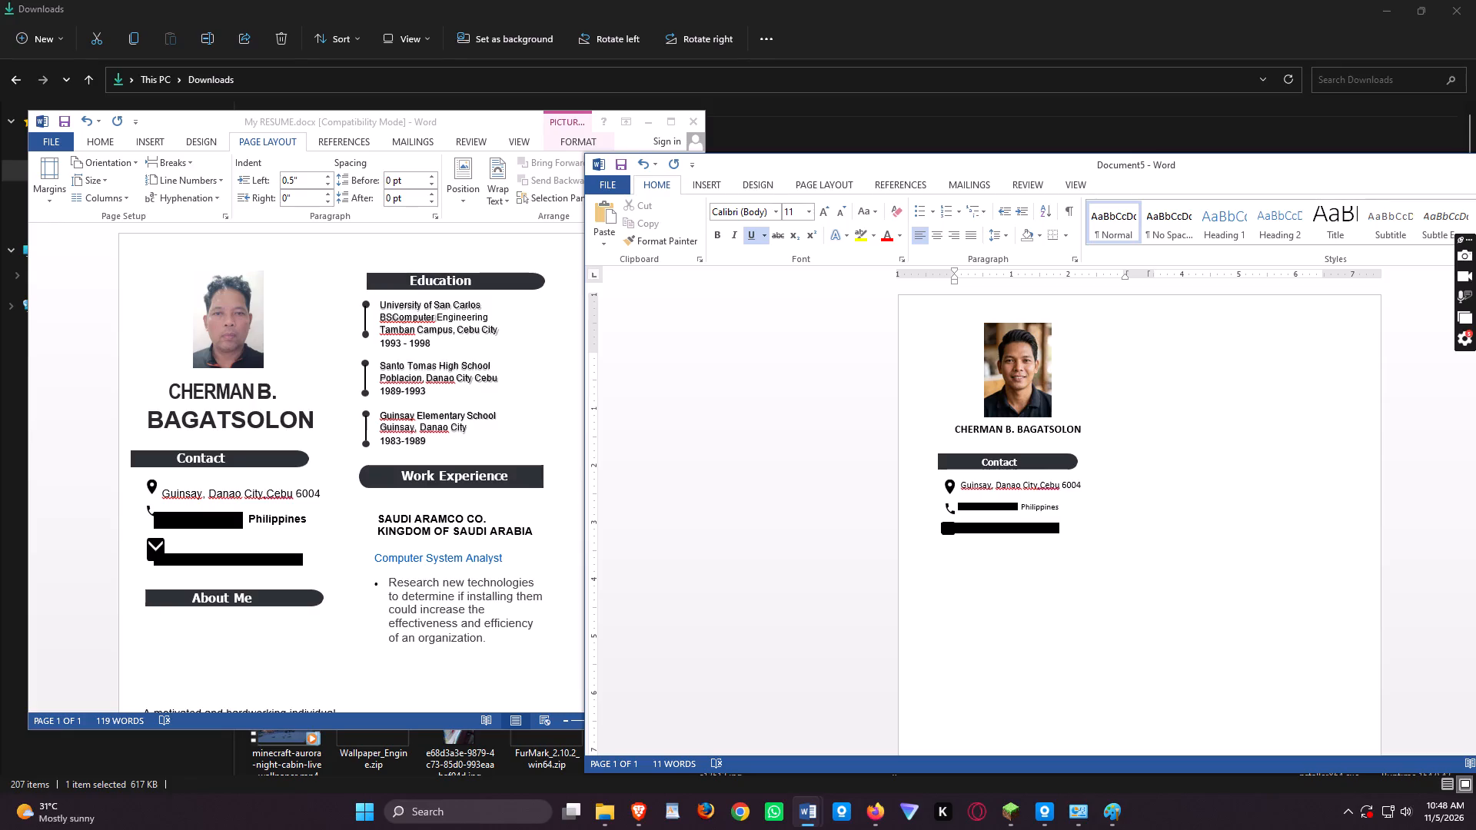
click(610, 183)
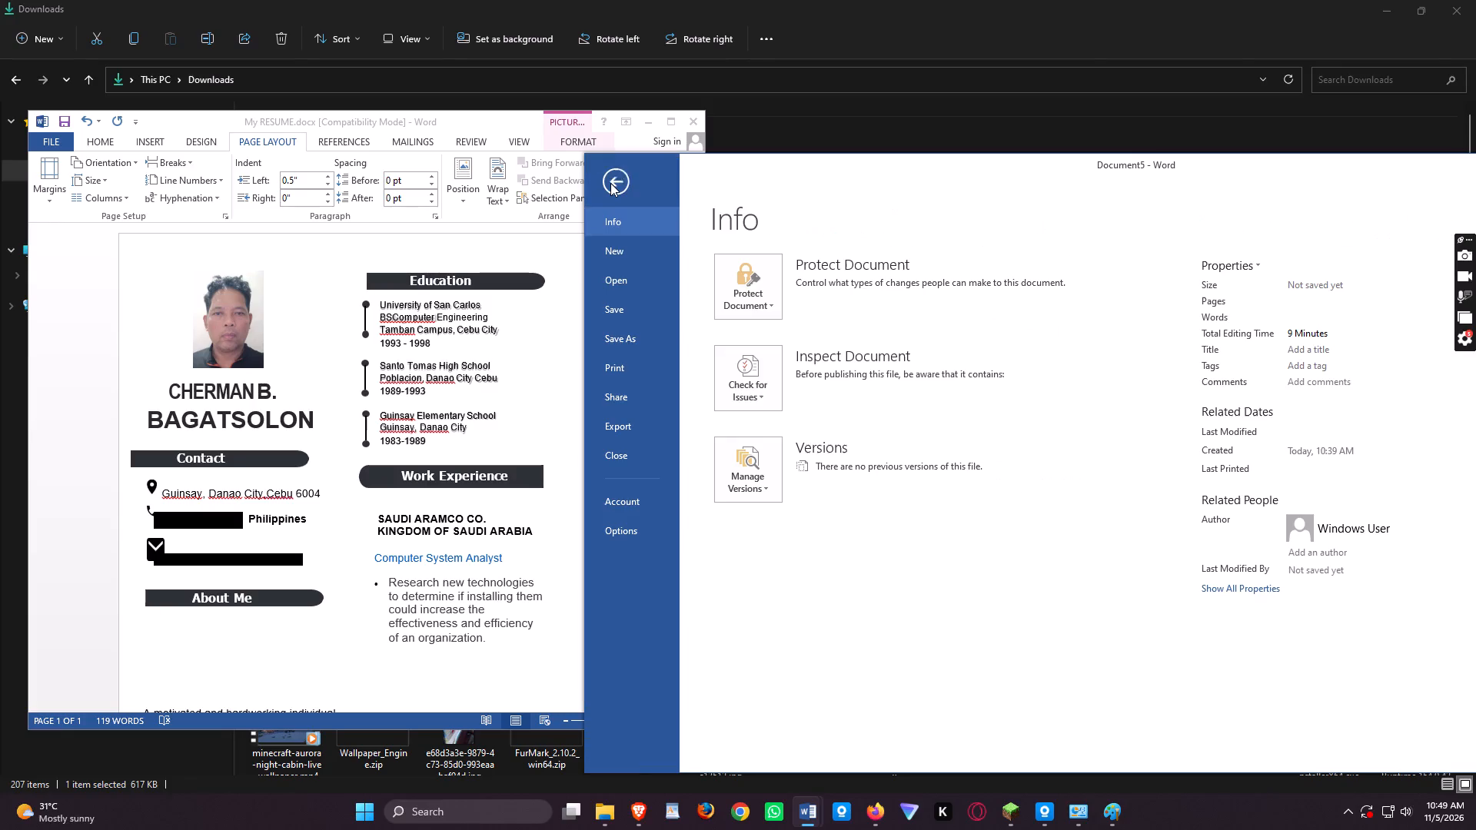
click(610, 183)
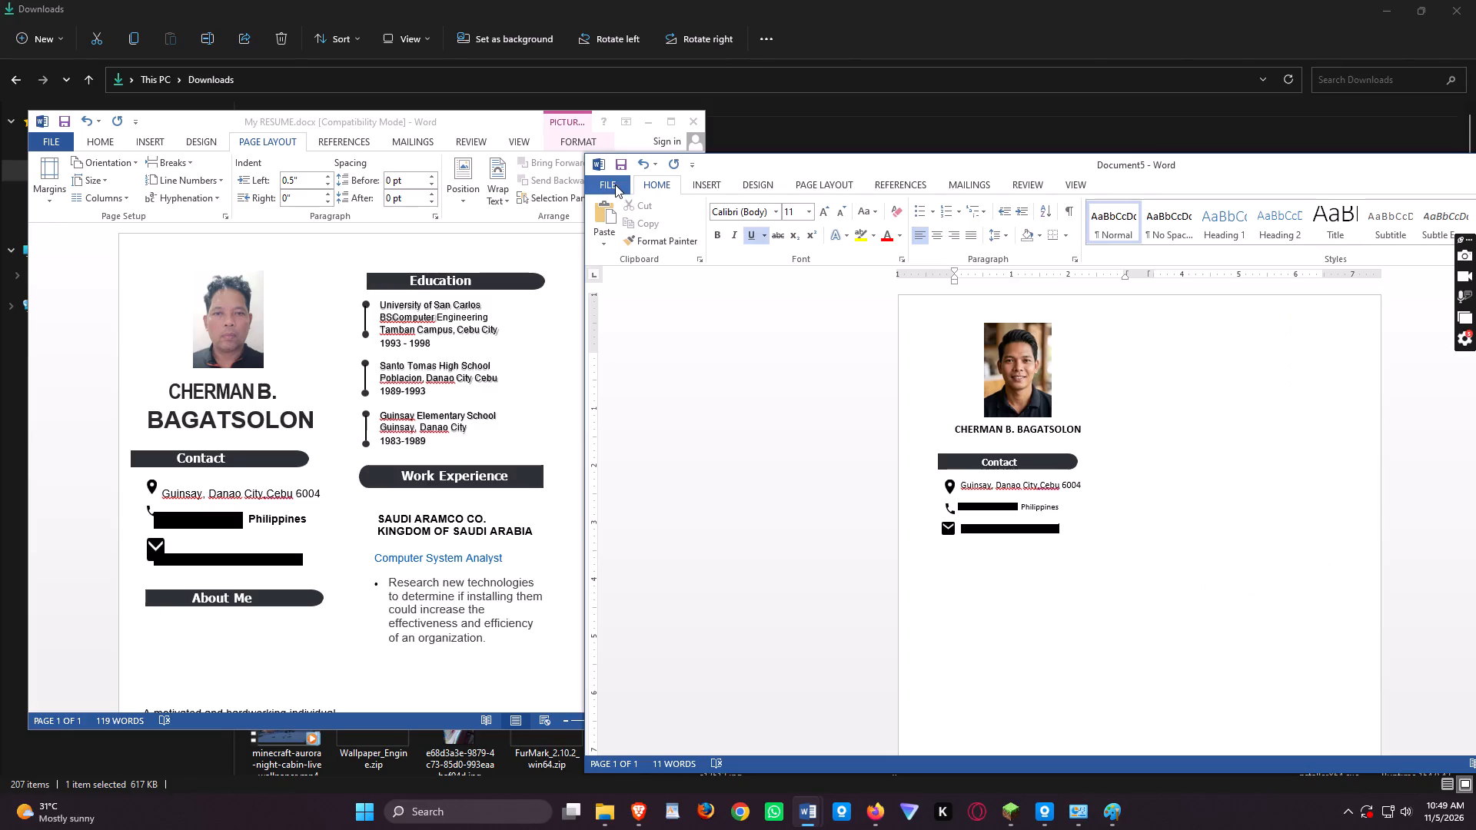
click(619, 165)
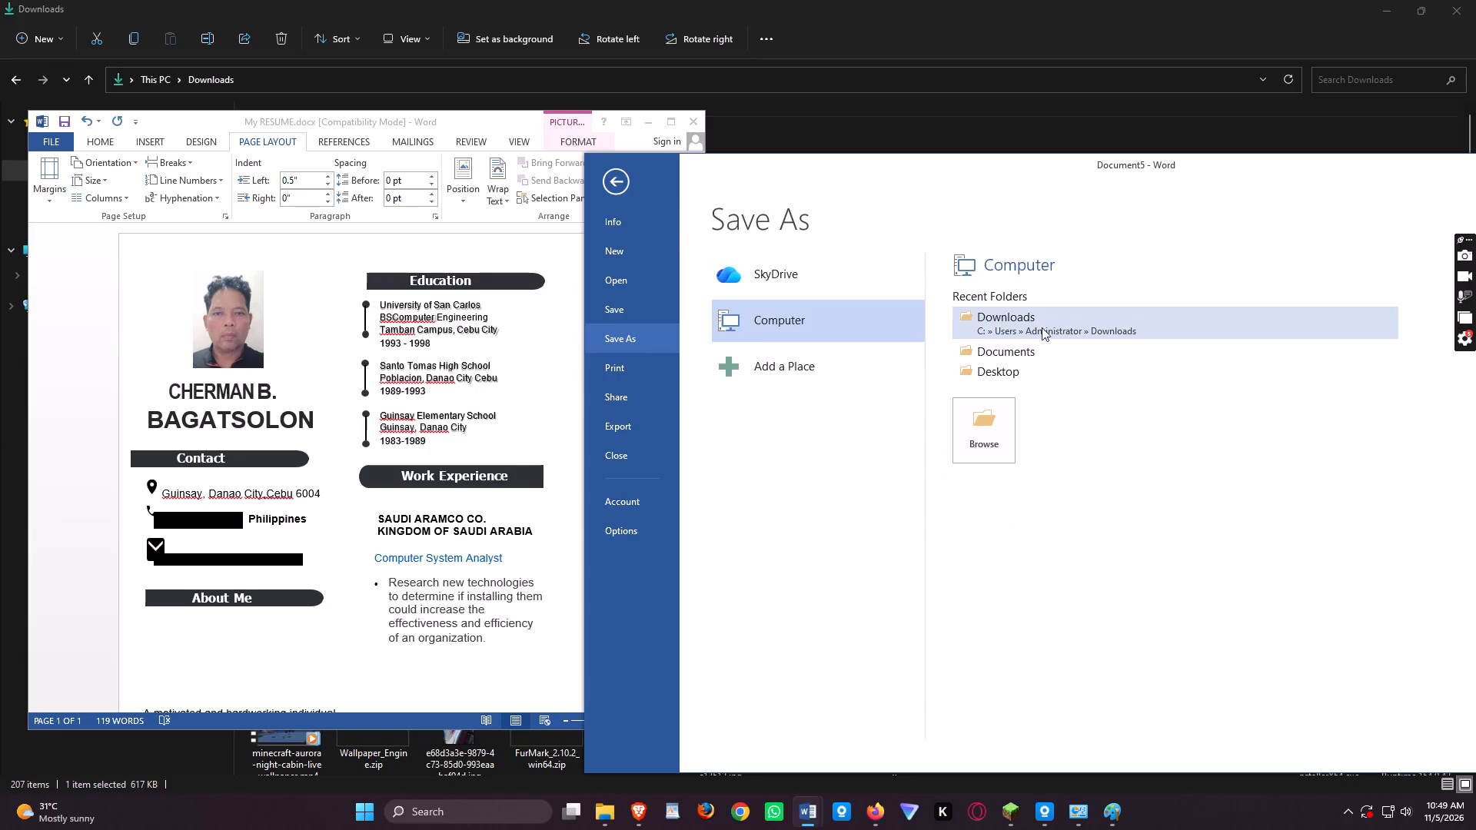
click(1015, 370)
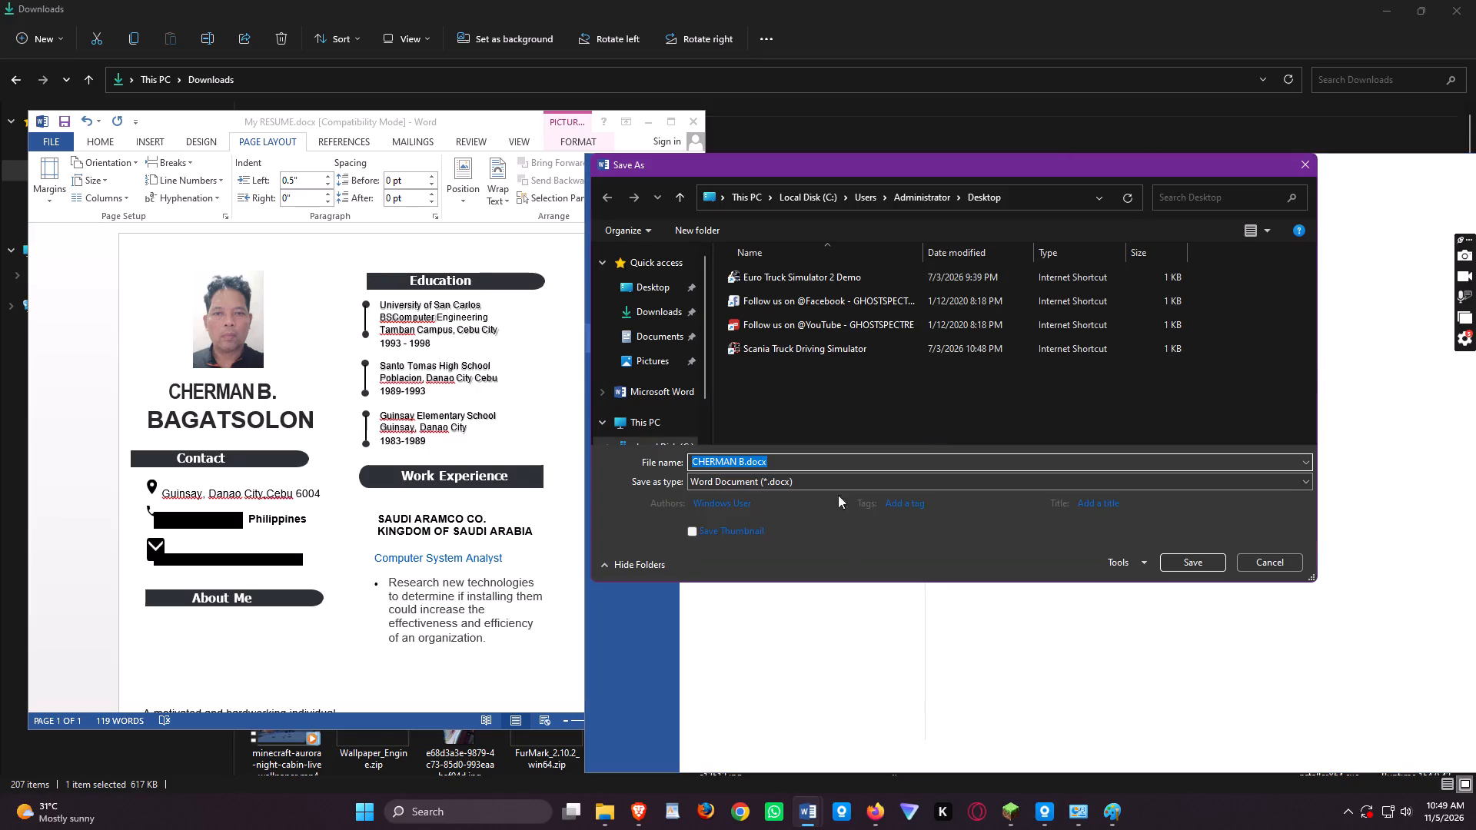
click(794, 463)
key(BackSpace)
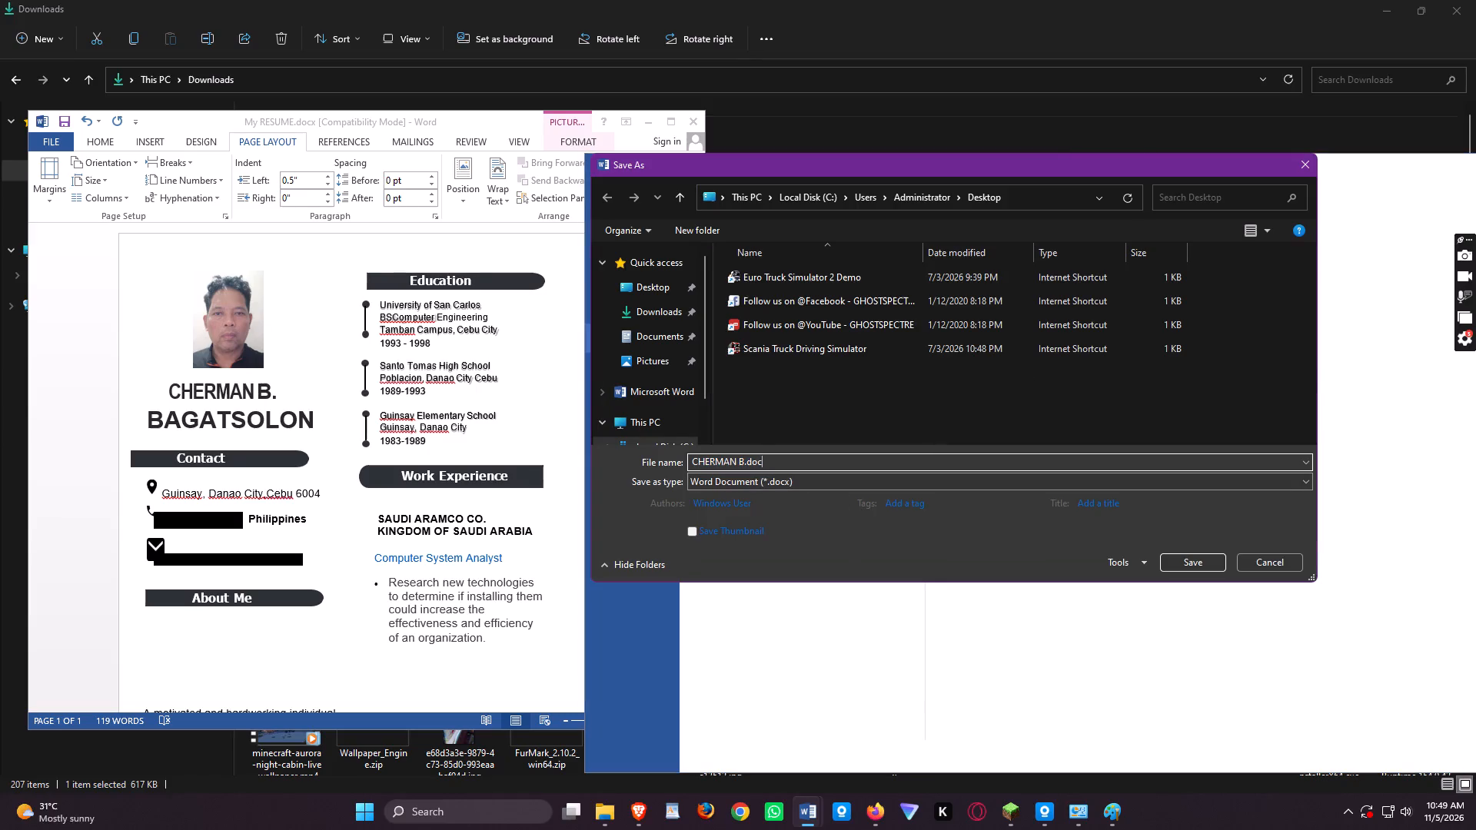
key(BackSpace)
key(BackSpace)
key(BackSpace)
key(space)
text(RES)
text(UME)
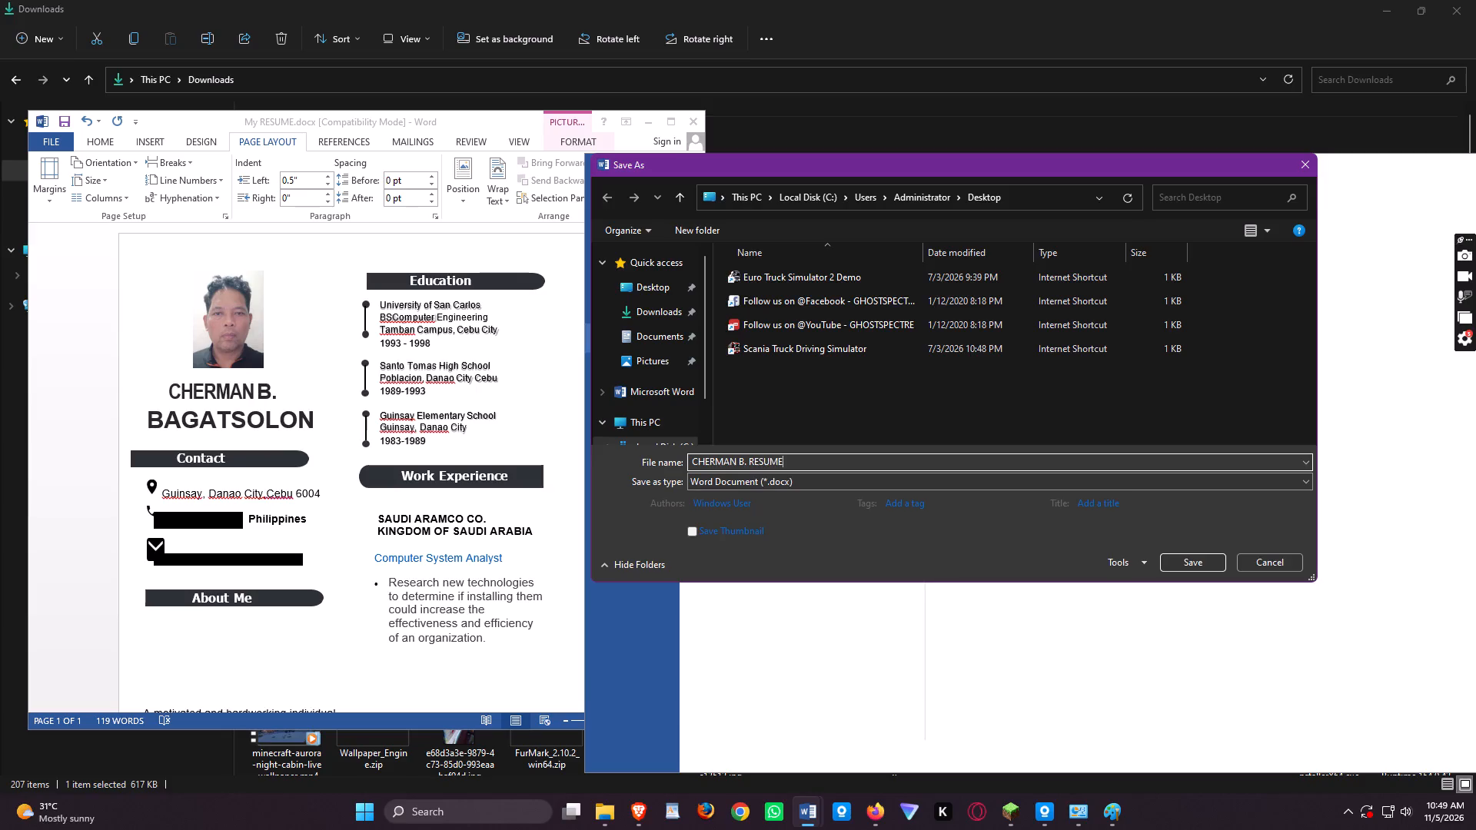
click(1189, 566)
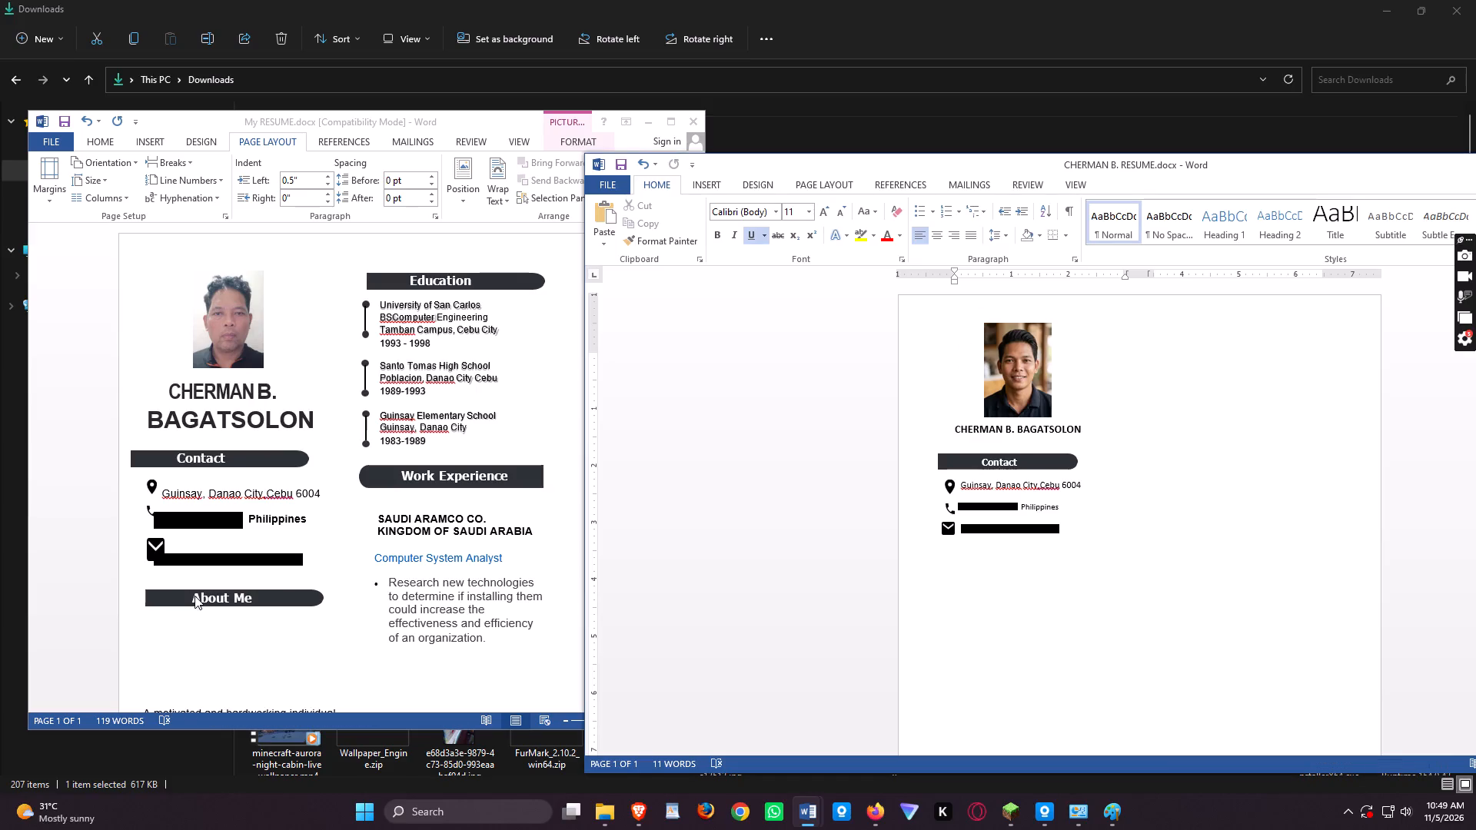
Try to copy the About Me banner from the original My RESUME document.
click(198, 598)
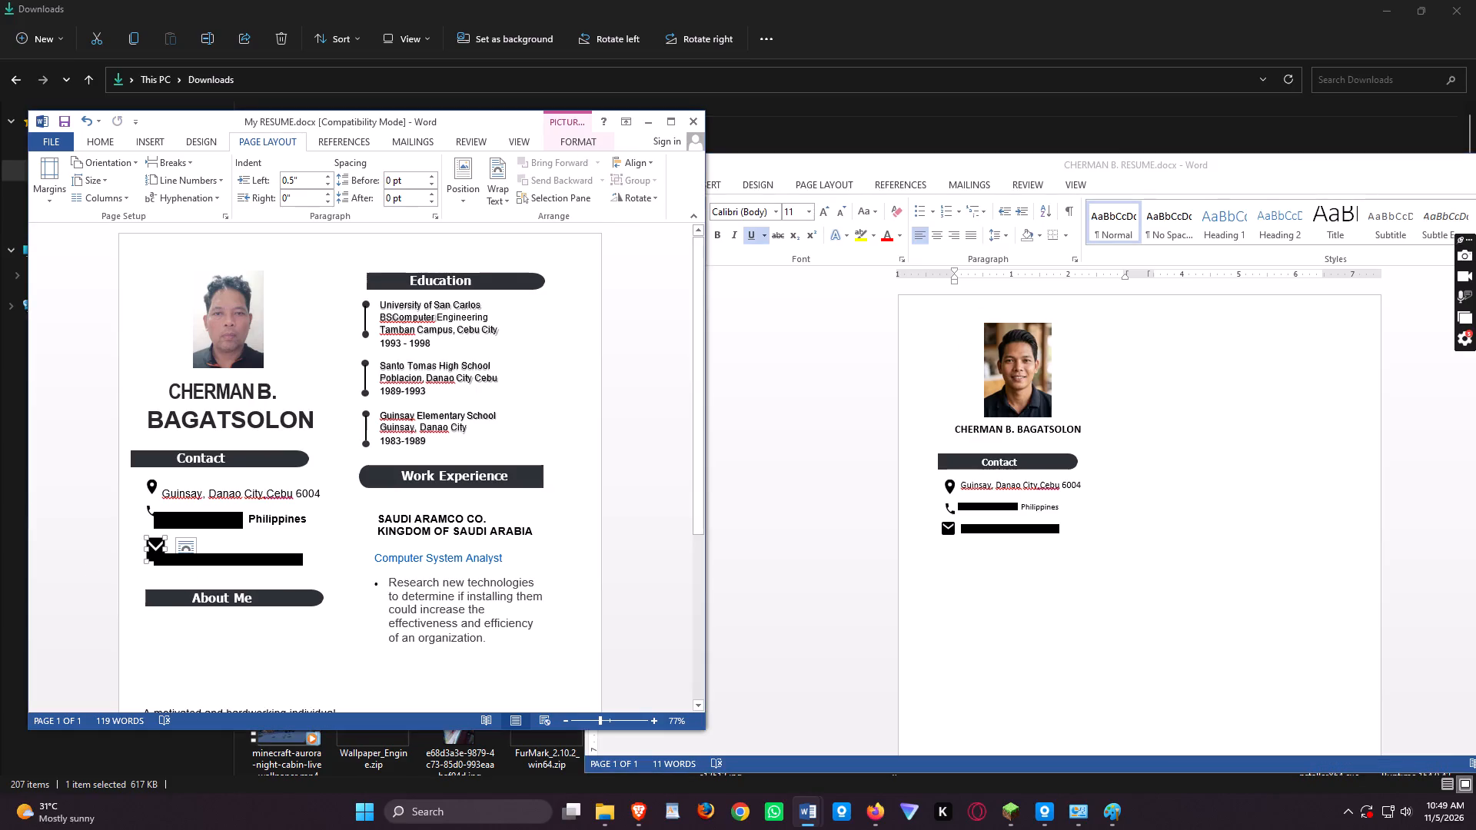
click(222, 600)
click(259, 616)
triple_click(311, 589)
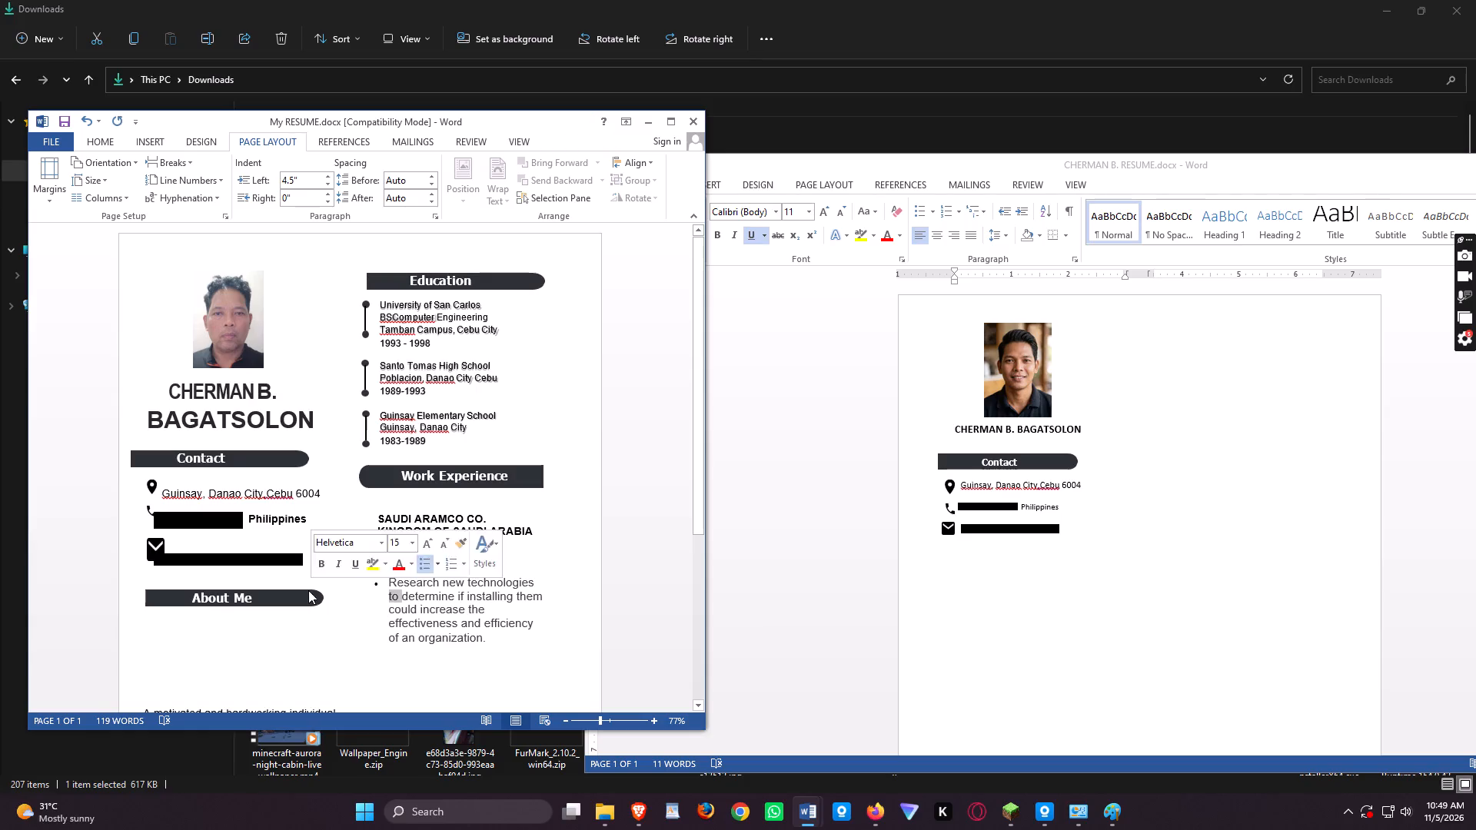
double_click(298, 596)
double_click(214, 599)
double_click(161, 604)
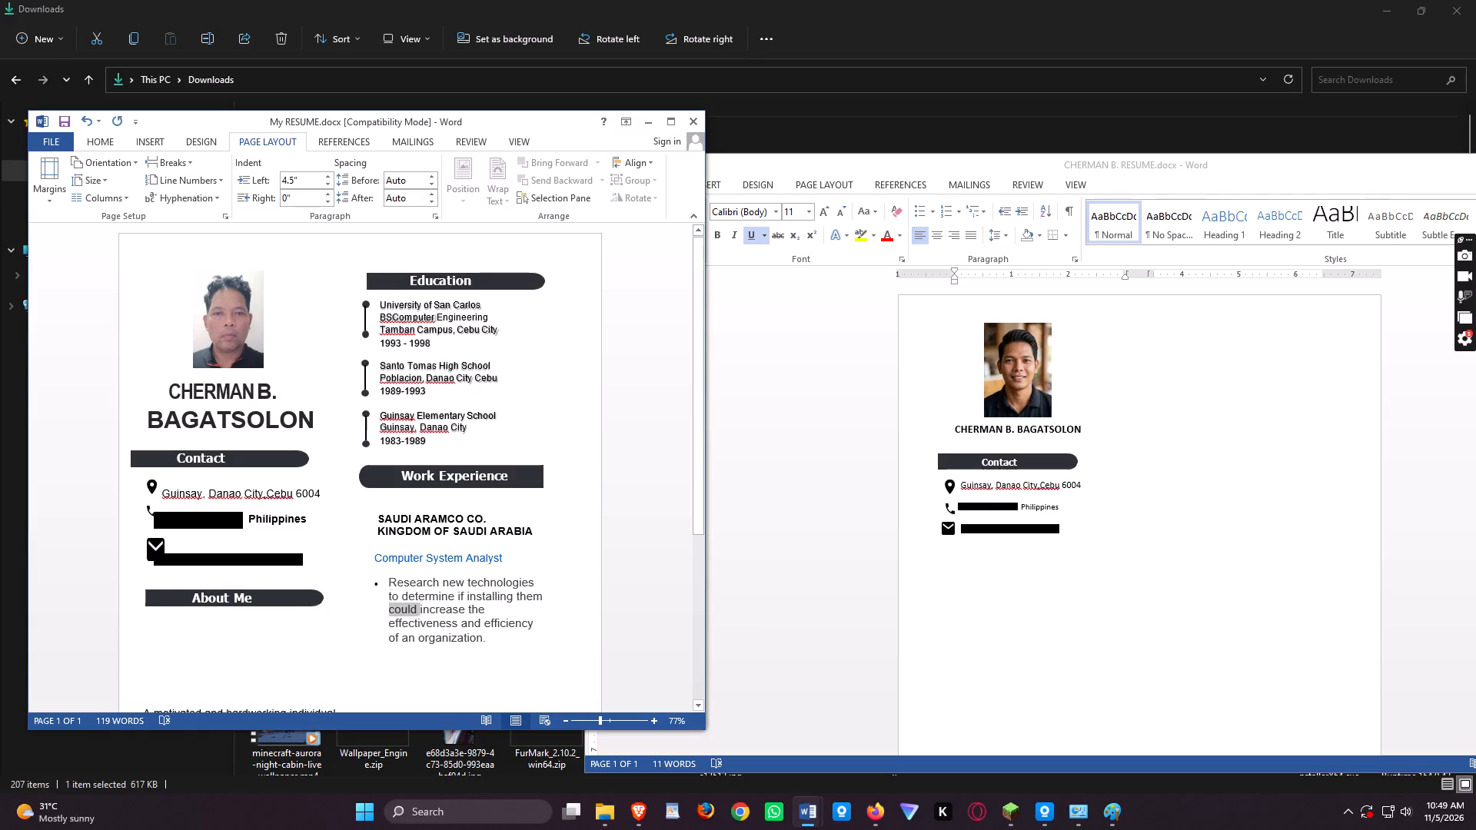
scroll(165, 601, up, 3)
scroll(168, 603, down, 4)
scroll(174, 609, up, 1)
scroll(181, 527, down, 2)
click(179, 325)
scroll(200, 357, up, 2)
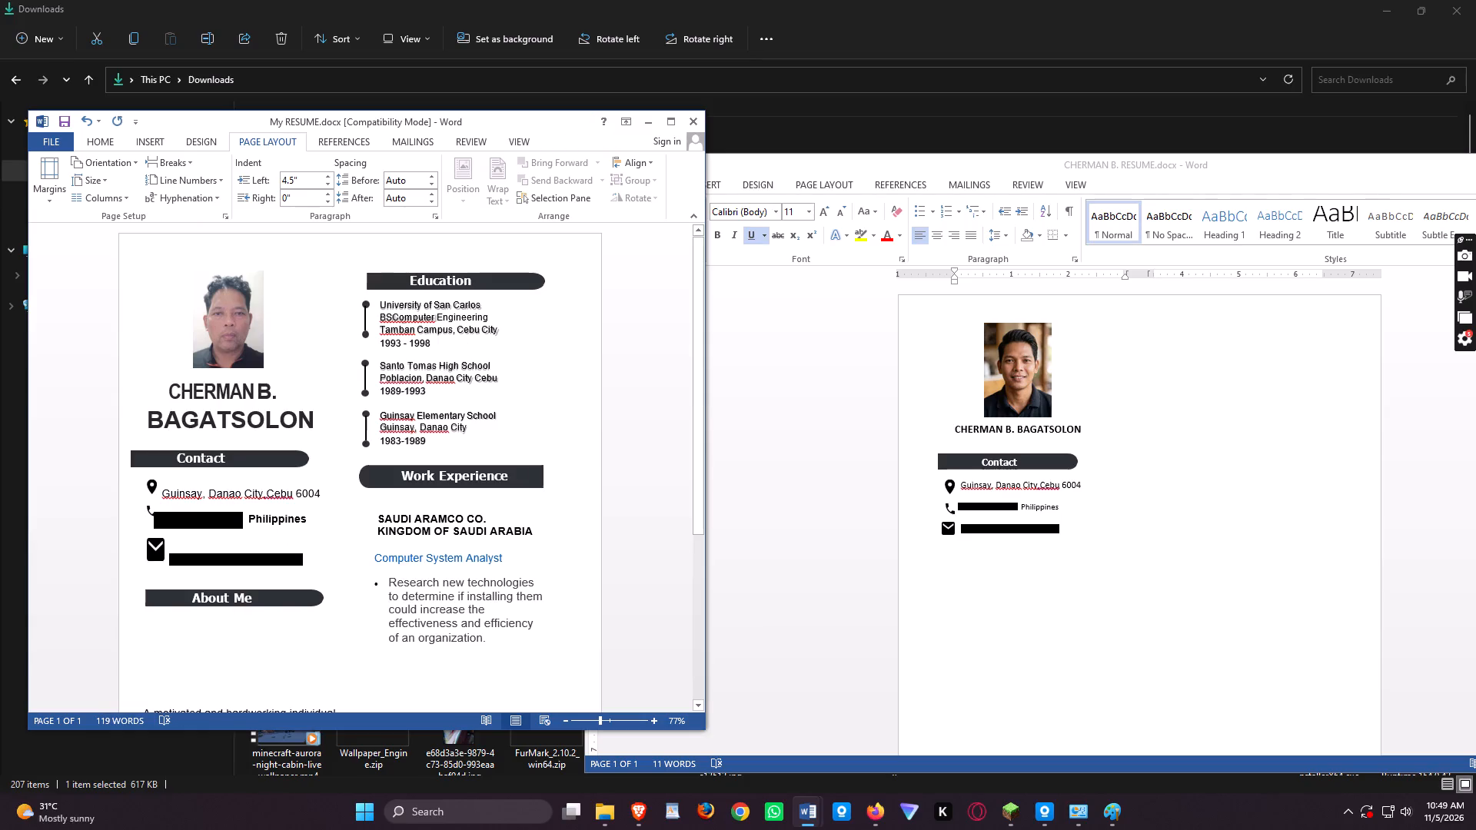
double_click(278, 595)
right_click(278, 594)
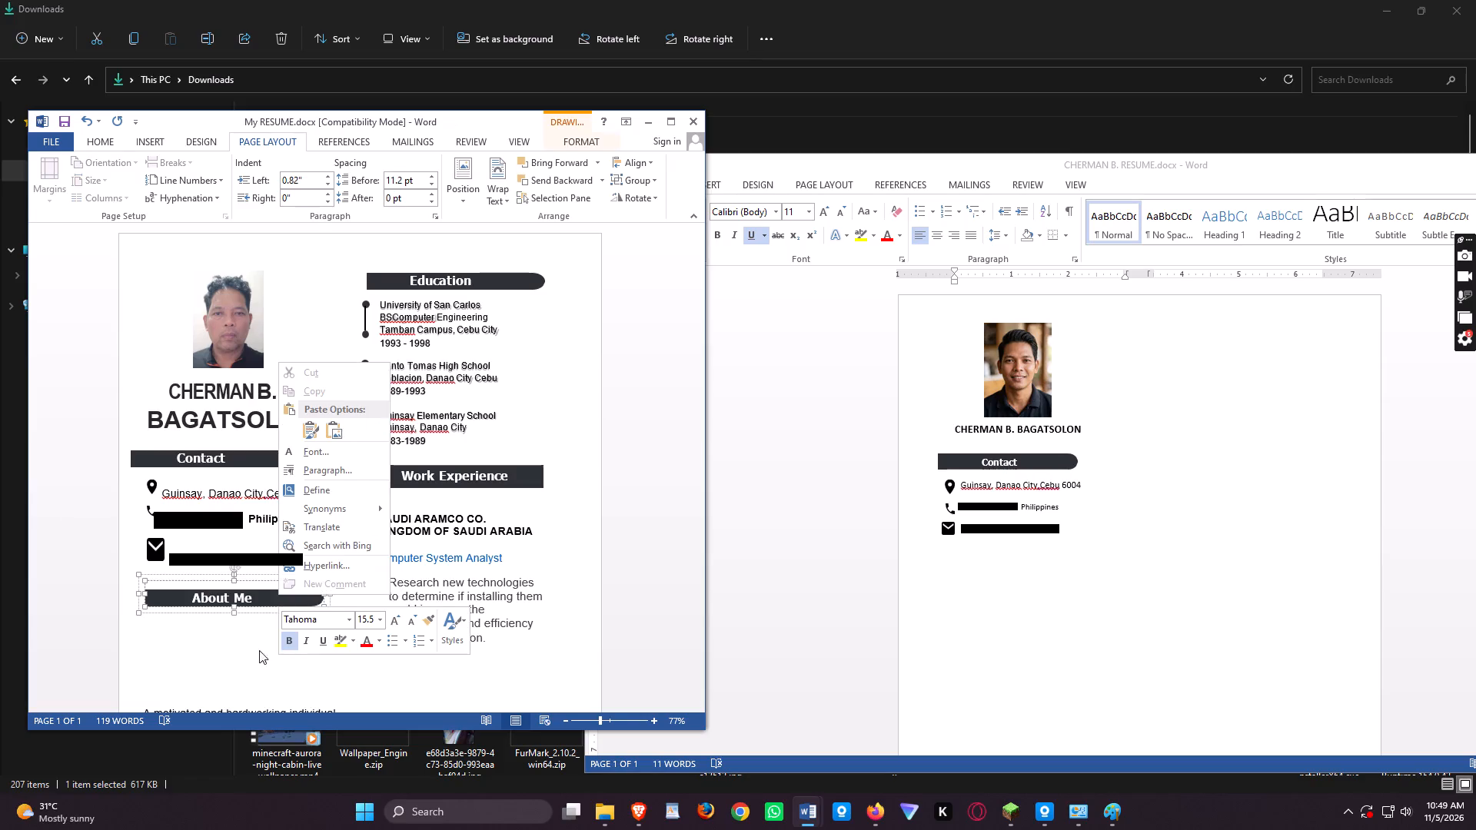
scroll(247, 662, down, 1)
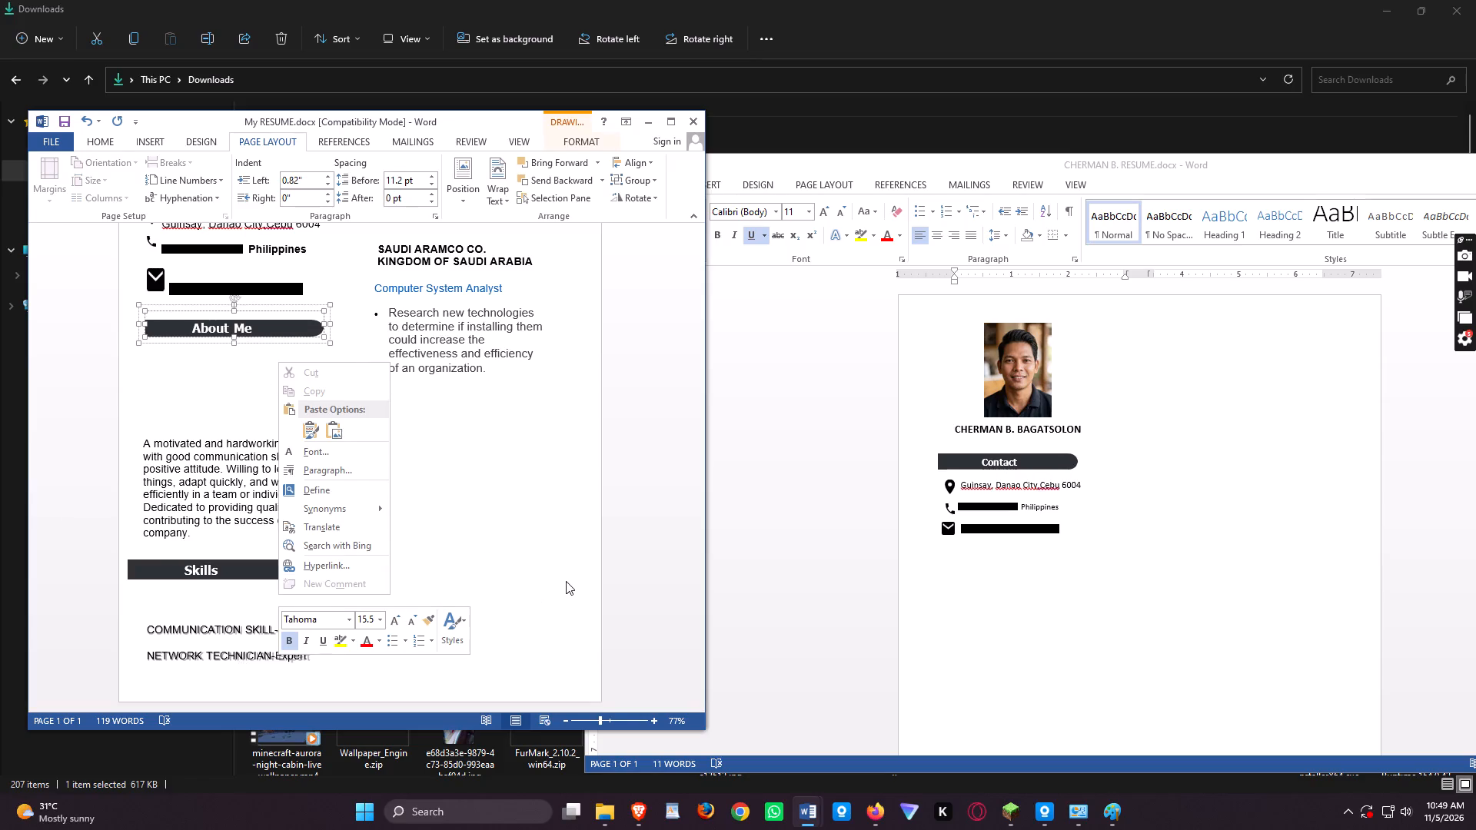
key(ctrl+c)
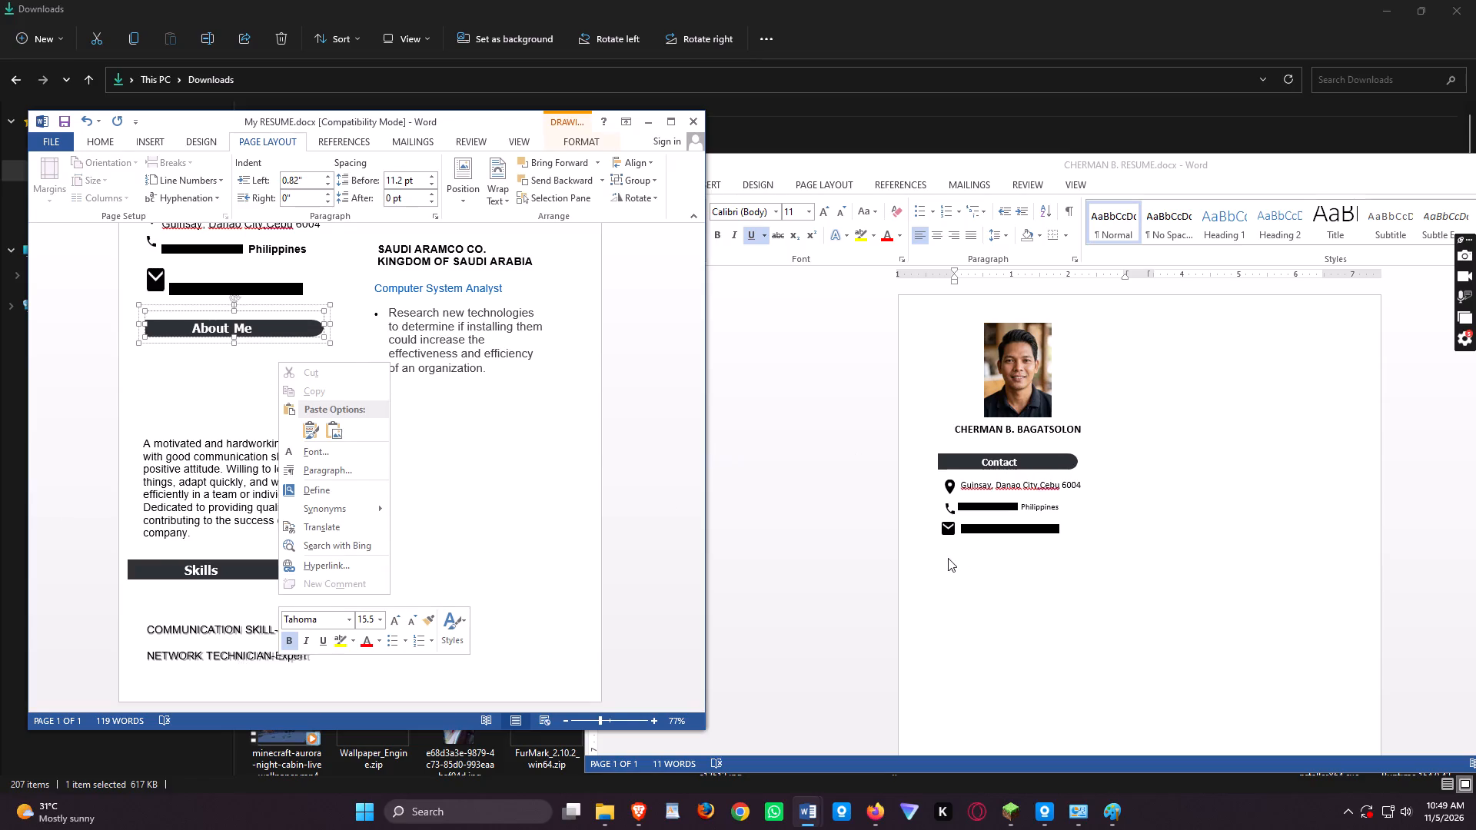
Add blank lines below the e-mail address in the new resume.
click(956, 553)
key(Return)
key(backslash)
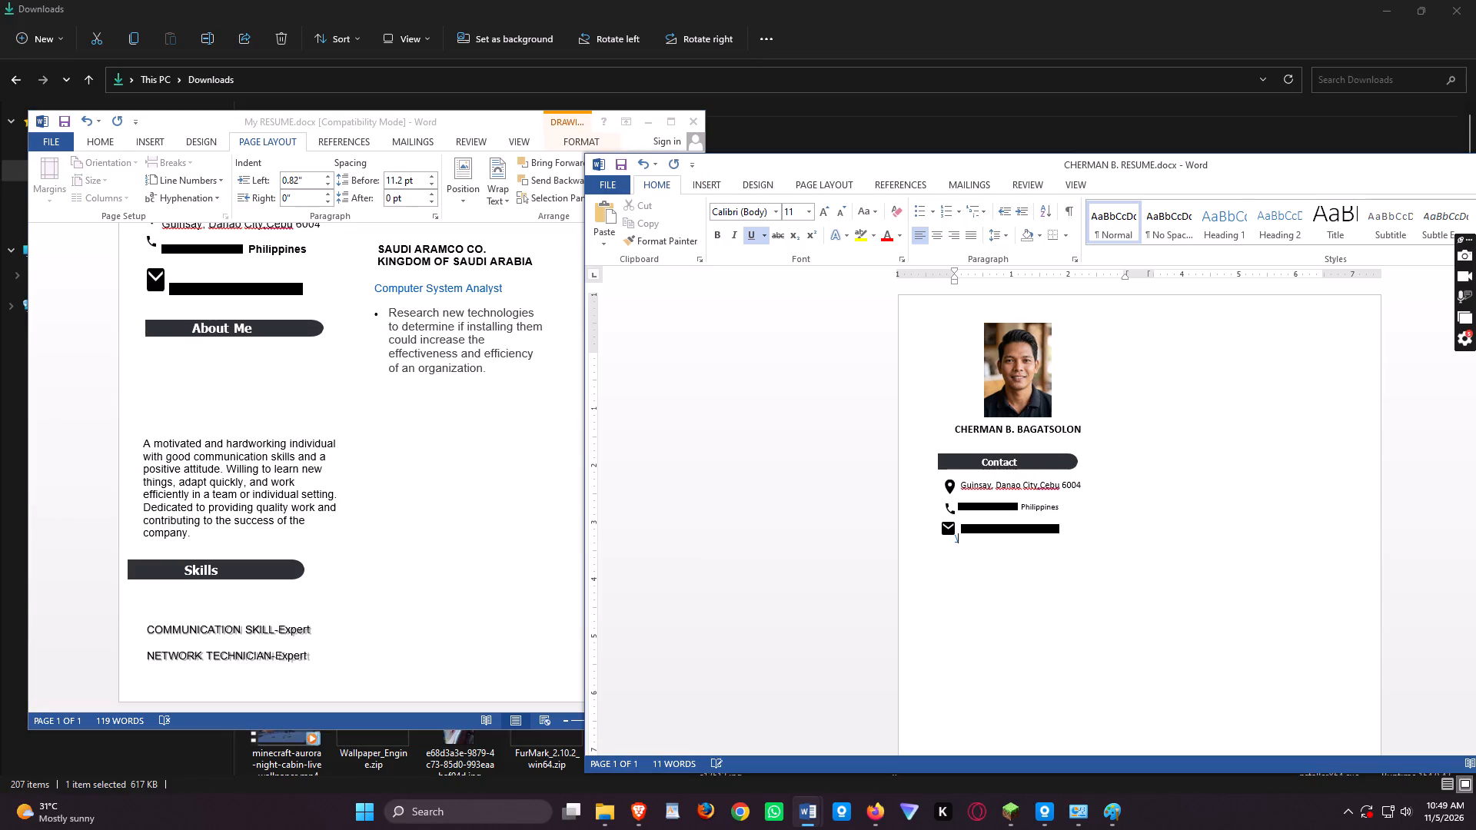
key(BackSpace)
key(Return)
key(Return)
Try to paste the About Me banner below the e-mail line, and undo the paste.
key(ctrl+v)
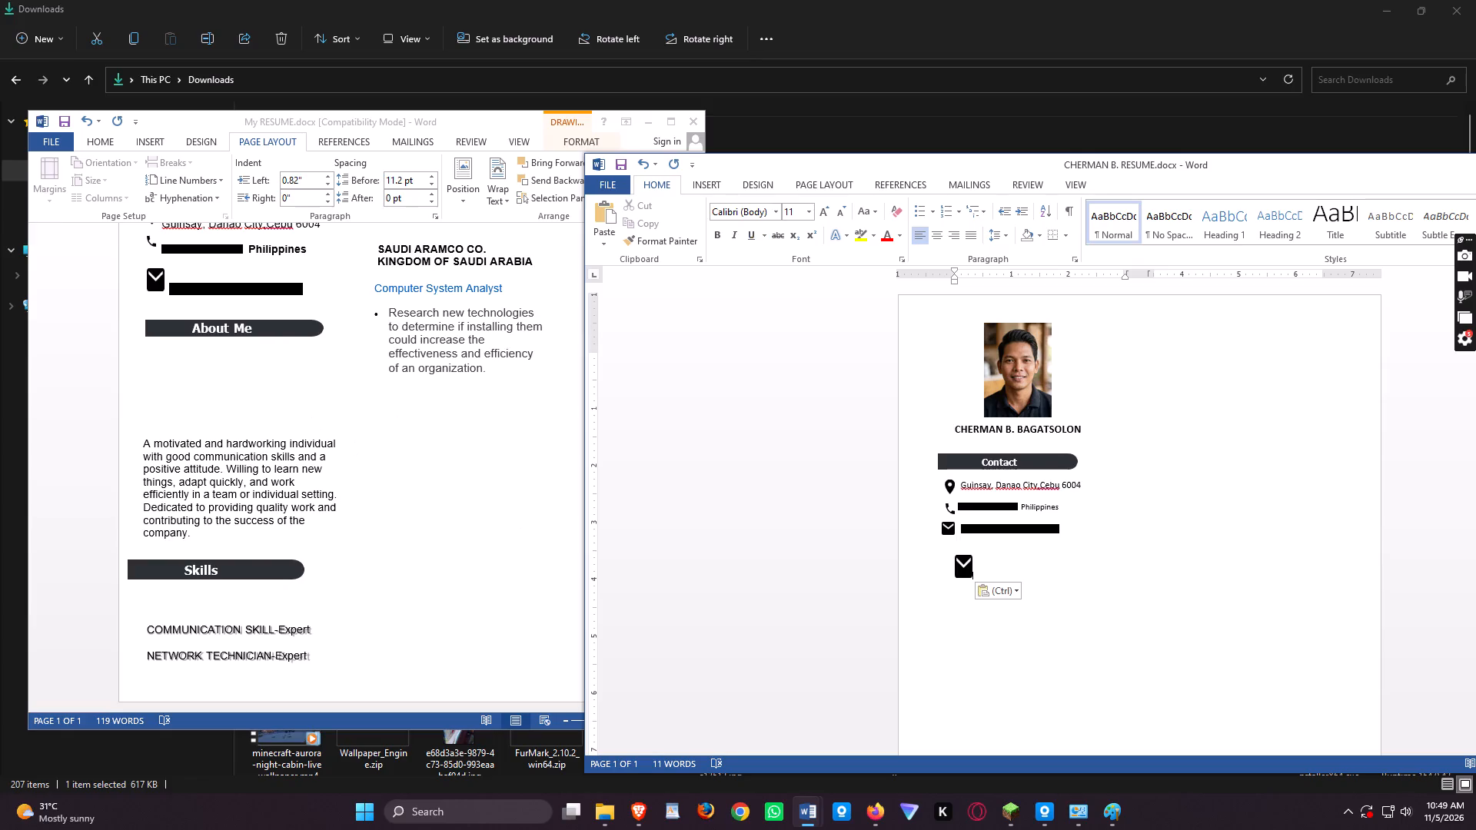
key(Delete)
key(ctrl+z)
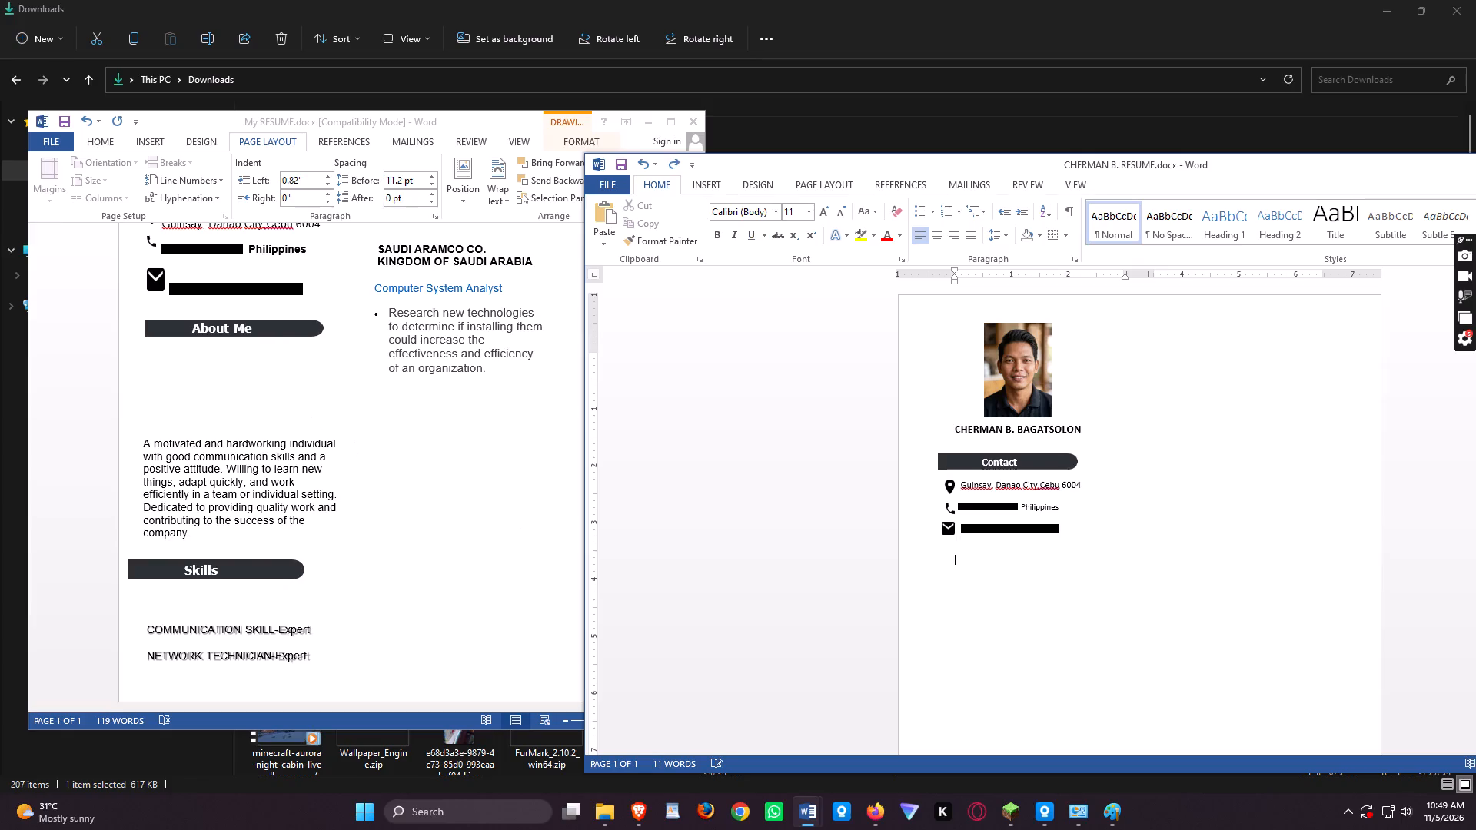
Copy the whole About Me banner from the original resume and paste it below the e-mail line in the new one.
click(242, 326)
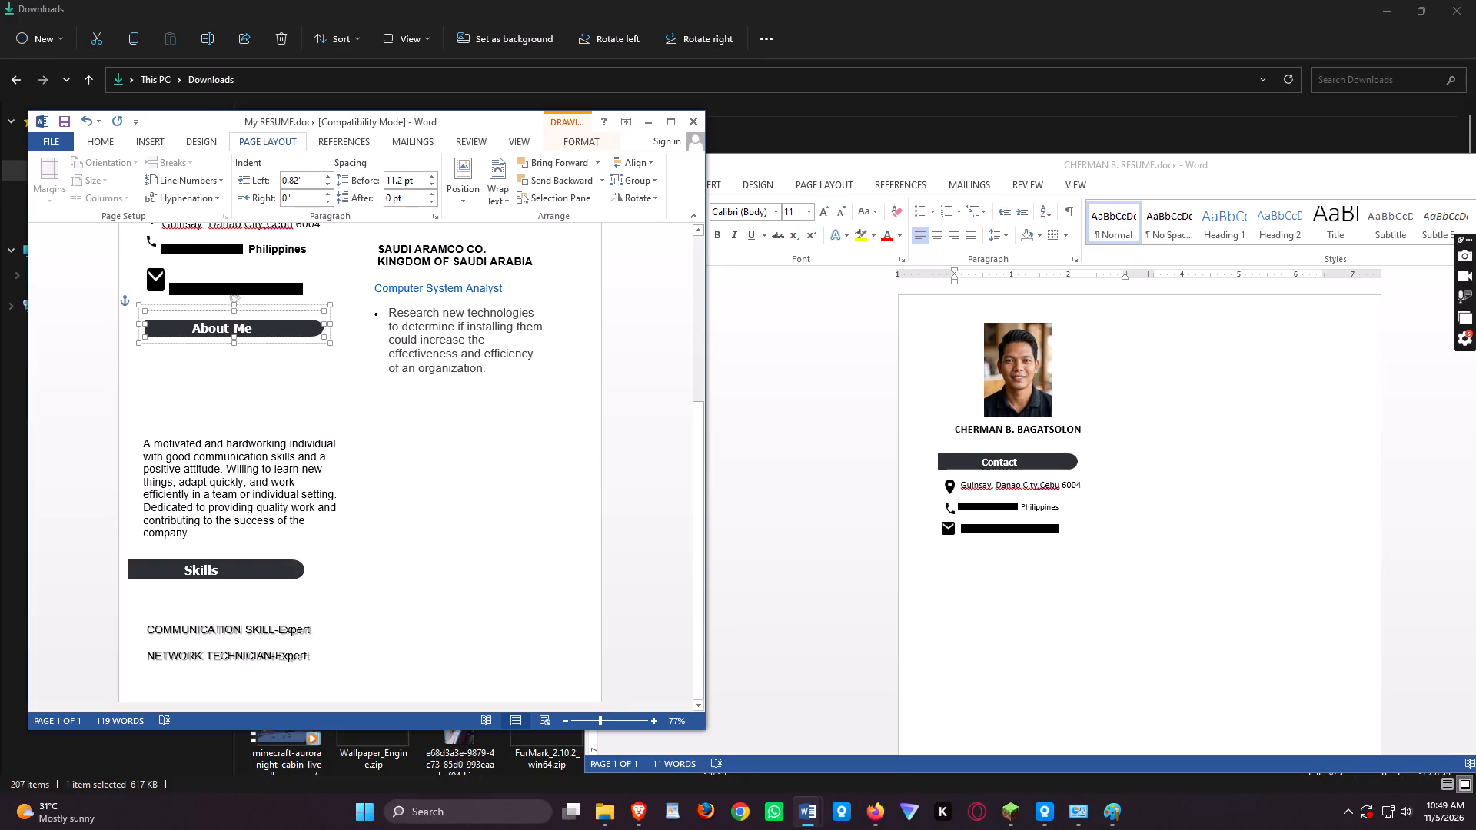
right_click(177, 301)
click(153, 385)
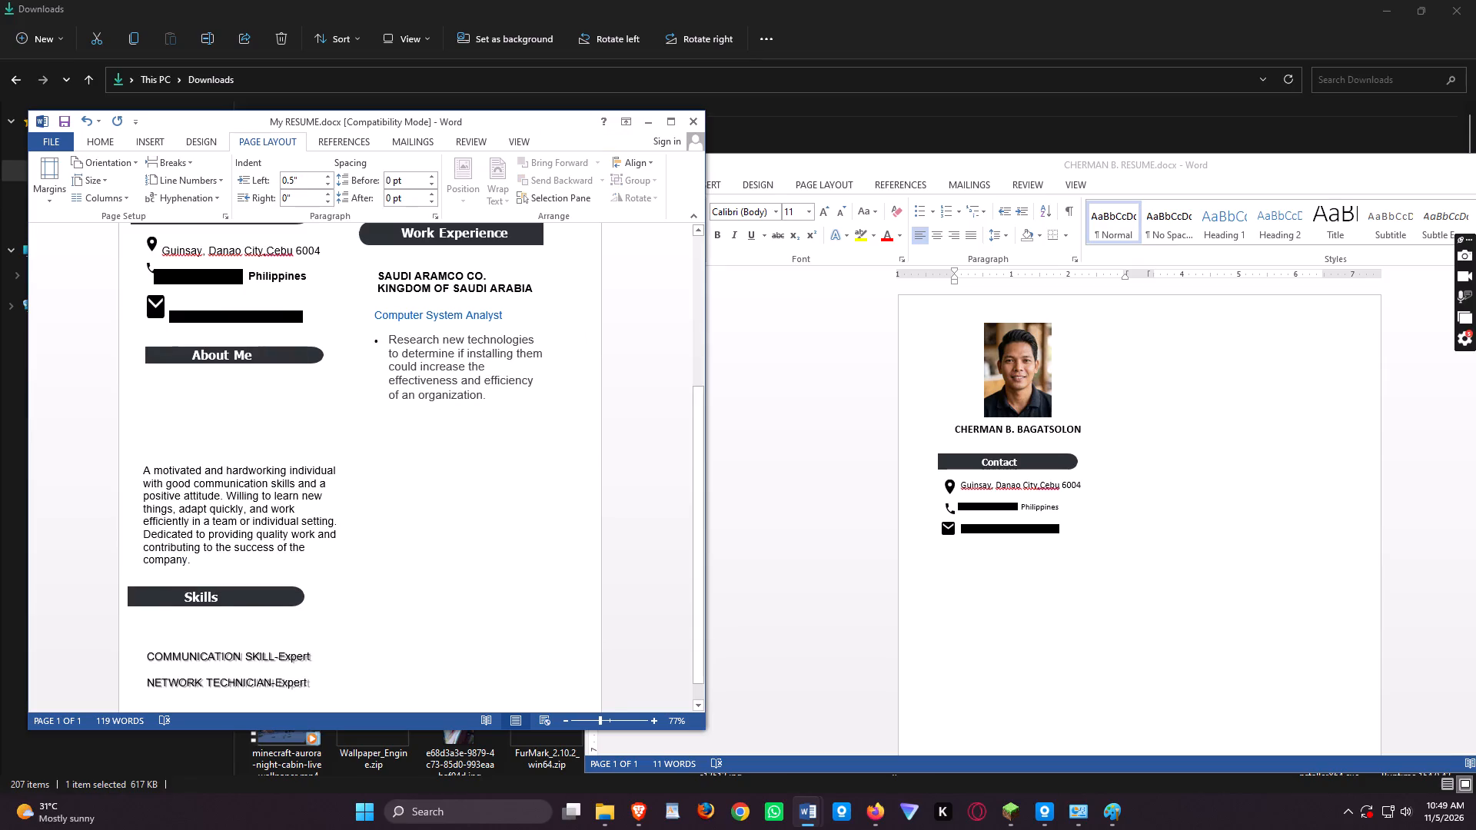
click(174, 348)
double_click(173, 351)
click(181, 338)
click(145, 346)
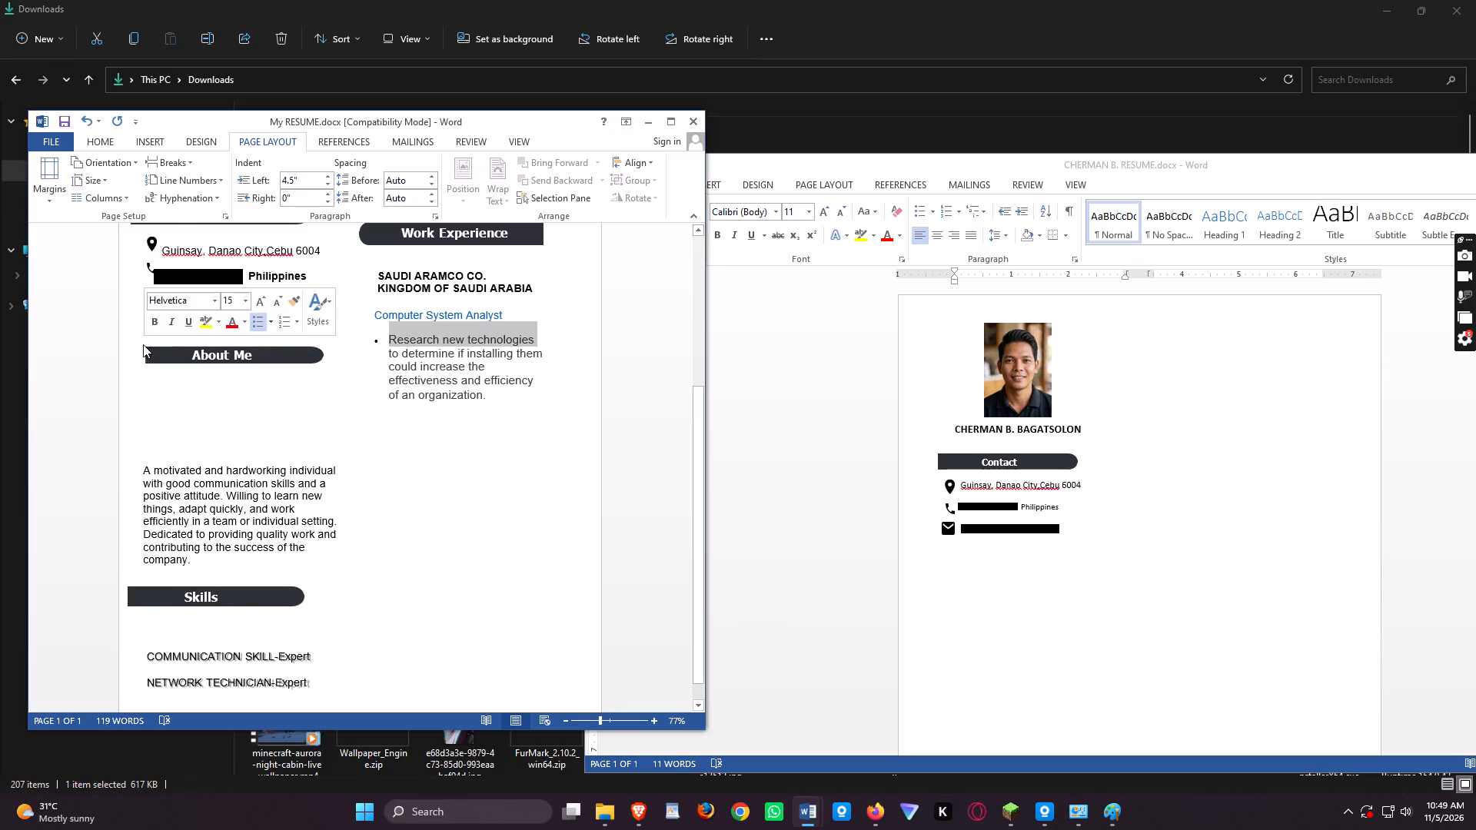
click(143, 344)
drag(228, 365, 236, 366)
double_click(313, 352)
click(321, 360)
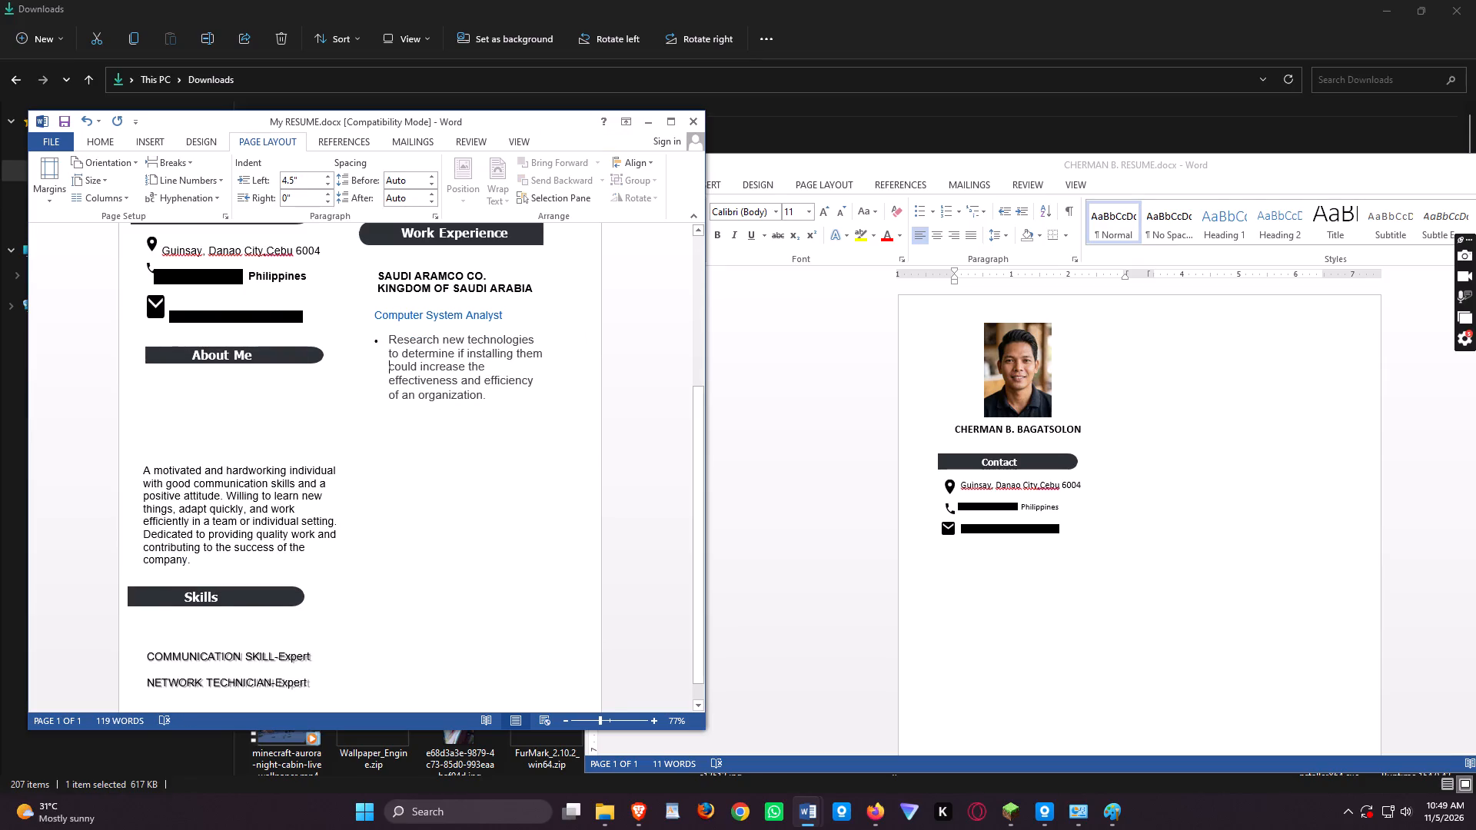
right_click(319, 363)
right_click(296, 330)
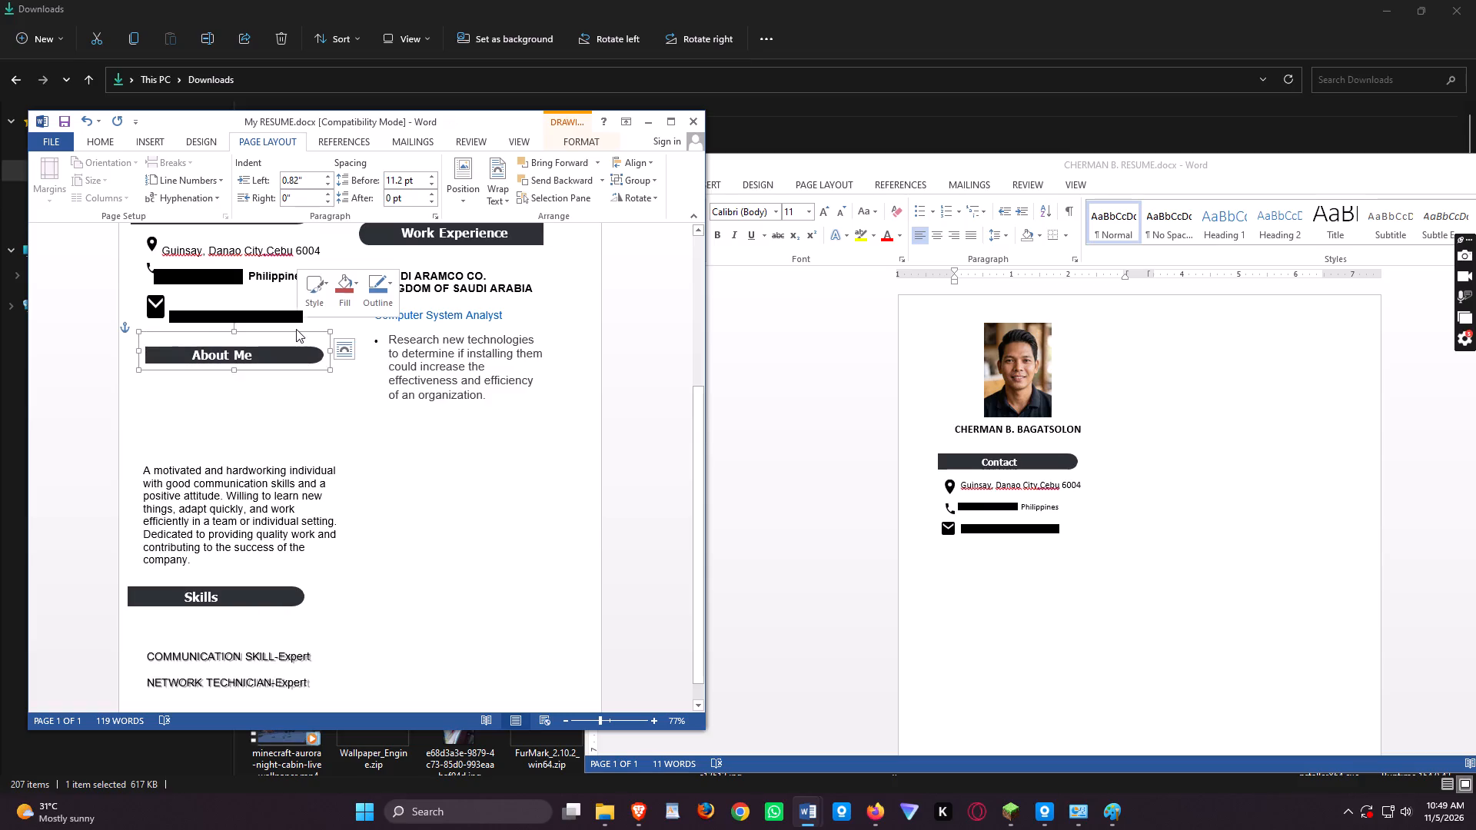
click(322, 351)
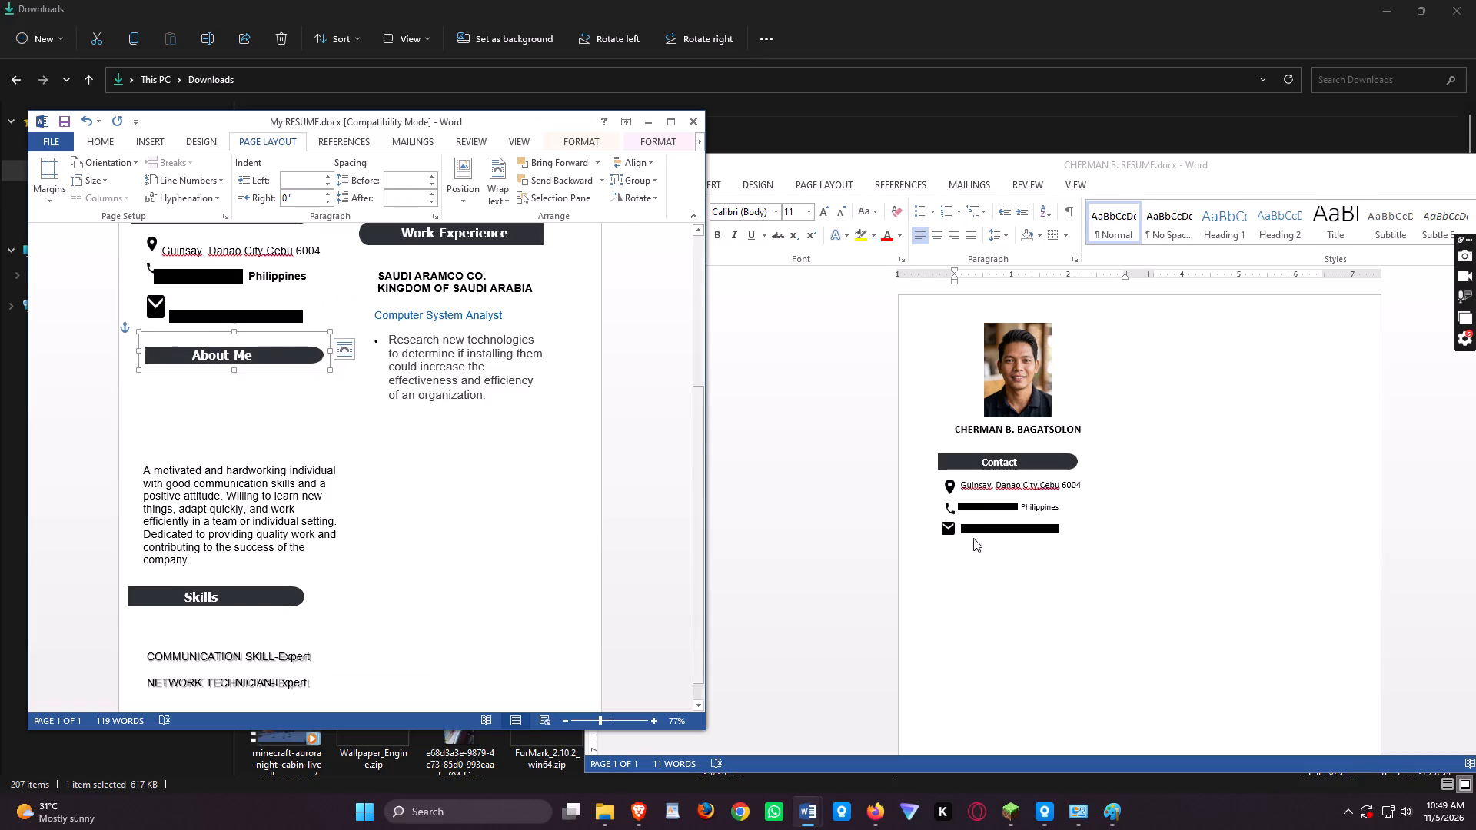
click(963, 559)
right_click(975, 566)
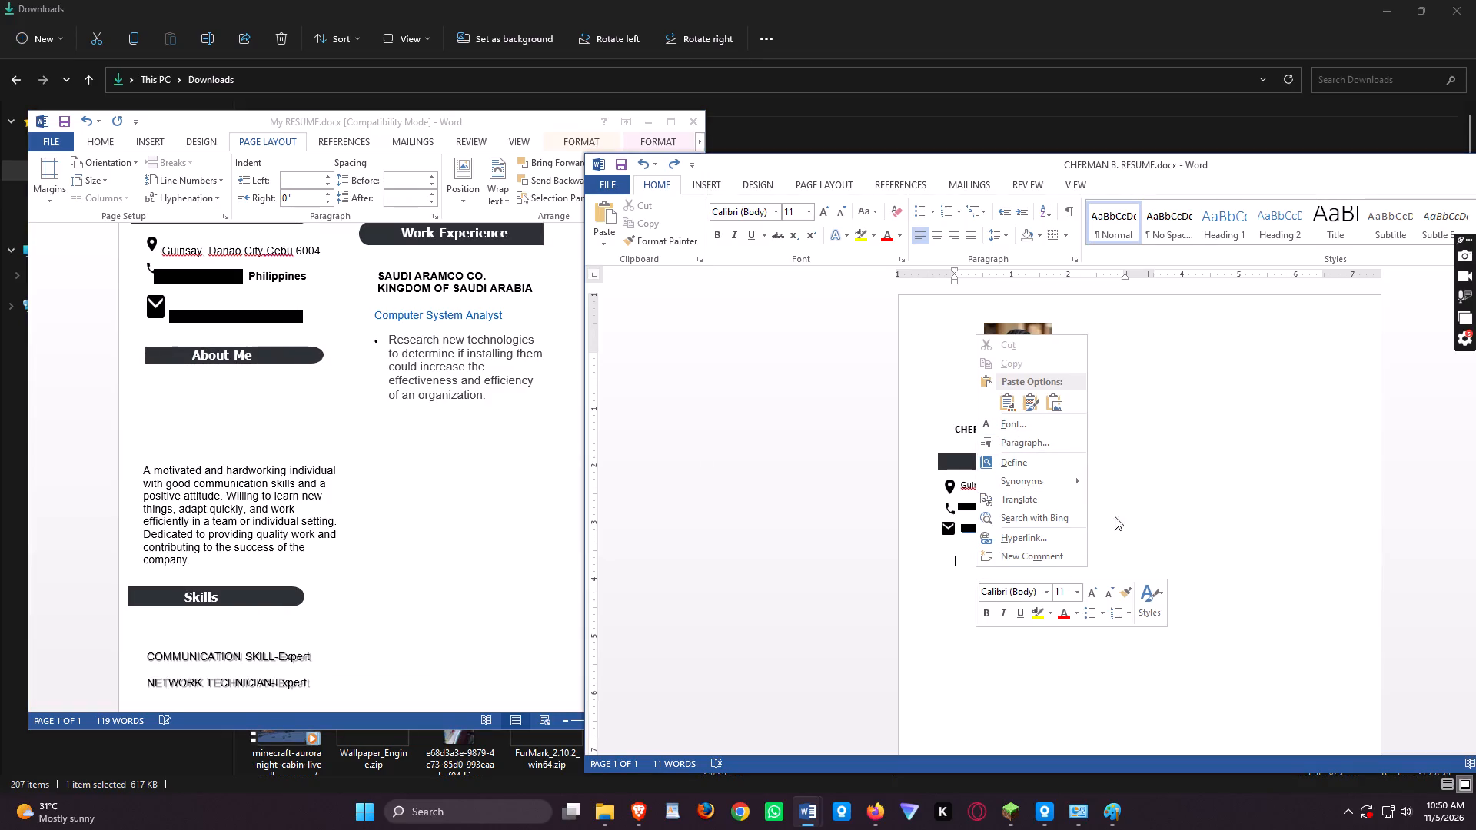
click(1012, 403)
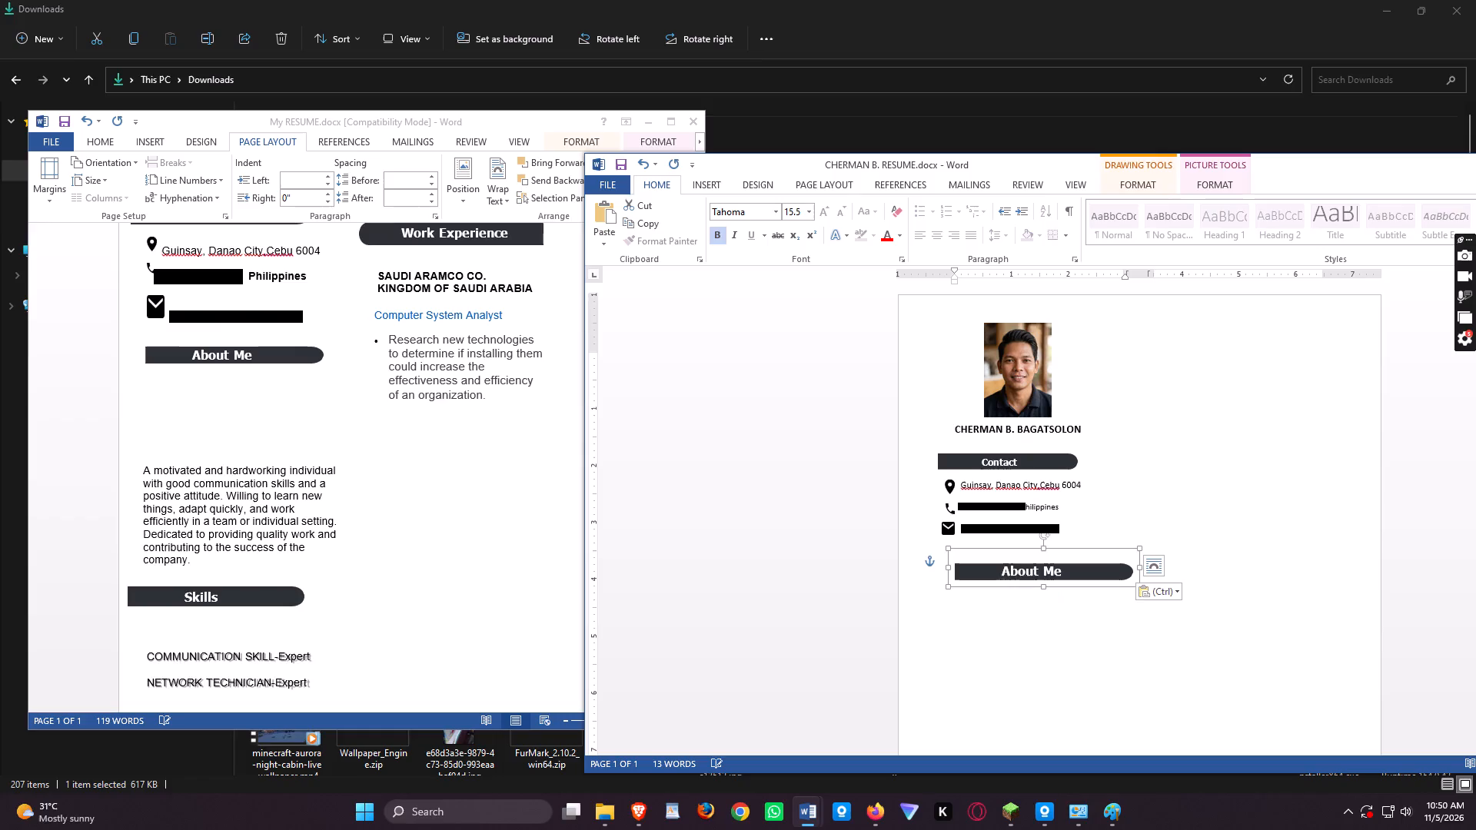
Align the About Me banner with the start of the Contact banner and narrow it to the Contact banner's width.
drag(1116, 549, 1092, 549)
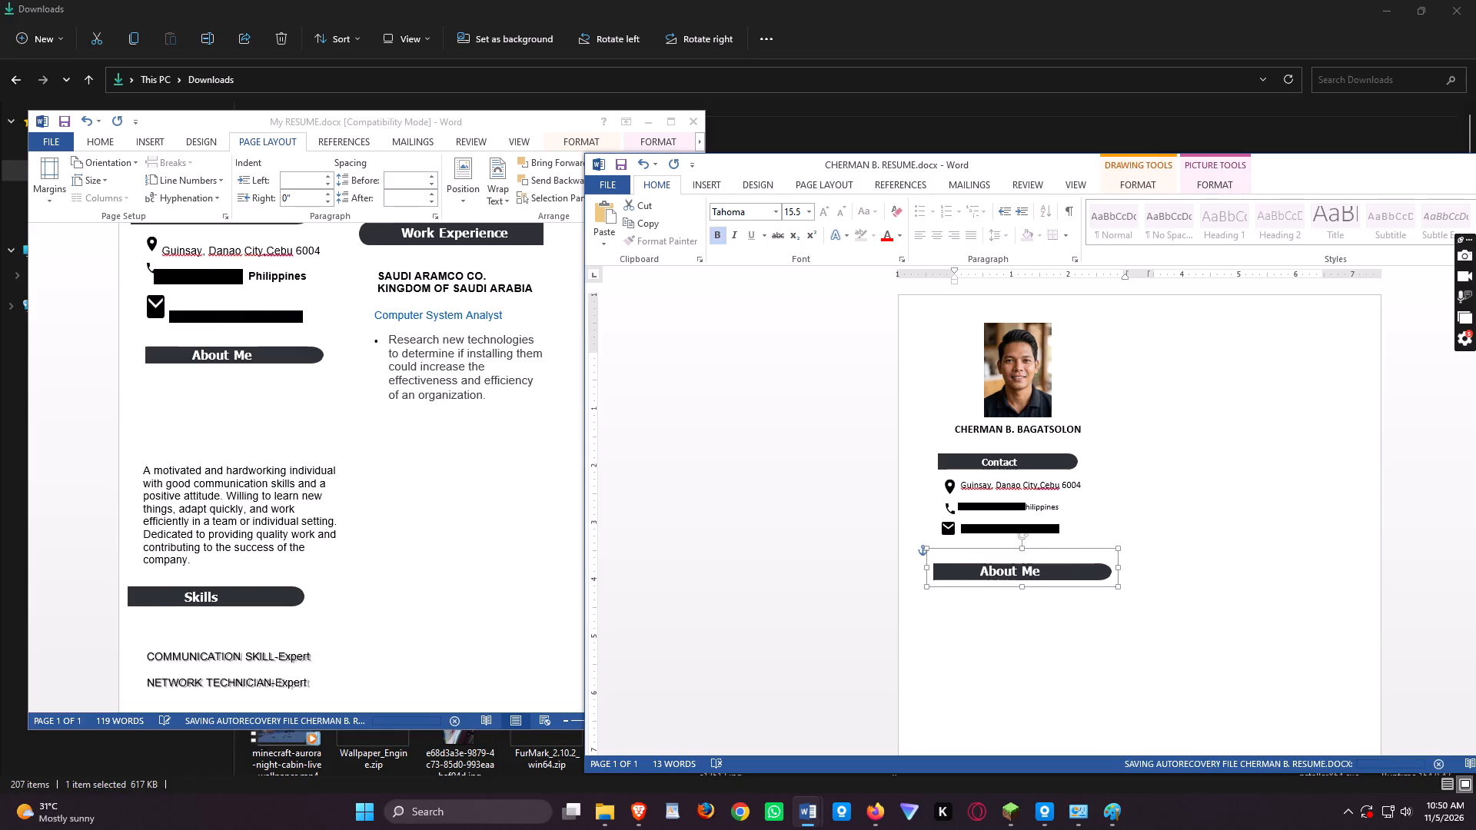
drag(1092, 549, 1101, 547)
drag(1122, 566, 1105, 566)
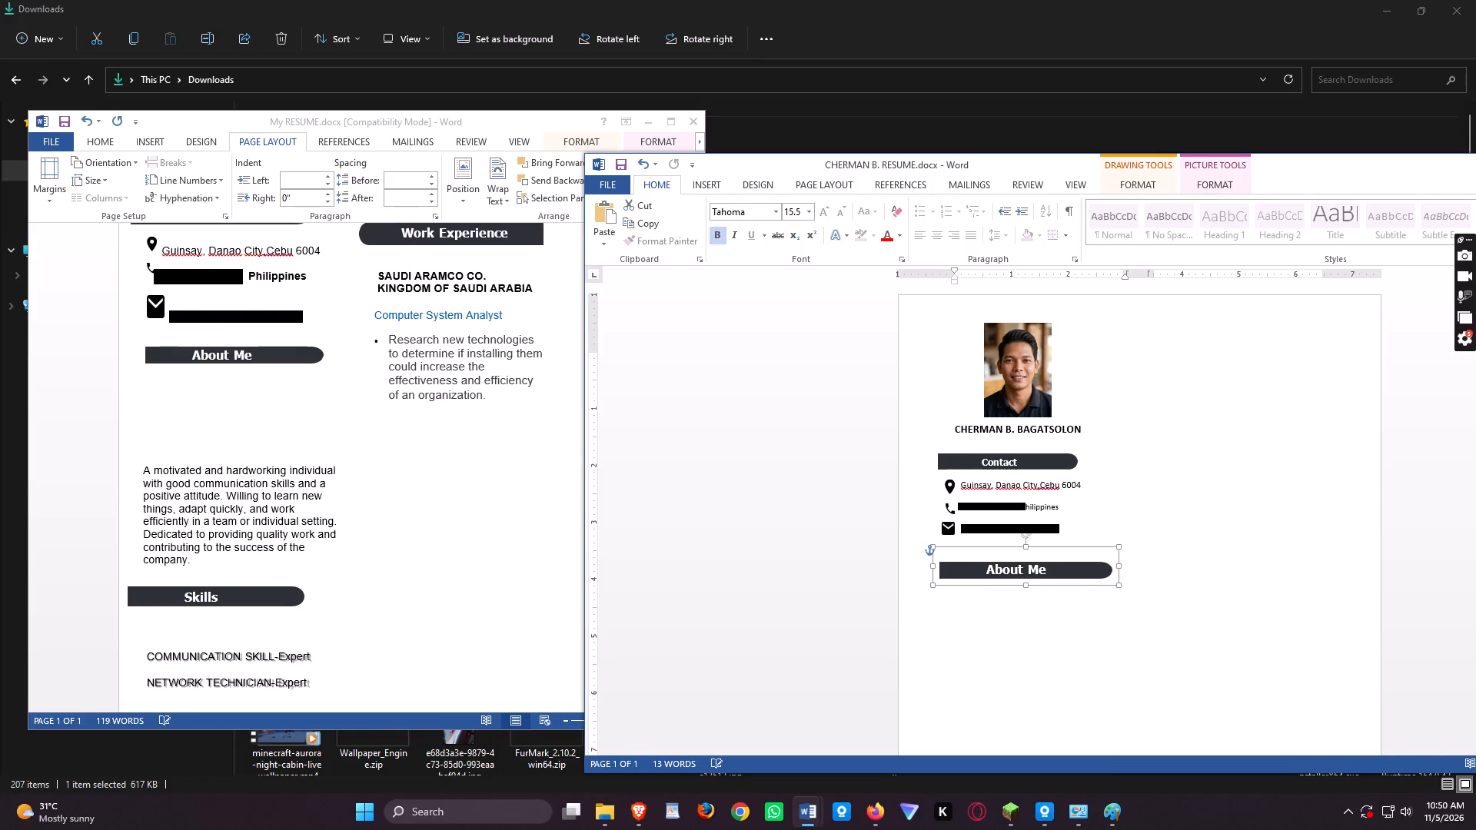
drag(1105, 566, 1079, 569)
Set the About Me banner text to font size 14.
drag(1055, 569, 991, 574)
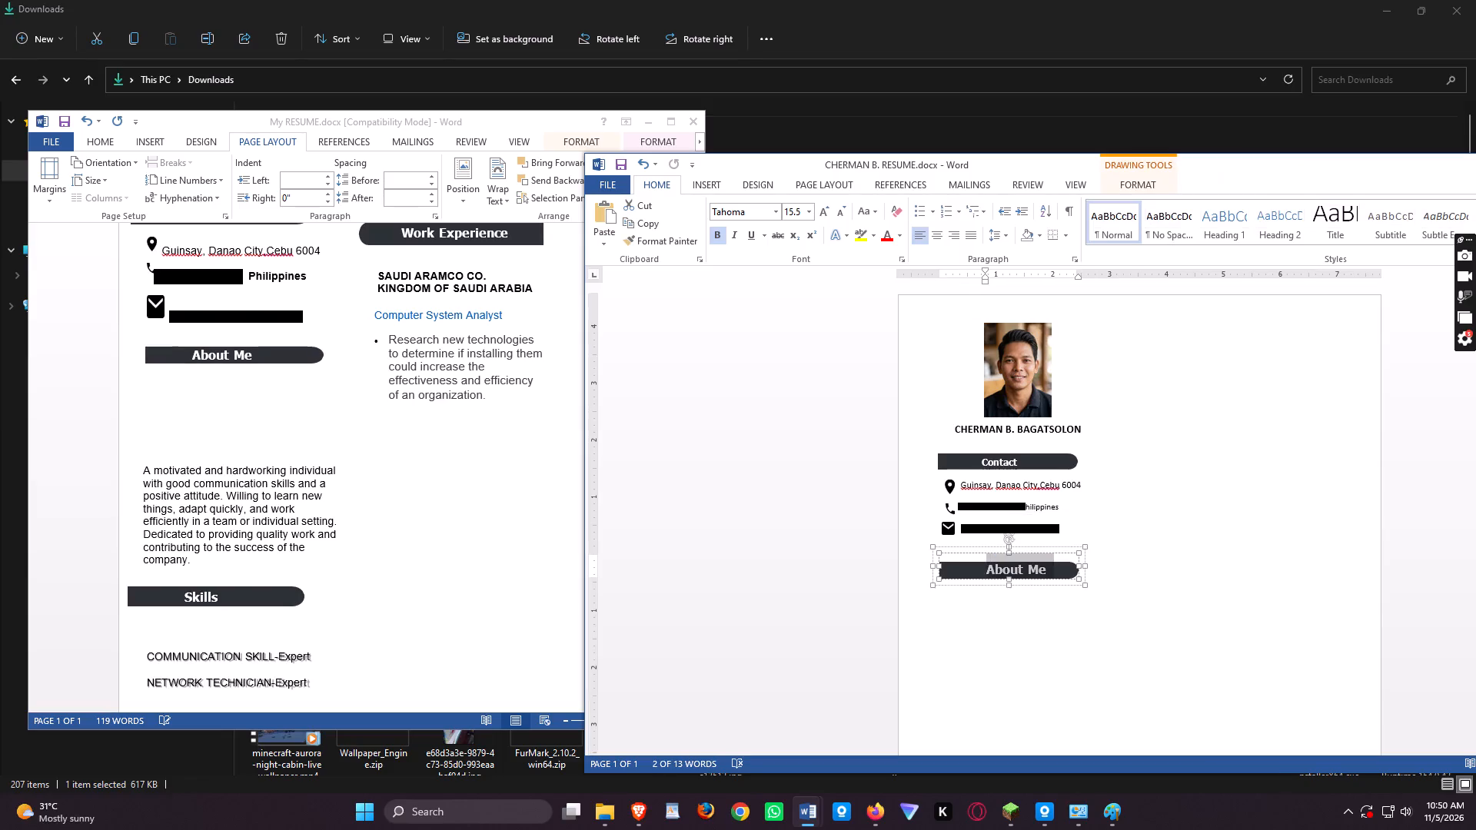
click(807, 213)
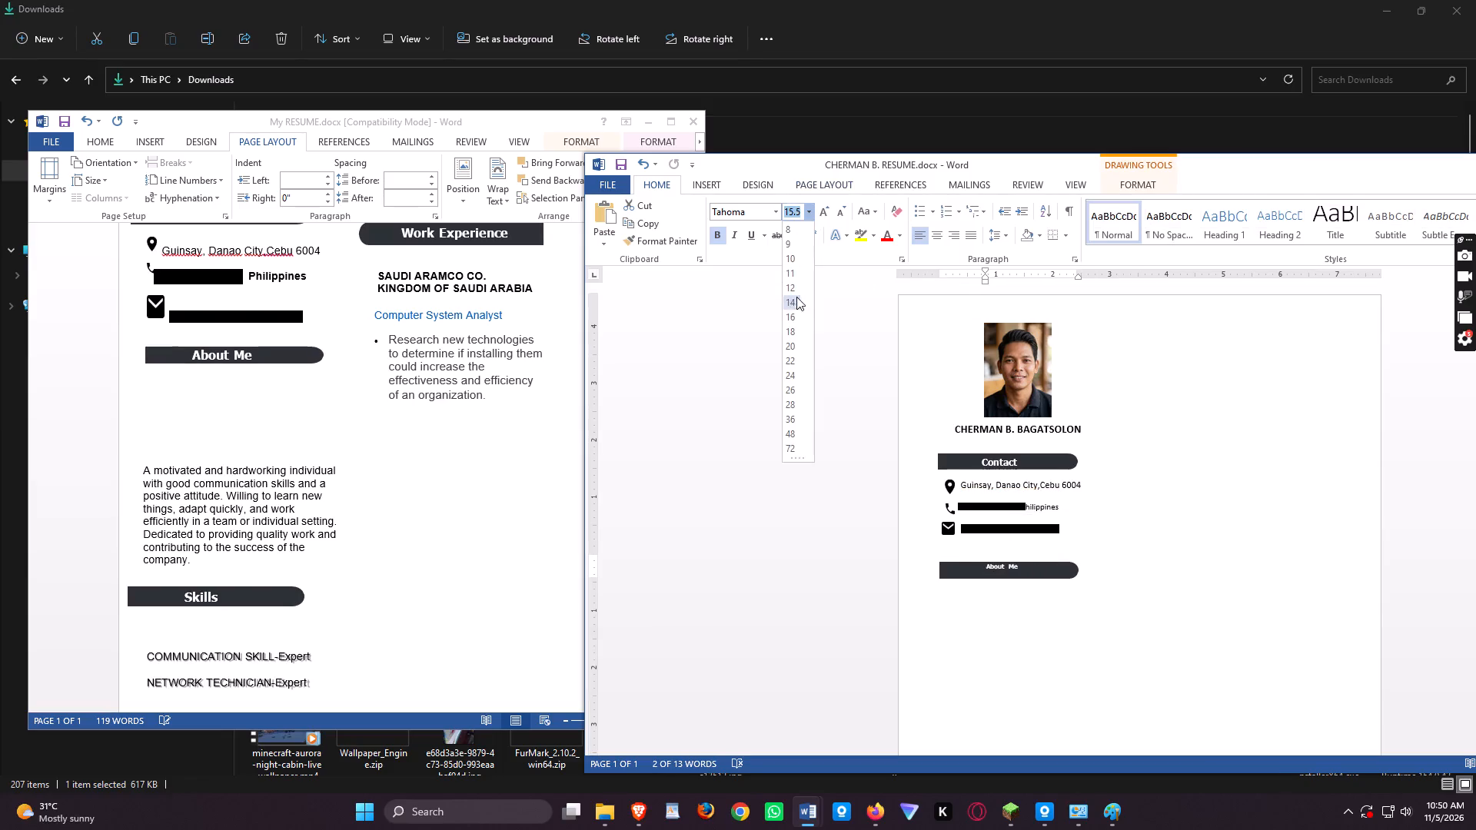
click(798, 301)
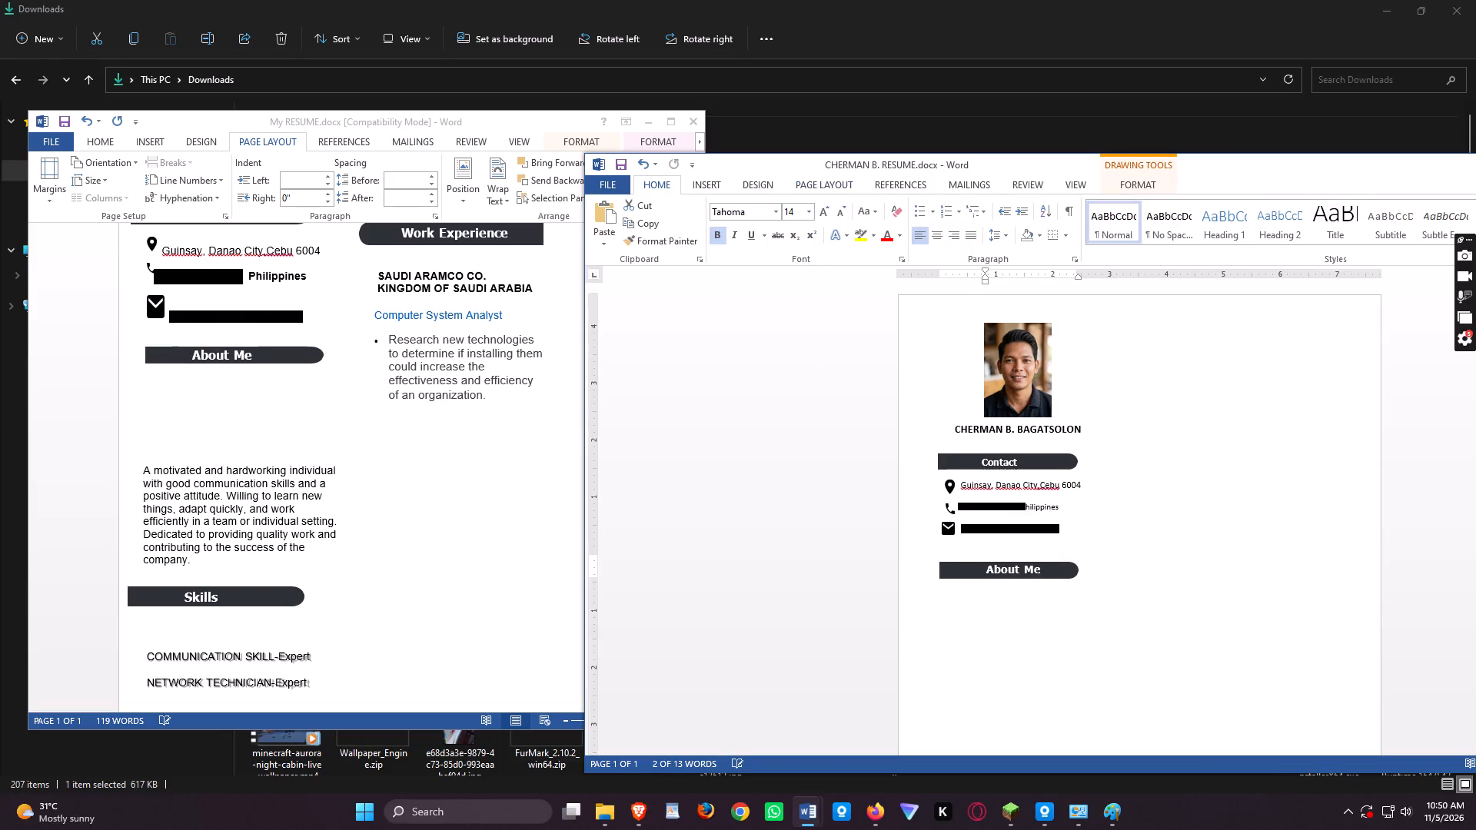
click(1087, 619)
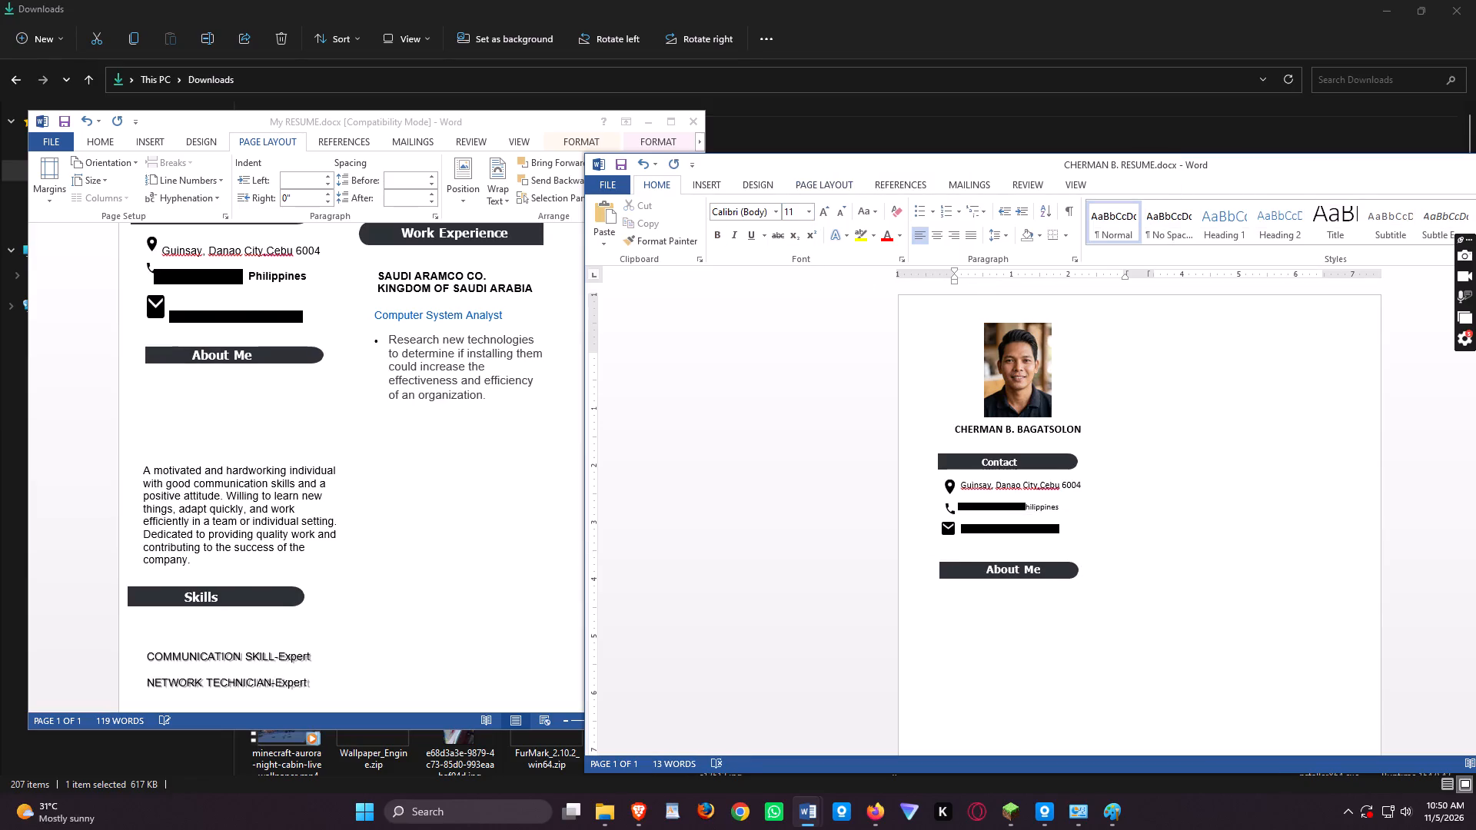
Remove the indent before the About Me text in its banner.
click(989, 573)
key(BackSpace)
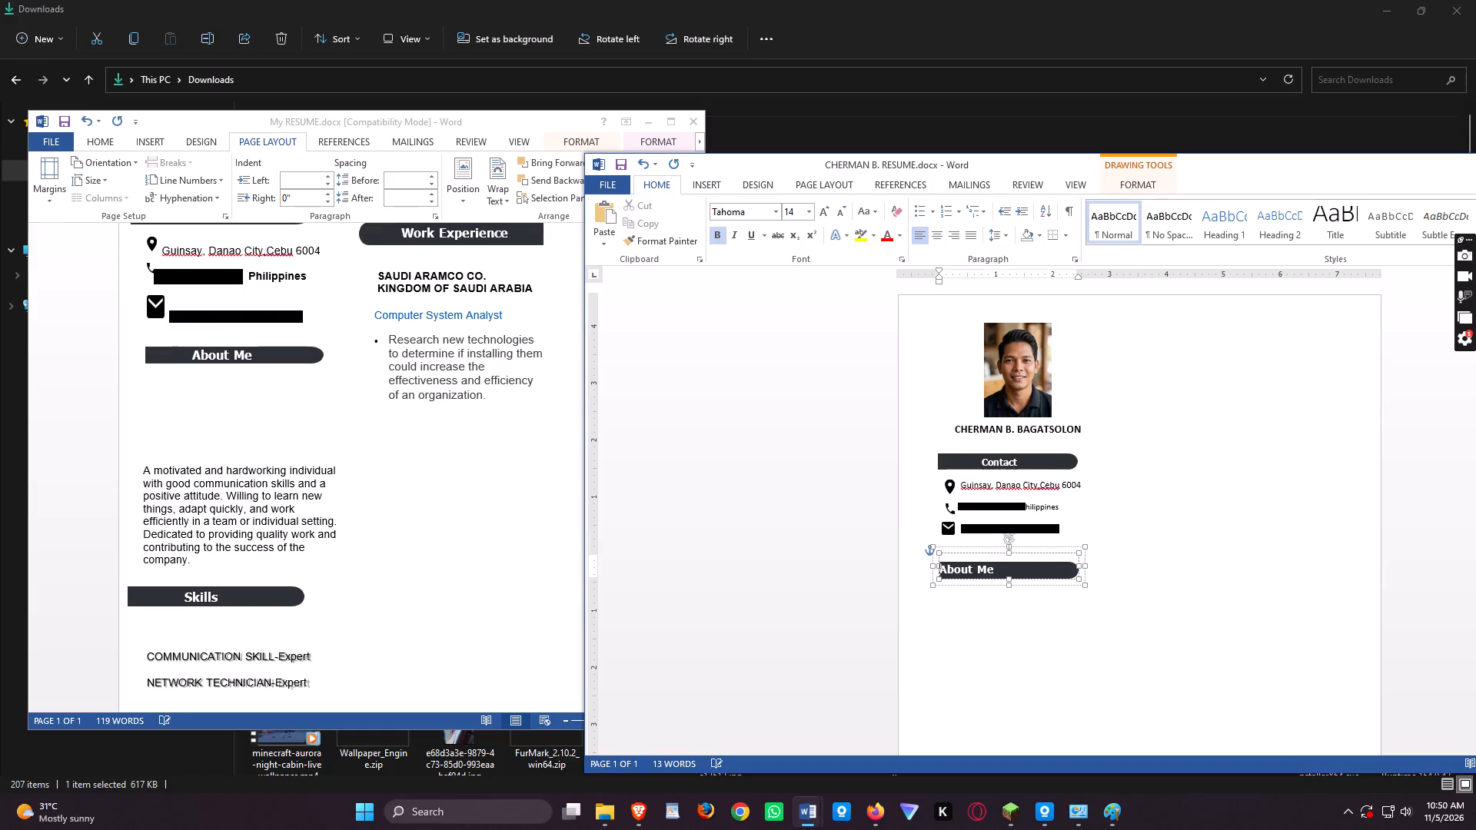
Insert eight spaces before the About Me text to centre it in its banner.
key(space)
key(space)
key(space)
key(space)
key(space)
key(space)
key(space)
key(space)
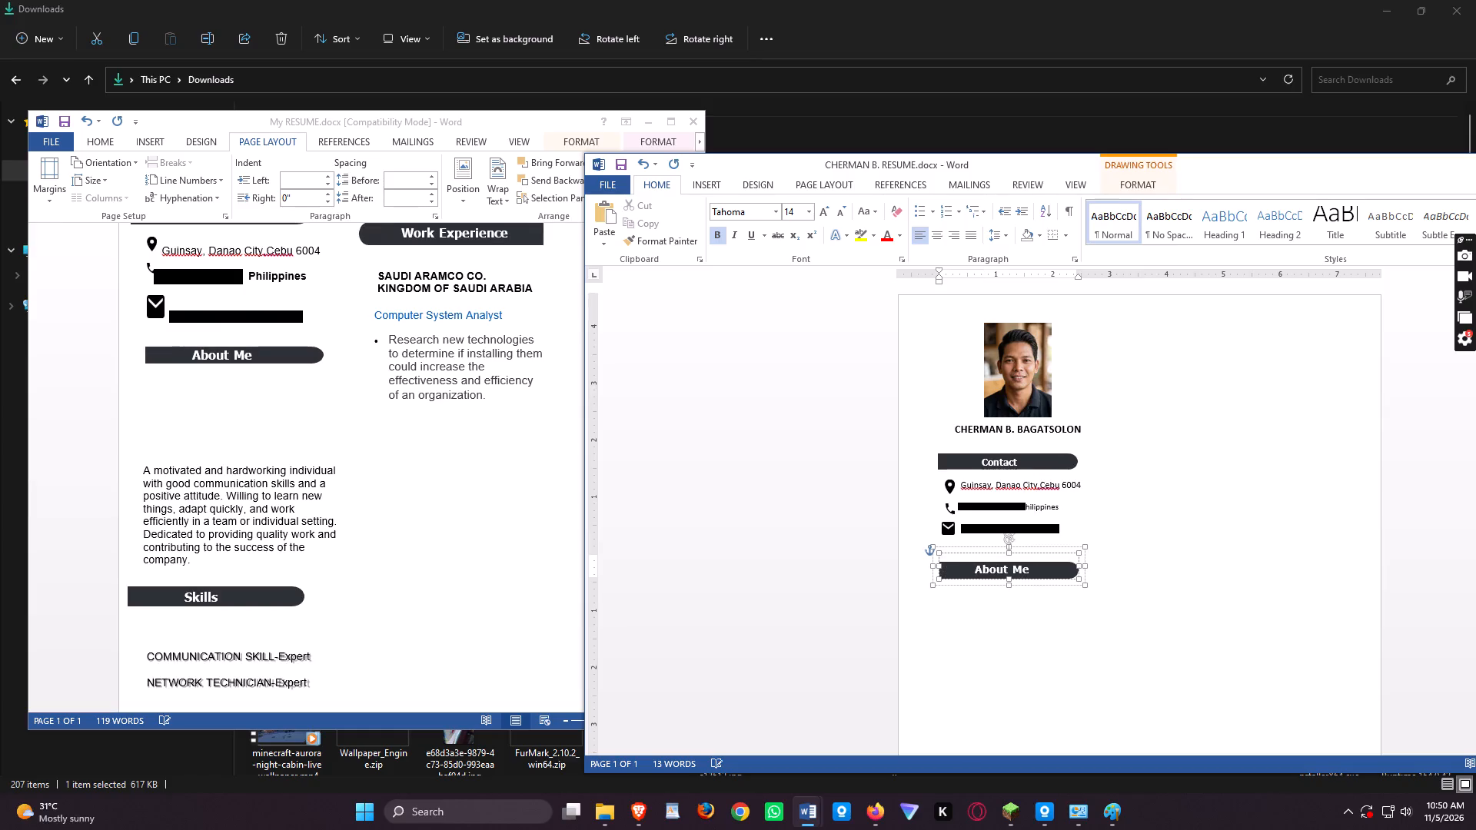
click(1286, 621)
click(1069, 576)
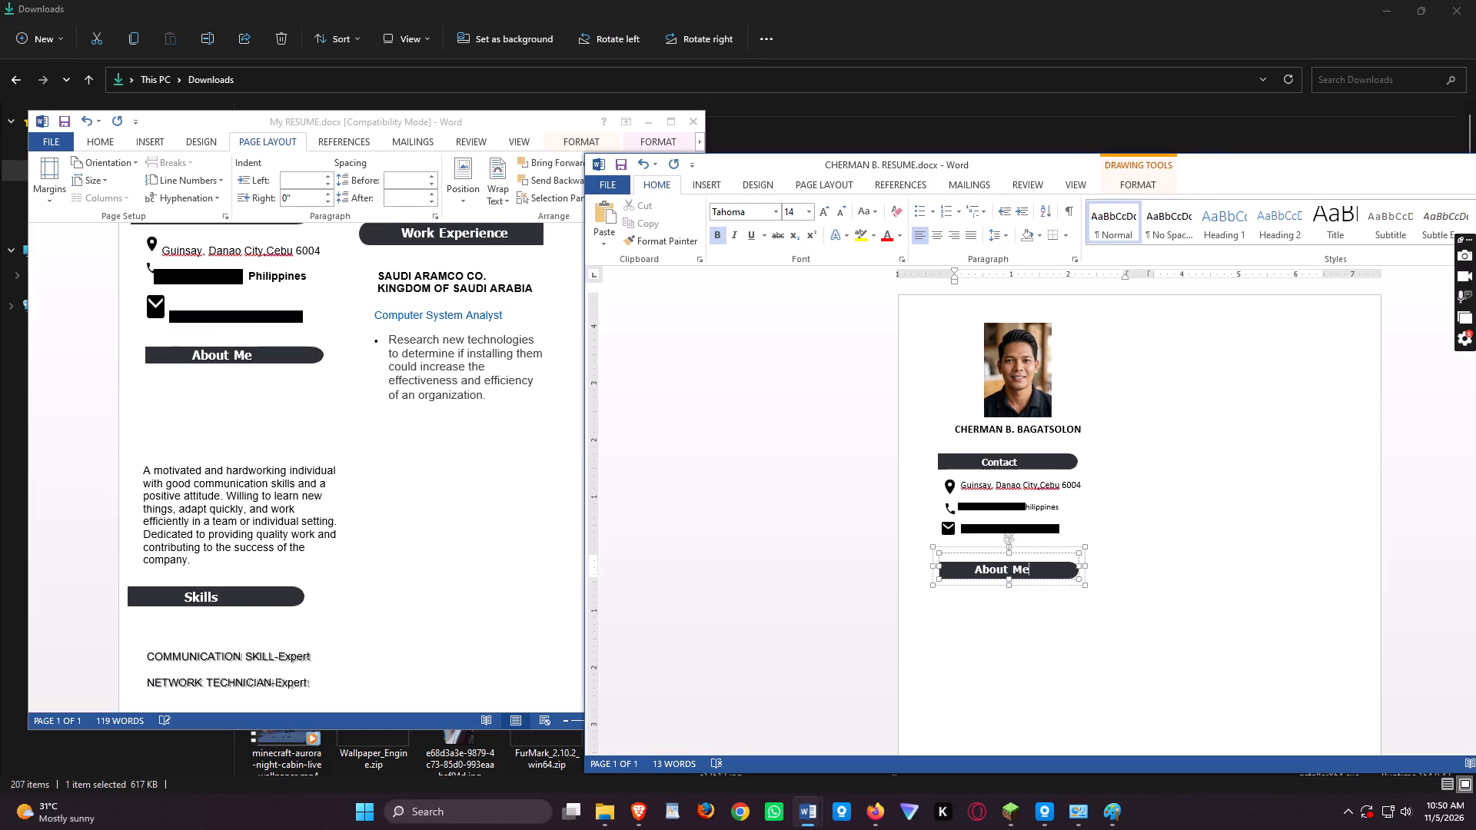
Fine-tune the About Me banner's height by adjusting its lower edge so the text fits inside.
click(1009, 577)
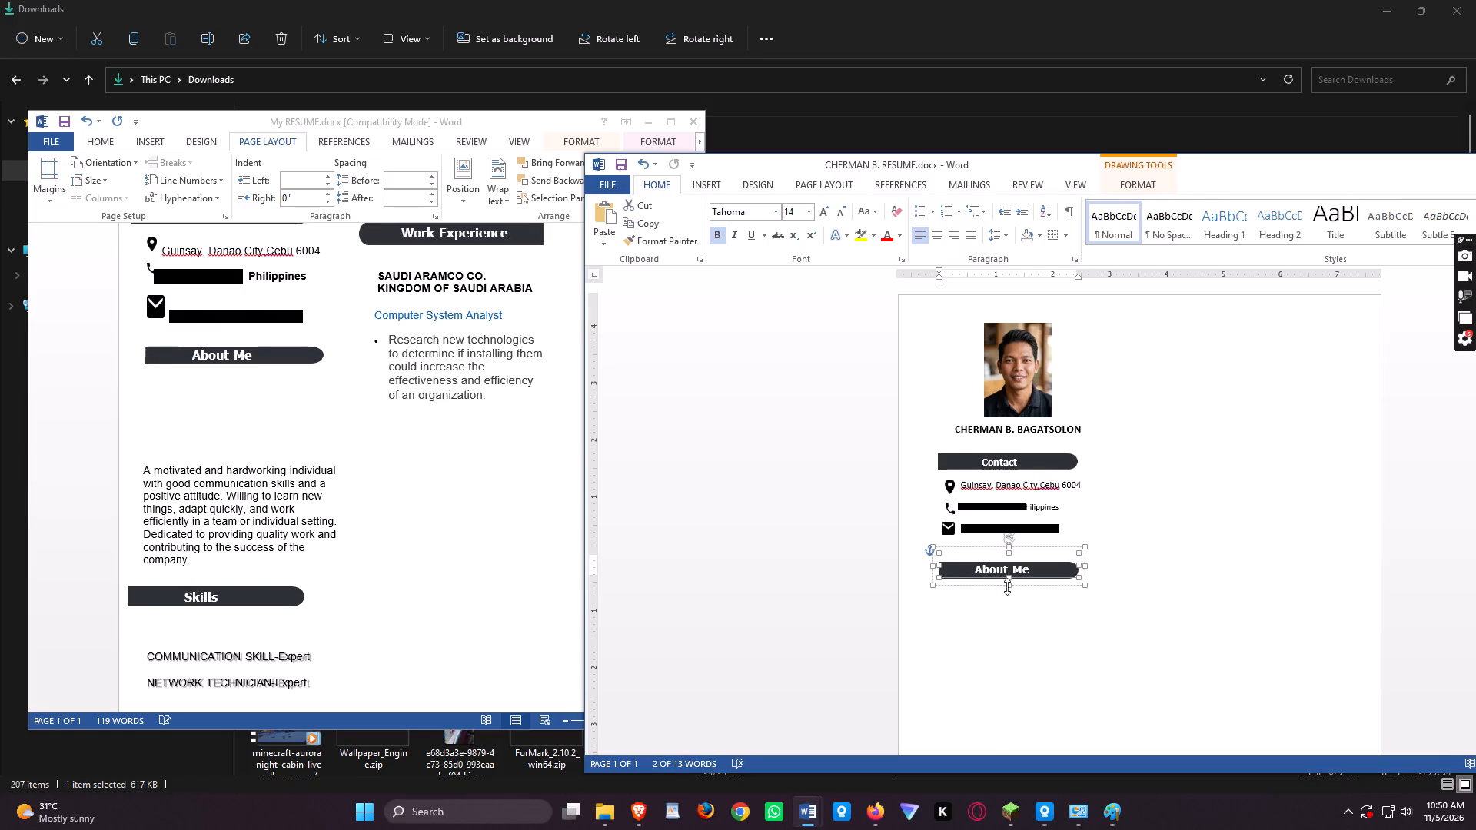
click(1006, 586)
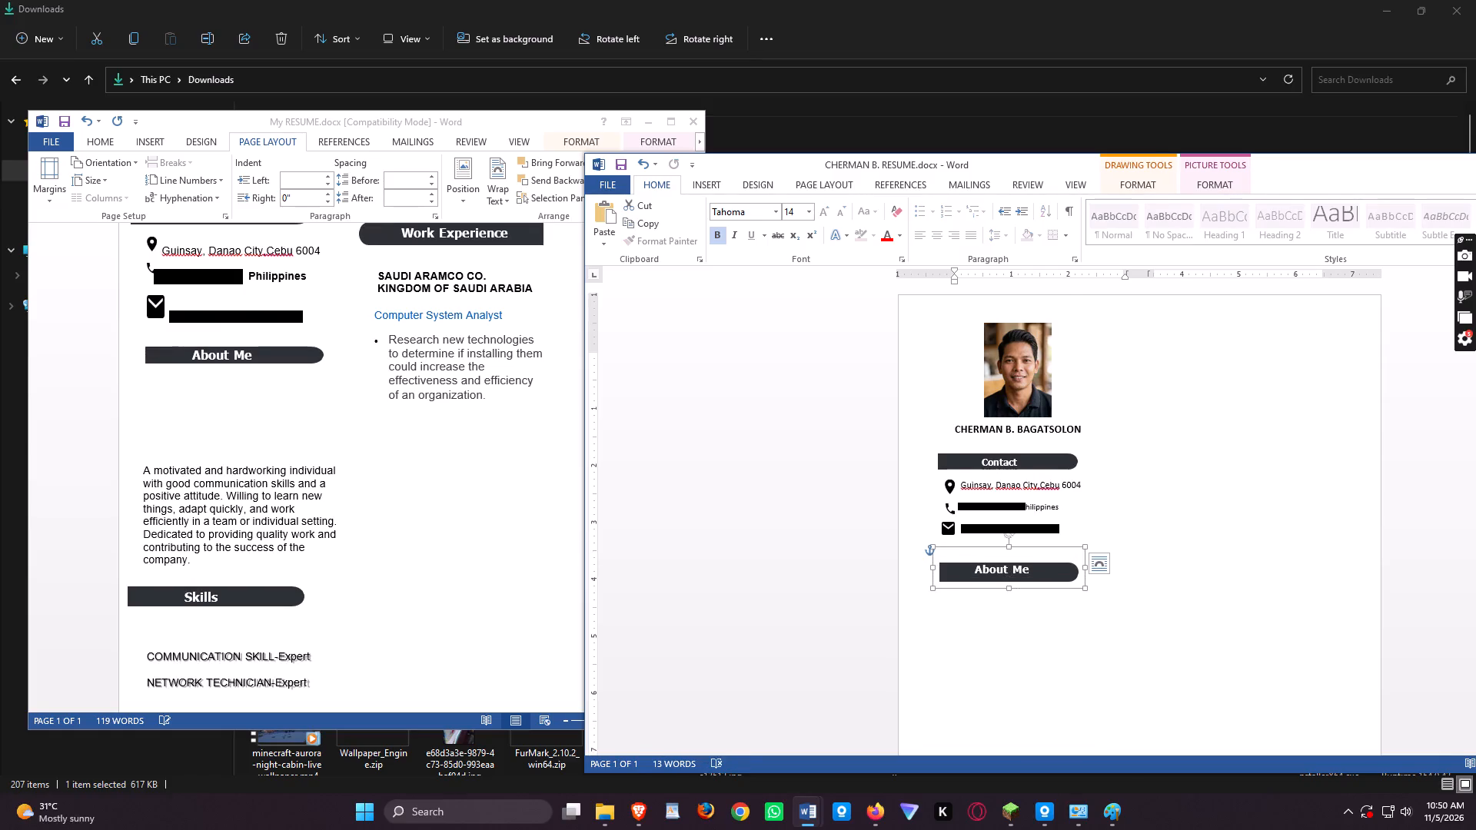
drag(1007, 586, 1011, 578)
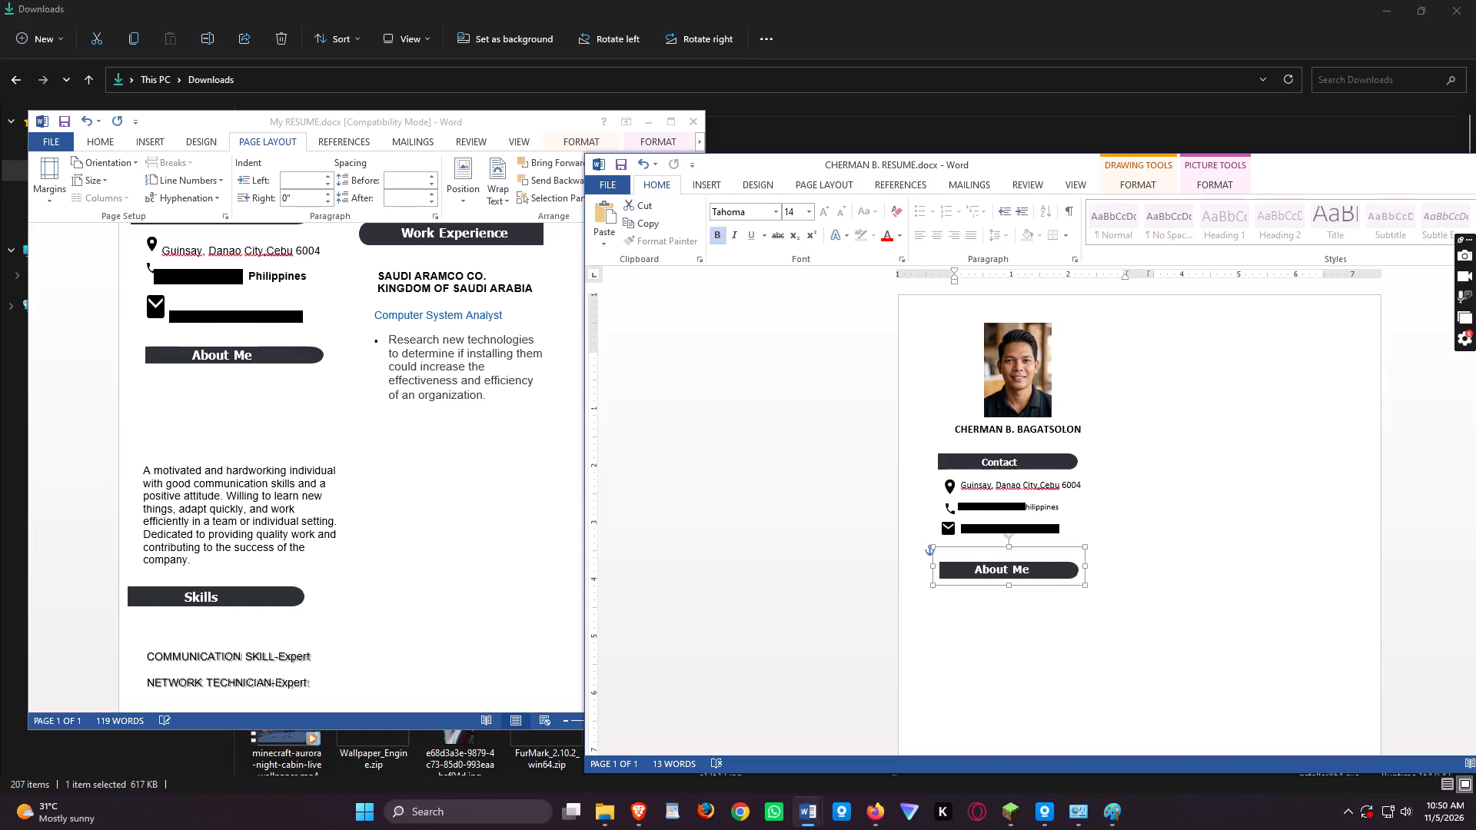
drag(1011, 578, 1019, 575)
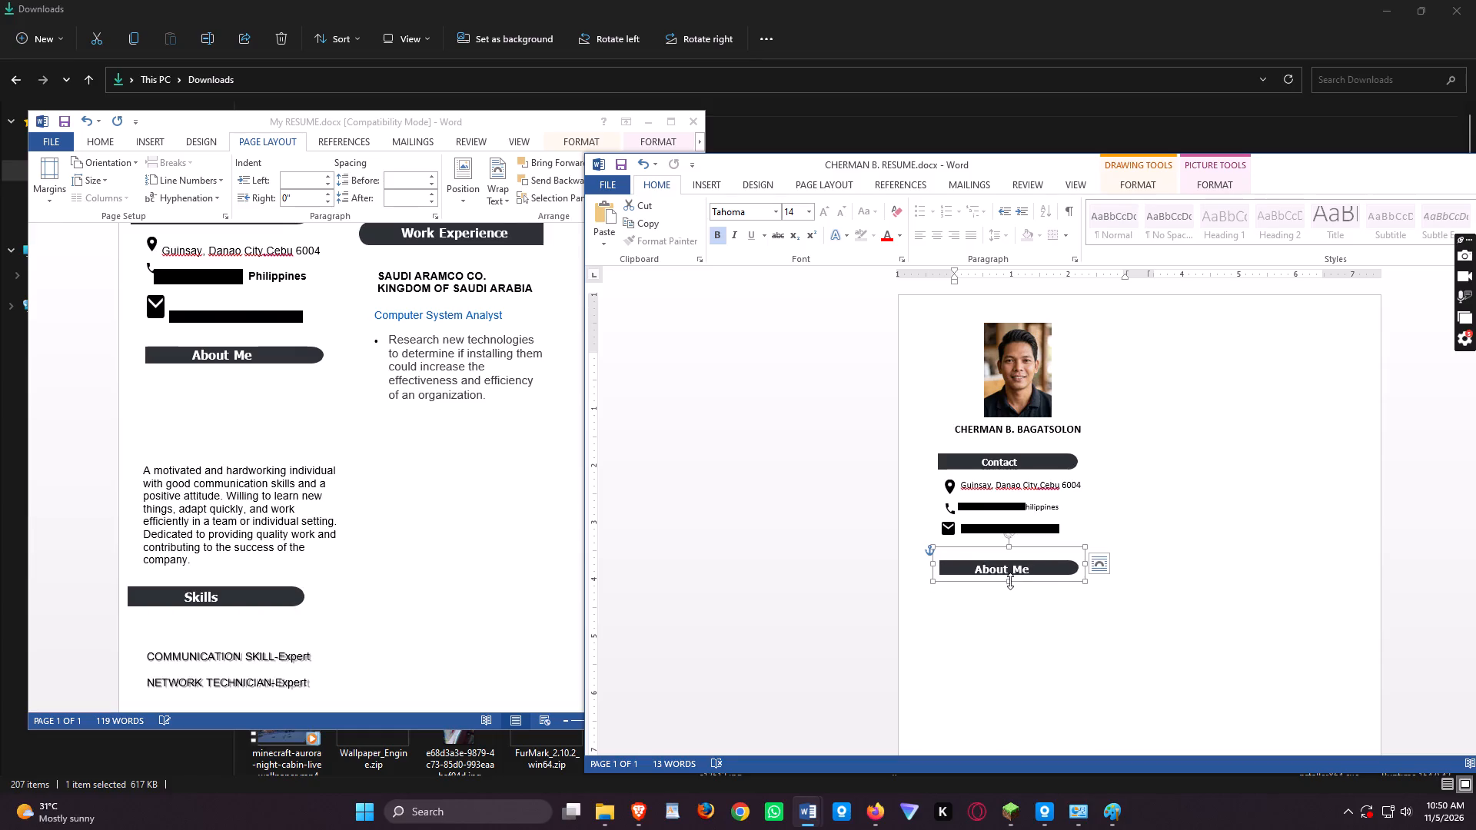
drag(1010, 581, 1019, 579)
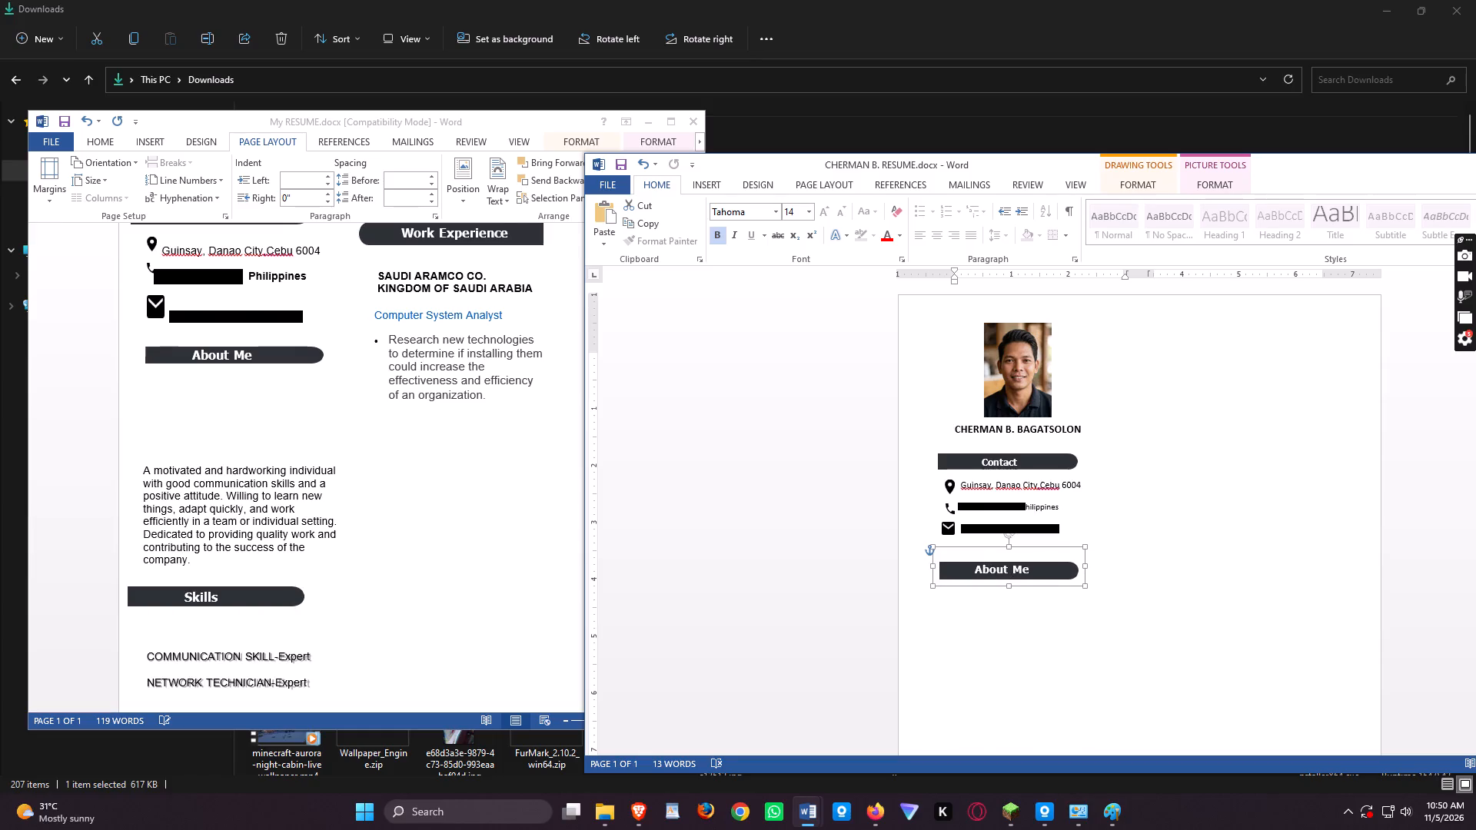
drag(1019, 579, 1022, 579)
click(1129, 574)
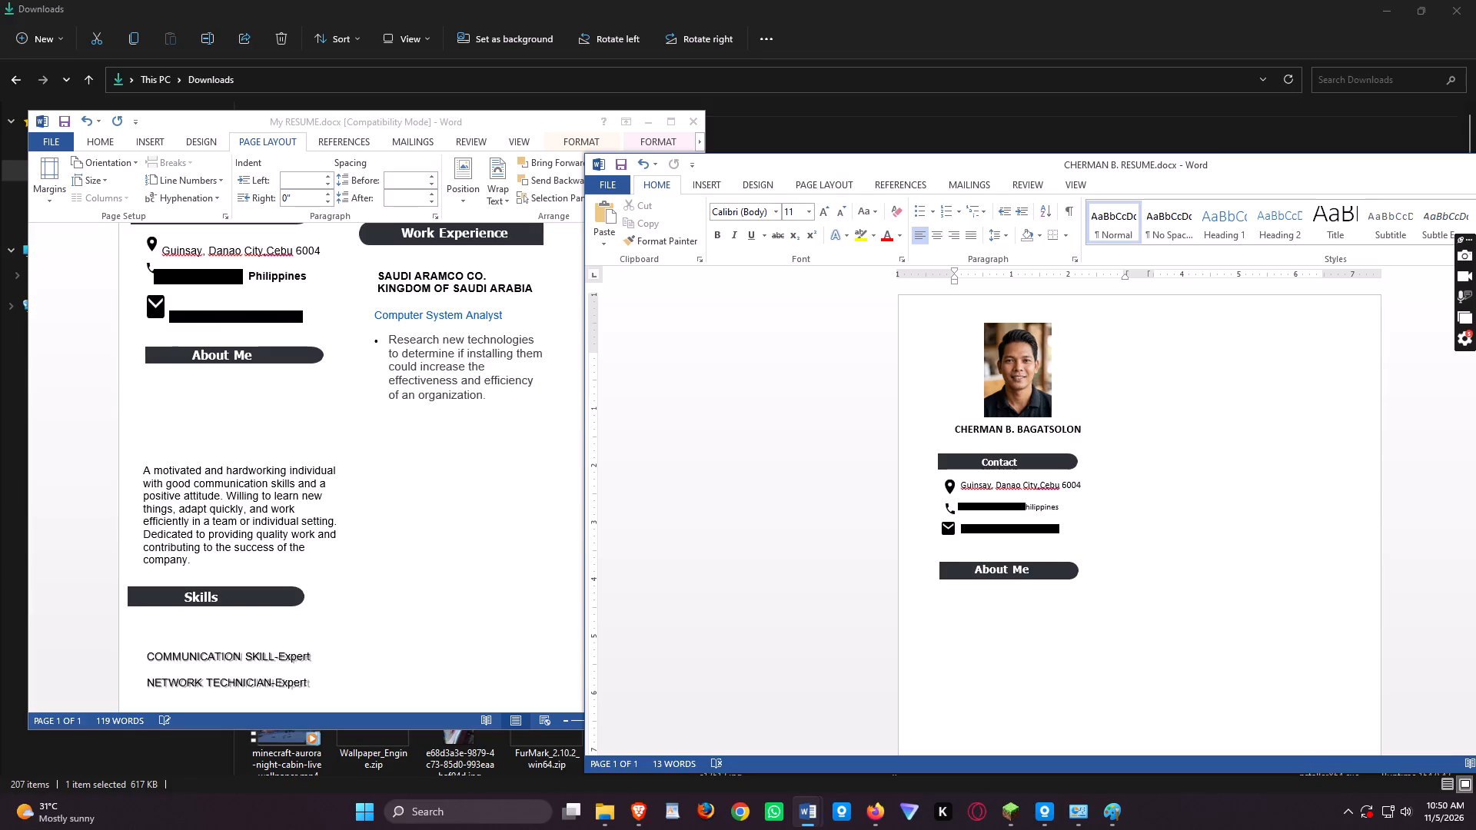
Add four line breaks in the new resume to make room for text below the About Me banner.
click(1102, 586)
double_click(1101, 576)
key(Return)
key(Return)
key(Return)
key(Return)
Copy the About Me paragraph from "motivated" to "company." in the original resume and paste it below the new About Me banner.
drag(195, 556, 168, 506)
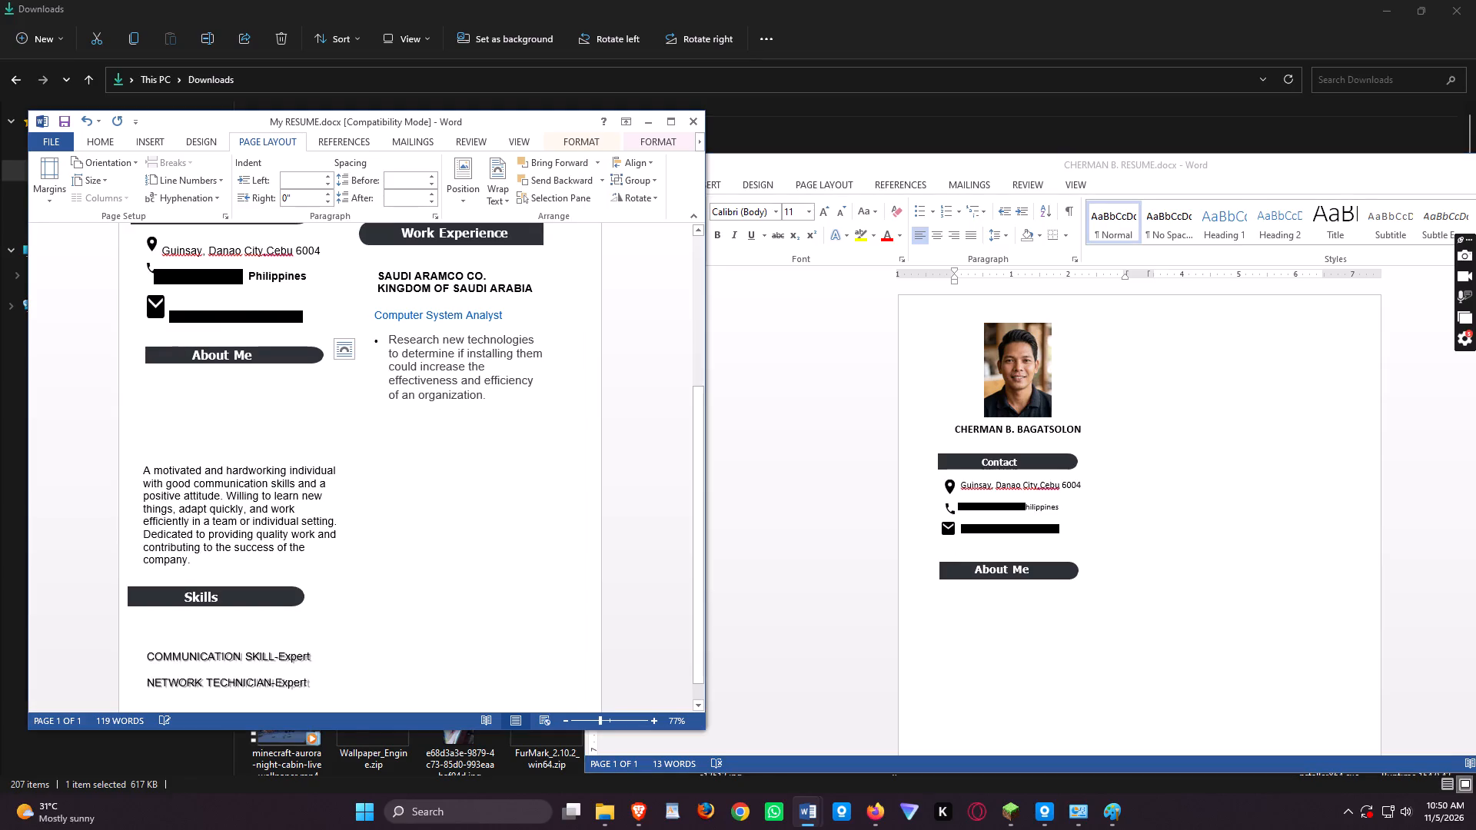
click(148, 473)
drag(141, 470, 181, 515)
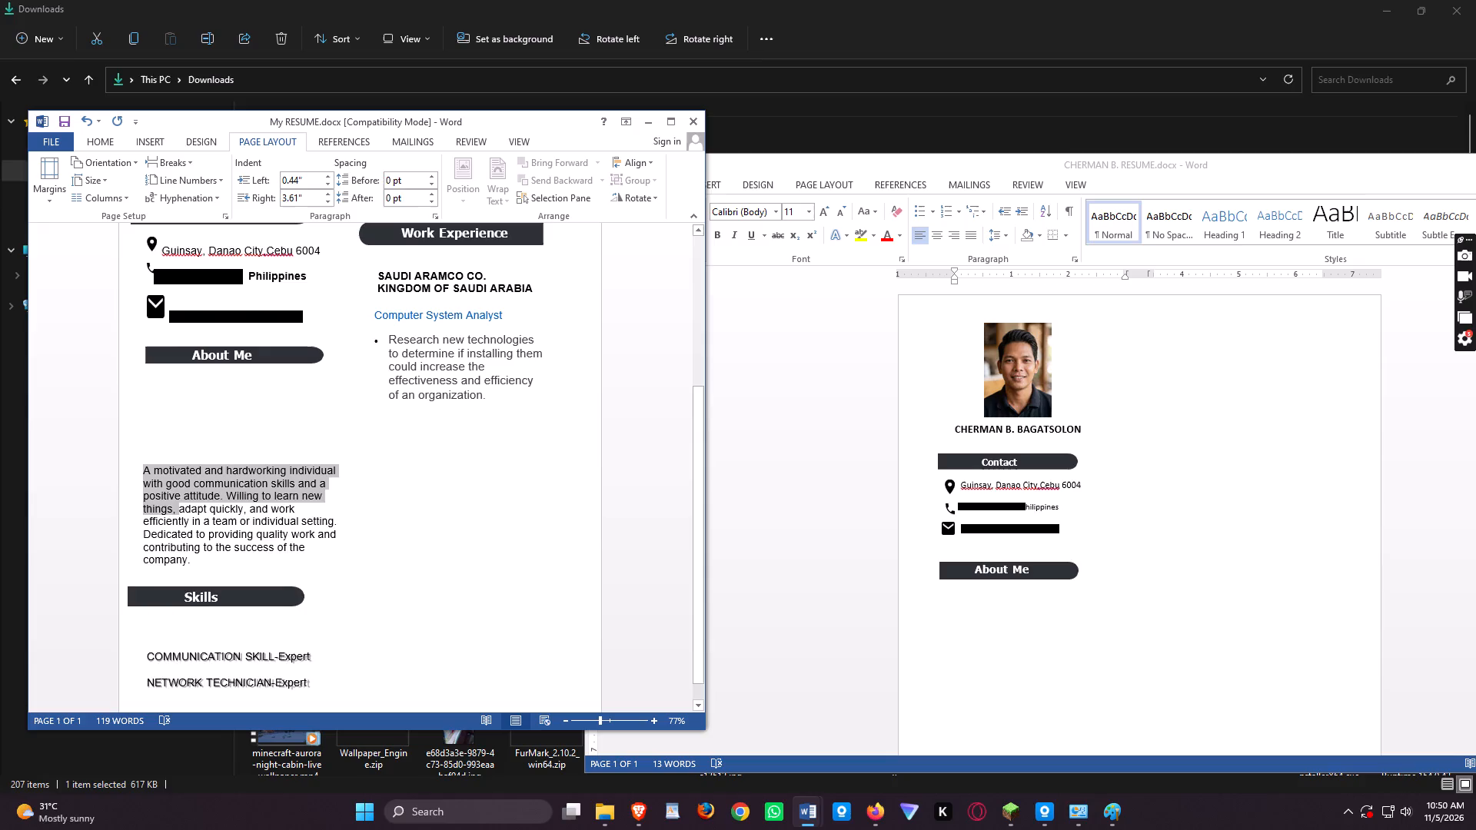
drag(181, 515, 198, 549)
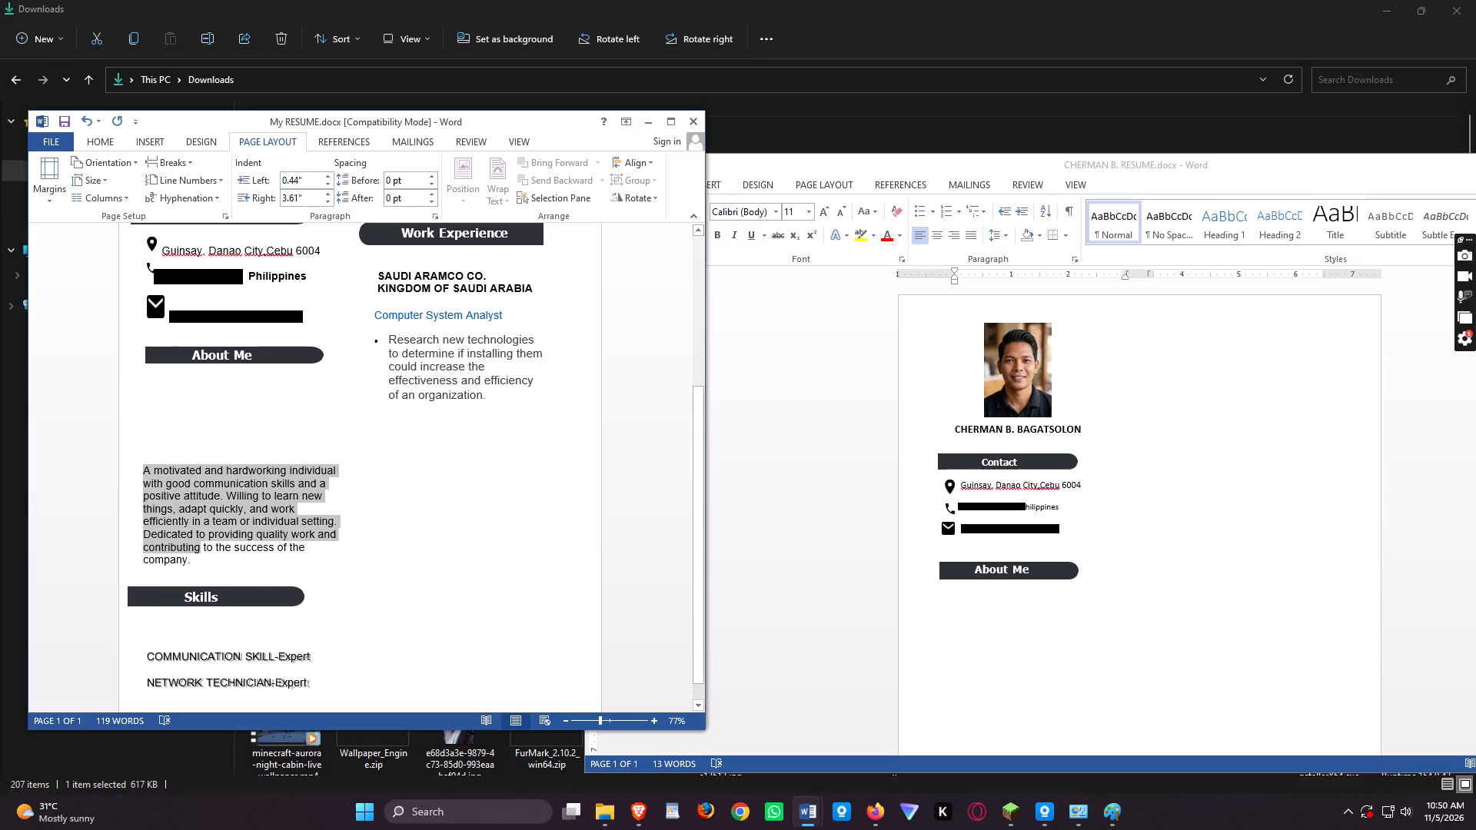
drag(198, 549, 198, 556)
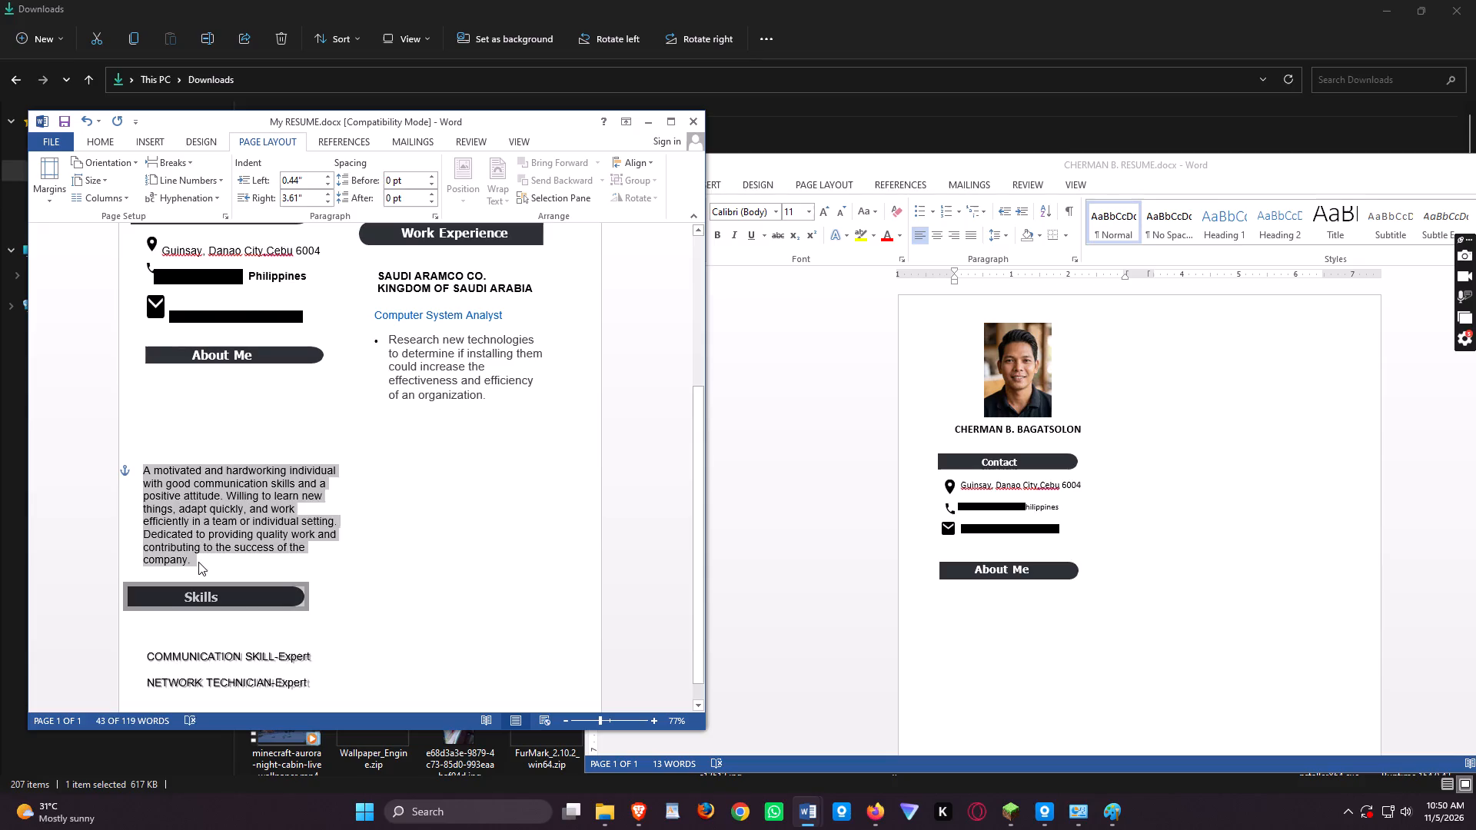
click(198, 562)
drag(191, 563, 151, 473)
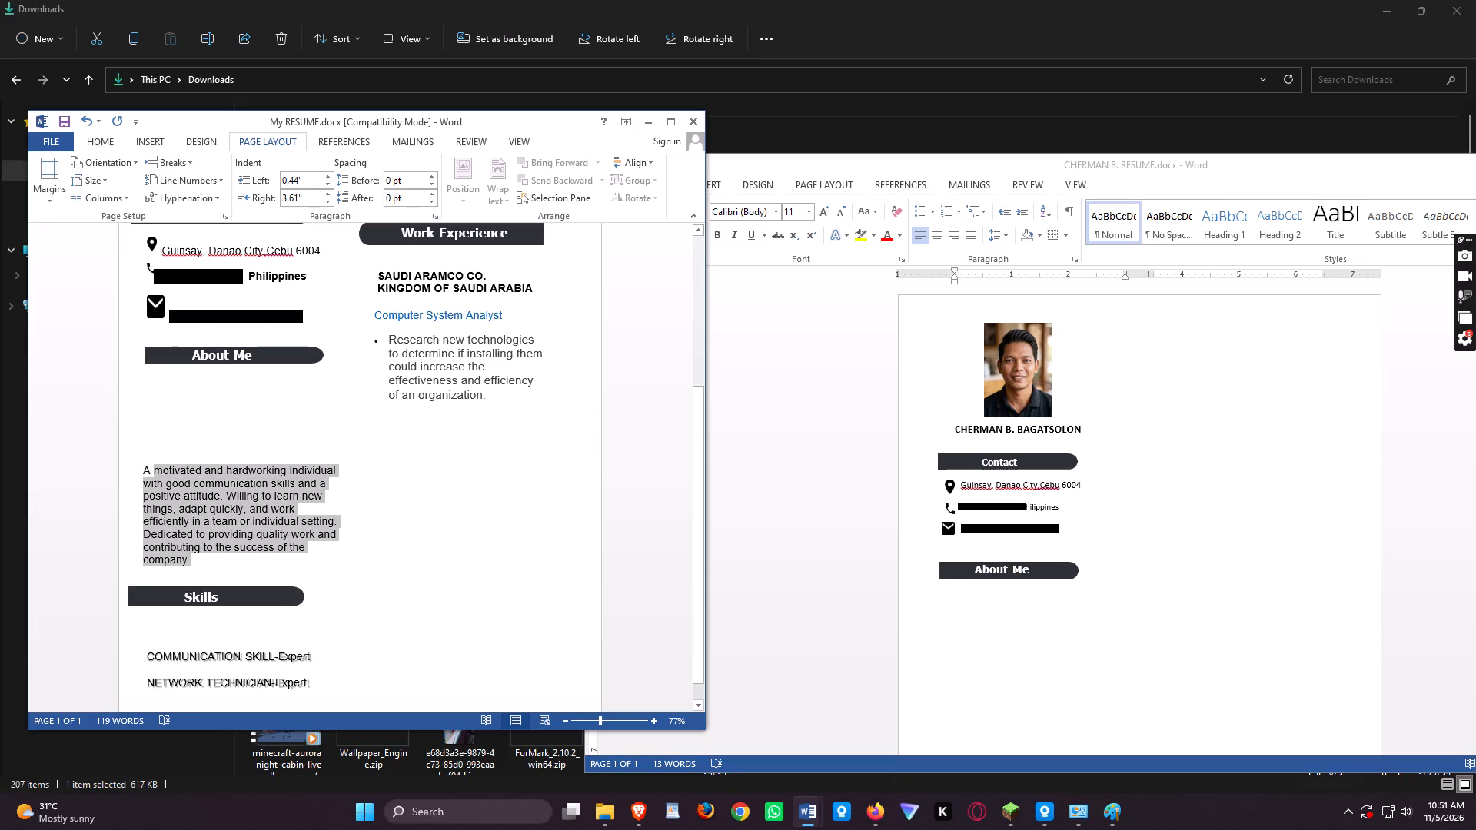
drag(151, 473, 155, 476)
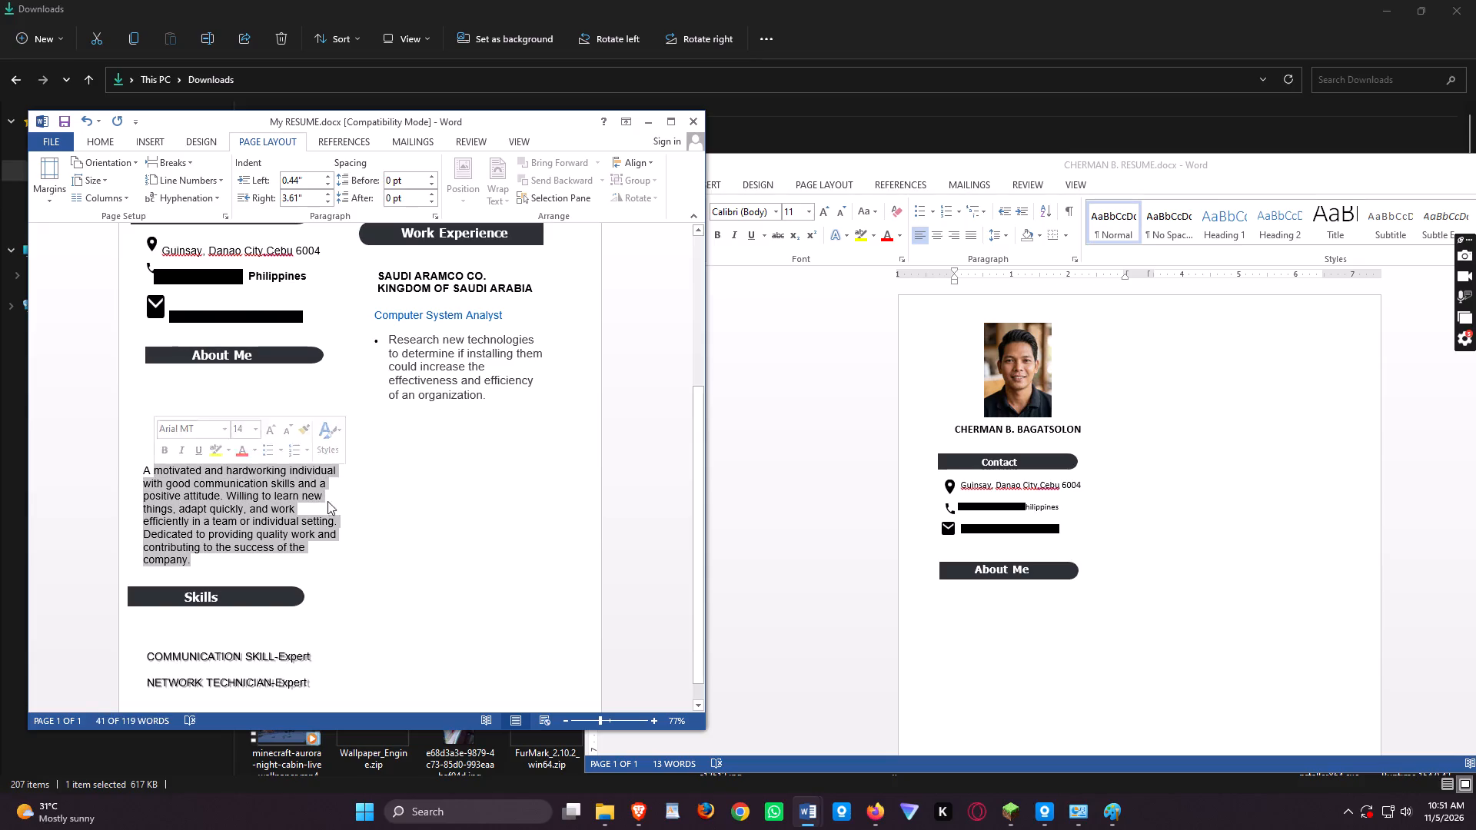
key(ctrl+c)
click(973, 613)
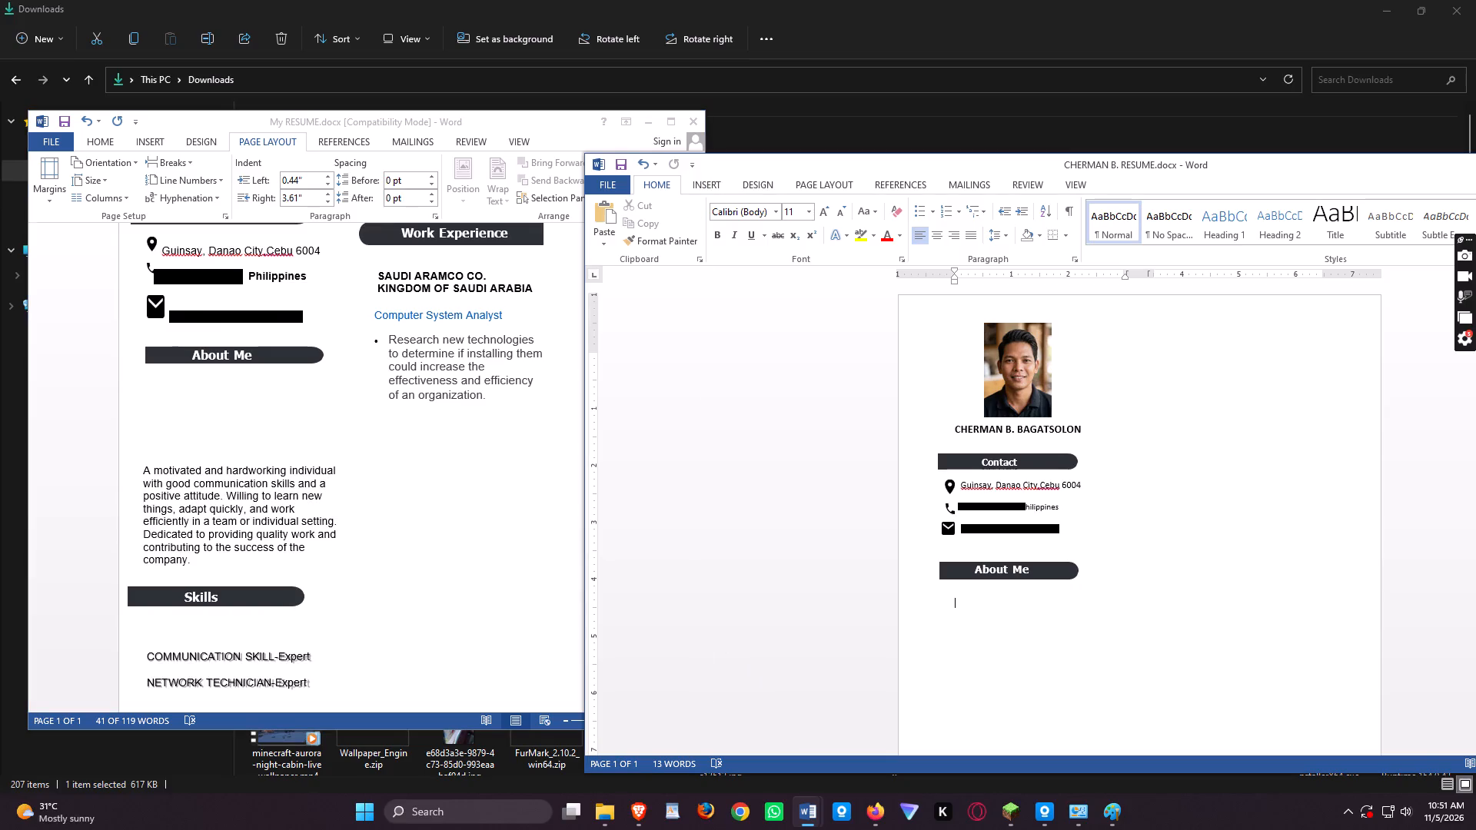
key(ctrl+v)
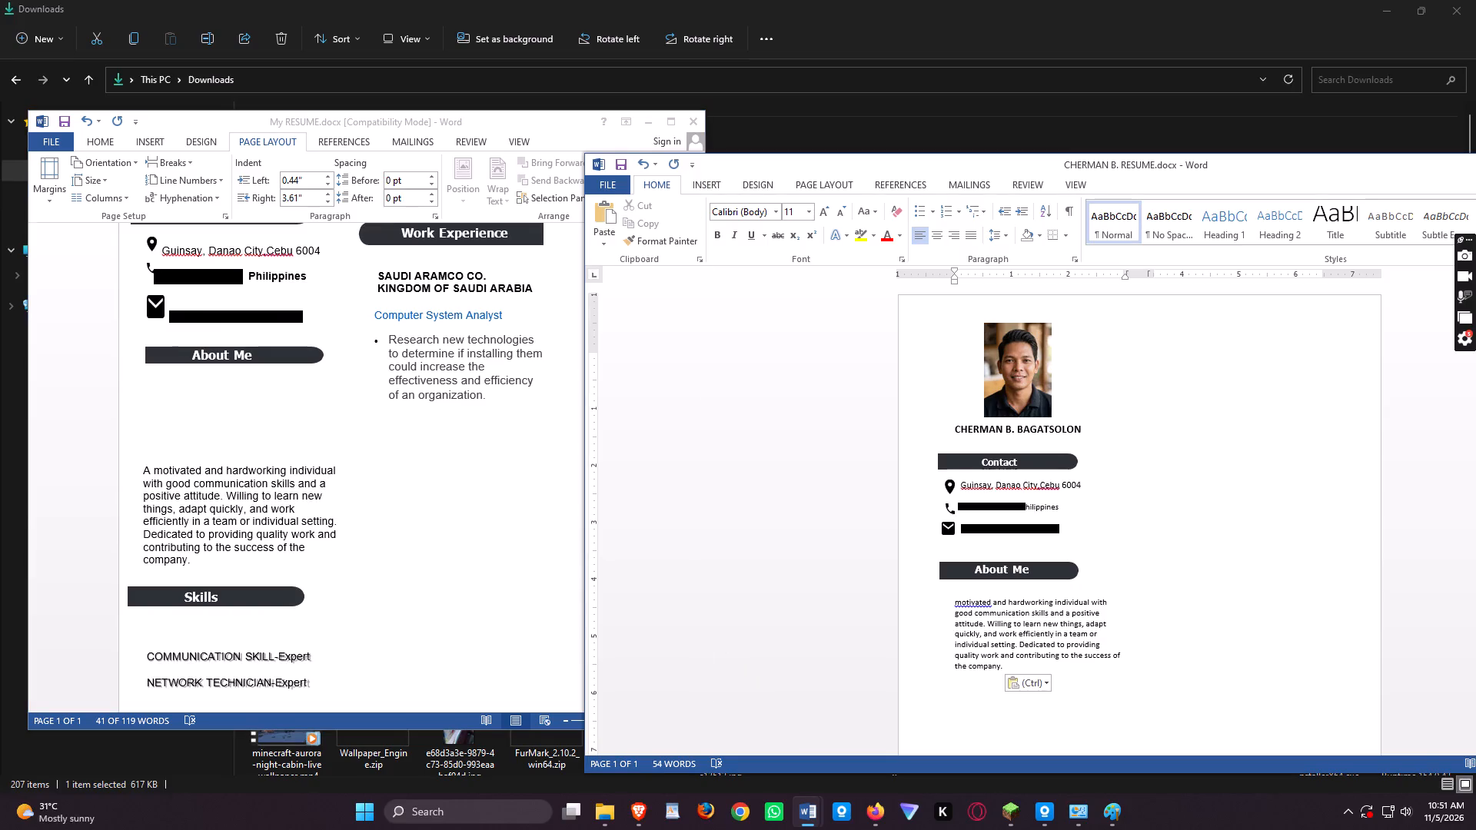
Insert "A " before "motivated" at the start of the pasted paragraph.
click(954, 601)
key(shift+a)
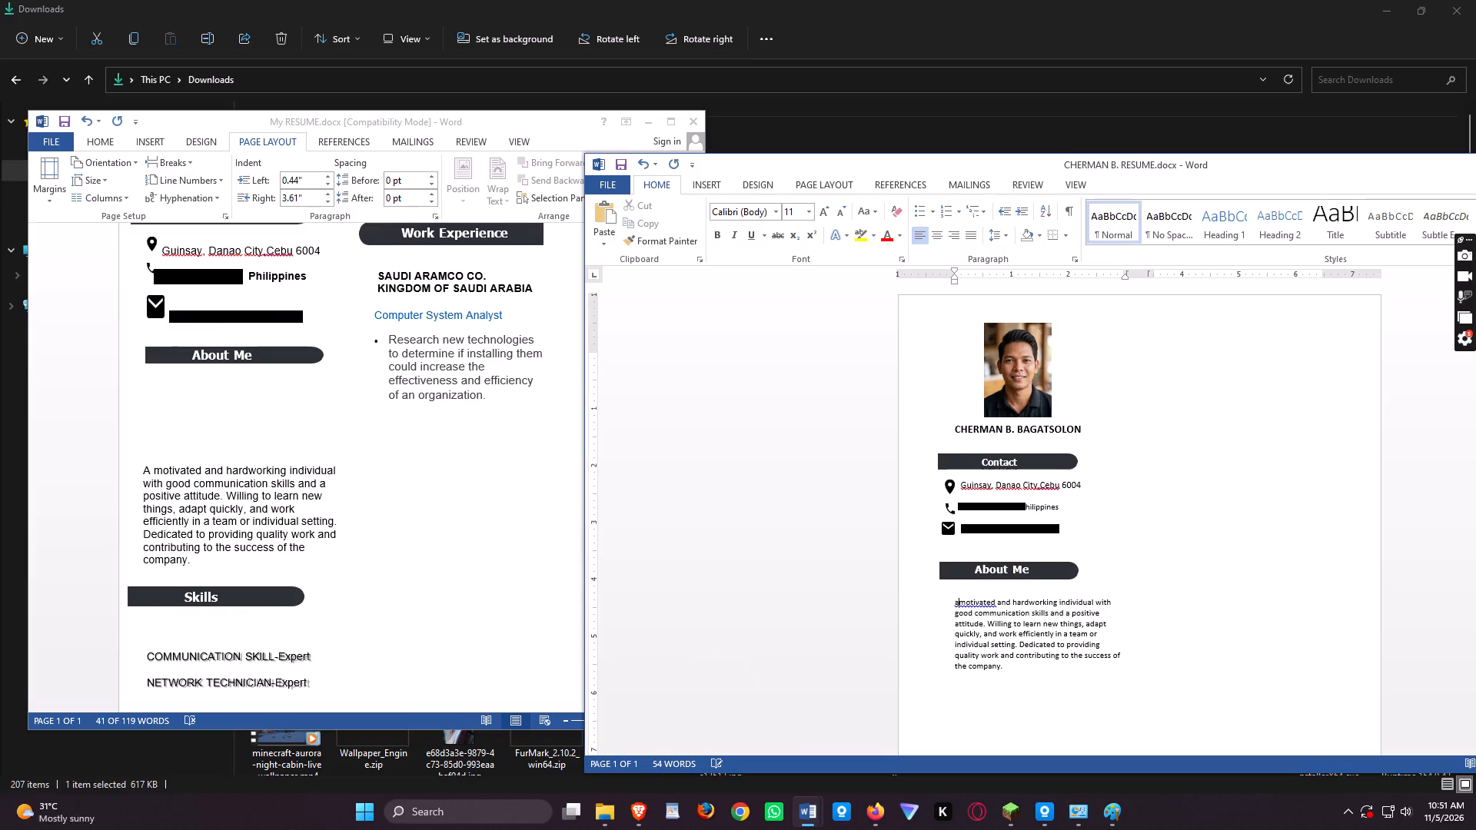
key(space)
Set the whole About Me paragraph to font size 12.
drag(1003, 667, 949, 611)
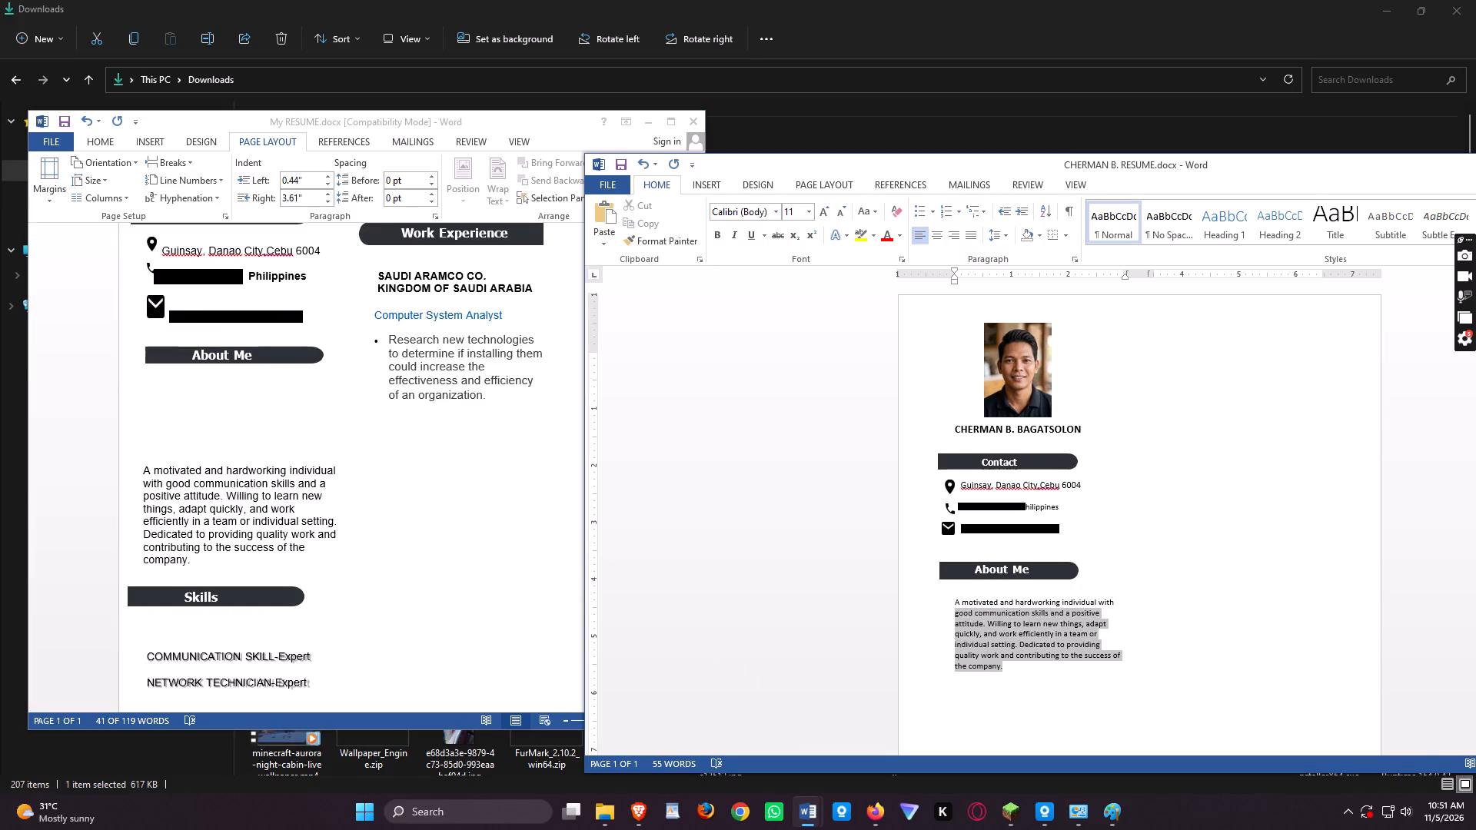
drag(949, 611, 946, 604)
click(811, 212)
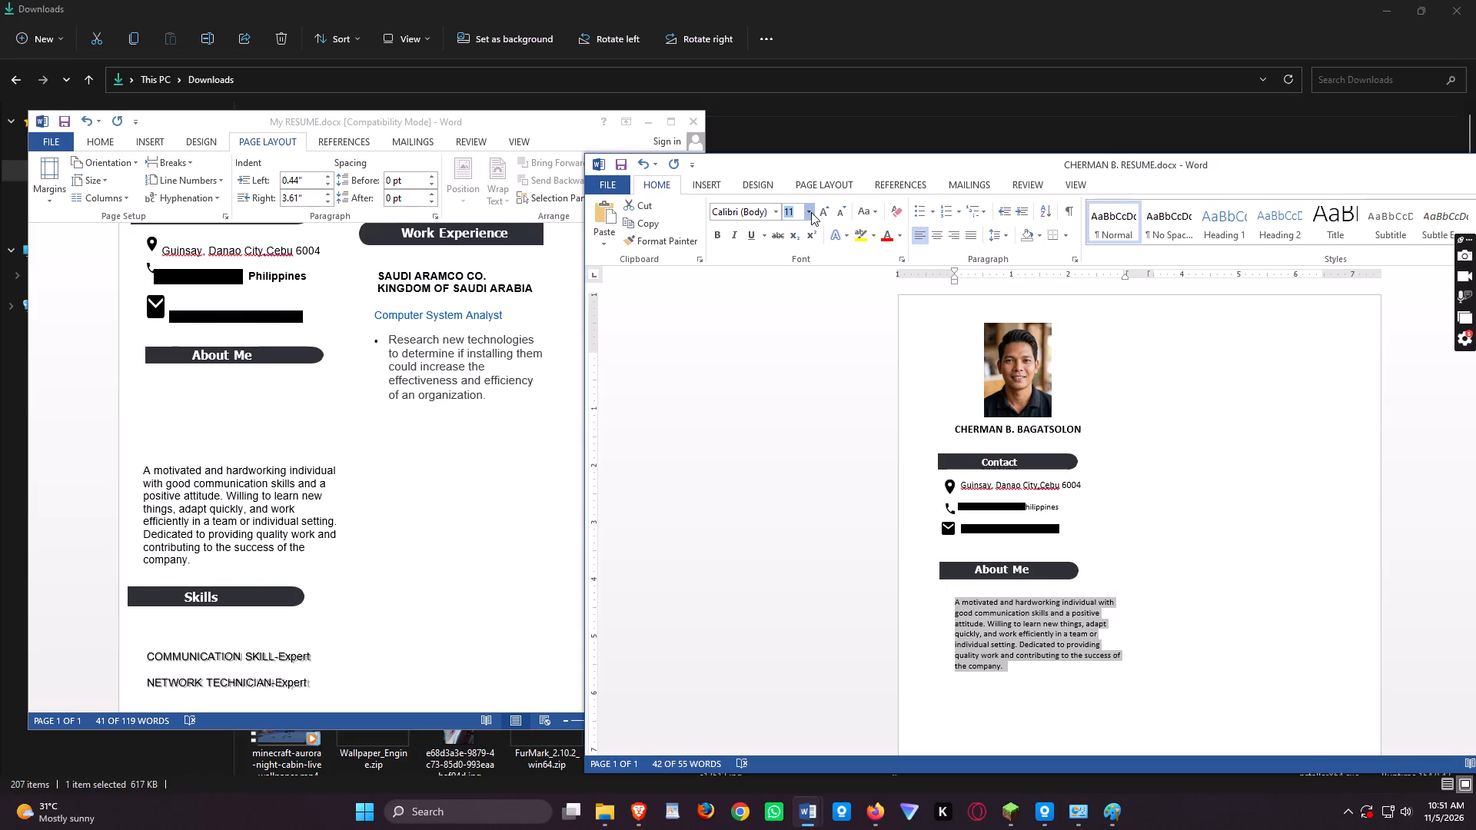
click(800, 278)
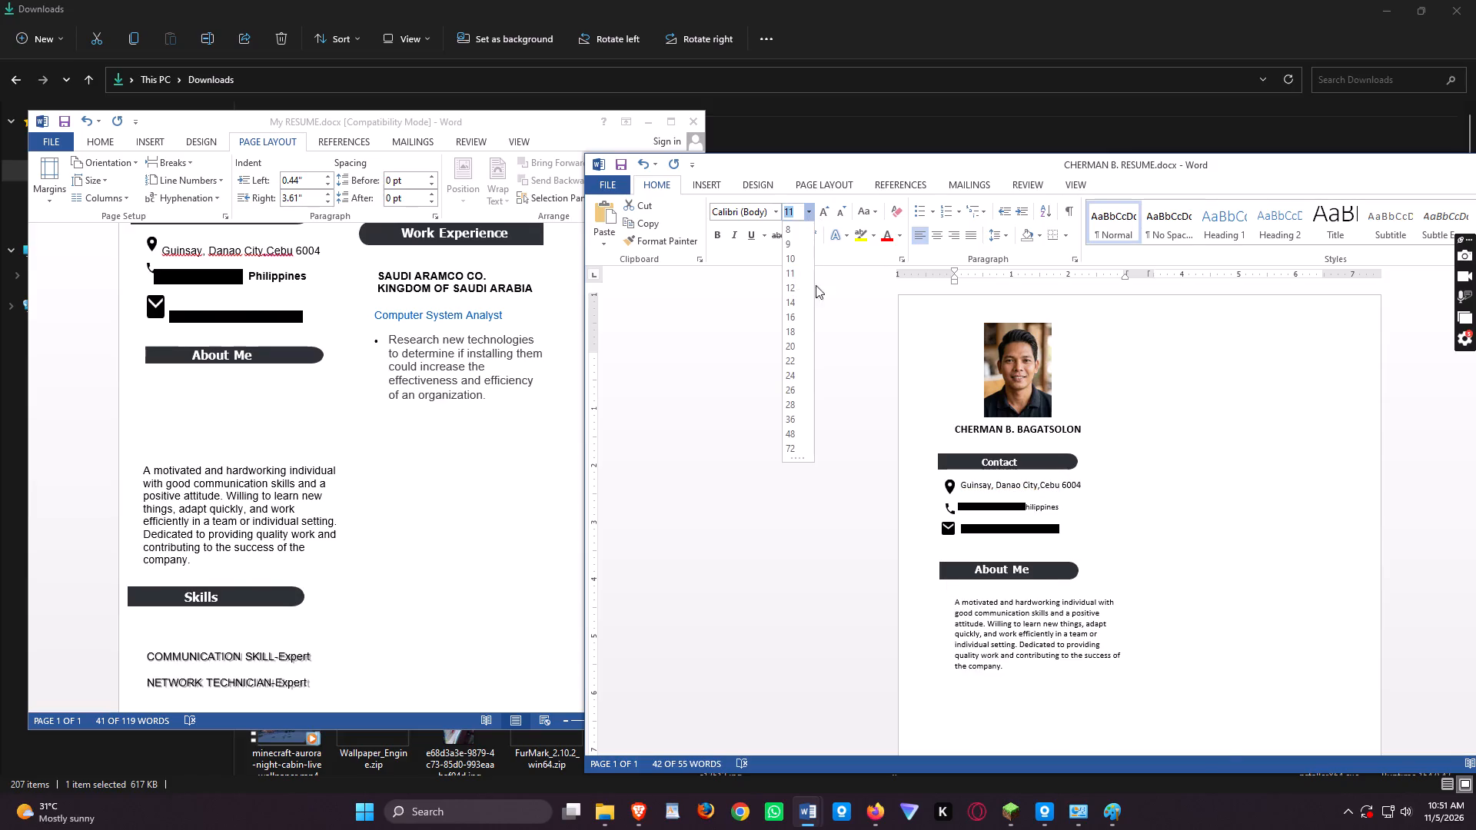
click(1193, 774)
click(1067, 708)
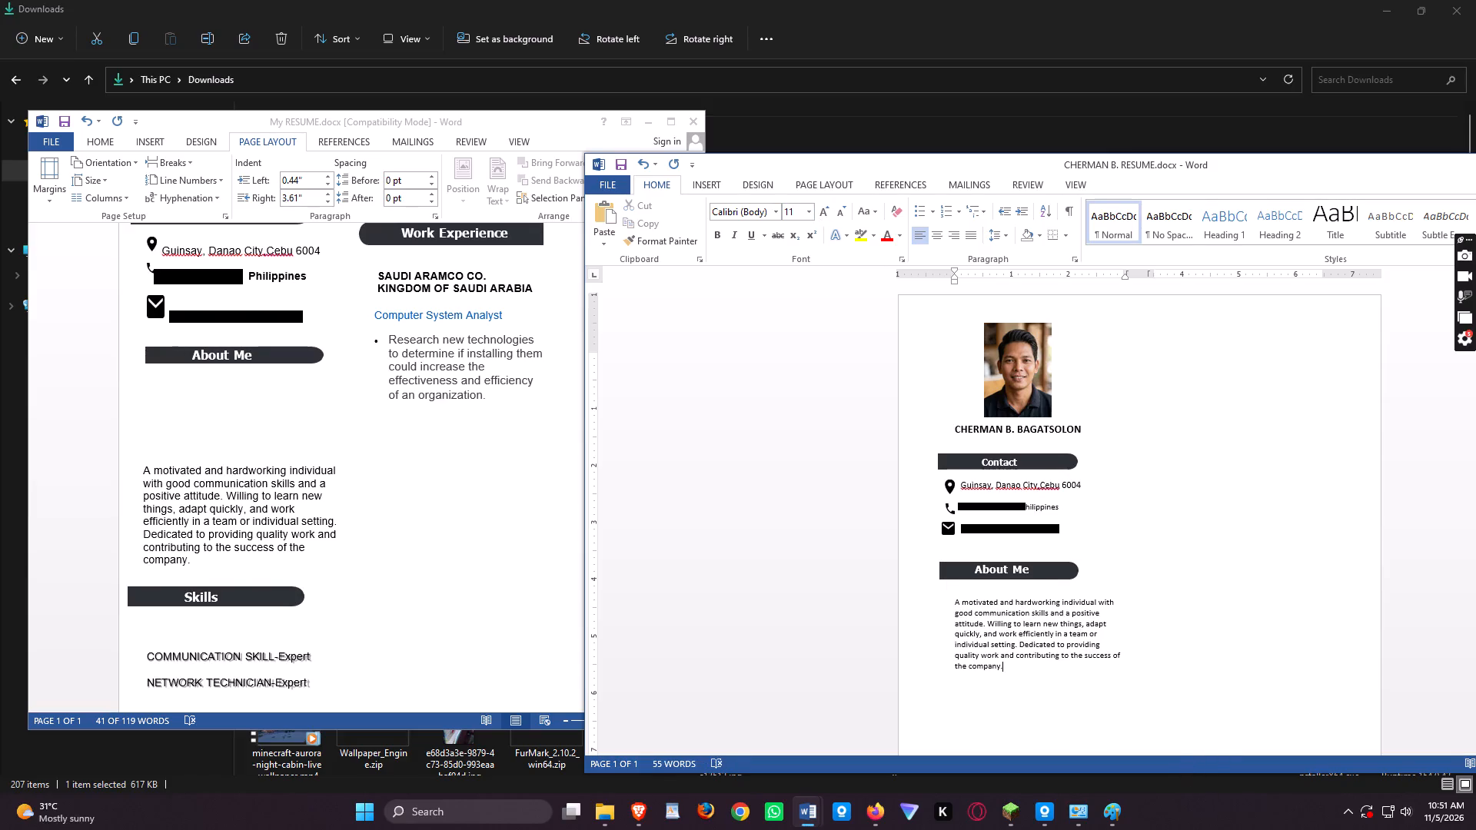
drag(1025, 676, 952, 595)
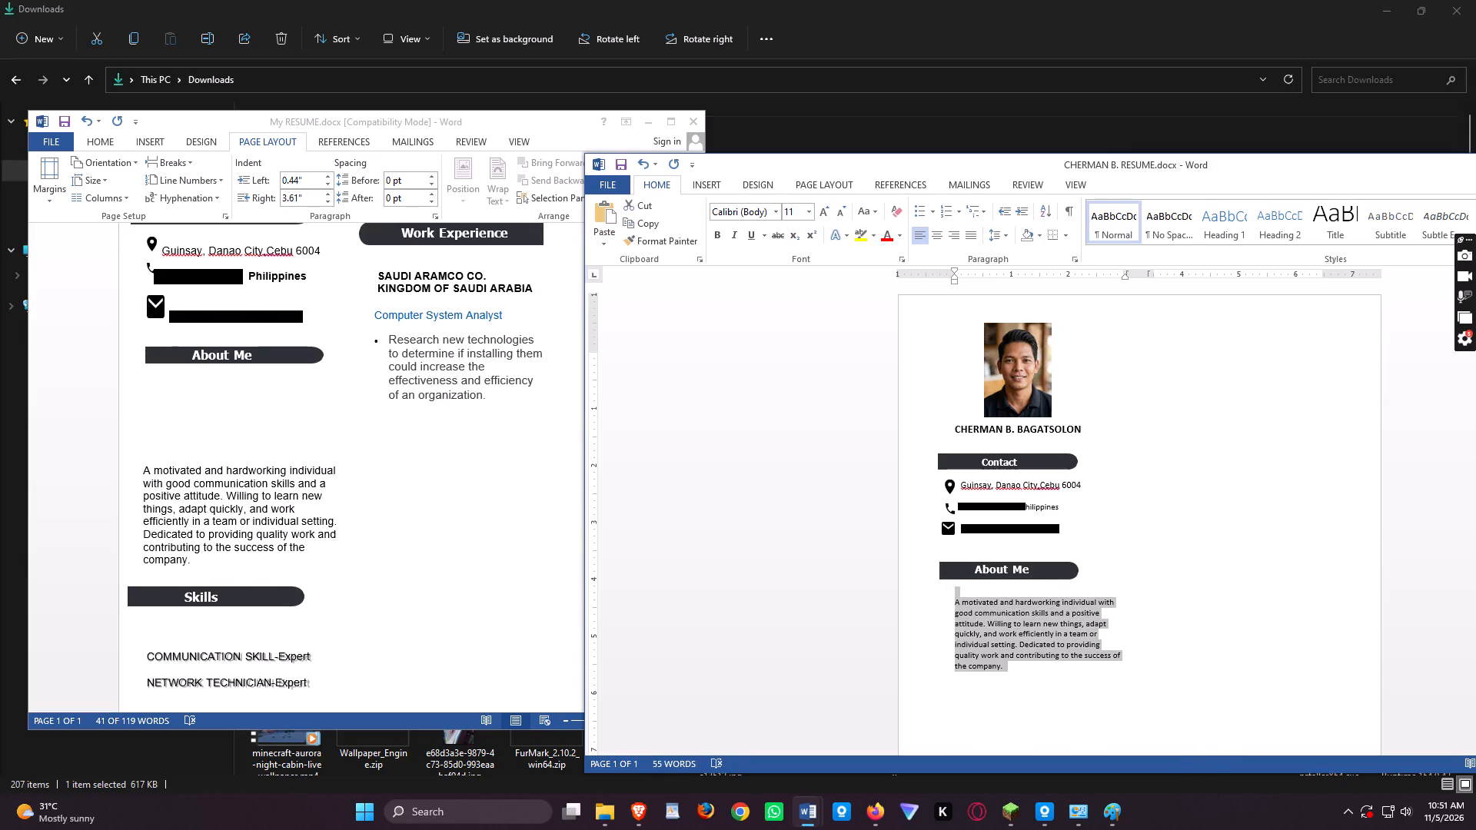
click(1031, 722)
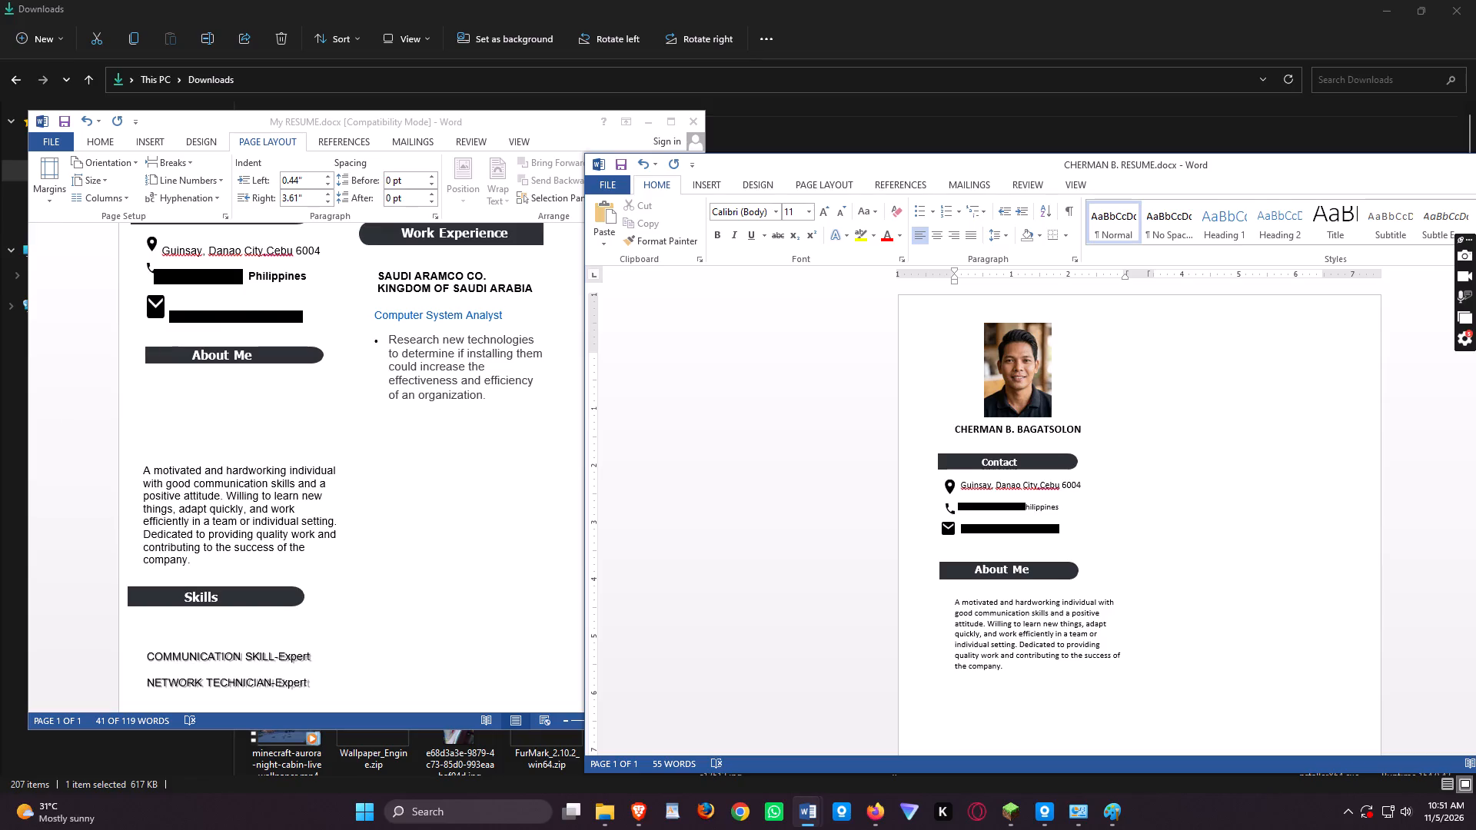
drag(1019, 673, 953, 603)
click(810, 209)
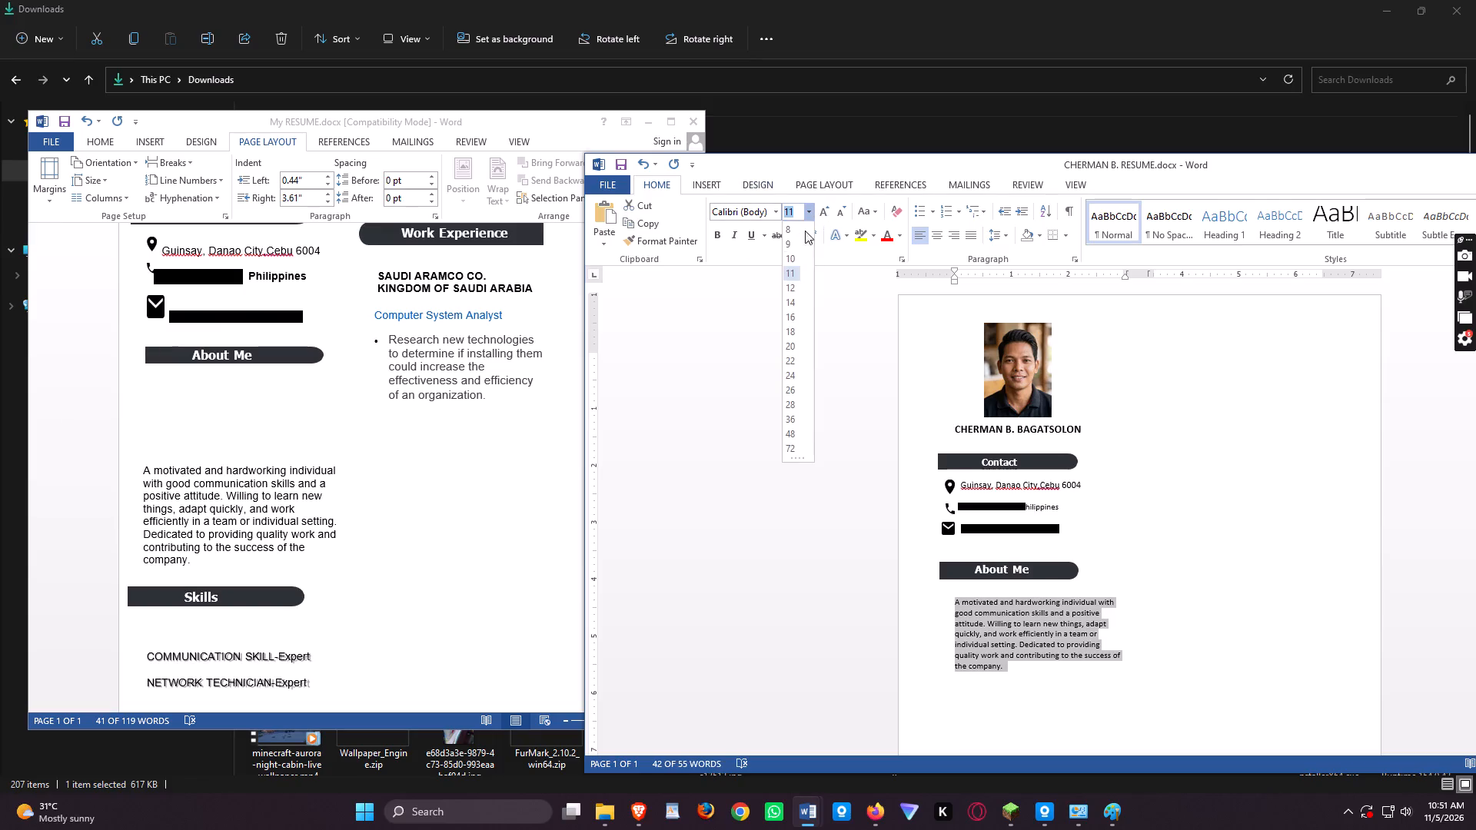
click(786, 287)
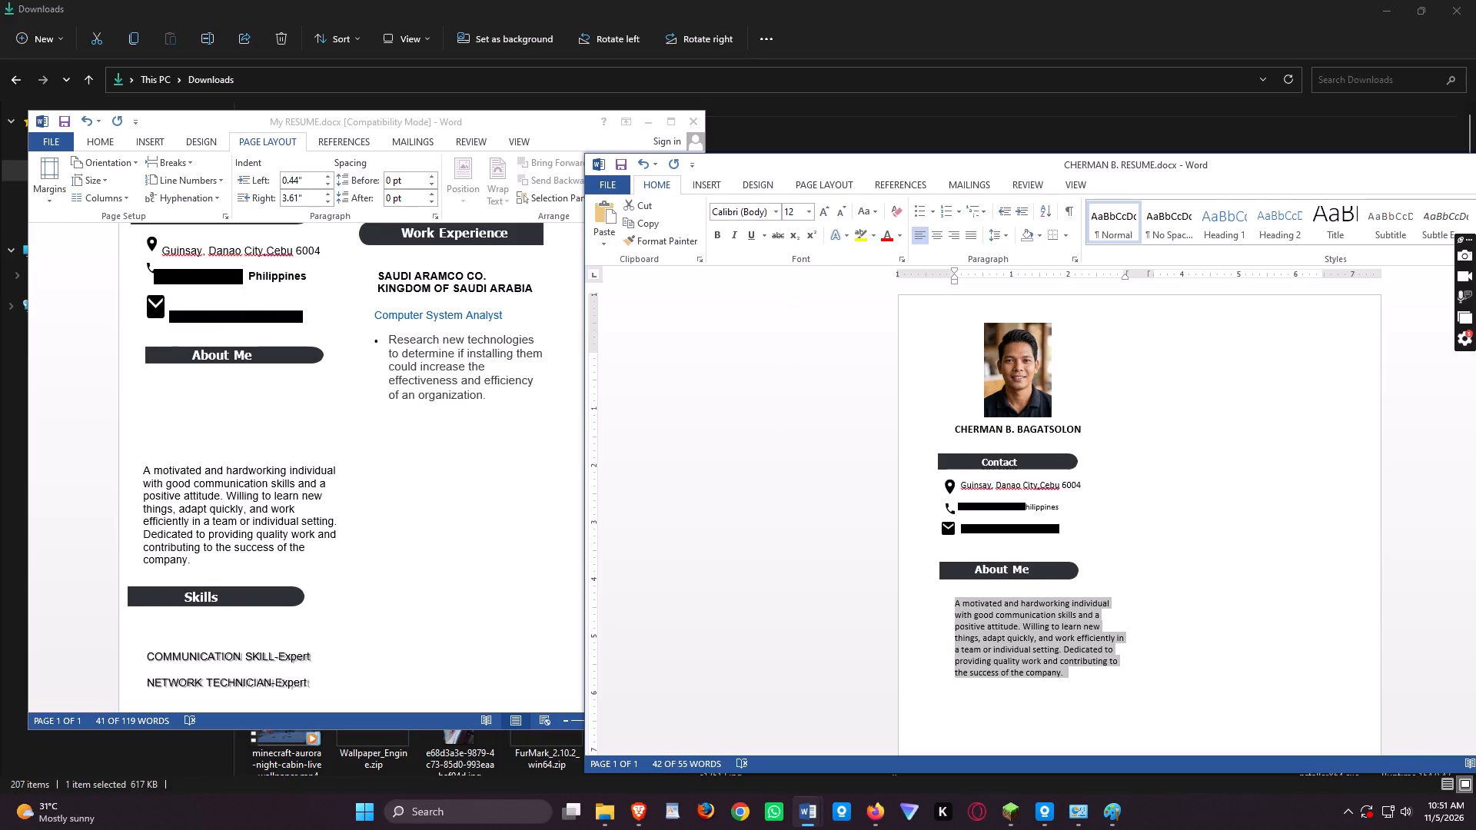
Justify the About Me paragraph and deselect it.
click(976, 234)
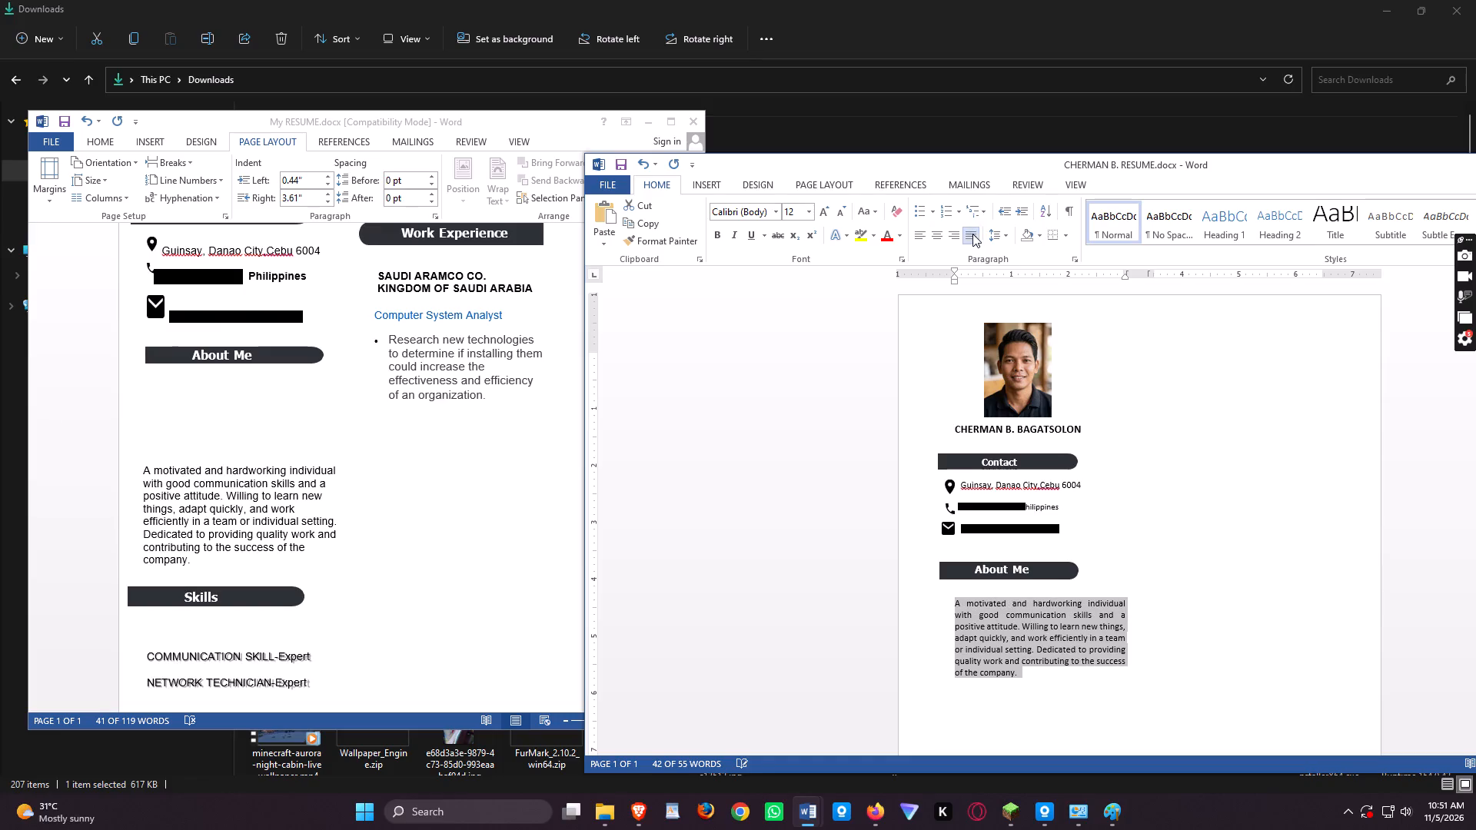
click(939, 693)
click(957, 599)
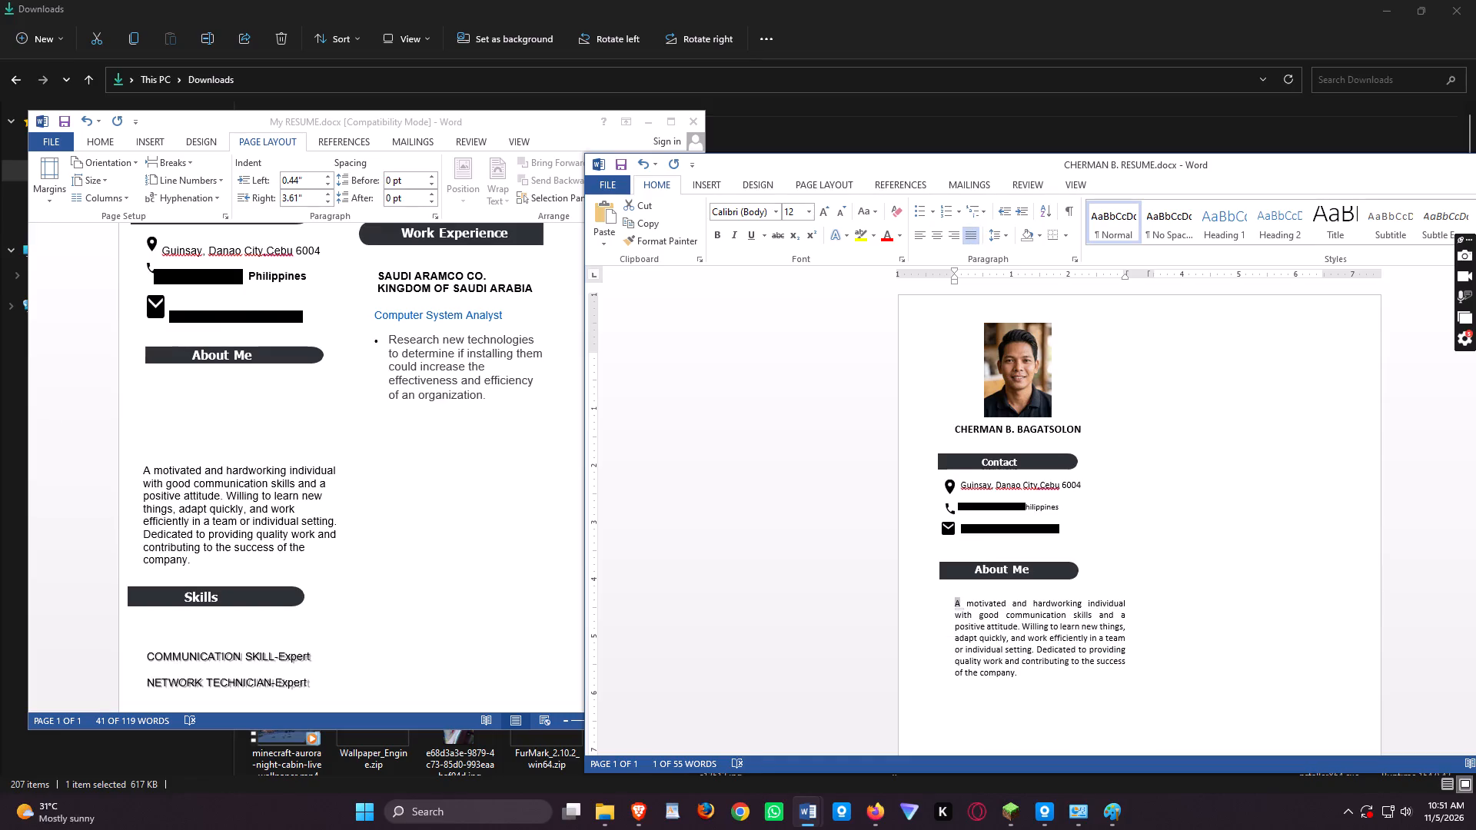
click(981, 633)
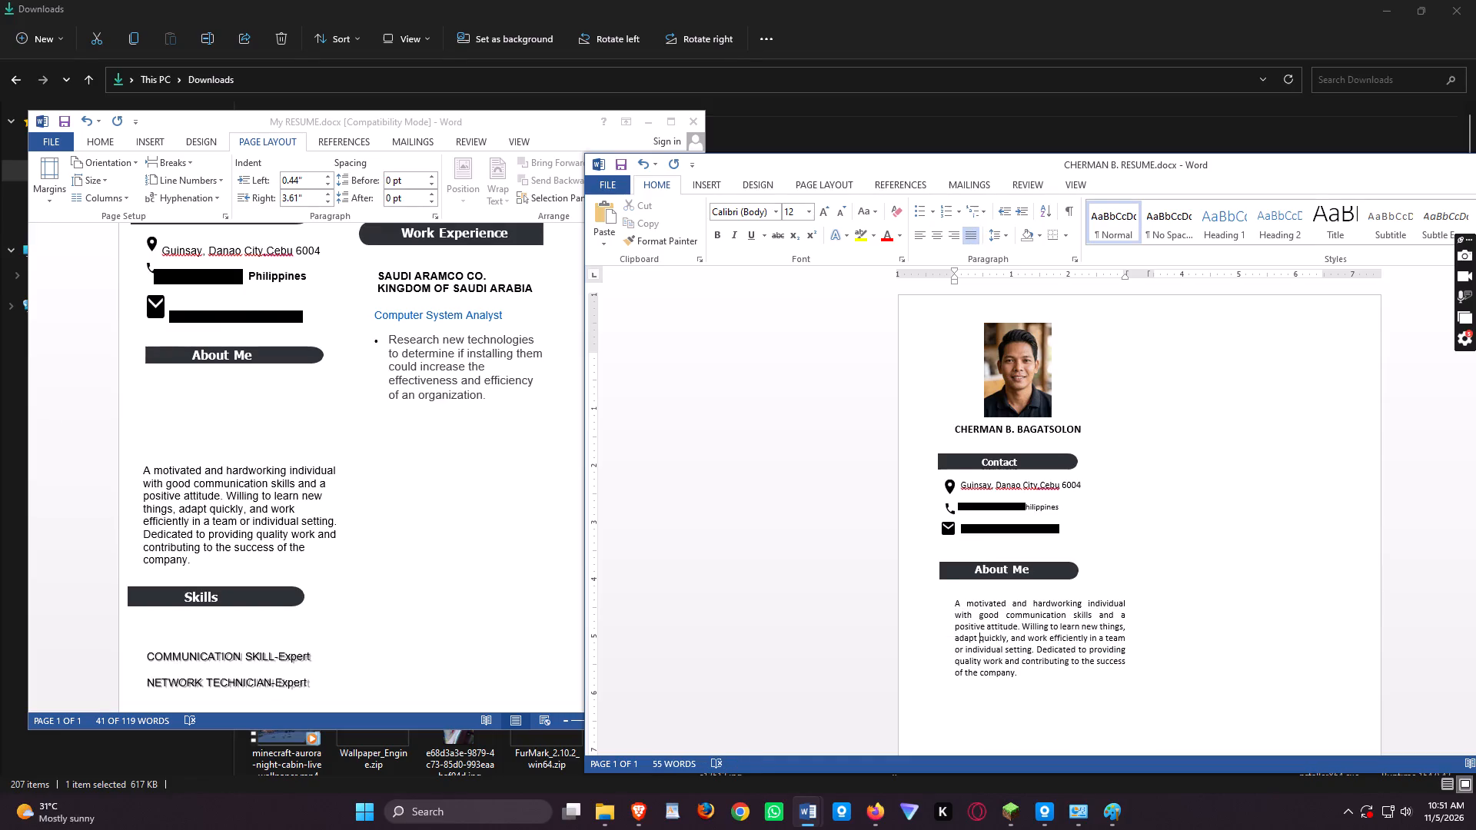
Add two line breaks after the end of the About Me paragraph.
click(1055, 669)
key(Return)
key(Return)
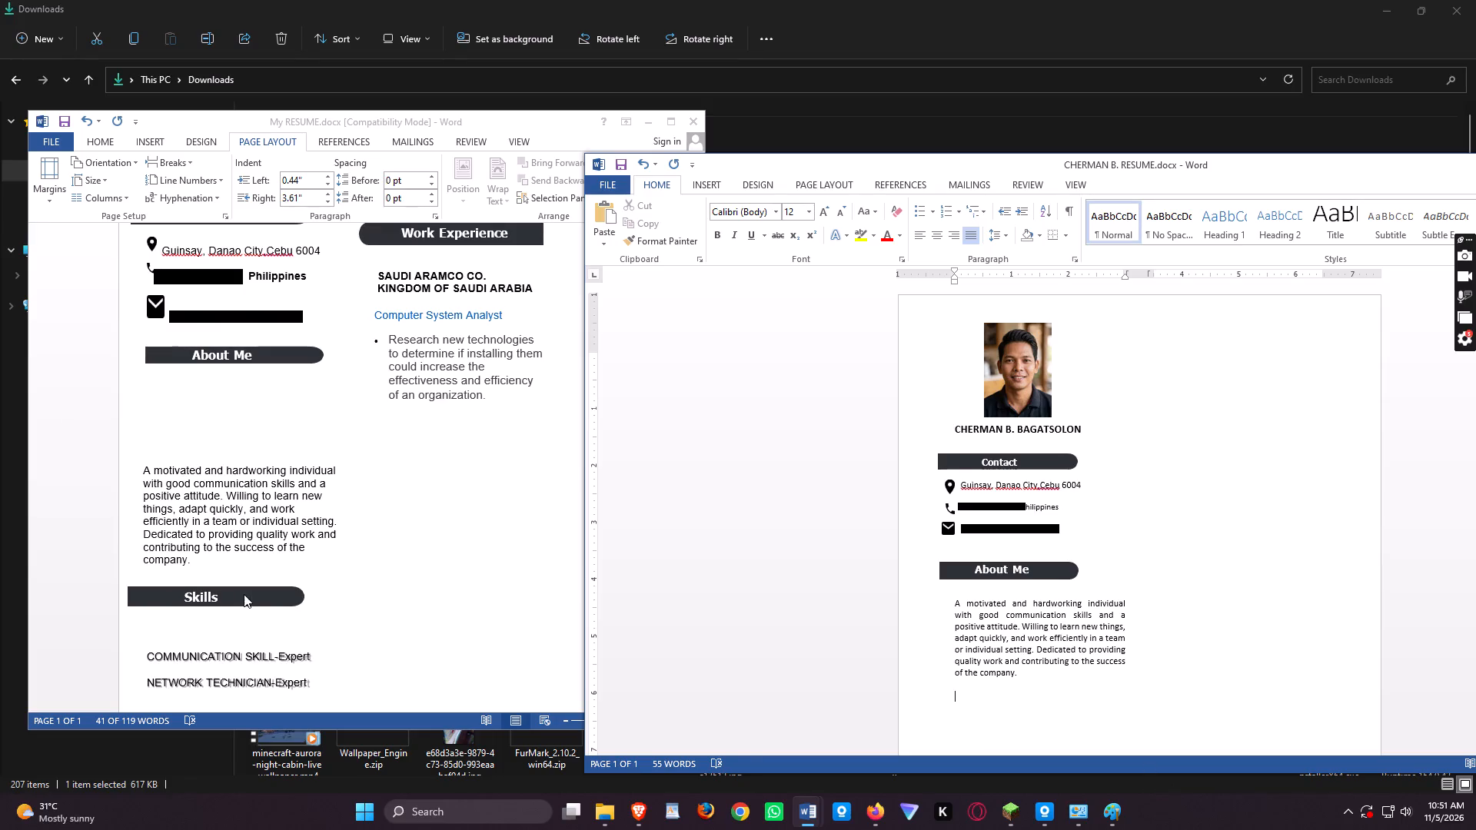
Copy the Skills banner from My RESUME.docx.
click(243, 594)
click(271, 580)
click(283, 602)
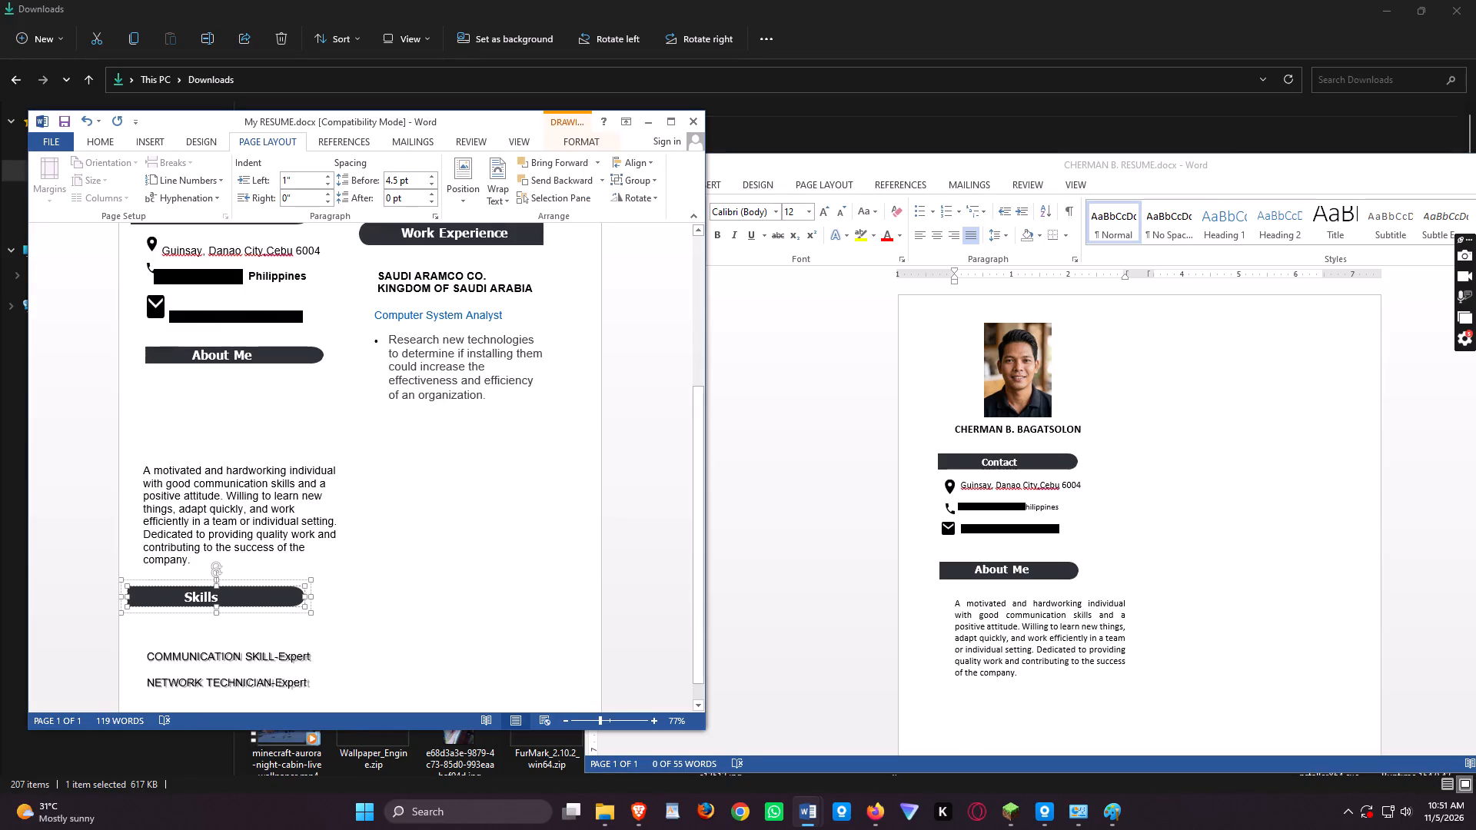
right_click(289, 578)
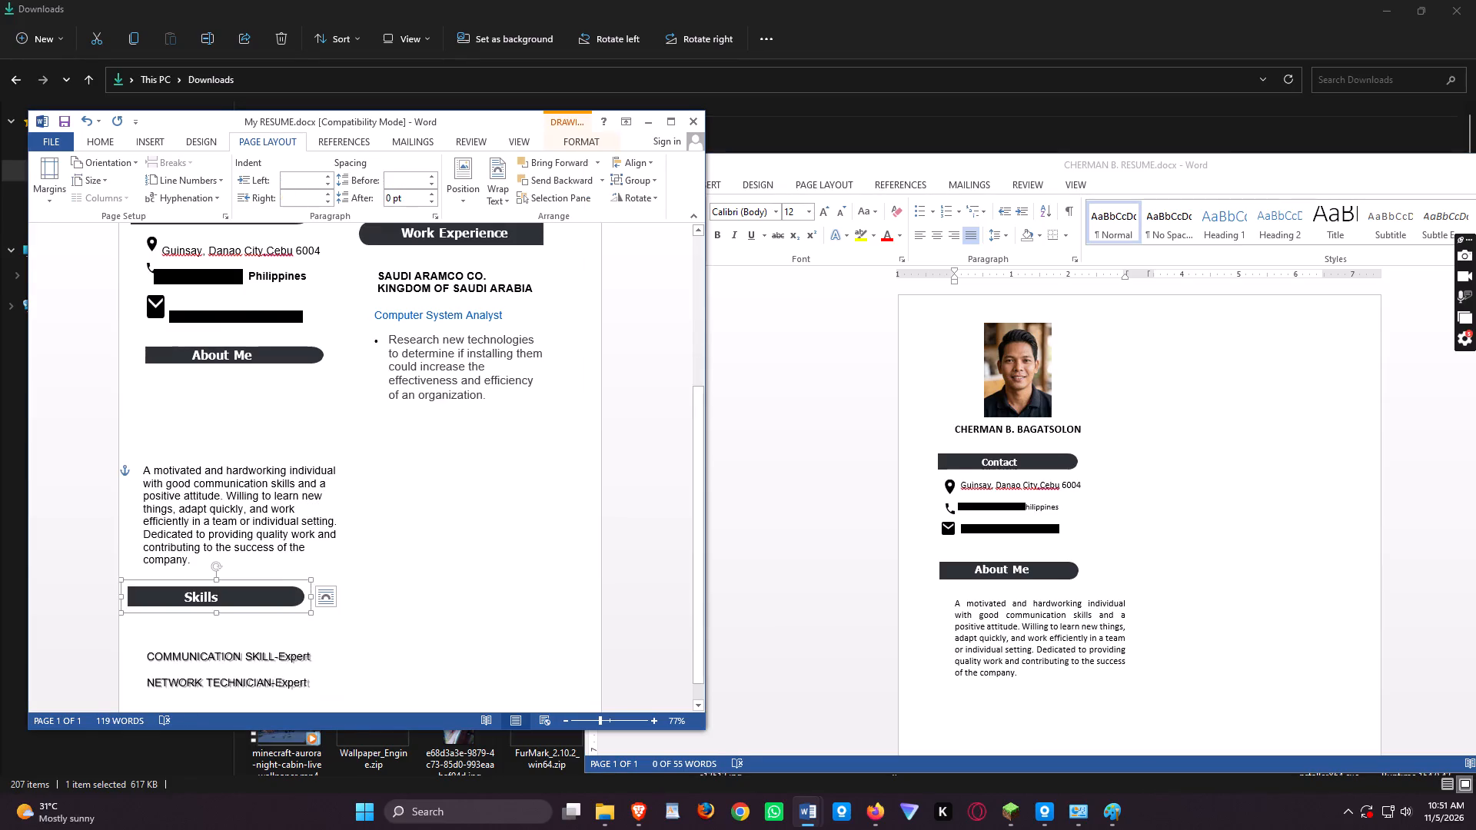
right_click(275, 581)
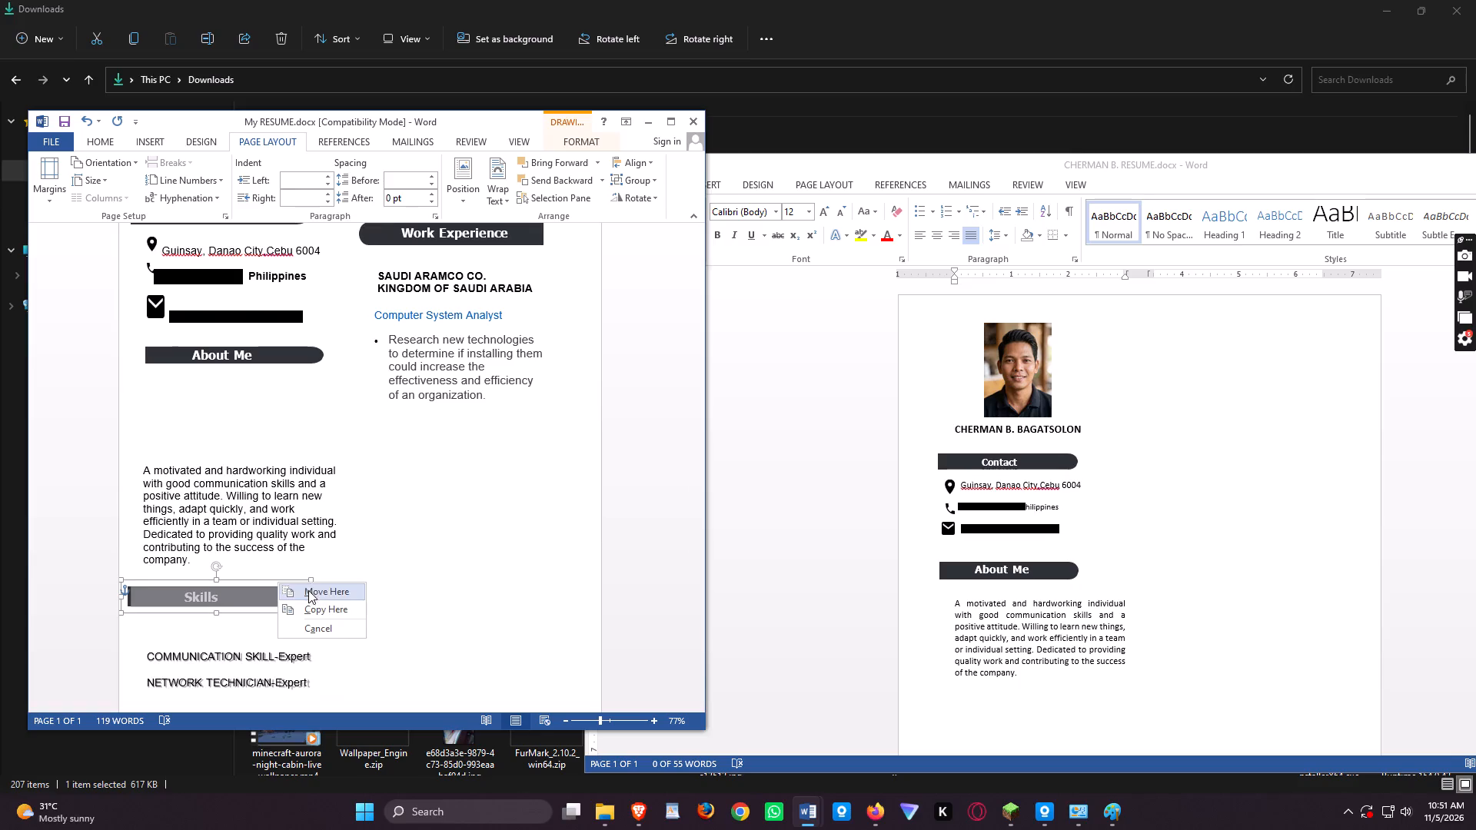
click(254, 566)
click(250, 595)
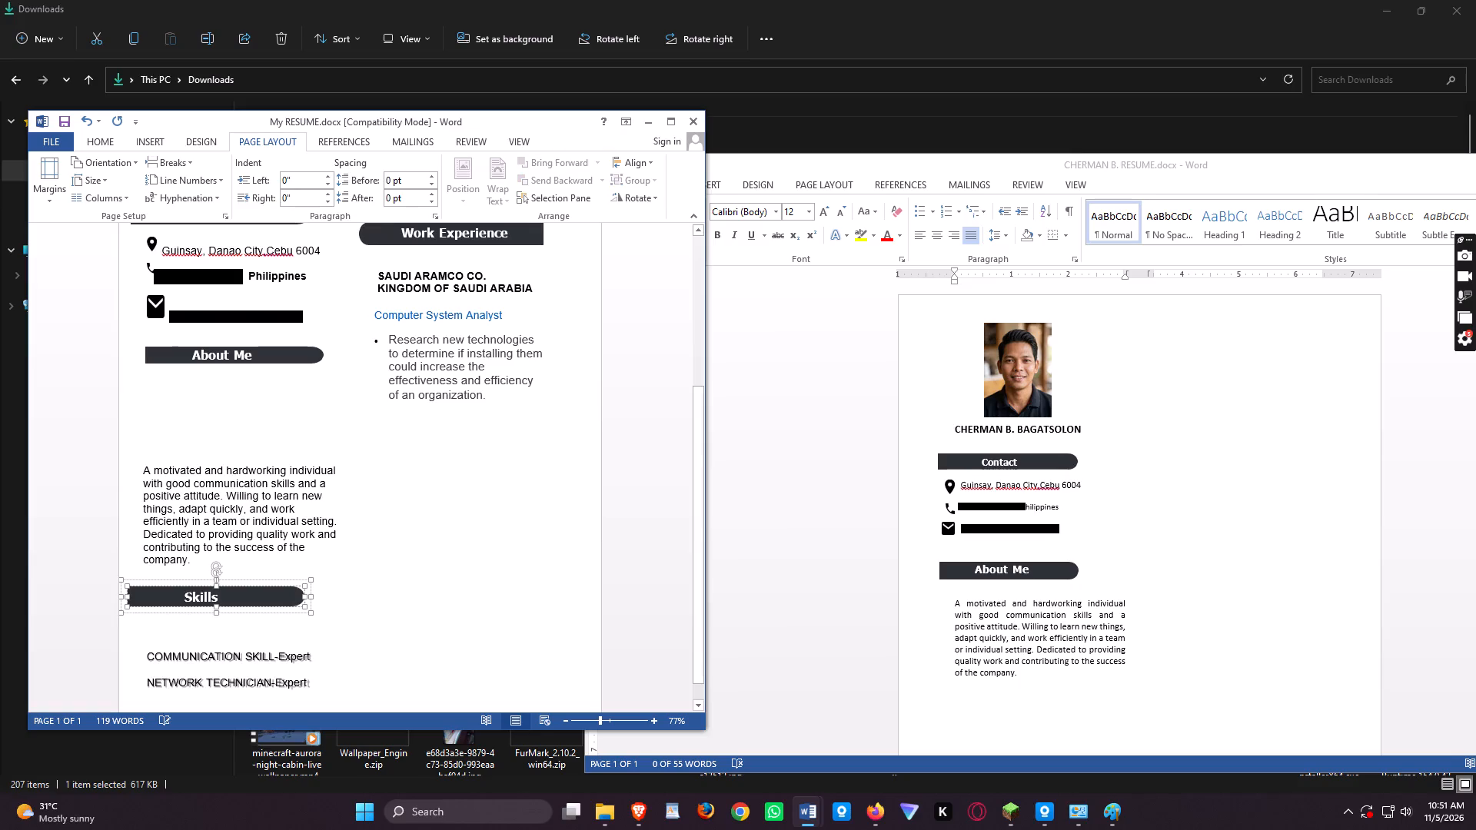
click(256, 579)
right_click(261, 576)
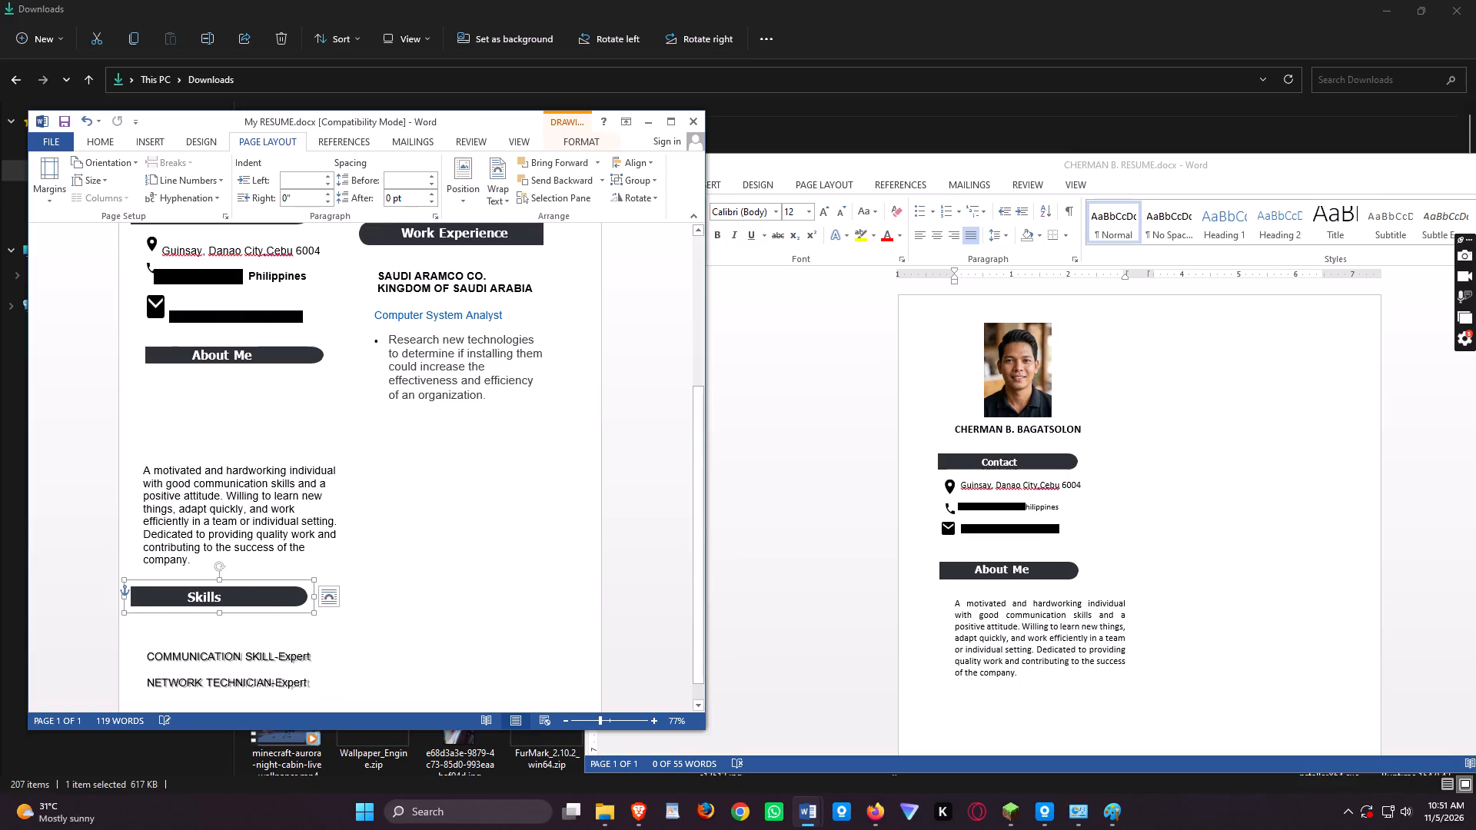
click(250, 583)
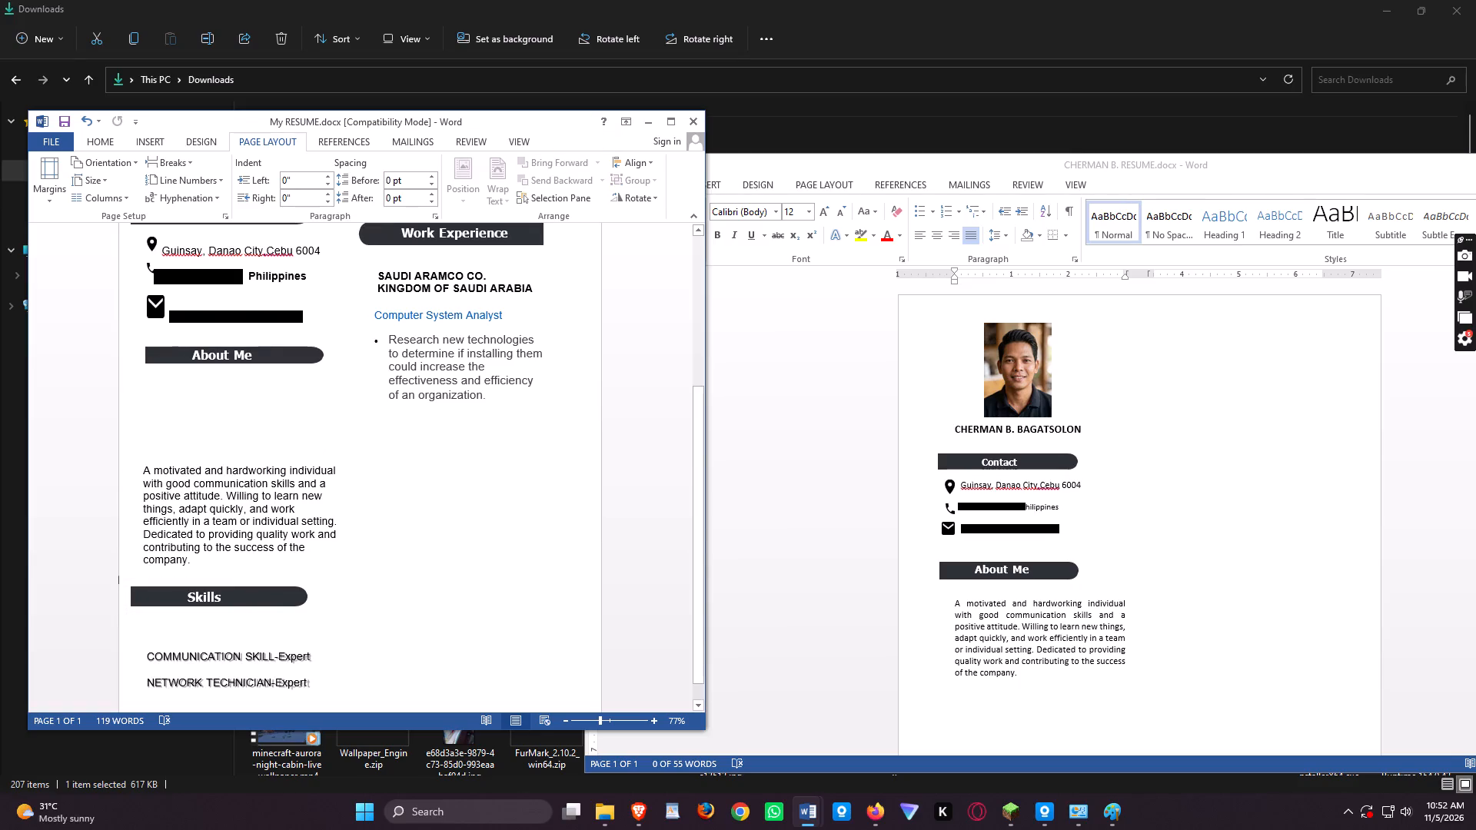
click(261, 609)
click(261, 596)
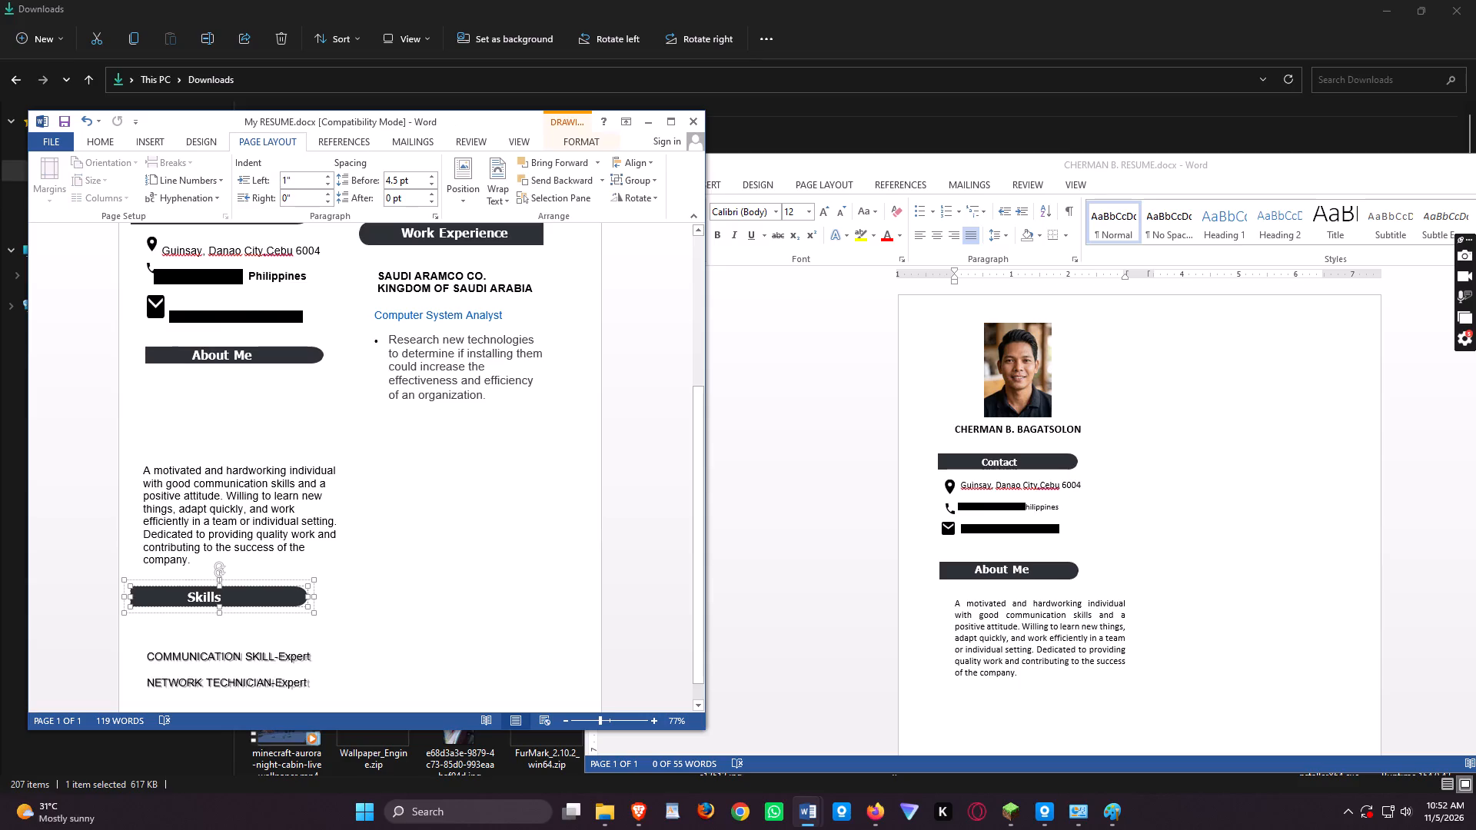
right_click(268, 579)
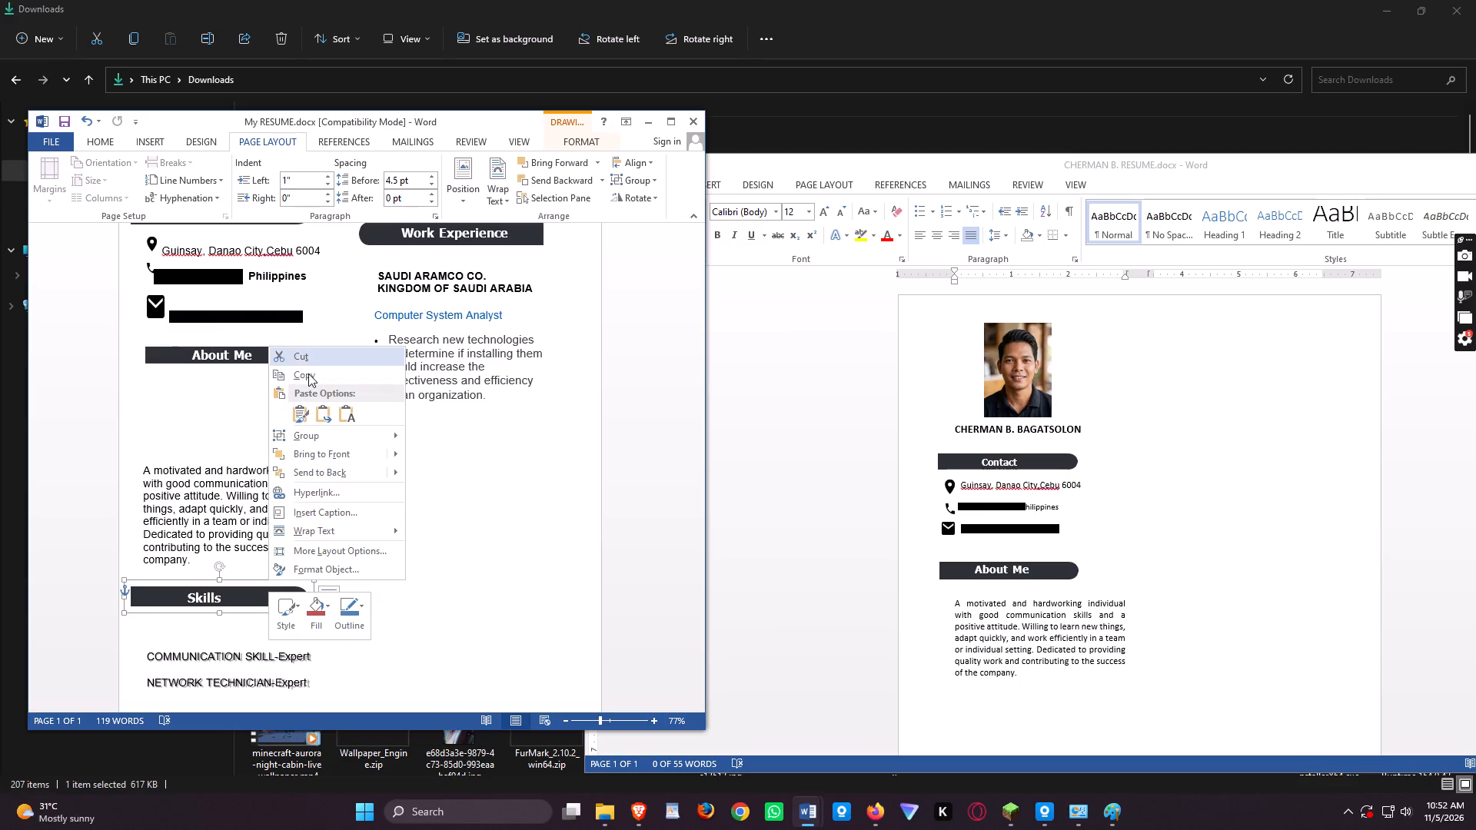
click(308, 373)
Paste the Skills banner below the About Me paragraph in the new resume and align its left edge with the About Me banner.
click(1040, 694)
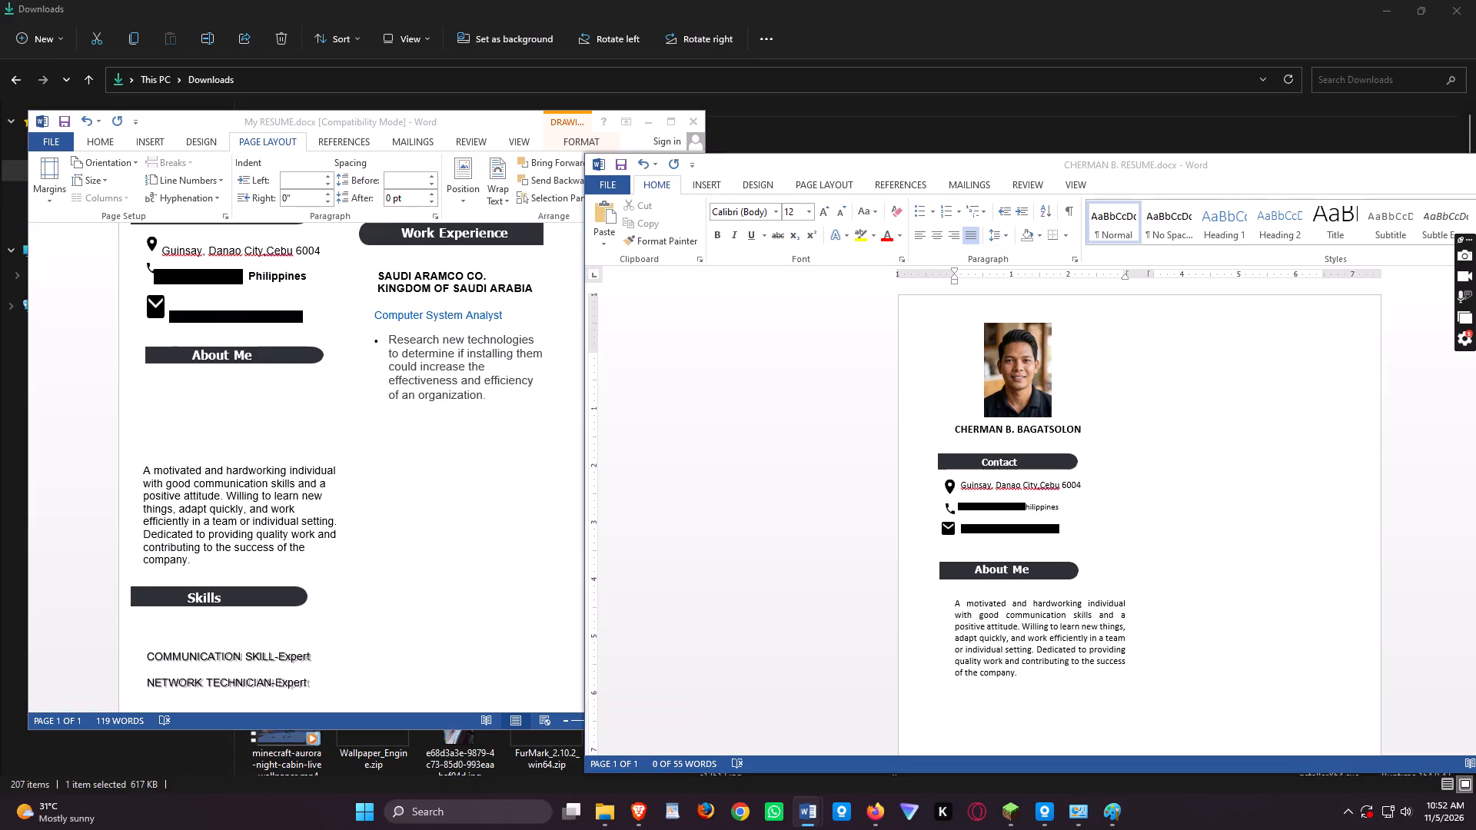
right_click(1008, 696)
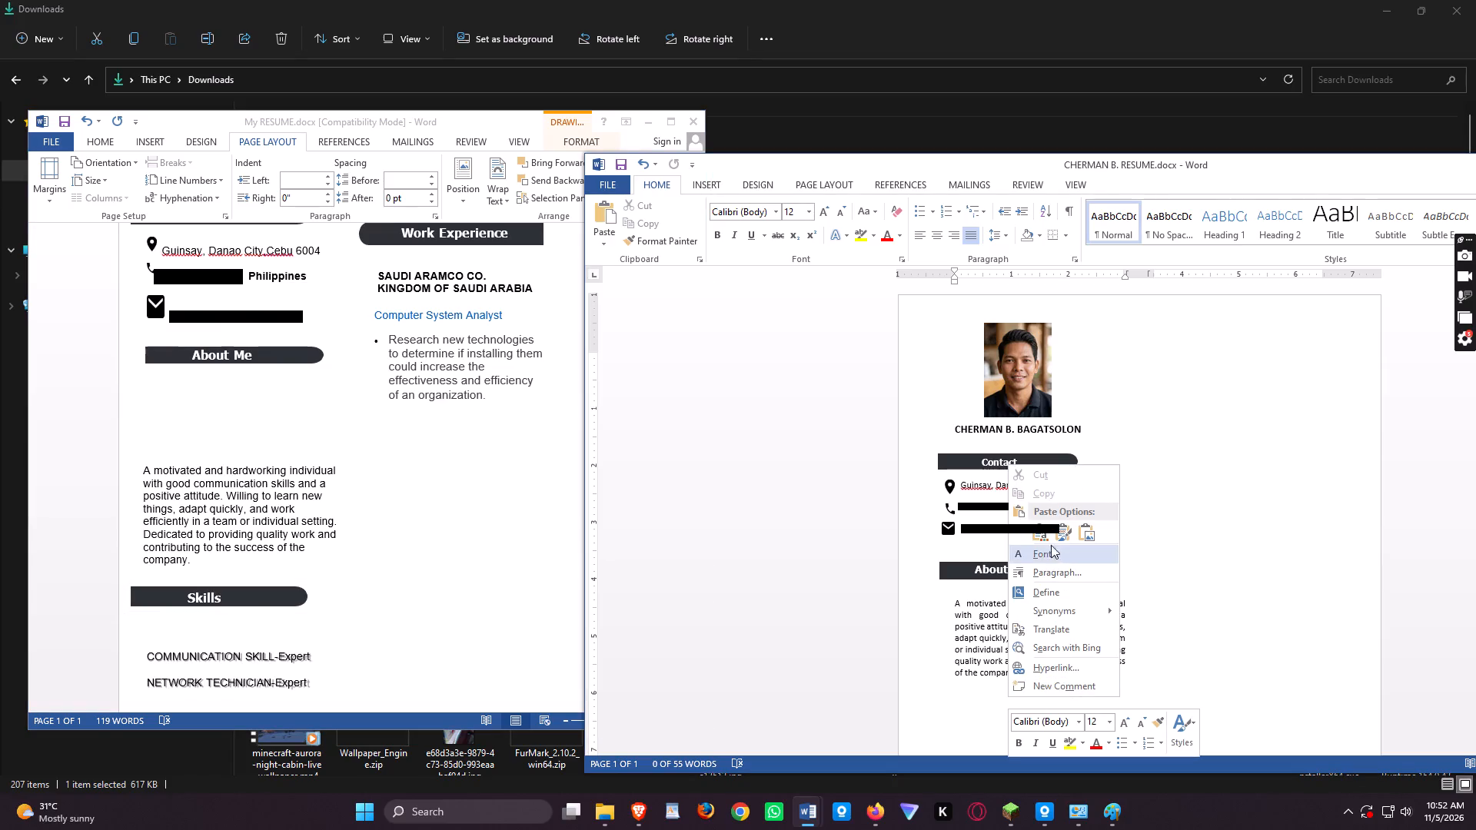
click(1050, 536)
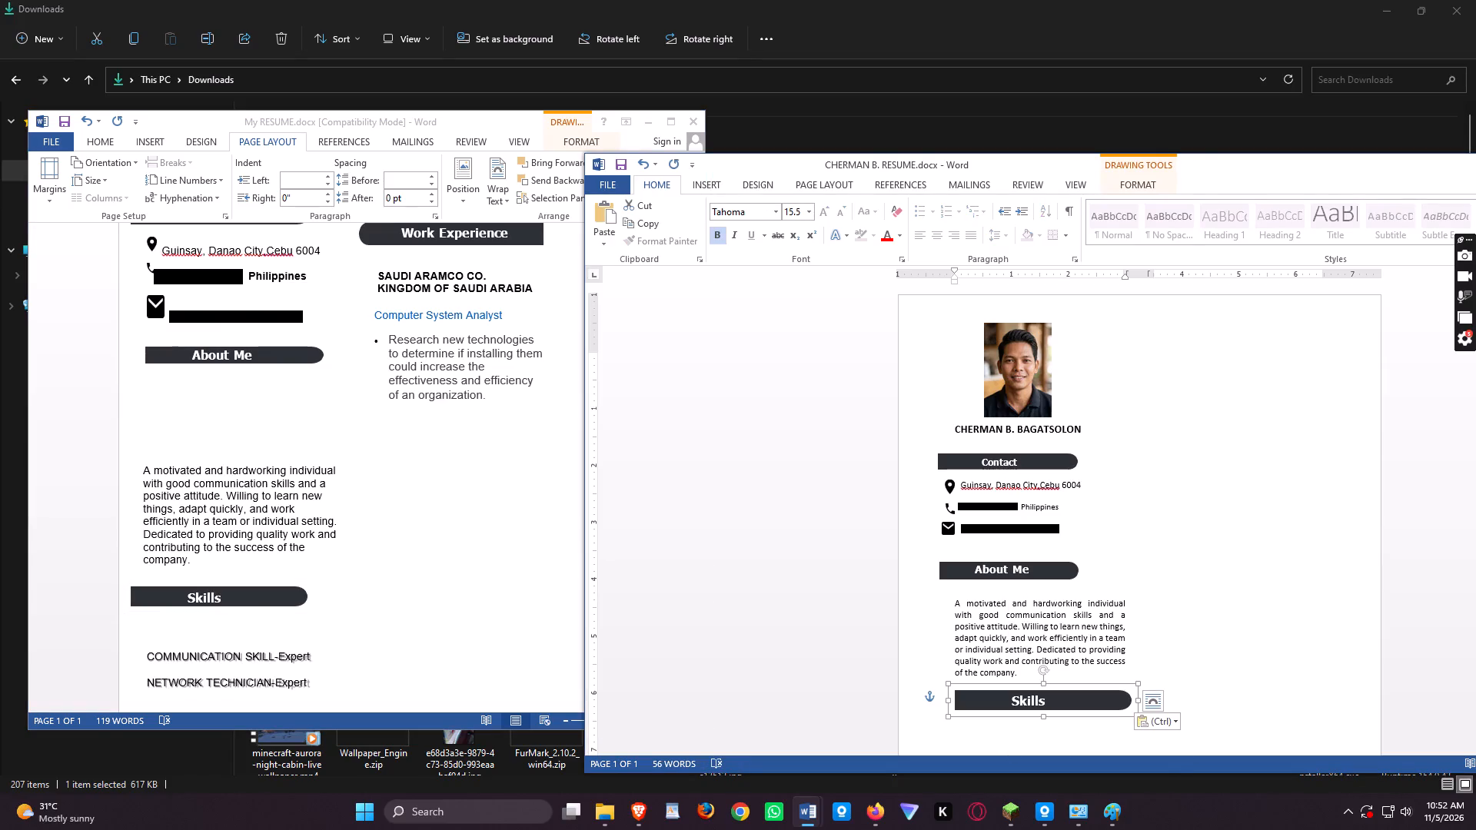
drag(1098, 681, 1082, 679)
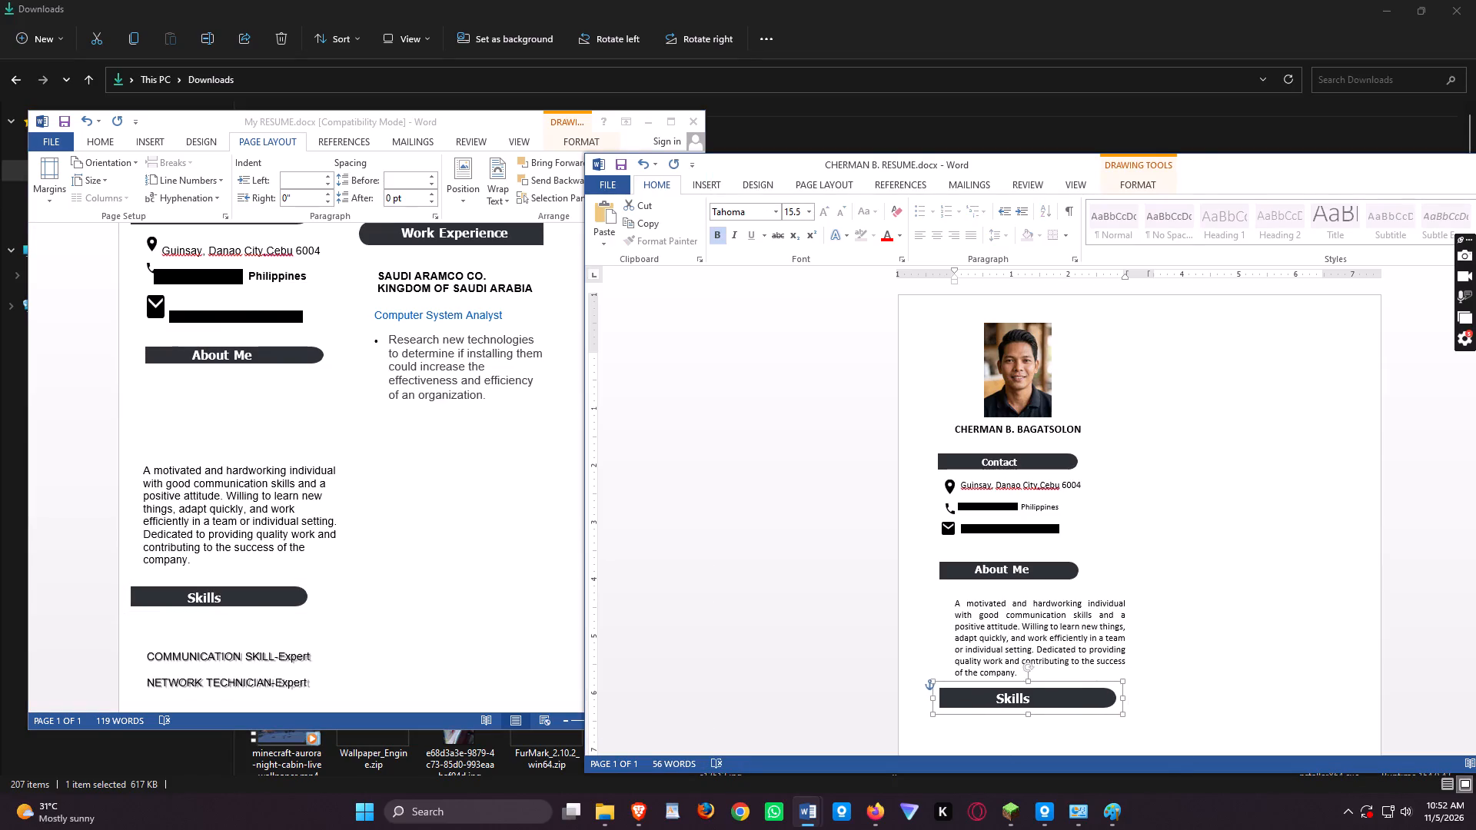
drag(1082, 679, 1083, 677)
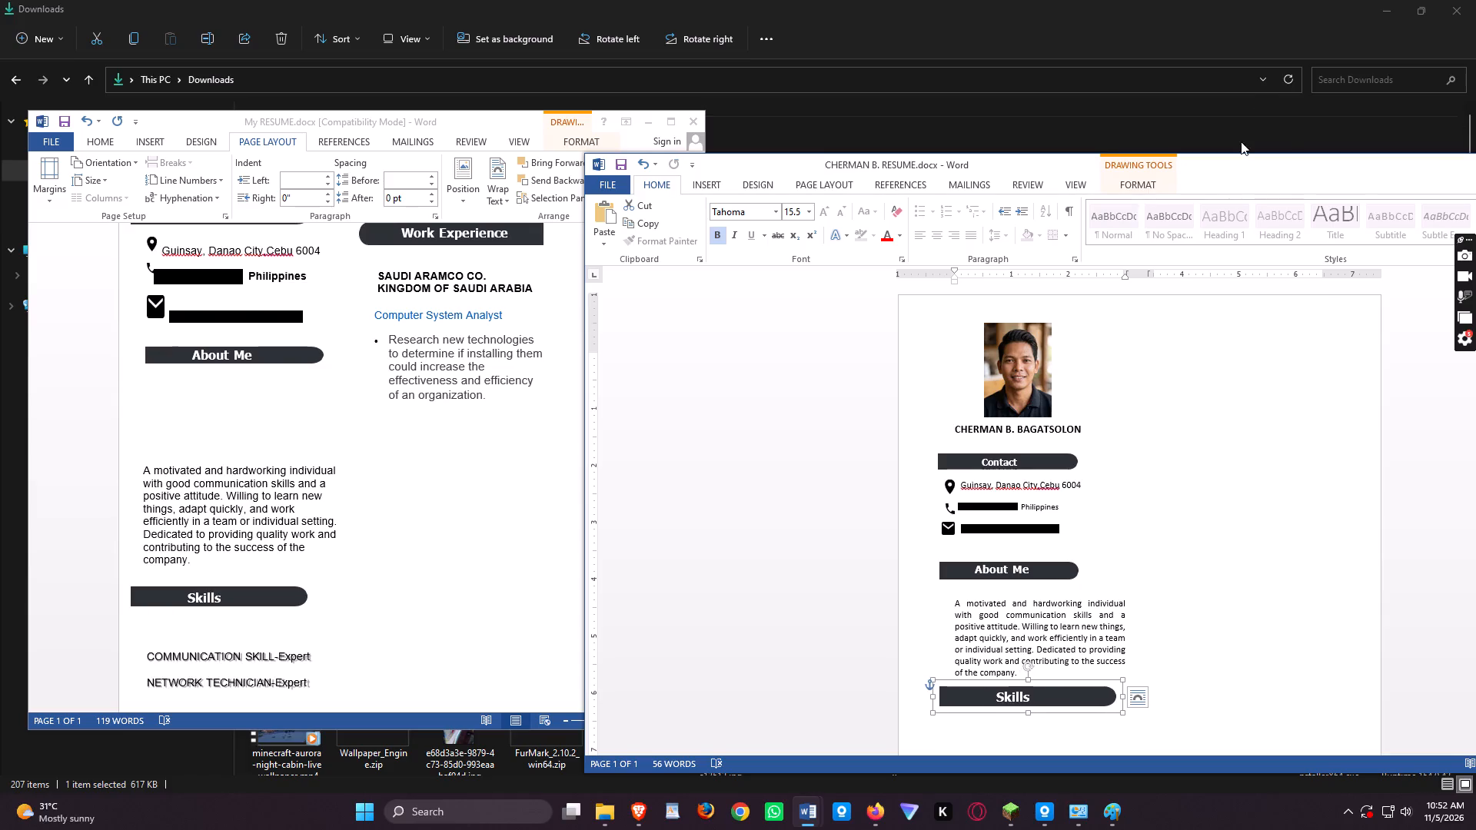
Move and narrow the new resume's window so it sits beside My RESUME.docx without overlapping it.
drag(1233, 174, 1228, 88)
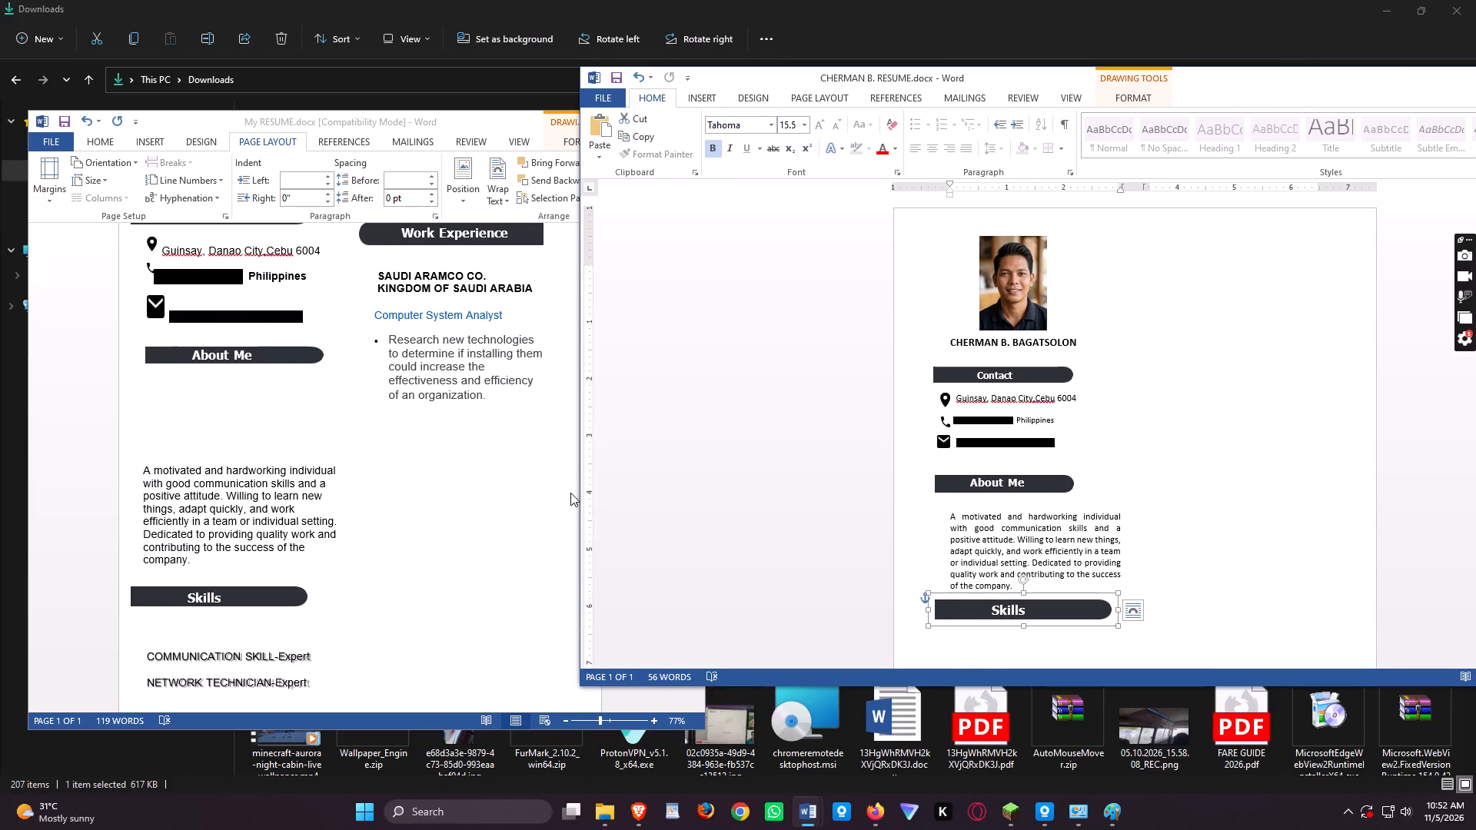
drag(578, 483, 777, 493)
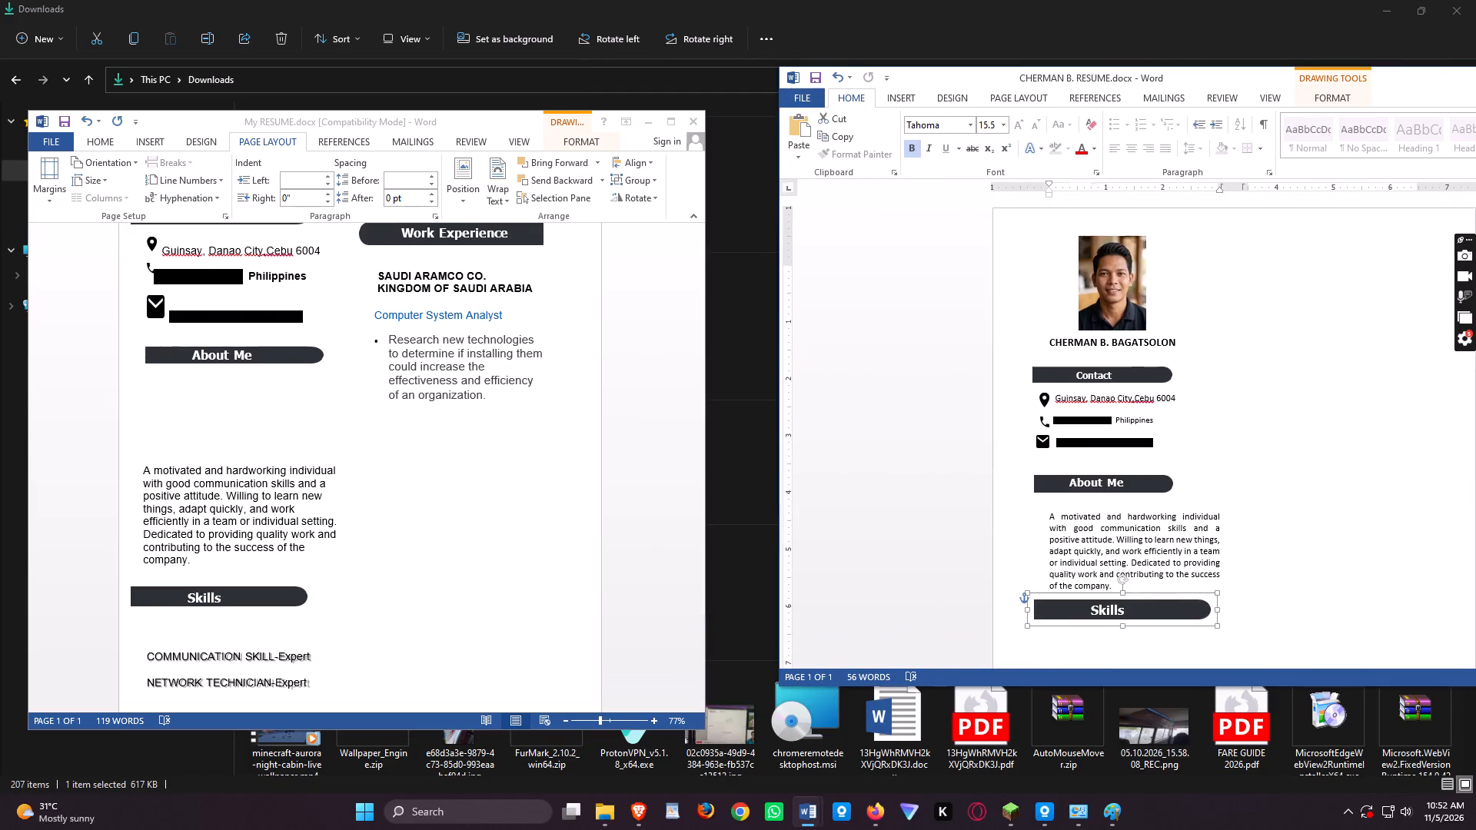
drag(1408, 78, 1331, 71)
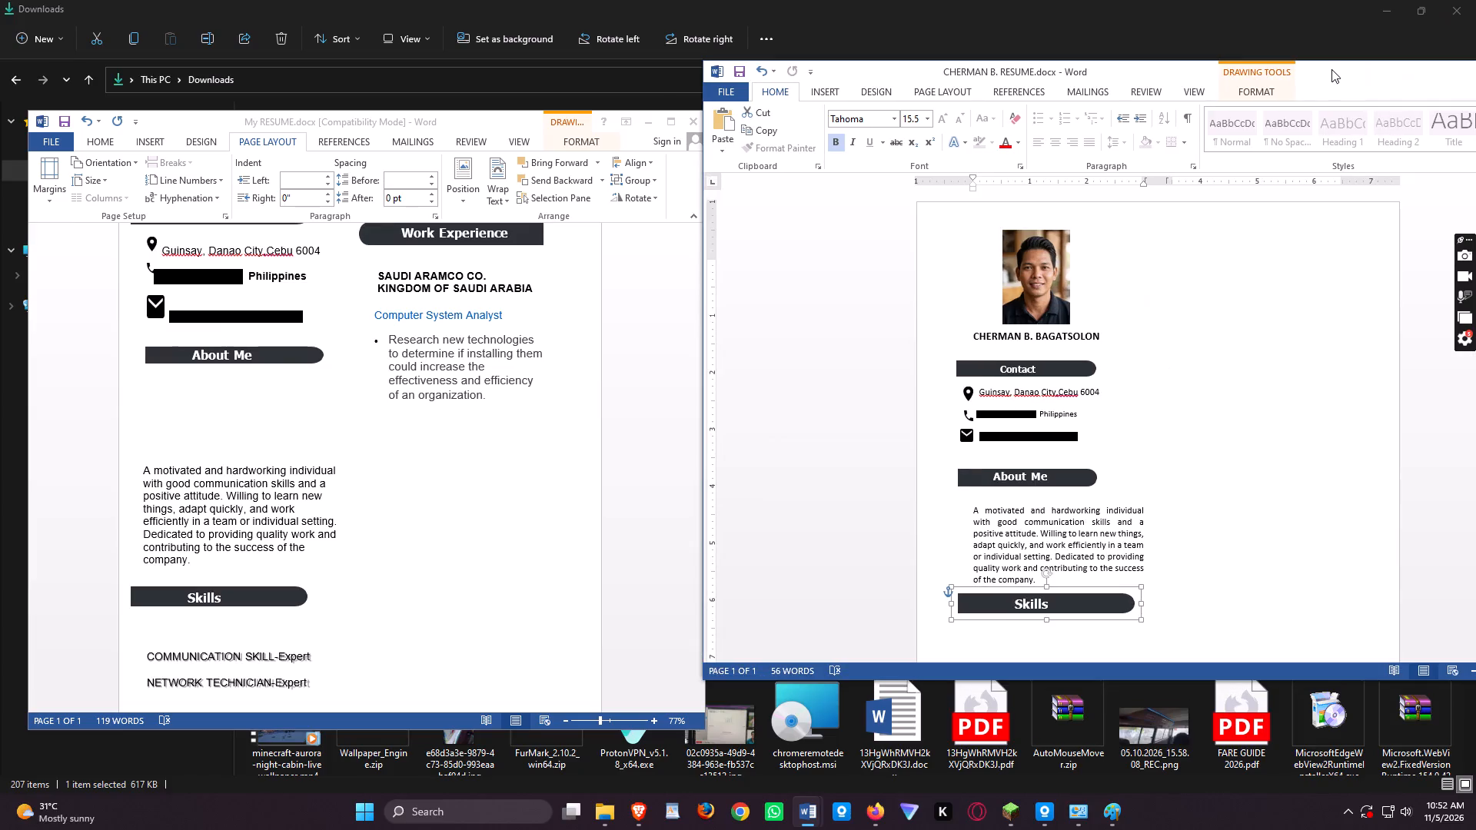
drag(1331, 69, 1177, 81)
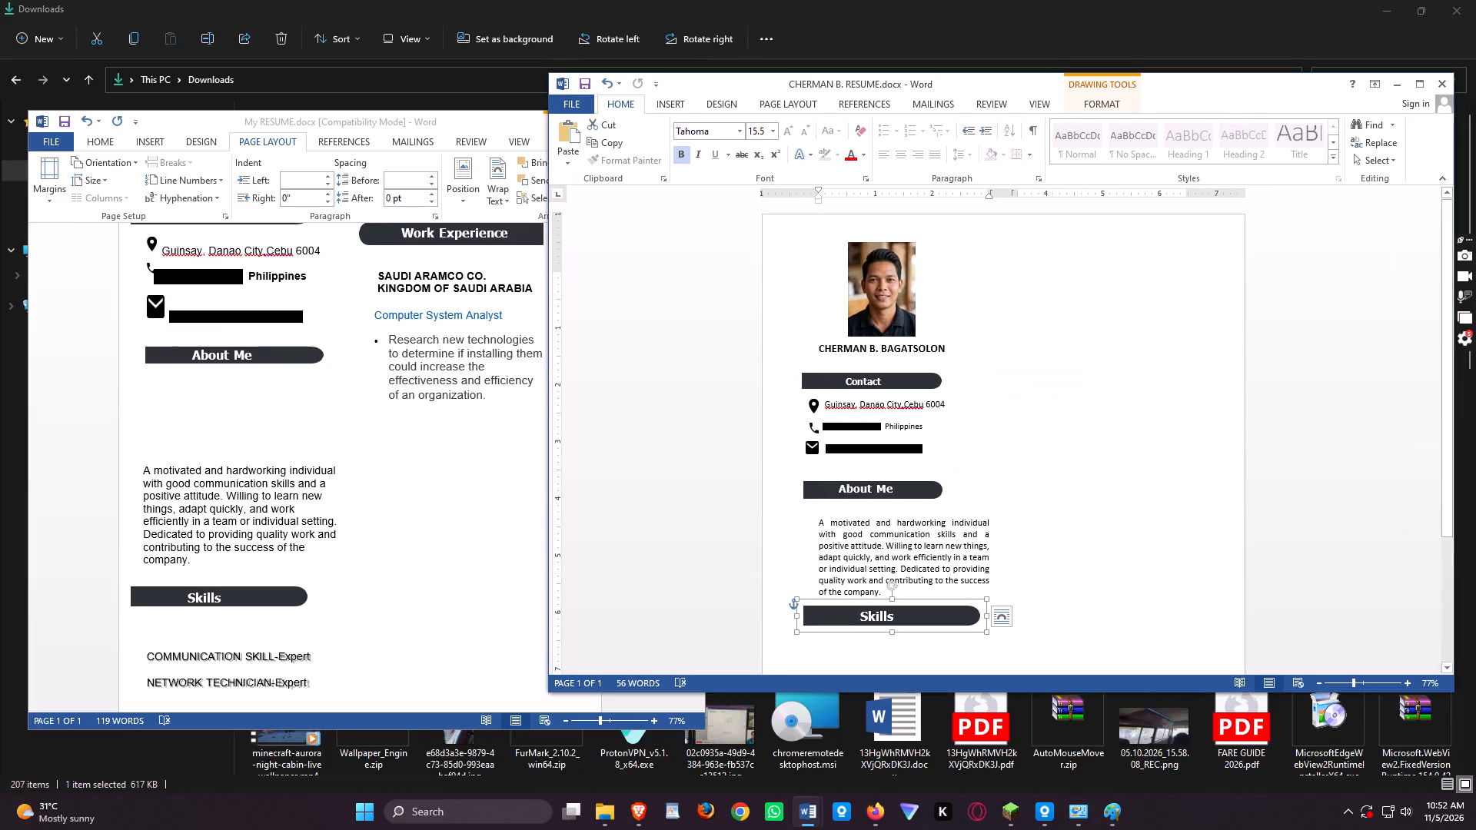
drag(545, 393, 742, 394)
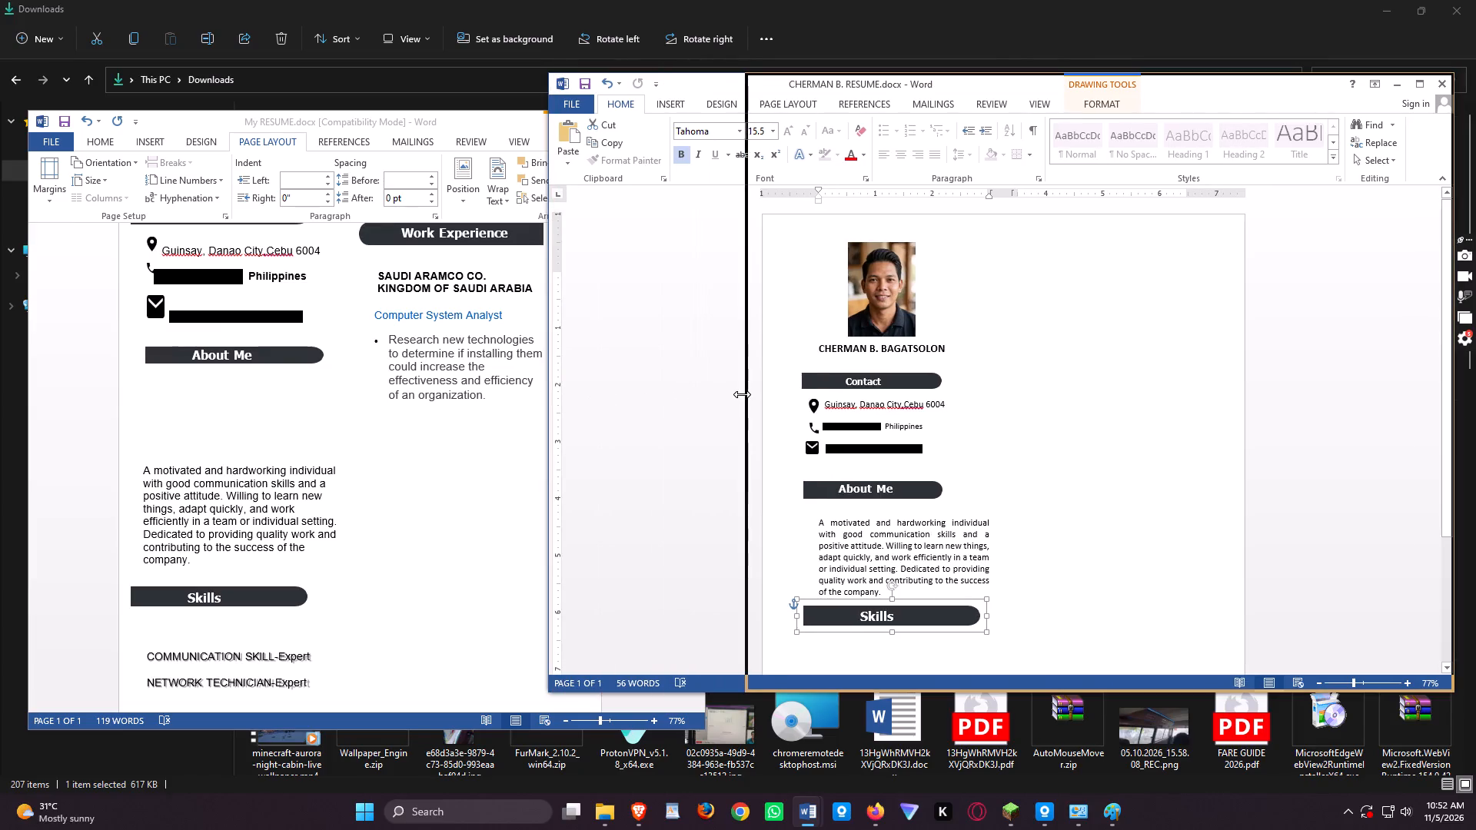
drag(742, 394, 739, 394)
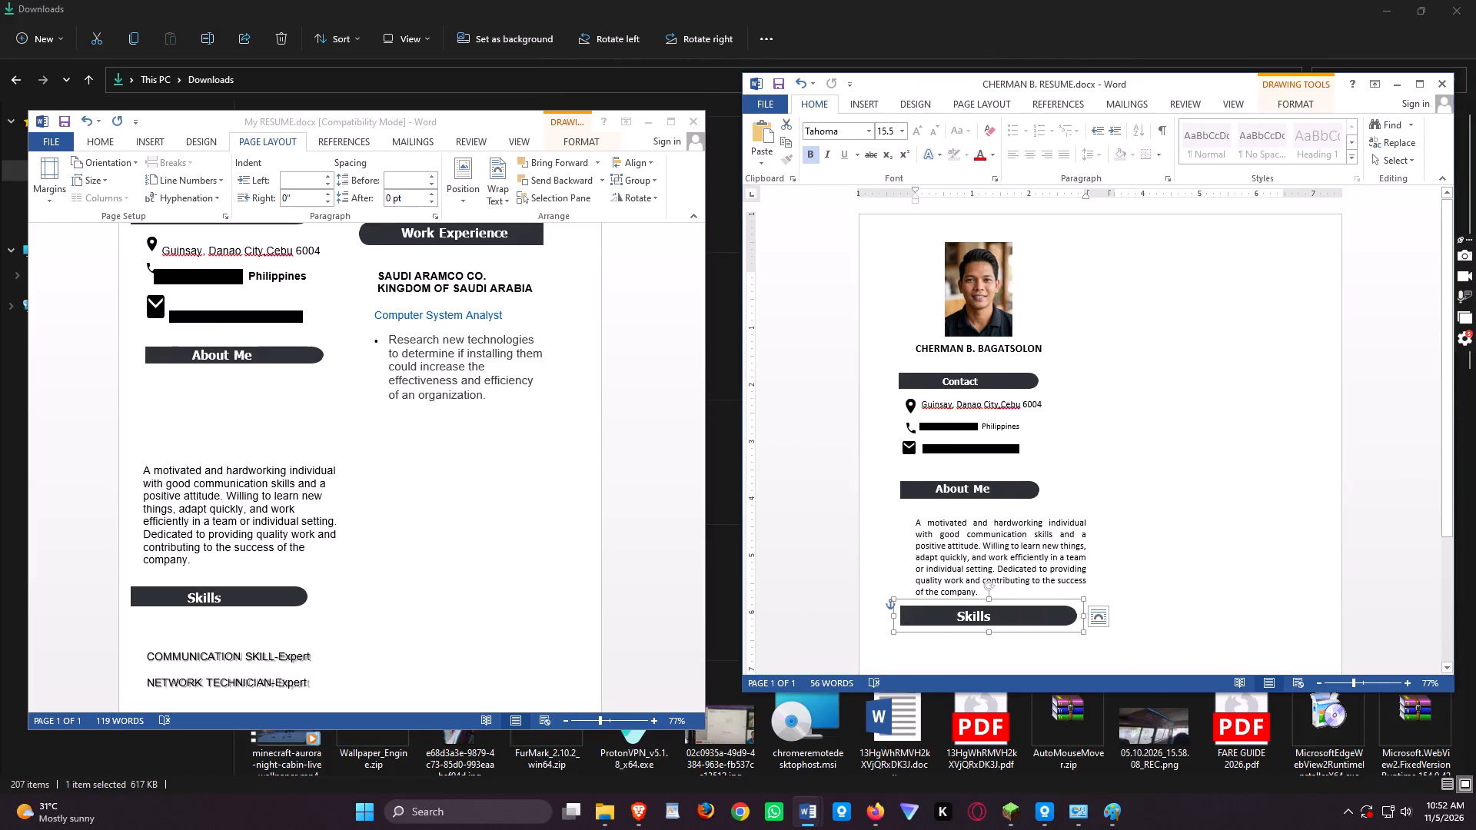
Shorten the pasted Skills banner to match the width of the About Me banner.
drag(1084, 601, 1045, 605)
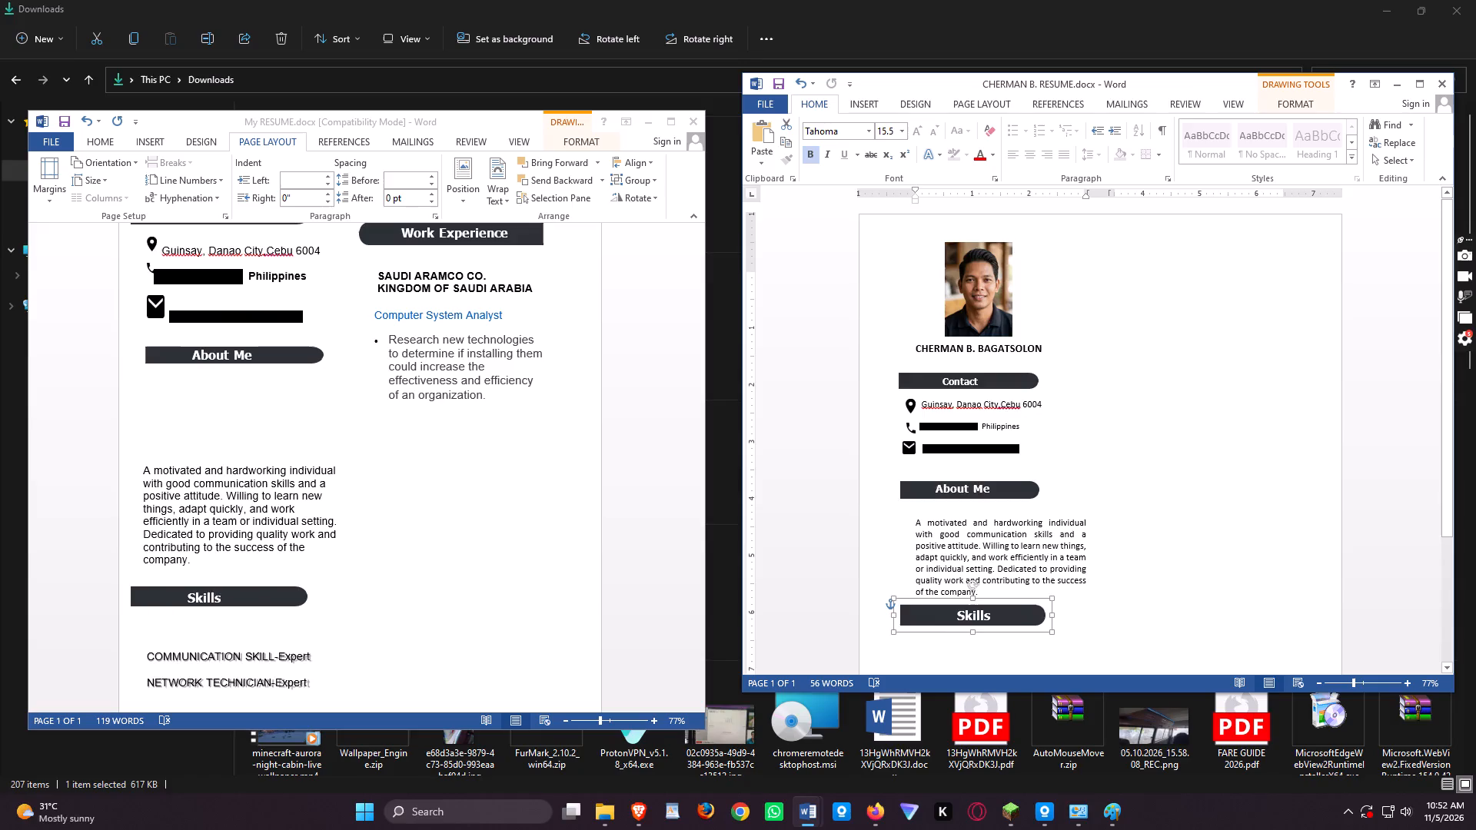
drag(1045, 605, 1040, 605)
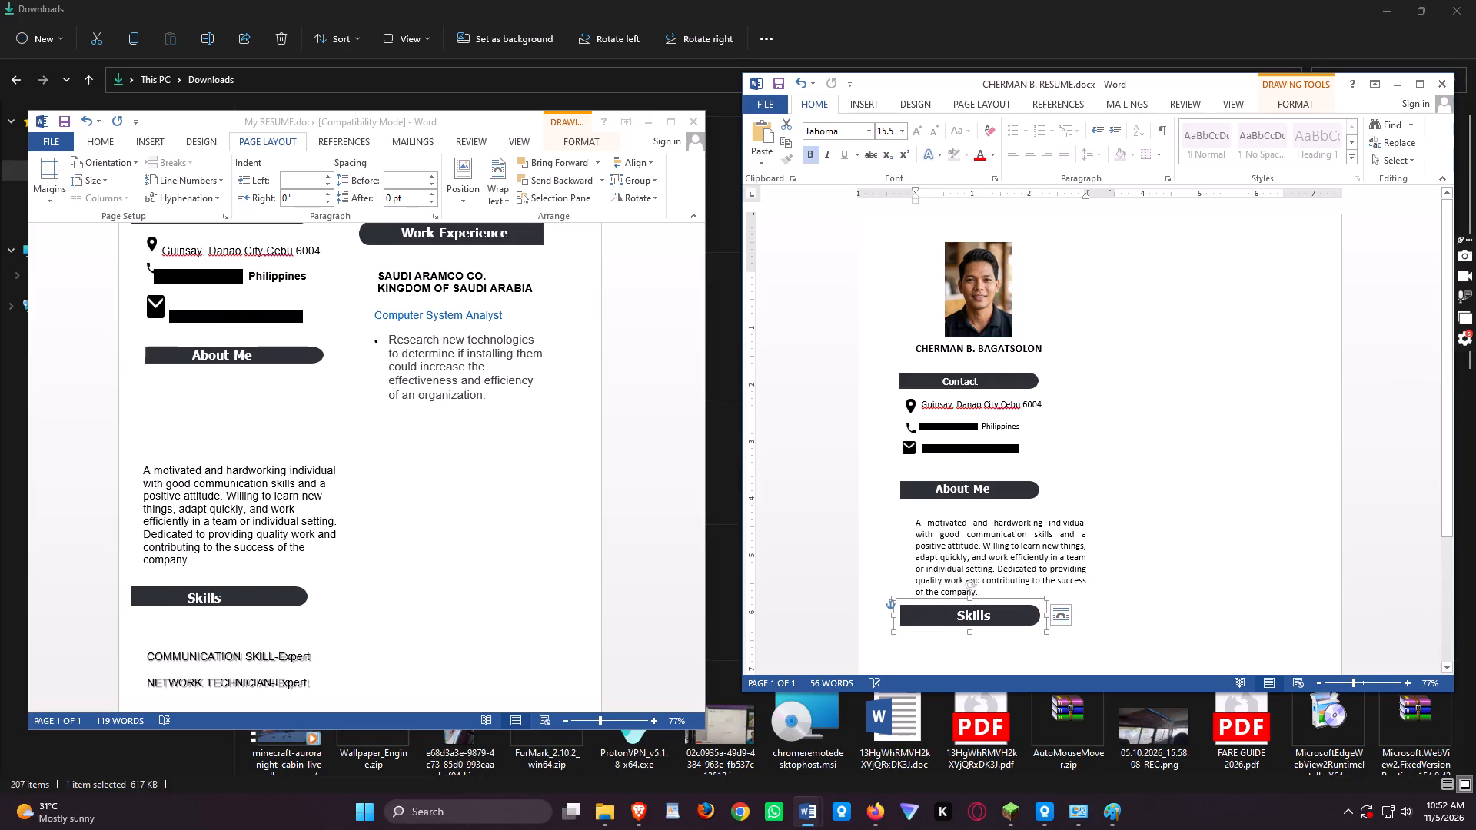
Set the Skills banner's text to font size 14.
drag(996, 620, 971, 616)
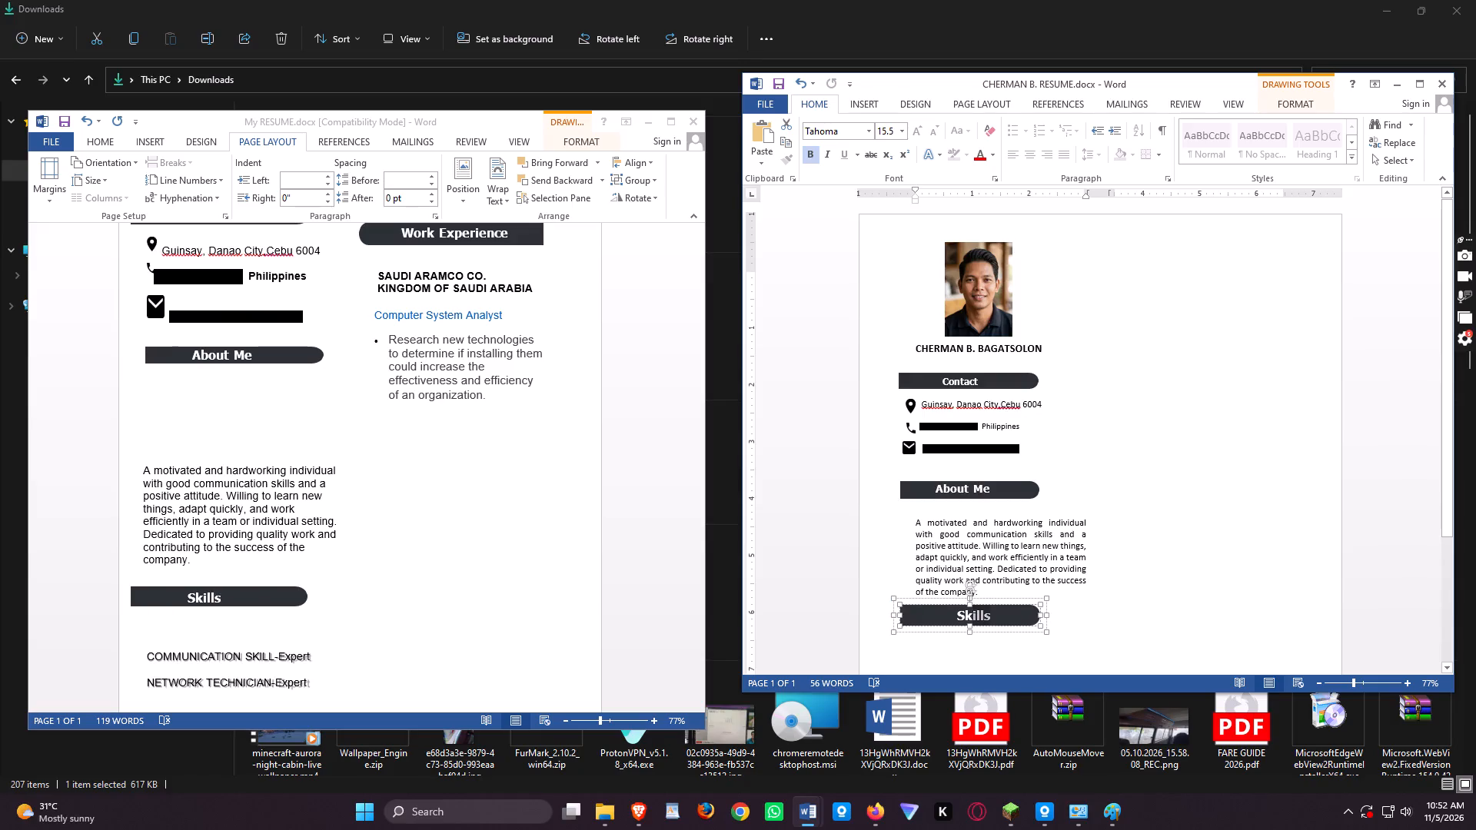
drag(971, 616, 958, 621)
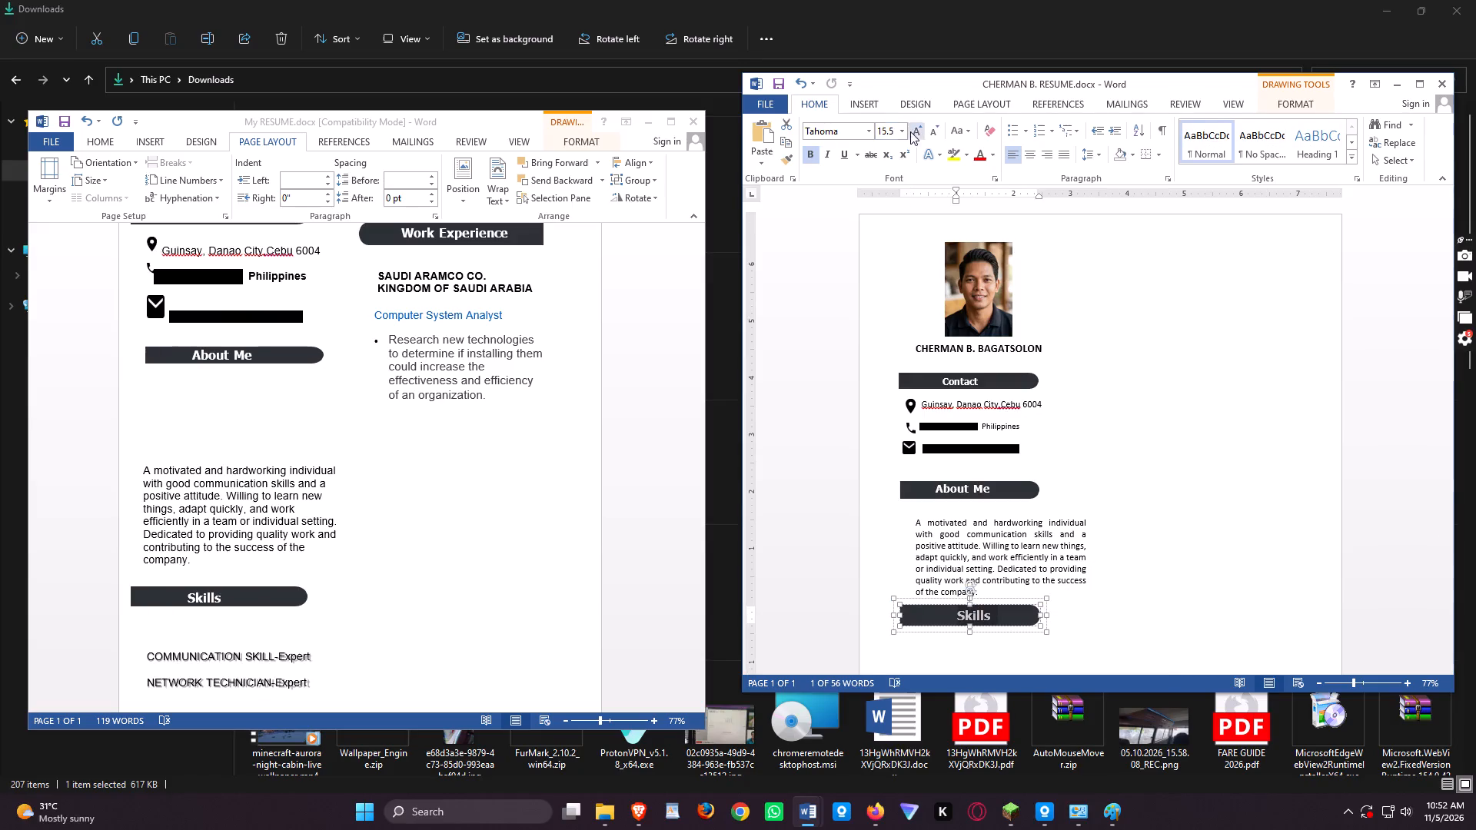
click(896, 133)
click(901, 135)
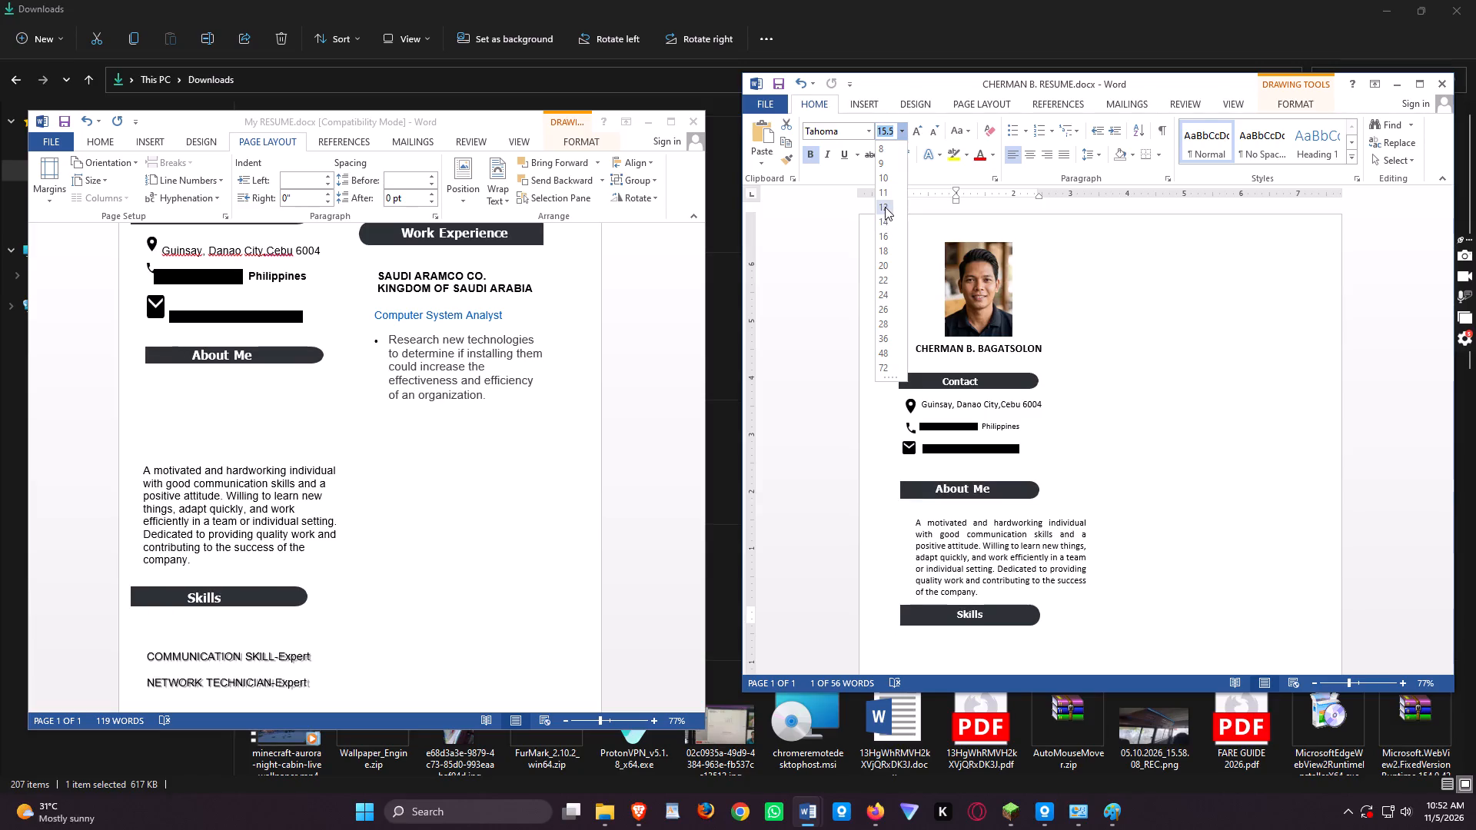
click(881, 217)
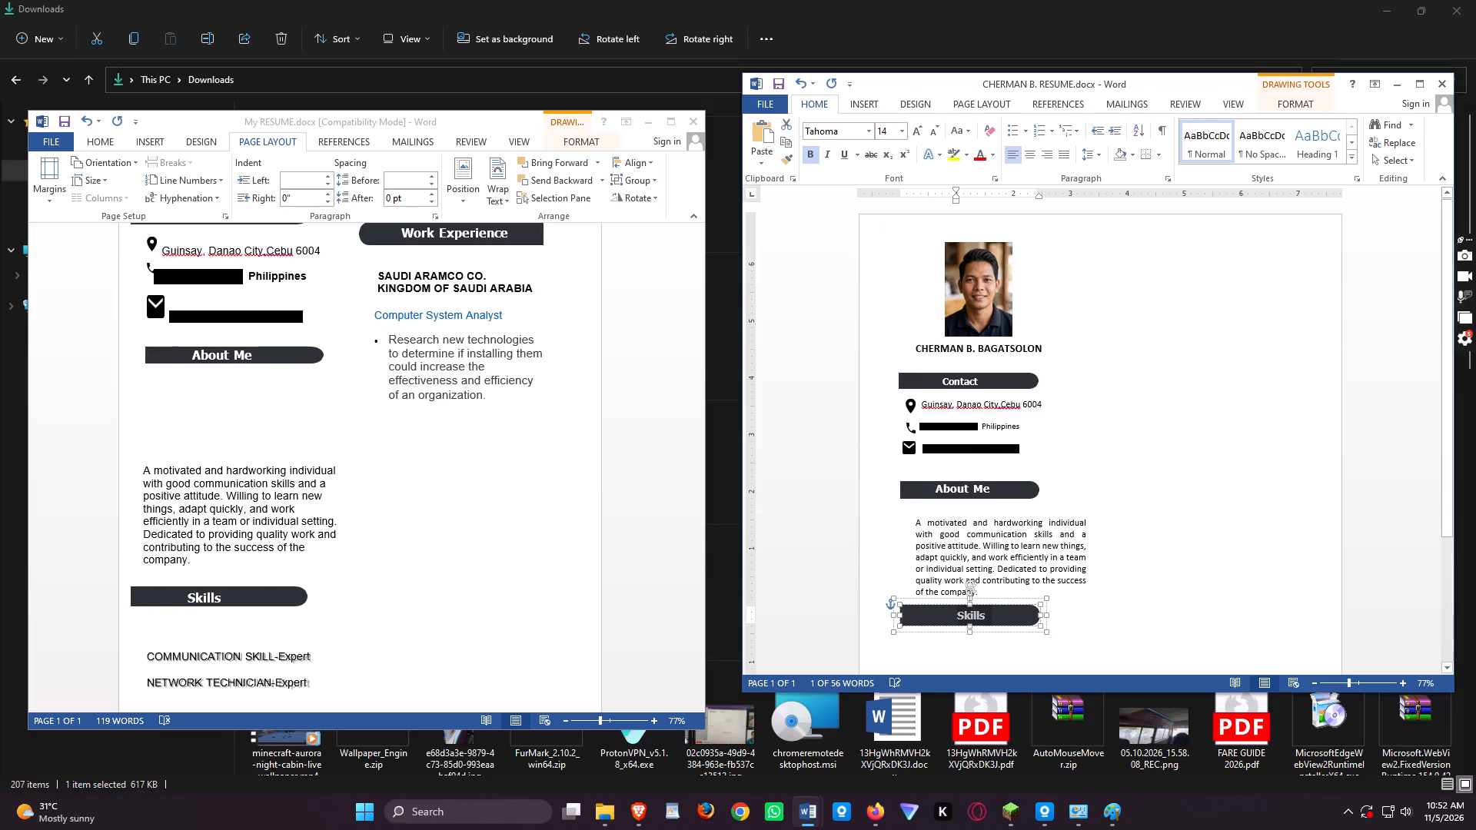
click(1004, 618)
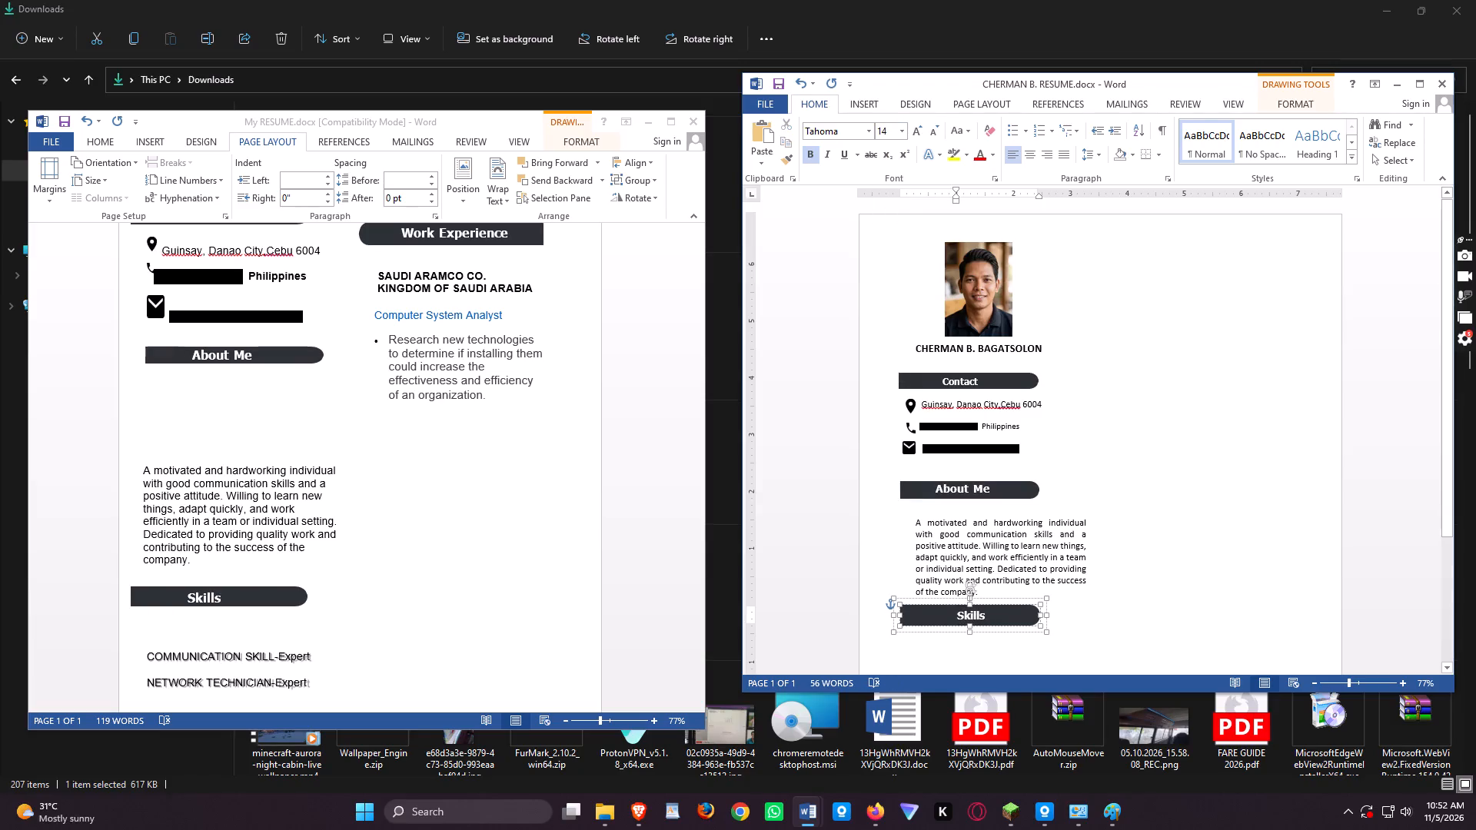
Remove the indent before the Skills banner's text and insert 15 spaces to bring the word near the banner's middle.
click(961, 619)
key(Left)
key(BackSpace)
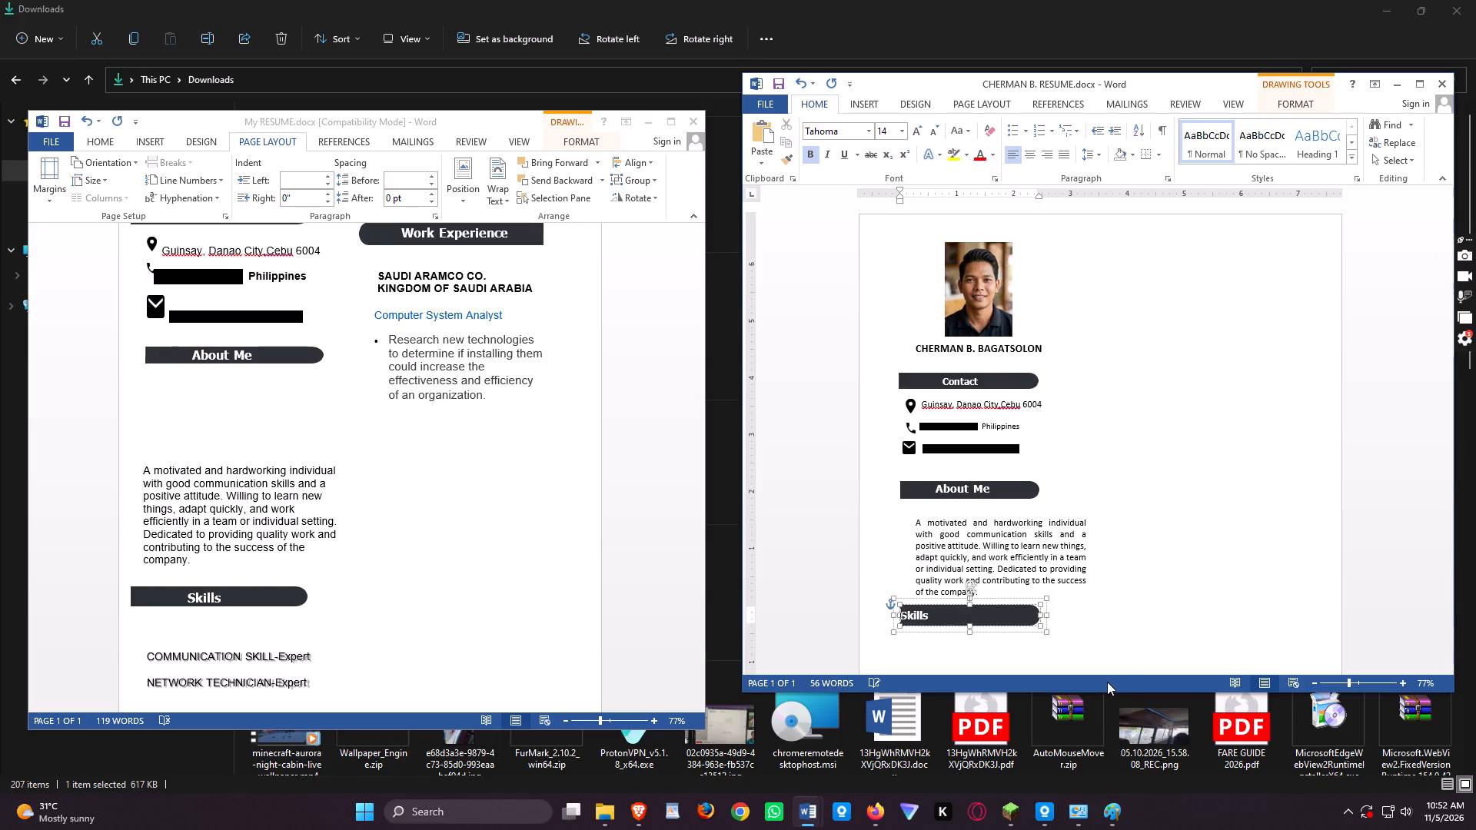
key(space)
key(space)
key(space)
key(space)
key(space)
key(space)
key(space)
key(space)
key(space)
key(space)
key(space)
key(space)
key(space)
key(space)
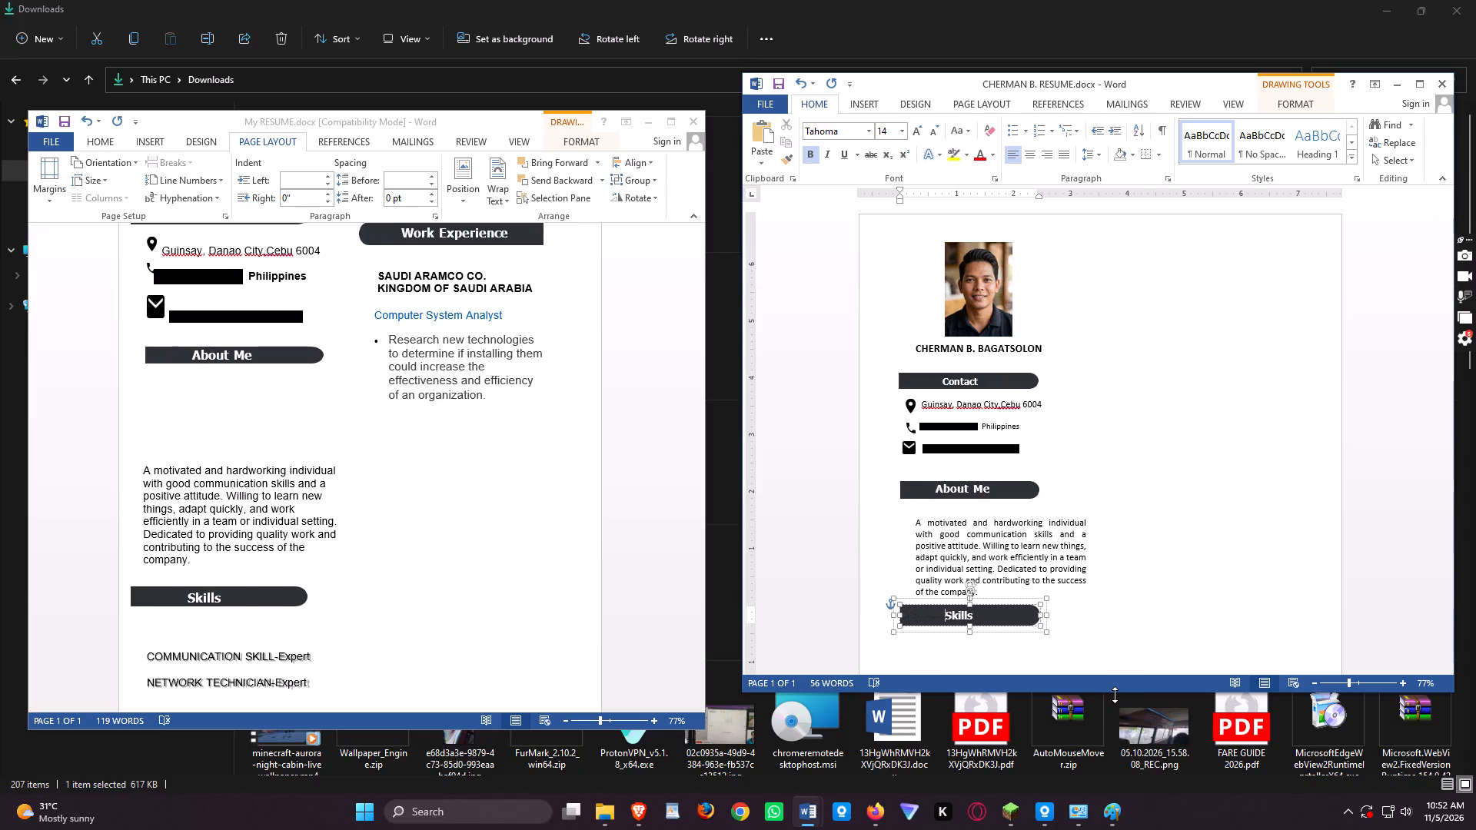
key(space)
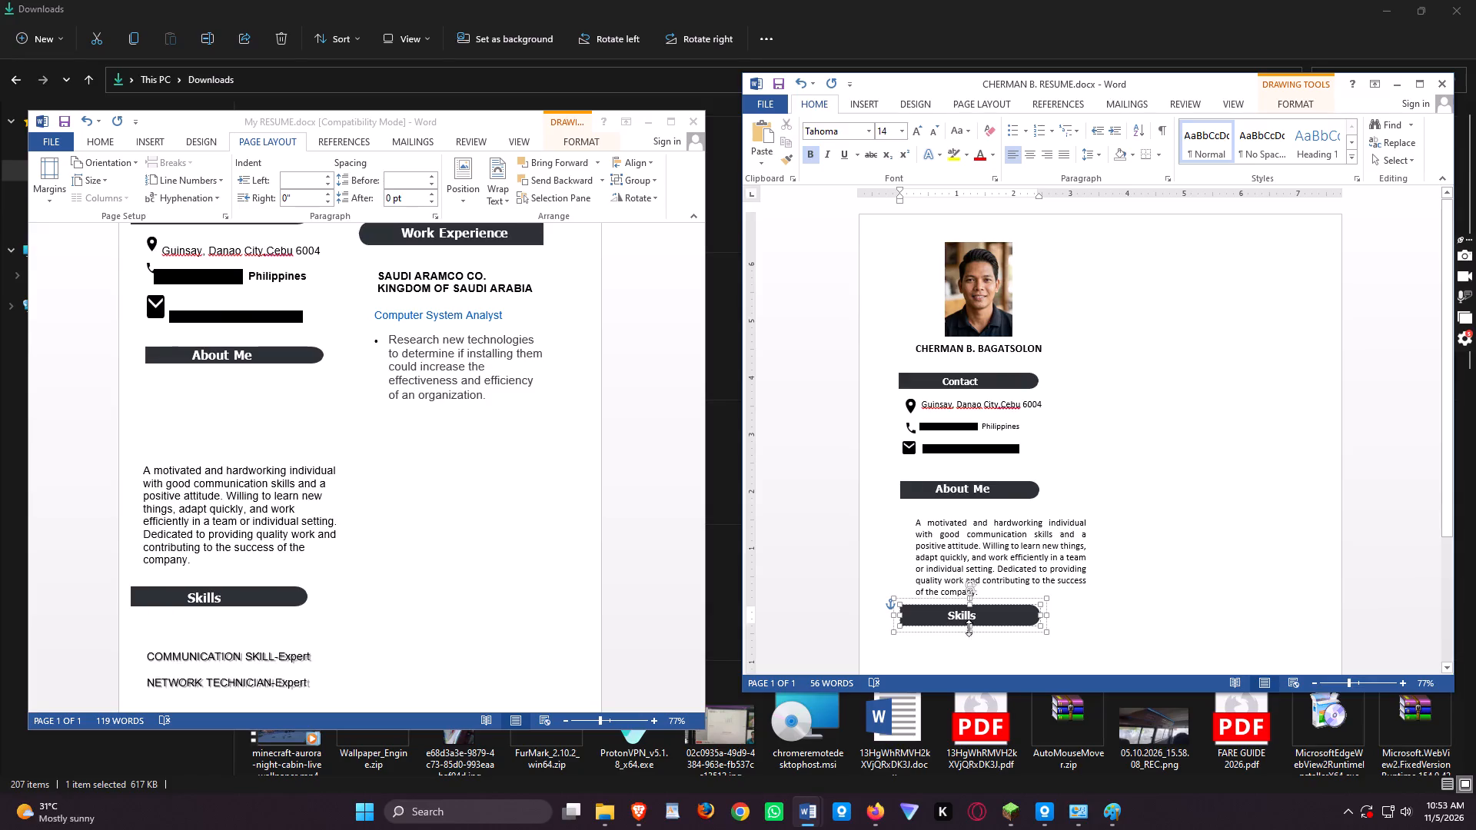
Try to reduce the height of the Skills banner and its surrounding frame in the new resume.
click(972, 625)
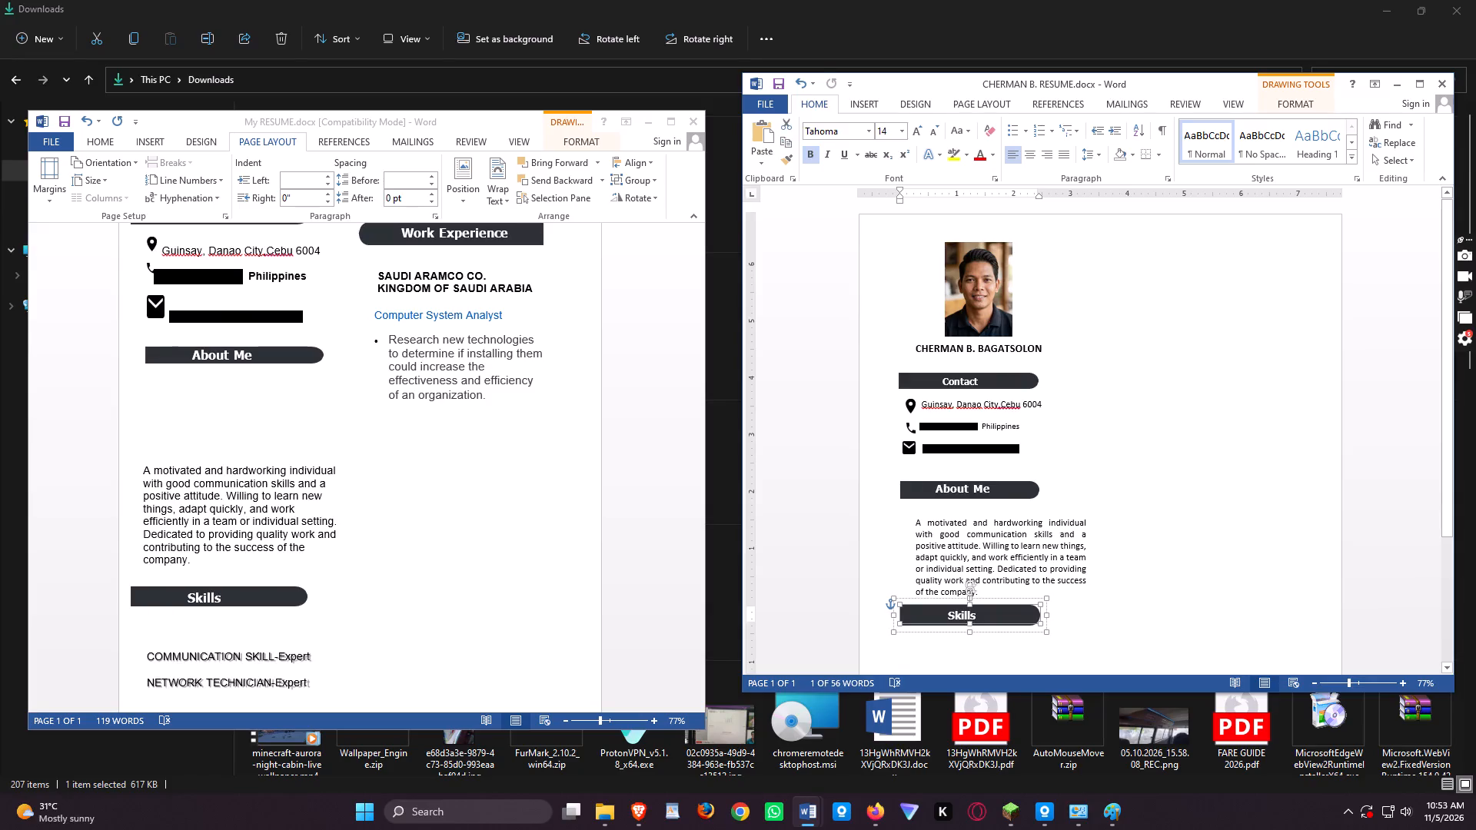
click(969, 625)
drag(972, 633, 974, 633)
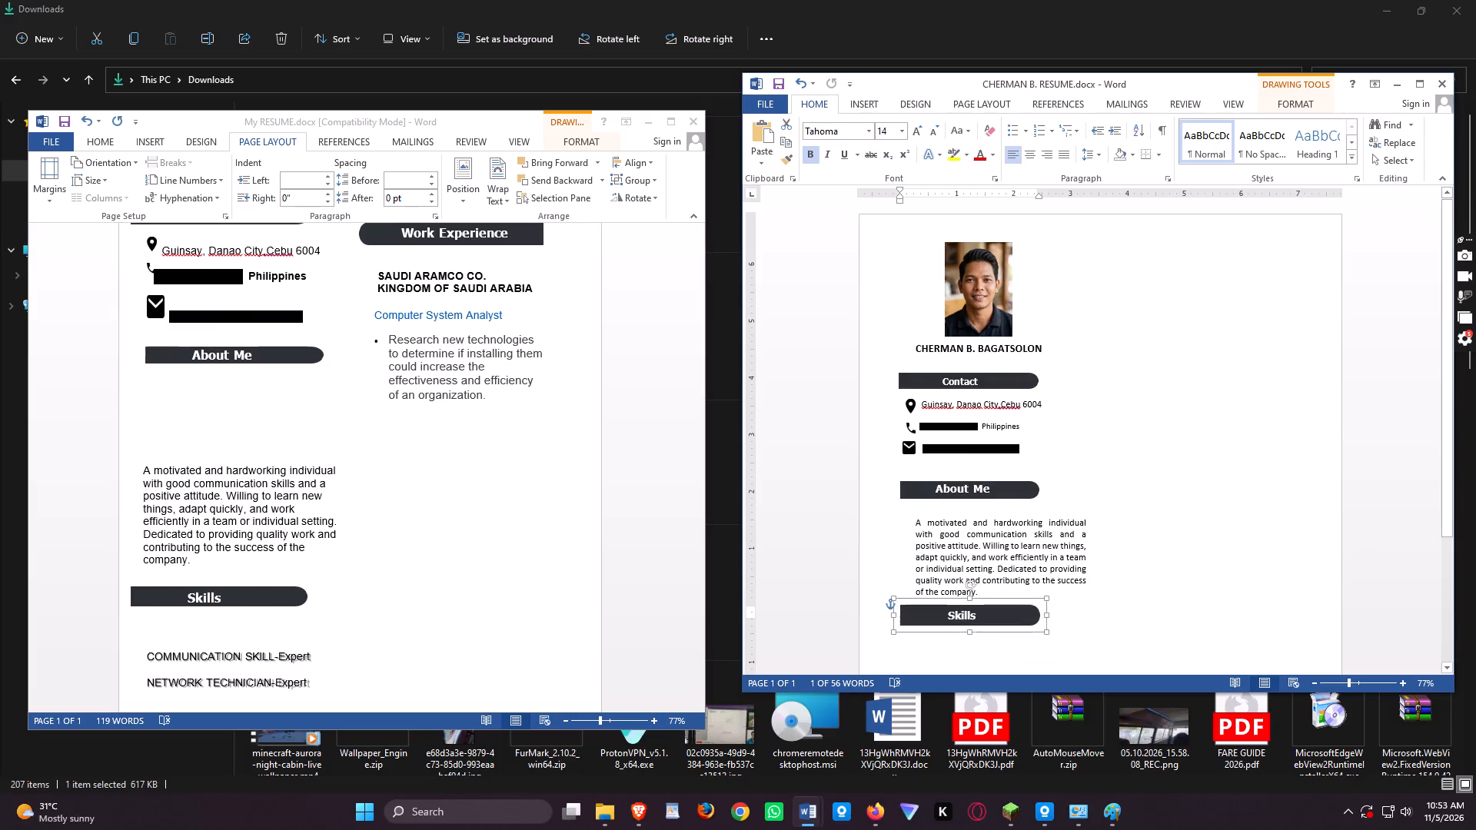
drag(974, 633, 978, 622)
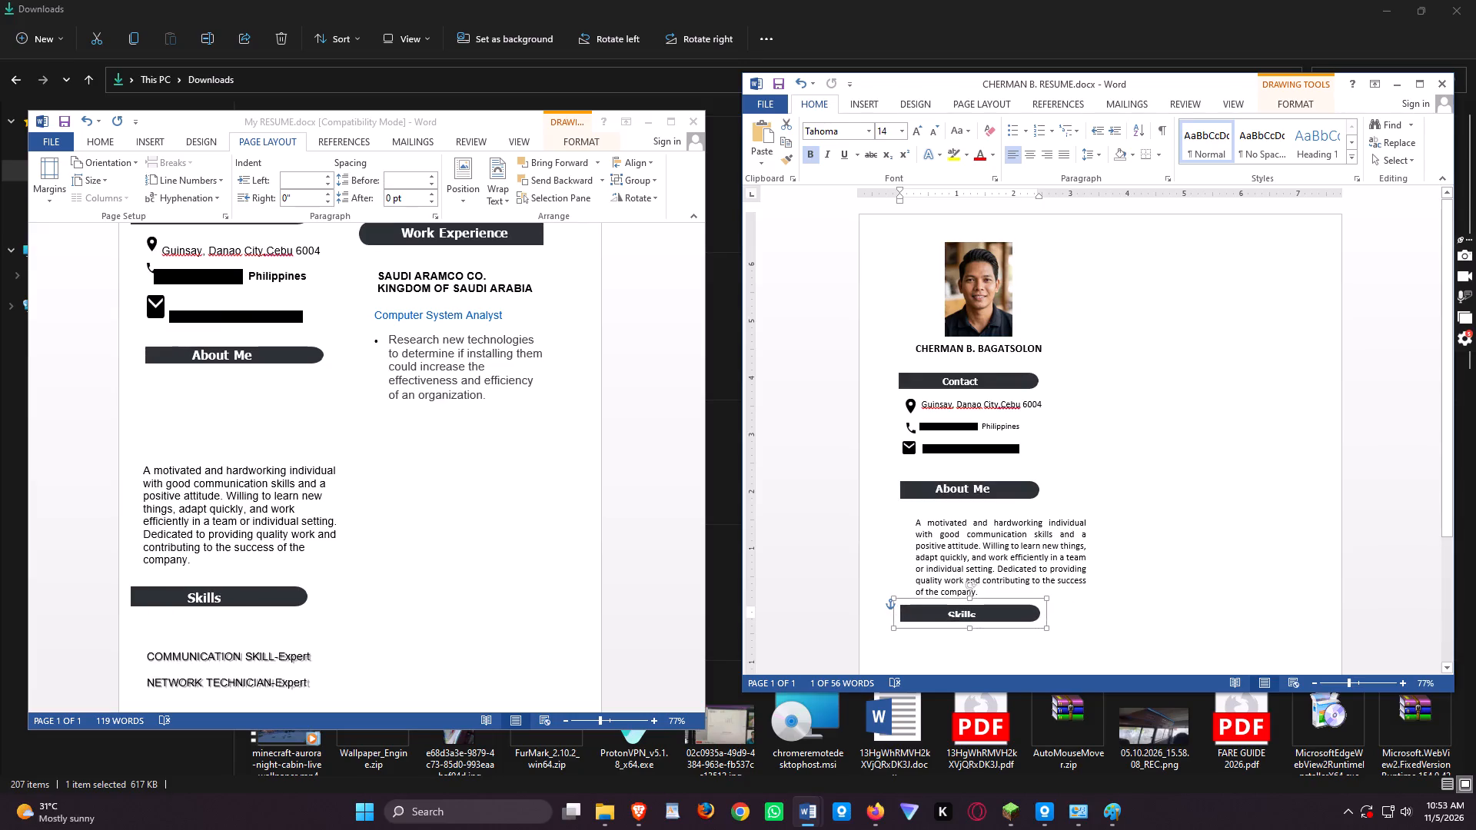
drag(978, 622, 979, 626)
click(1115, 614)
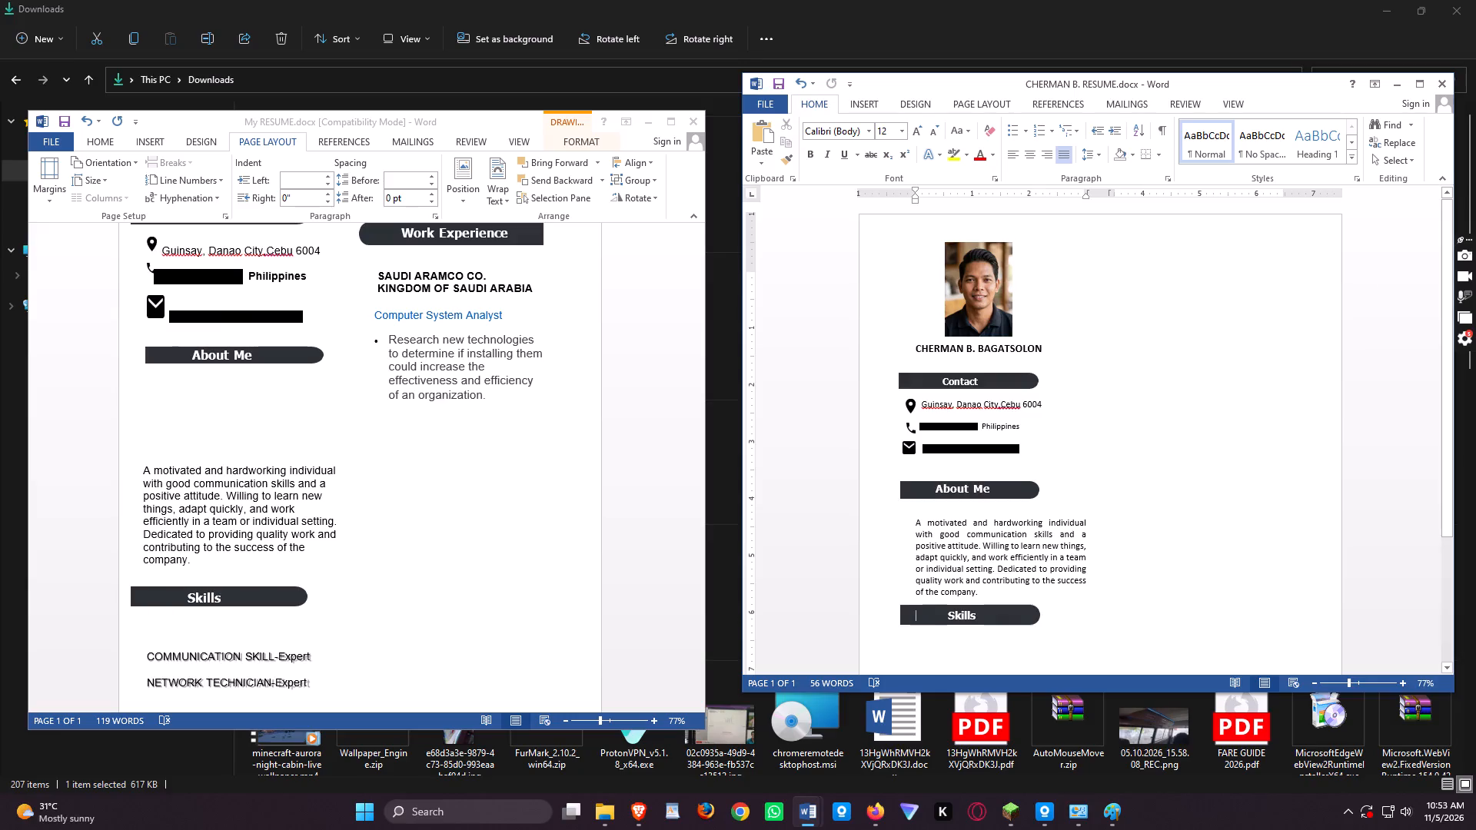
Adjust the height of the Skills banner's dark shape by moving its upper and lower edges.
scroll(1412, 405, down, 1)
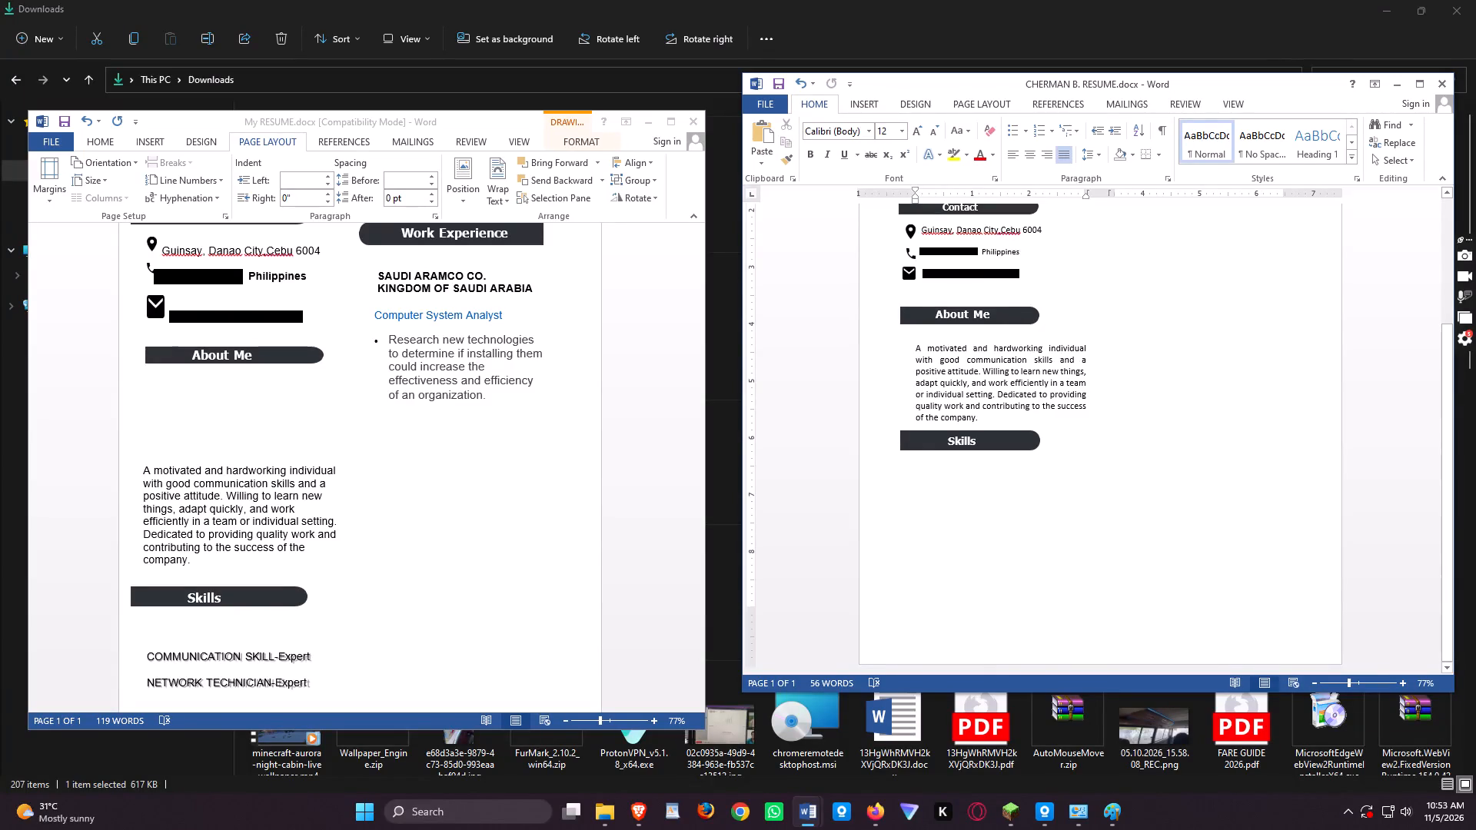
scroll(1079, 453, up, 2)
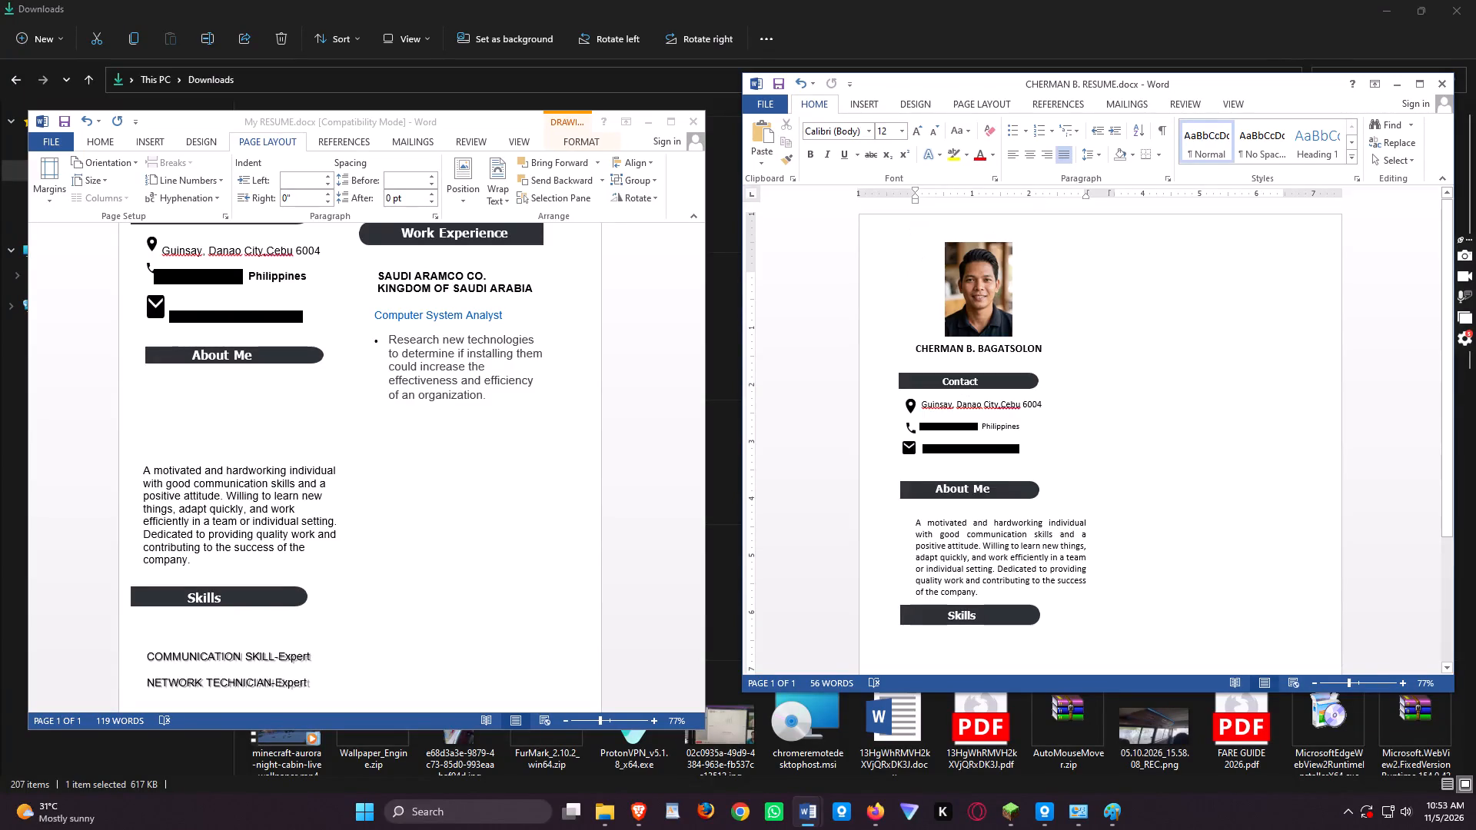
scroll(1079, 456, down, 1)
click(1029, 442)
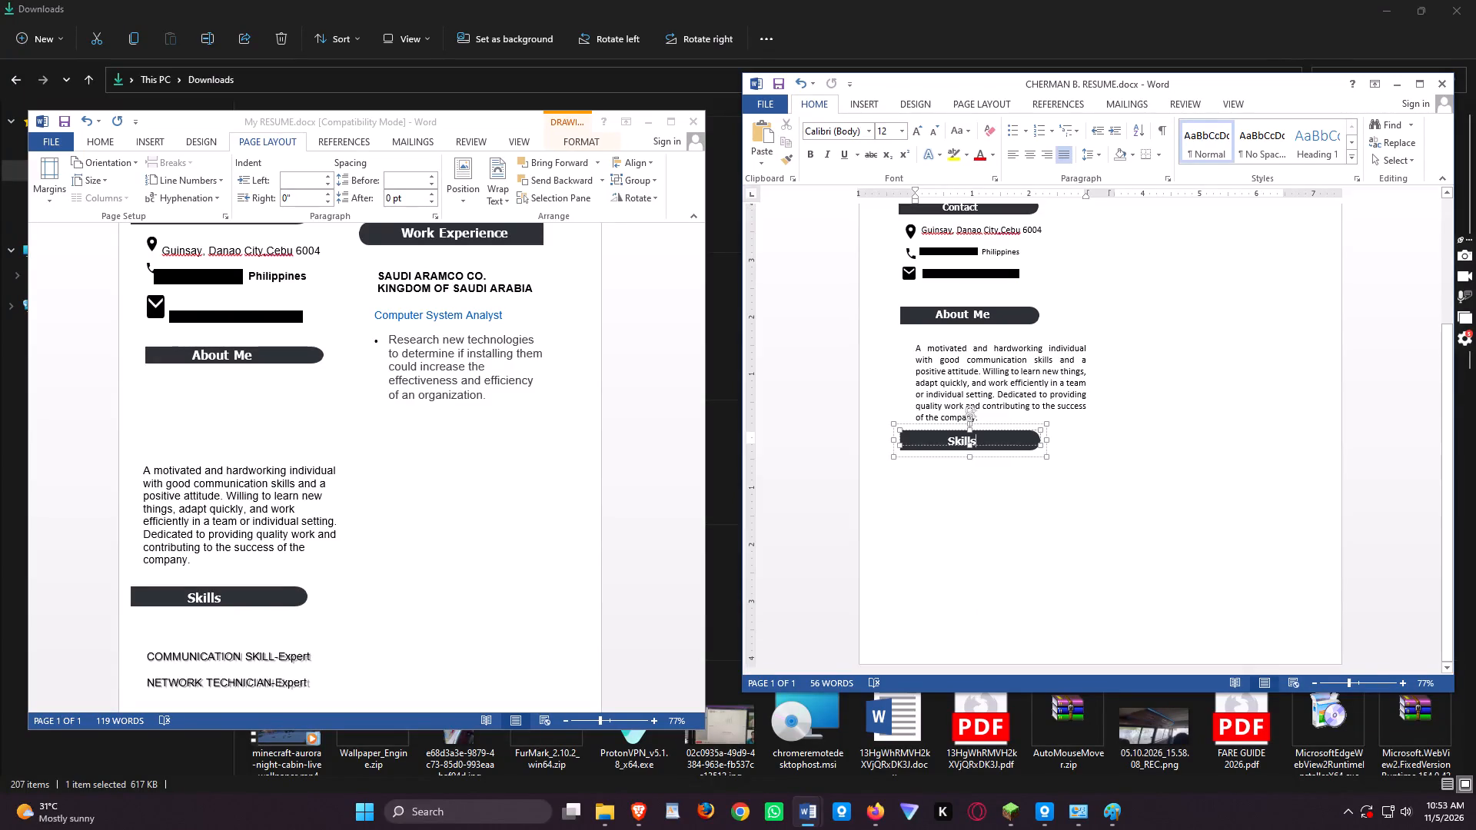
click(969, 431)
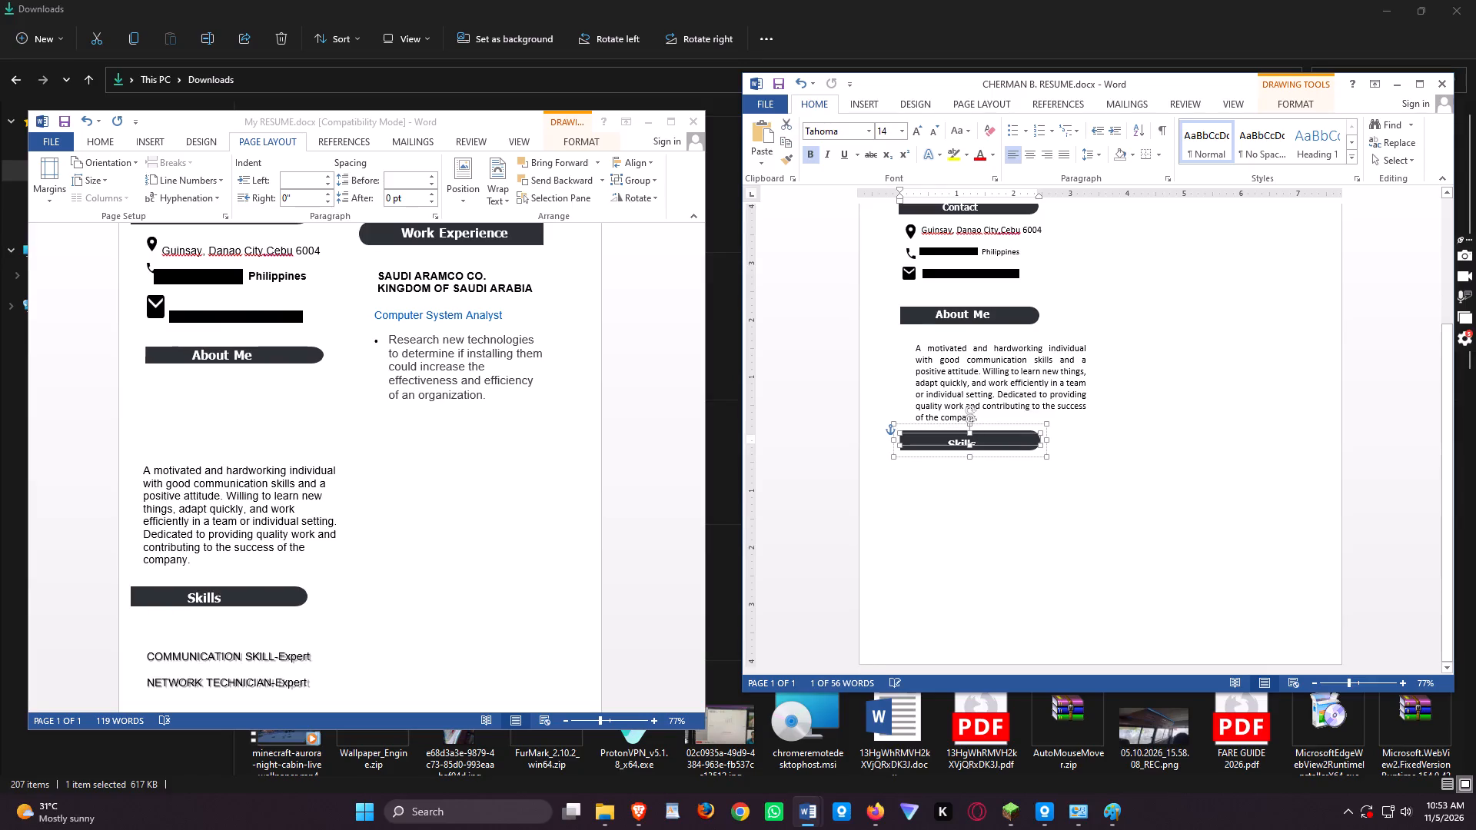
click(975, 449)
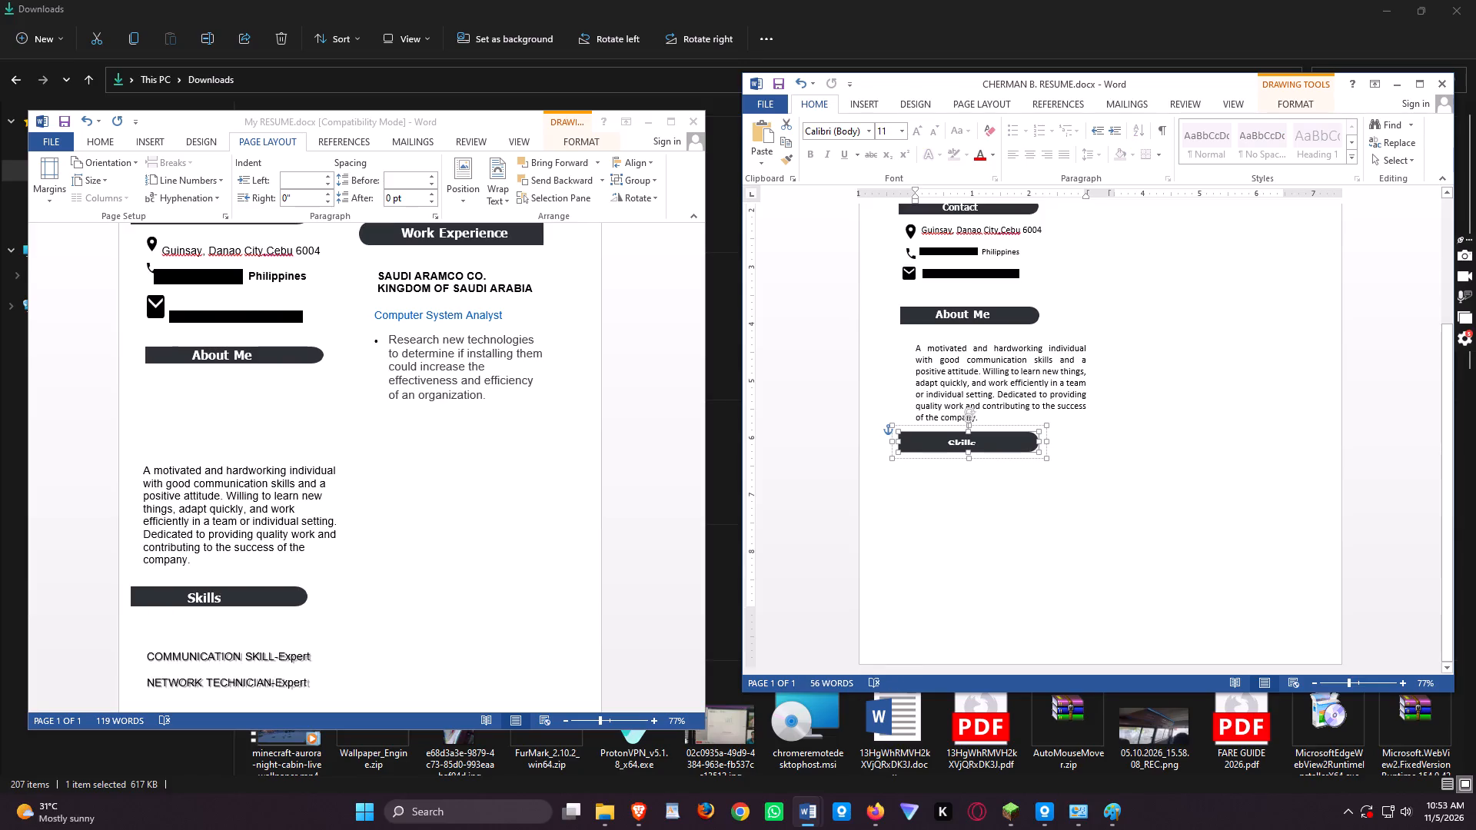
click(970, 453)
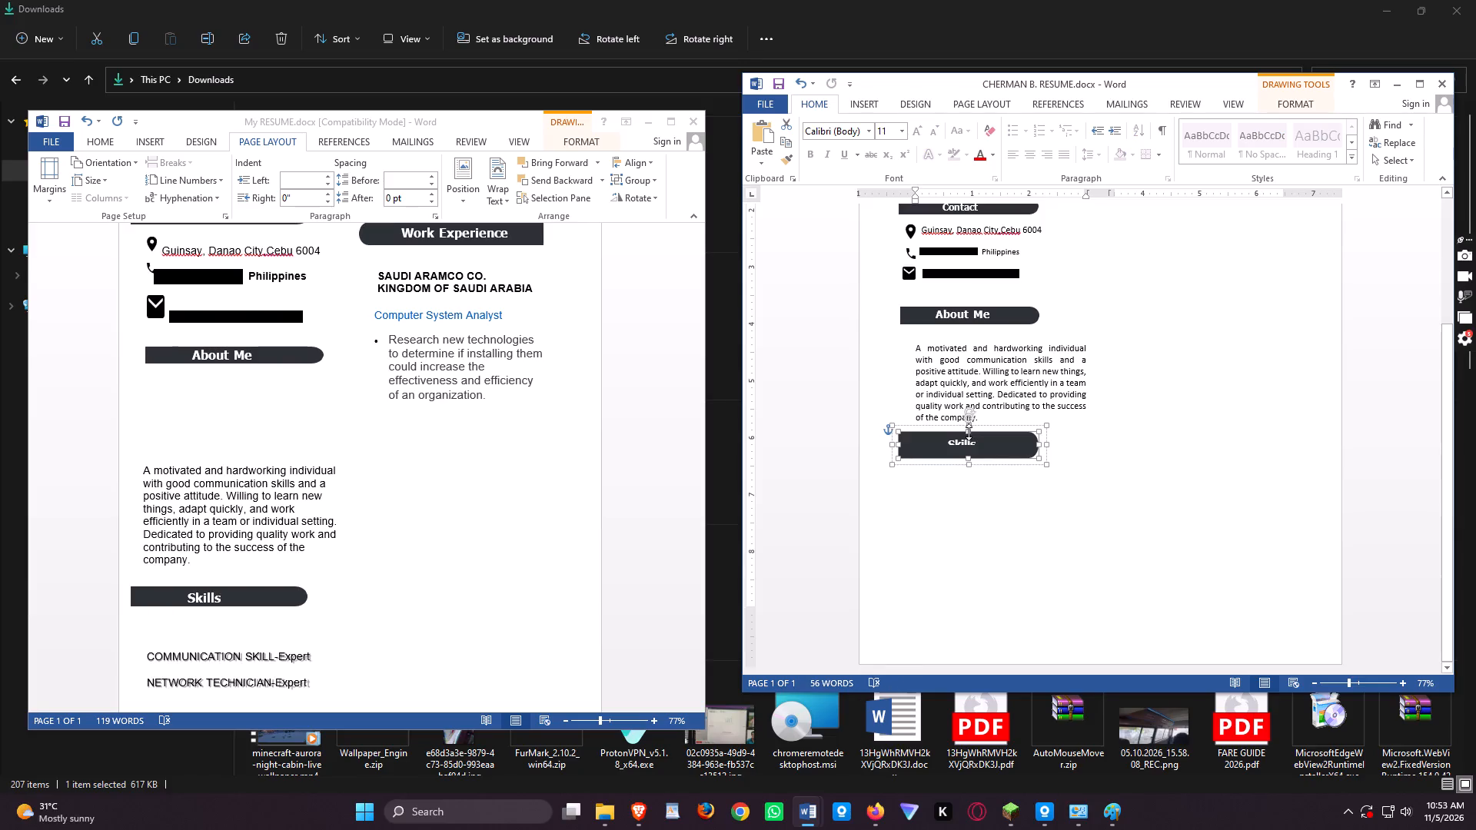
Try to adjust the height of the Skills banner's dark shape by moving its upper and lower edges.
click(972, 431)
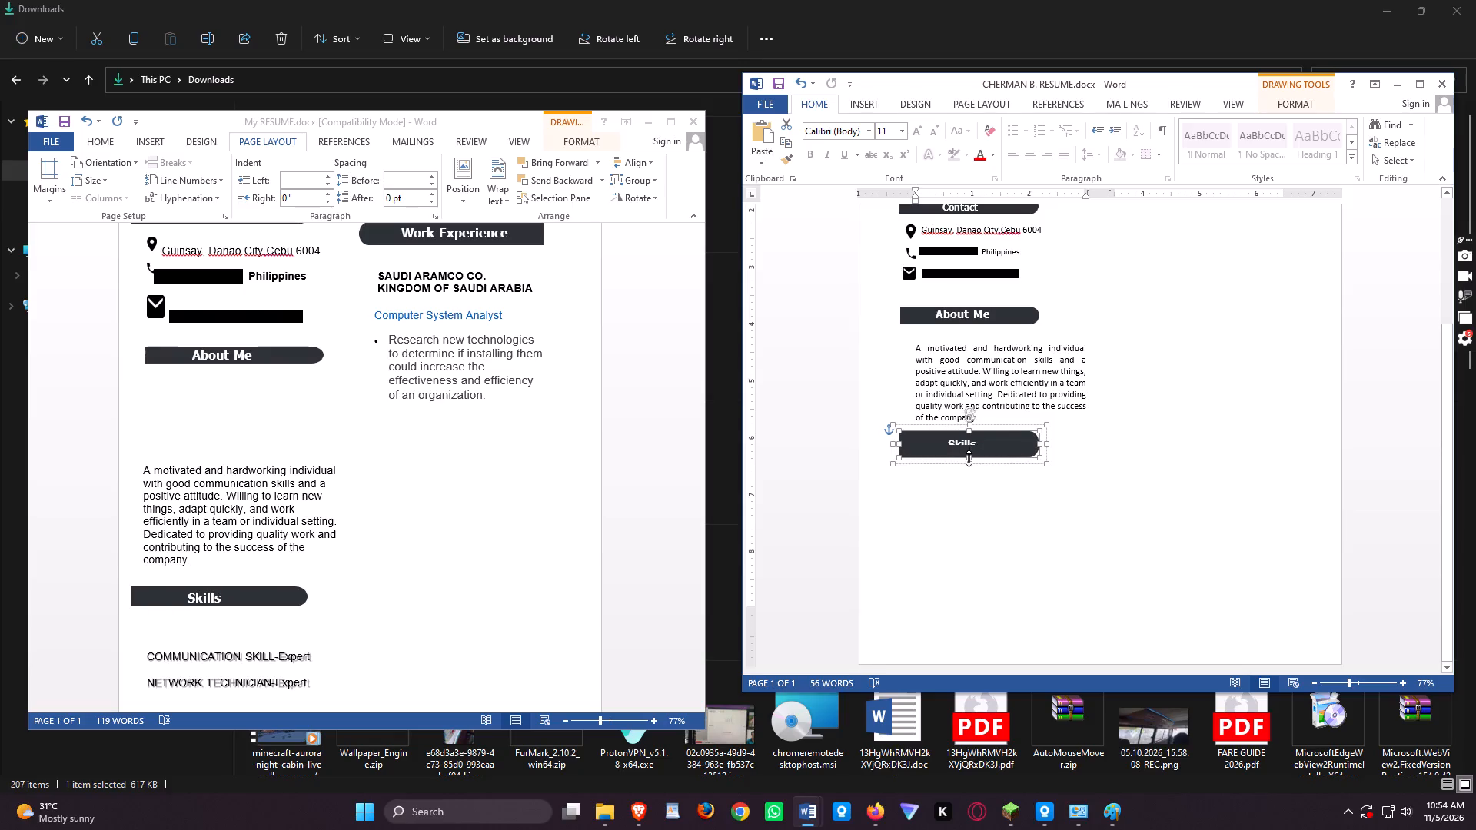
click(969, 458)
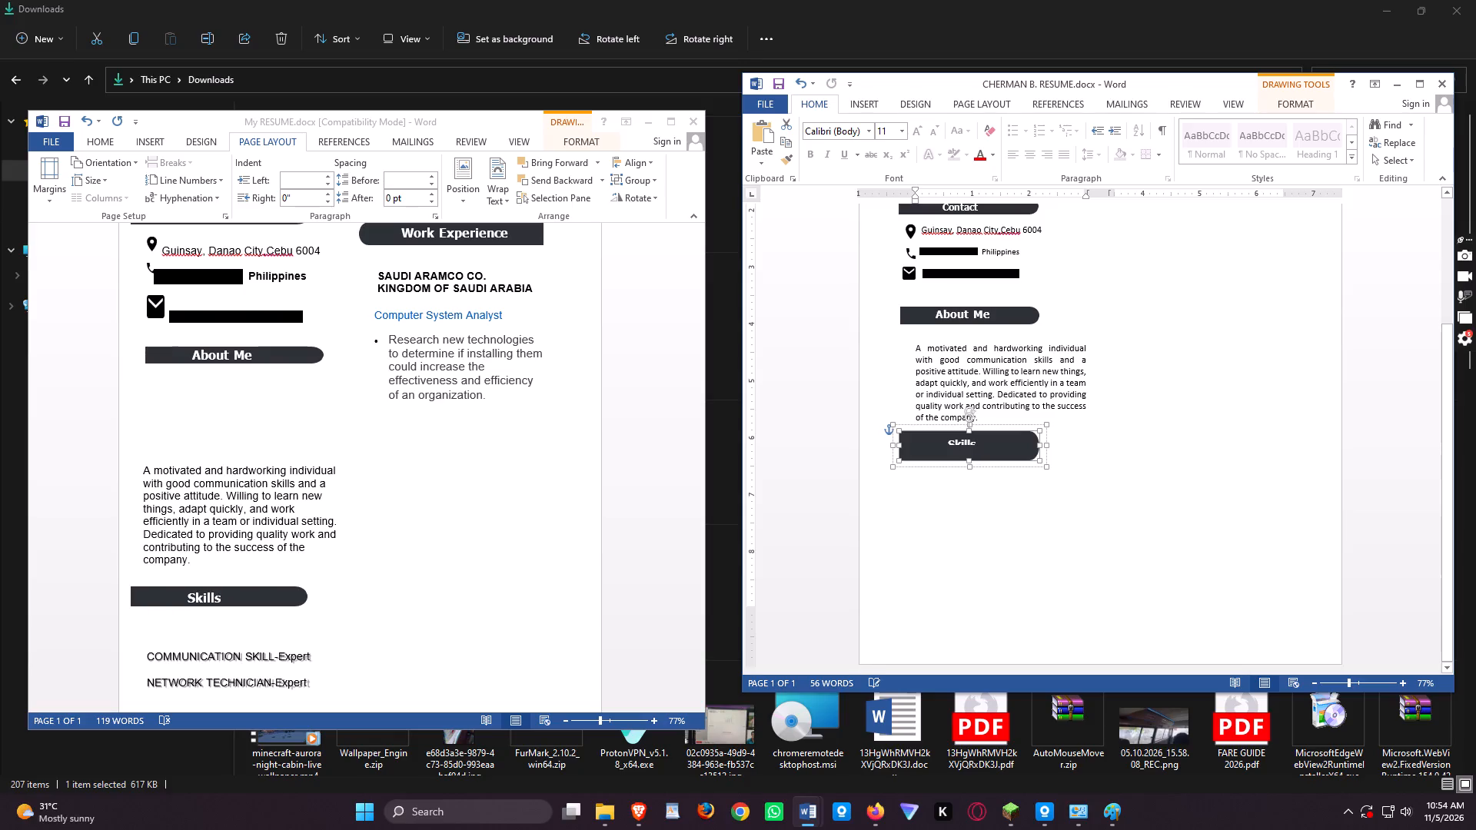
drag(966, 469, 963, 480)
Undo the recent height changes to the Skills banner in the new resume.
key(ctrl+z)
key(ctrl+z)
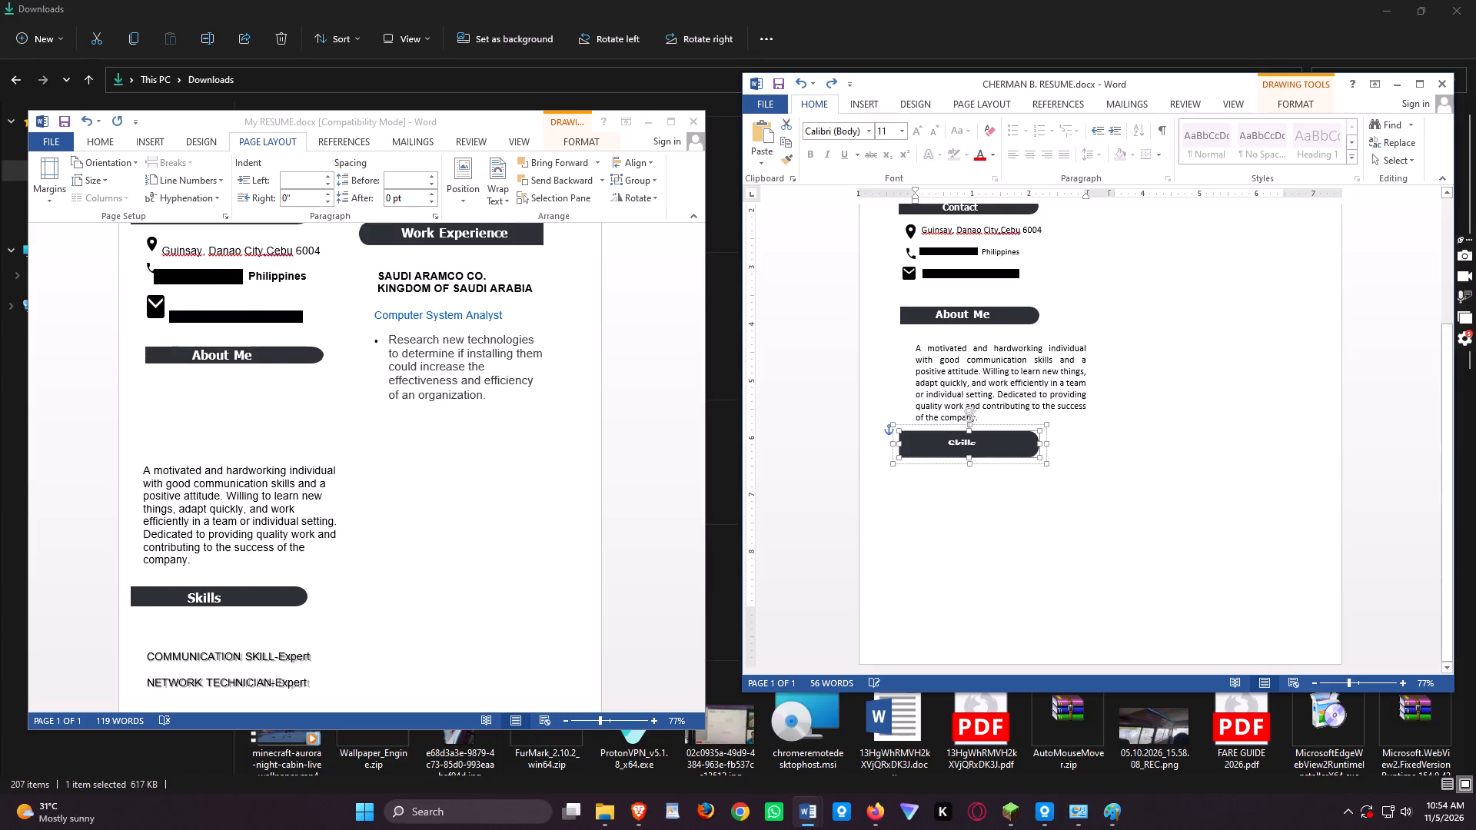
key(ctrl+z)
key(ctrl+z)
key(ctrl+z)
key(ctrl+z)
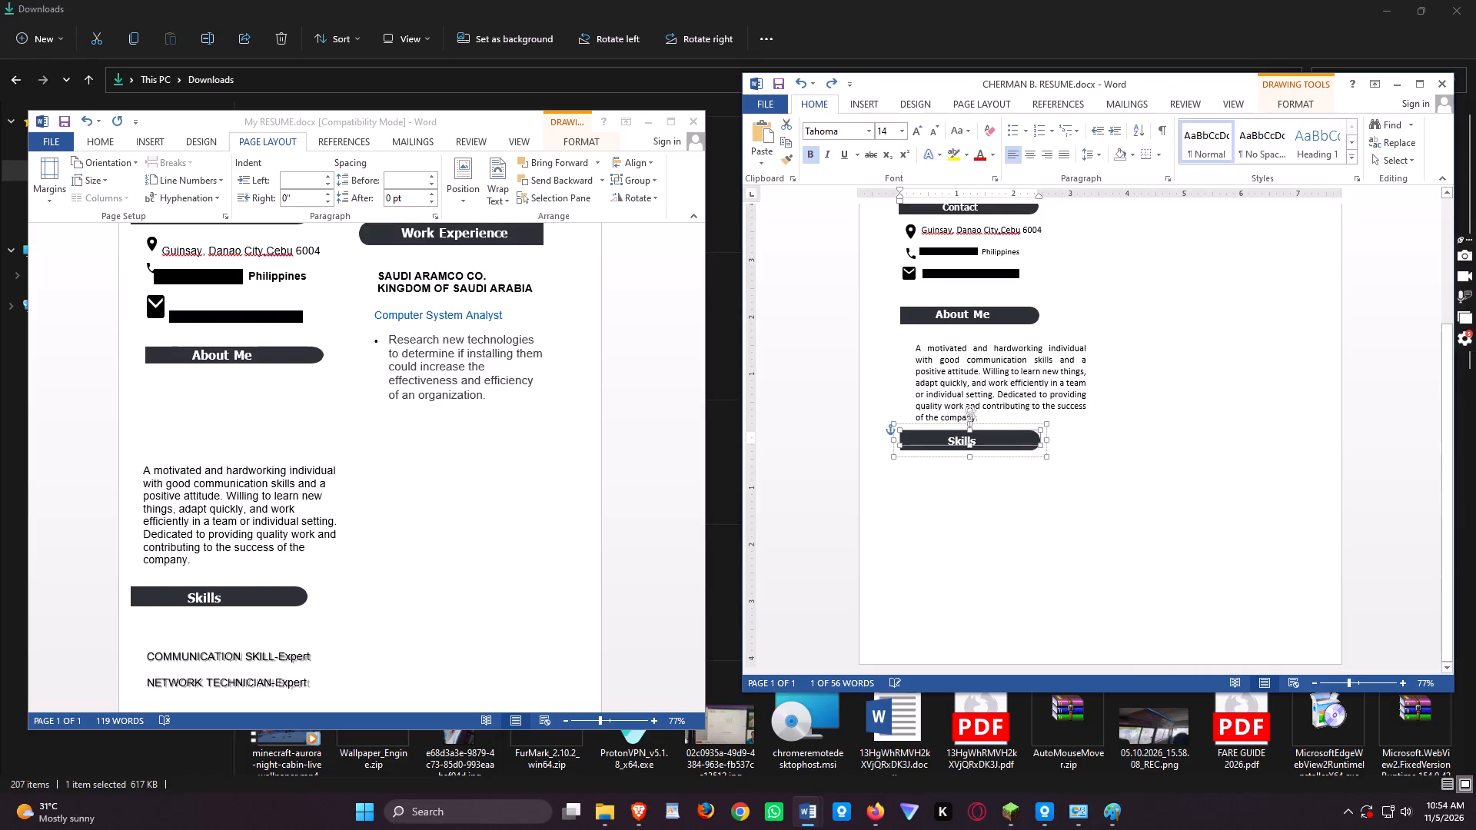
Add two line breaks after the About Me text so the insertion point sits below the Skills banner.
click(1013, 495)
click(1070, 456)
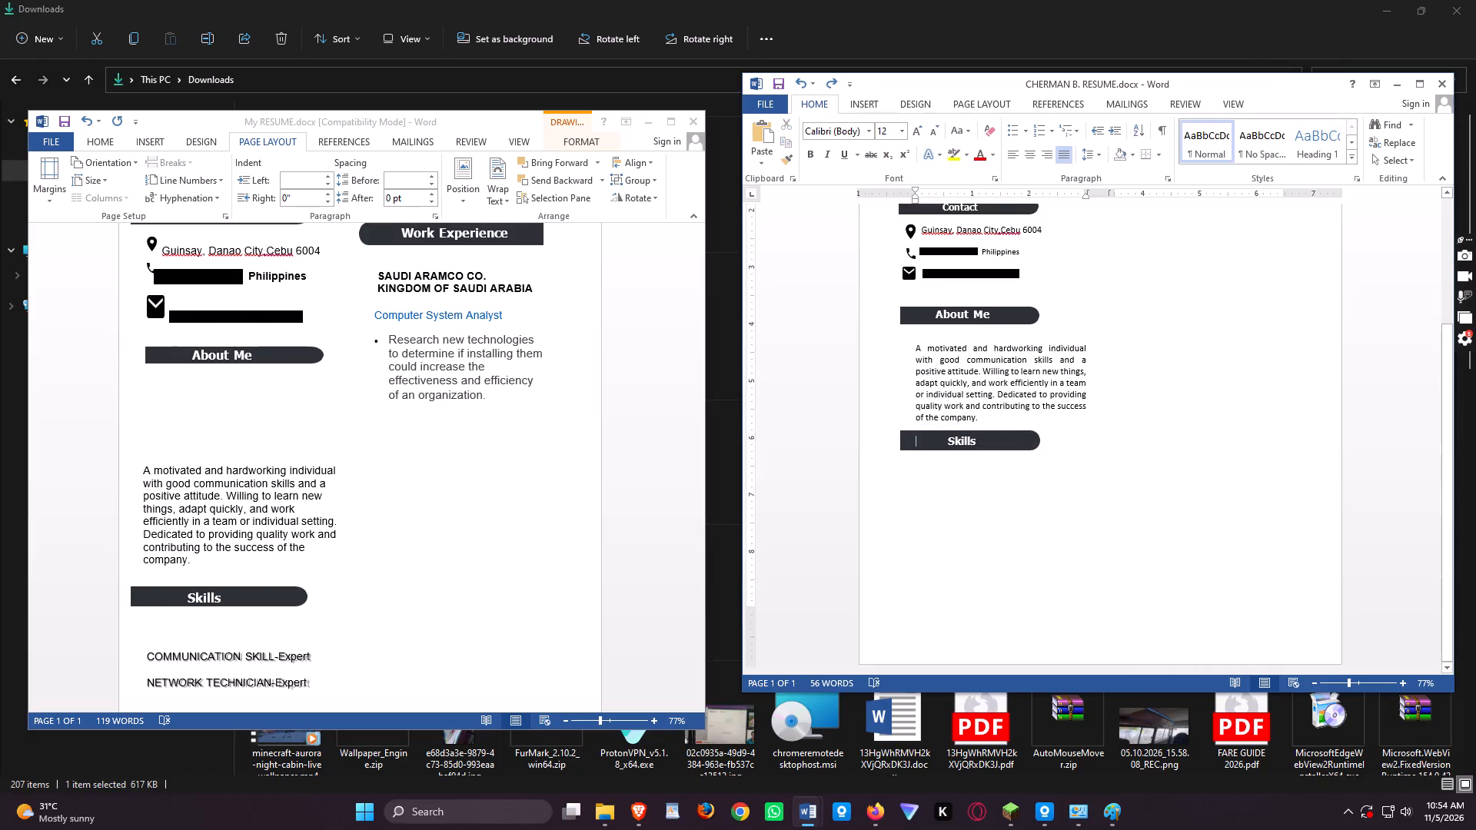
click(1064, 445)
click(1033, 489)
key(Return)
key(Return)
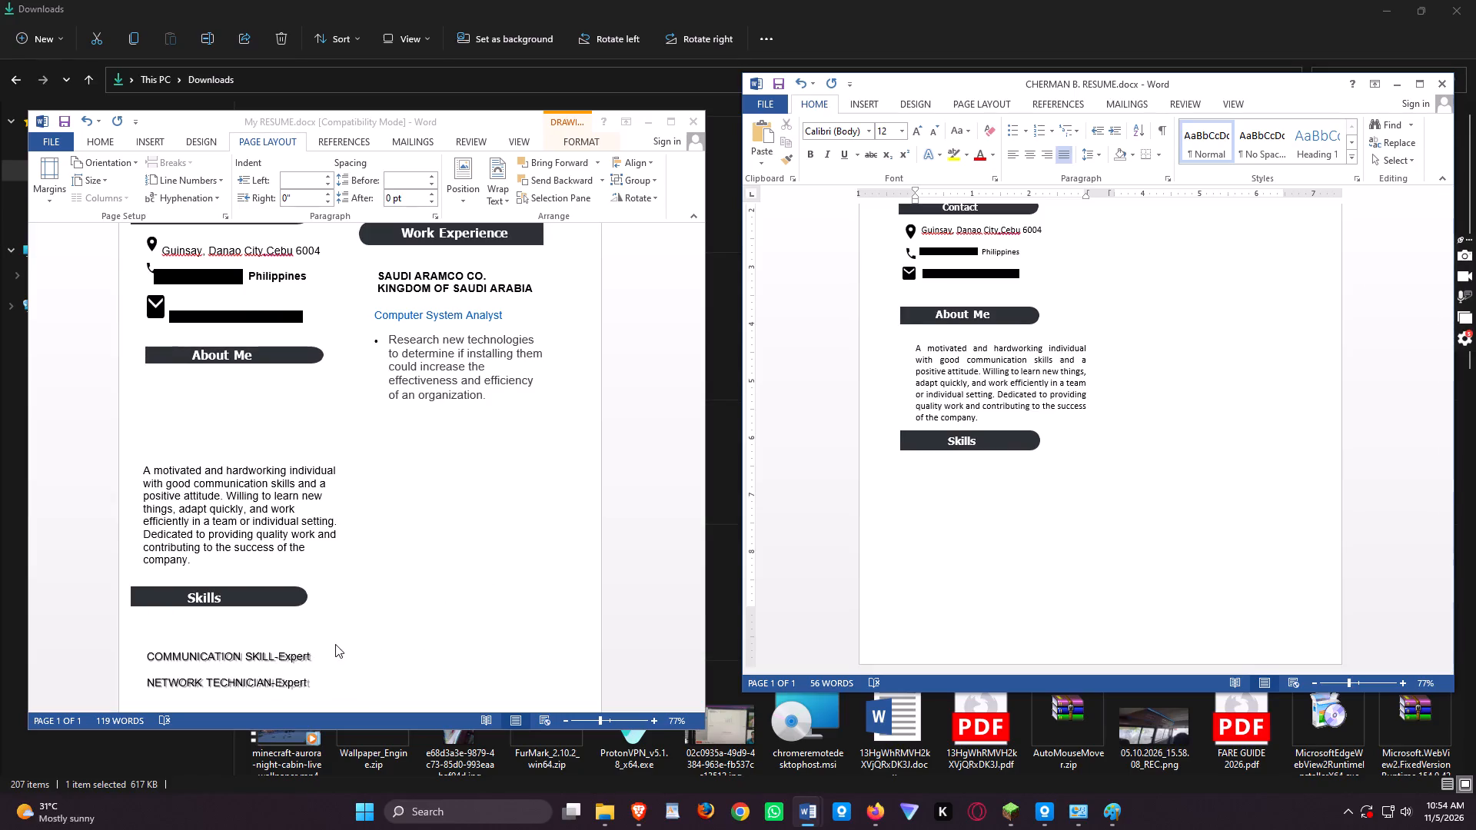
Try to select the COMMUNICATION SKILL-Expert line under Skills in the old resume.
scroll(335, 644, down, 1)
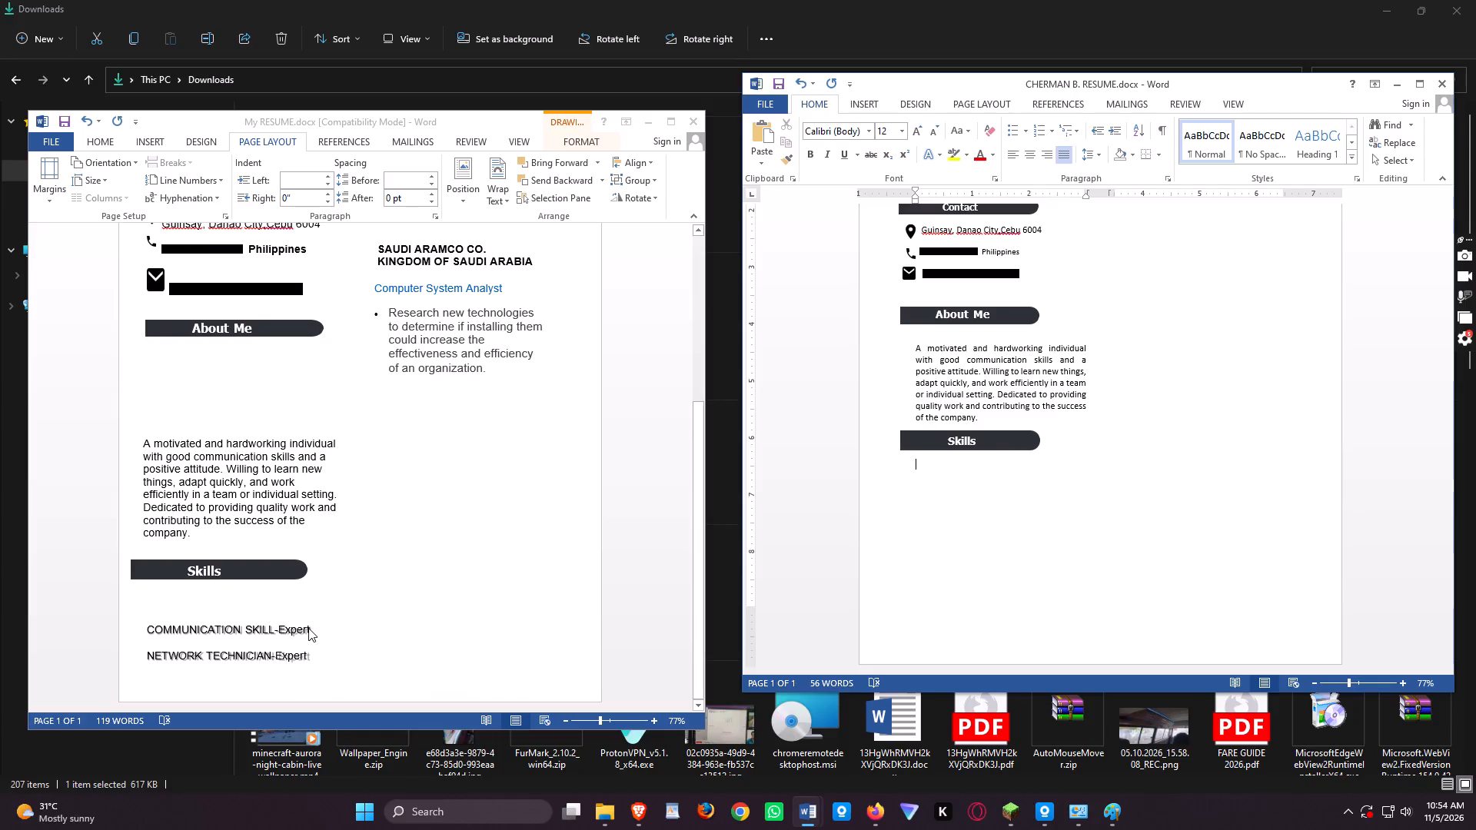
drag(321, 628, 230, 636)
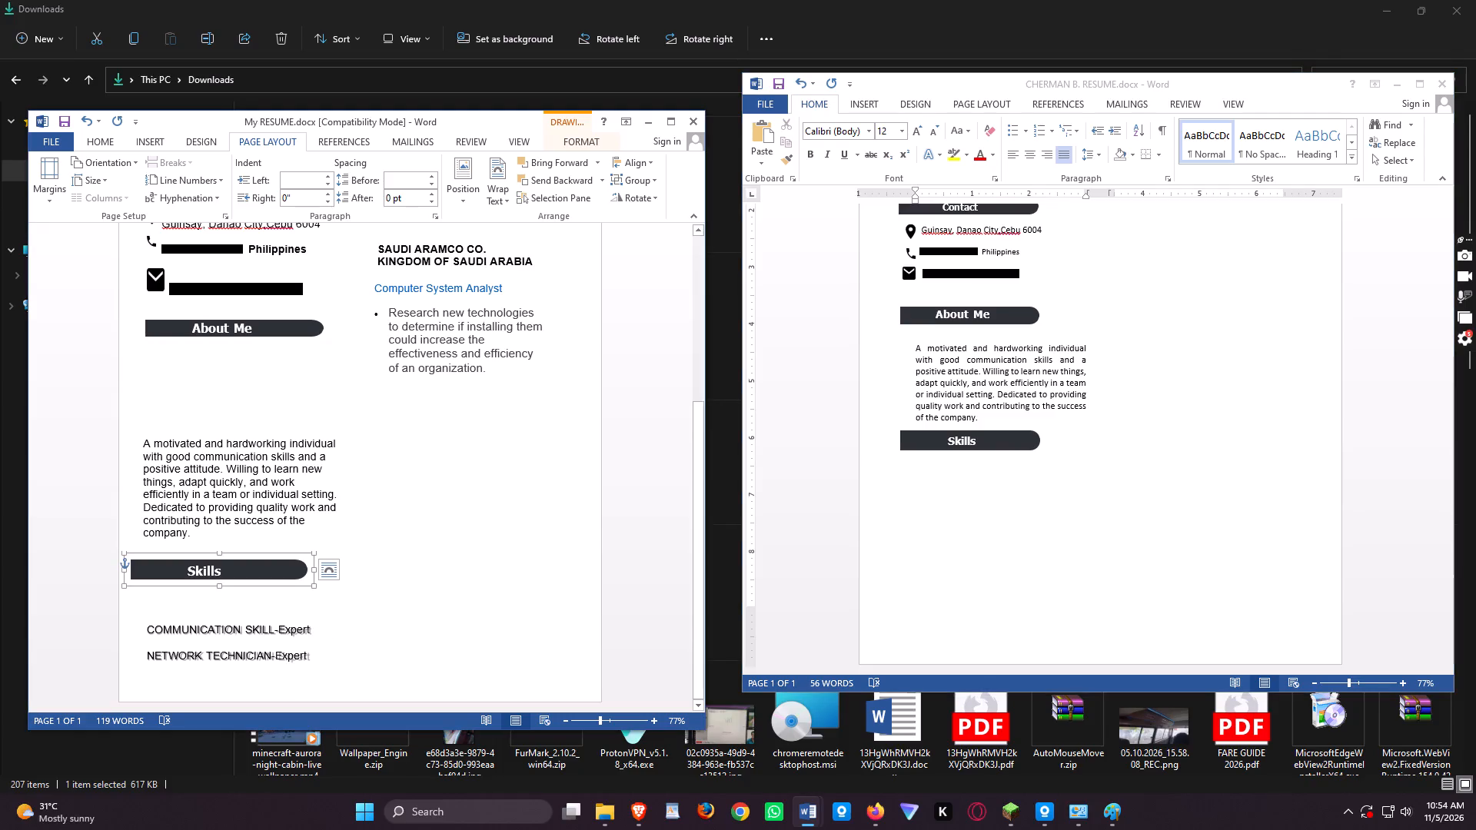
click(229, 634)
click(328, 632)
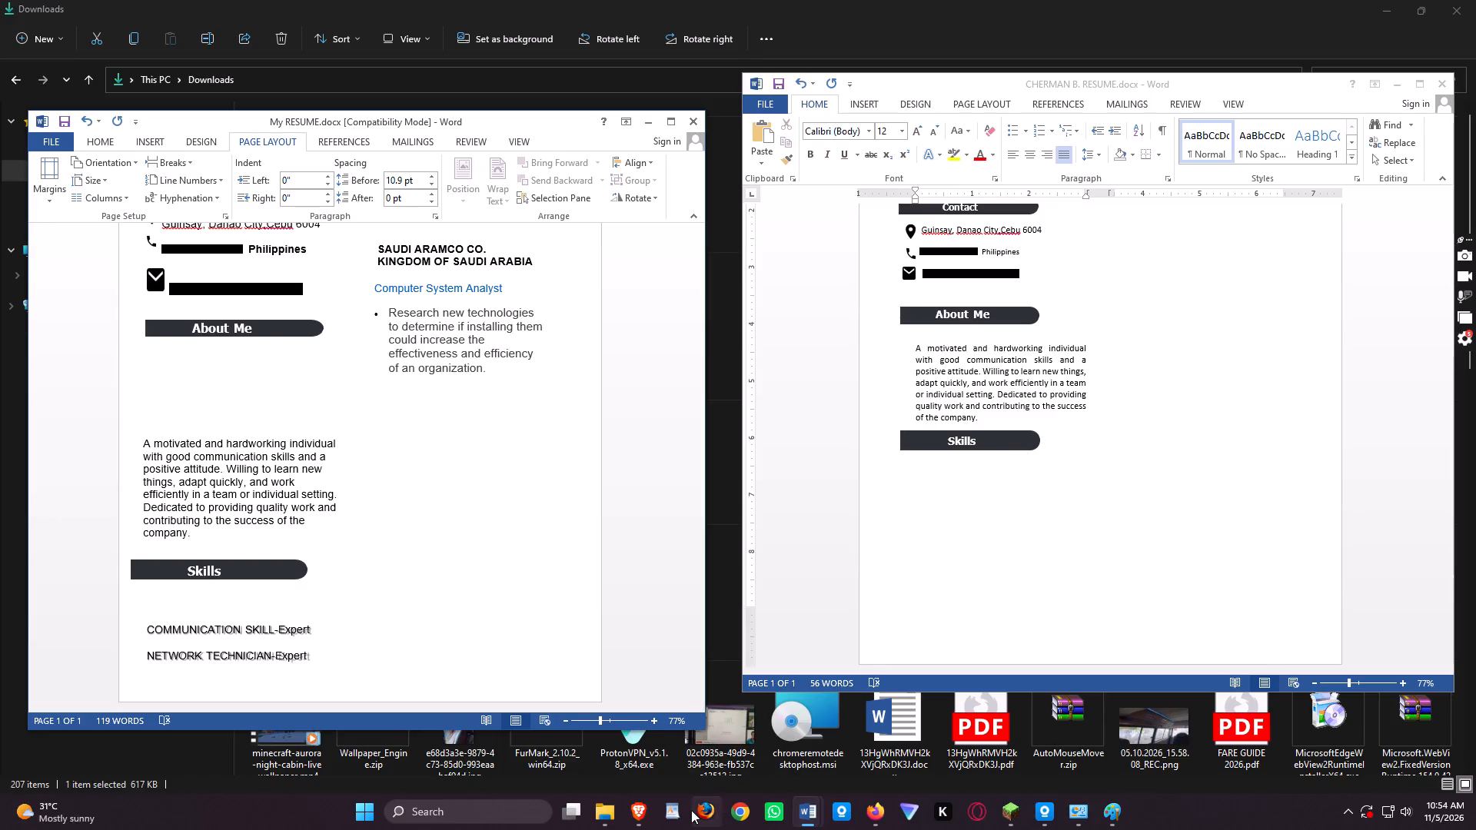
Switch to Brave and search Google in a new tab for "what are the skills of computer engineering".
click(638, 812)
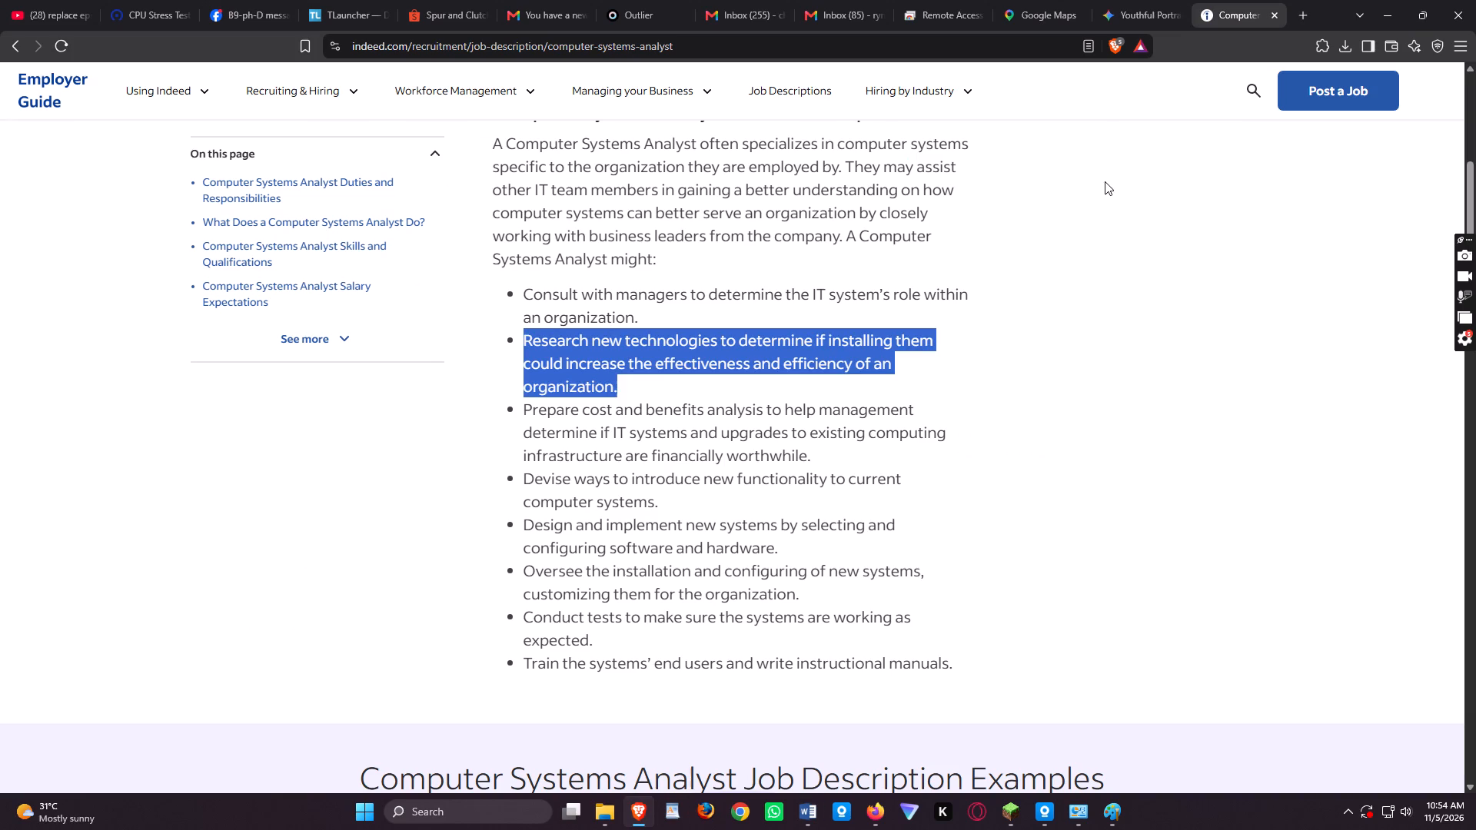
click(1298, 14)
click(580, 150)
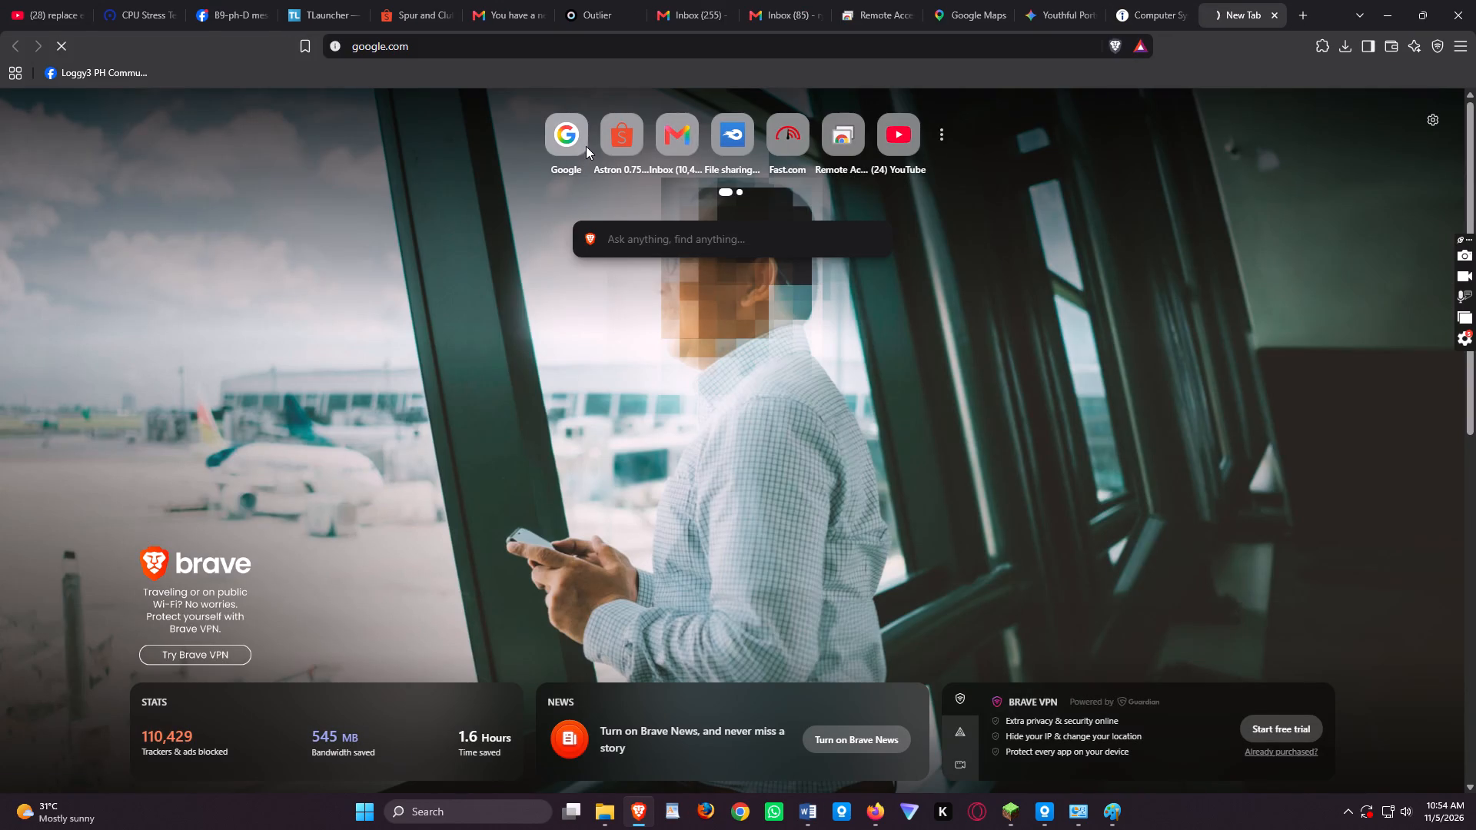
click(750, 367)
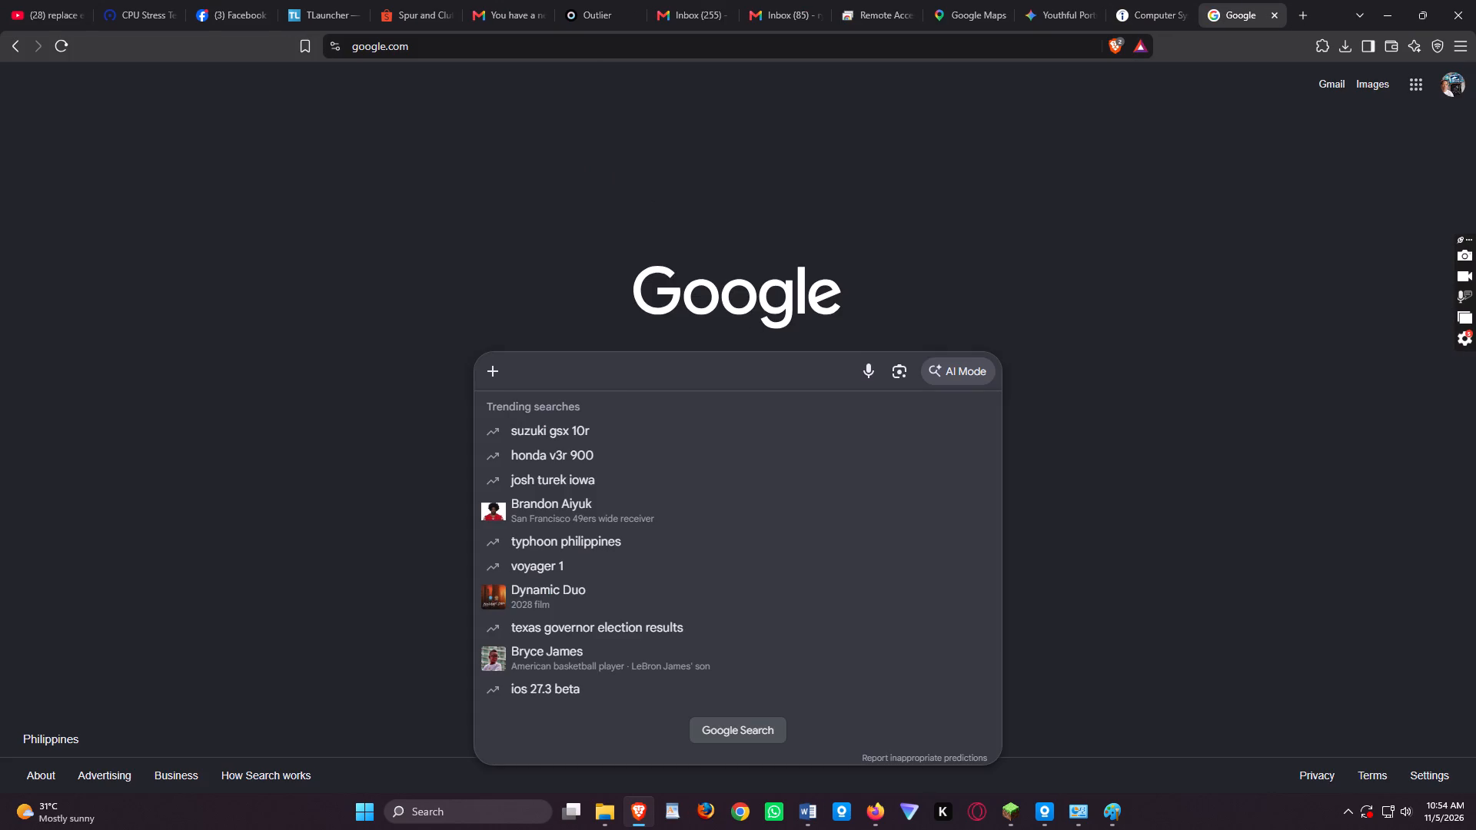
key(w)
key(h)
text(AT)
key(space)
key(a)
key(r)
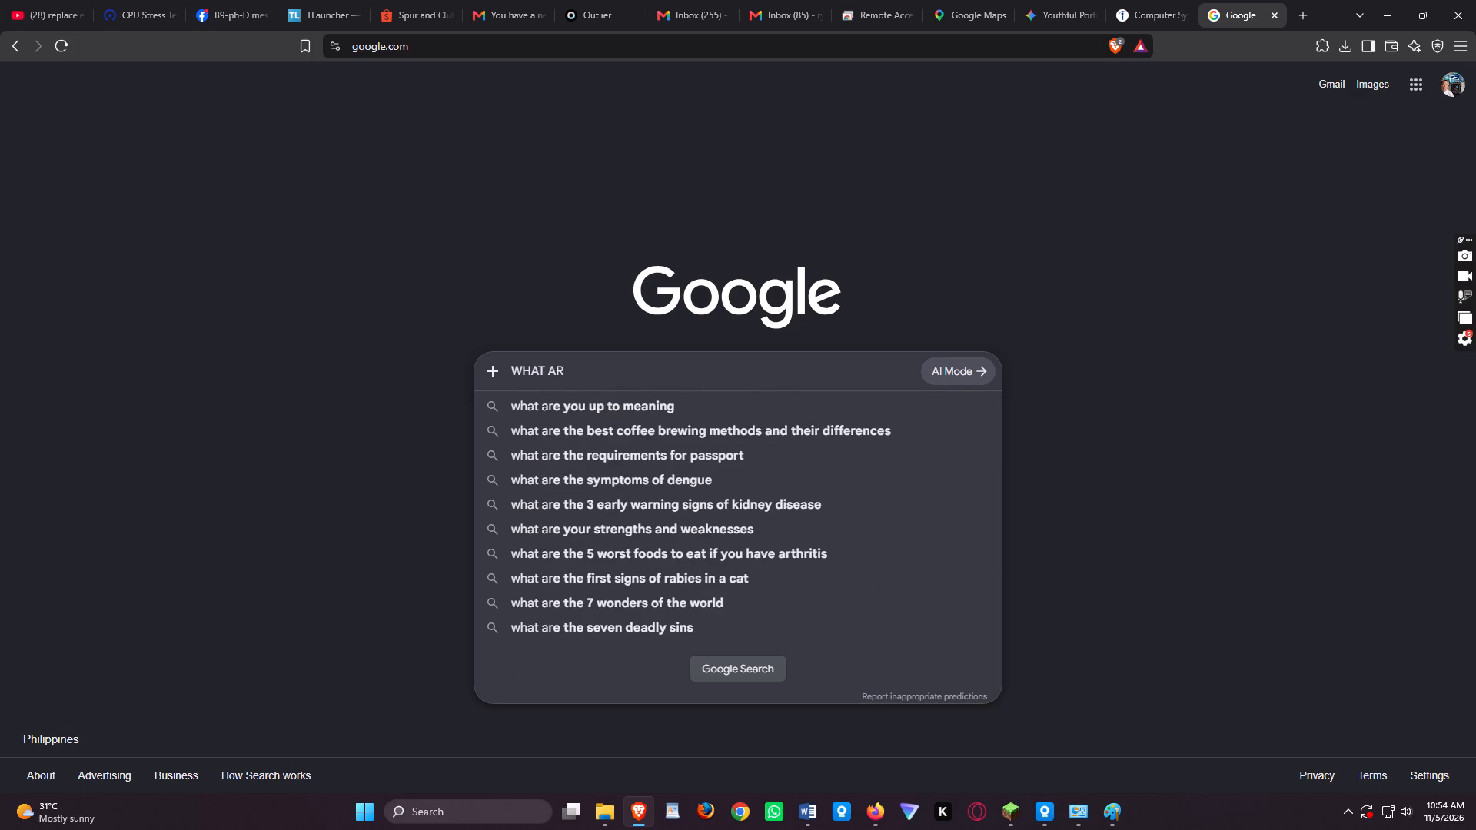
key(e)
key(space)
text(TEHS)
key(BackSpace)
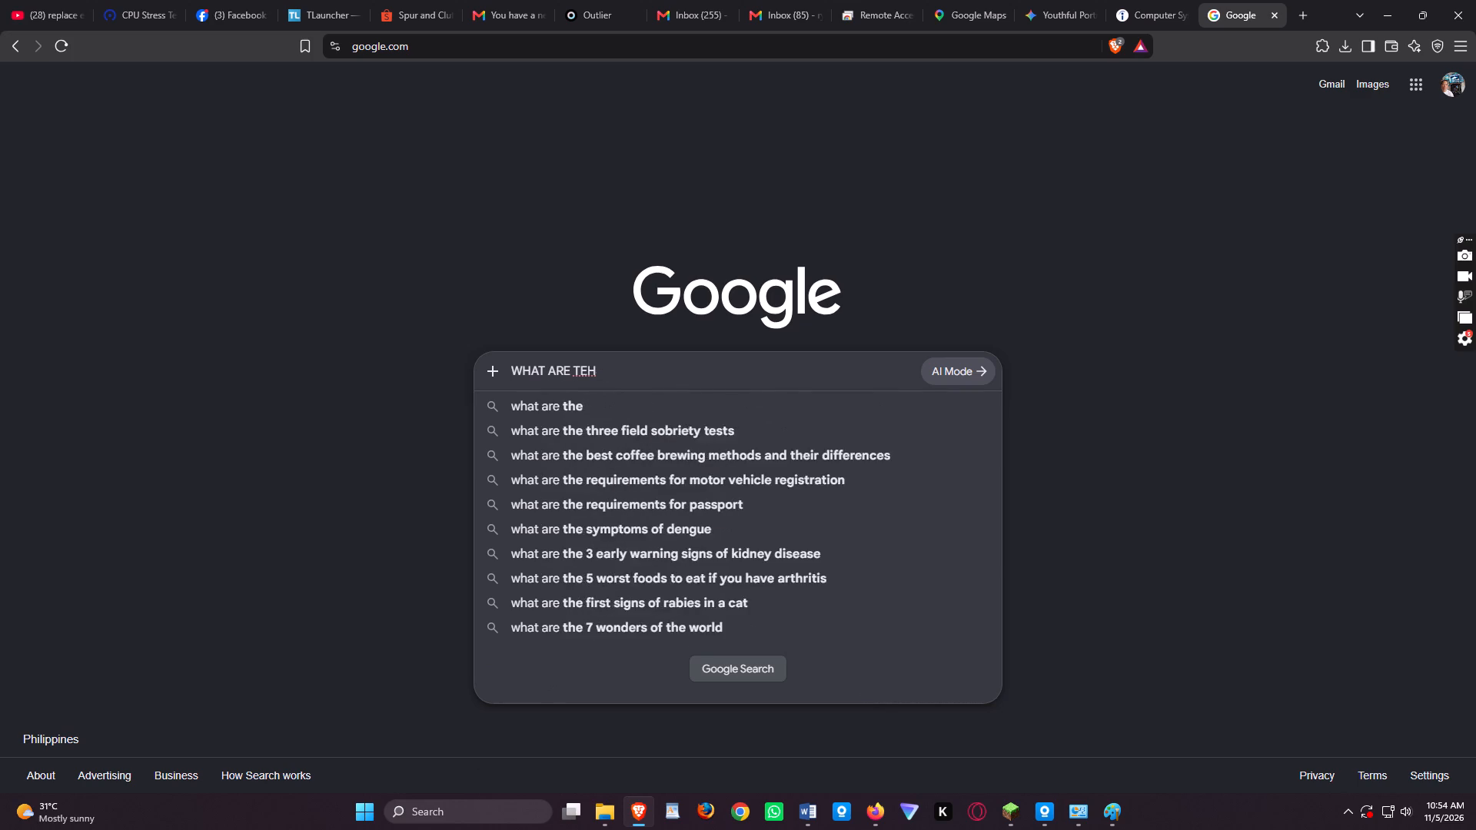
key(BackSpace)
key(BackSpace)
text(HE SK)
key(i)
text(LLS FO)
key(BackSpace)
key(BackSpace)
text(OF COM)
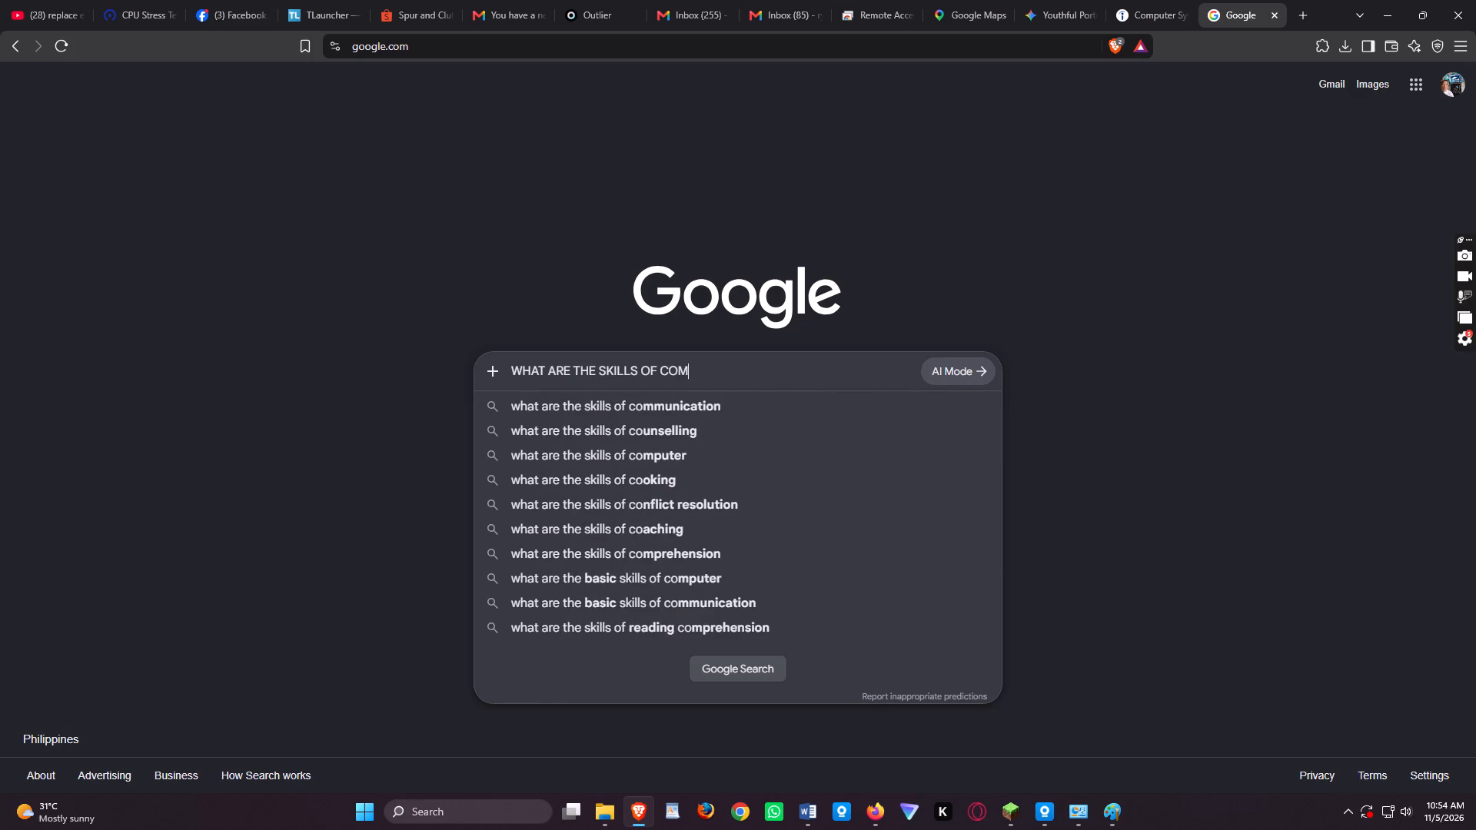
text(PUT)
key(e)
key(r)
key(space)
text(EN)
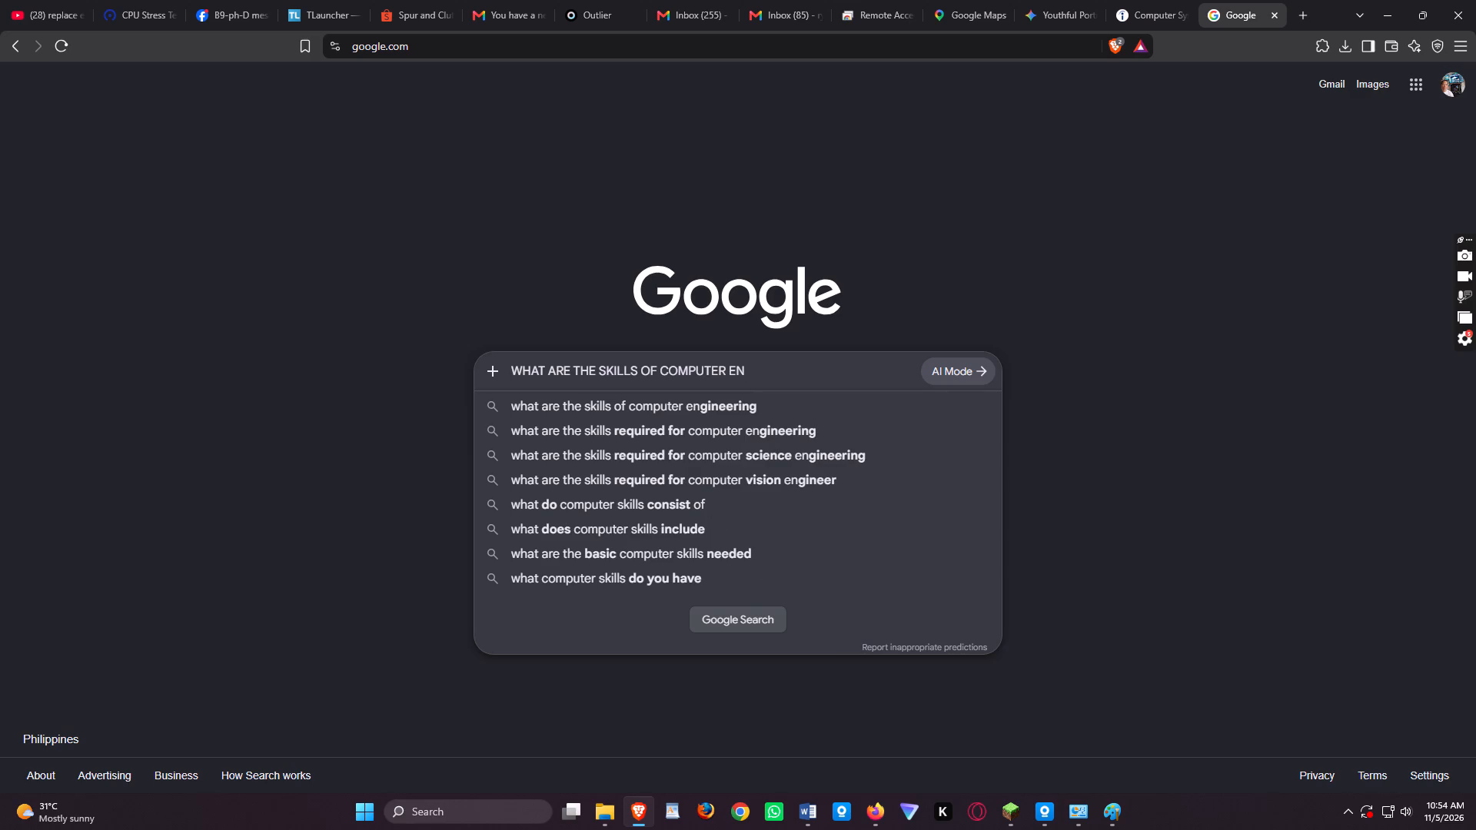
click(731, 403)
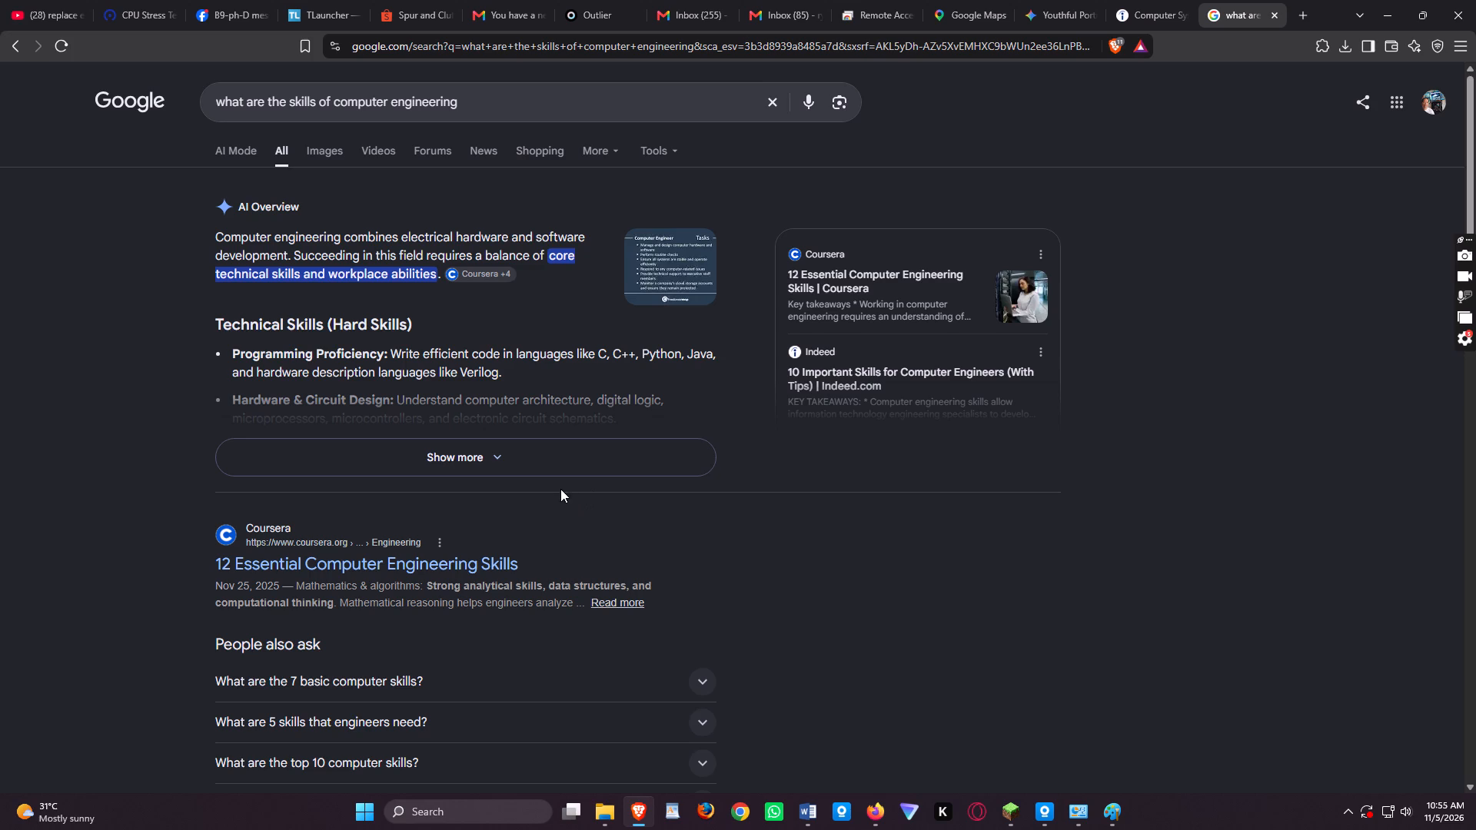
Expand the AI Overview and read its technical and workplace skills for computer engineering.
click(495, 458)
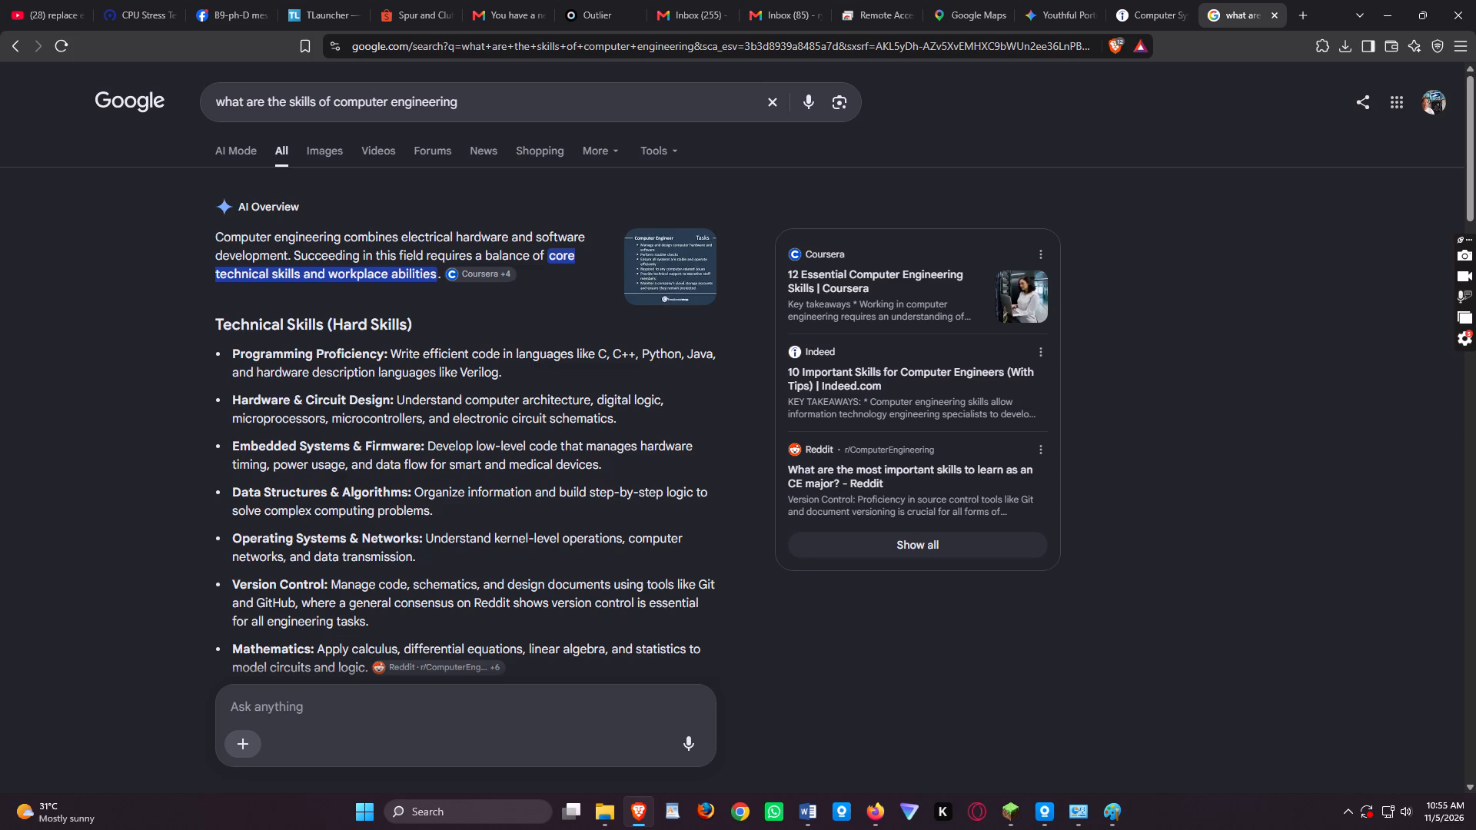
scroll(613, 499, down, 1)
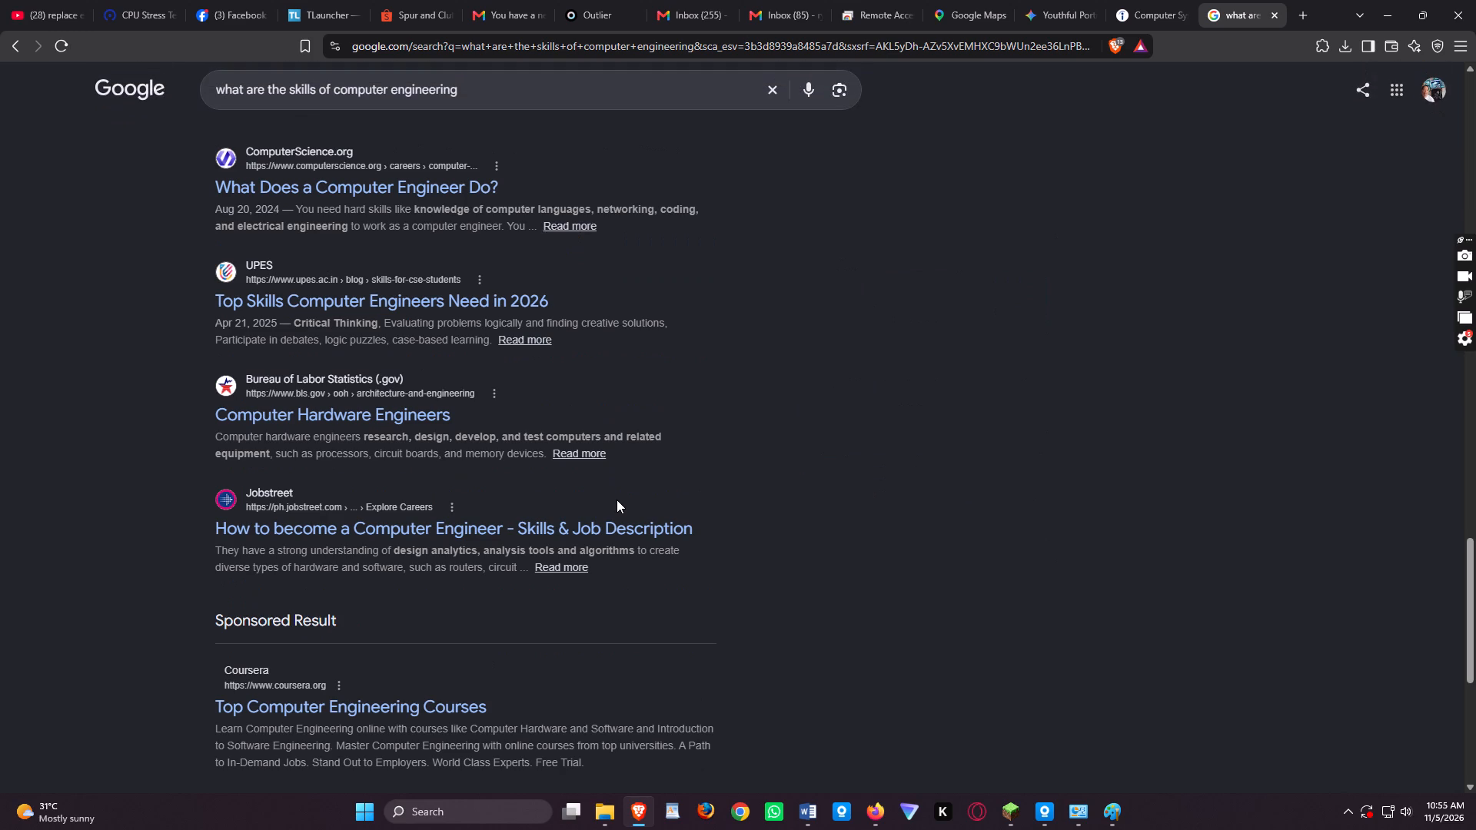
scroll(618, 499, up, 1)
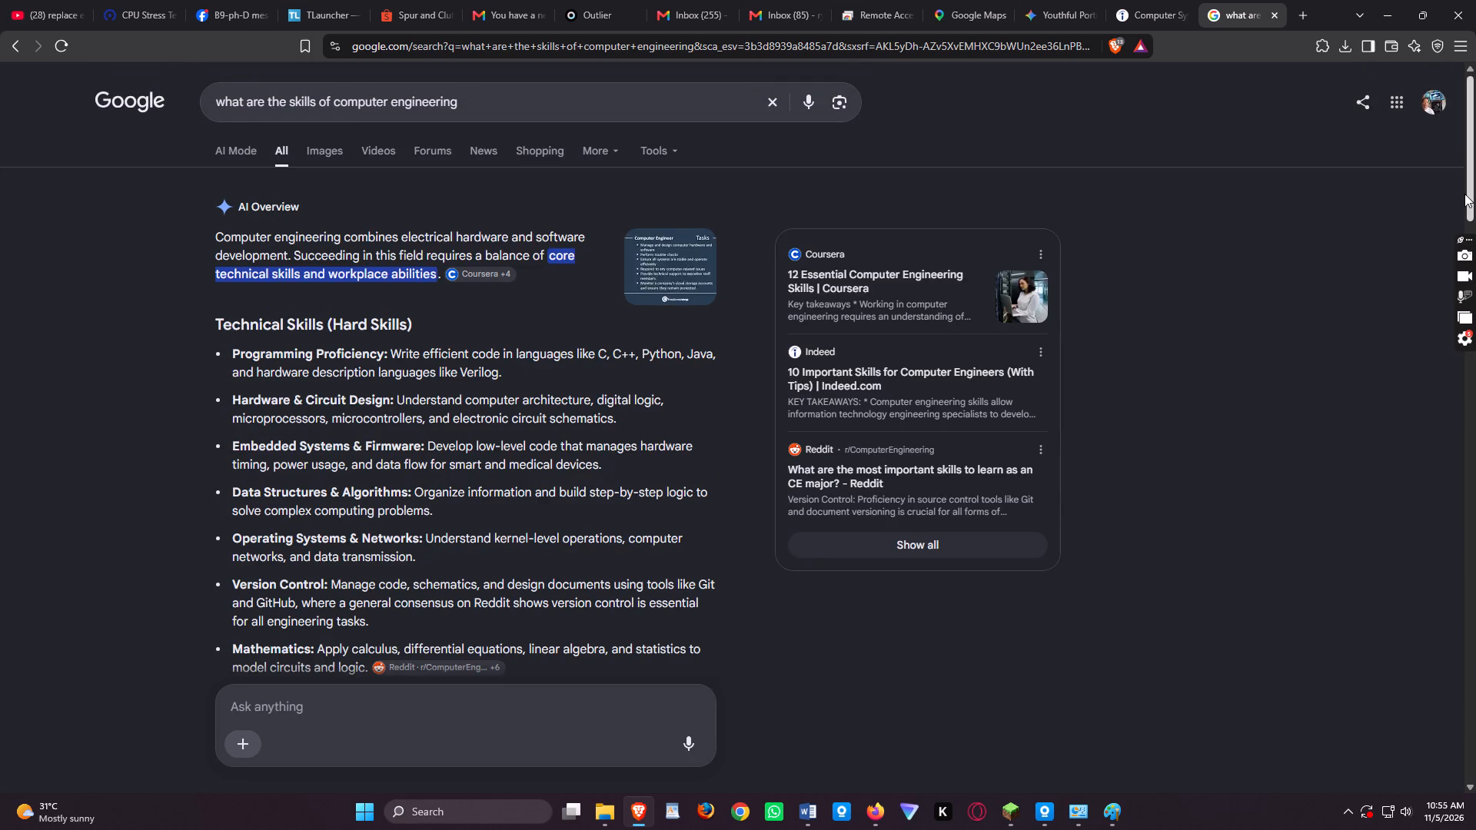
drag(1465, 193, 1466, 251)
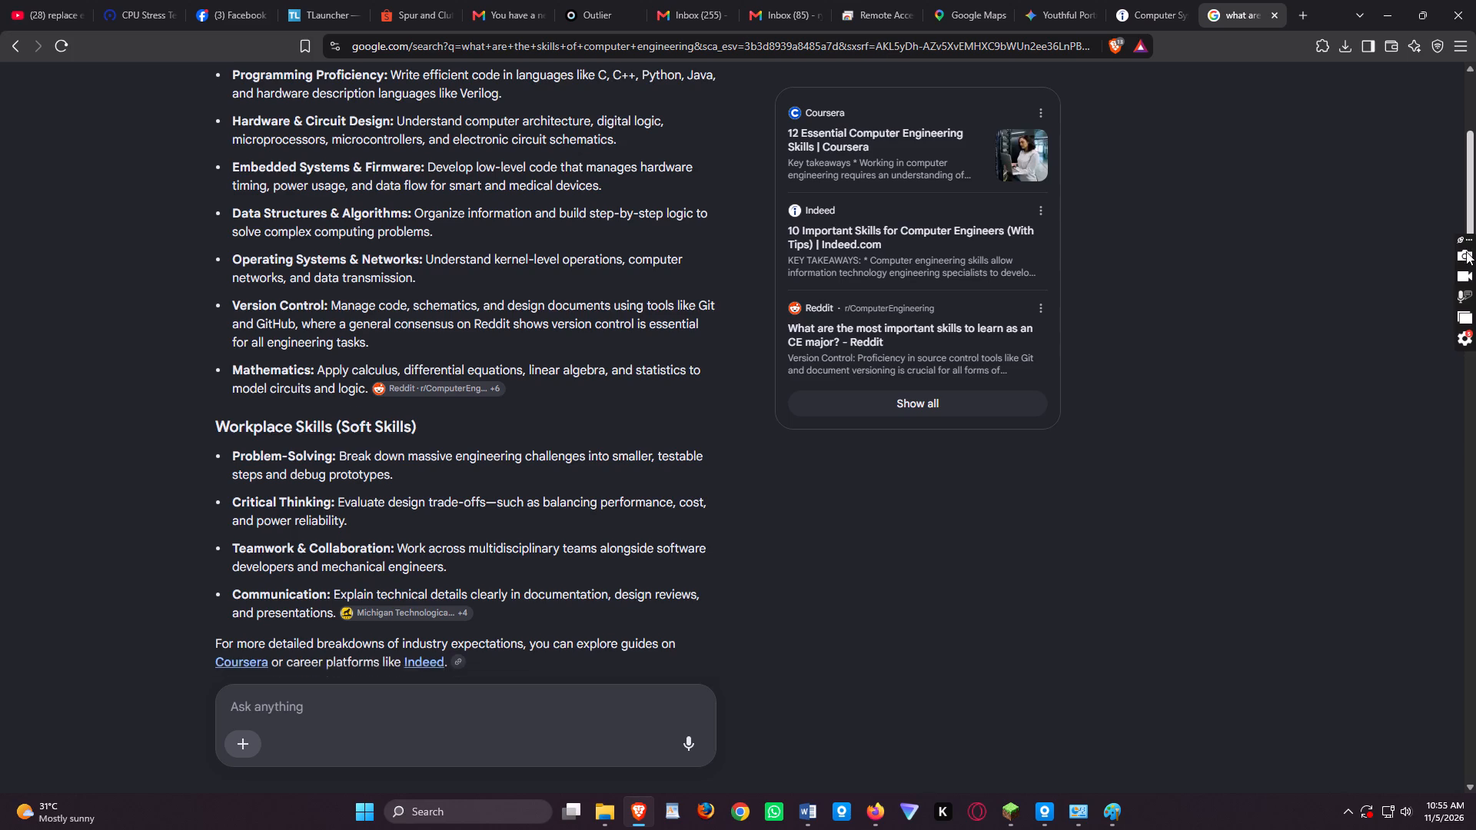
drag(1466, 251, 1463, 292)
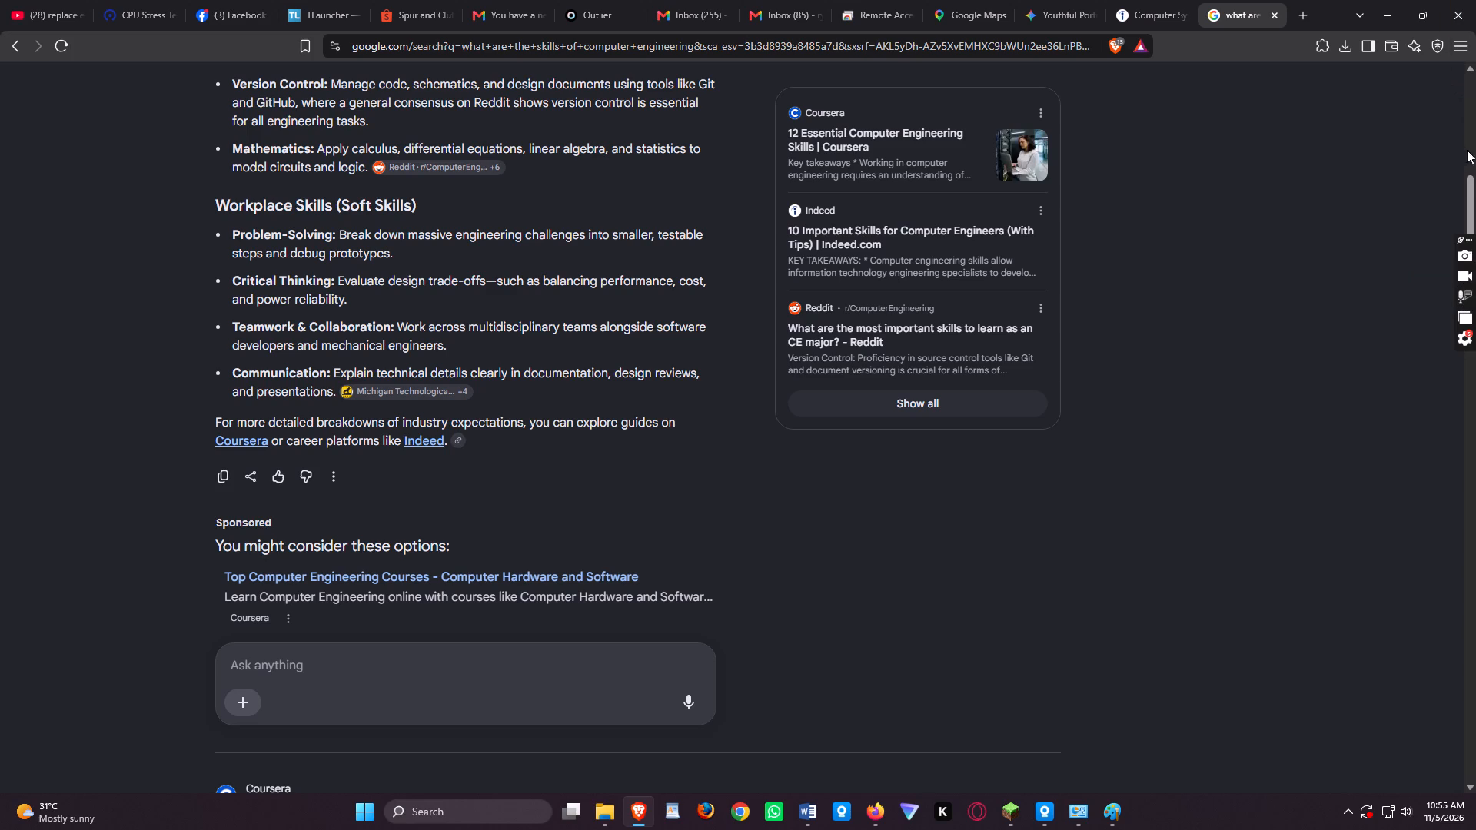
Expand the full answer to "What are the 7 basic computer skills?" and read the listed skills.
drag(1475, 203, 1474, 284)
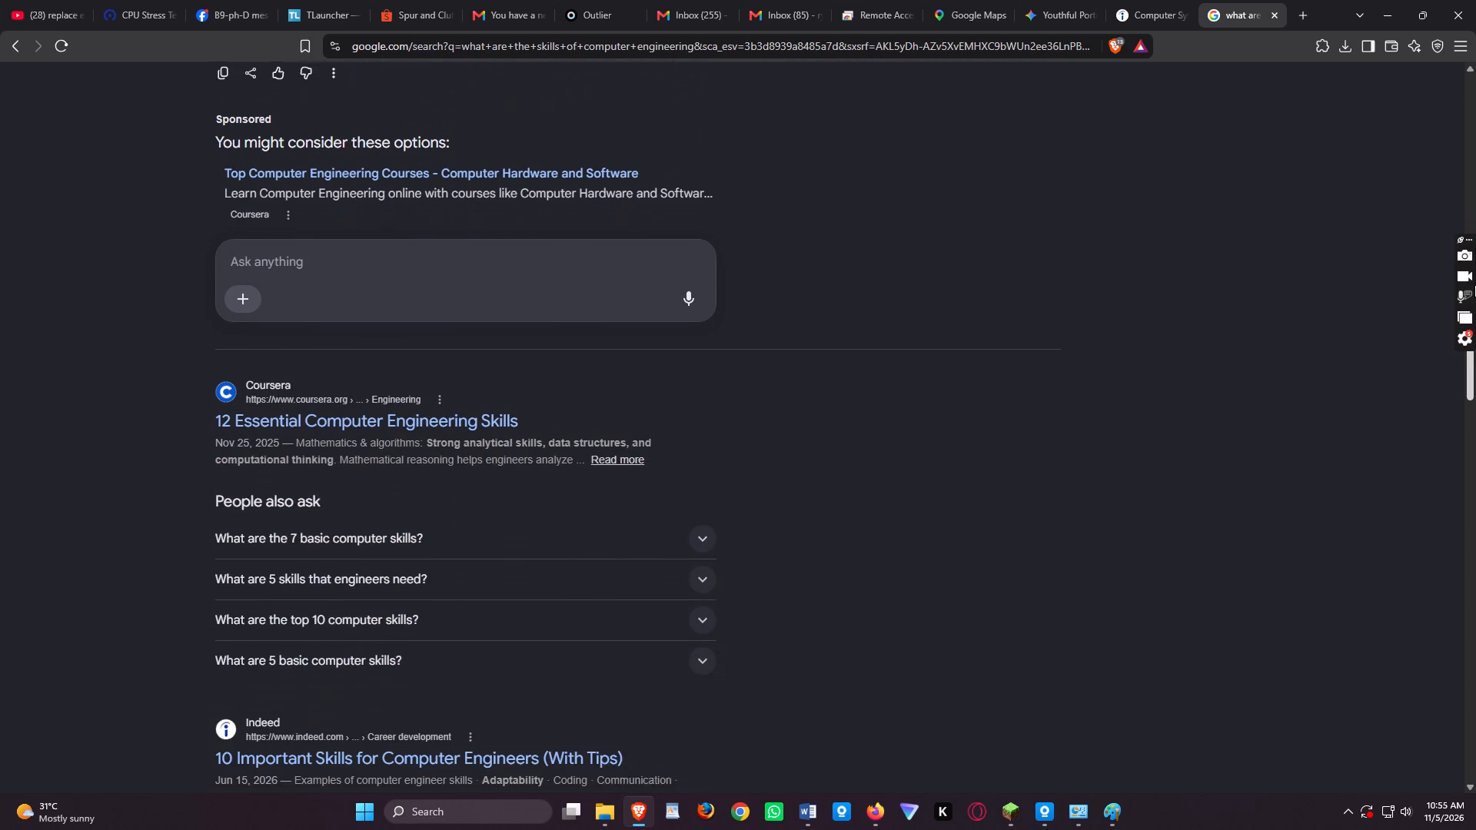
drag(1474, 284, 1468, 317)
click(706, 370)
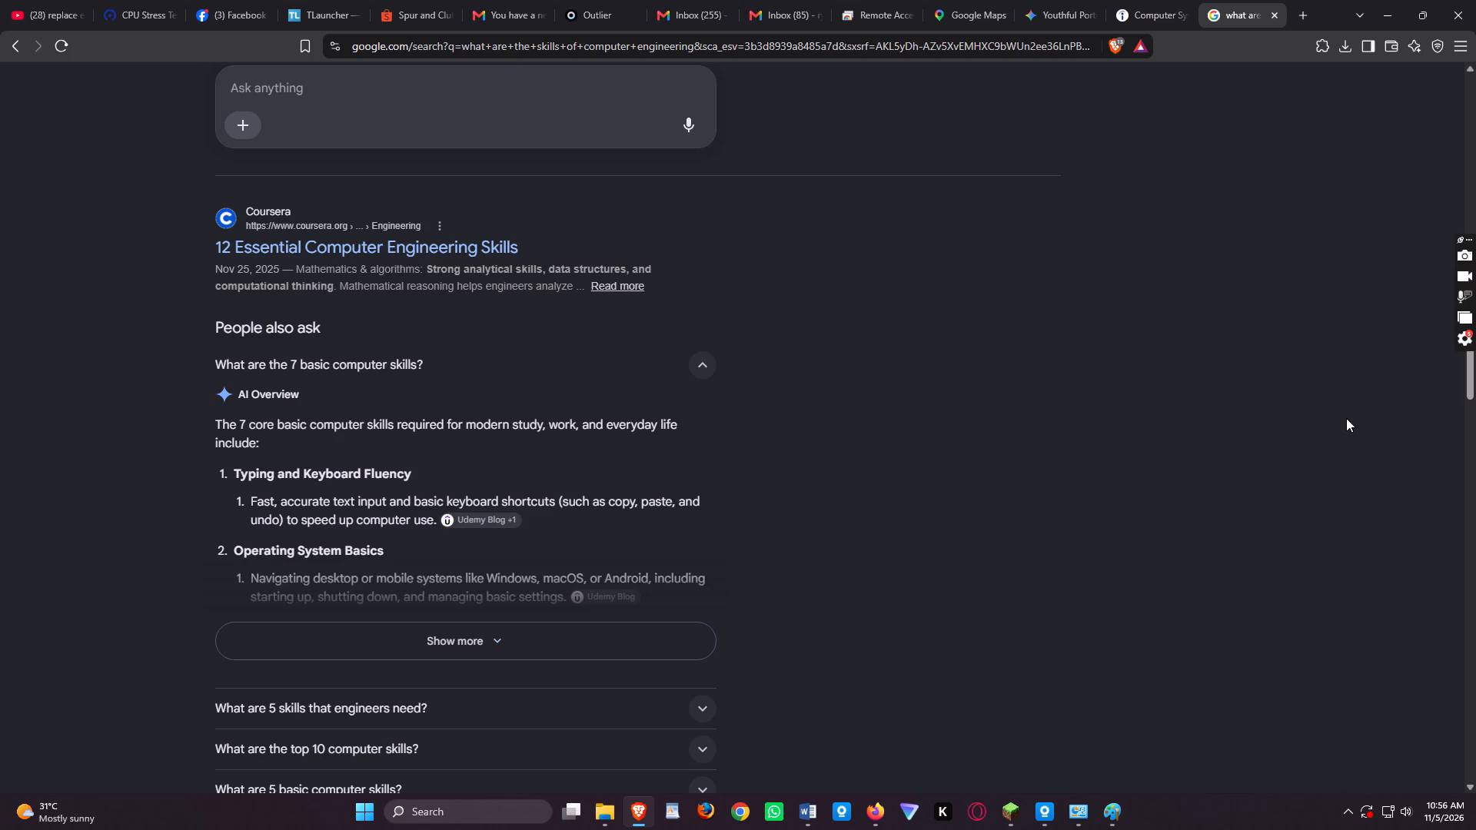
scroll(1351, 416, up, 1)
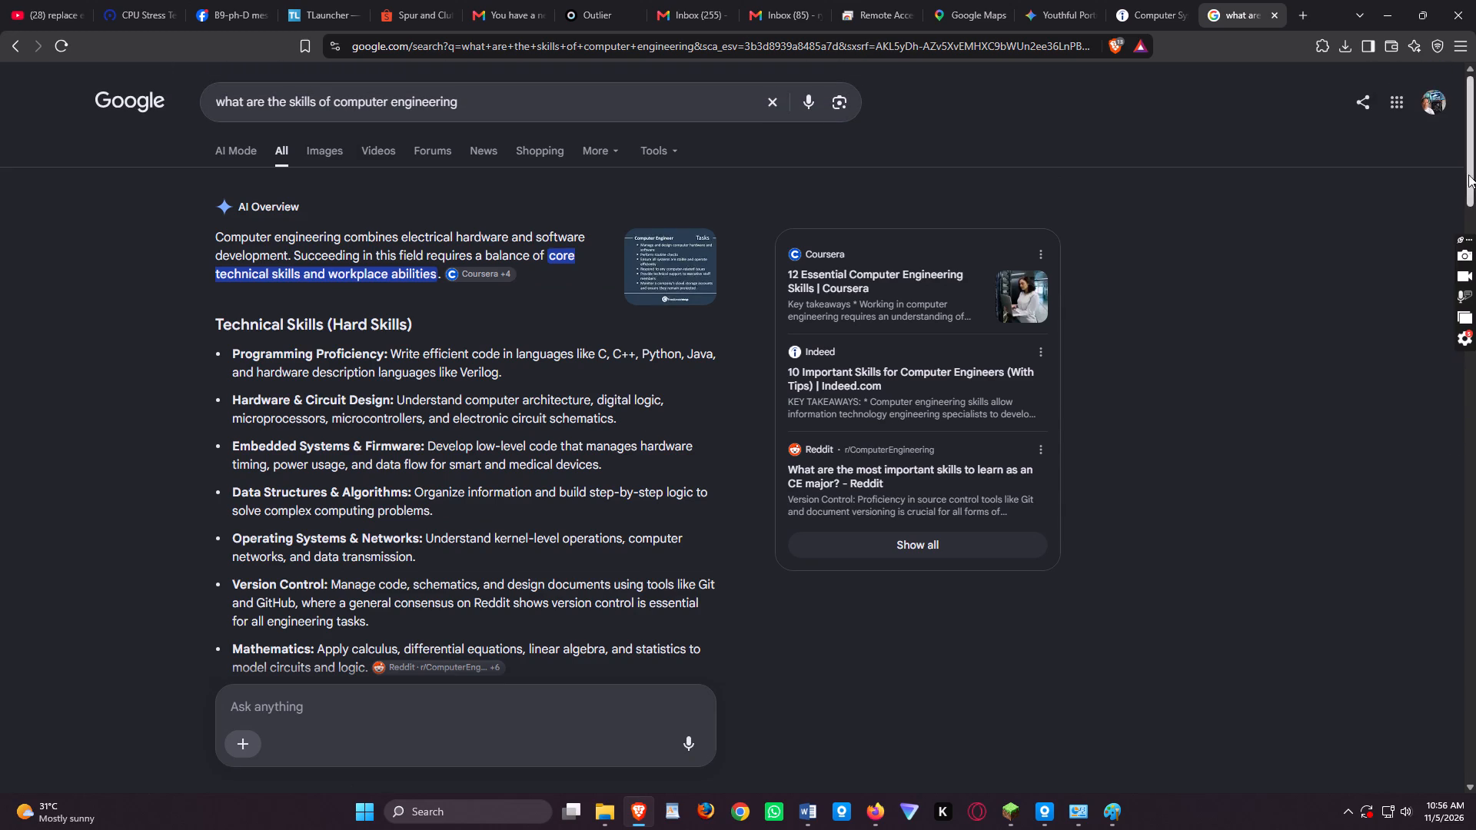
drag(1470, 181, 1464, 320)
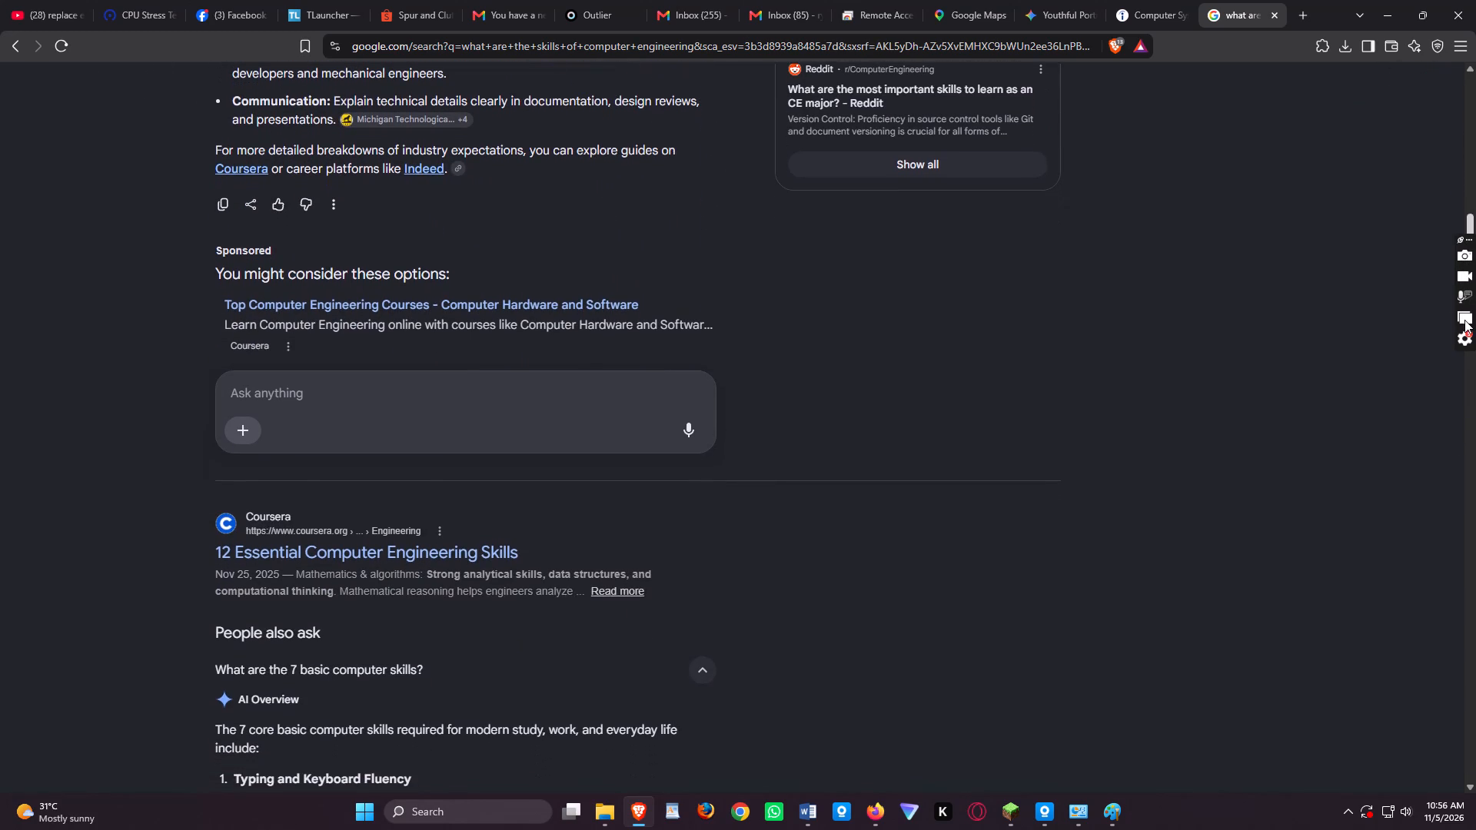
drag(1464, 320, 1475, 388)
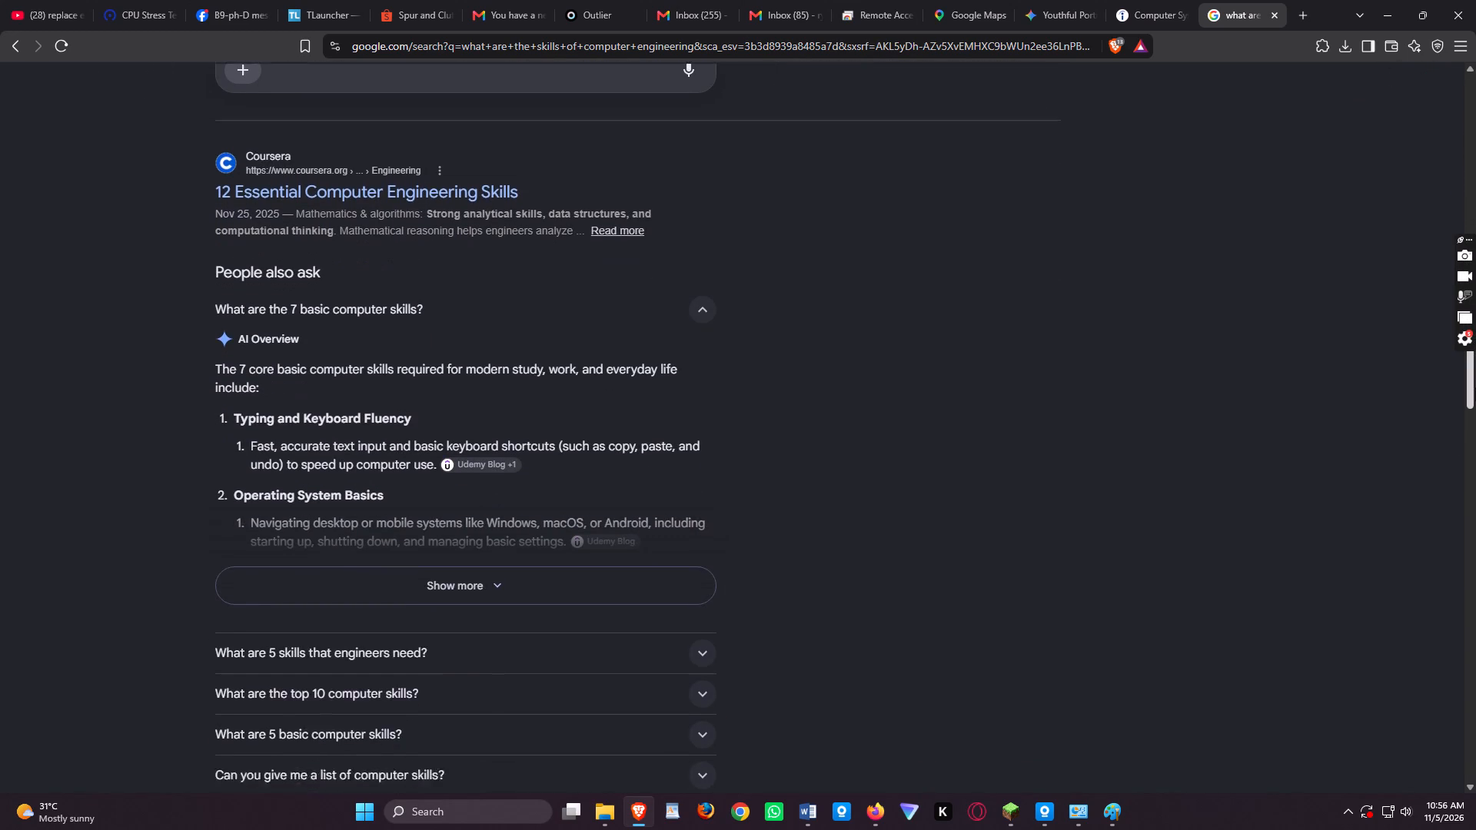
drag(1475, 388, 1474, 407)
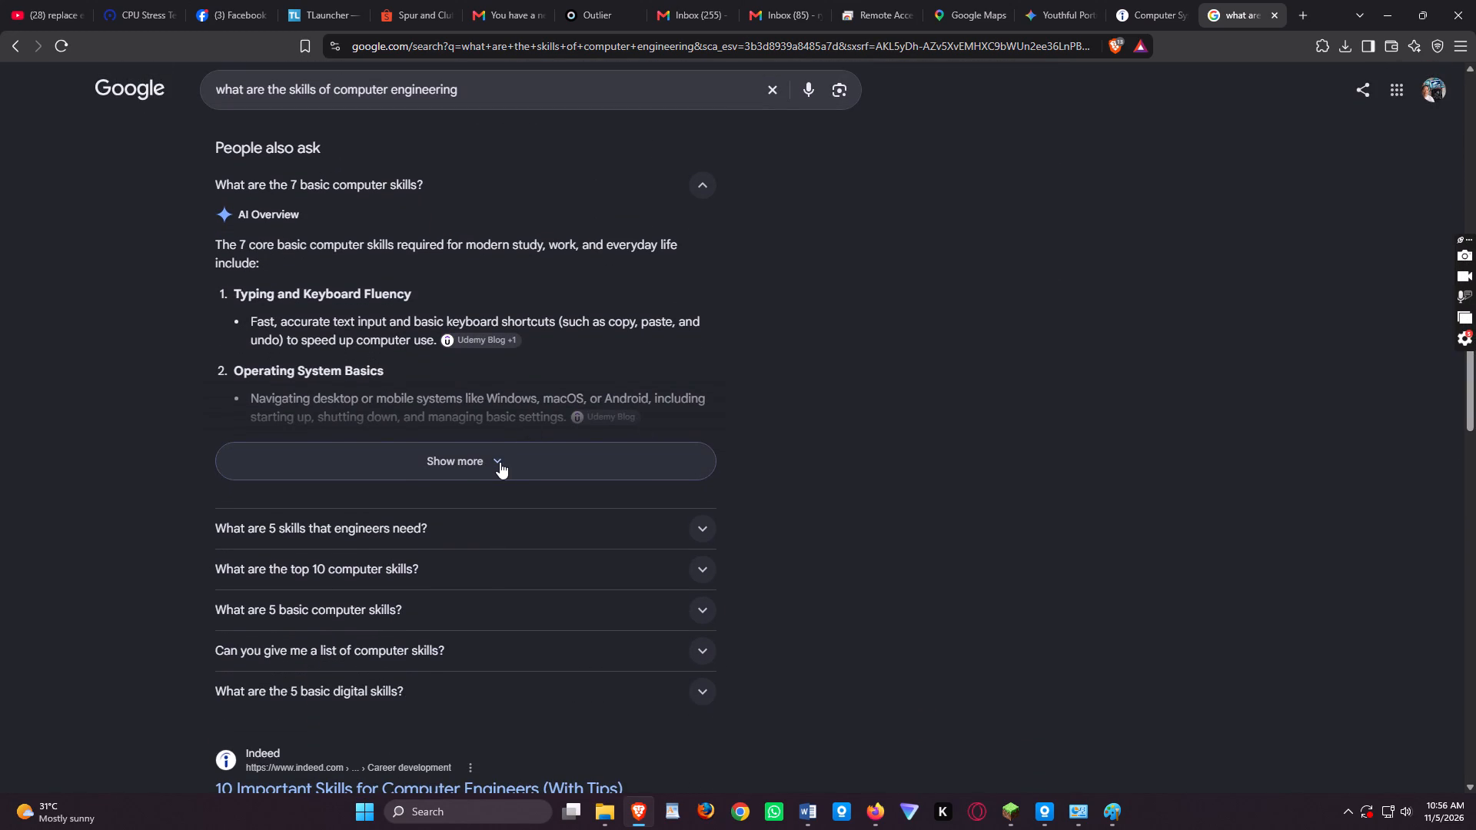
click(500, 463)
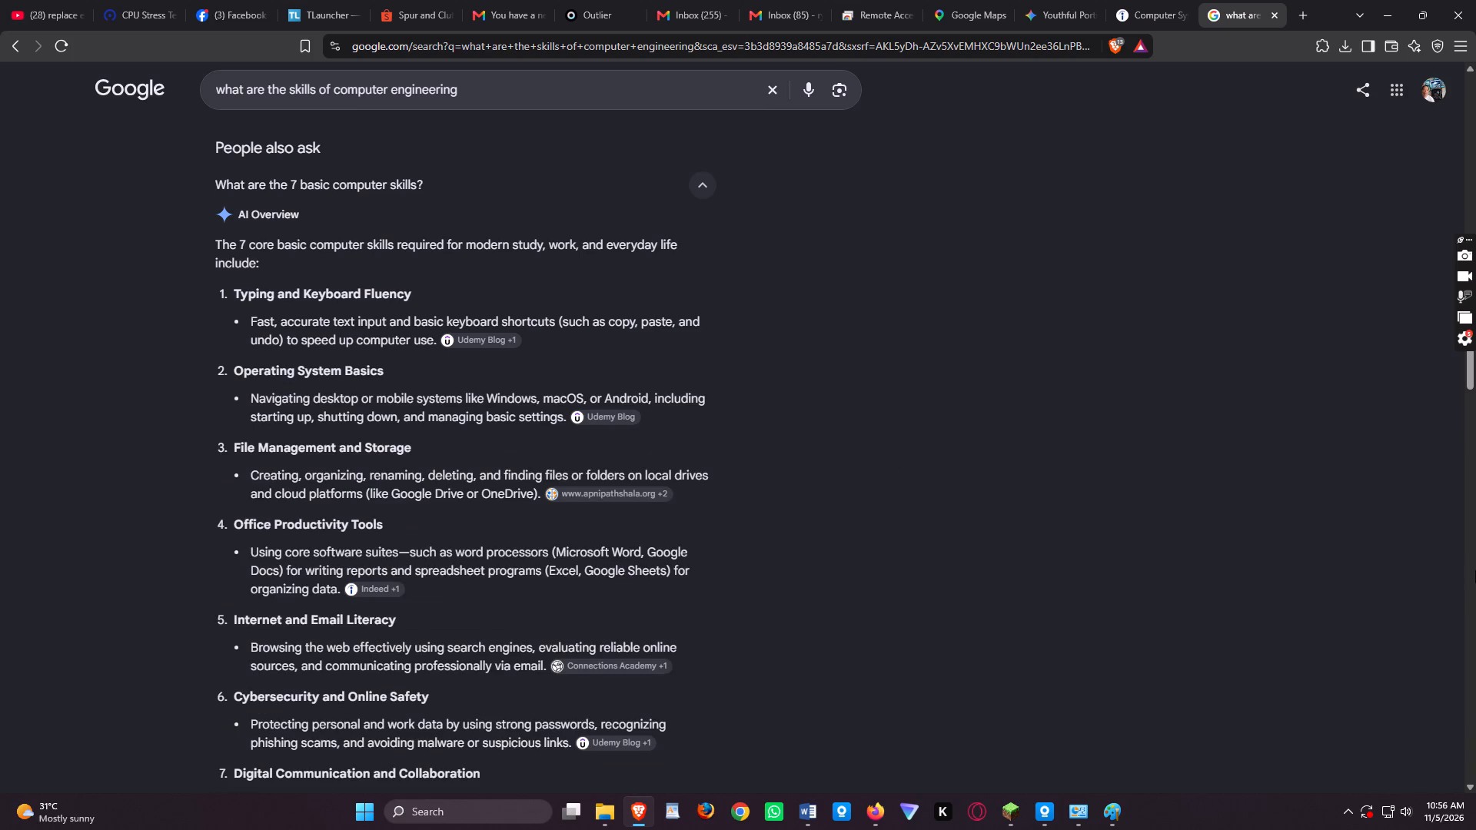
drag(1469, 377, 1472, 430)
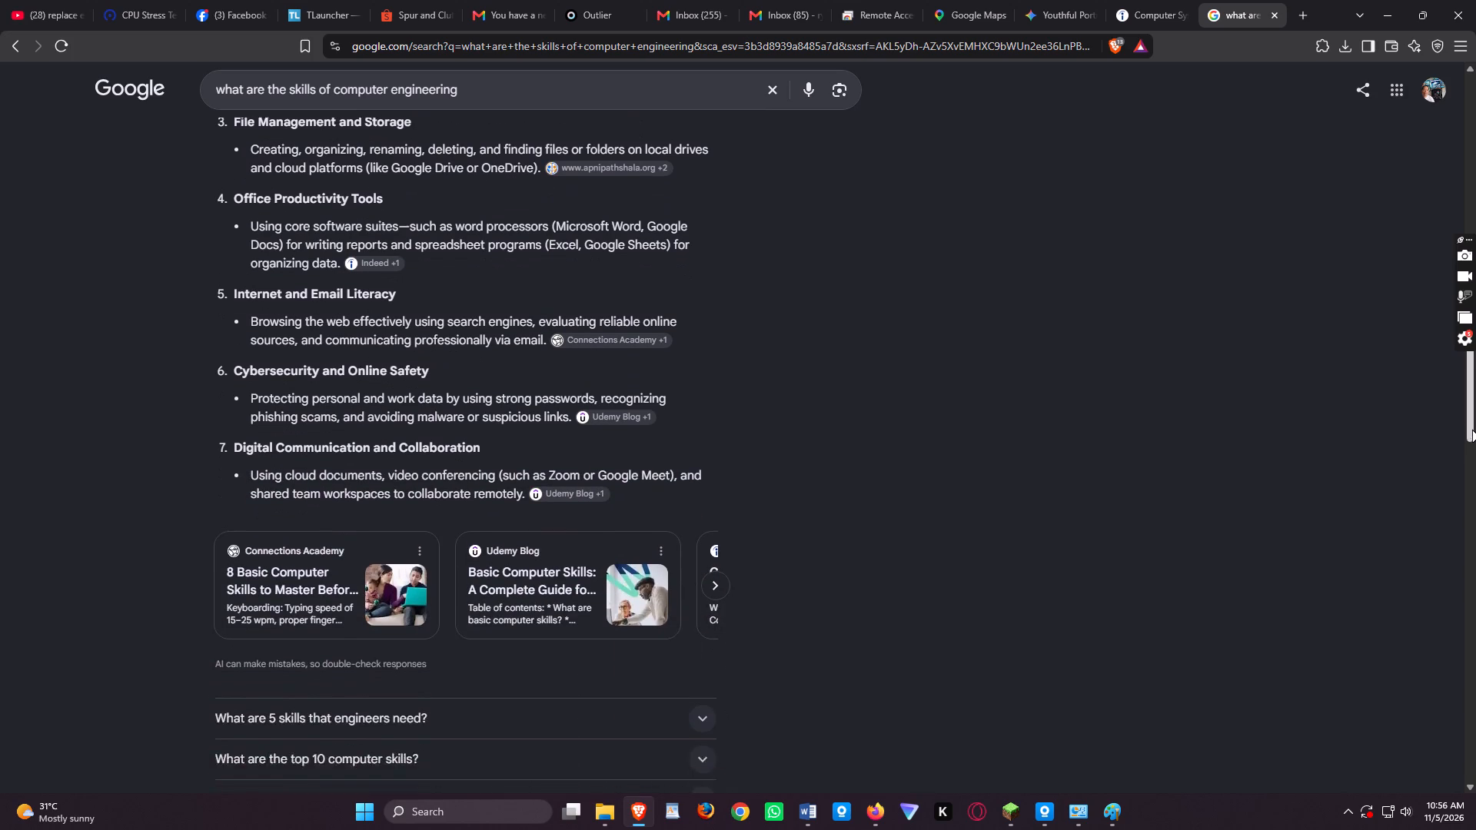
drag(1472, 430, 1475, 460)
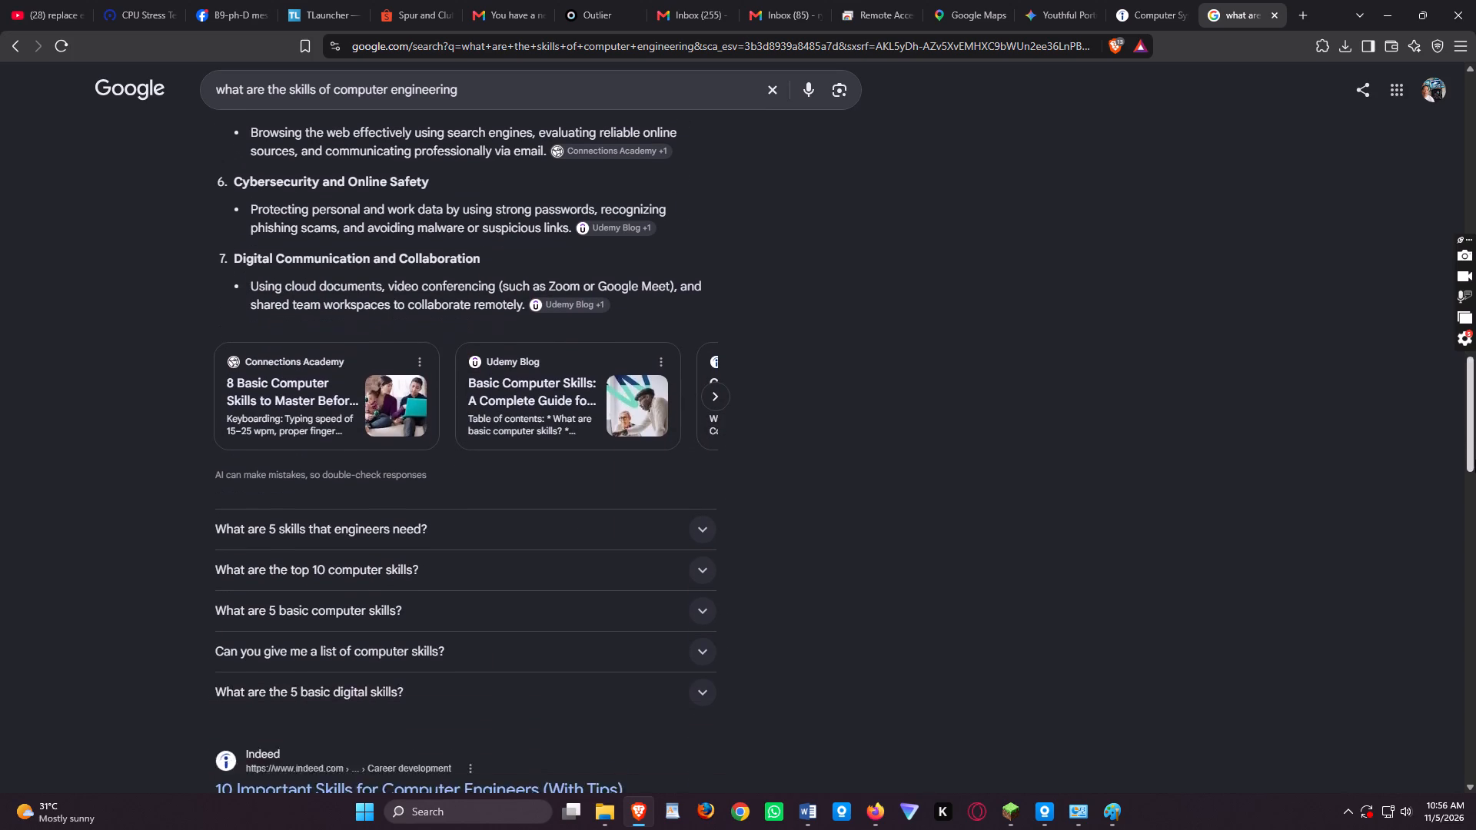
Expand the full answer to "What are 5 skills that engineers need?" and read the listed skills.
drag(1475, 460, 1475, 477)
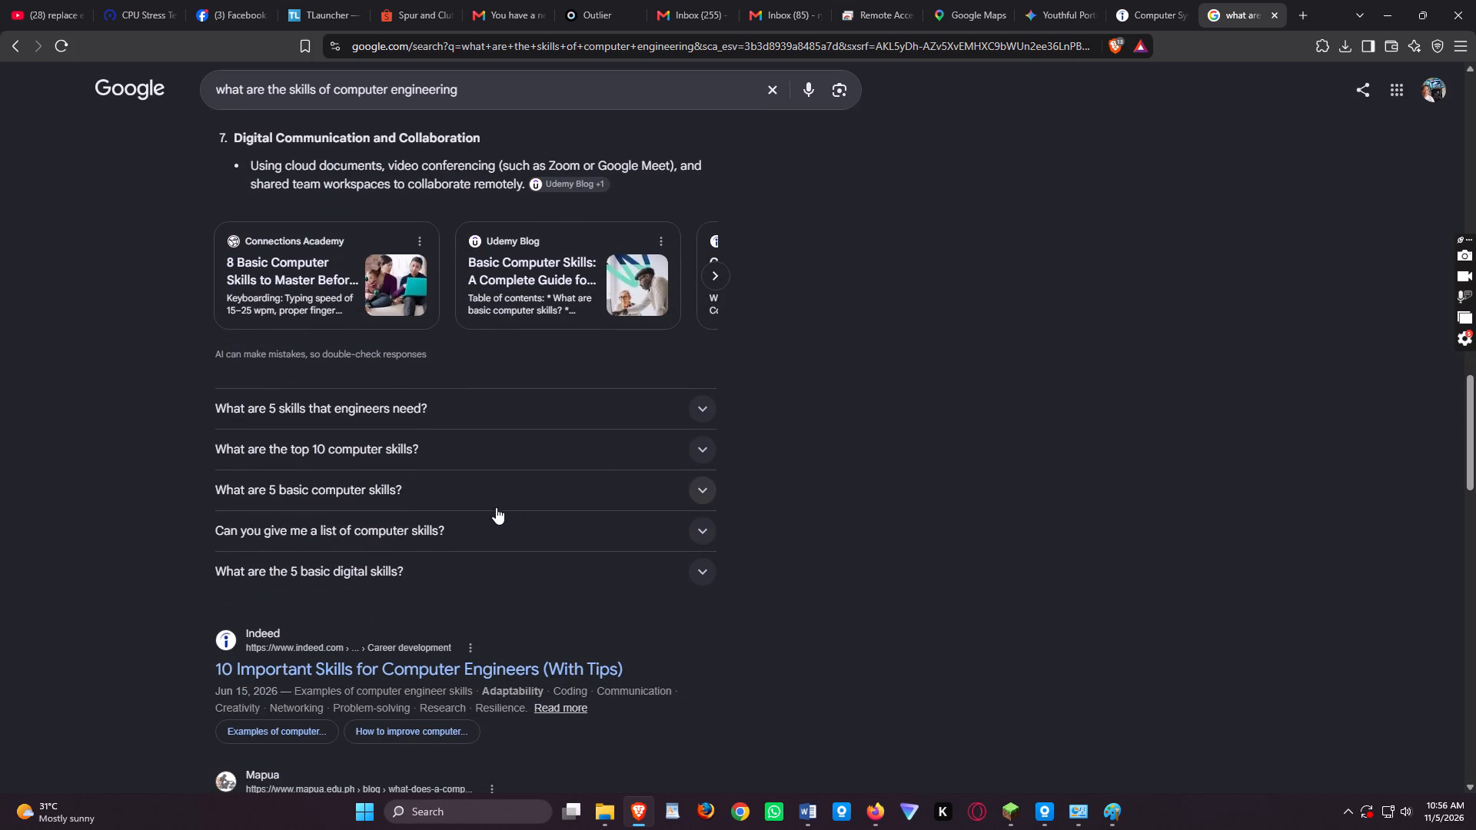
click(710, 415)
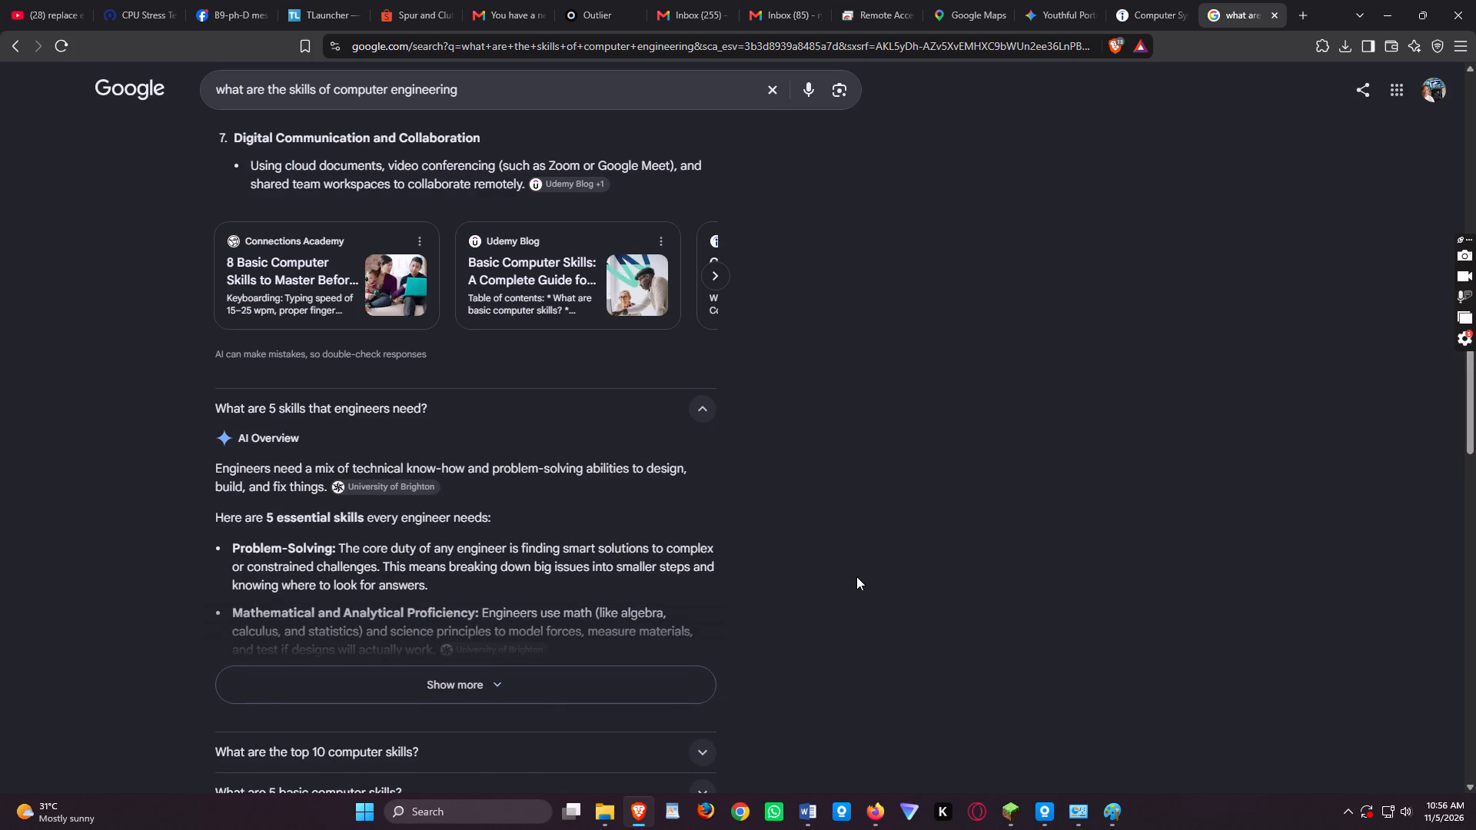
scroll(856, 583, down, 1)
scroll(716, 561, up, 1)
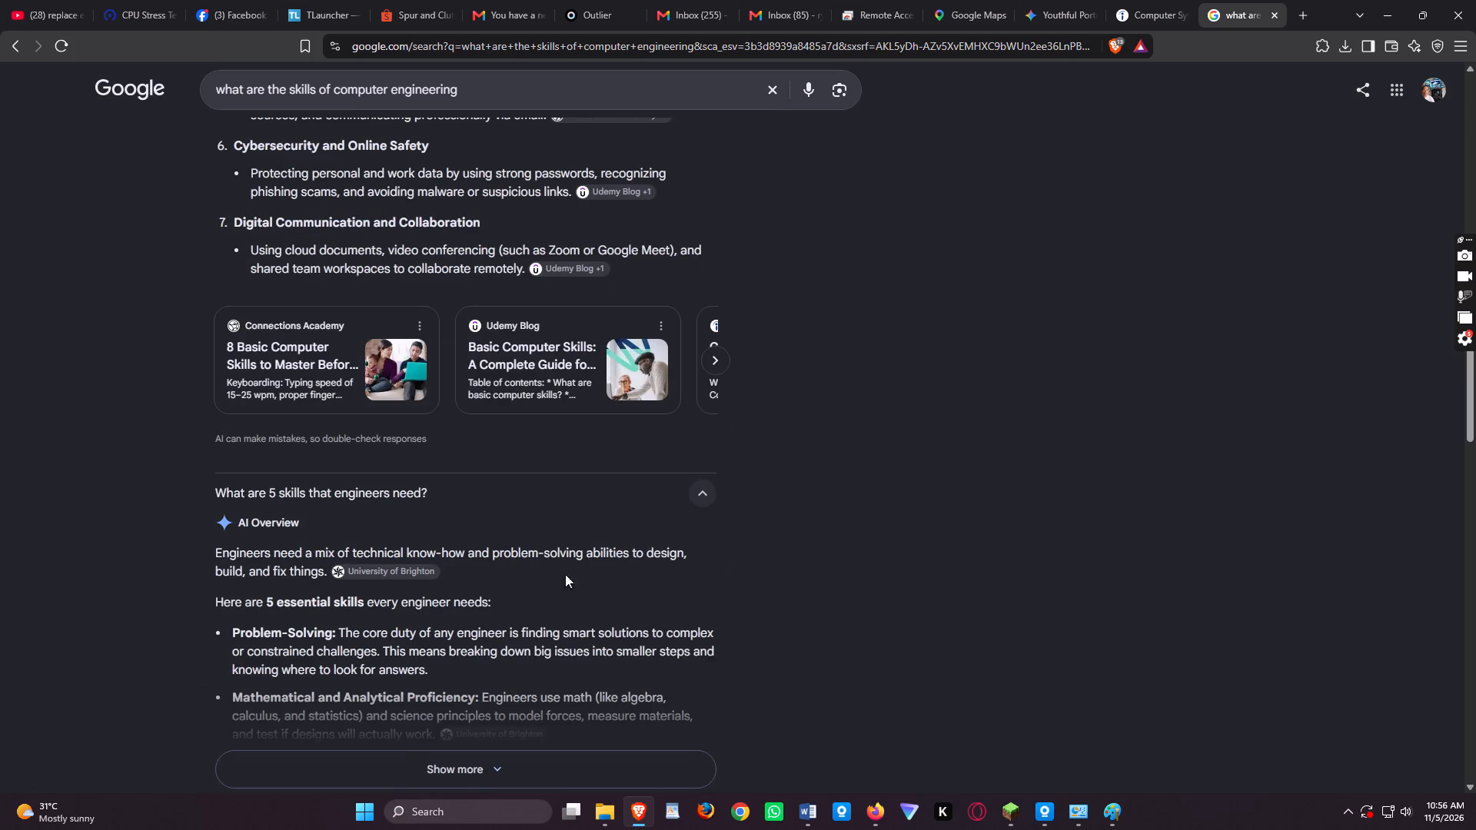
click(495, 769)
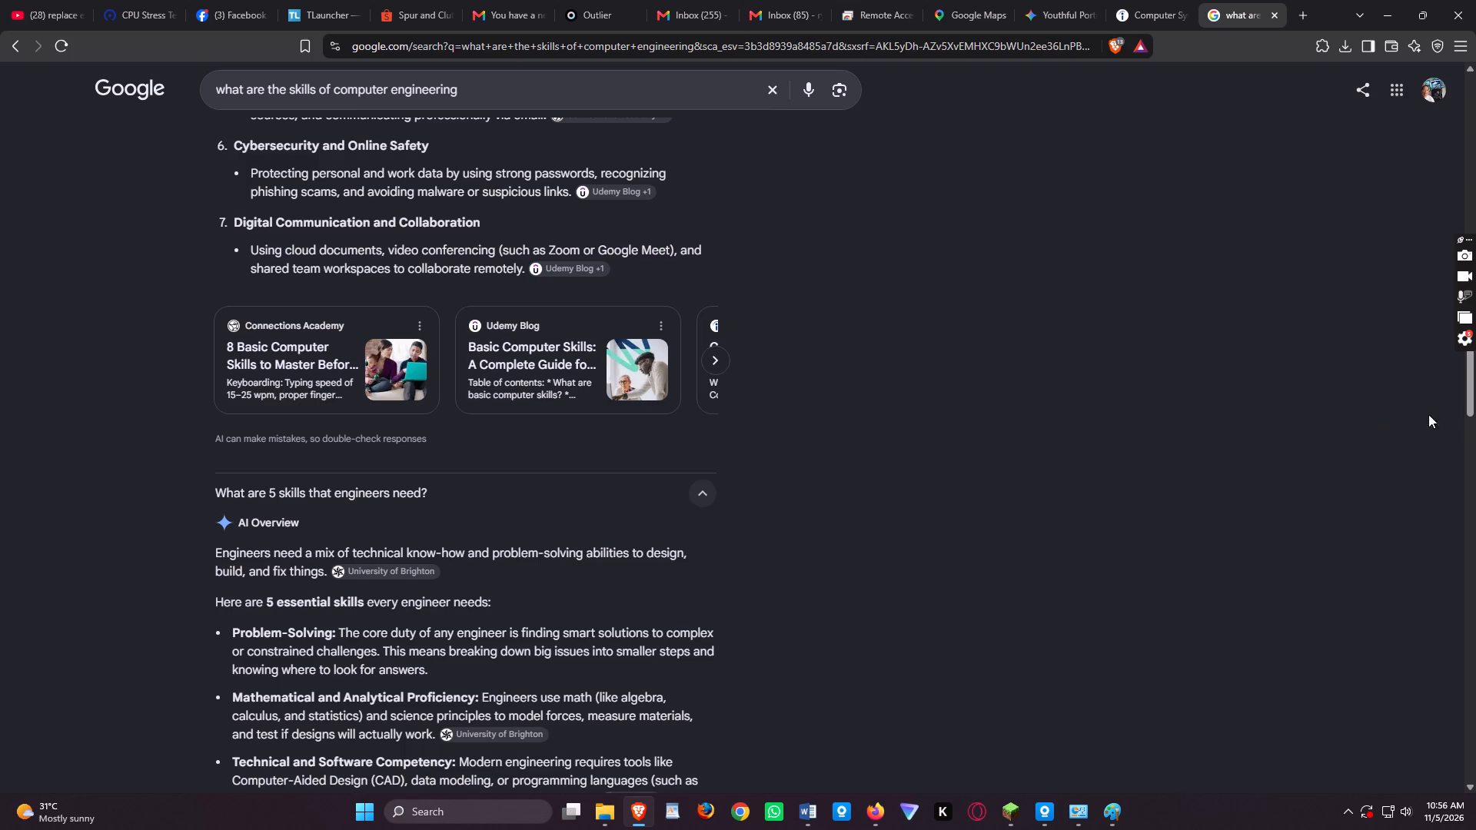
drag(1468, 402, 1464, 437)
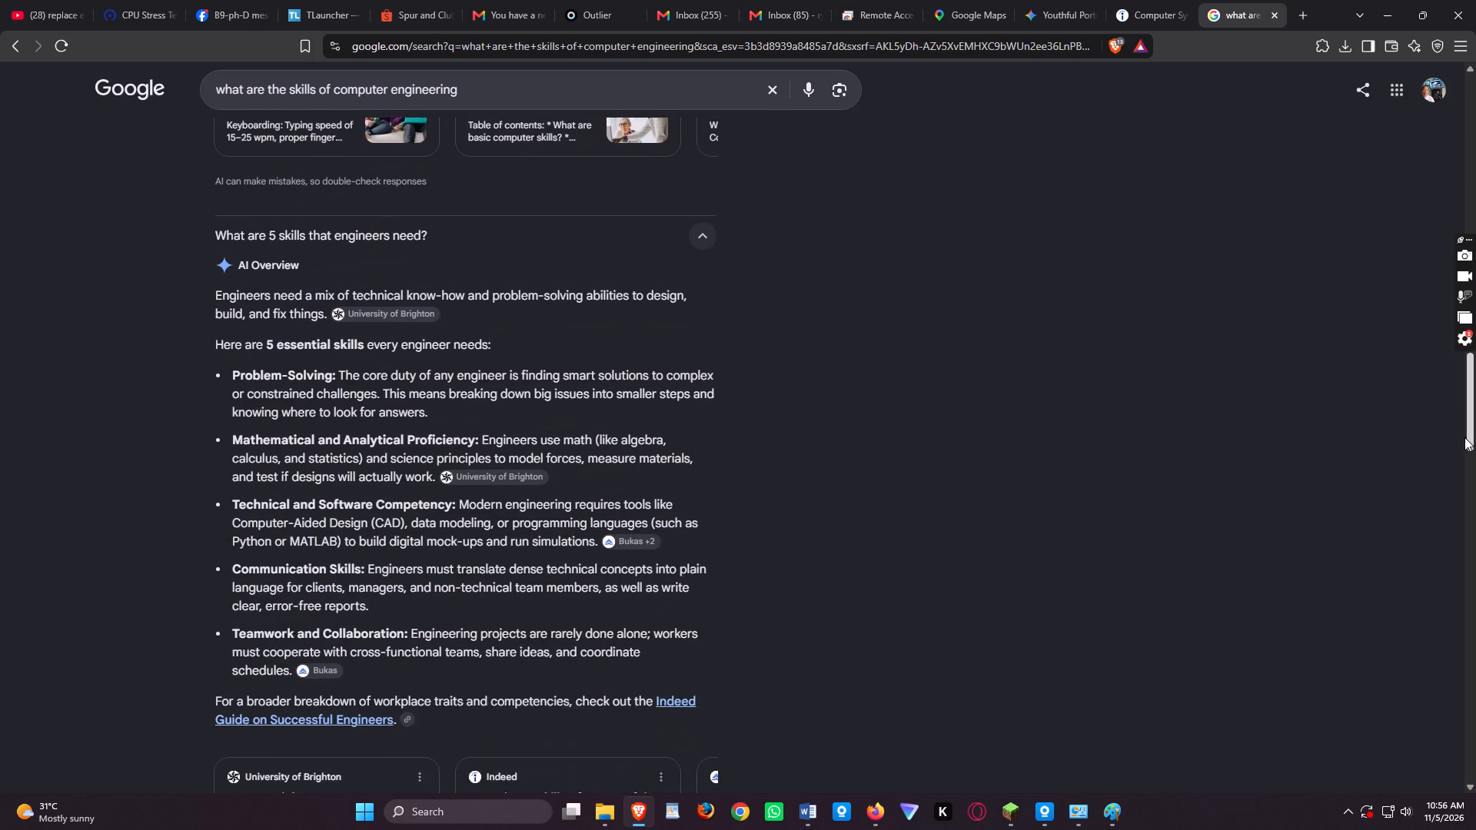
drag(1464, 437, 1468, 447)
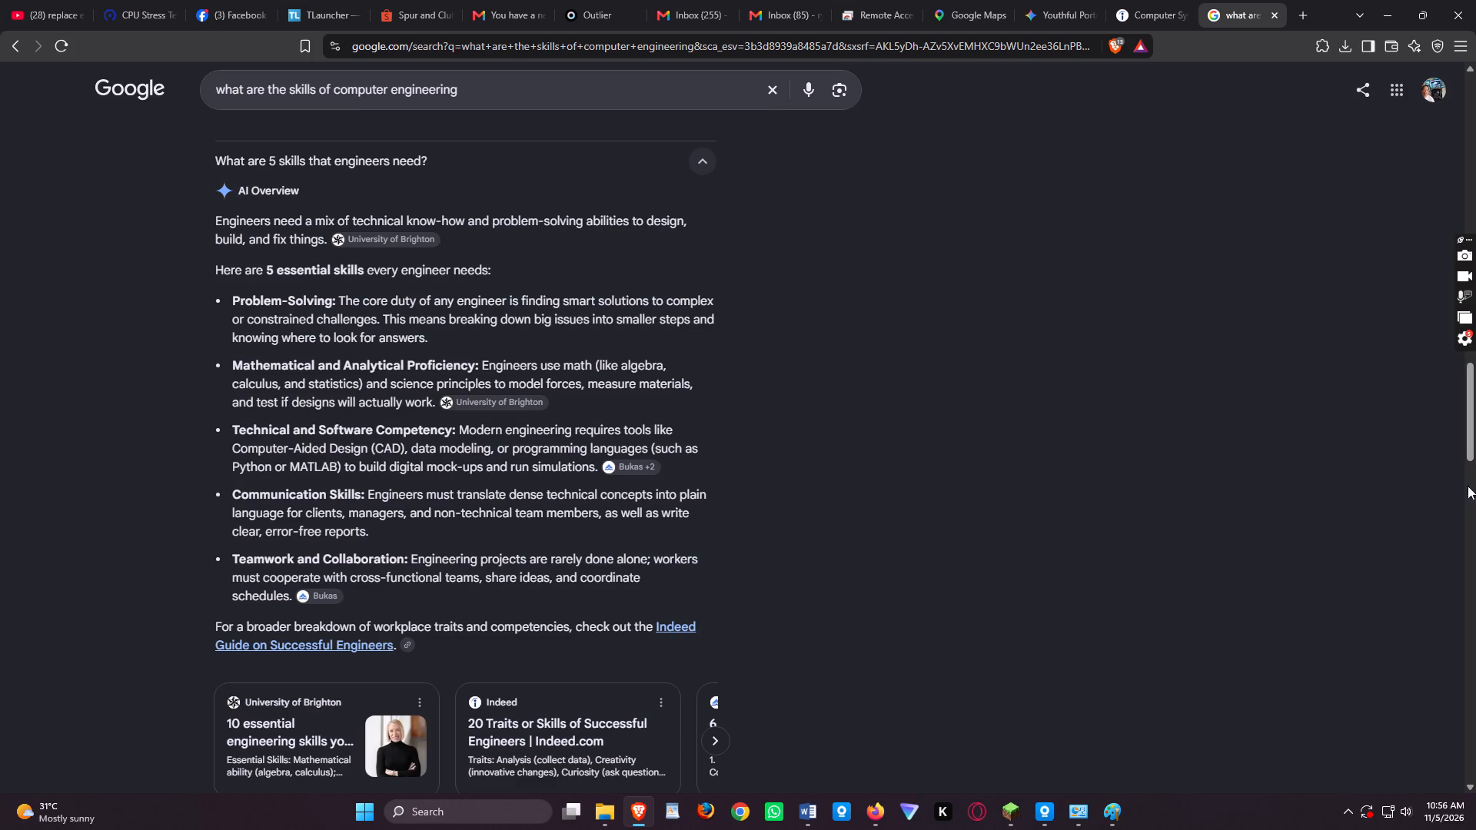
drag(1474, 435, 1471, 479)
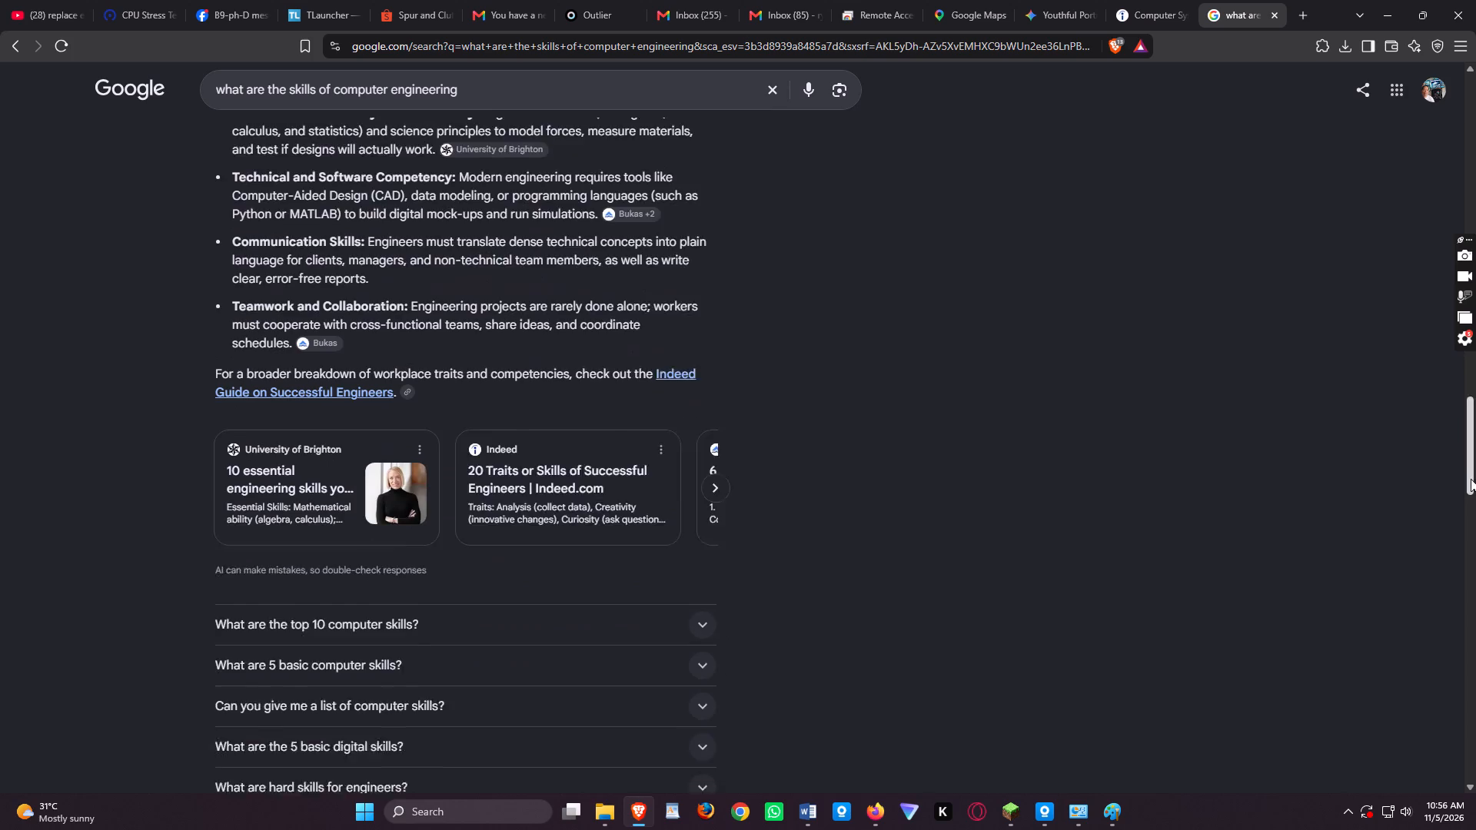
Try to expand the answers to "What are the 5 main skills?" and "What are hard skills for engineers?".
drag(1471, 479, 1474, 512)
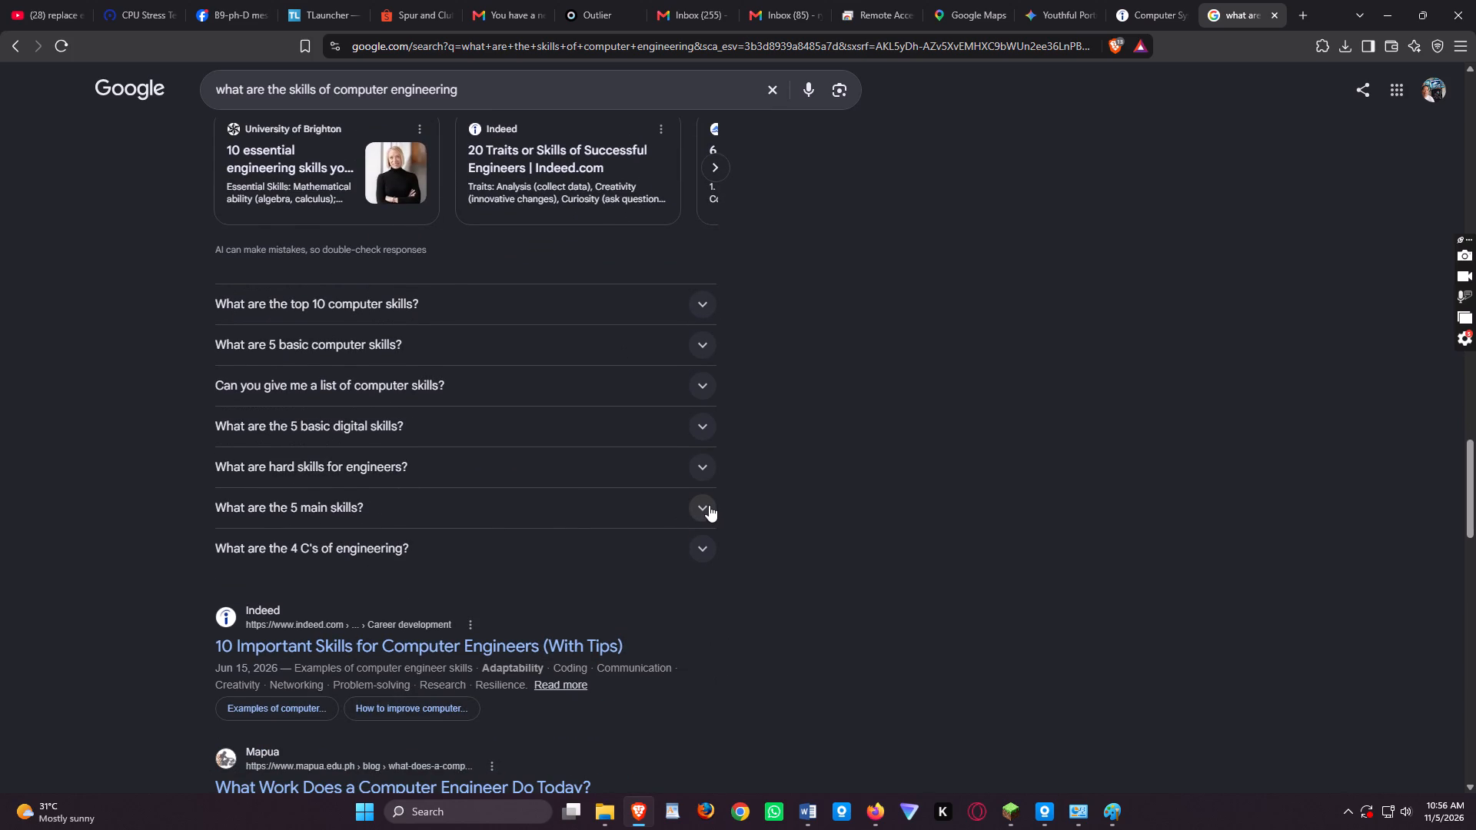
click(709, 505)
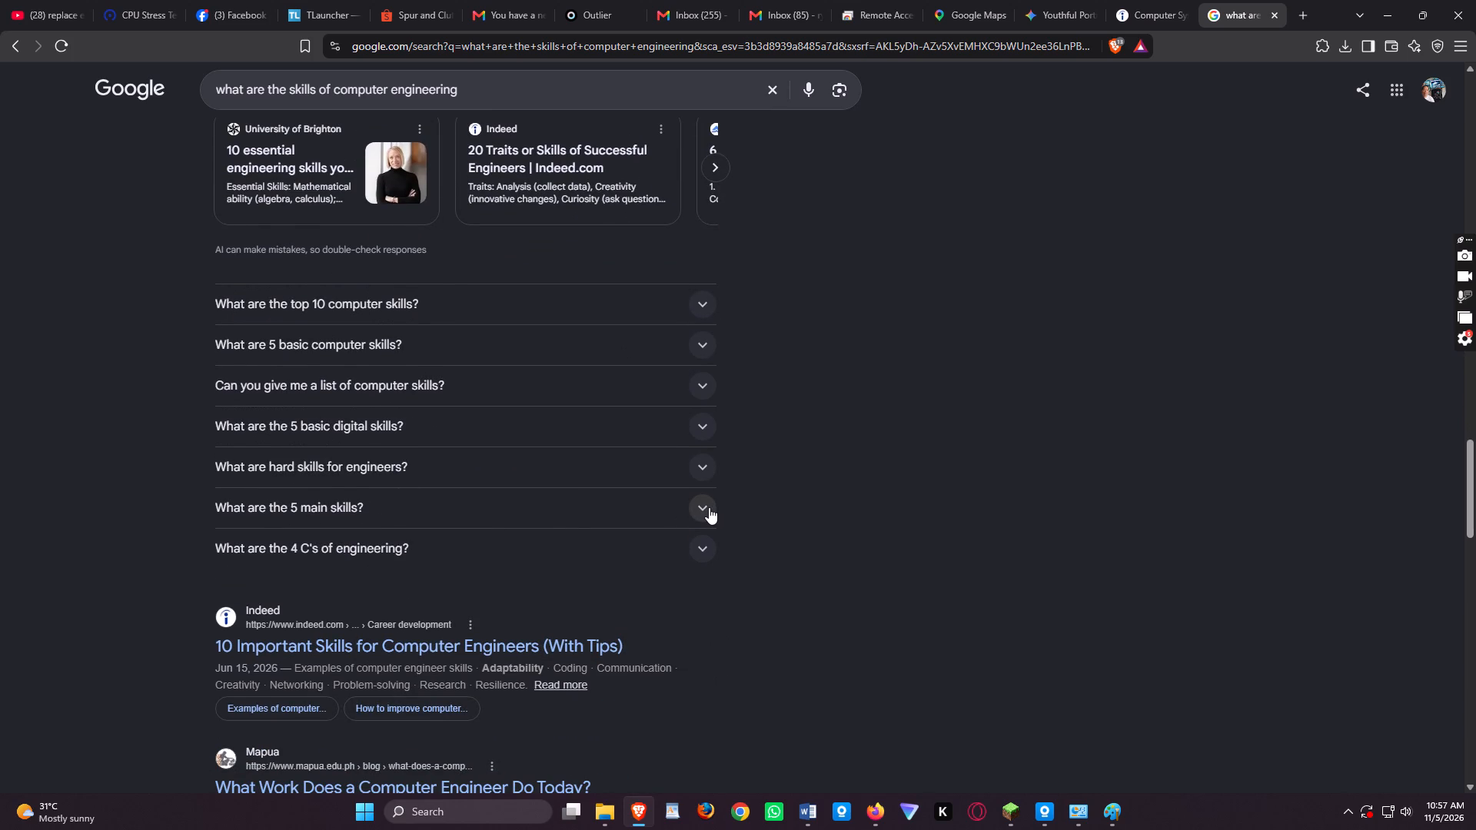
click(702, 515)
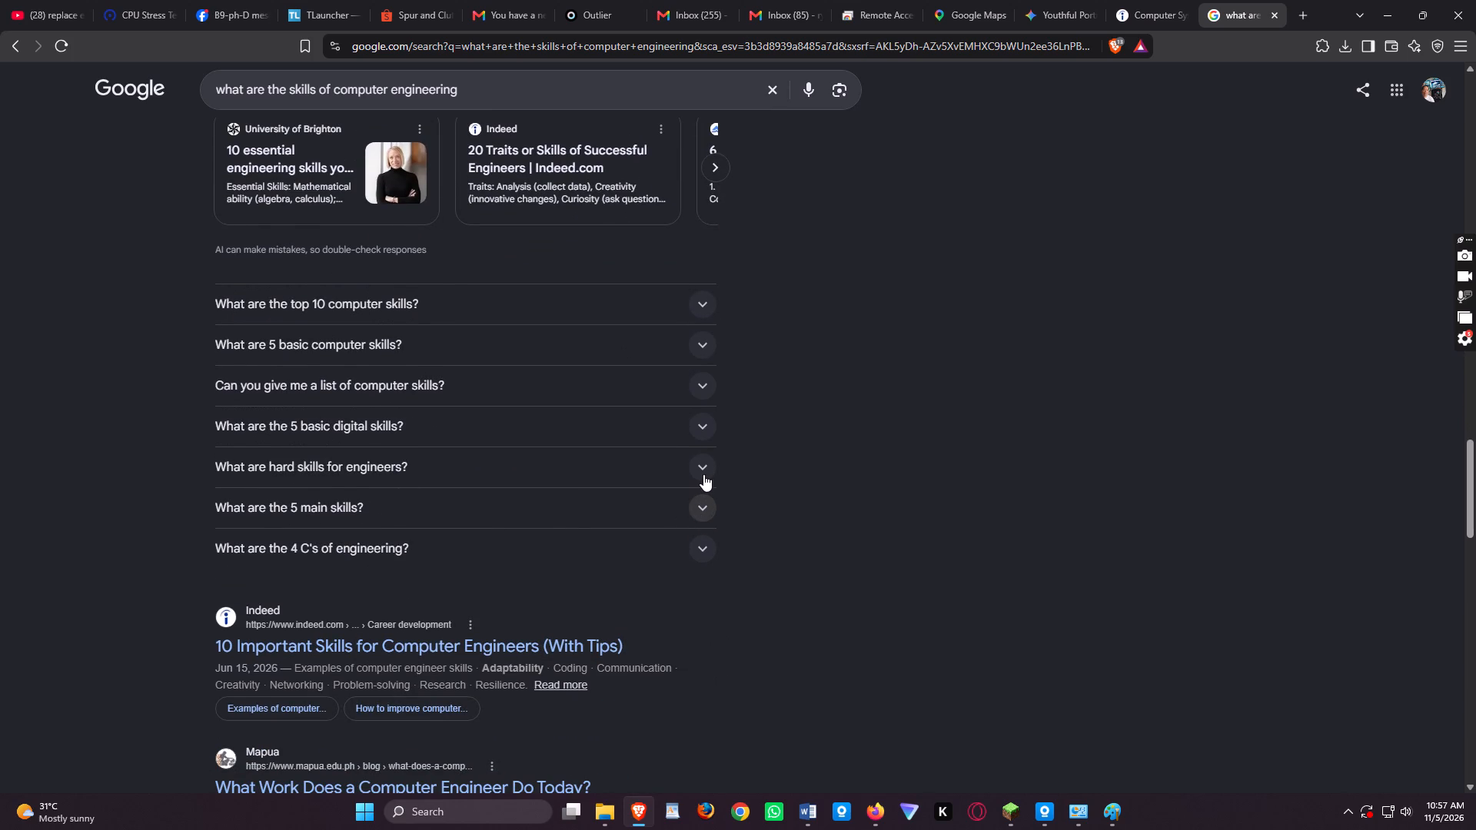
click(703, 474)
click(706, 471)
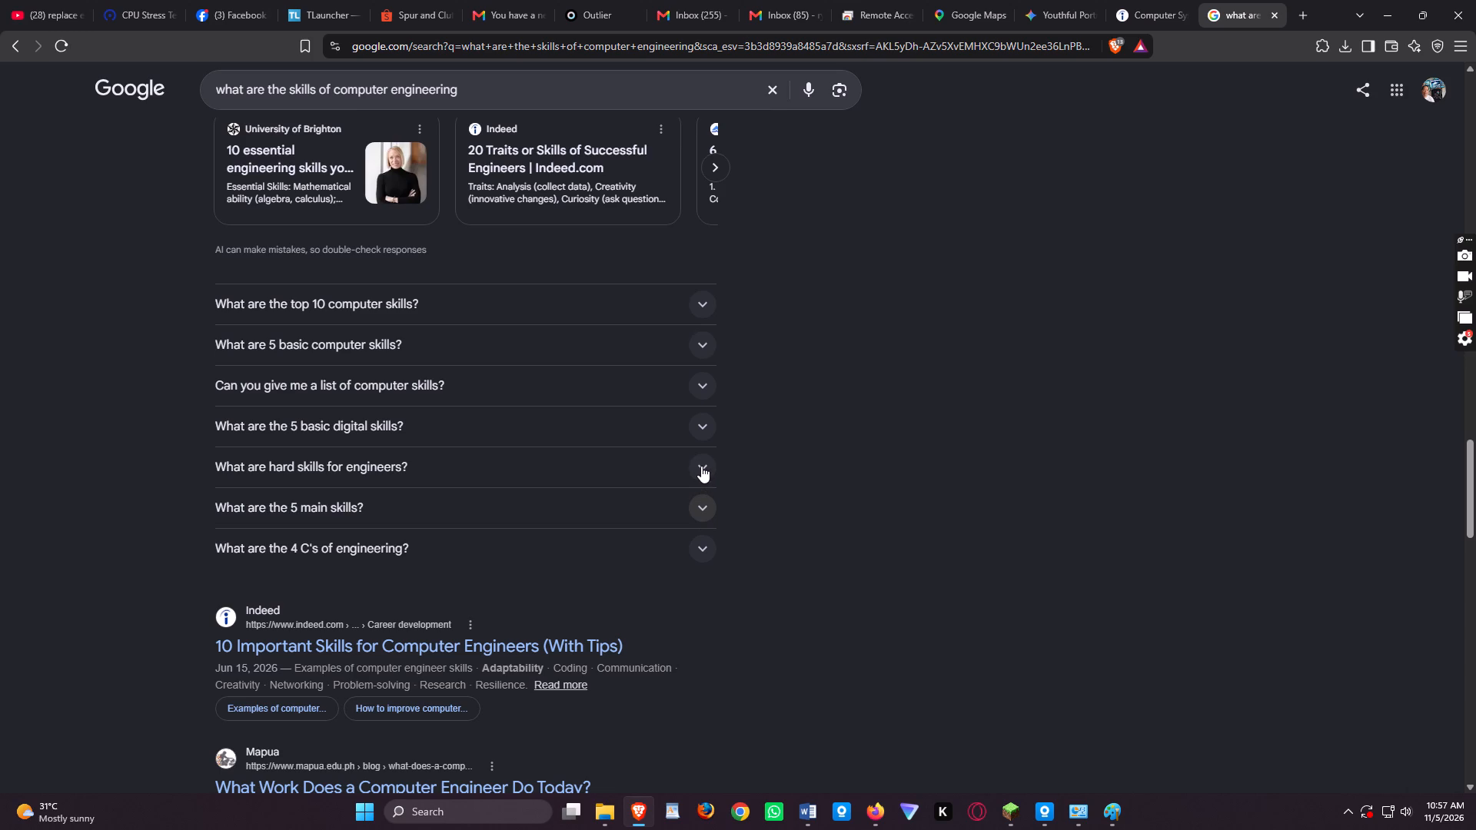
triple_click(701, 466)
click(669, 476)
click(370, 473)
click(694, 464)
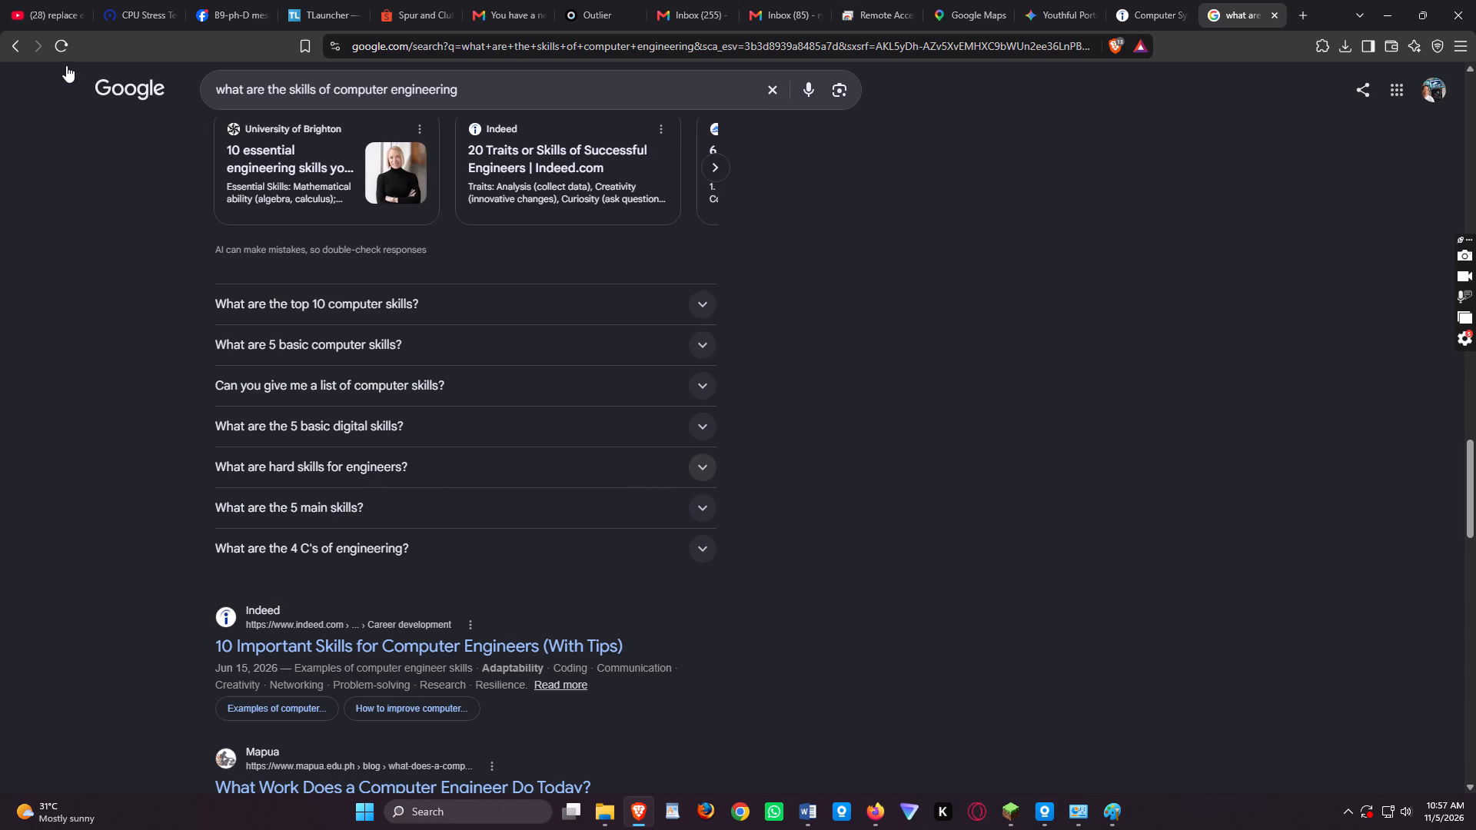
Reload the search results and expand the answers to "What are 5 skills that engineers need?" and "What are 5 basic computer skills?" to read them.
click(67, 53)
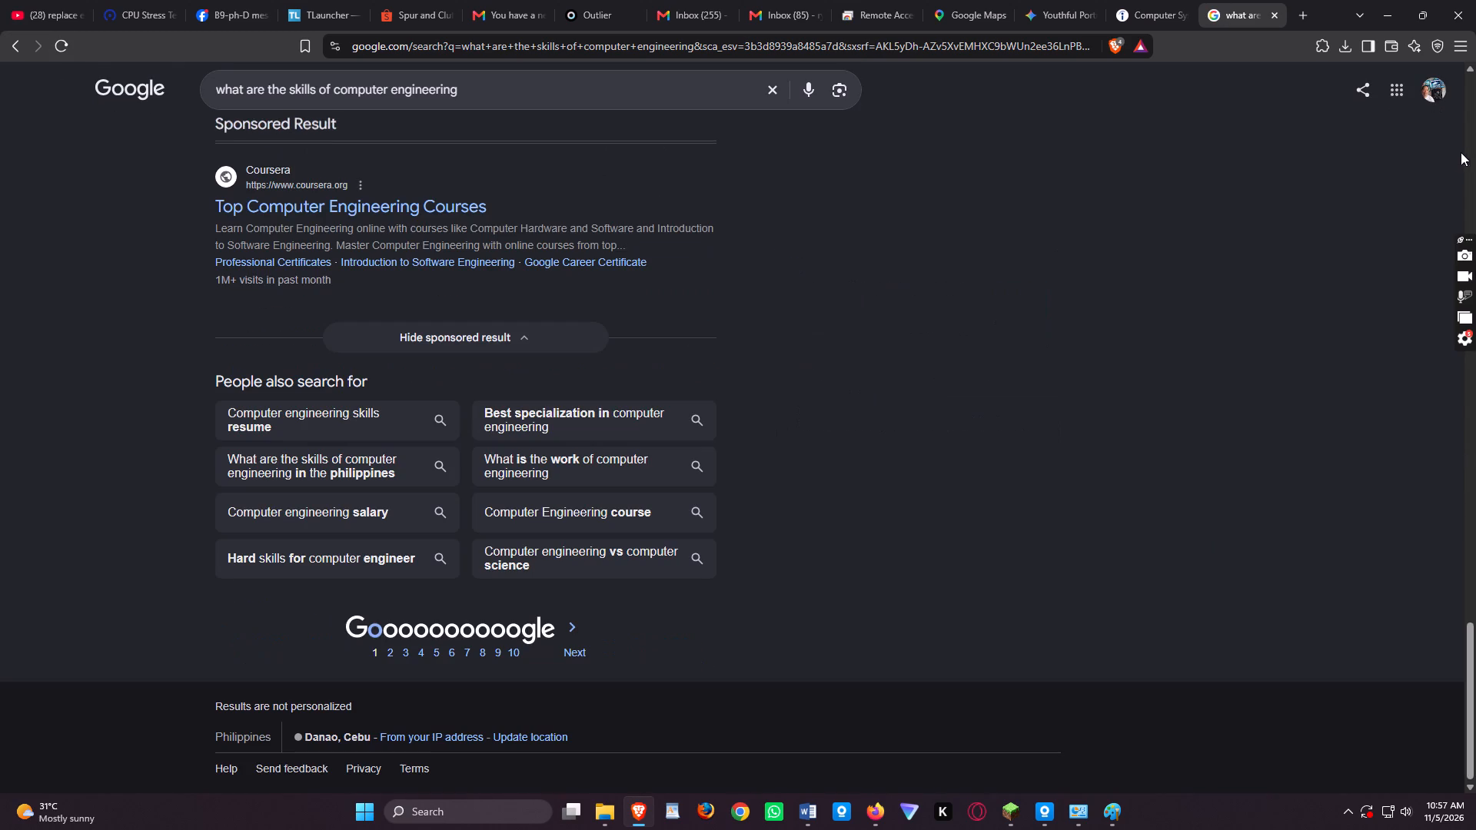
scroll(686, 393, up, 1)
scroll(691, 390, down, 1)
scroll(691, 390, up, 1)
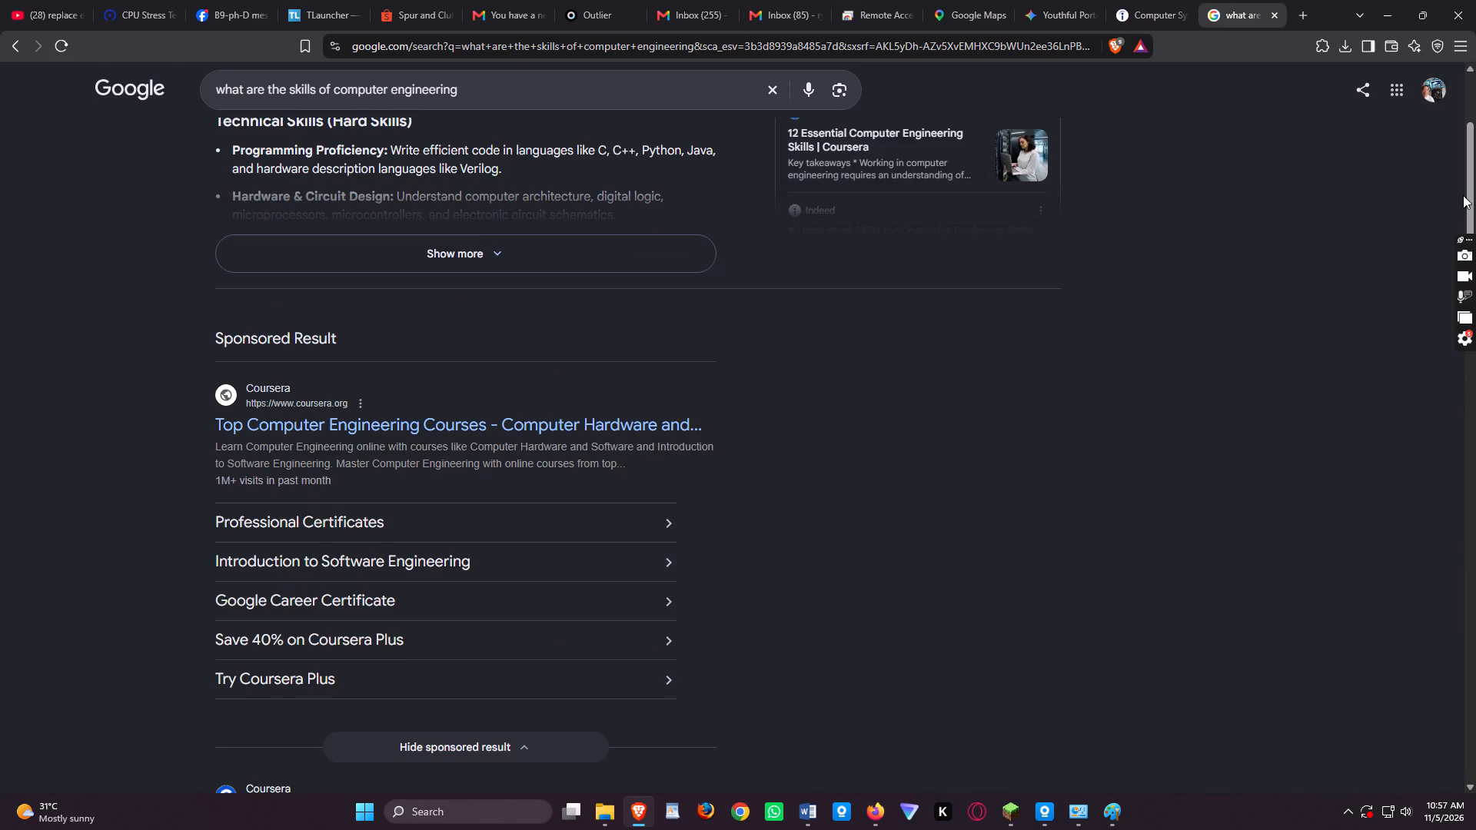
drag(1470, 200, 1468, 178)
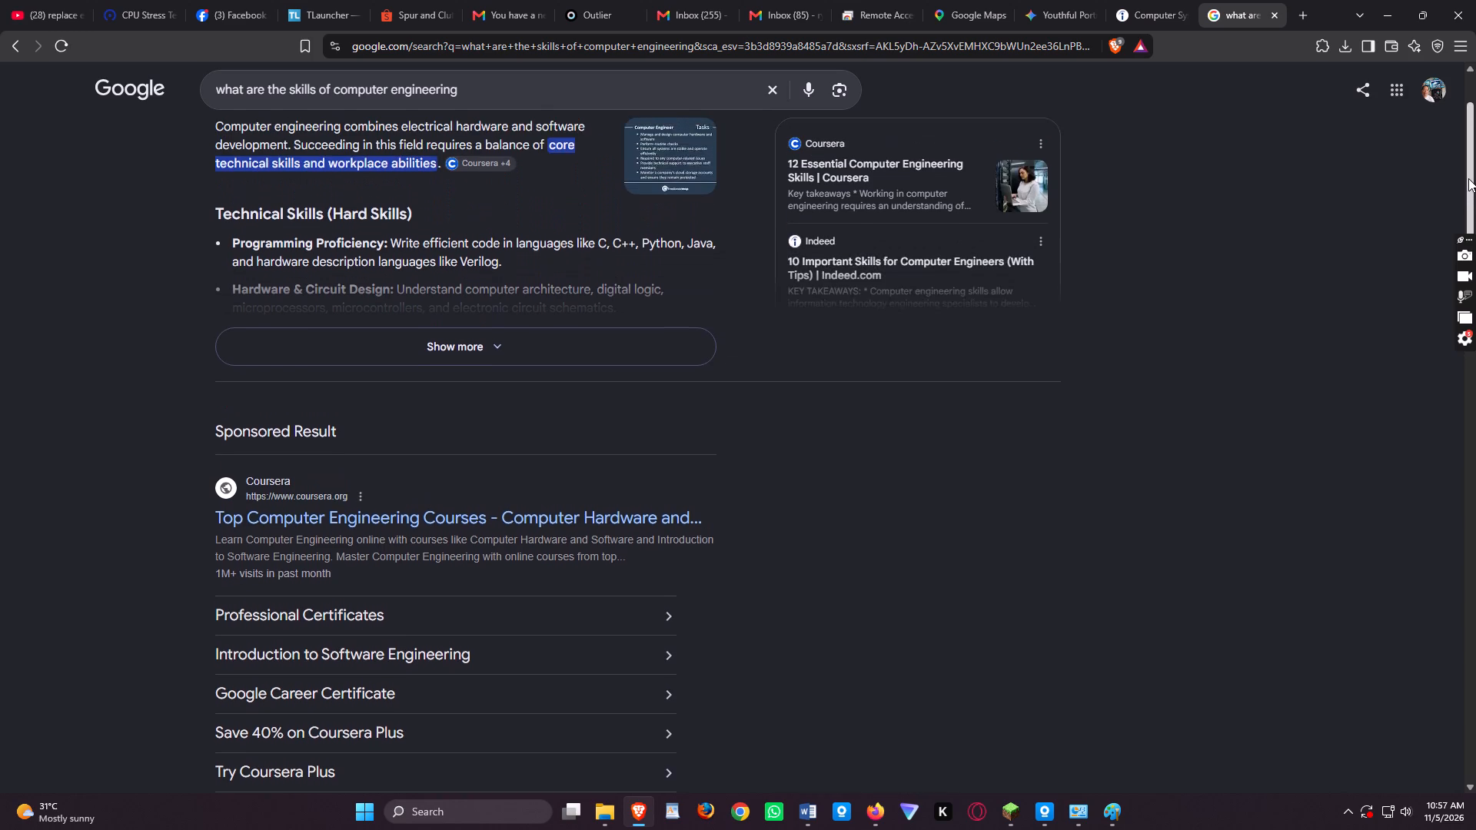
drag(1468, 178, 1465, 349)
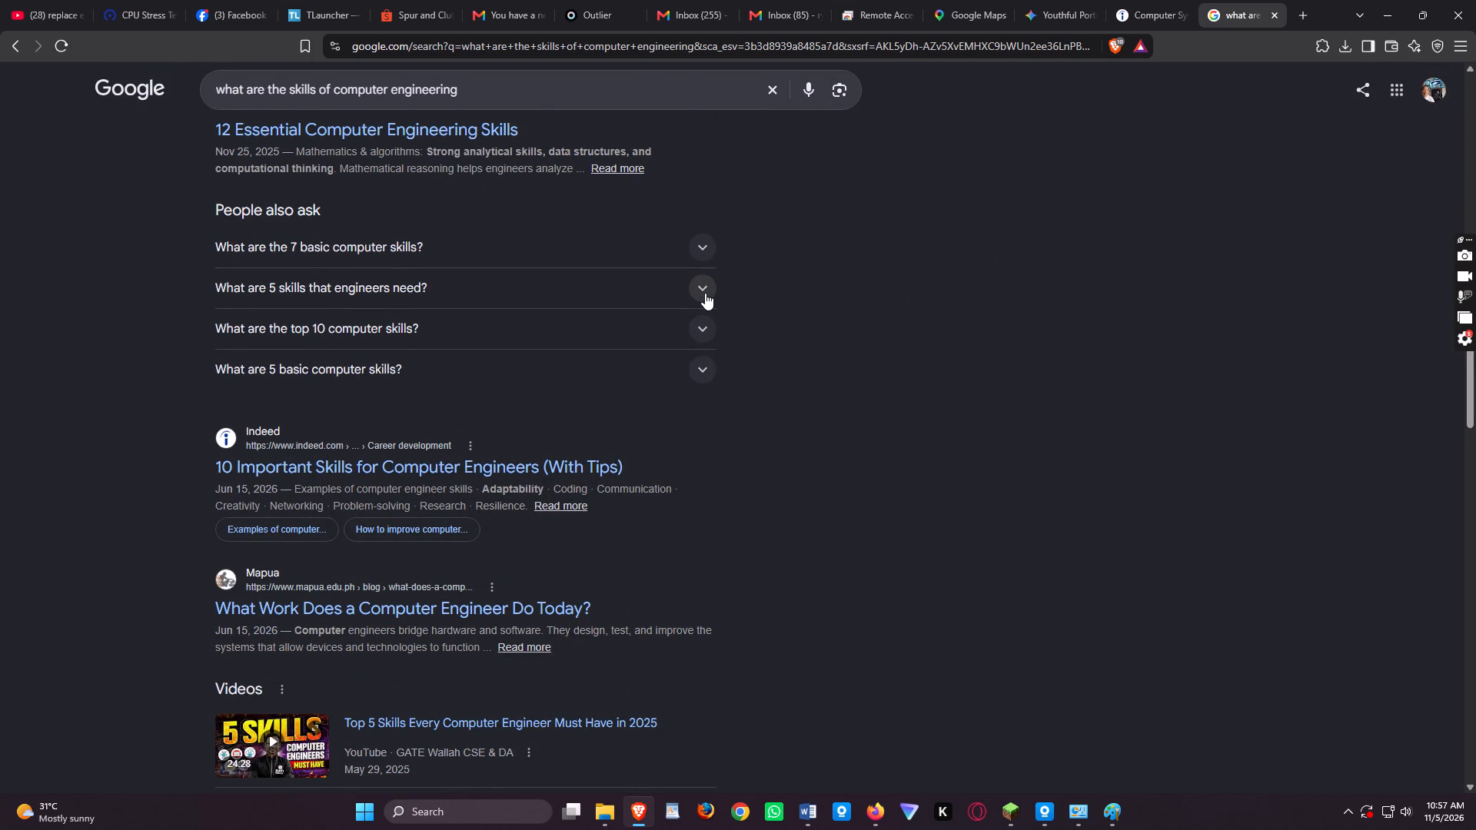
click(705, 293)
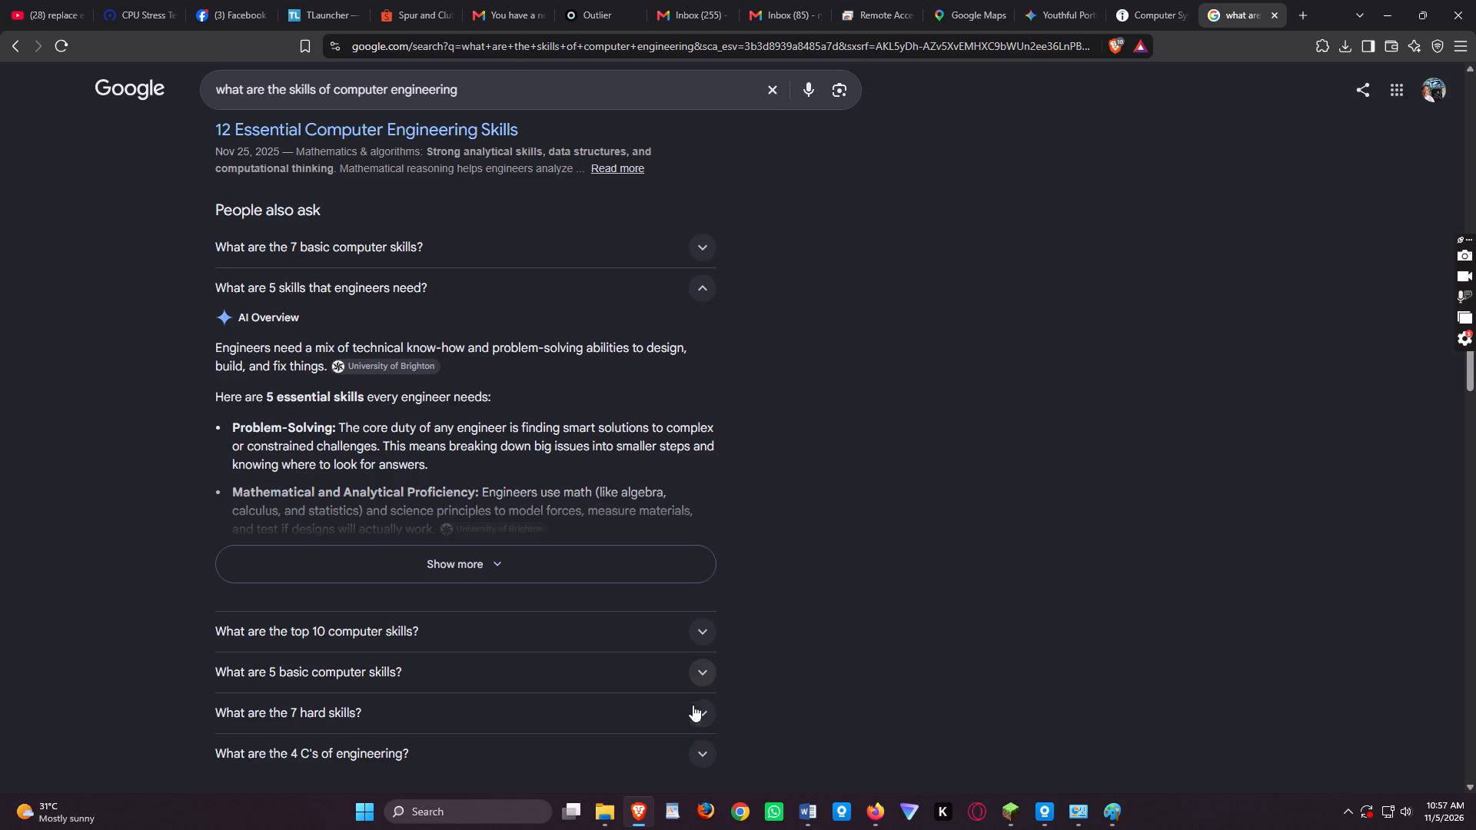
click(701, 673)
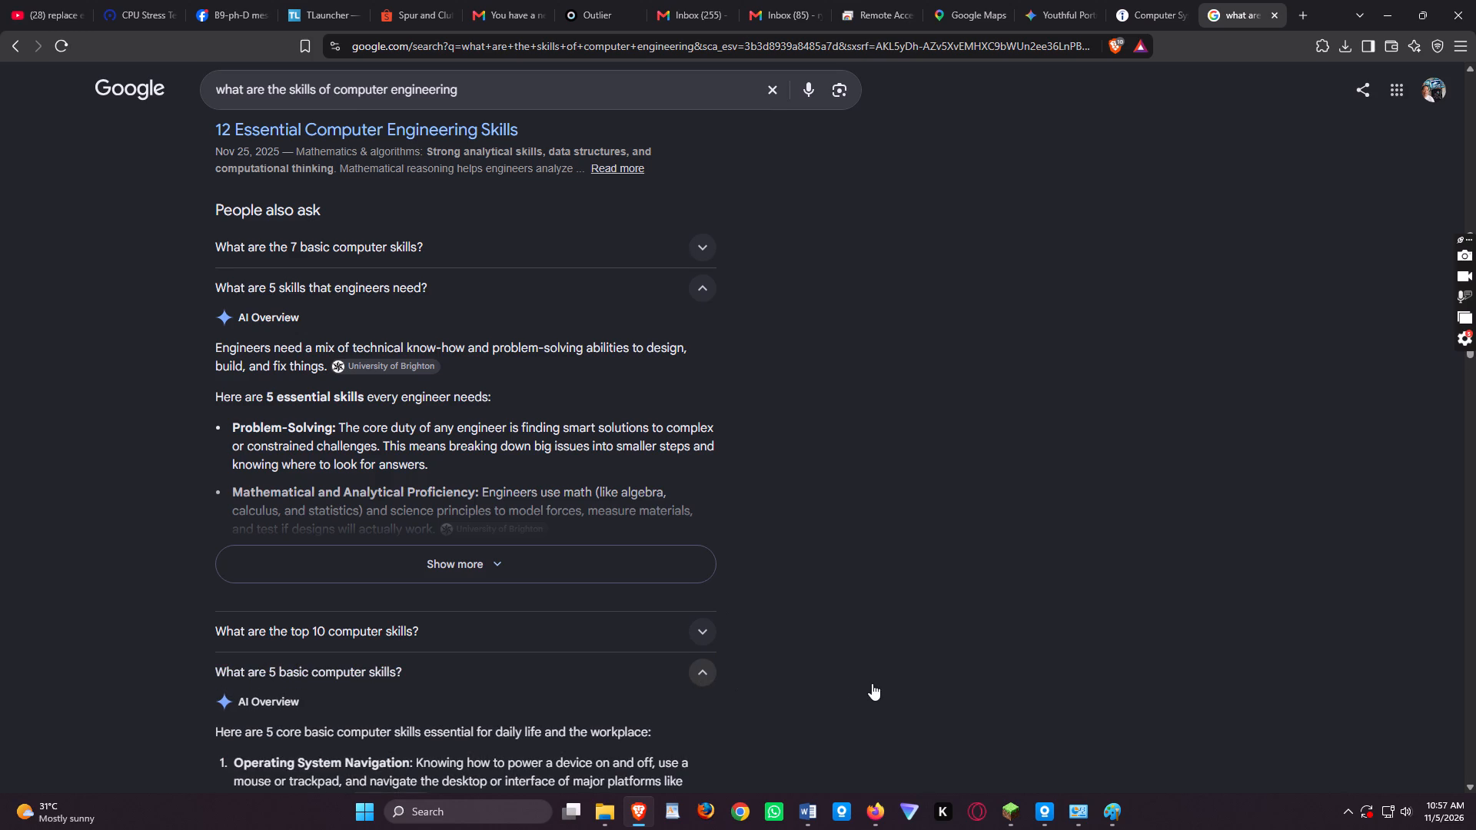
scroll(872, 683, down, 2)
scroll(680, 337, up, 1)
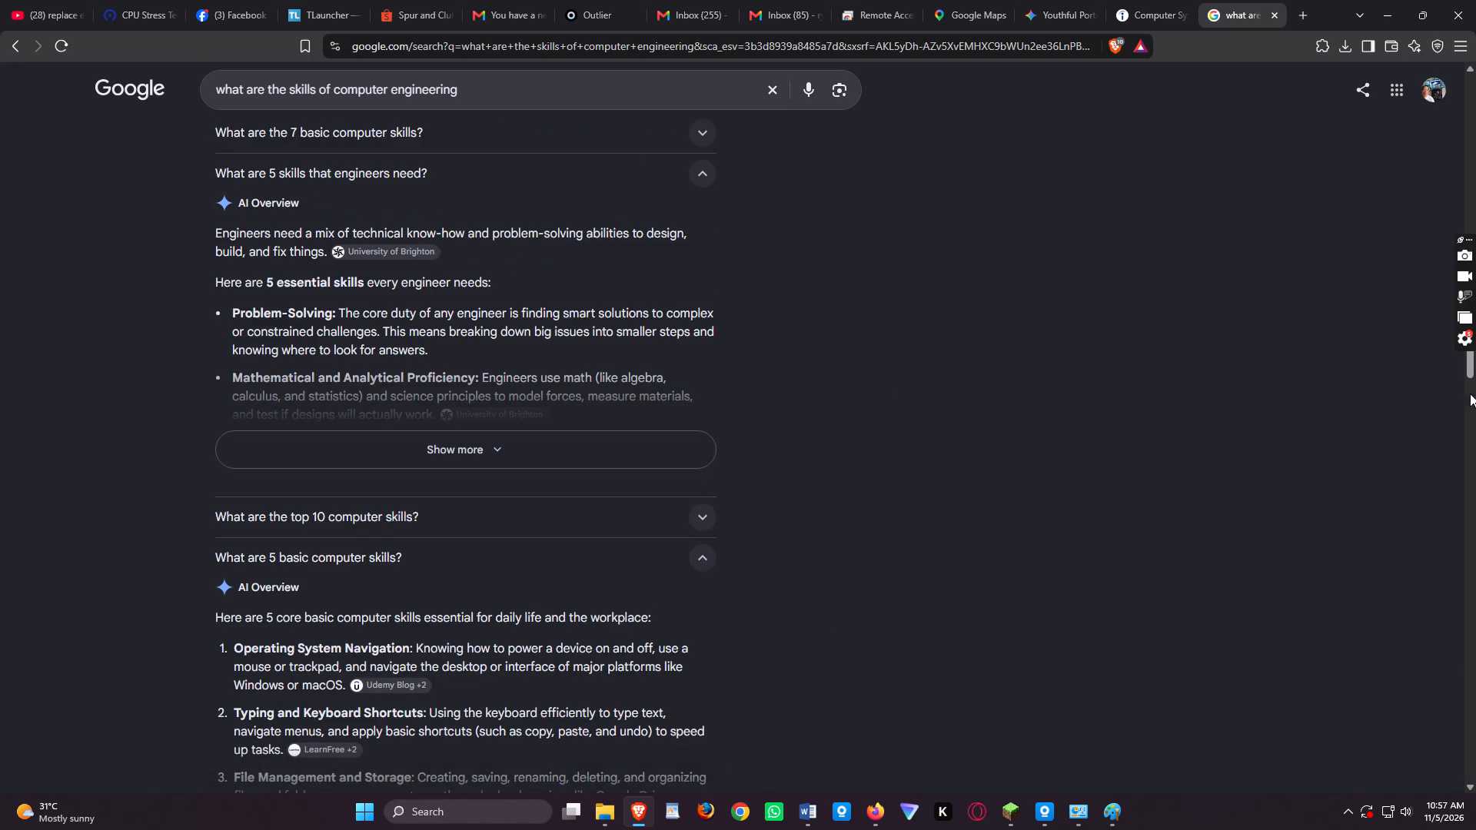
drag(1472, 359, 1471, 370)
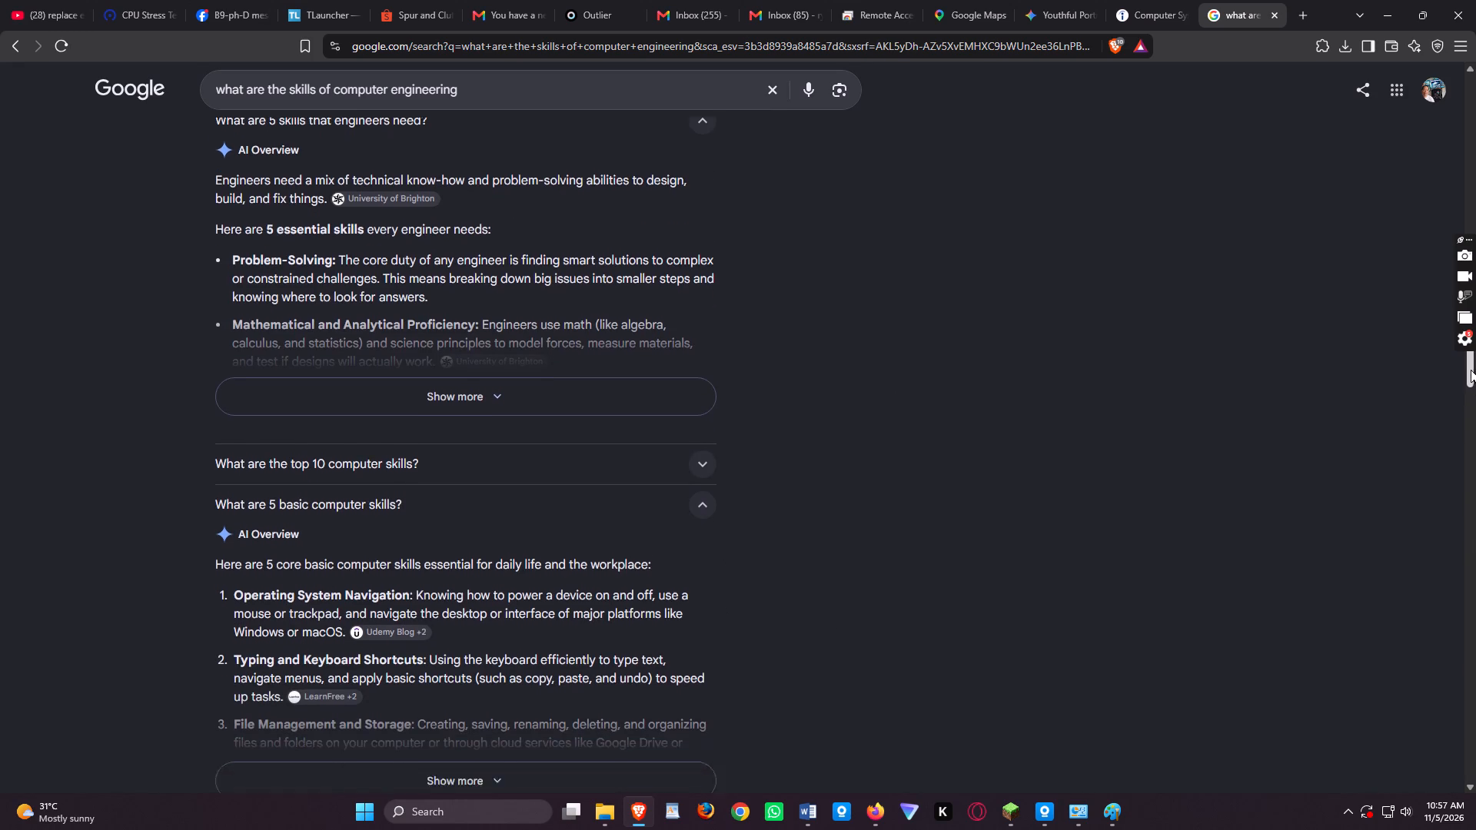
drag(1471, 370, 1468, 437)
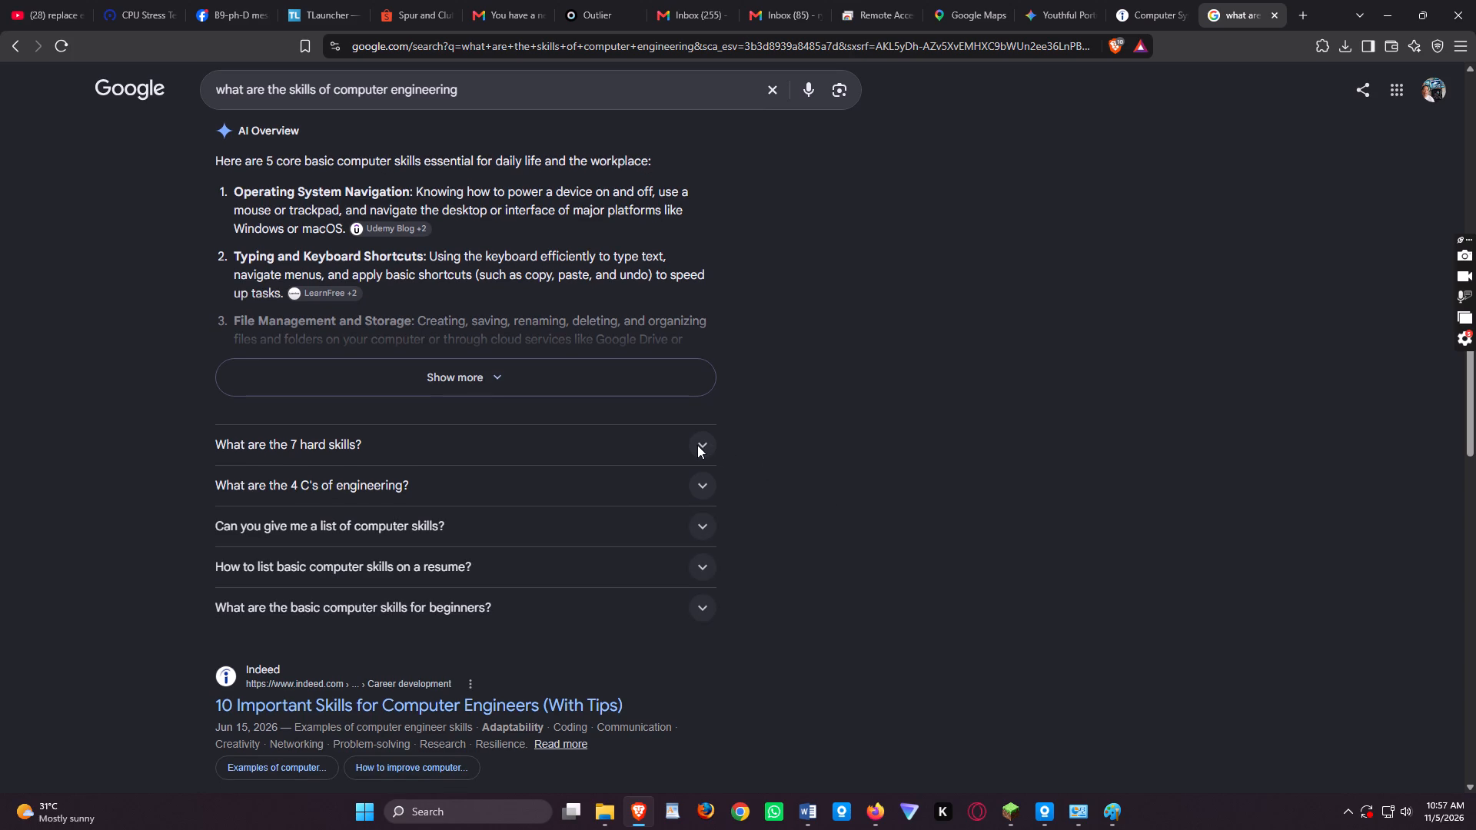
Expand the full answer to "What are the 7 hard skills?" and read the listed skills.
click(700, 449)
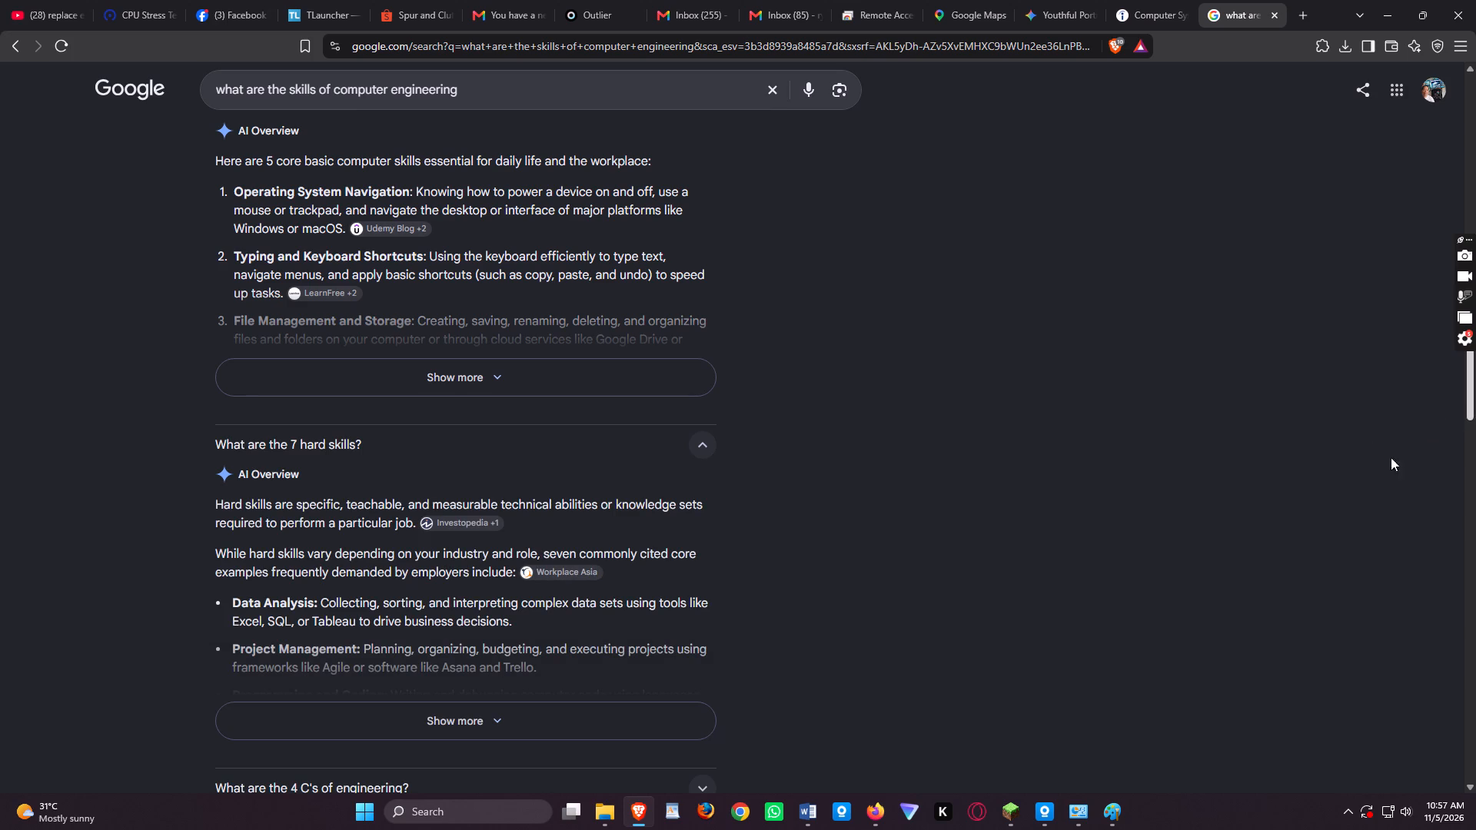
click(500, 722)
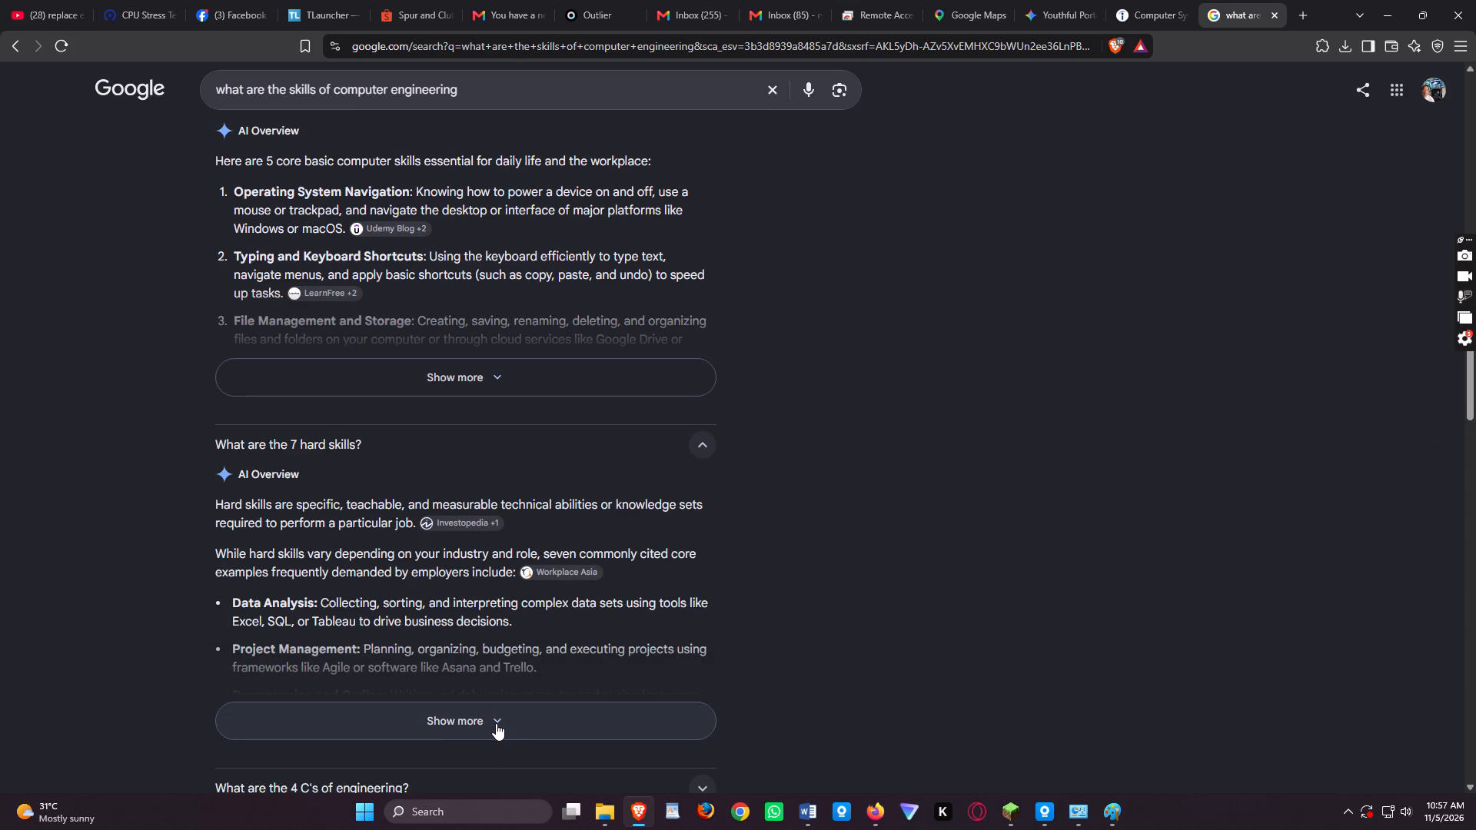
click(496, 723)
click(492, 714)
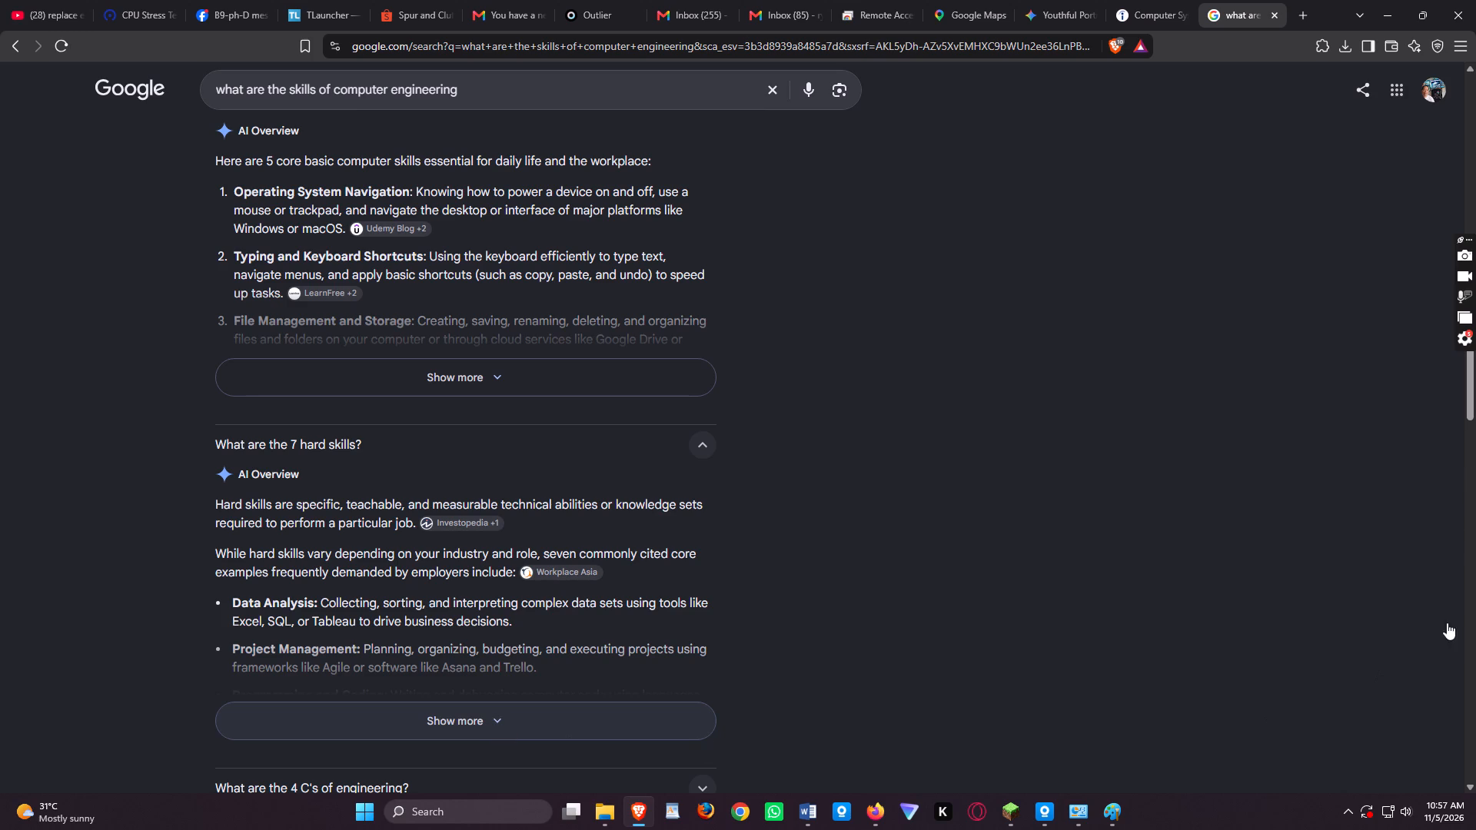
drag(1471, 389, 1474, 431)
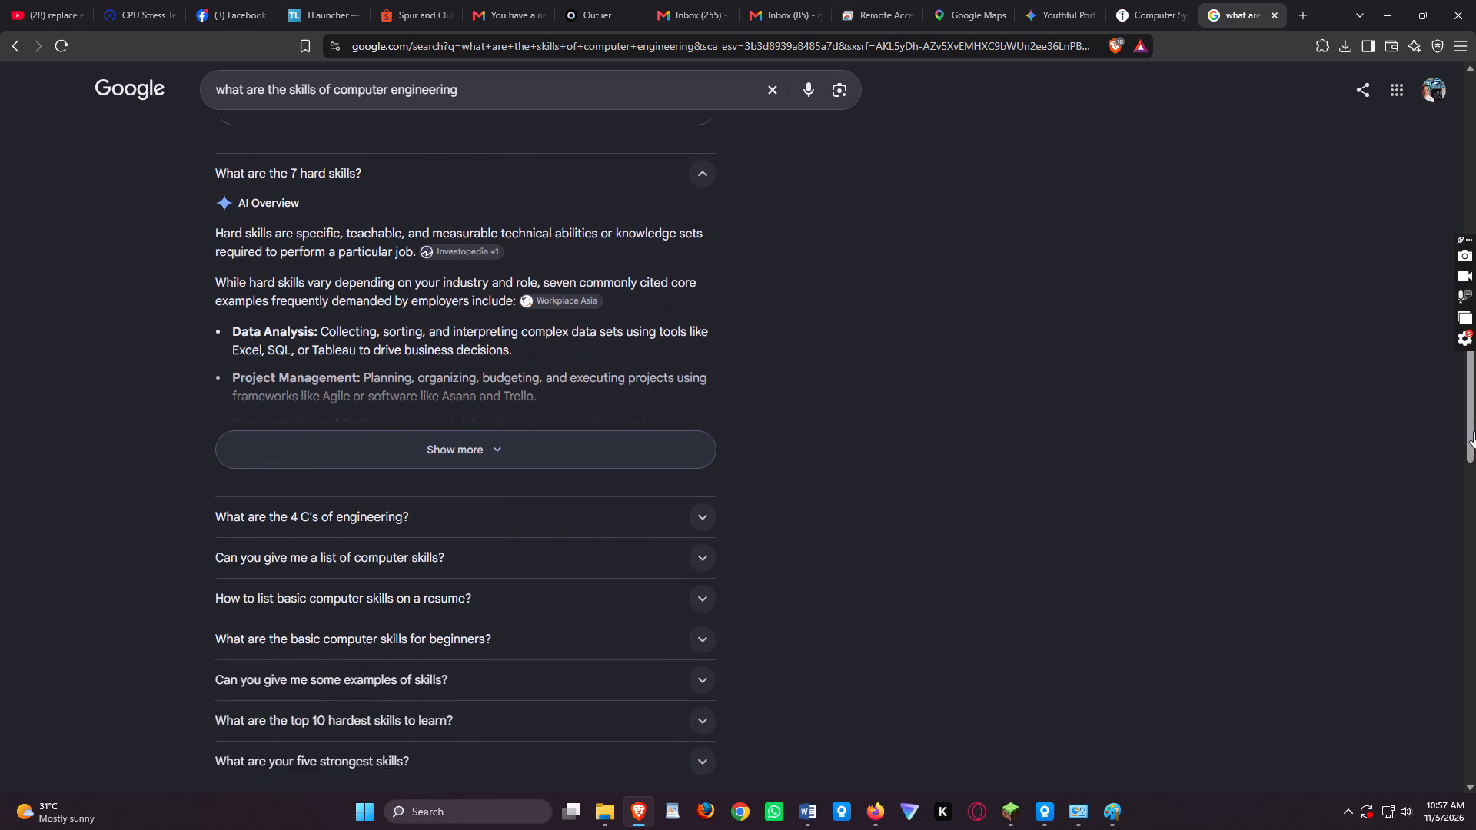
drag(1474, 431, 1475, 466)
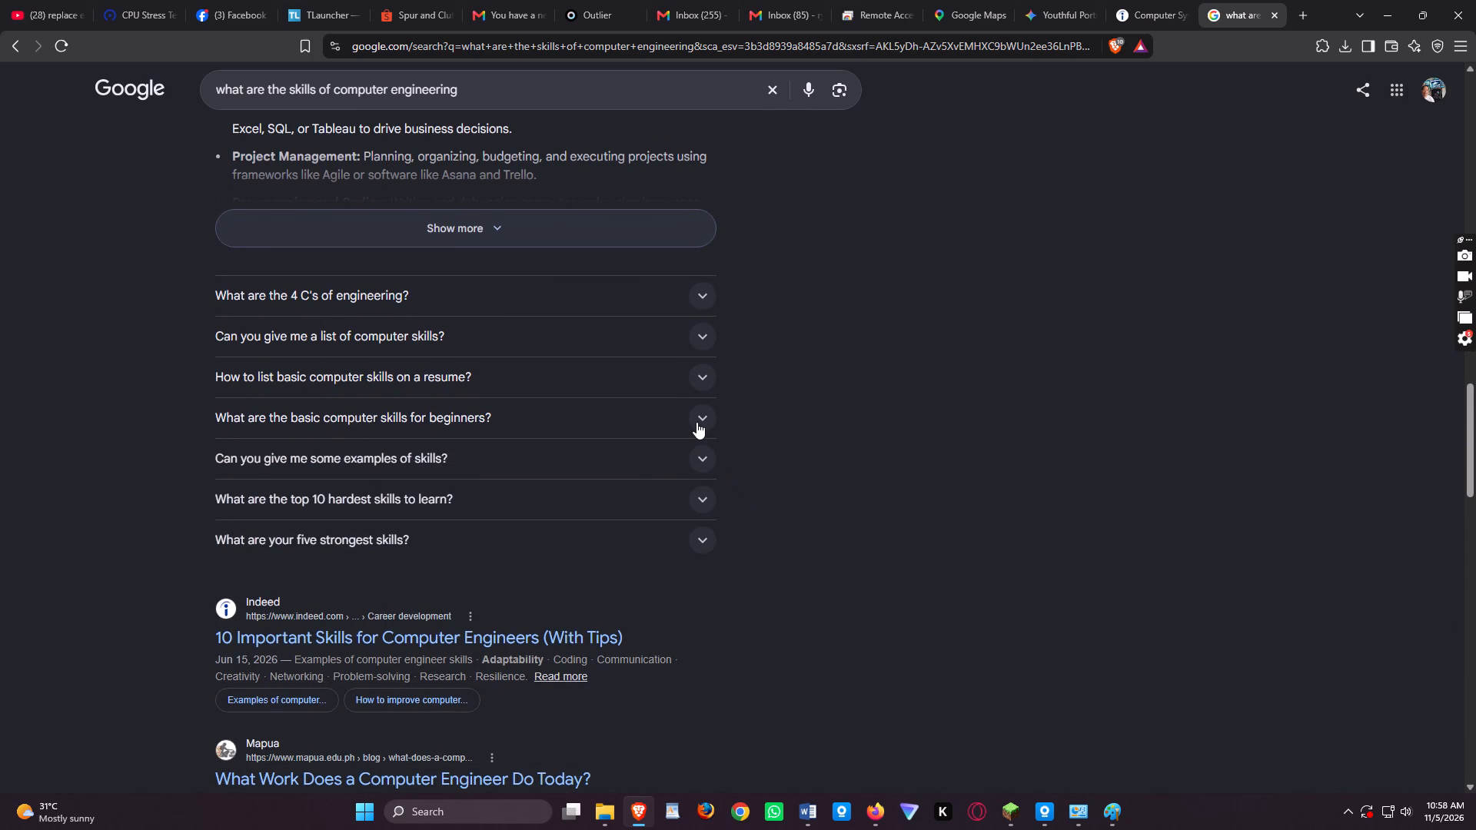
click(698, 421)
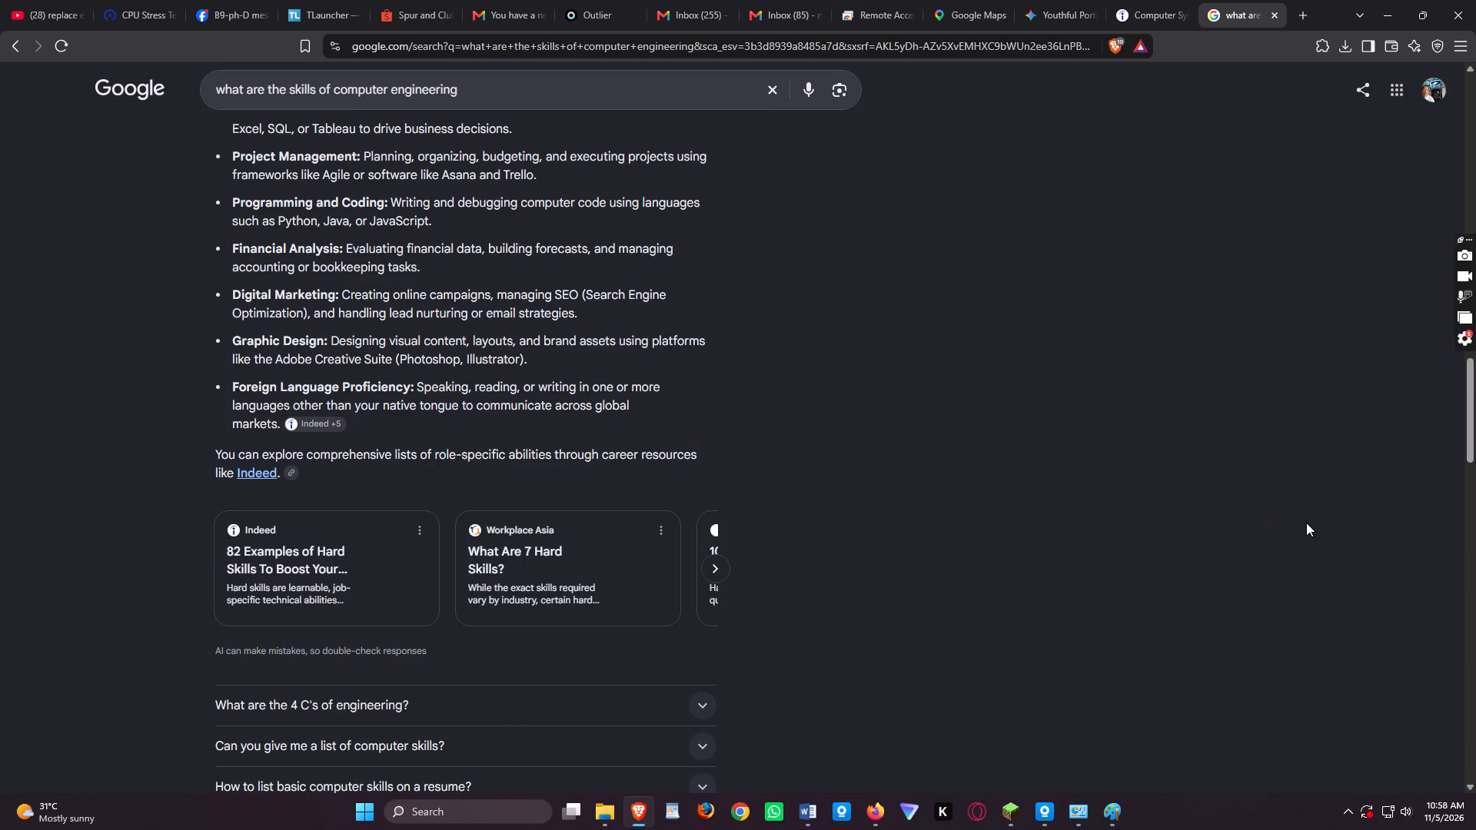
drag(1475, 420, 1463, 463)
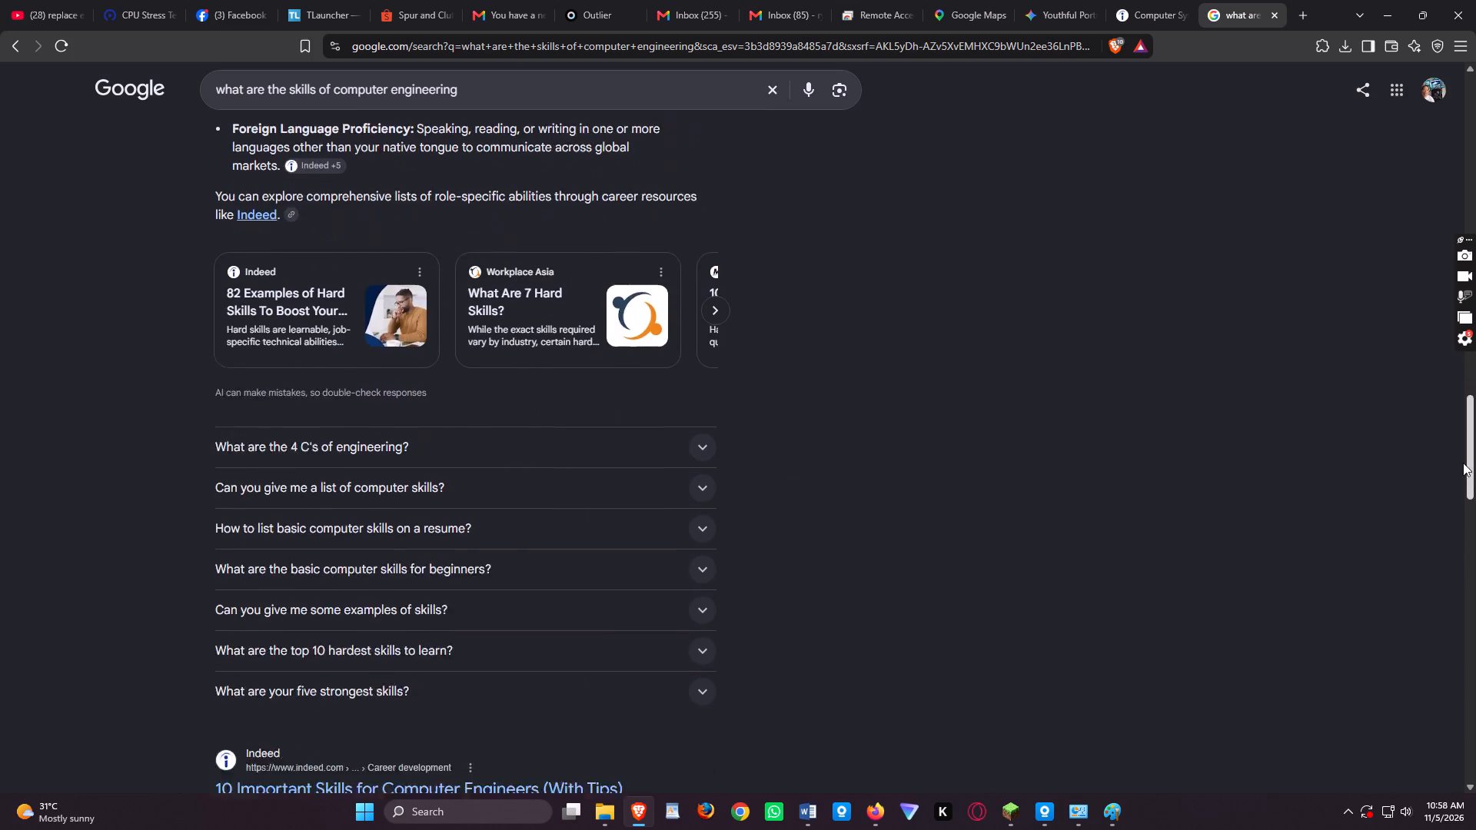
drag(1463, 463, 1459, 494)
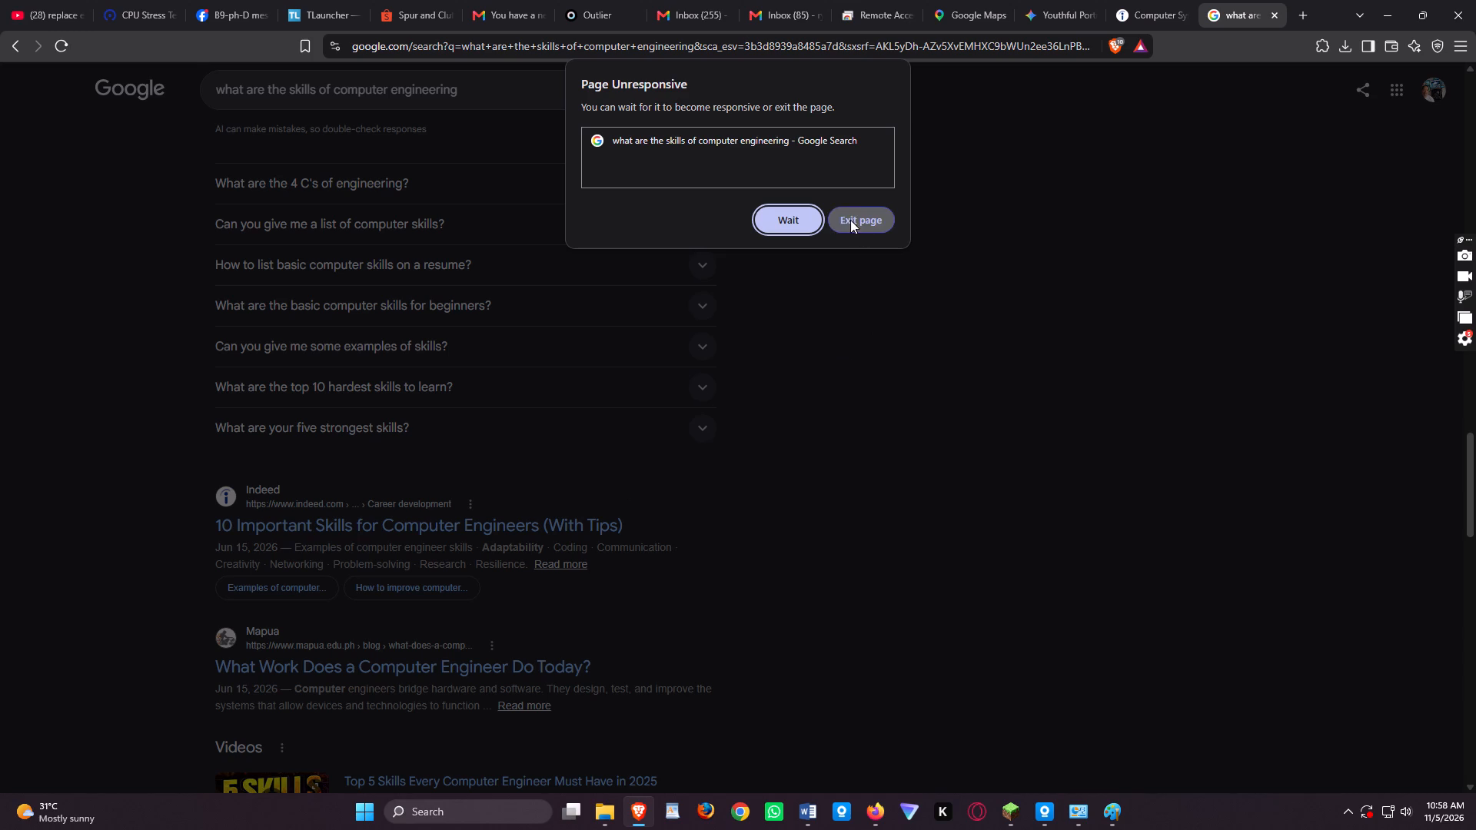
Open Indeed's "10 Important Skills for Computer Engineers (With Tips)" from the search results, looking over the results further down.
click(796, 217)
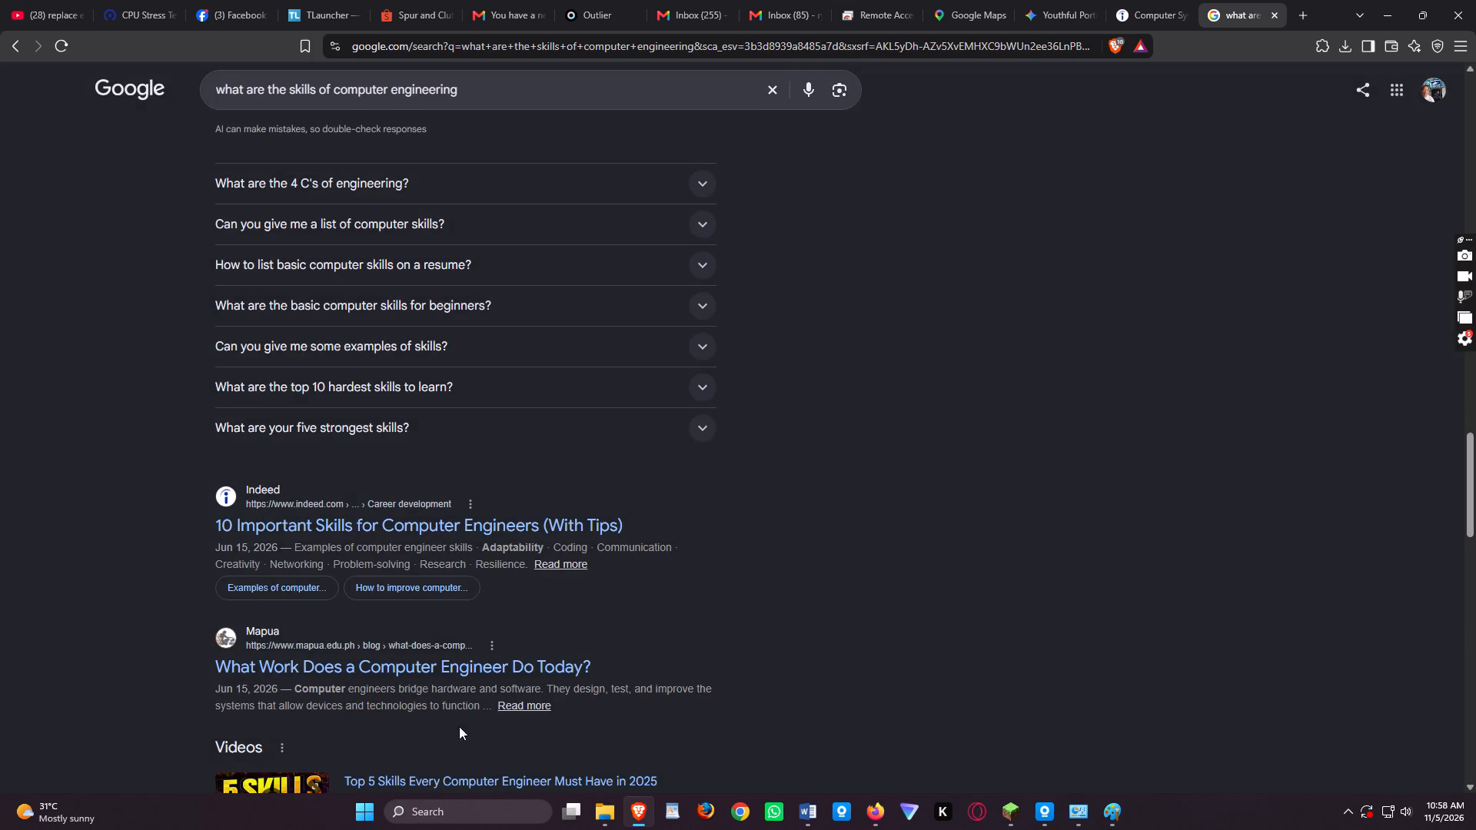
click(545, 524)
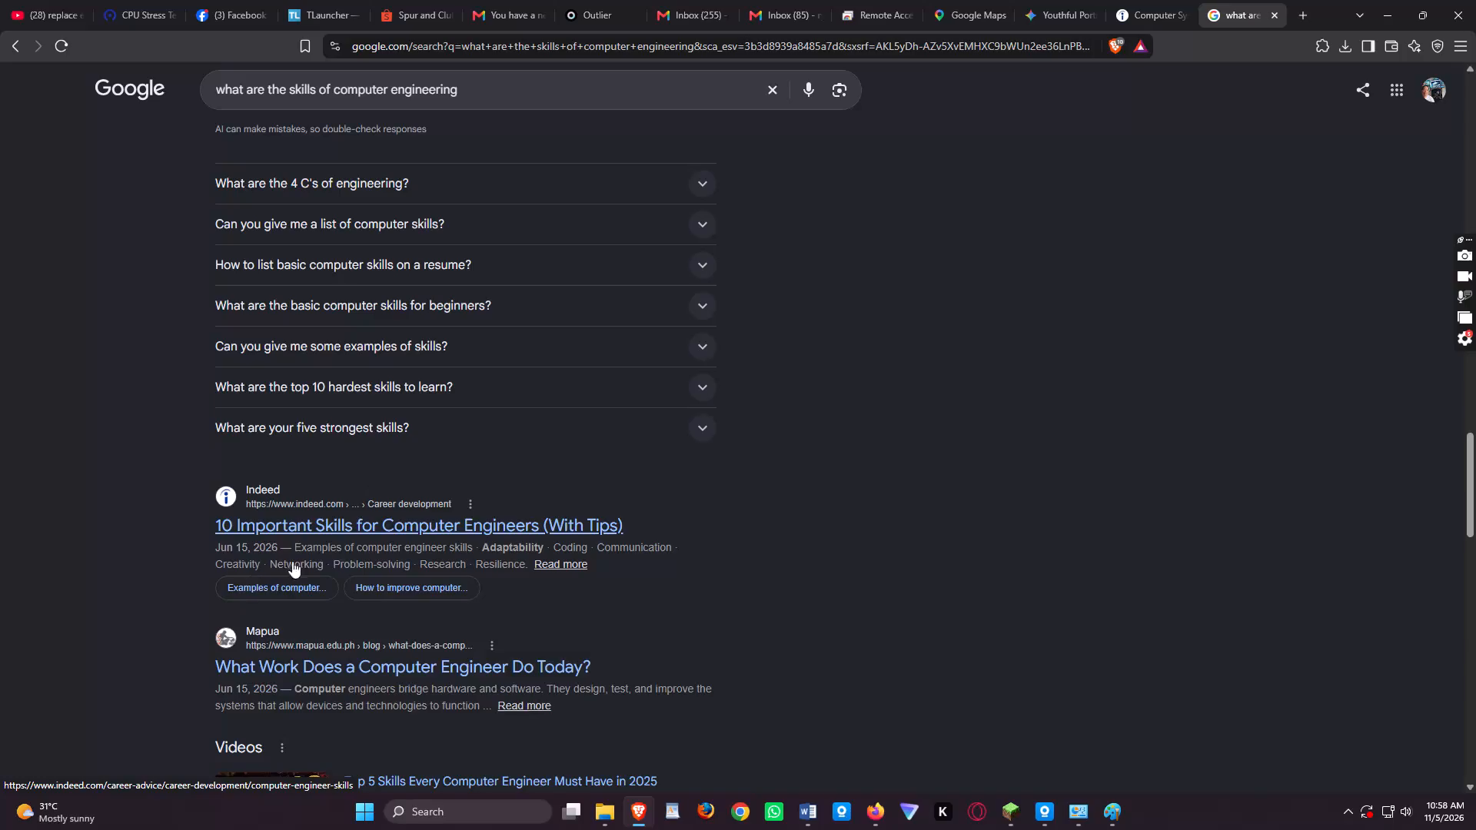
click(341, 523)
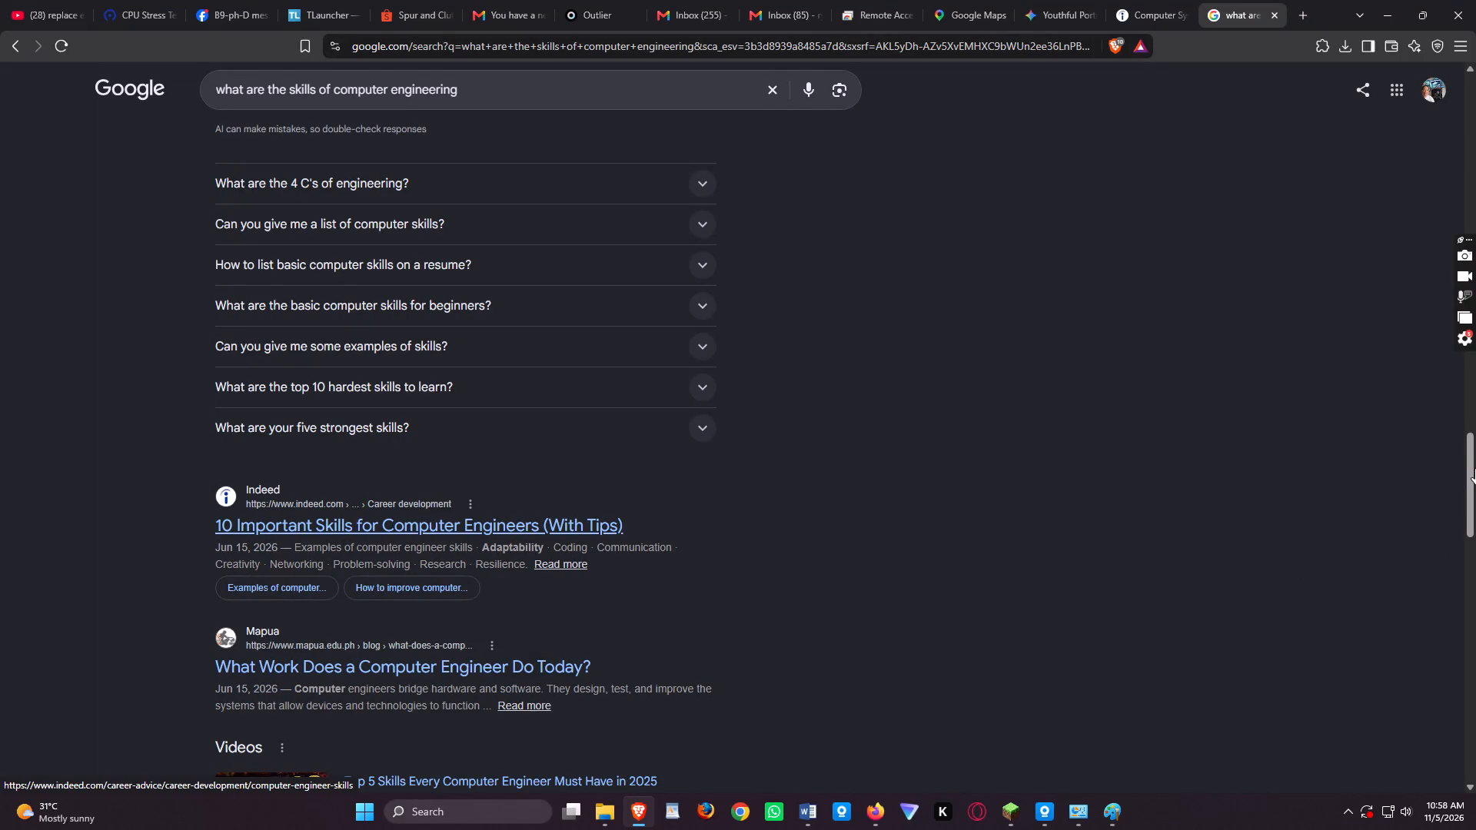
drag(1472, 466, 1467, 530)
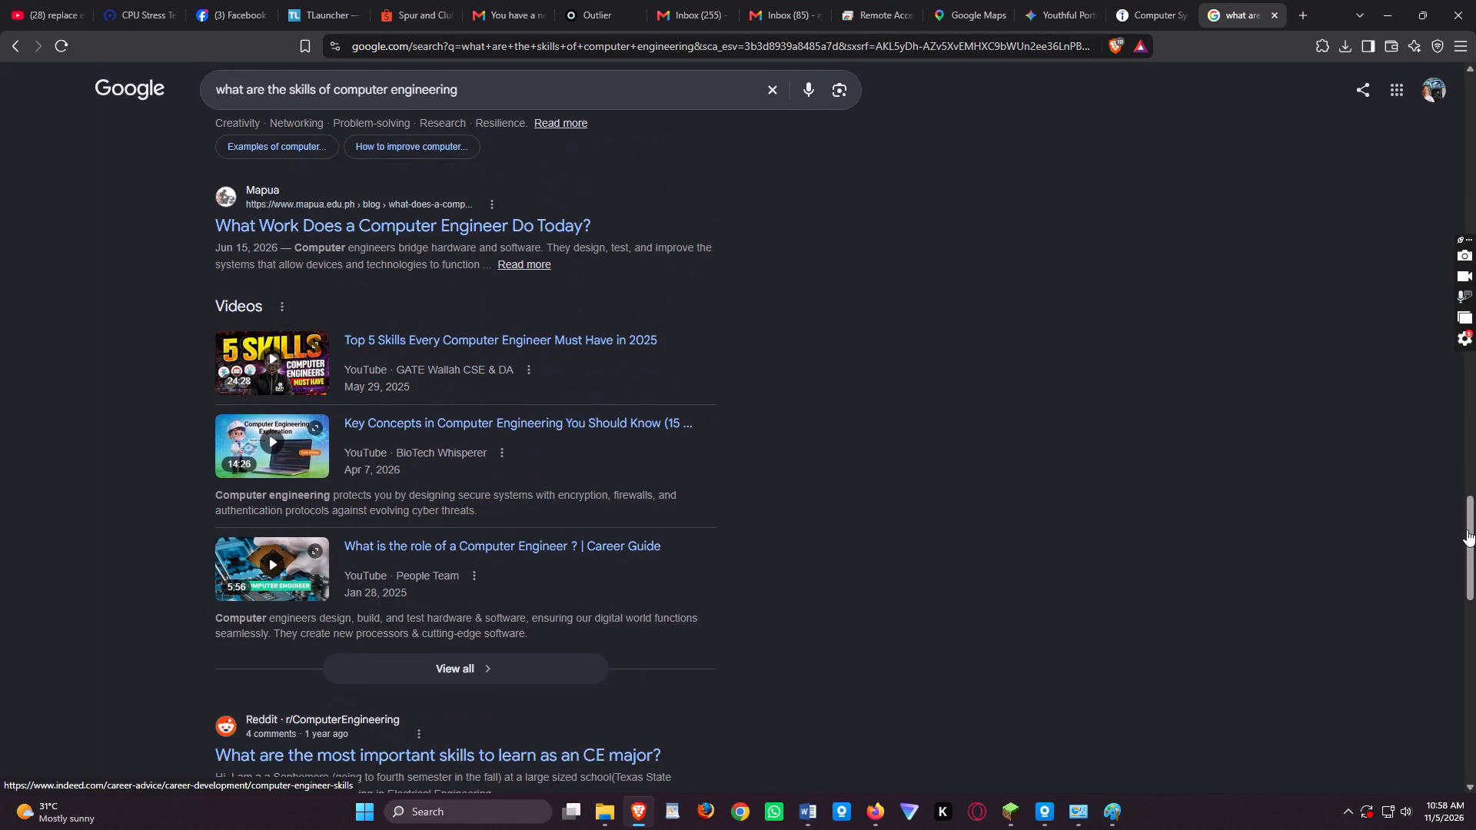
drag(1467, 530, 1467, 550)
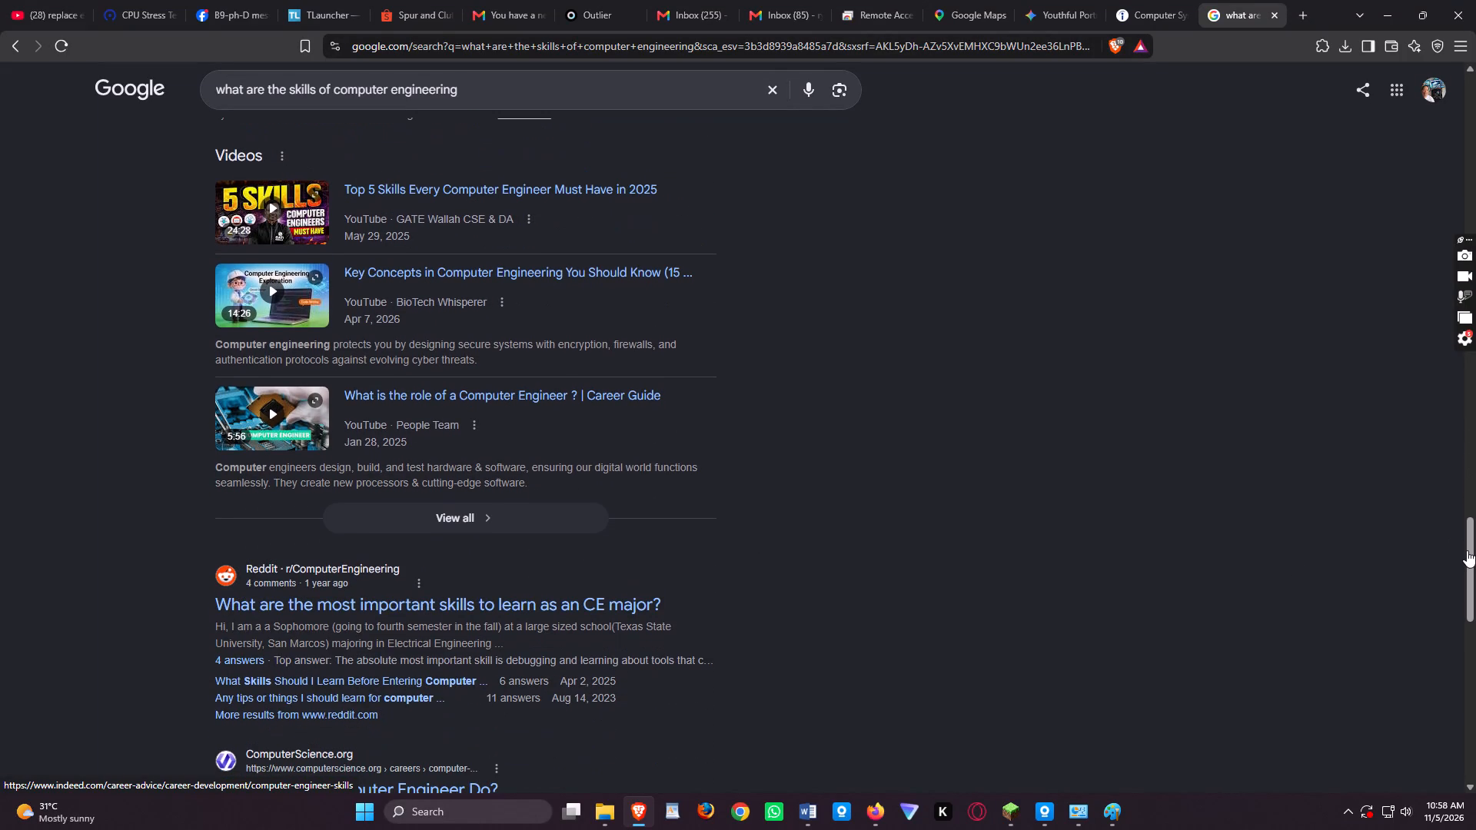
drag(1467, 550, 1462, 587)
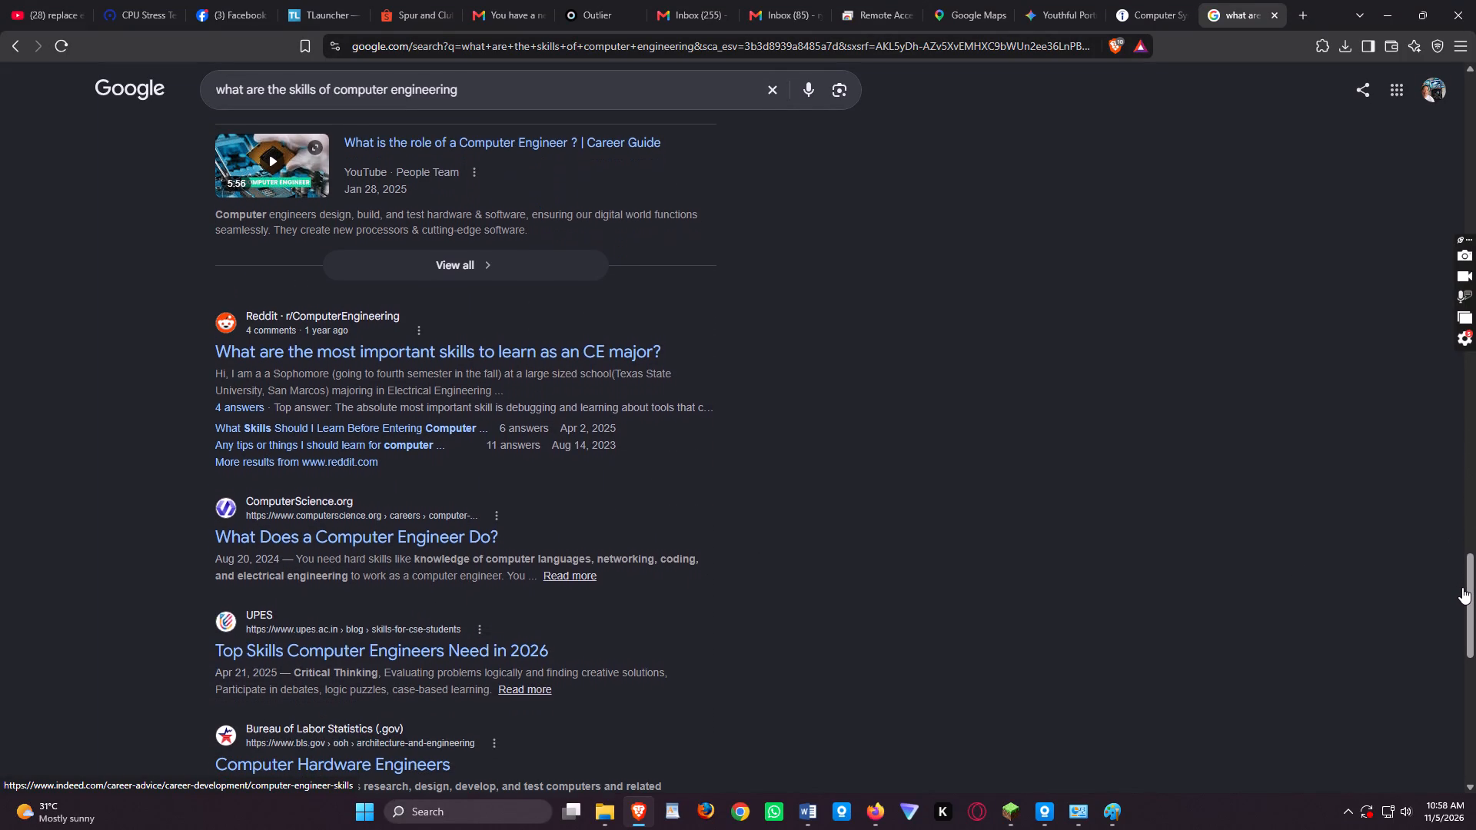
drag(1462, 587, 1460, 590)
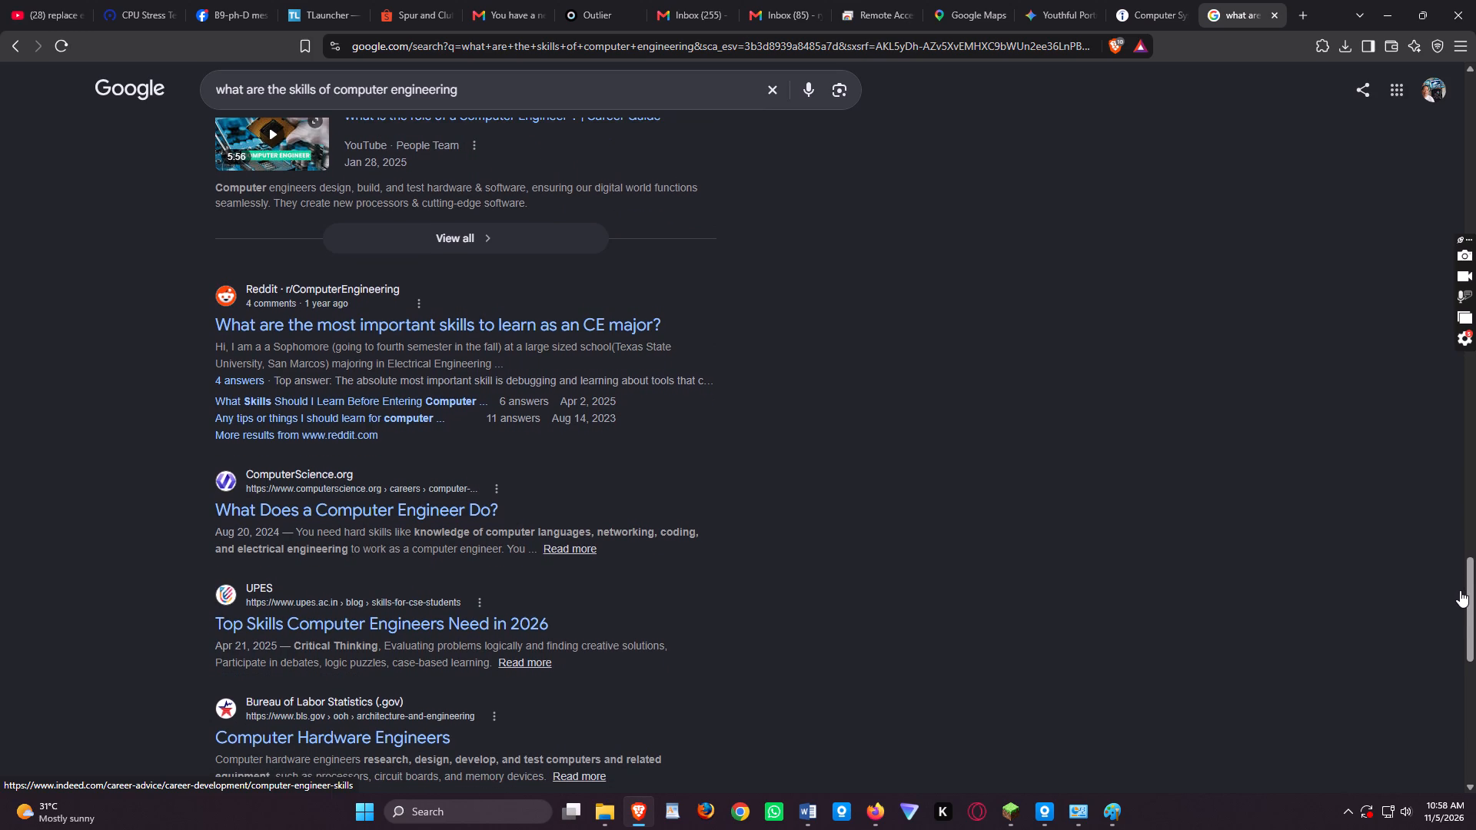
drag(1460, 590, 1454, 619)
Read the Indeed article's section on examples of computer engineer skills.
drag(1474, 119, 1464, 213)
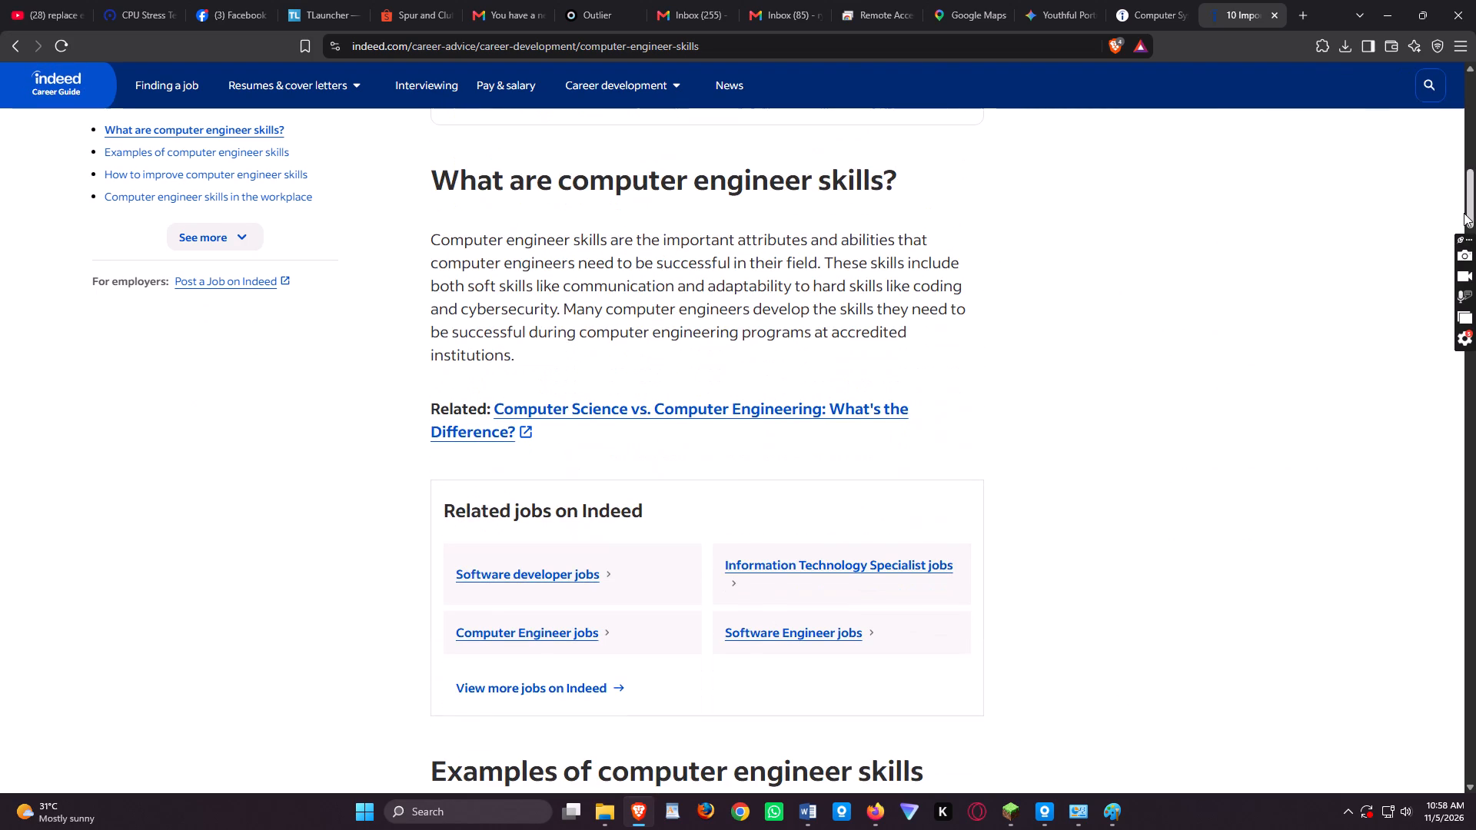
drag(1464, 213, 1461, 214)
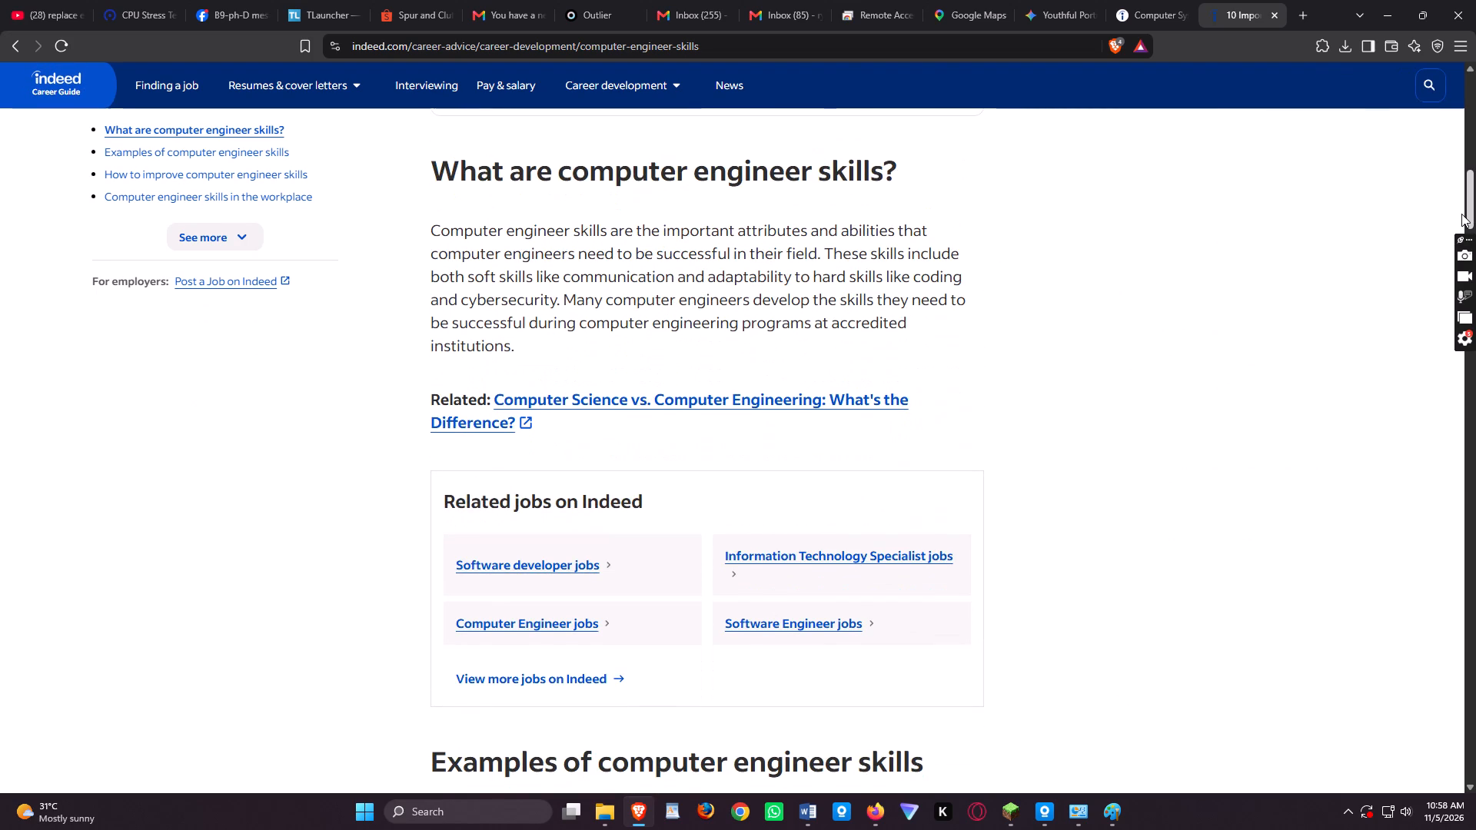
drag(1461, 214, 1464, 227)
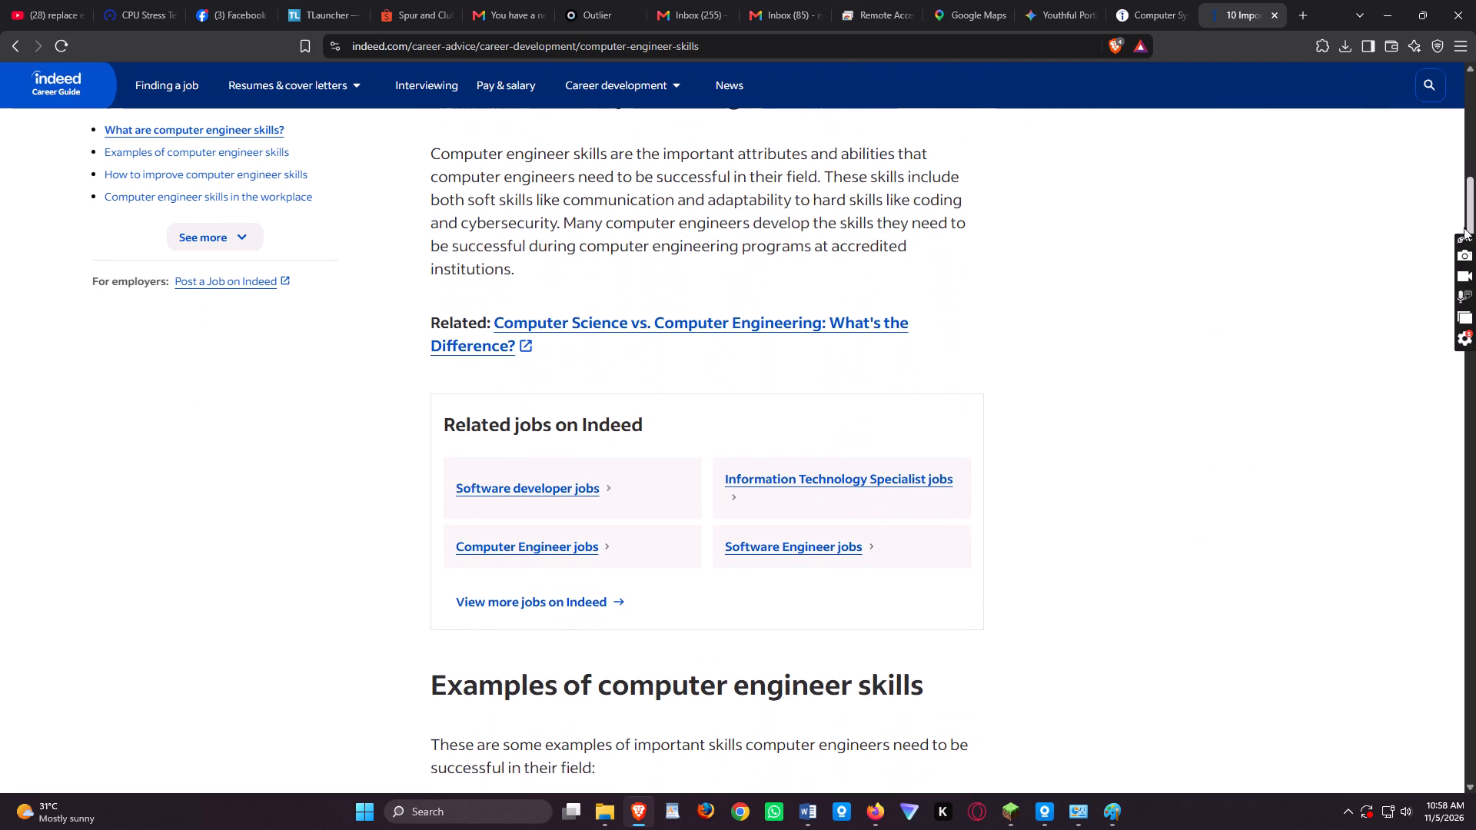
drag(1464, 227, 1474, 288)
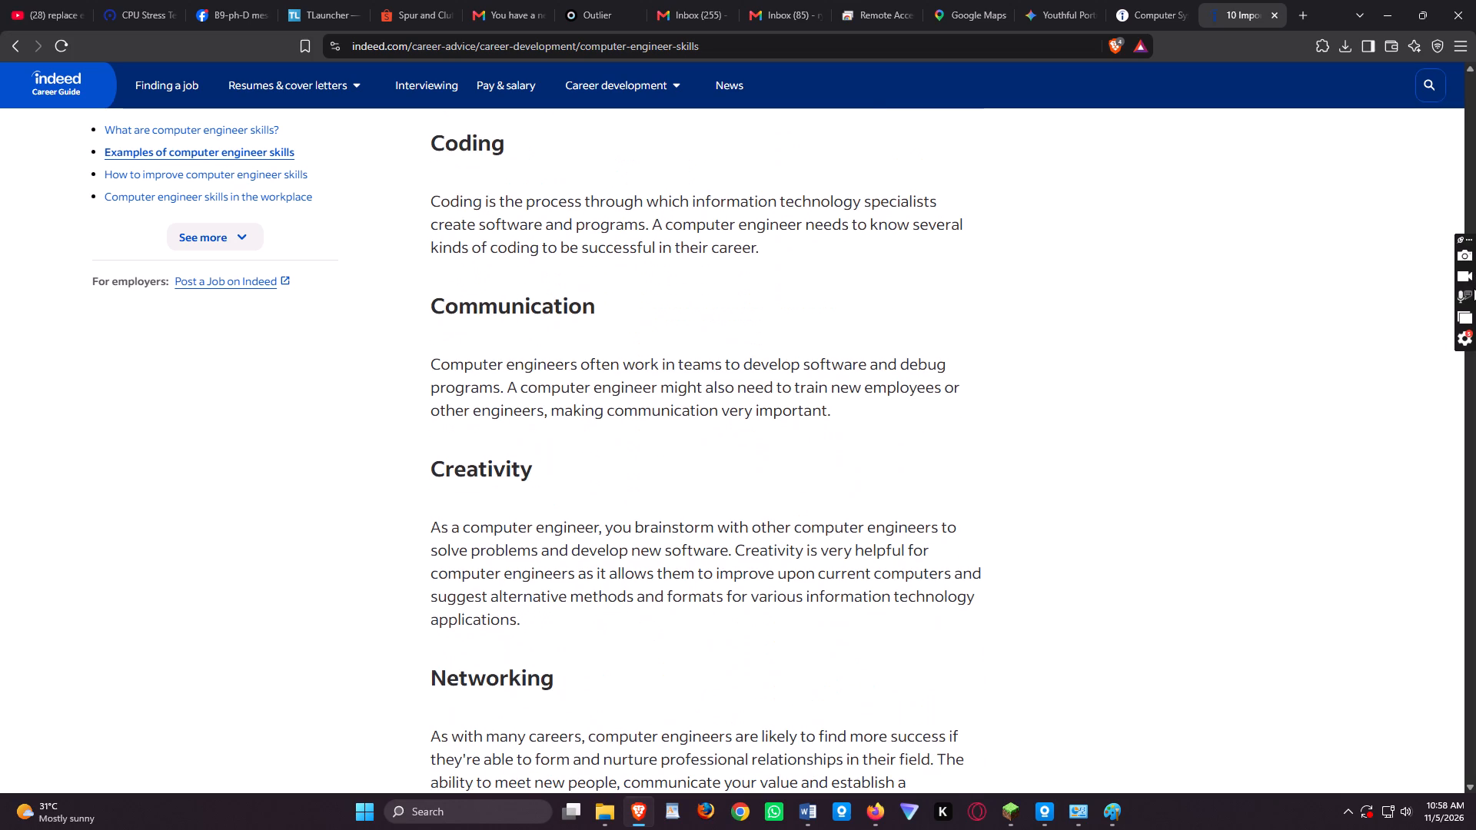
drag(1474, 288, 1475, 270)
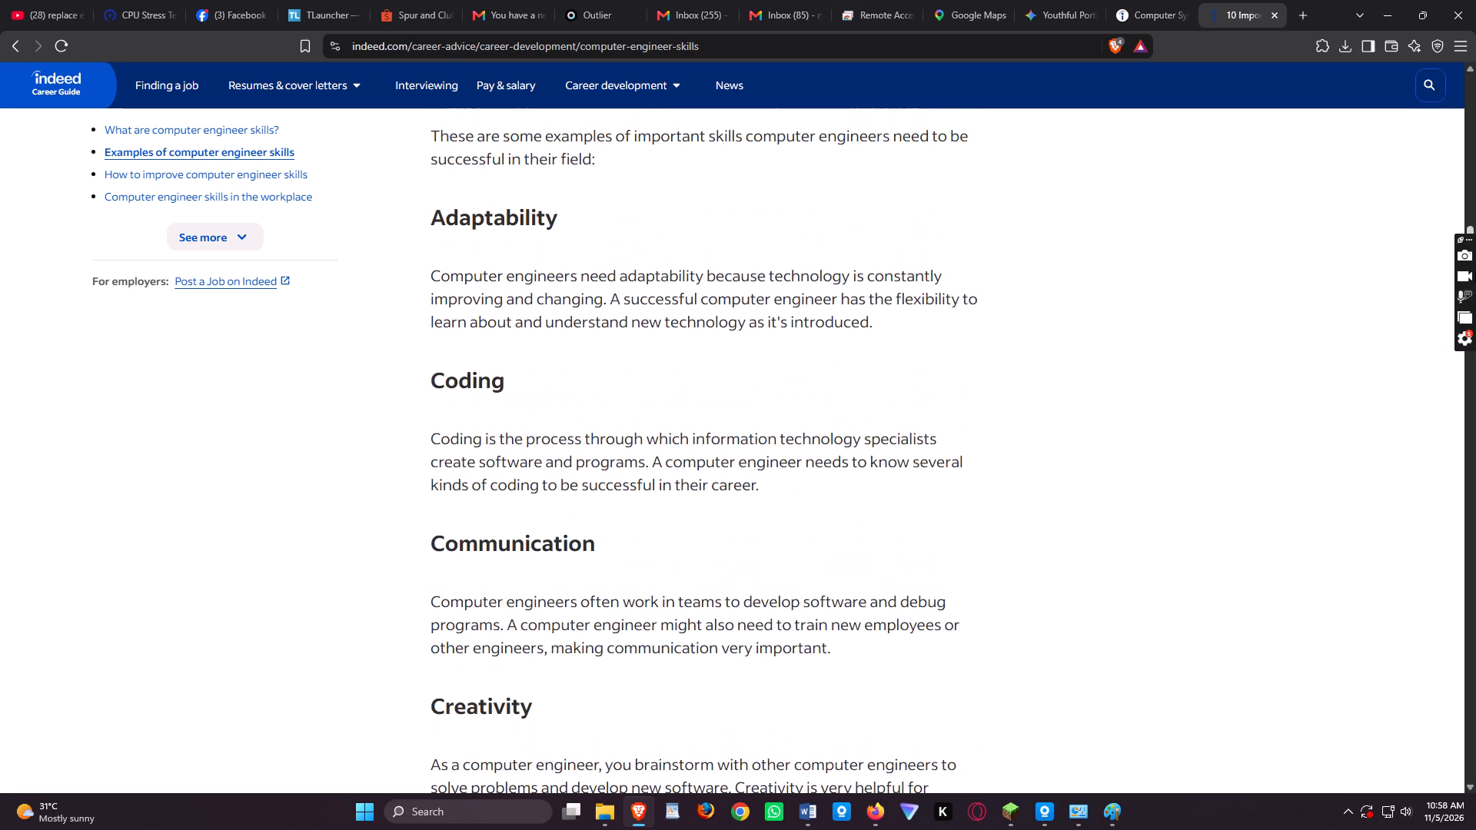
drag(1475, 270, 1472, 300)
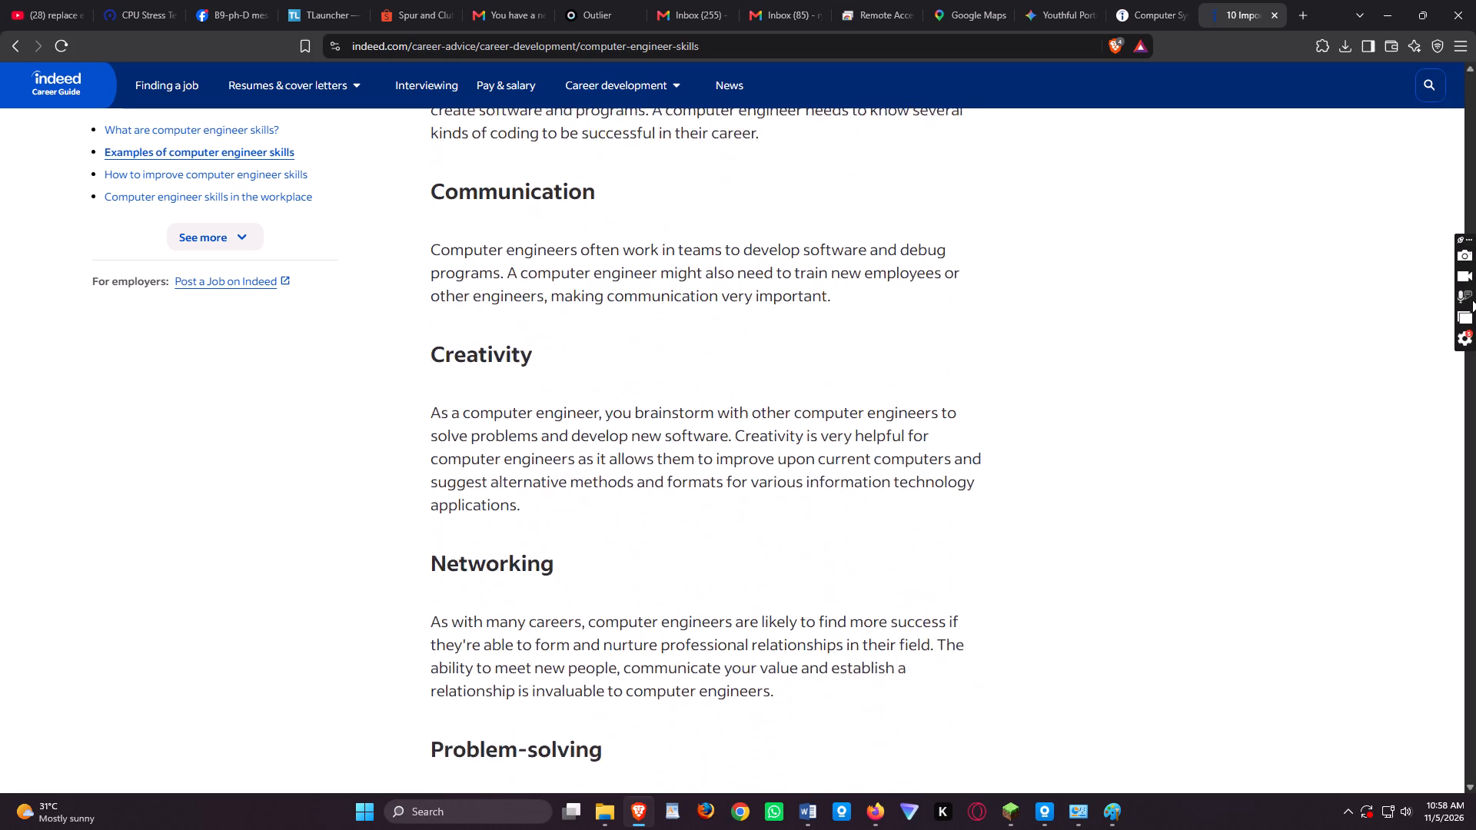
drag(1472, 300, 1471, 317)
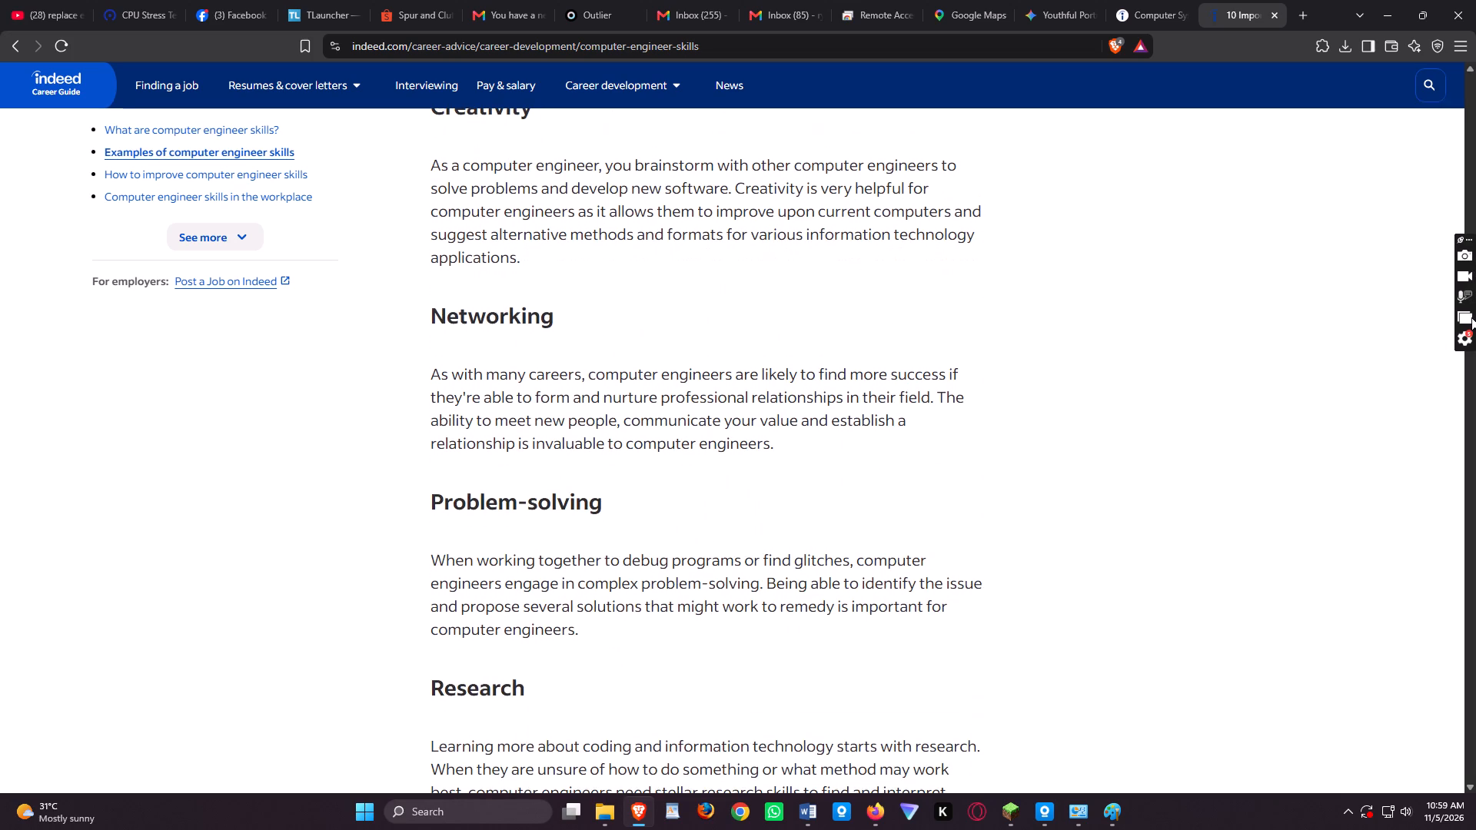
drag(1471, 317, 1473, 317)
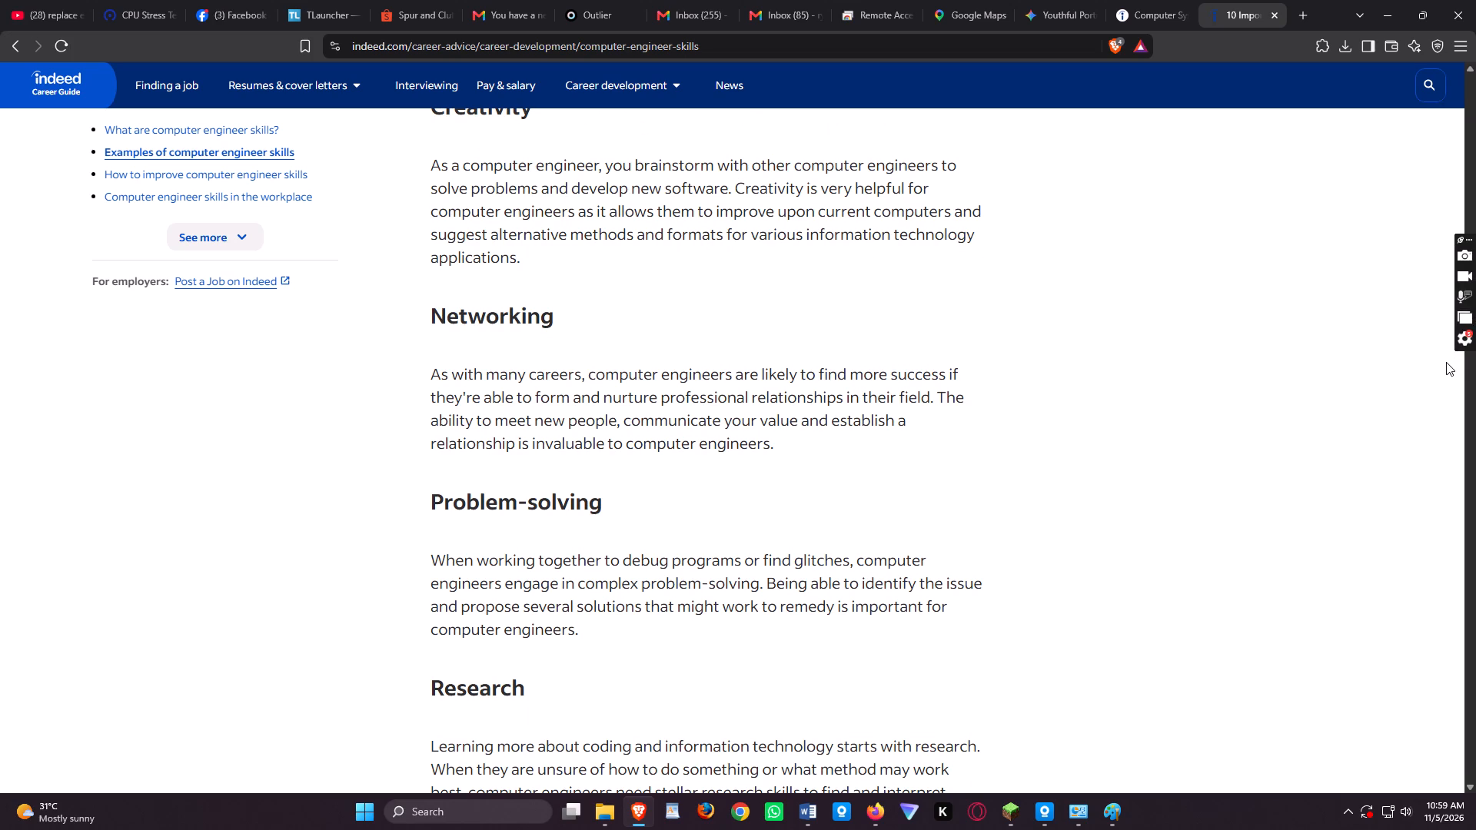
Skim the article's remaining sections on improving, using and highlighting computer engineer skills, recheck the examples, and go back to the search results.
scroll(1112, 443, down, 2)
scroll(1125, 450, up, 1)
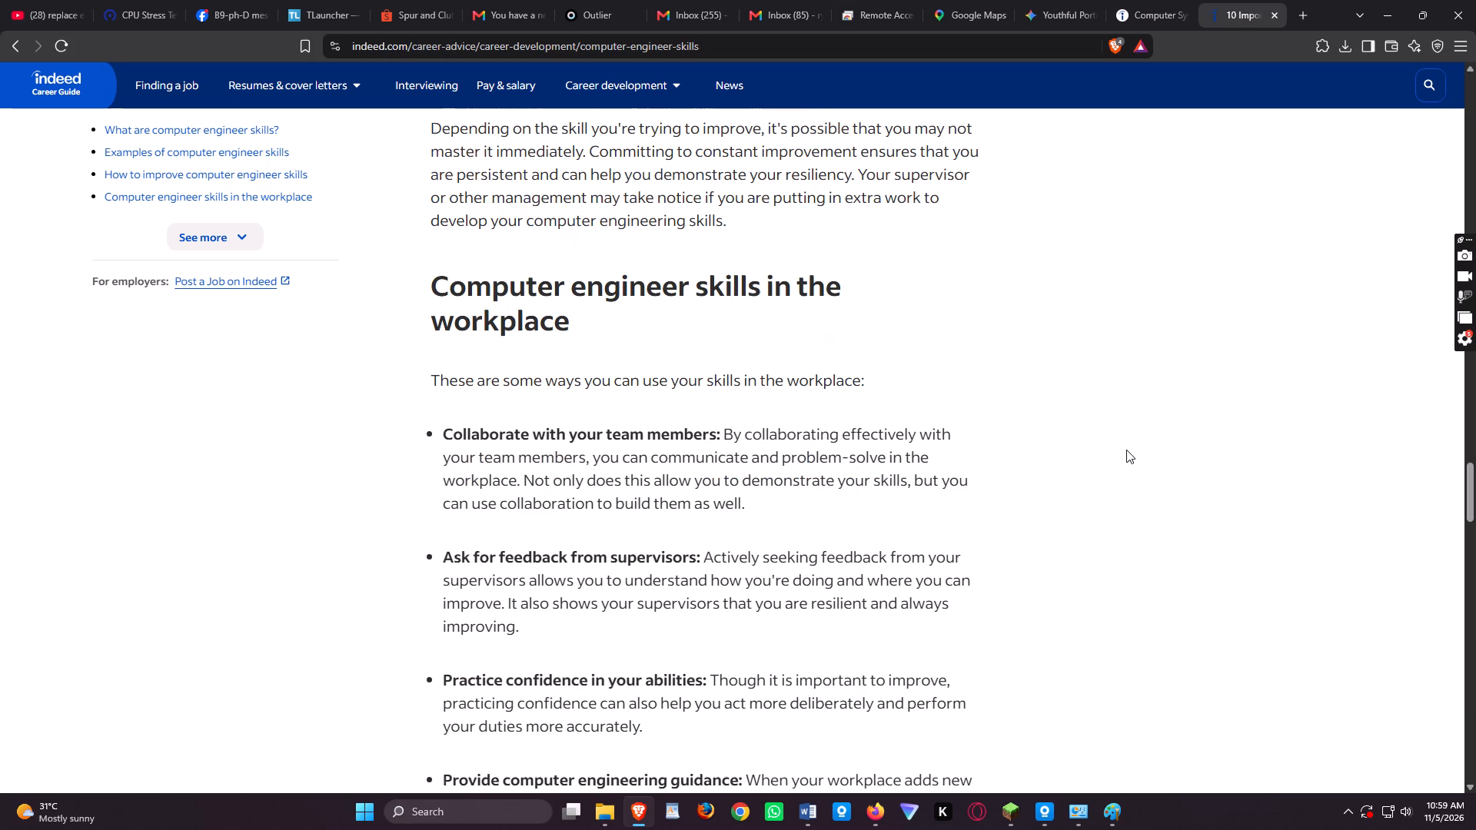
scroll(1128, 449, up, 2)
scroll(1136, 438, down, 1)
scroll(1175, 469, up, 1)
scroll(1175, 469, down, 1)
scroll(1175, 469, up, 3)
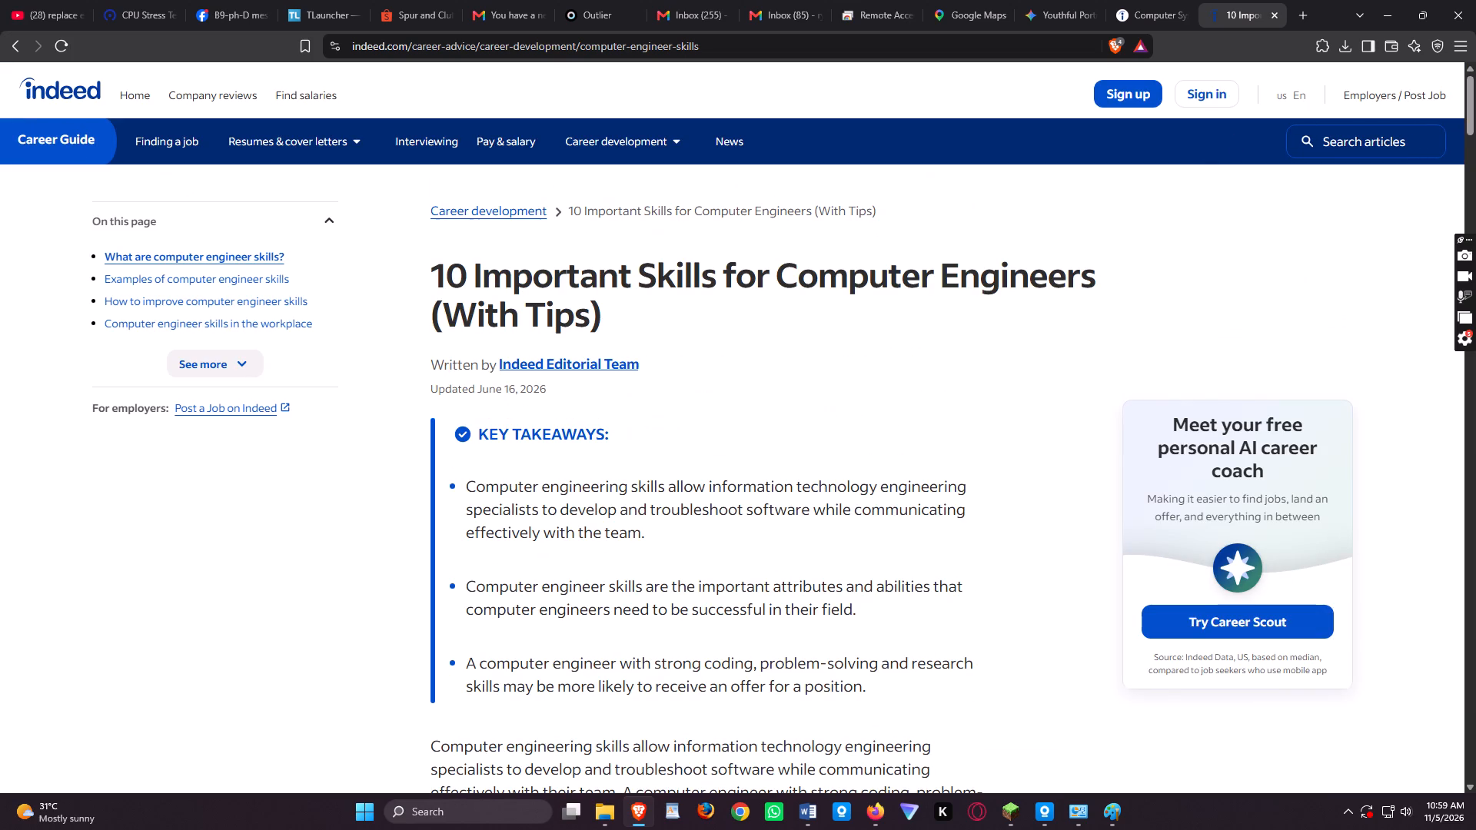
scroll(823, 626, down, 3)
scroll(820, 630, up, 1)
scroll(823, 632, down, 2)
scroll(828, 634, up, 2)
scroll(826, 632, down, 1)
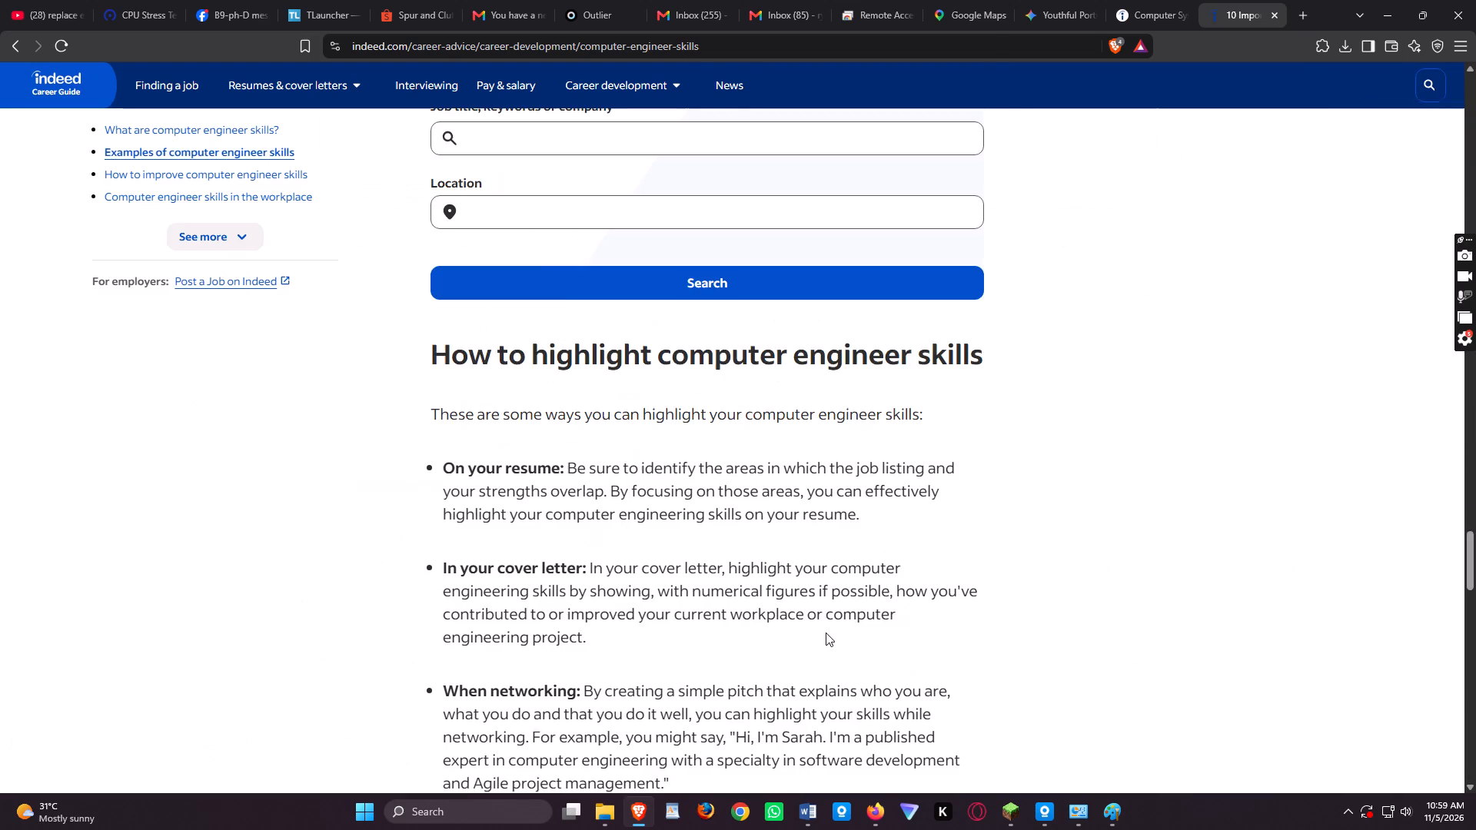
scroll(831, 637, up, 3)
scroll(828, 642, down, 2)
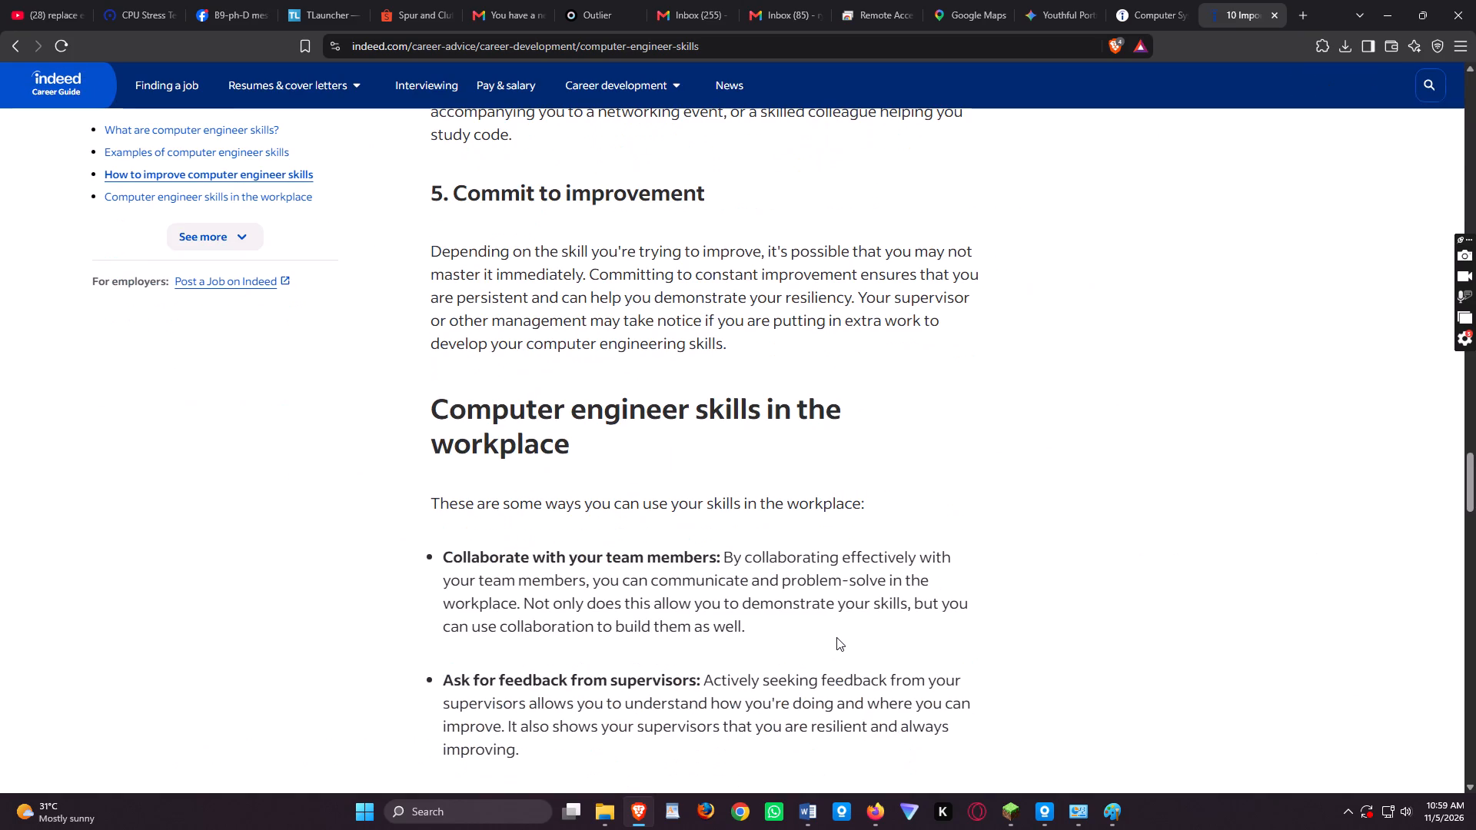
scroll(836, 637, down, 1)
scroll(829, 639, up, 1)
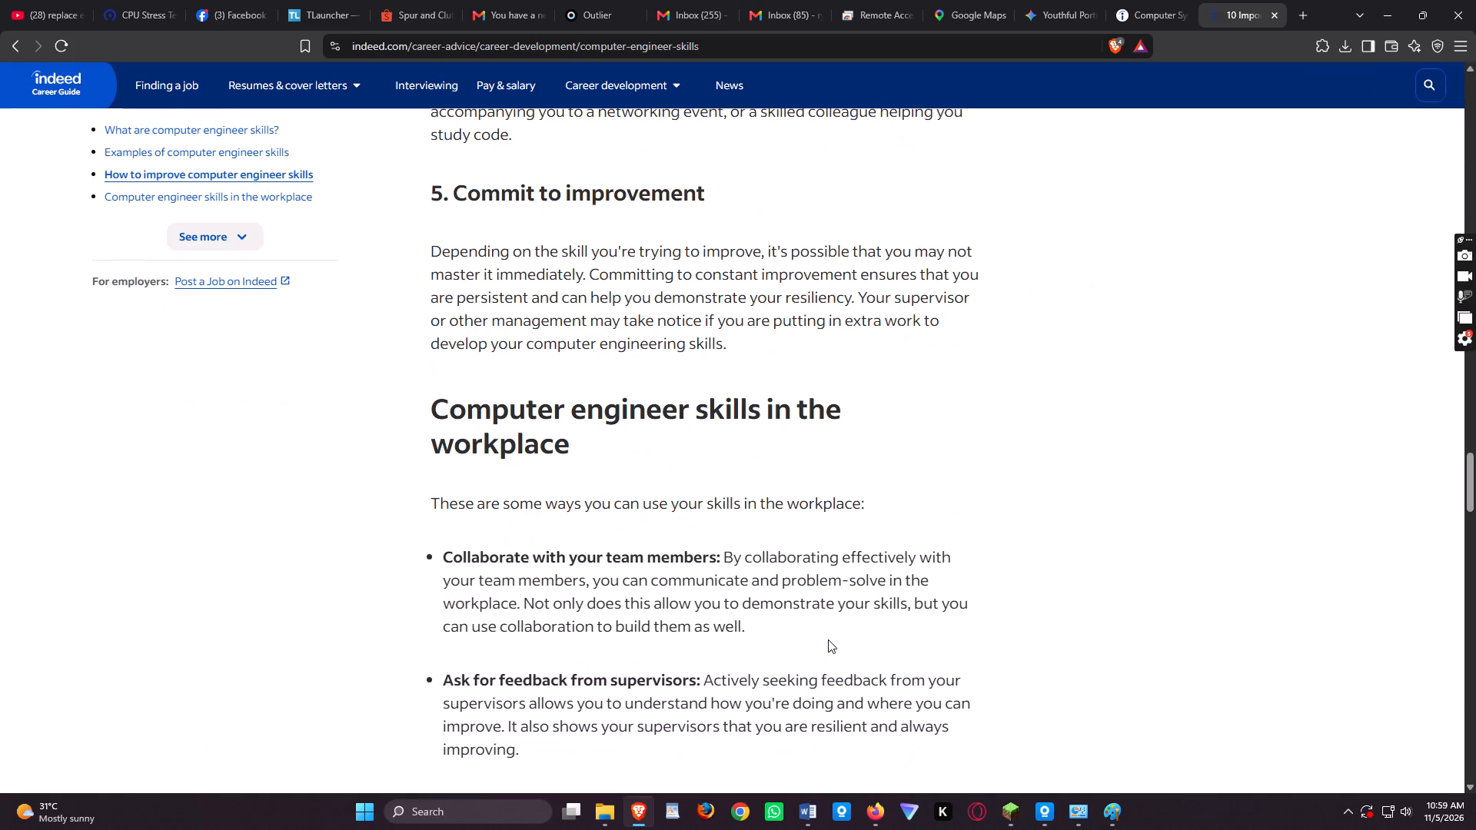
scroll(828, 639, up, 2)
scroll(829, 639, down, 1)
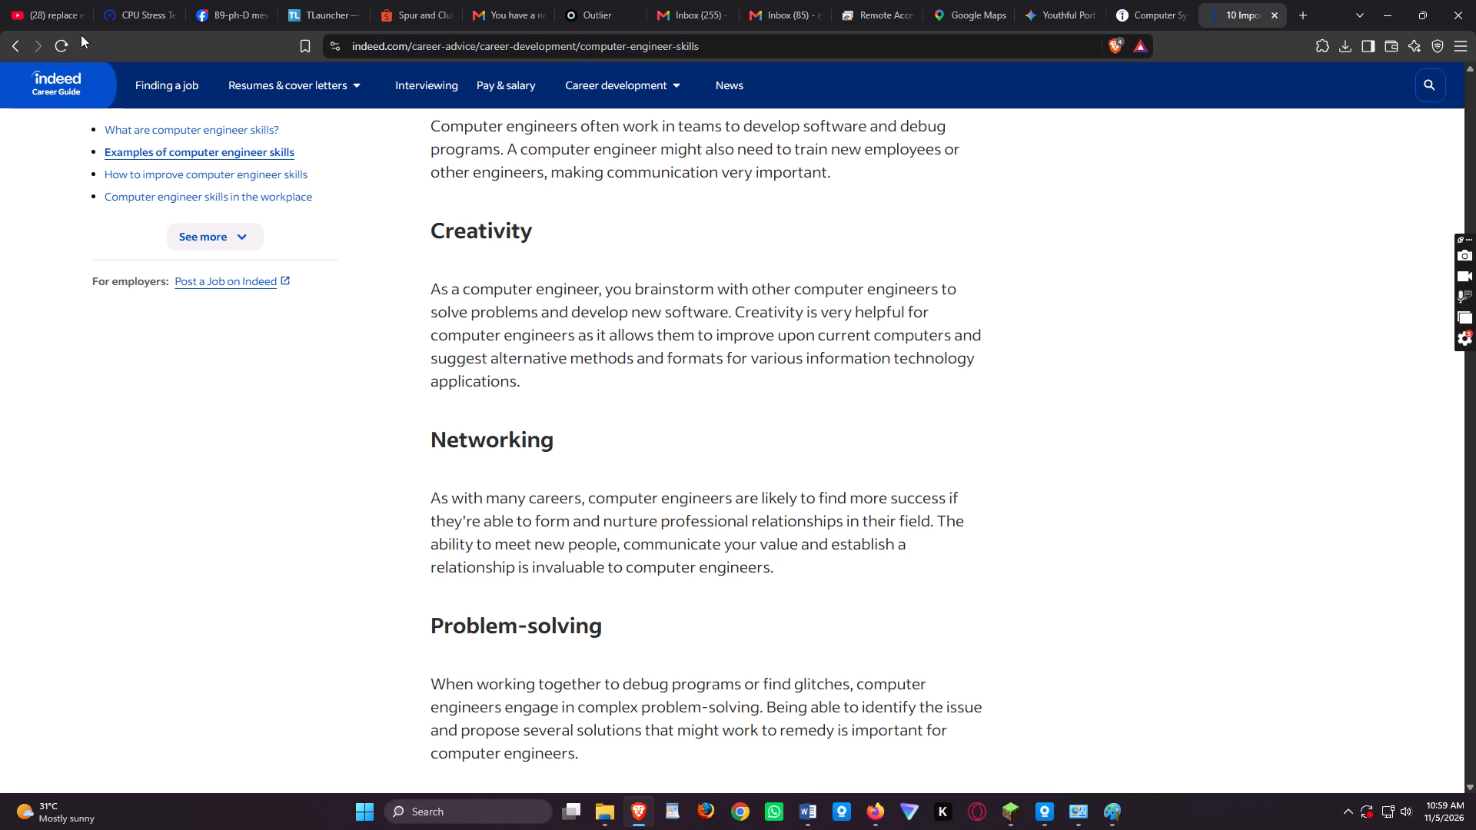
click(12, 48)
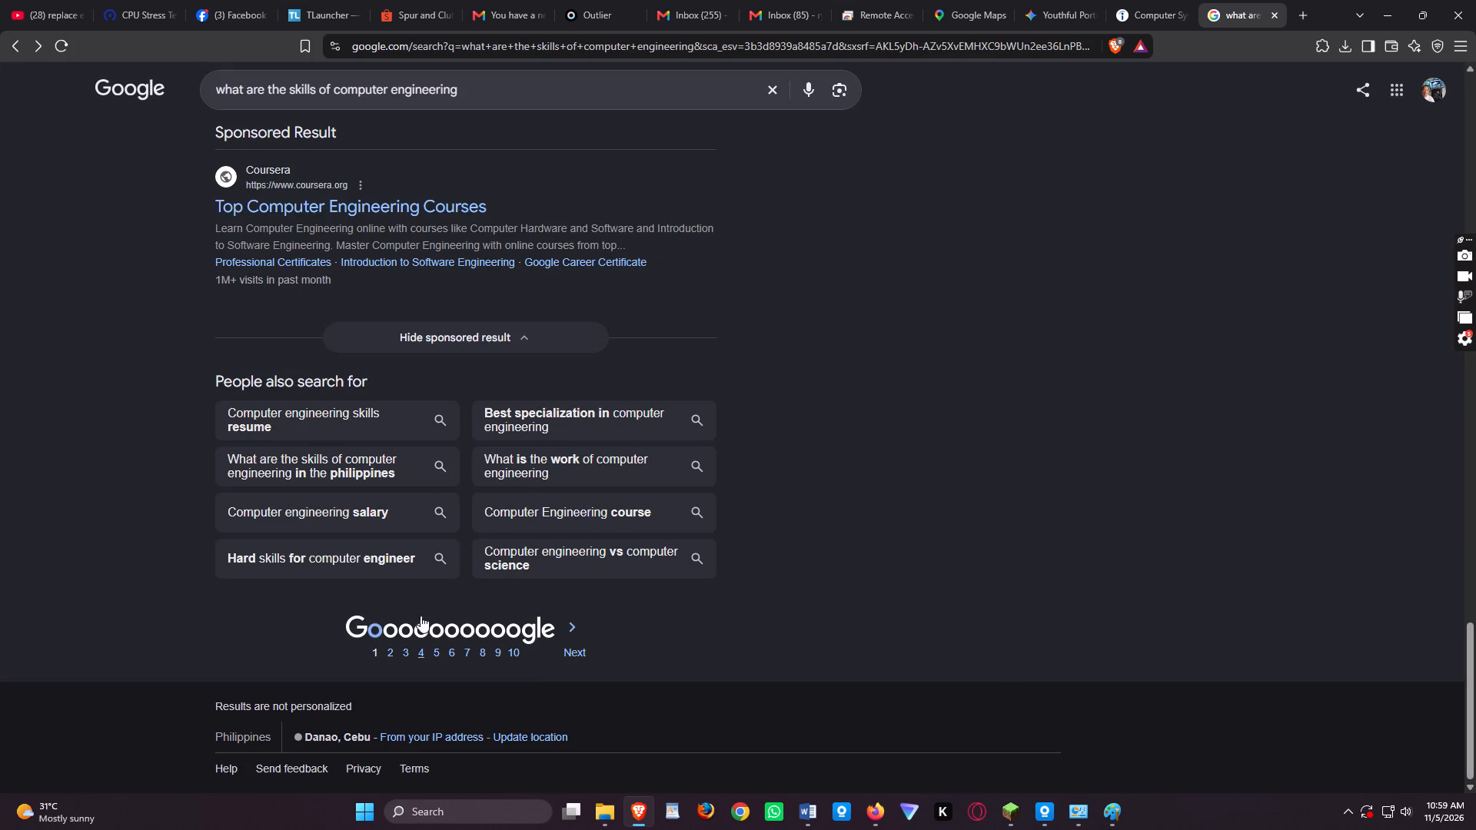
Go to the second page of search results and open the Facebook post asking what skills to focus on for computer engineering.
click(391, 639)
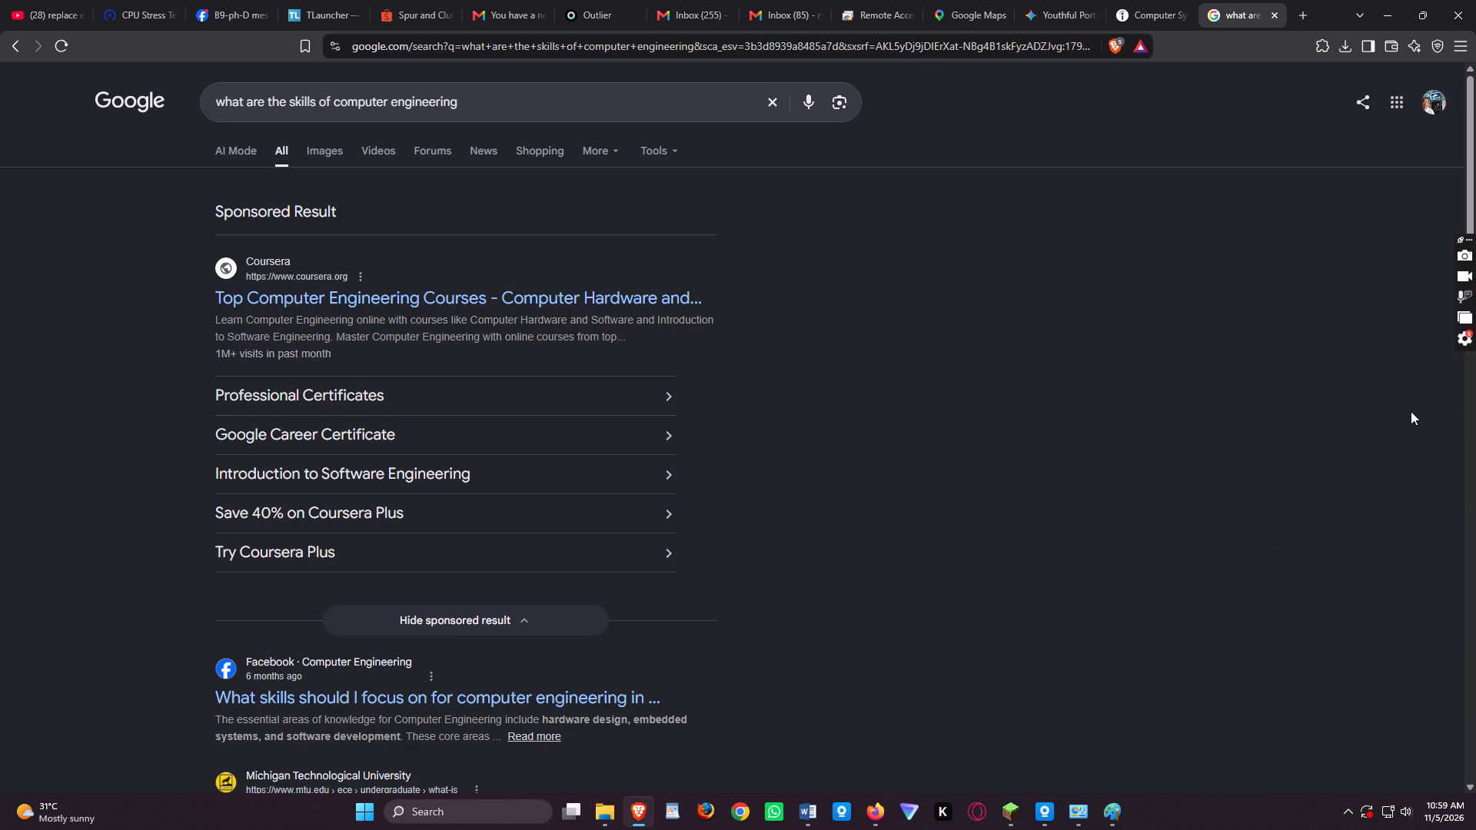
click(395, 706)
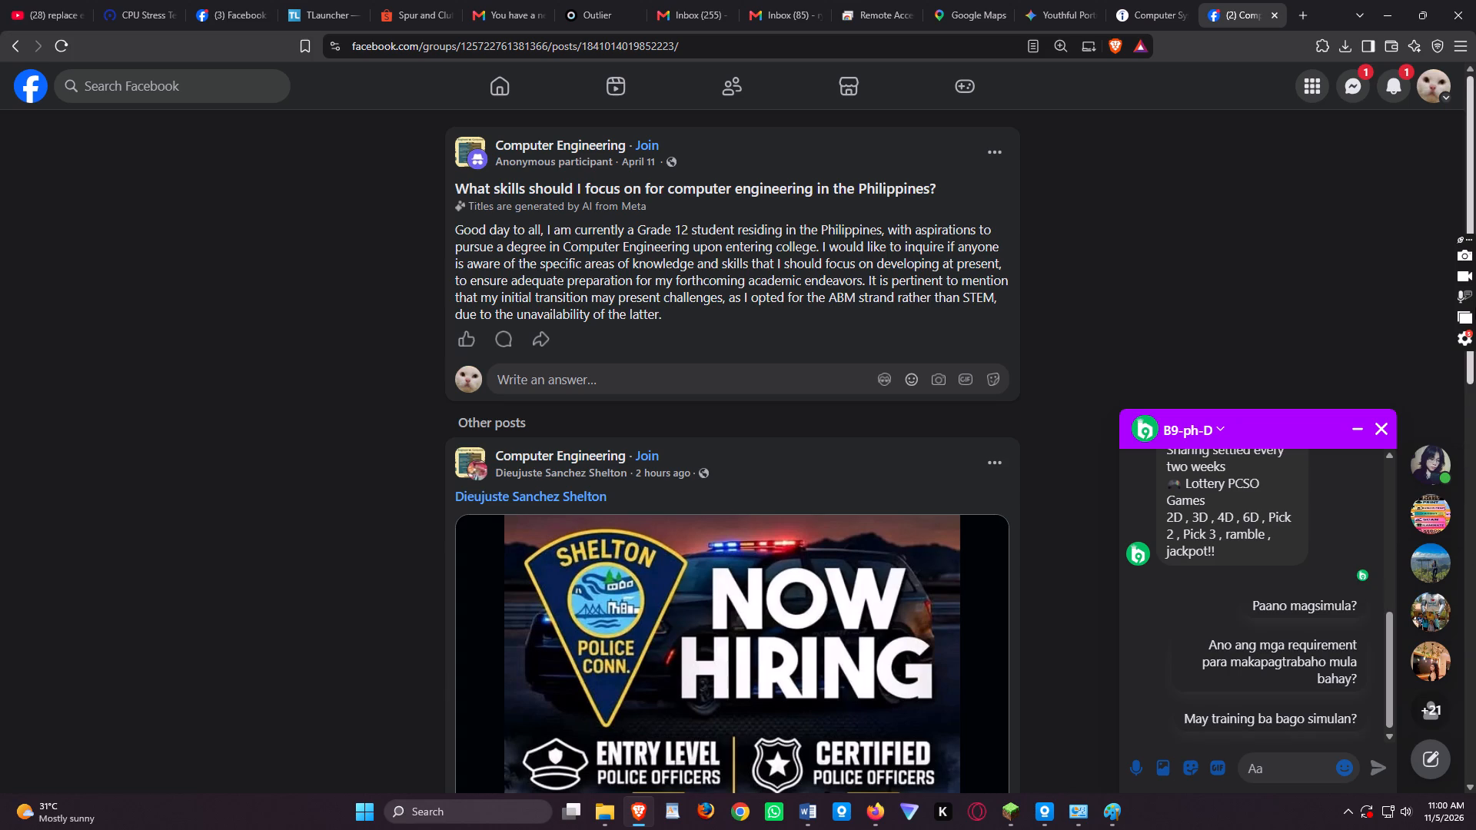
Read the Facebook post and browse the other Computer Engineering group posts below it for relevant skills.
drag(1474, 221, 1463, 241)
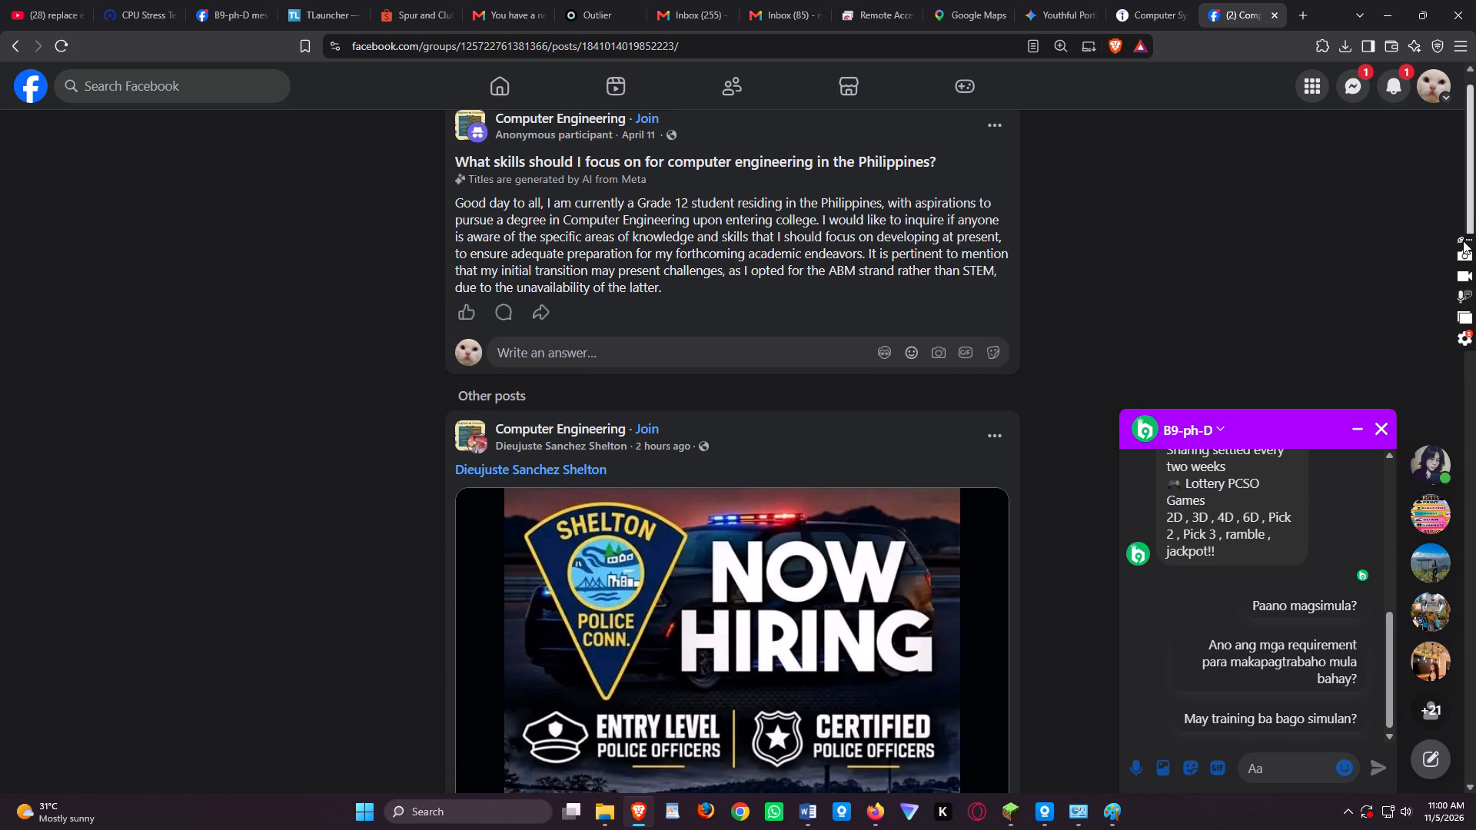
drag(1463, 241, 1438, 388)
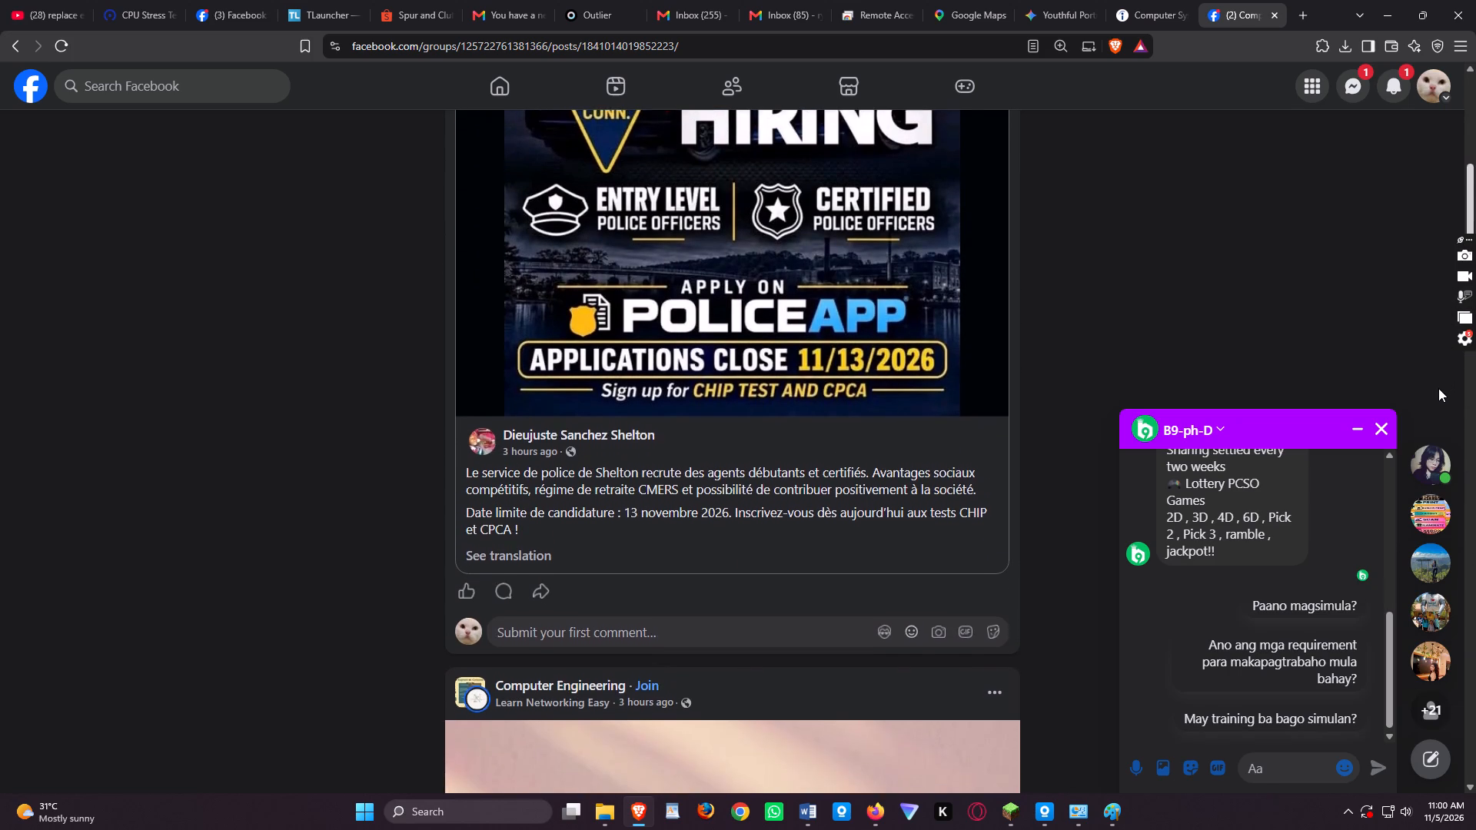
drag(1438, 388, 1433, 468)
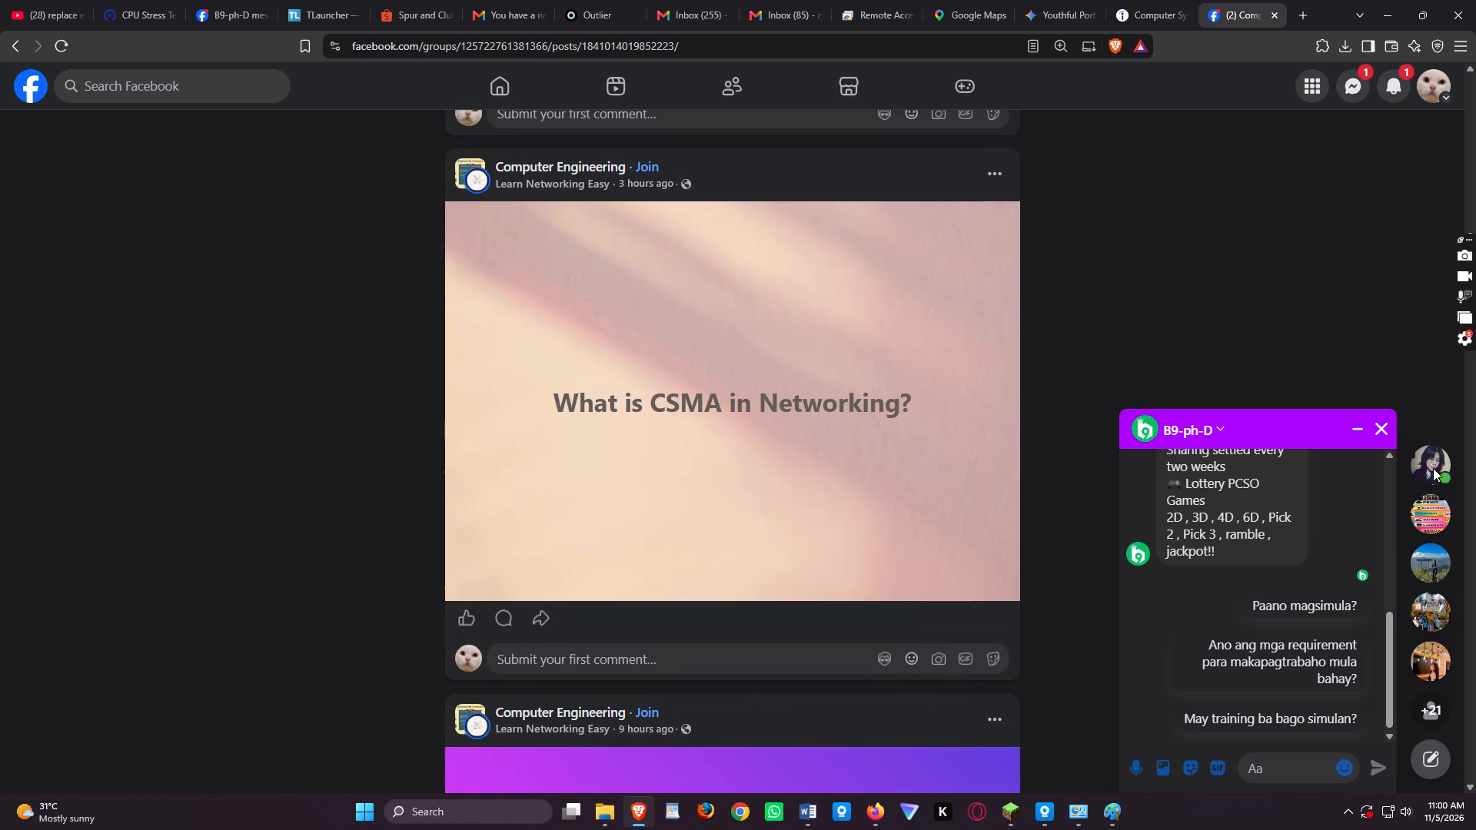
drag(1433, 468, 1424, 539)
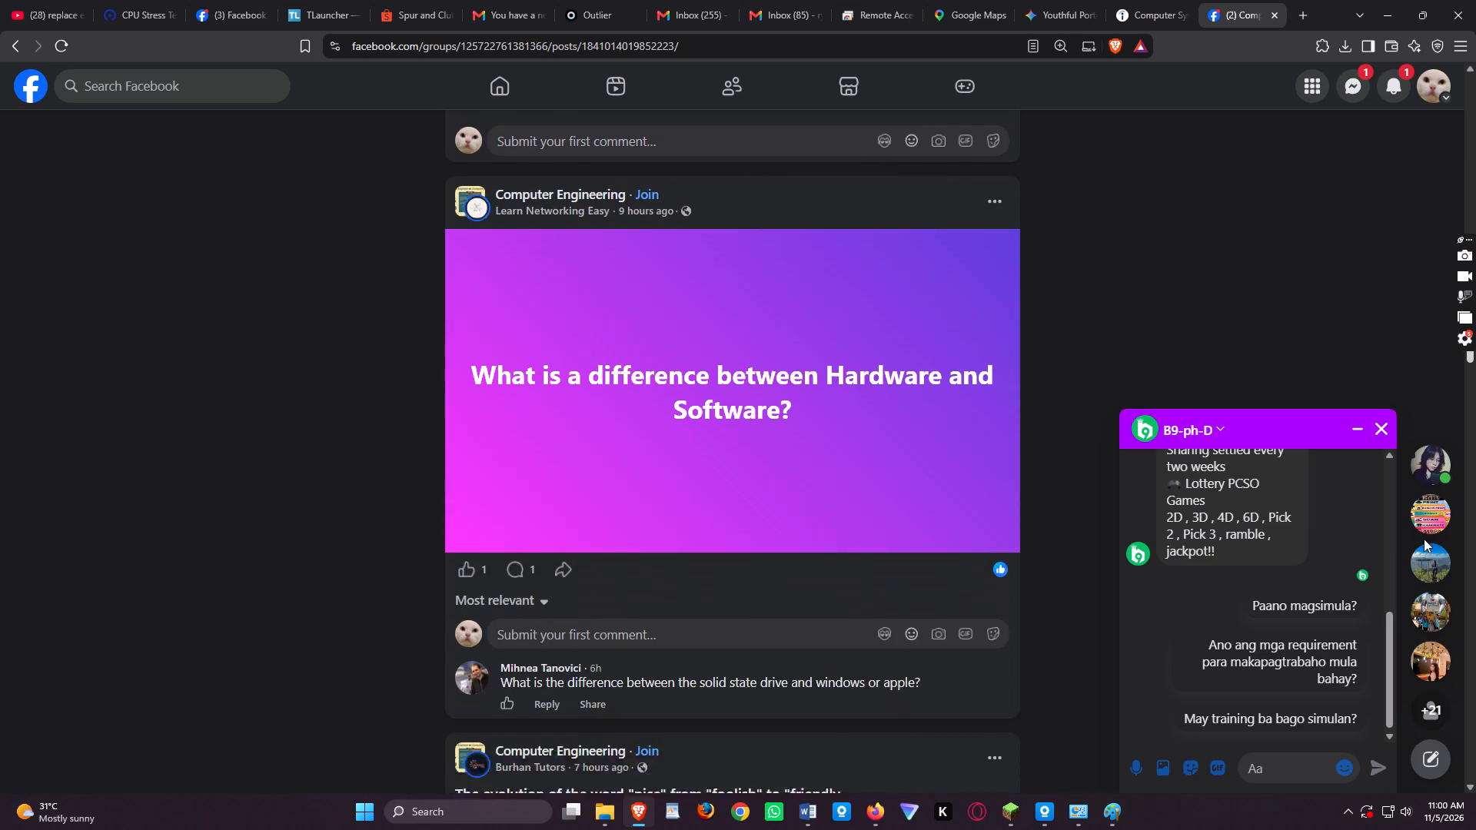
drag(1424, 539, 1421, 549)
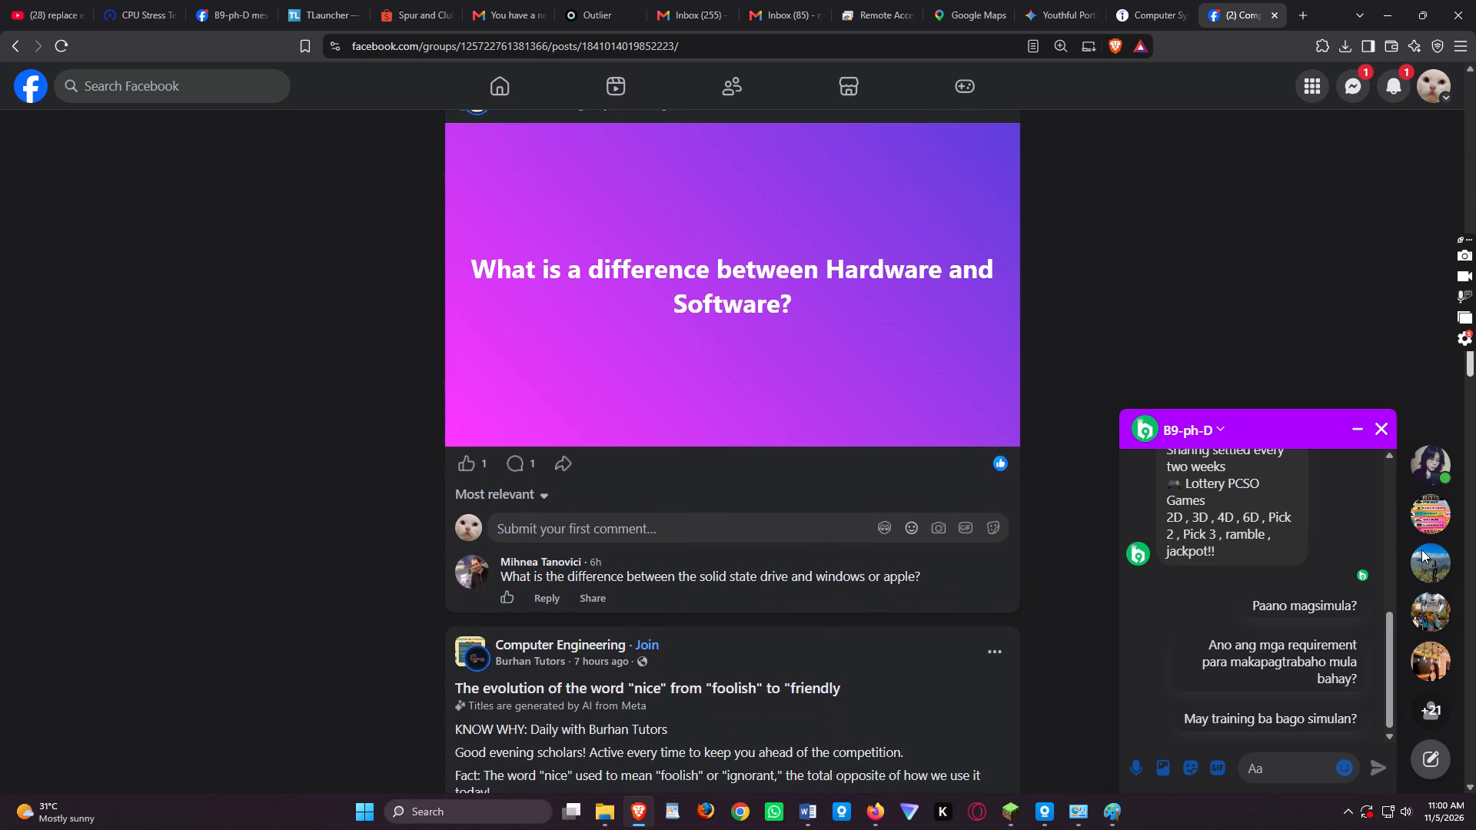
drag(1421, 549, 1421, 539)
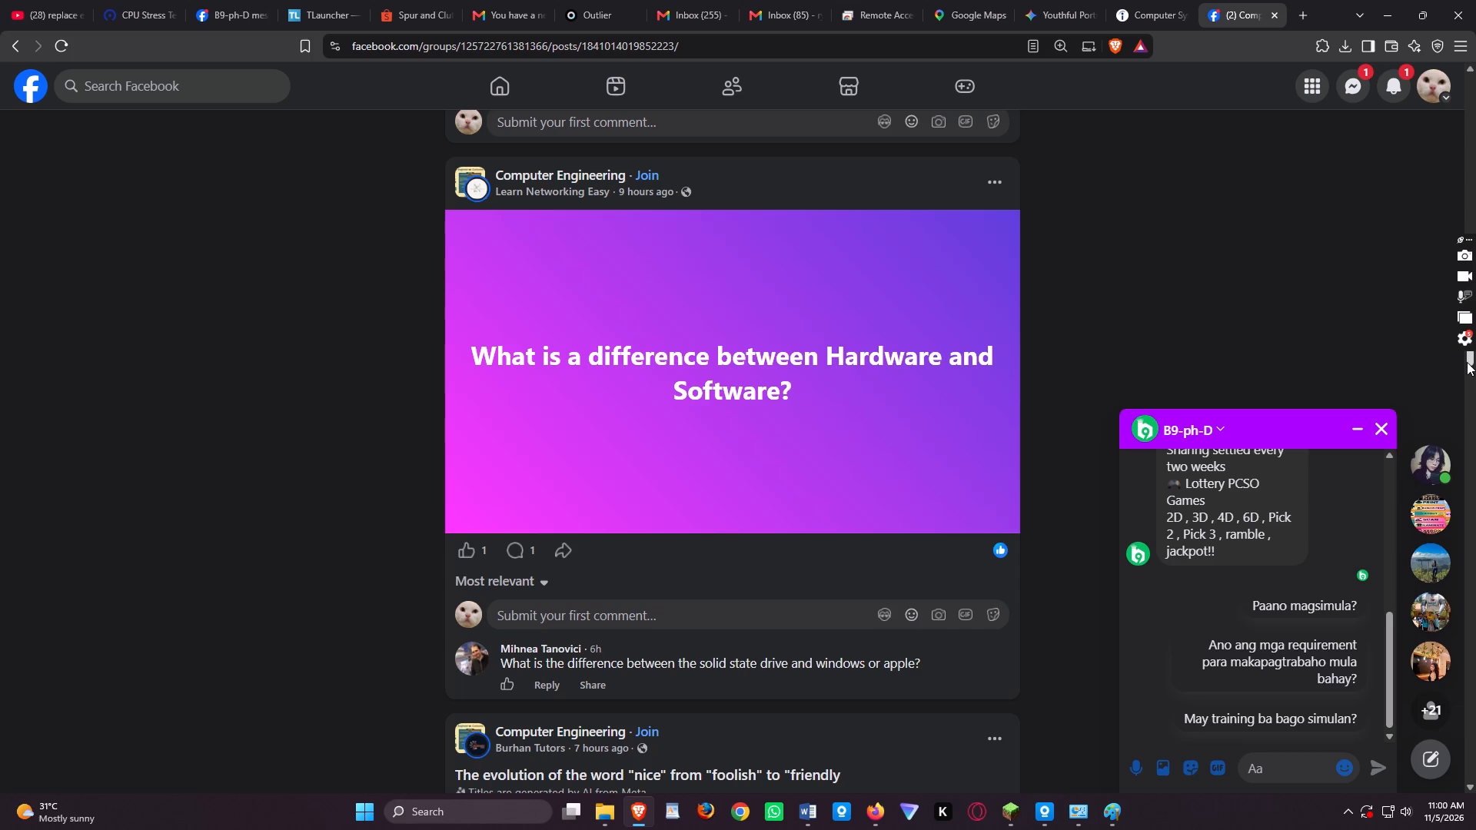
drag(1467, 358, 1469, 425)
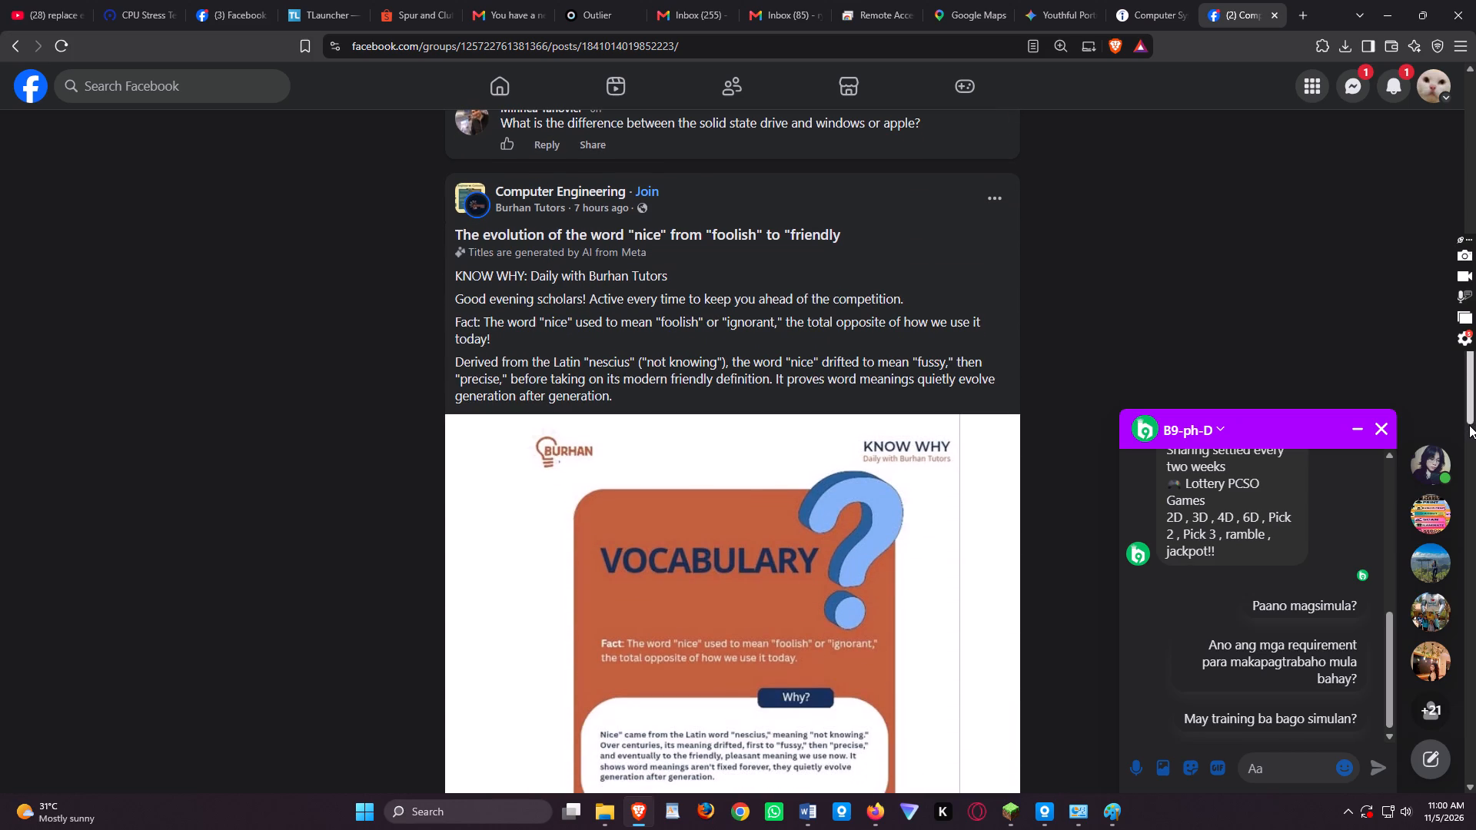
drag(1469, 425, 1471, 443)
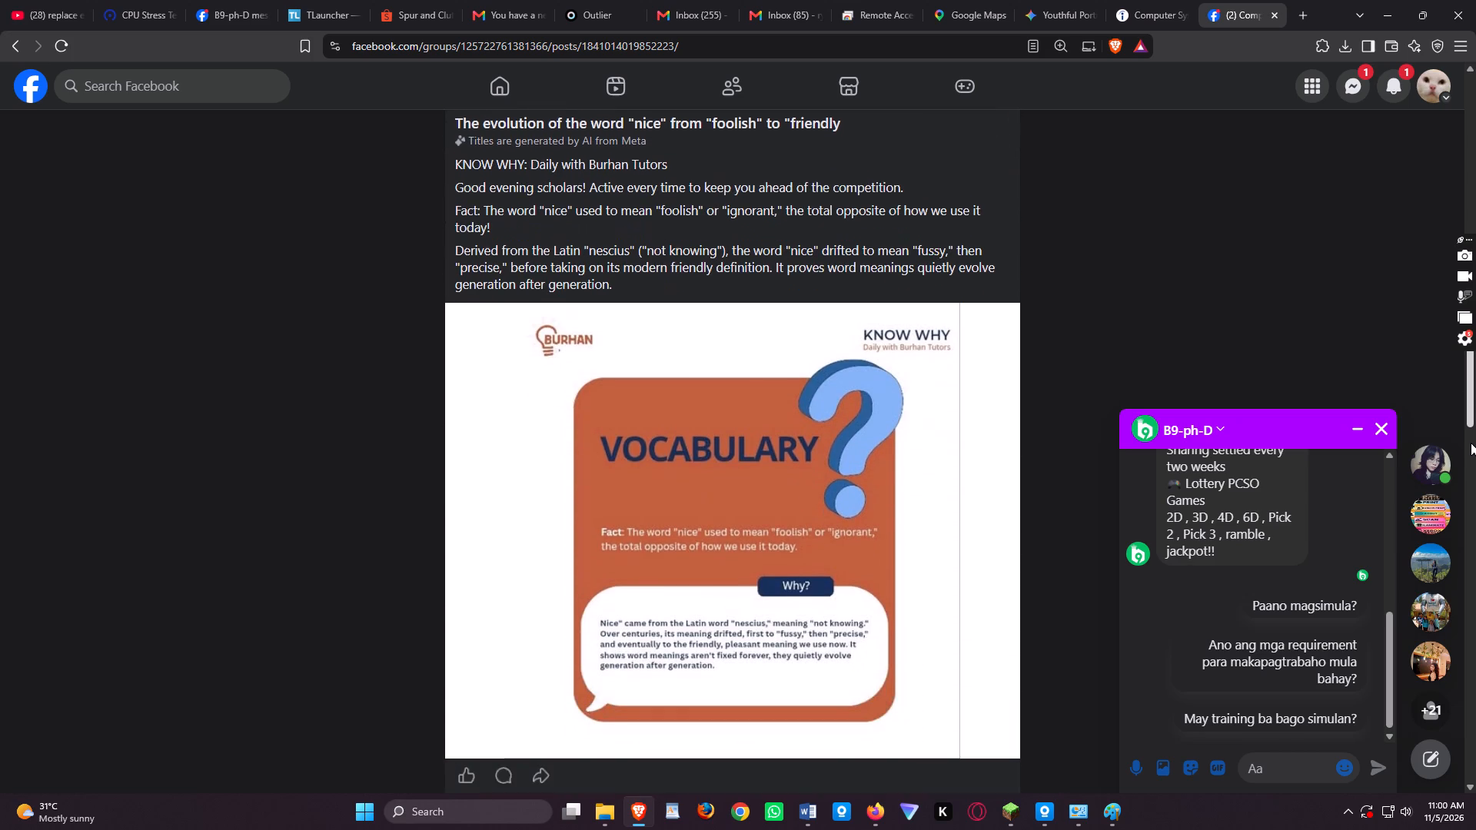
drag(1471, 443, 1464, 545)
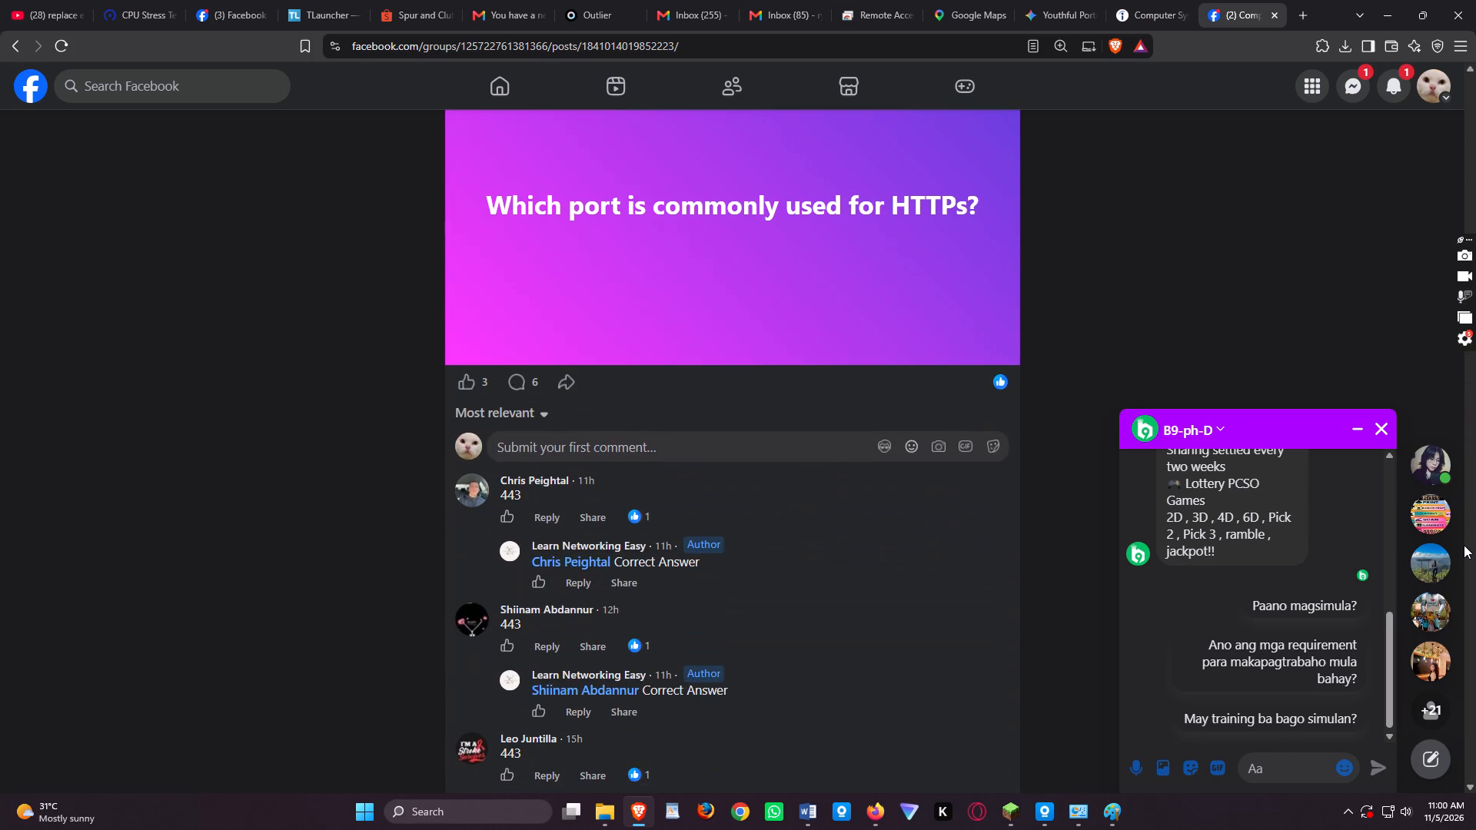
drag(1464, 545, 1462, 592)
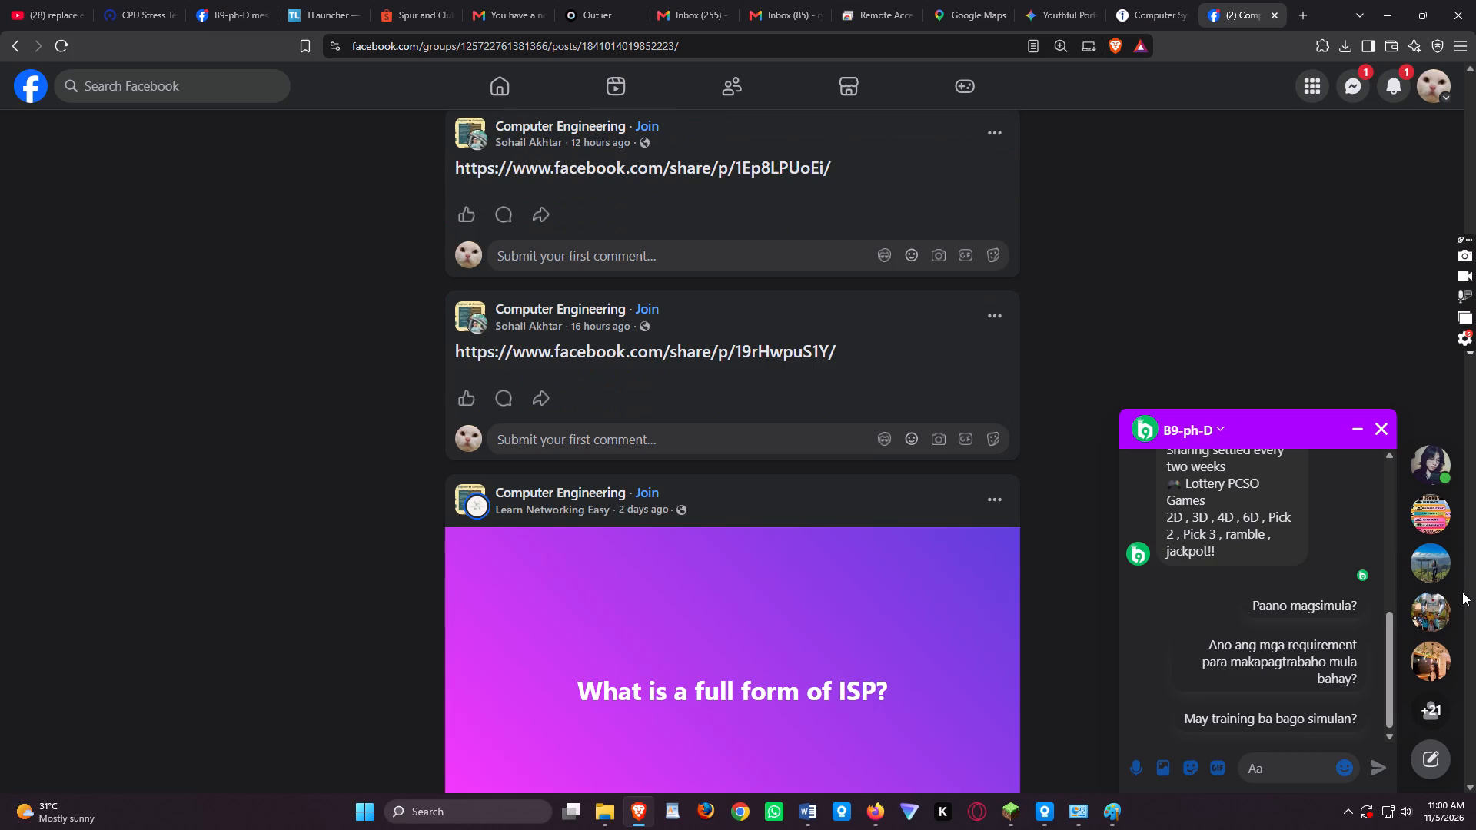
drag(1462, 592, 1467, 624)
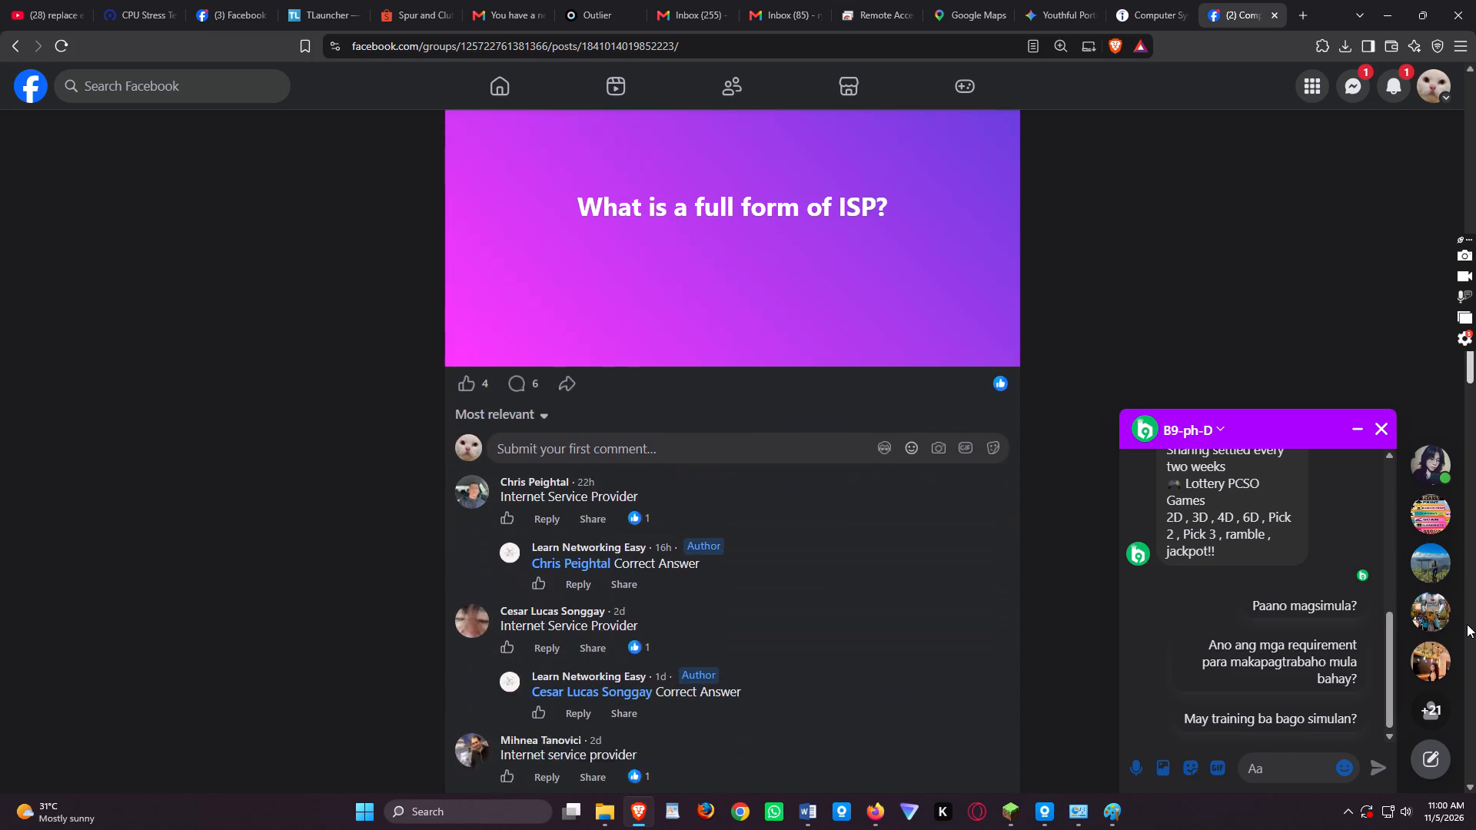
drag(1467, 624, 1471, 666)
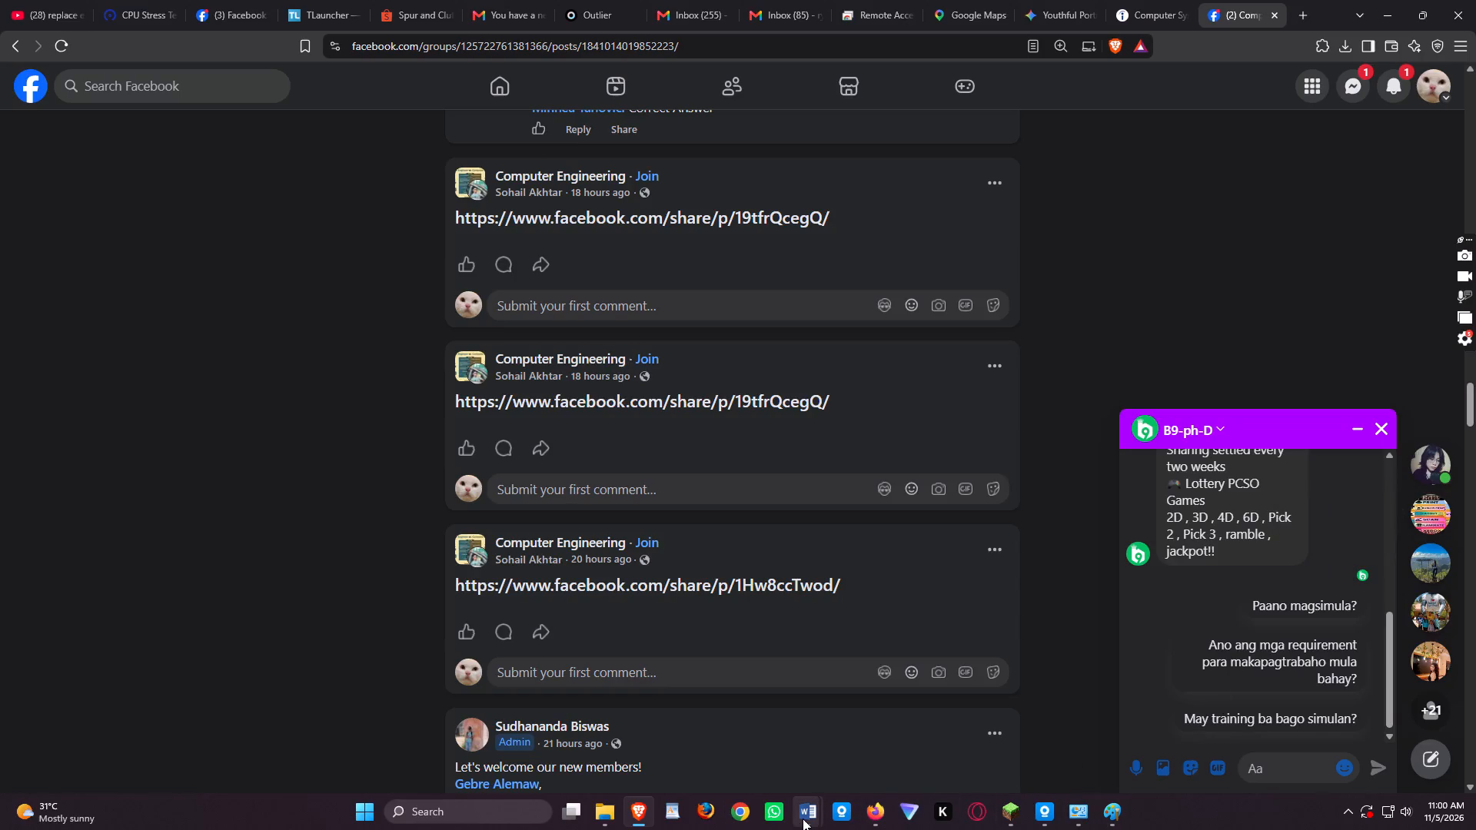
Switch to the resume in Word and begin entering text starting with "w" beneath the Skills heading.
click(954, 766)
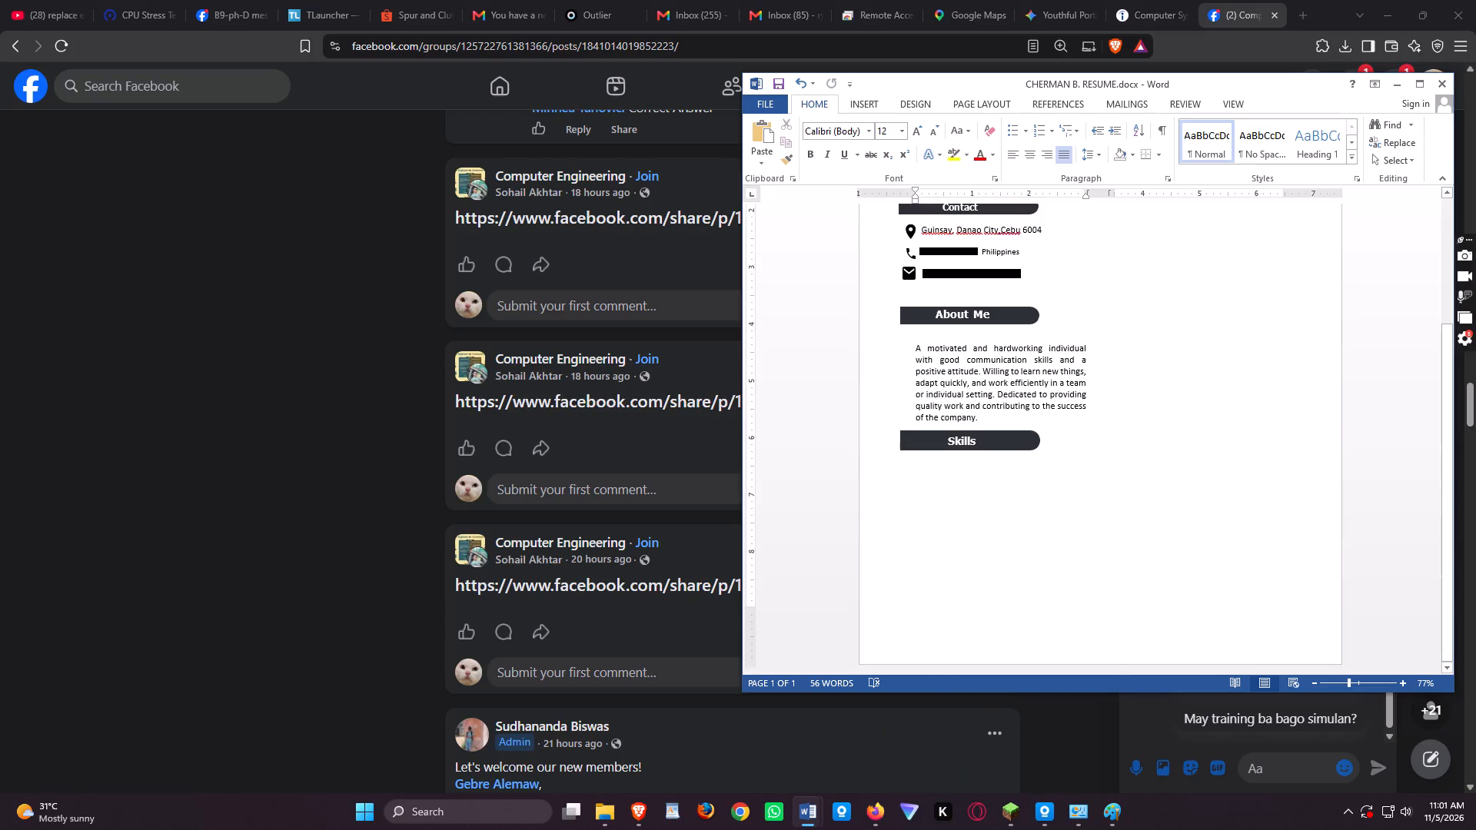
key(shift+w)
In the Word resume, enter "Windows software programmer" as the first entry under the Skills banner.
key(BackSpace)
key(shift+w)
key(i)
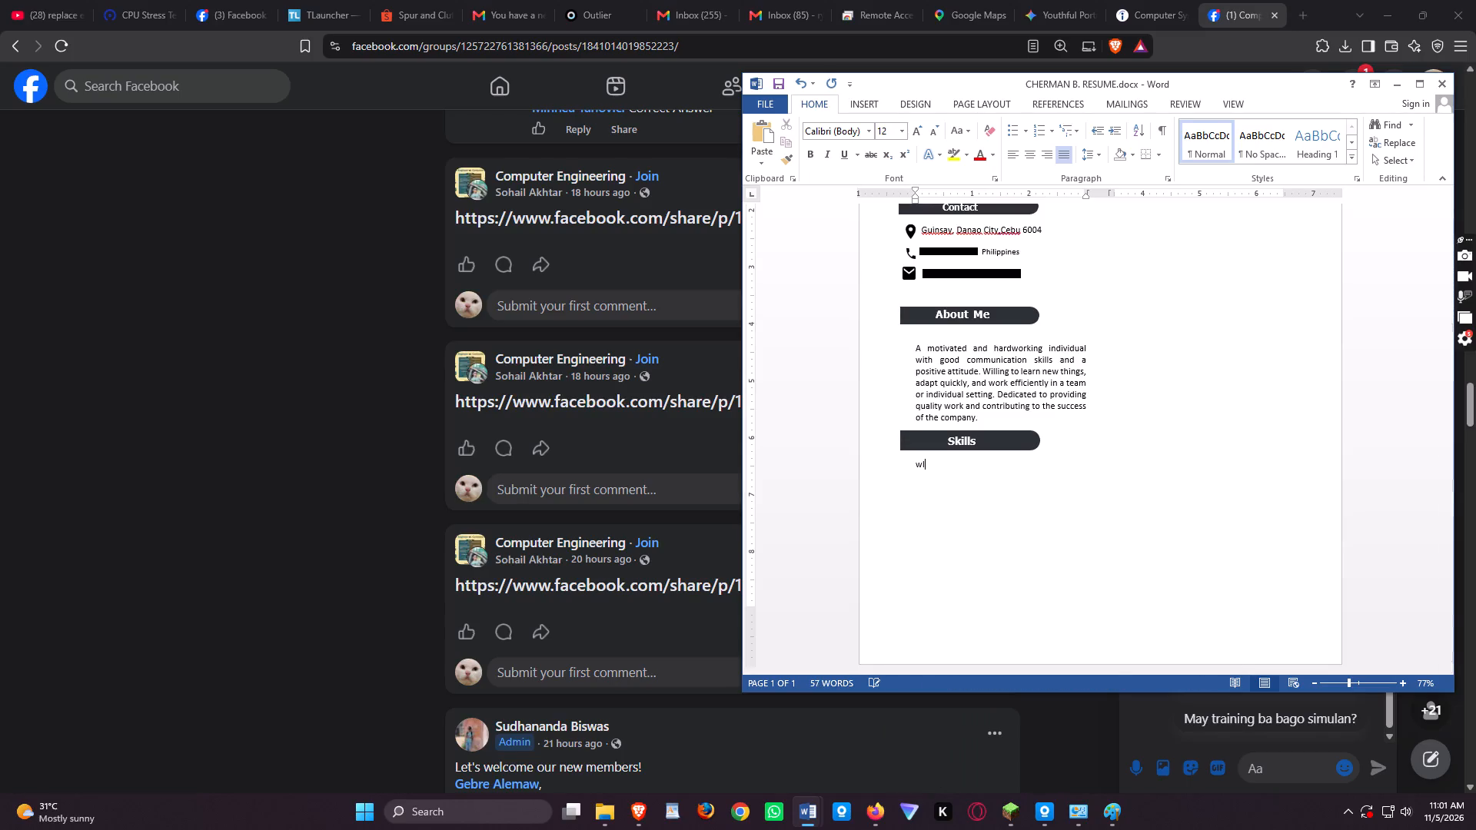
key(BackSpace)
key(shift+w)
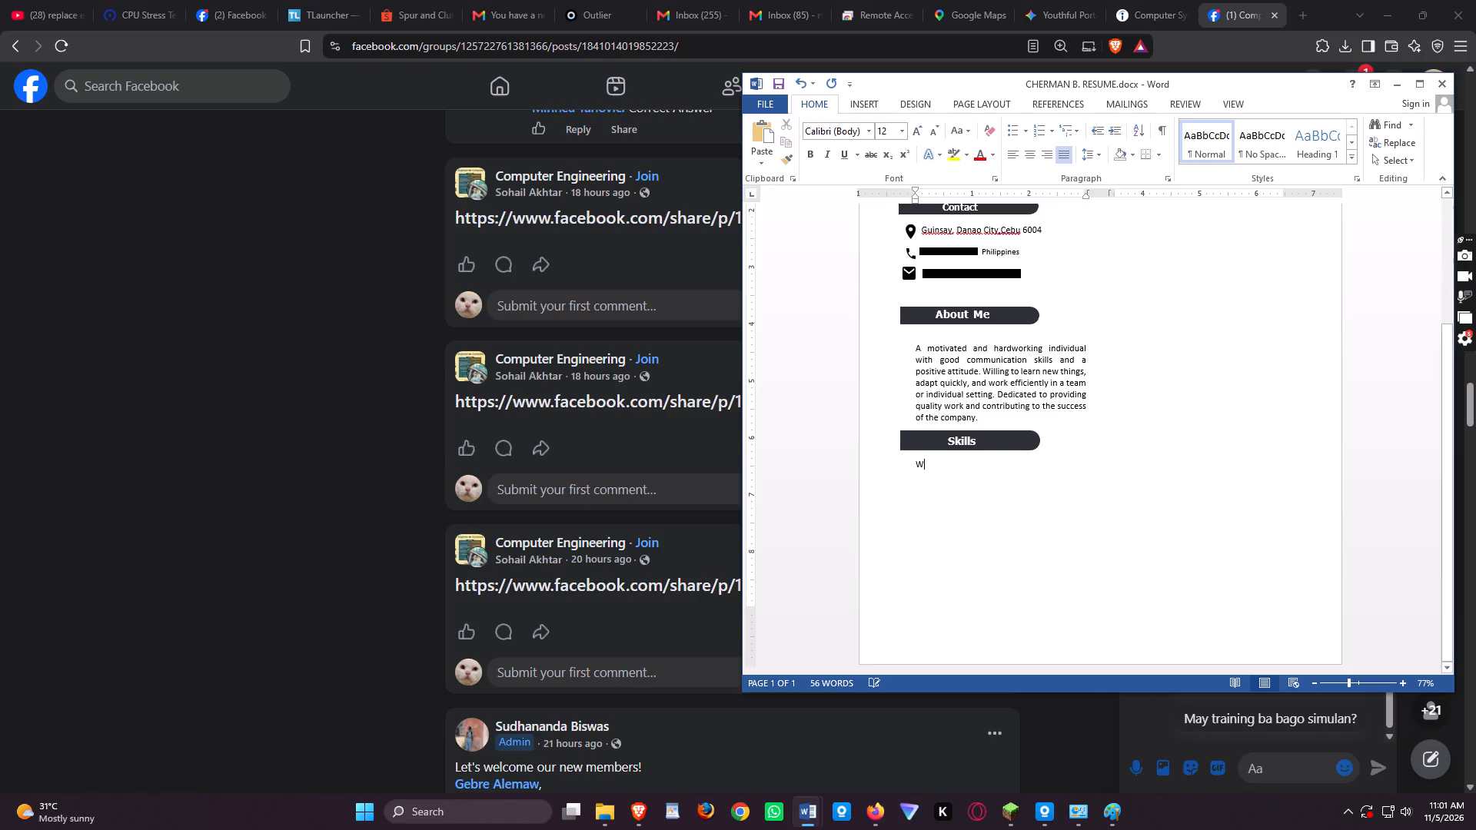
key(i)
key(n)
text(do)
key(s)
key(BackSpace)
text(ws)
key(space)
text(fo)
key(BackSpace)
key(BackSpace)
text(so)
text(ftw)
key(a)
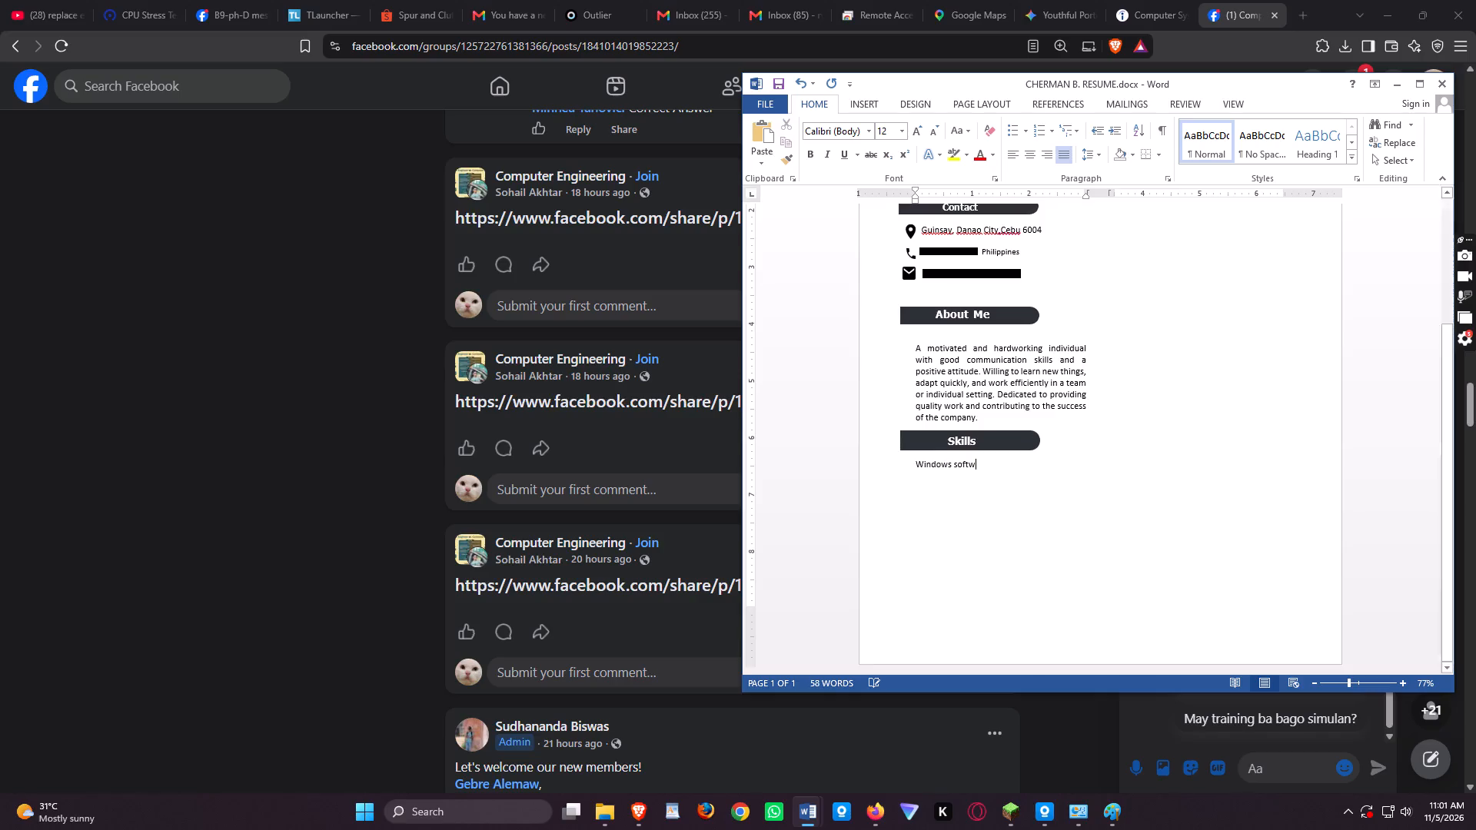
text(re)
key(space)
text(progra)
key(m)
text(mer)
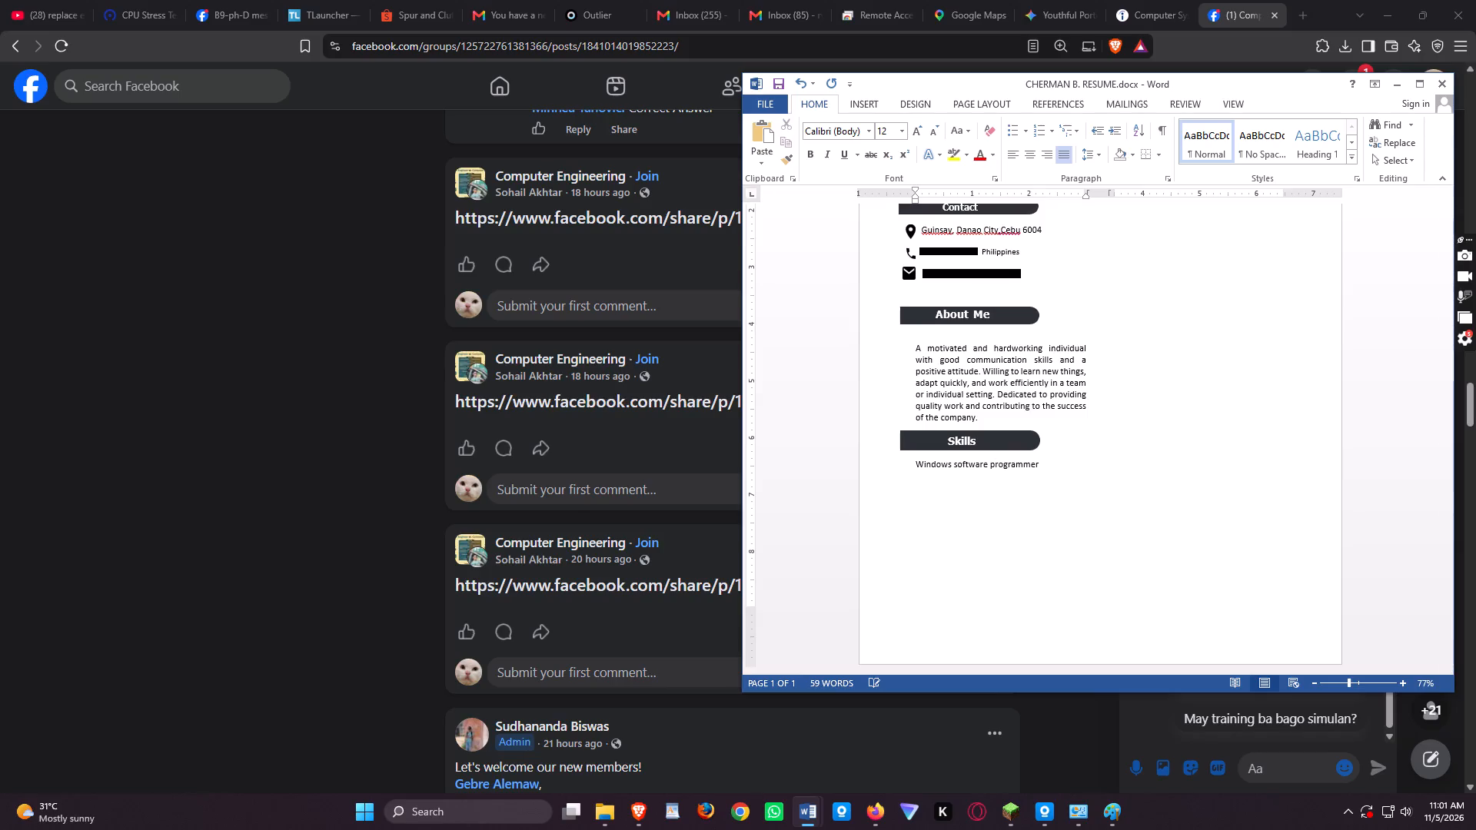
Add "Computer network analyst" on a new line below the first entry in the Skills section.
key(Return)
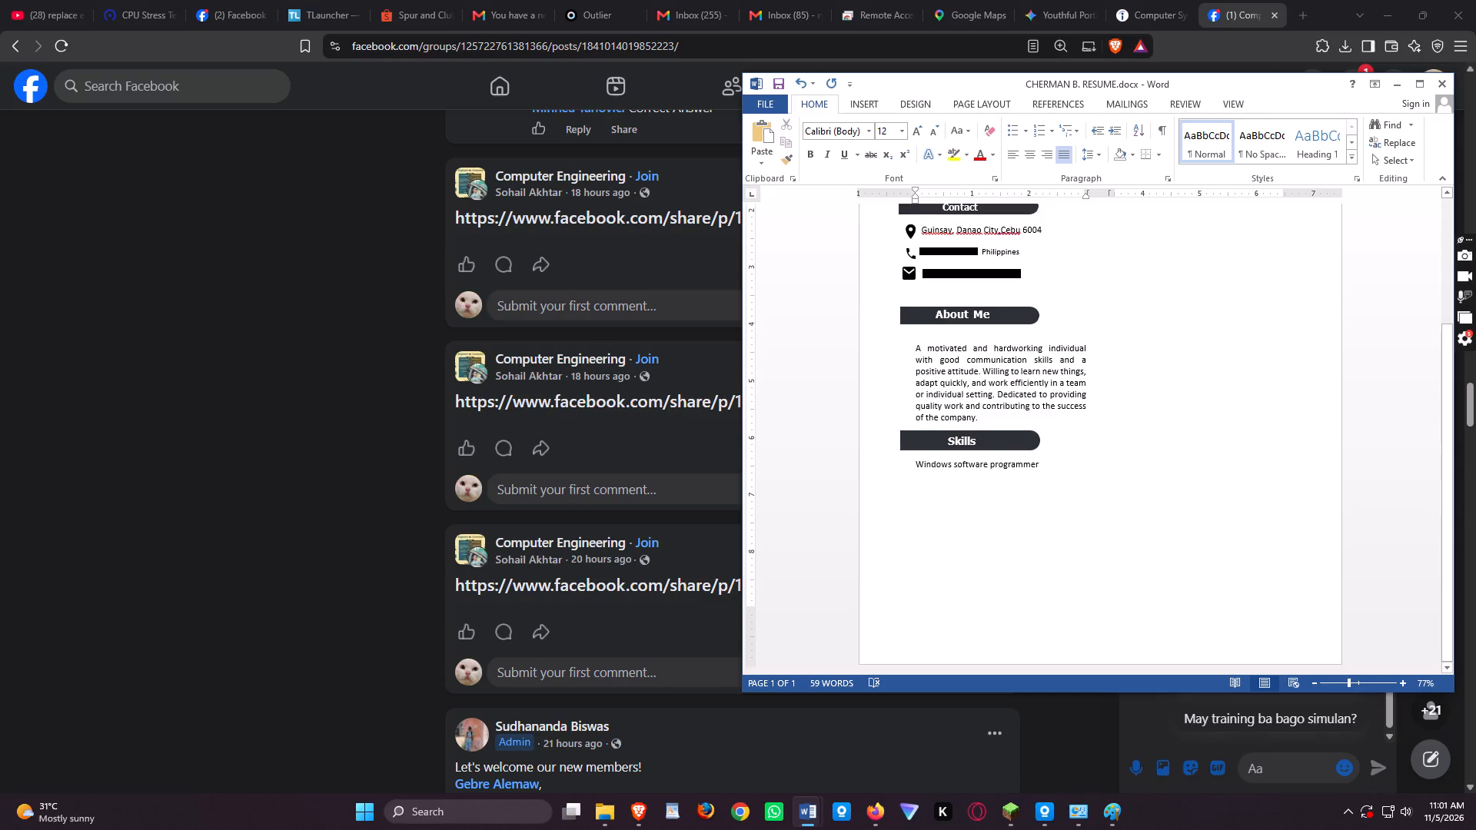
text(Ne)
key(BackSpace)
key(BackSpace)
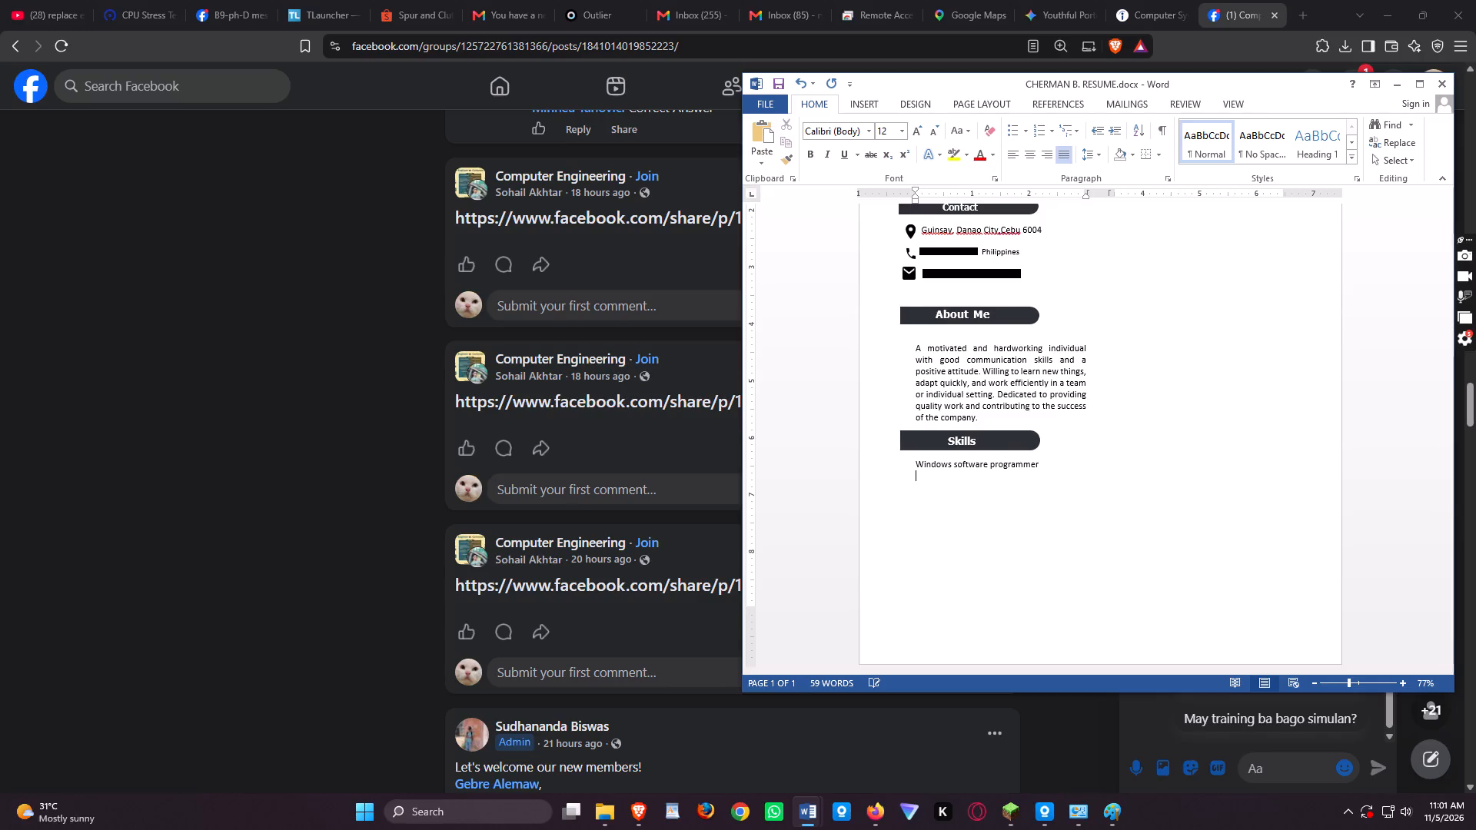
key(shift+c)
key(o)
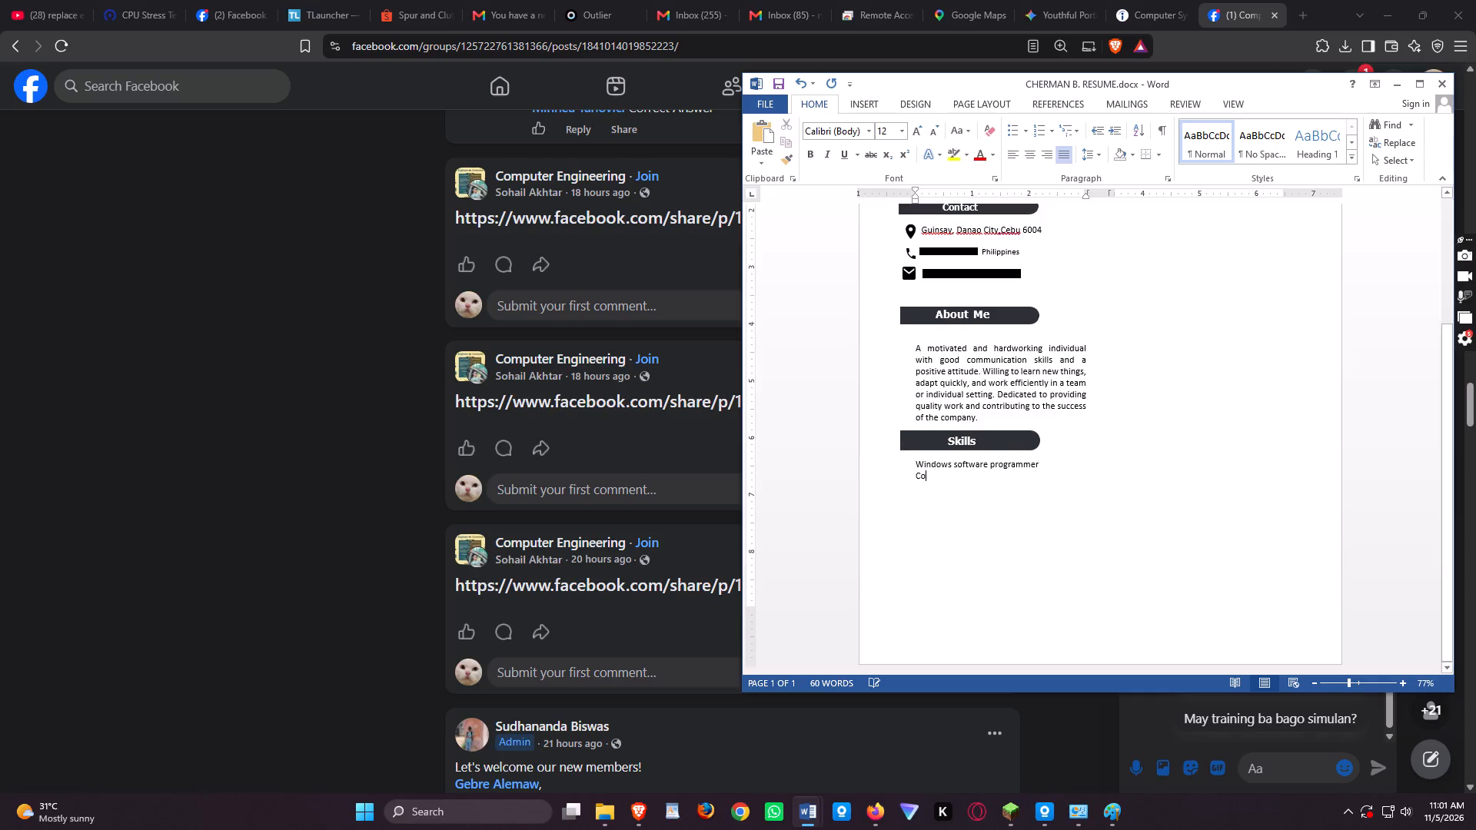
key(m)
text(pu)
key(t)
key(e)
key(r)
key(space)
text(ne)
text(wt)
key(BackSpace)
key(BackSpace)
key(t)
text(woer)
key(BackSpace)
key(BackSpace)
text(rk)
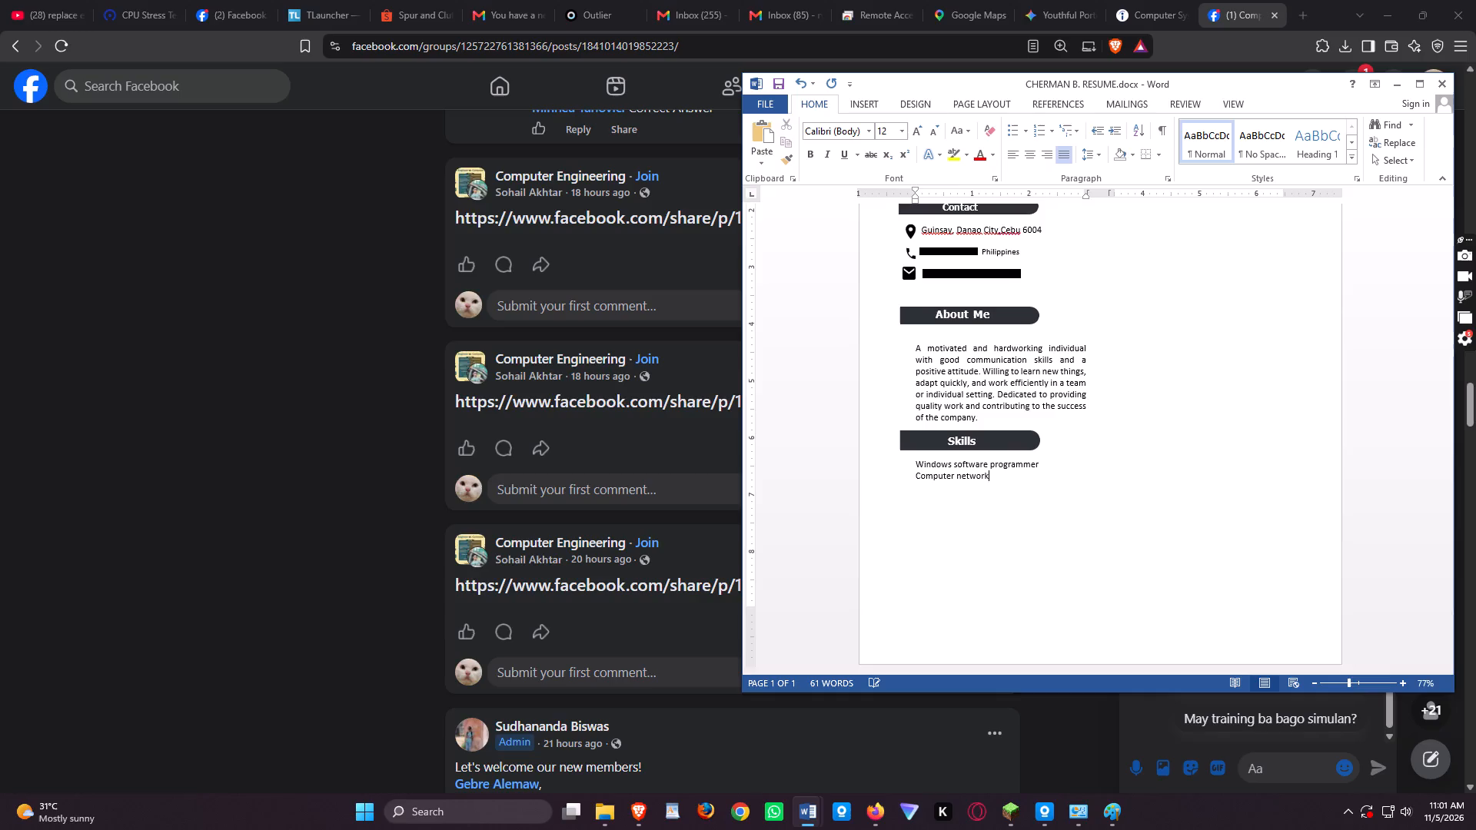
key(space)
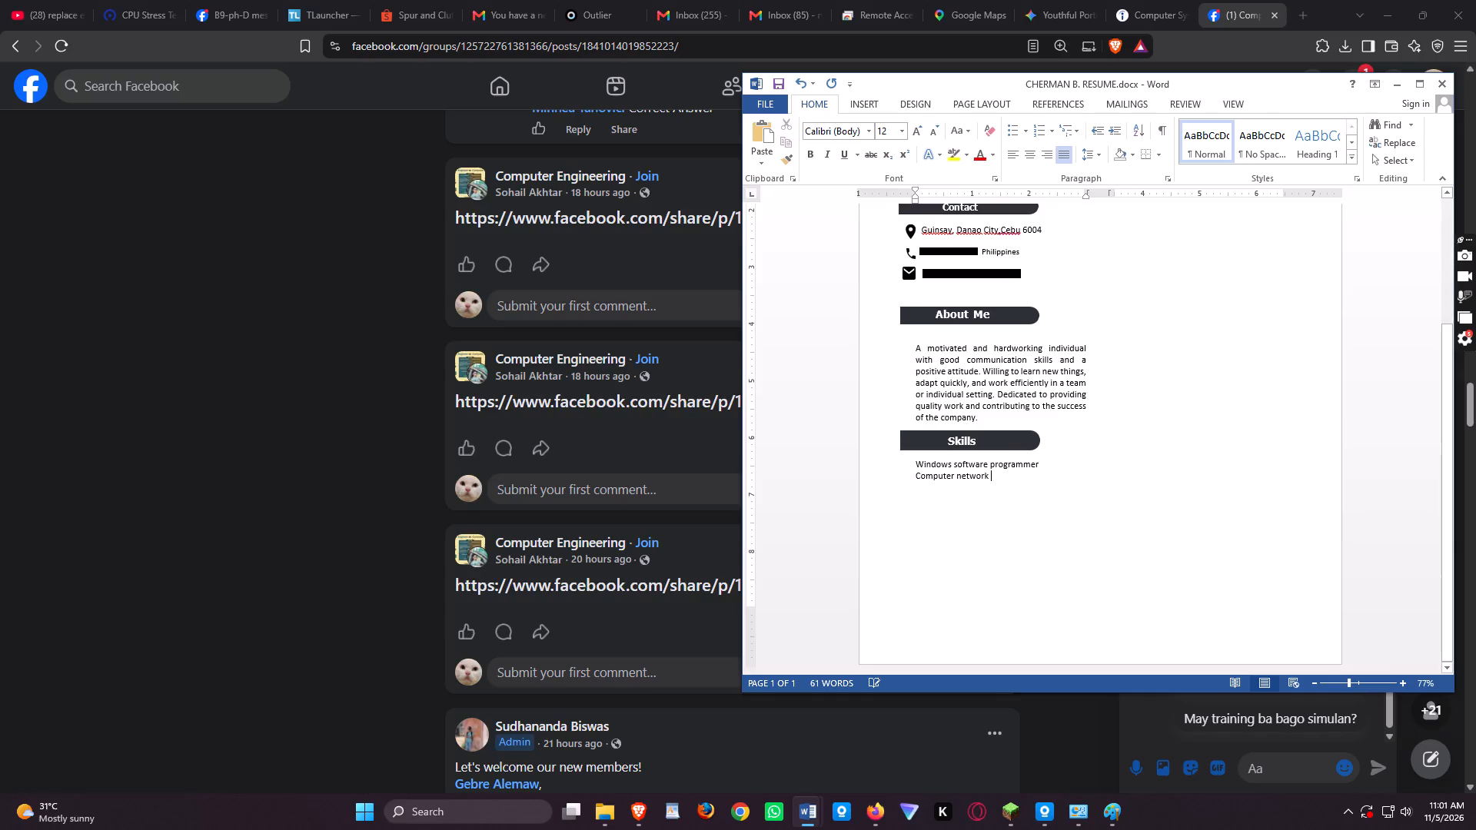
text(ana)
text(lyst)
Add "Communication skill" on a new line in the Skills section, using the Skills entries of My RESUME as reference.
key(Return)
click(800, 813)
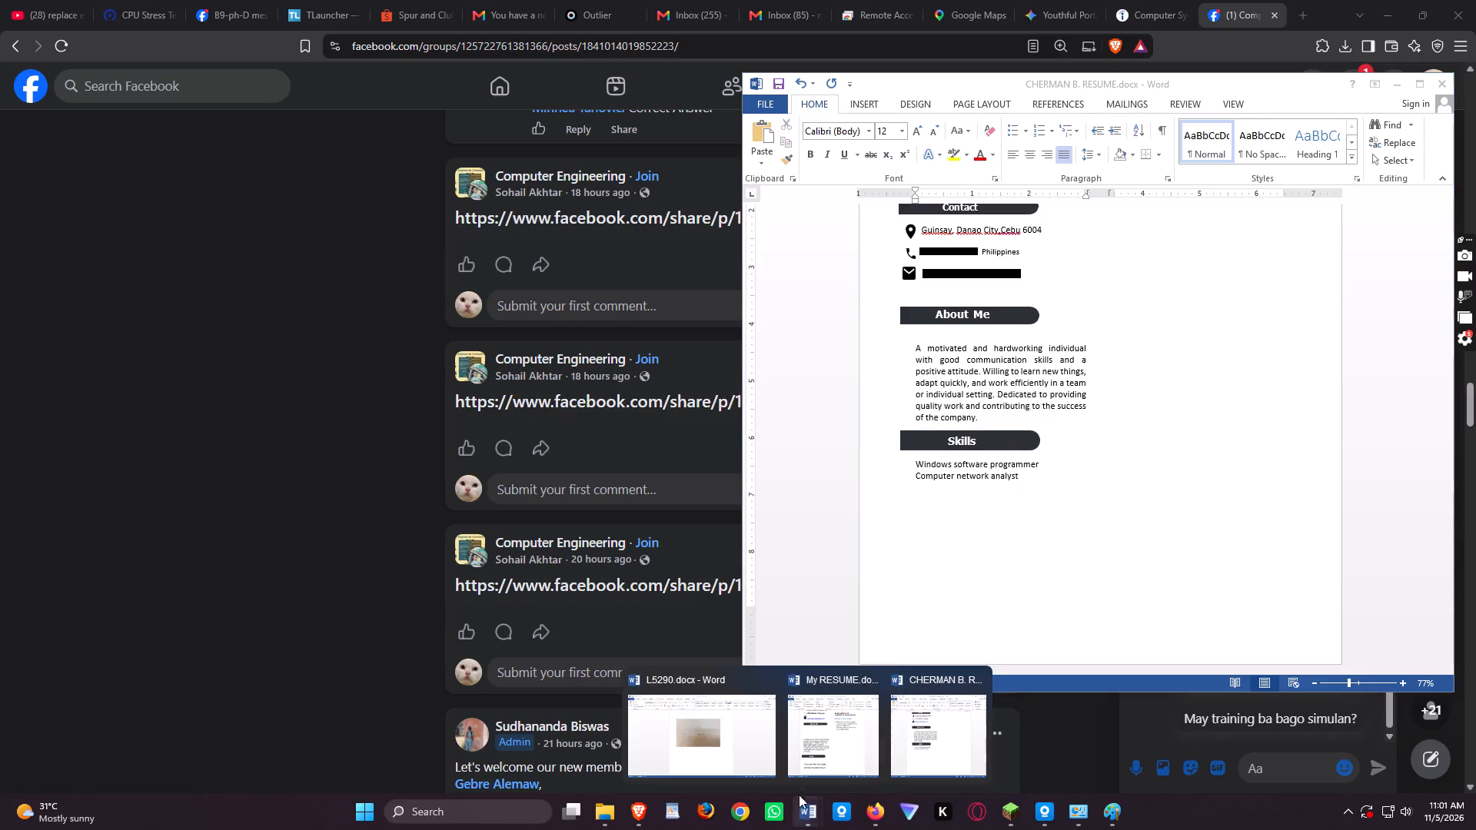
click(839, 759)
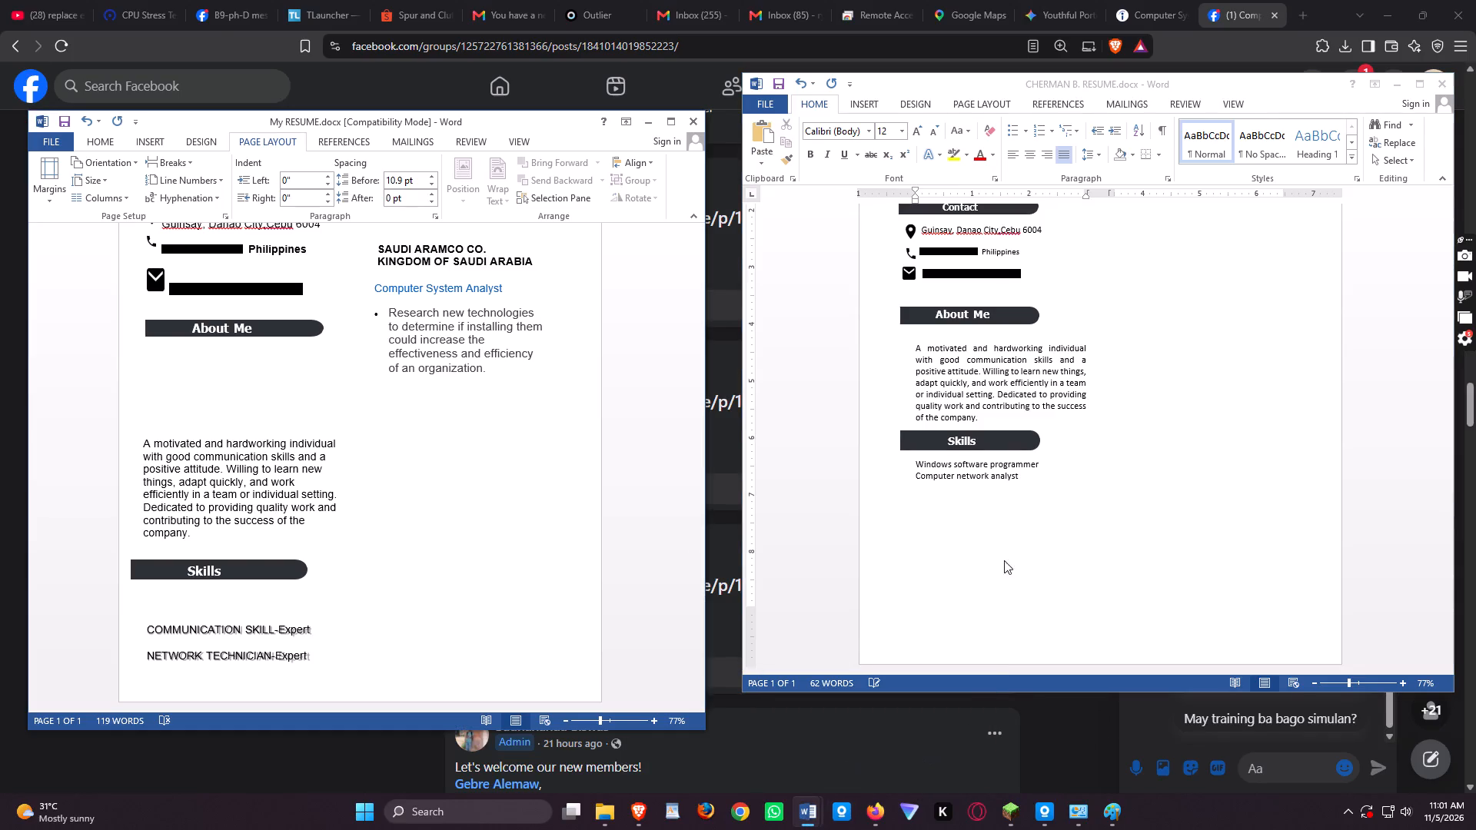
click(1043, 472)
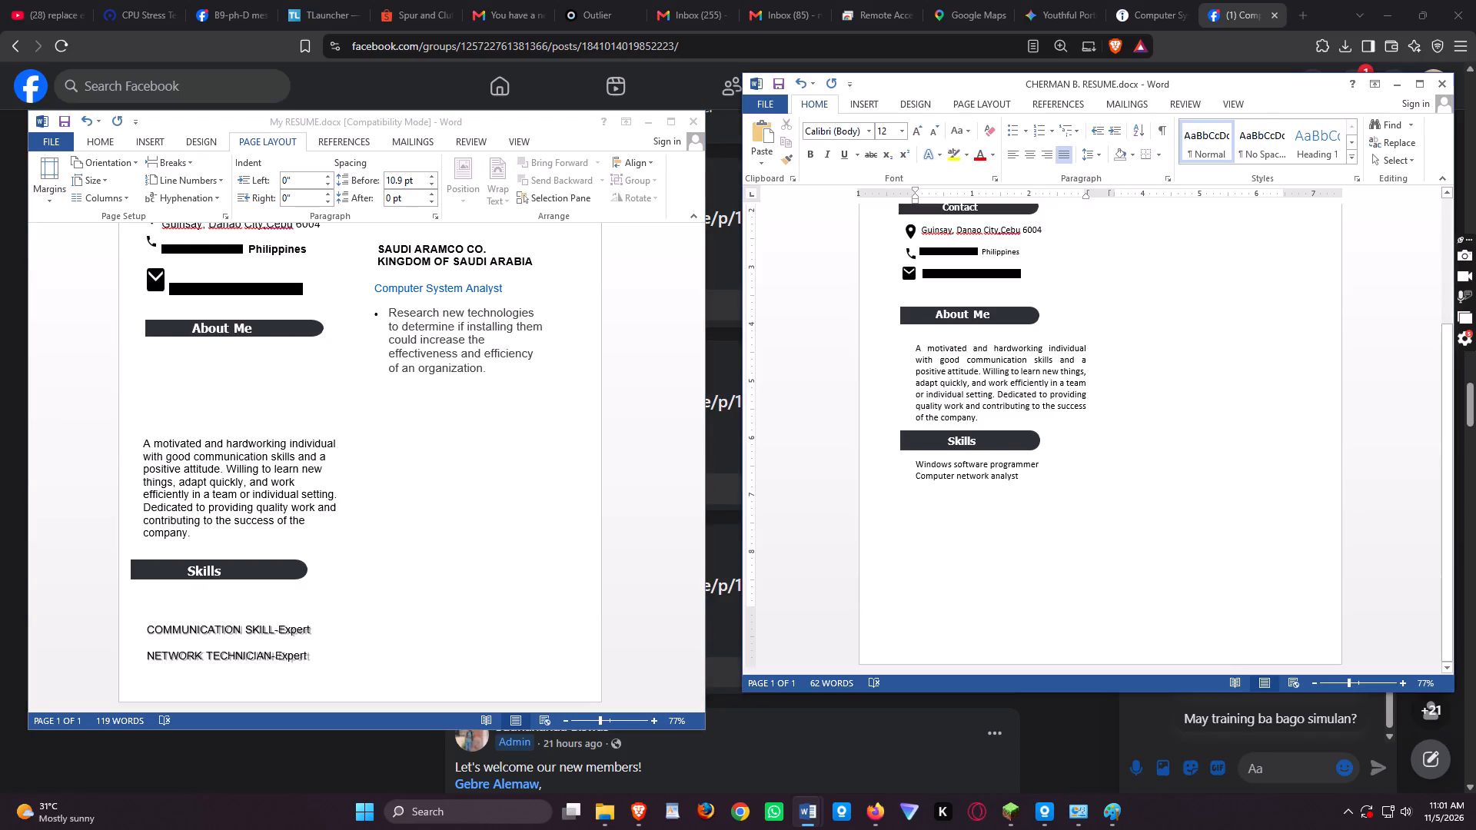
text(Com)
key(m)
text(uni)
key(a)
key(BackSpace)
text(cati)
key(o)
key(n)
key(space)
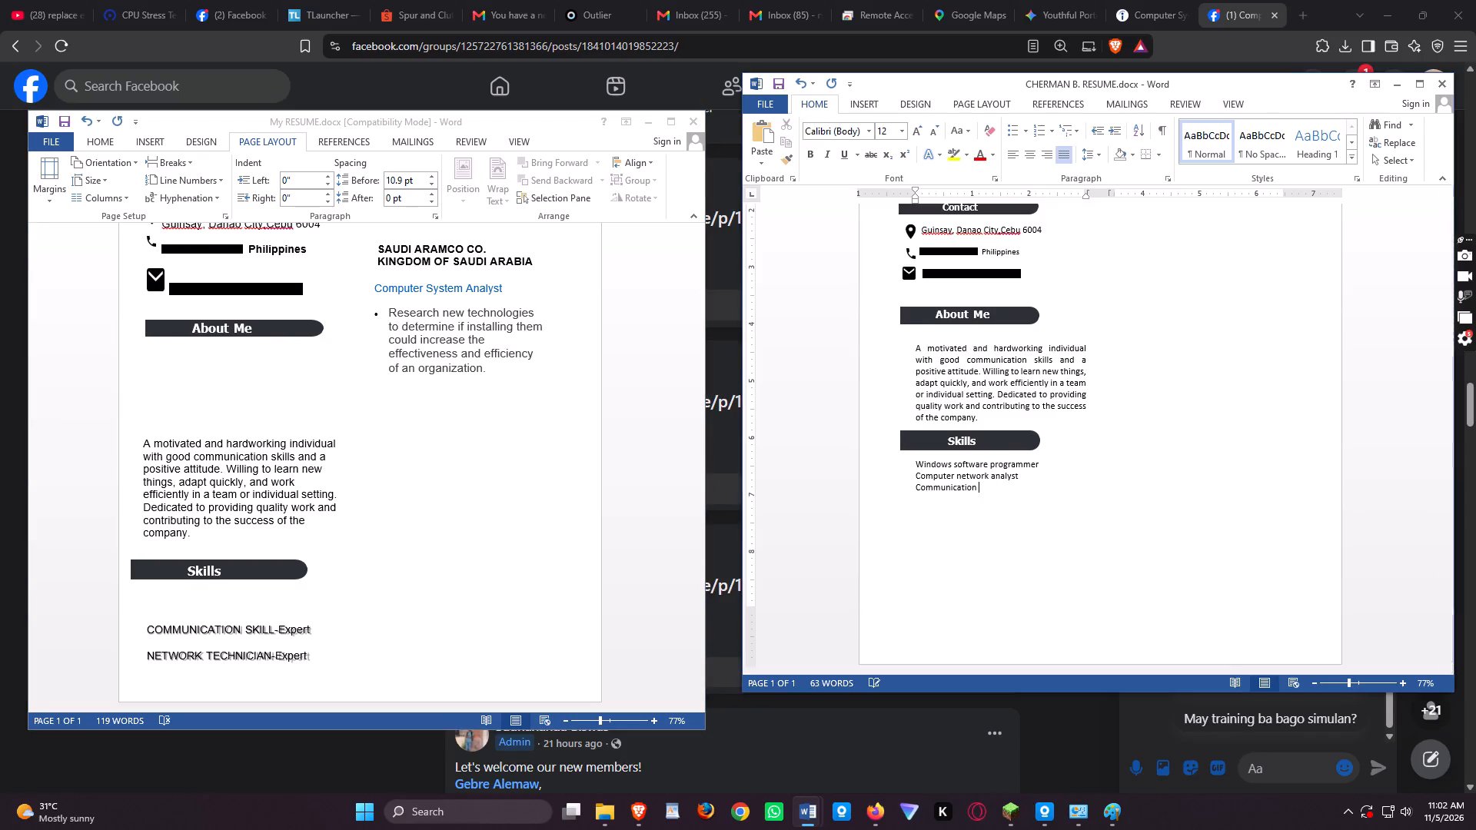
text(s)
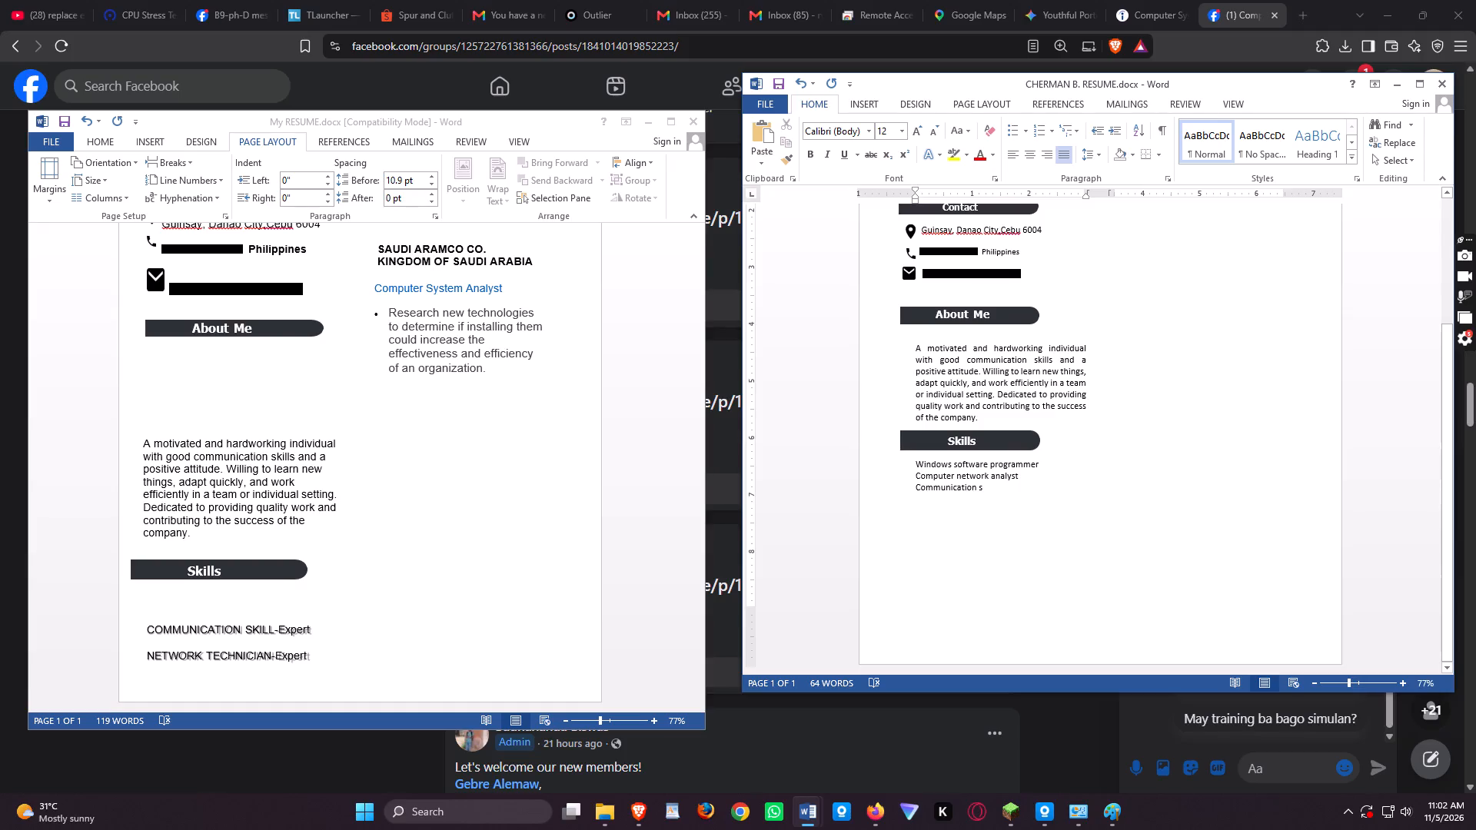
key(k)
key(i)
text(ll)
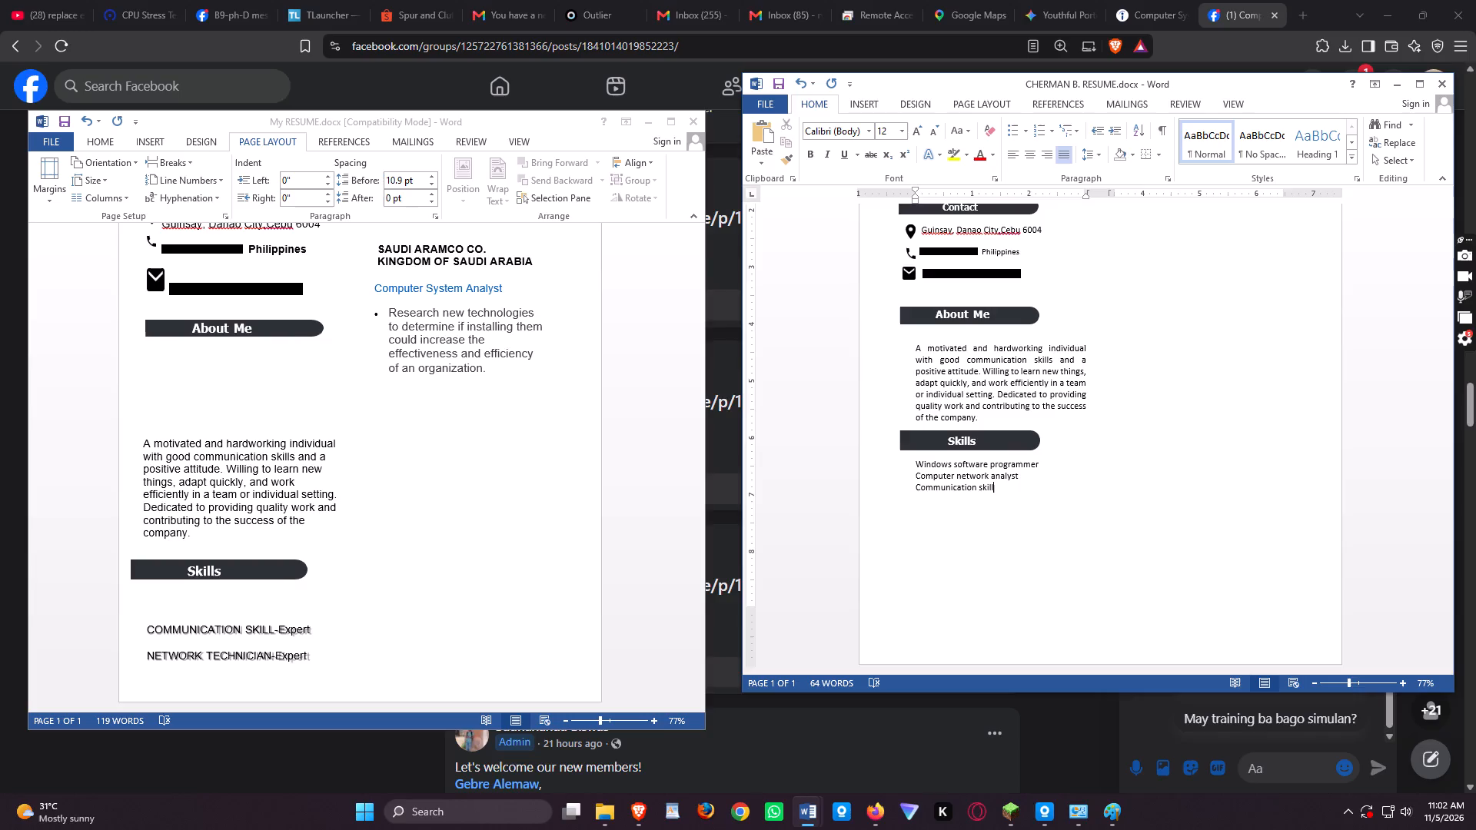
Add "Windows Office Expert" on a new line below "Communication skill" in the Skills section.
key(Return)
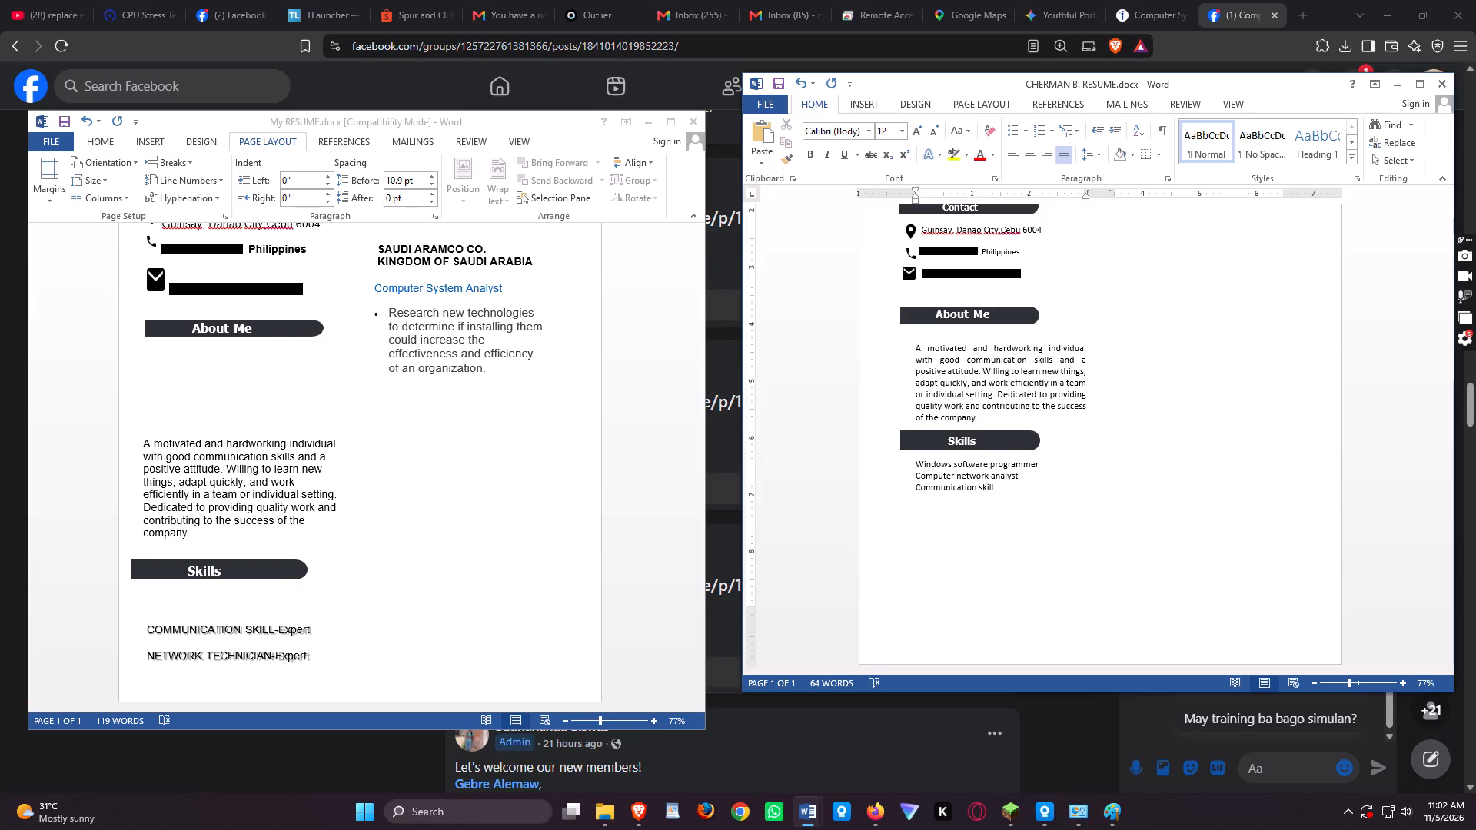
text(win)
key(BackSpace)
key(BackSpace)
key(BackSpace)
text(Wi)
key(n)
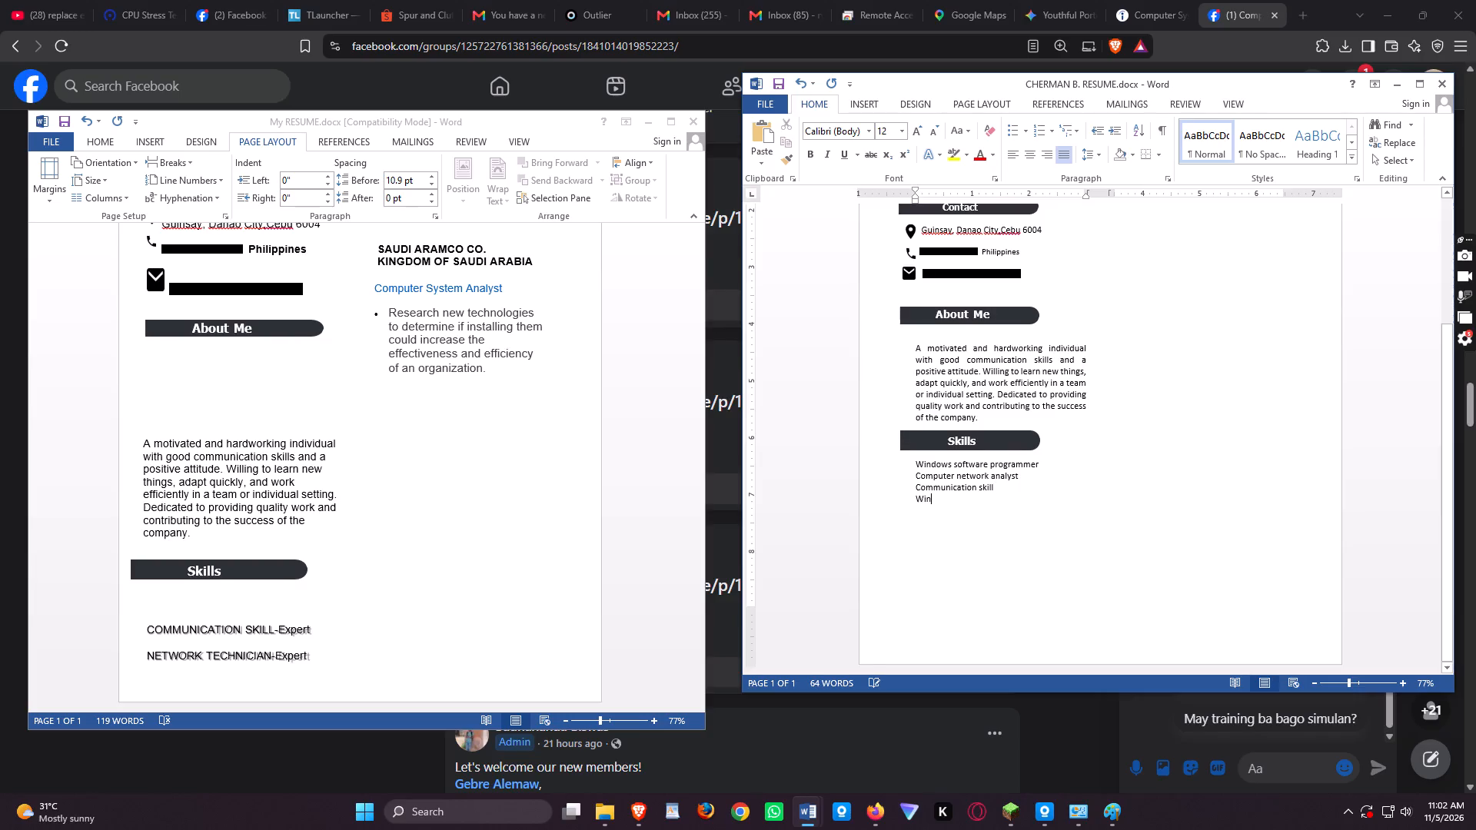
key(d)
text(ow)
text(s off)
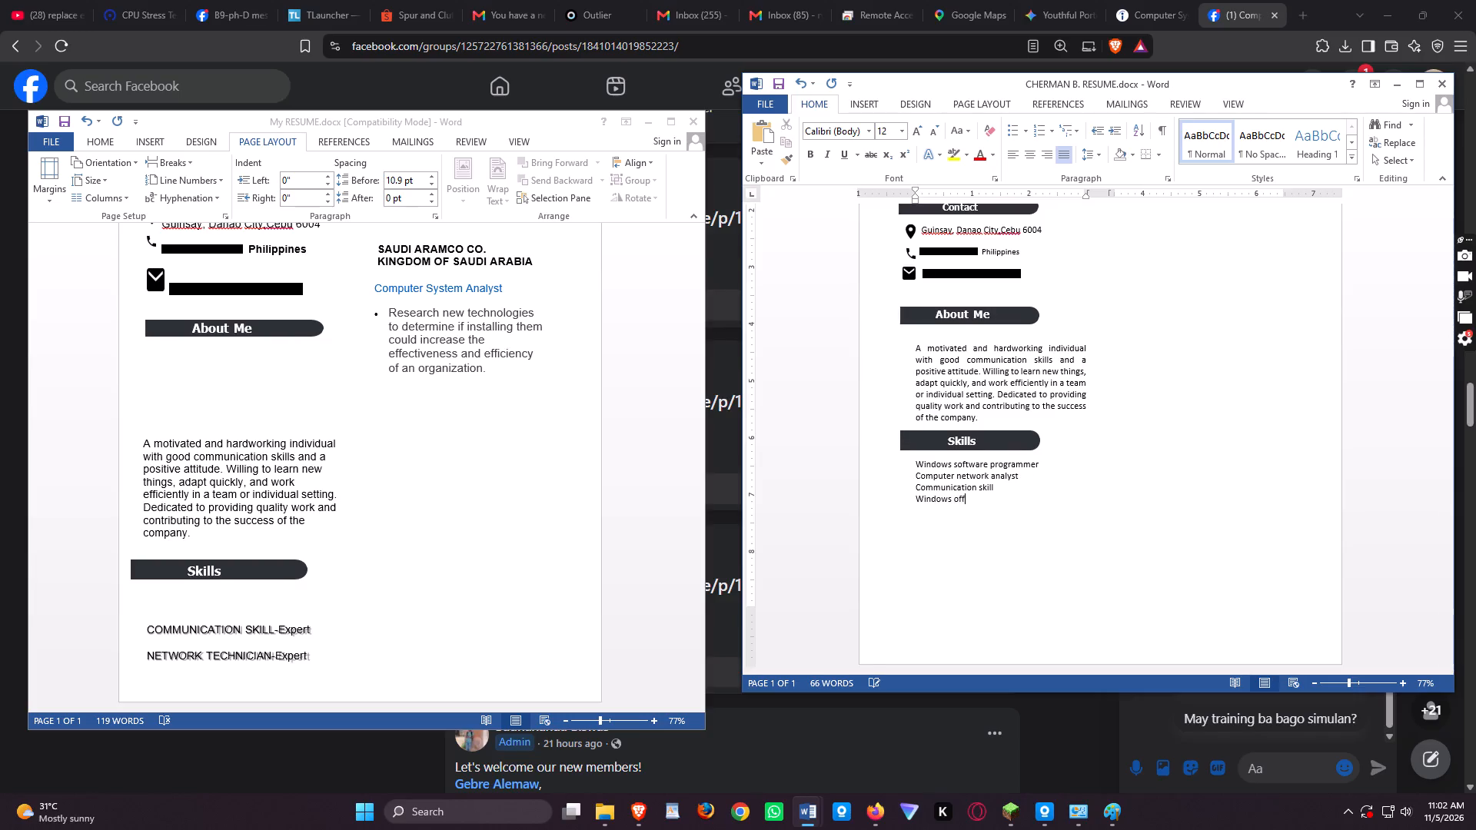
key(BackSpace)
key(BackSpace)
key(shift+BackSpace)
key(shift+BackSpace)
key(space)
text(O)
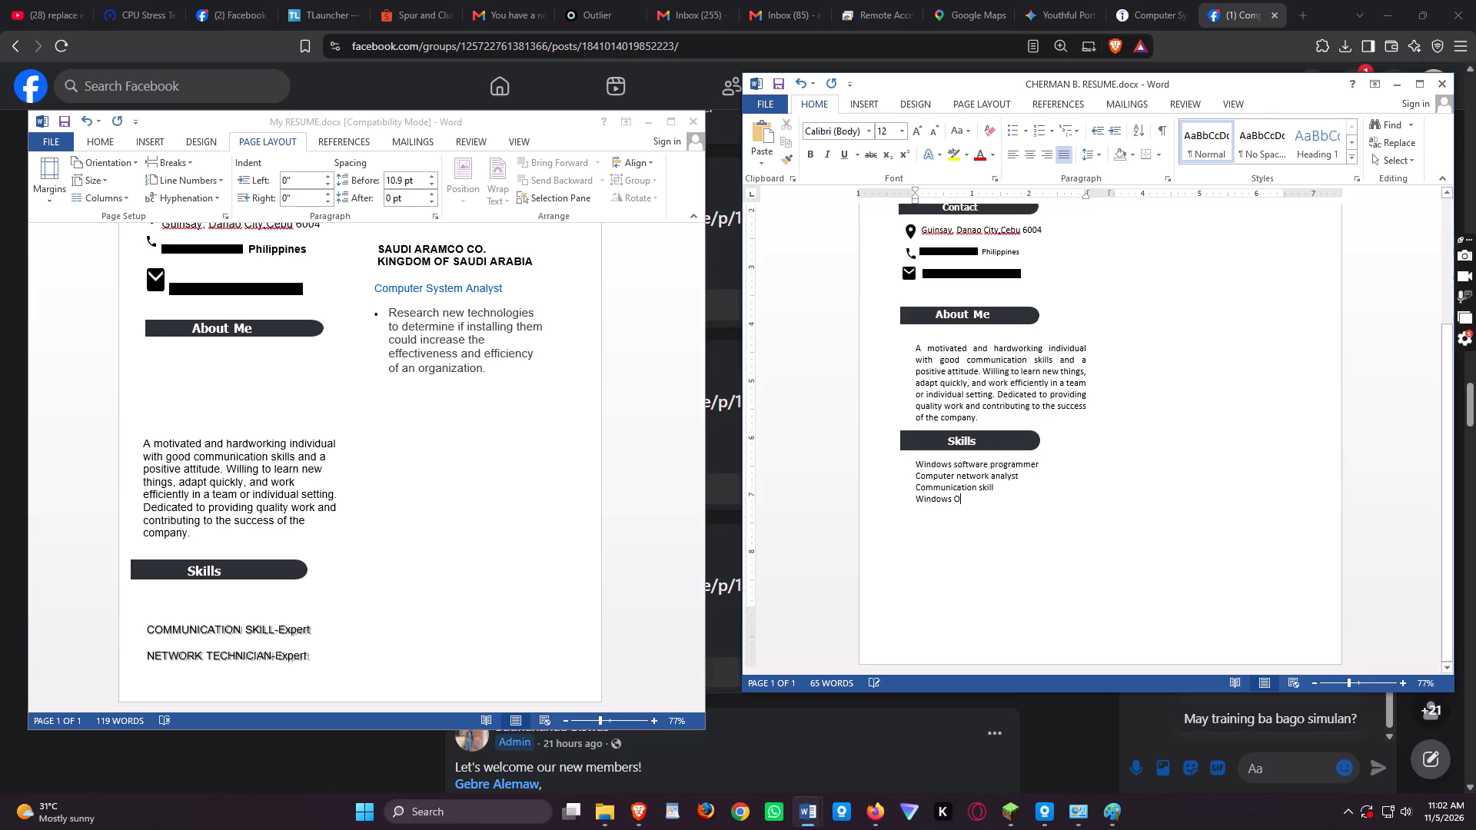
text(ffice)
key(space)
key(shift+e)
text(xp)
key(e)
text(rt)
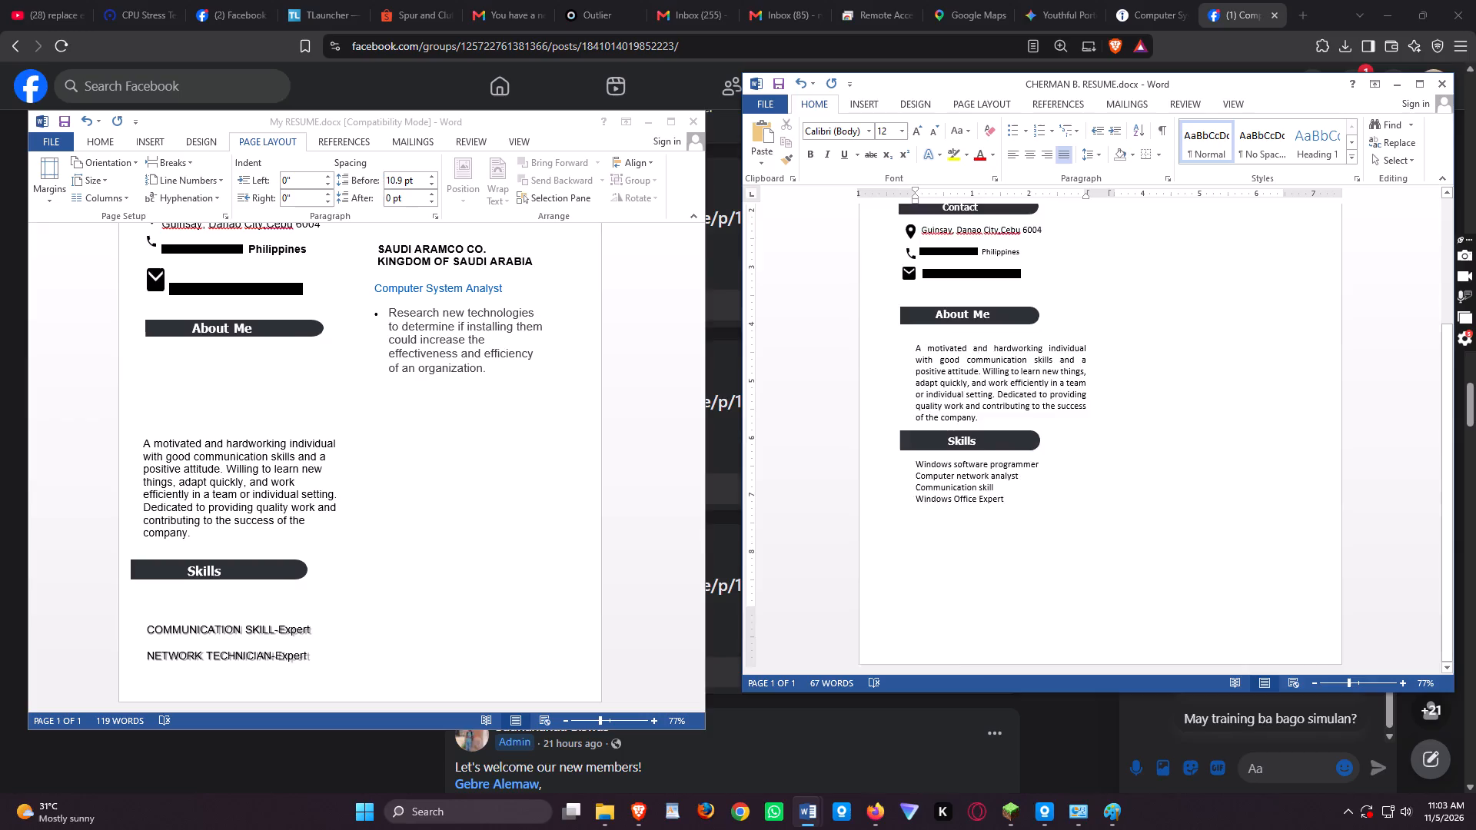
In My RESUME, select the Education banner shape above the school entries and bring up its editing options.
scroll(1019, 494, up, 1)
scroll(1023, 494, down, 1)
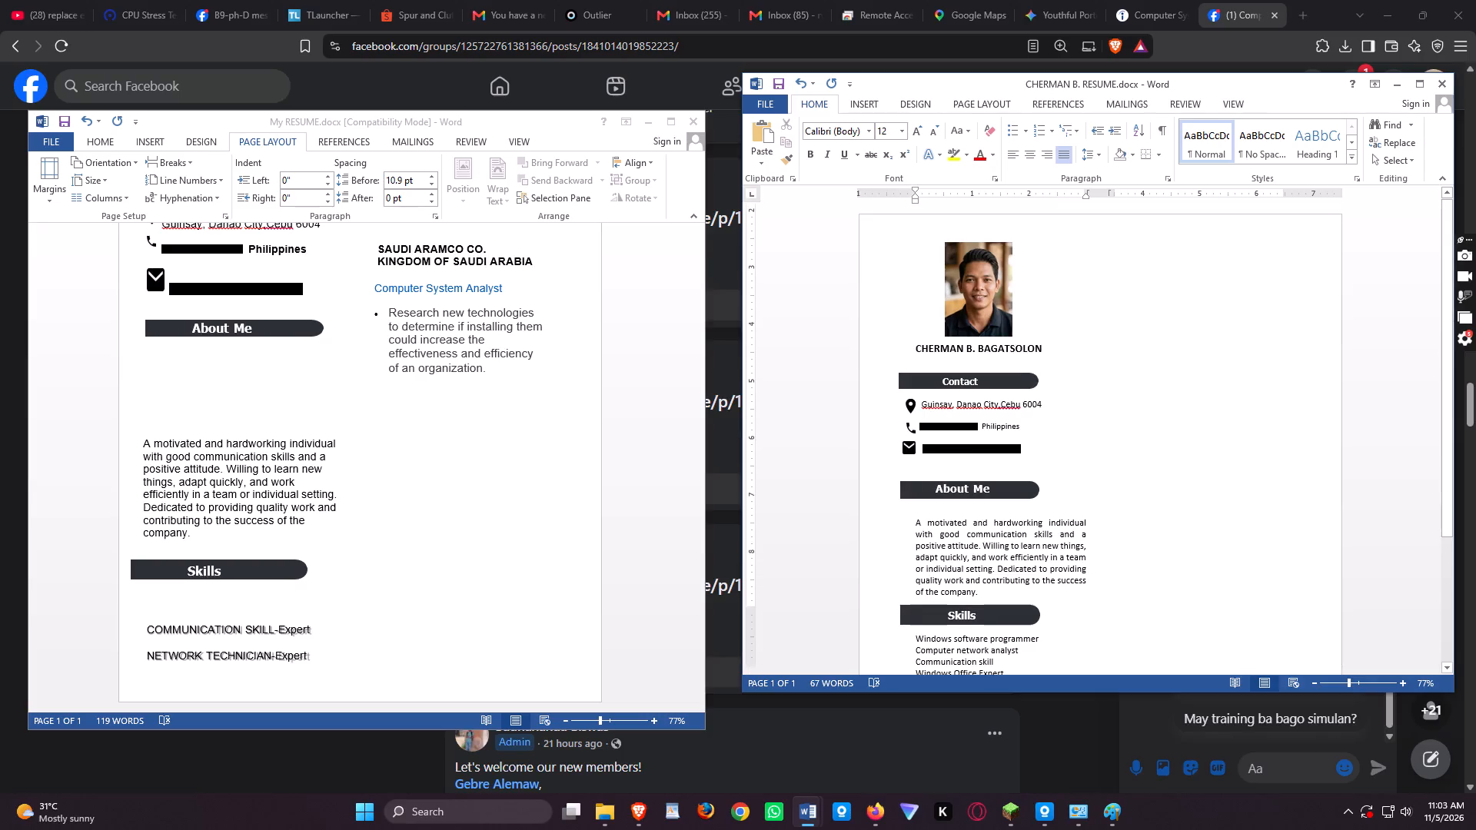
scroll(462, 462, up, 2)
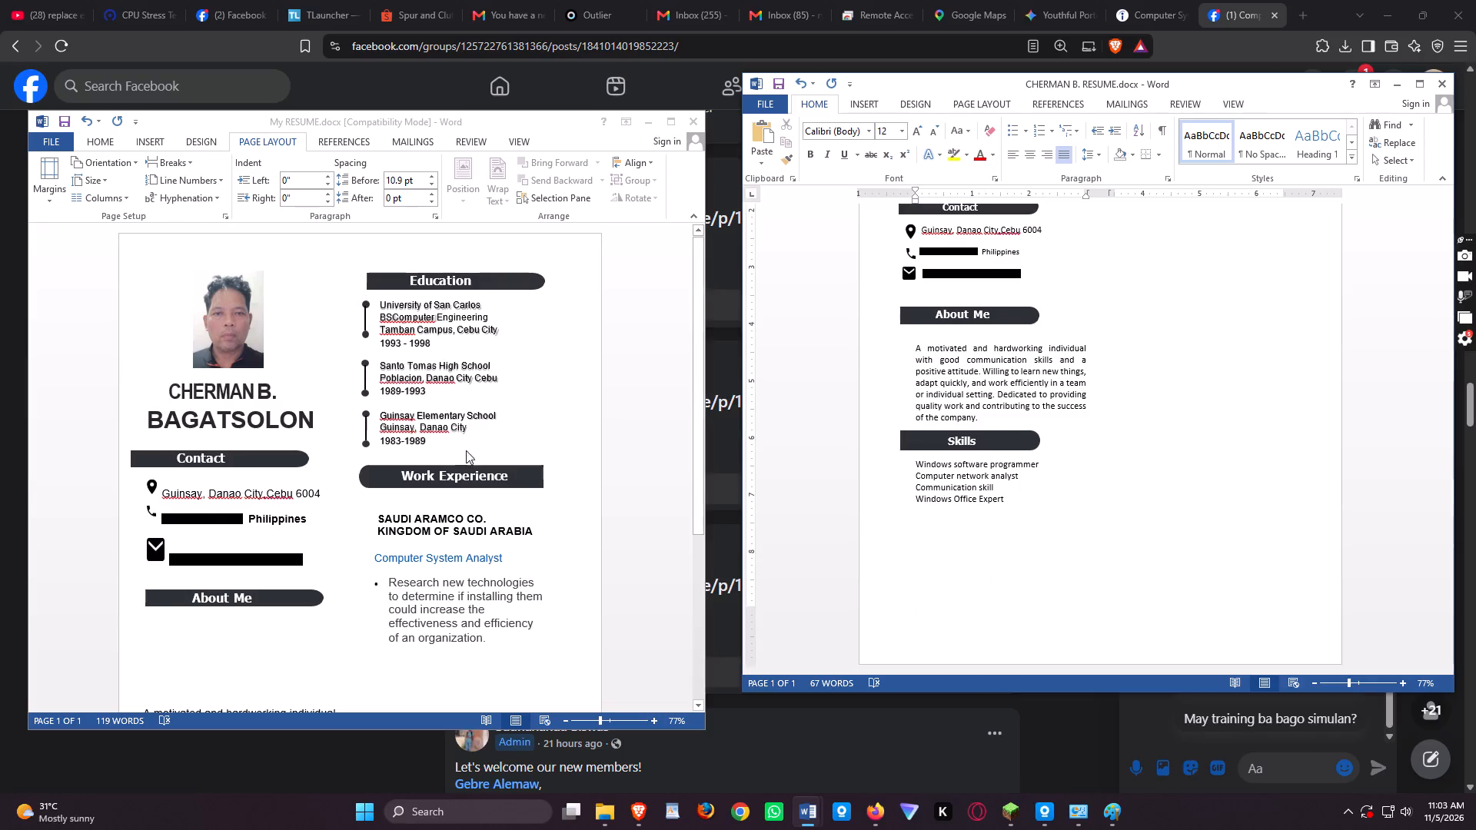
scroll(1197, 451, down, 2)
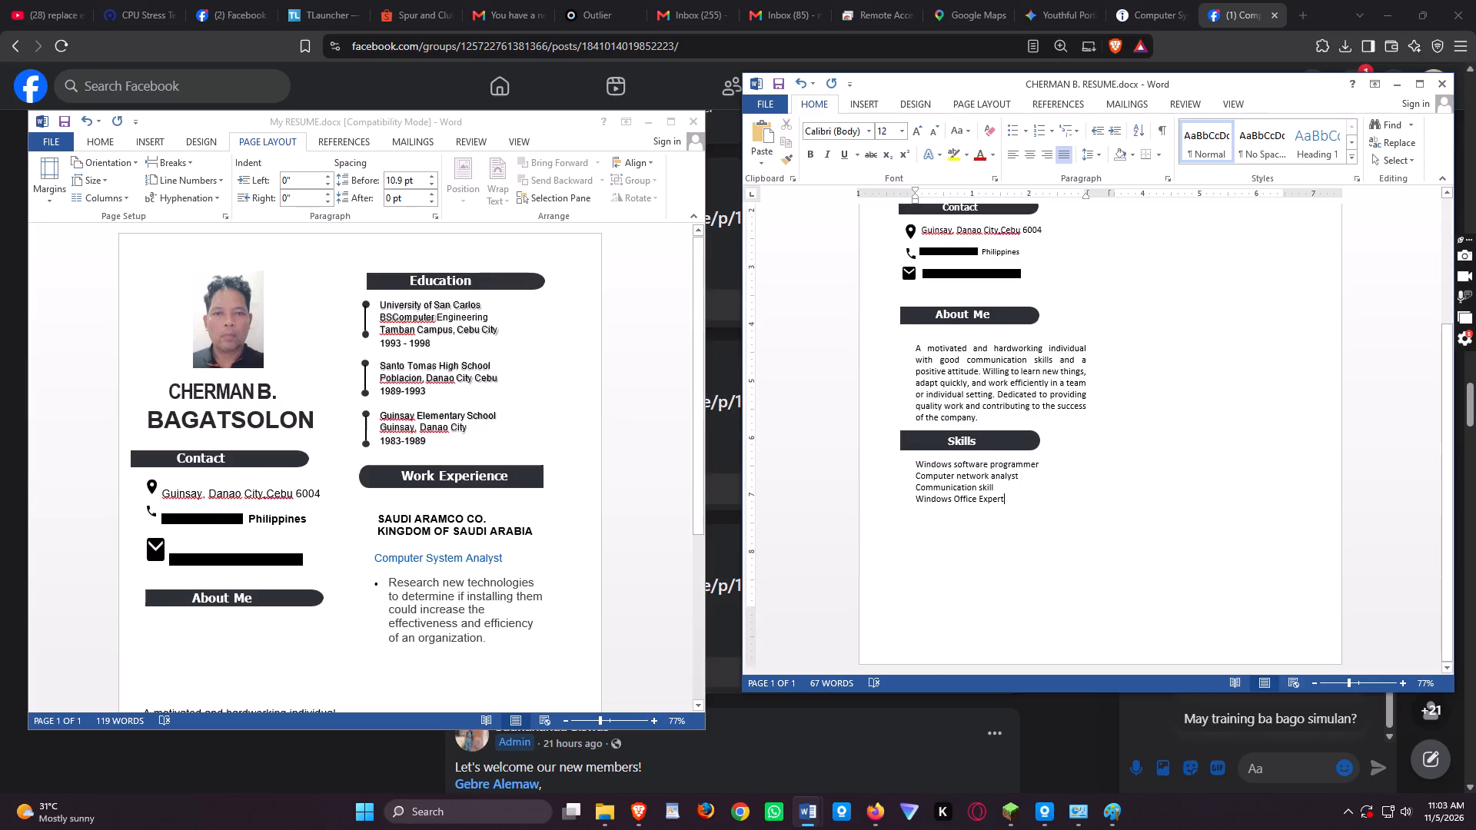
scroll(1151, 435, up, 2)
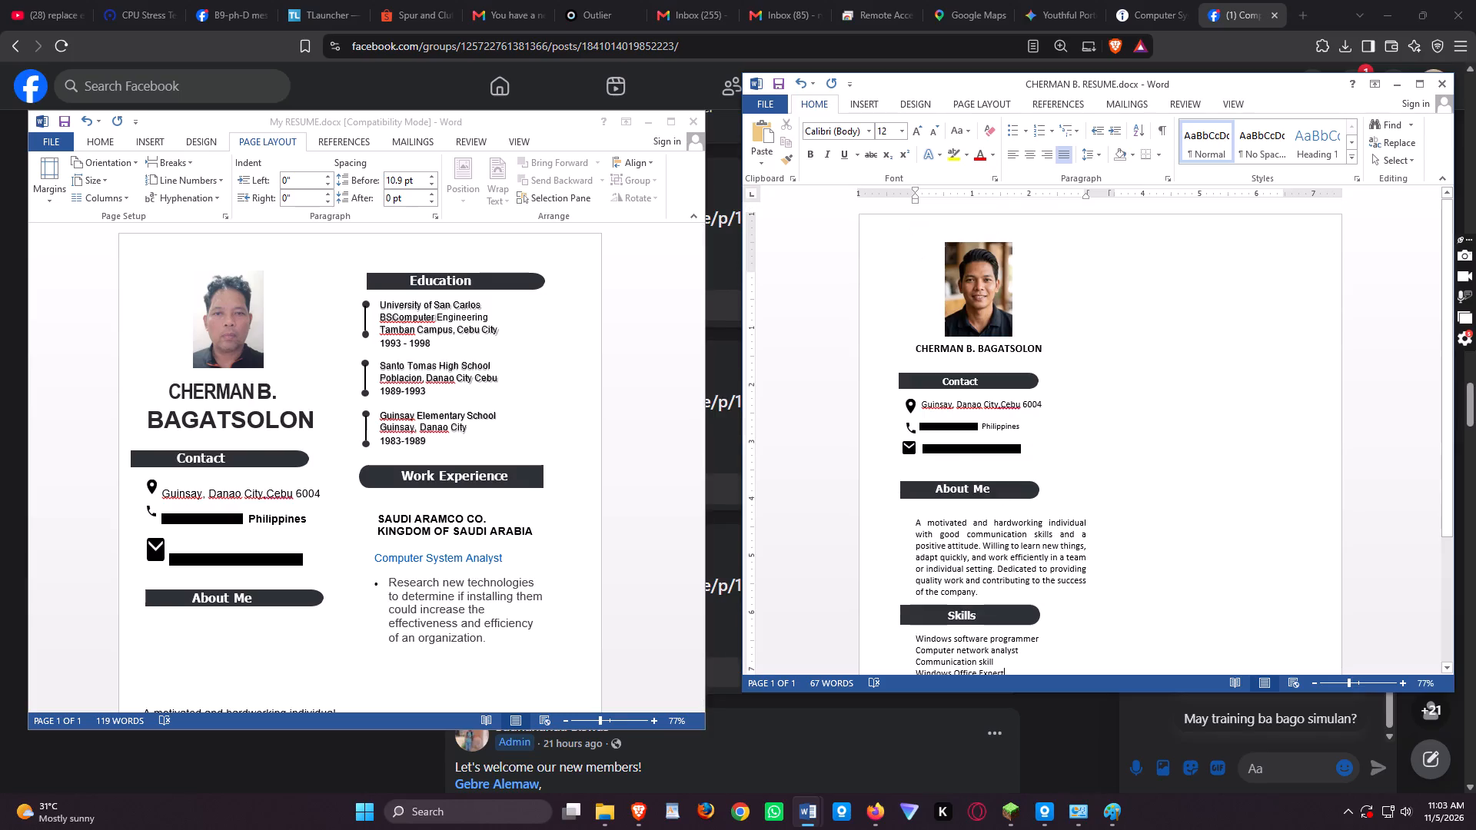
click(533, 276)
click(536, 275)
right_click(514, 269)
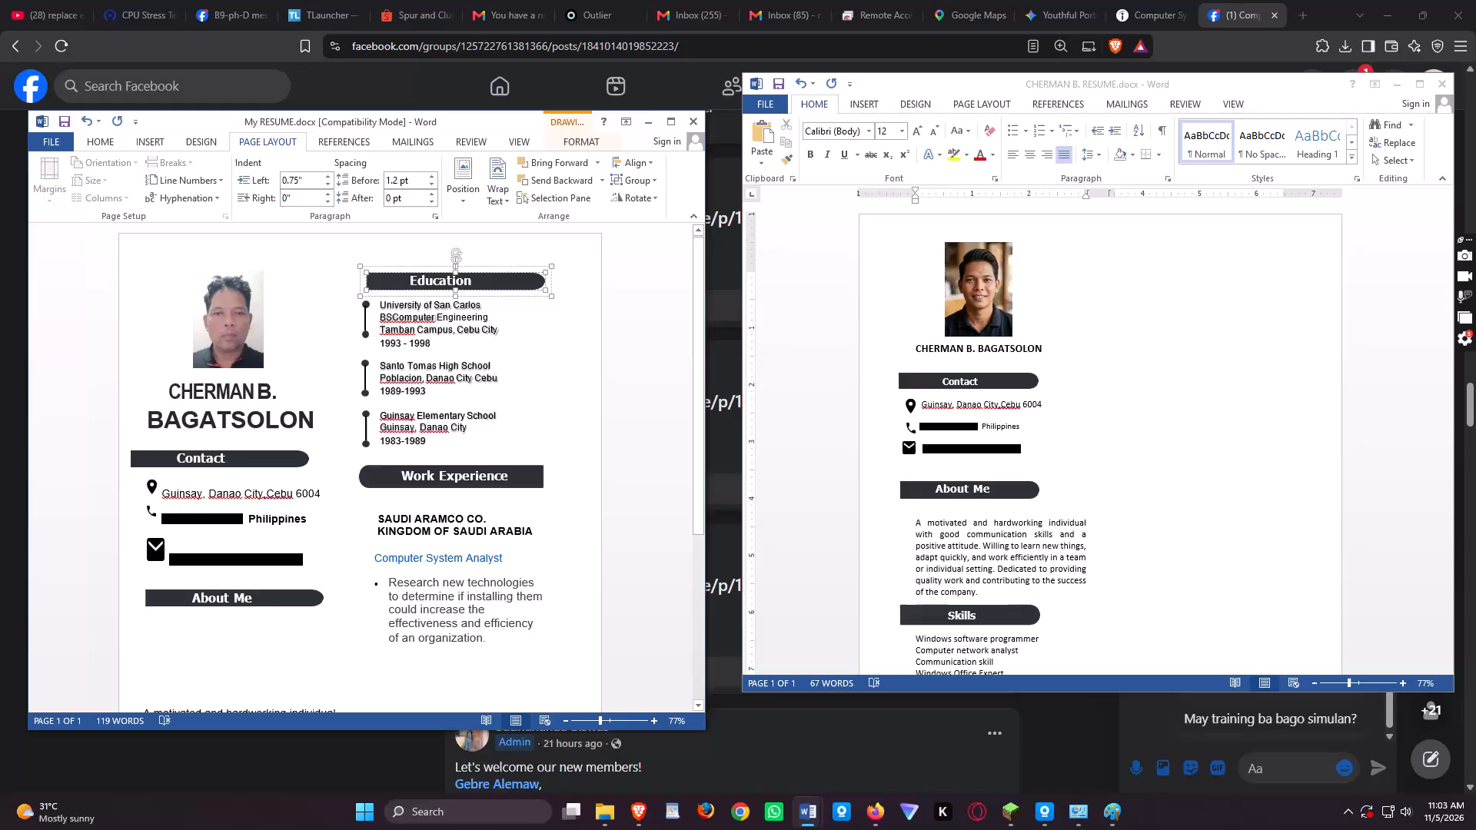
Copy the Education banner shape from the old My RESUME document.
click(500, 287)
click(504, 276)
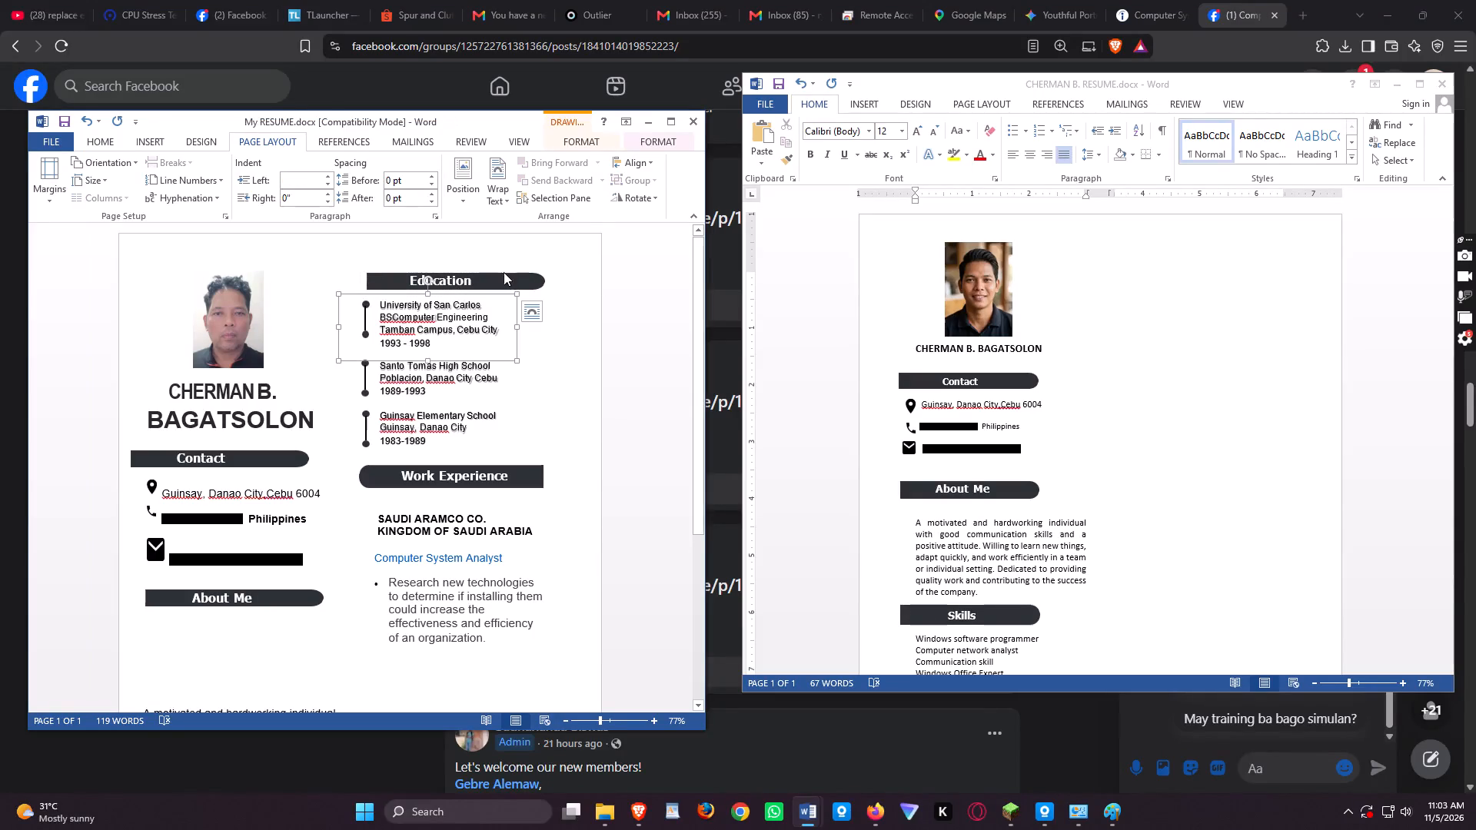
click(504, 270)
click(530, 279)
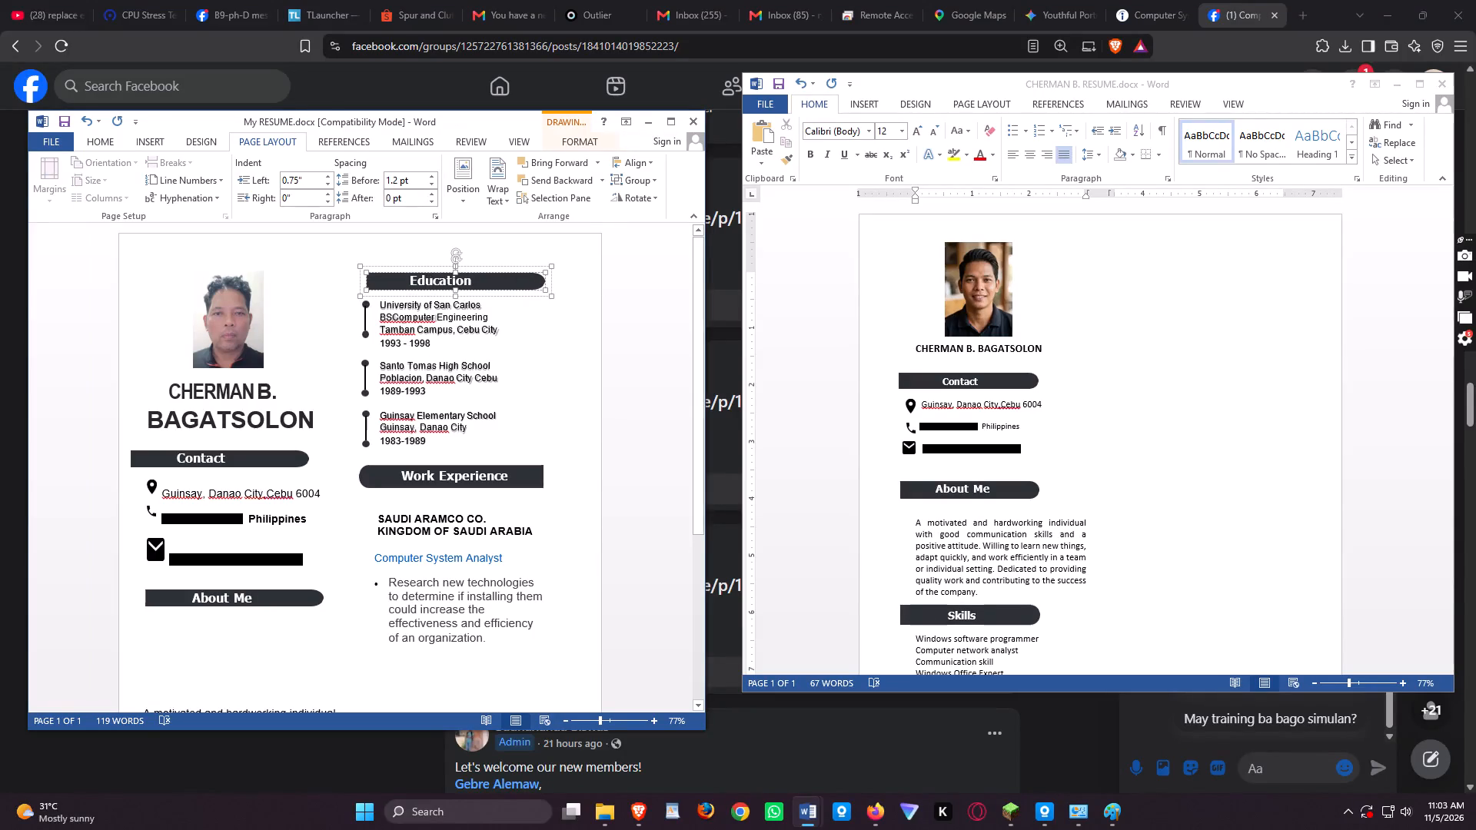
right_click(526, 264)
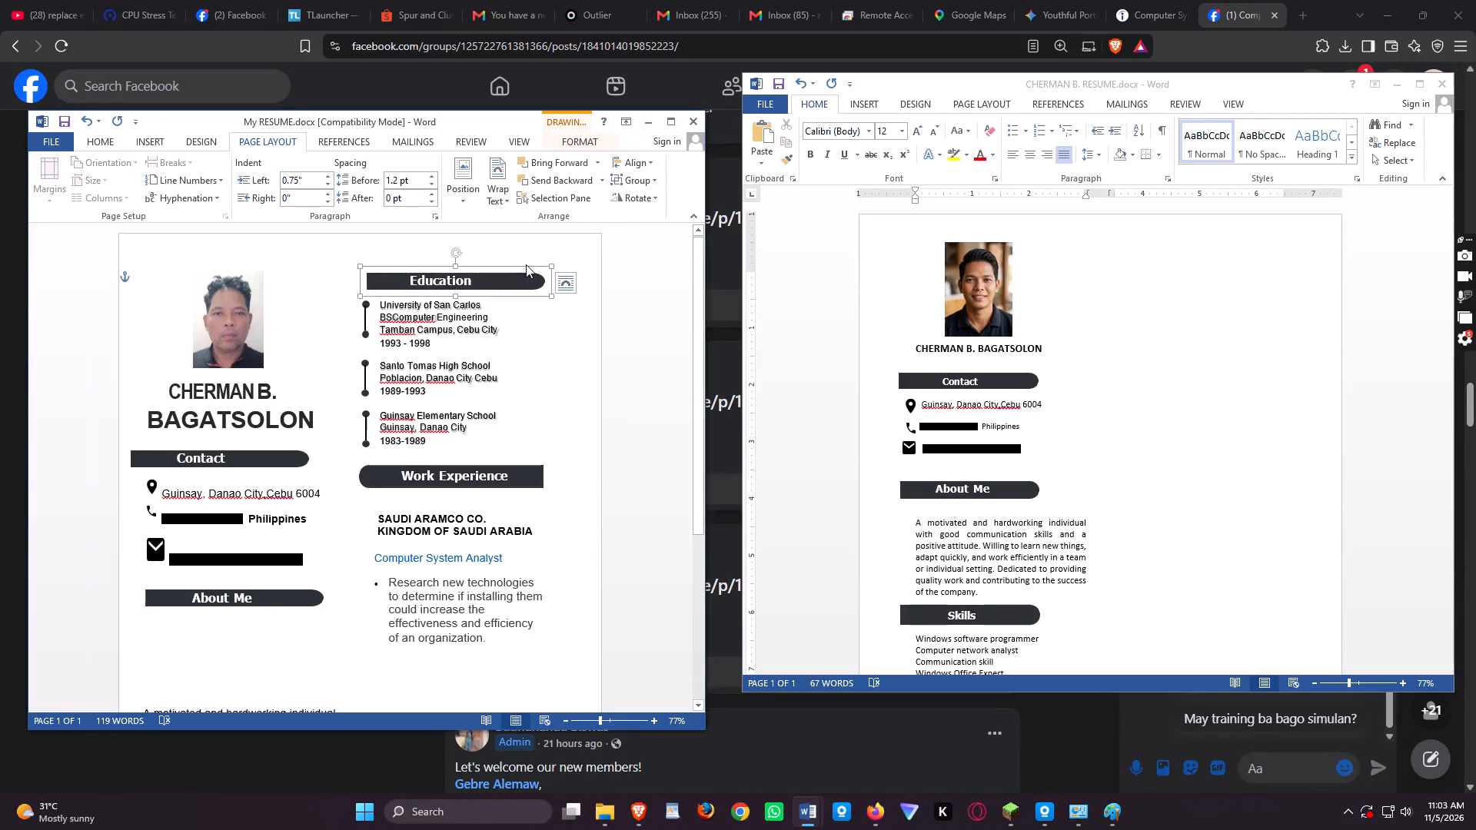
click(557, 292)
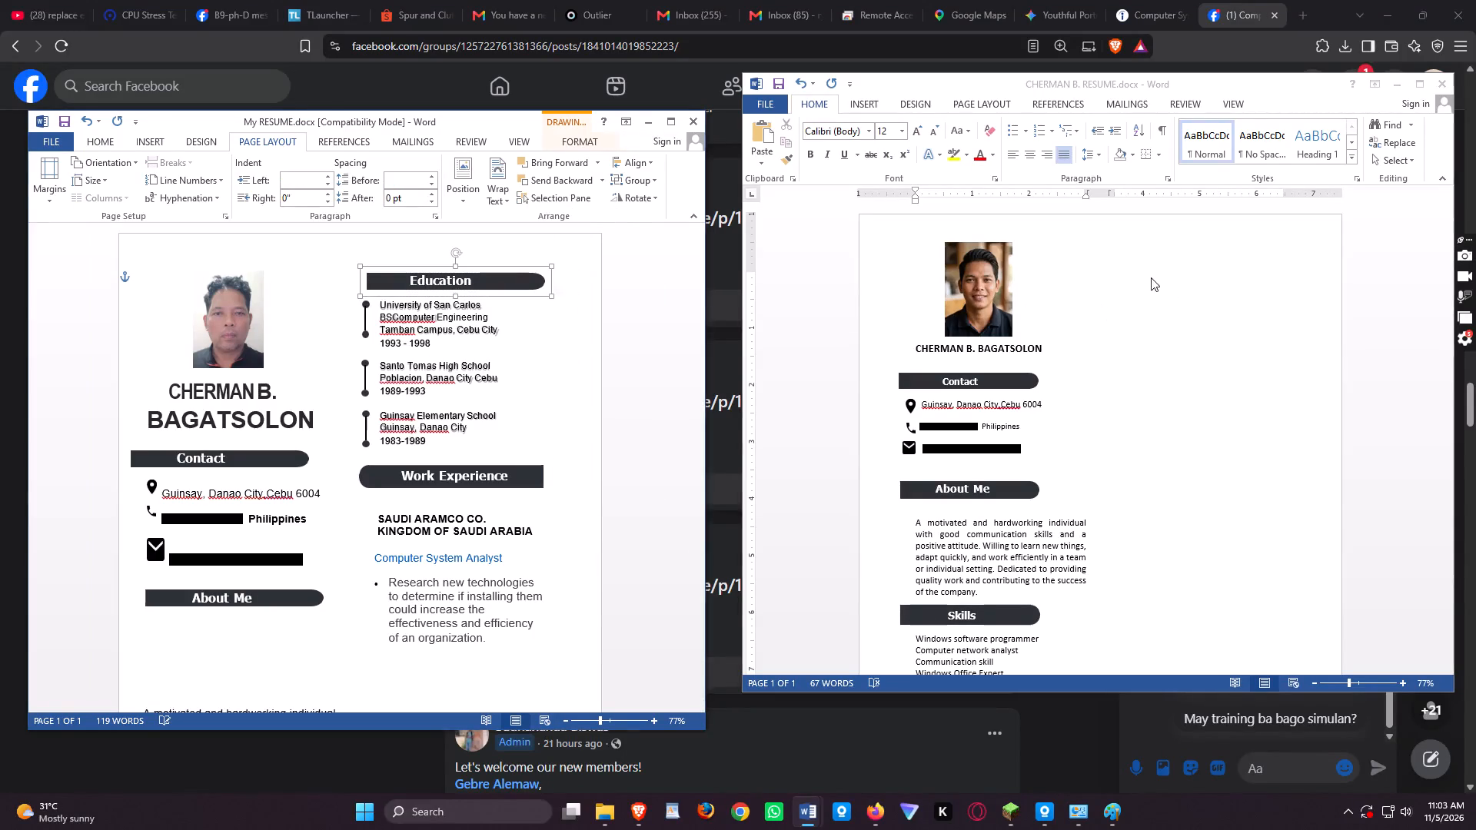
In the new resume, add blank lines after "Windows Office Expert" until the text flows into the second column.
click(1151, 277)
click(1125, 339)
click(1122, 352)
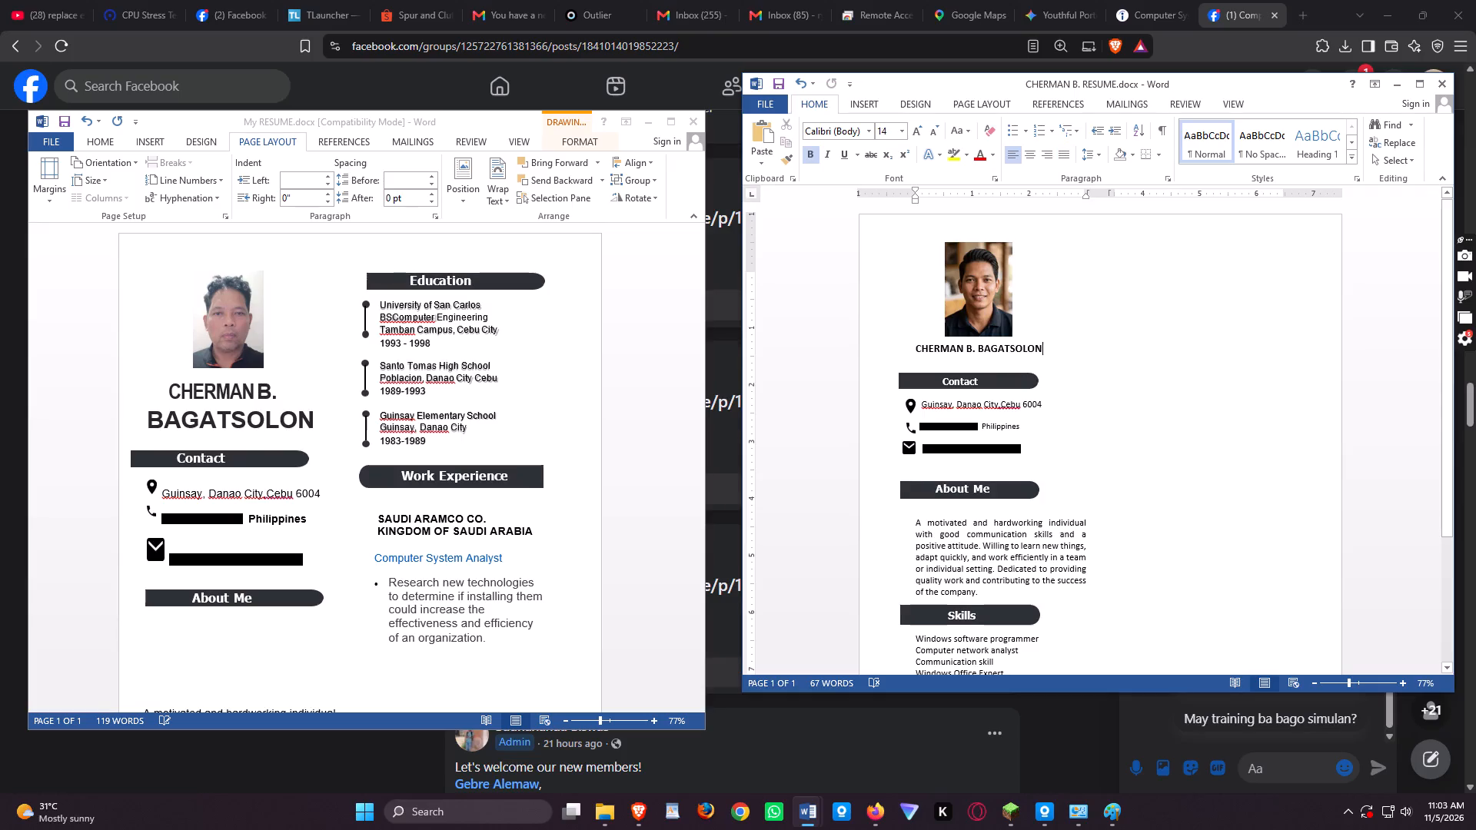
click(1191, 344)
click(1222, 302)
scroll(1201, 513, down, 3)
scroll(1192, 528, up, 1)
scroll(1079, 640, down, 4)
click(1049, 491)
click(1046, 505)
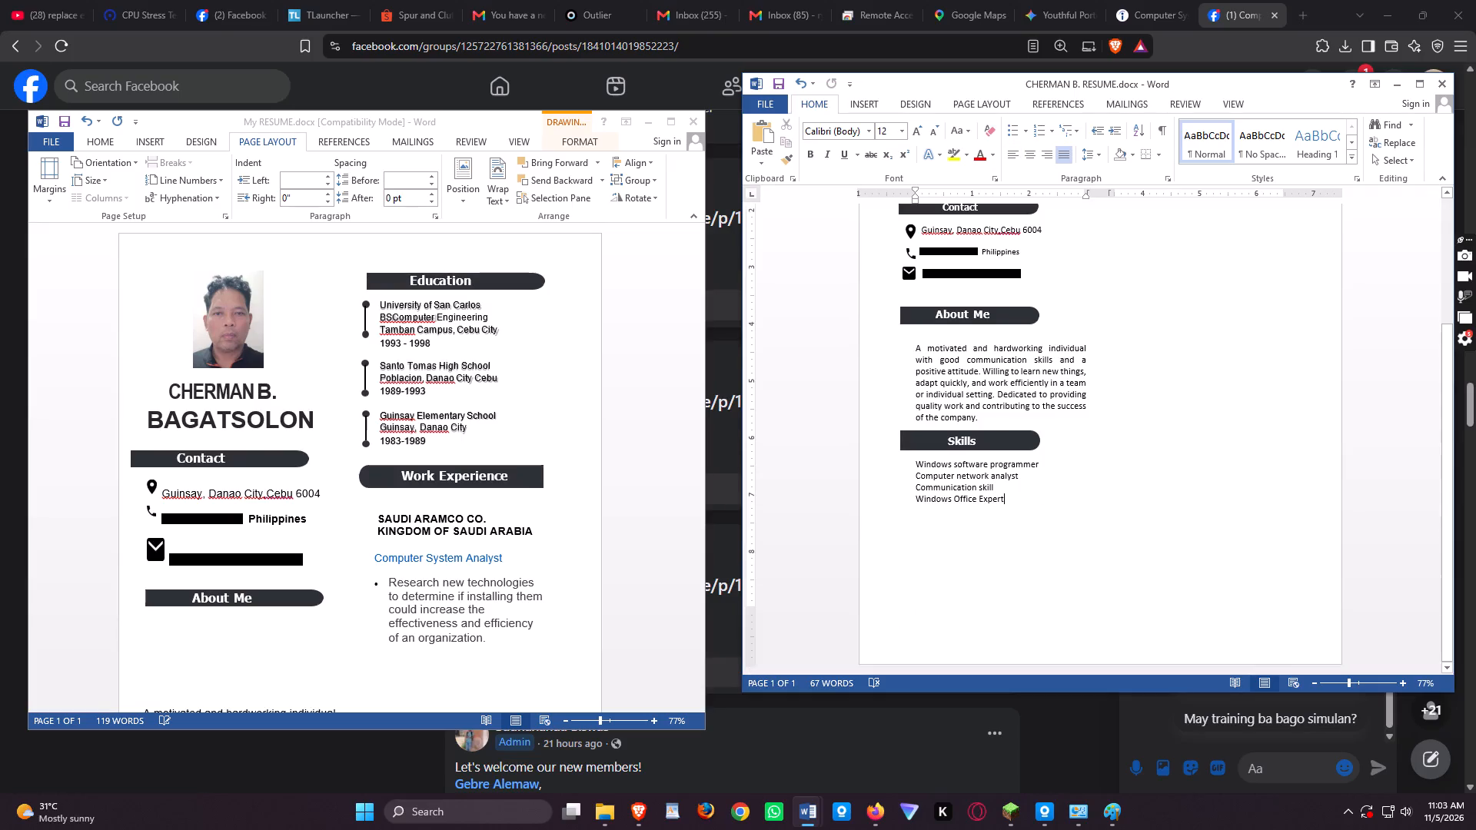
key(Return)
key(Return)
key(Return)
key(Return)
key(Return)
key(Return)
key(Return)
key(Return)
key(Return)
key(Return)
key(Return)
key(Return)
key(Return)
key(Return)
key(Return)
key(Return)
key(Return)
key(Return)
scroll(1085, 481, up, 4)
scroll(1161, 347, down, 1)
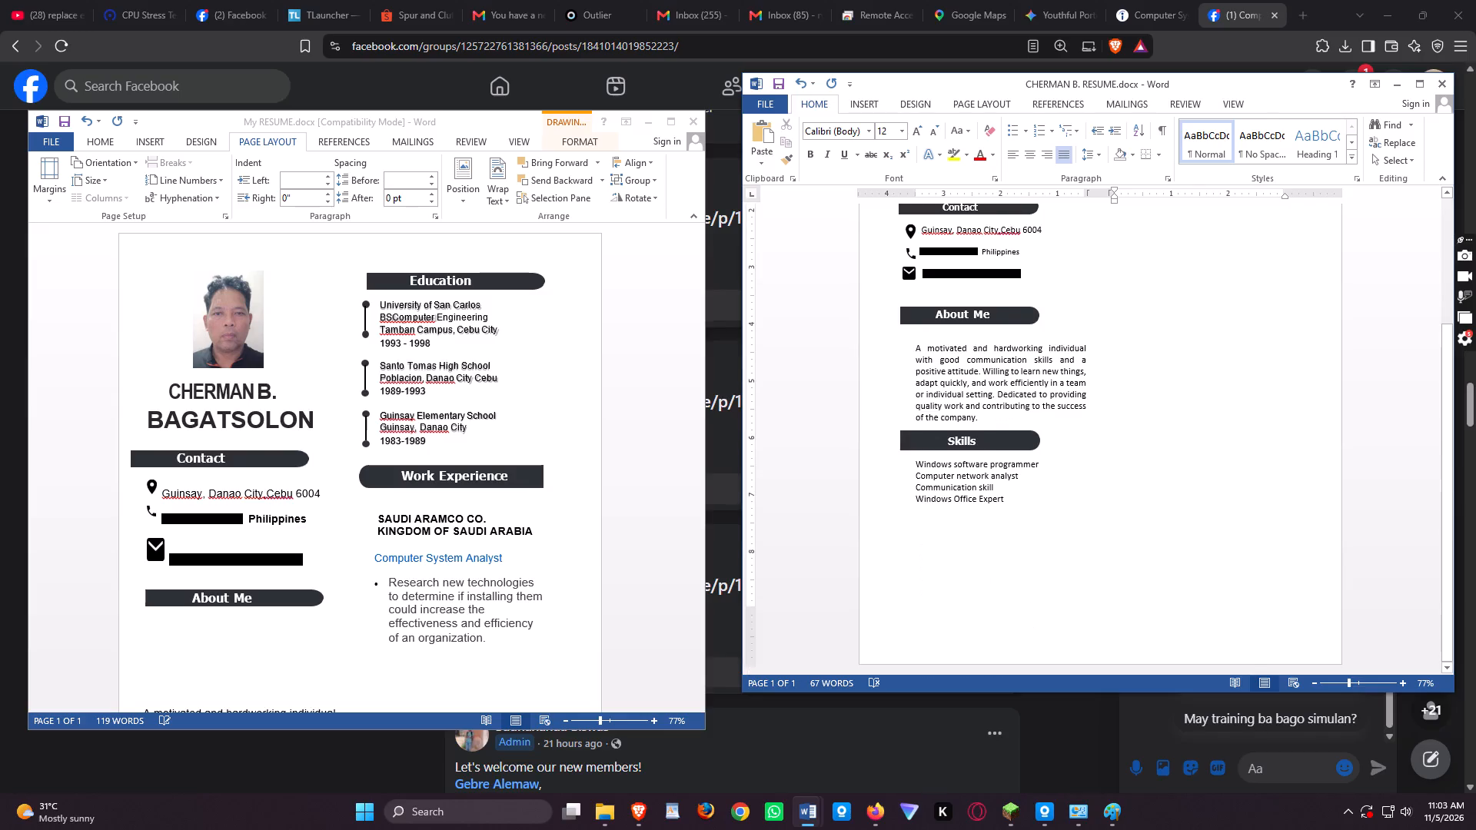
scroll(1159, 287, up, 4)
Paste the copied Education banner at the top of the new resume's second column.
click(1132, 271)
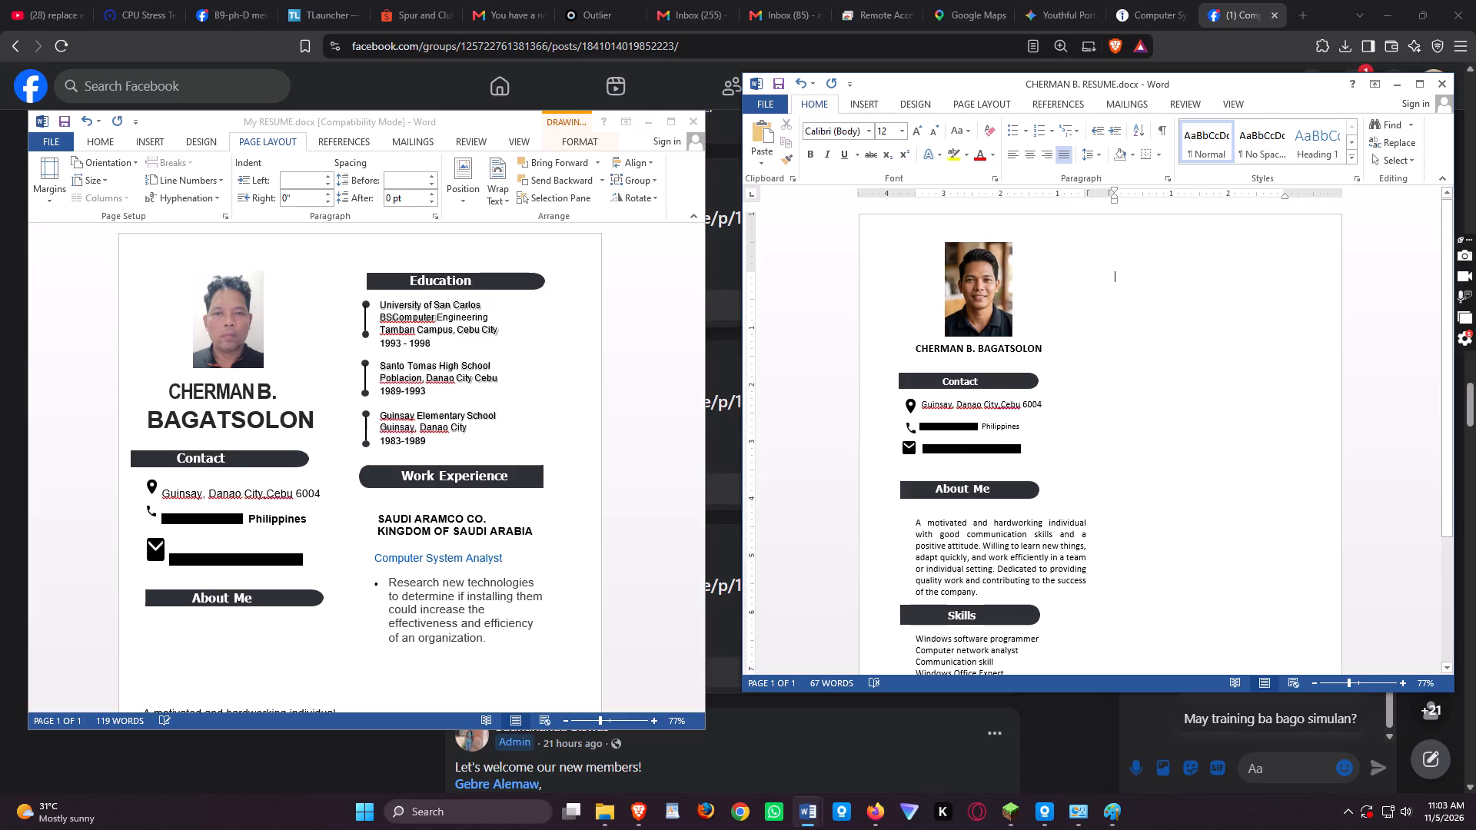
key(ctrl+v)
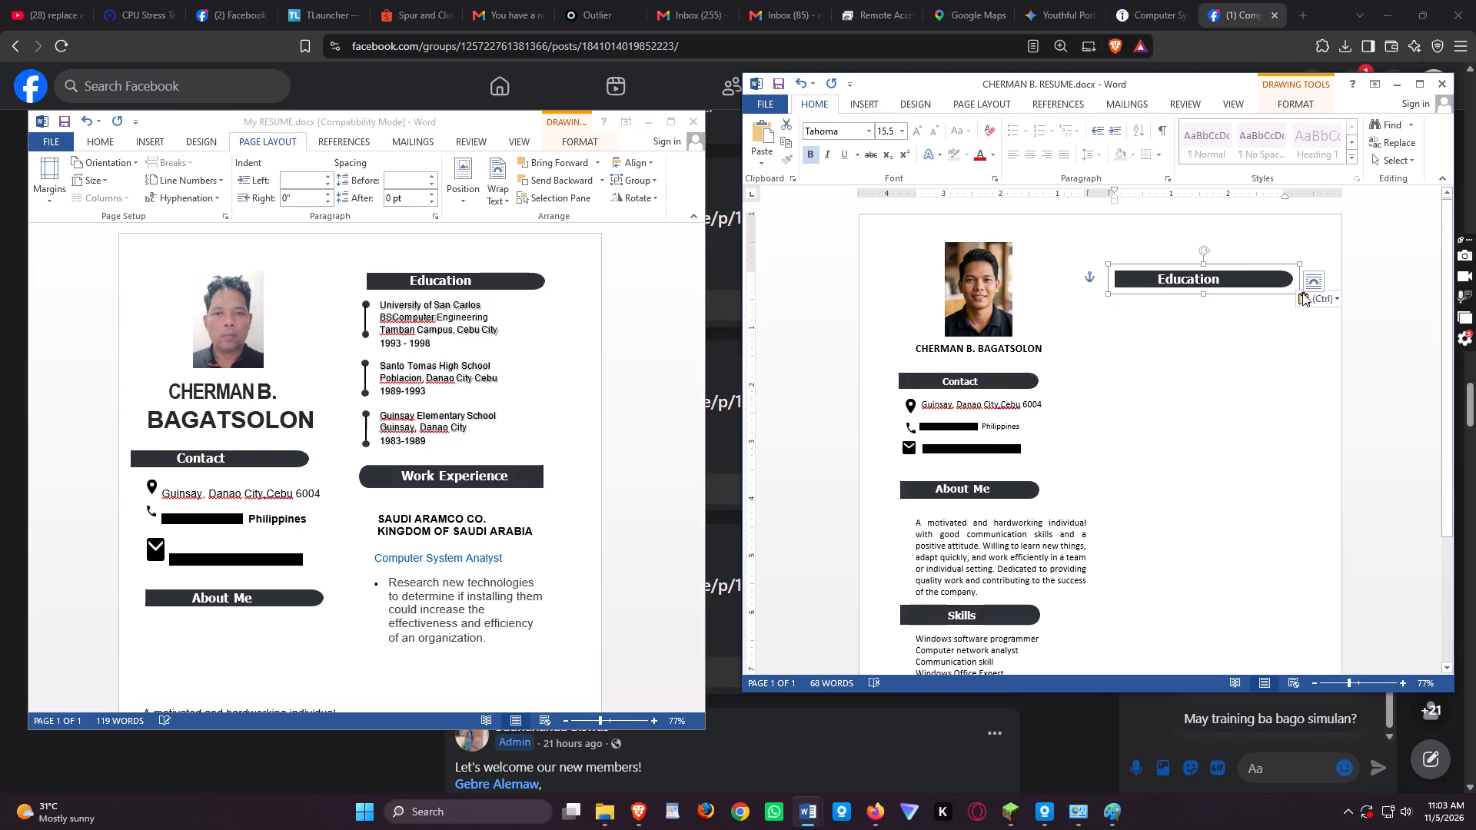
Set the Education banner's text to font size 14.
drag(1221, 280, 1168, 280)
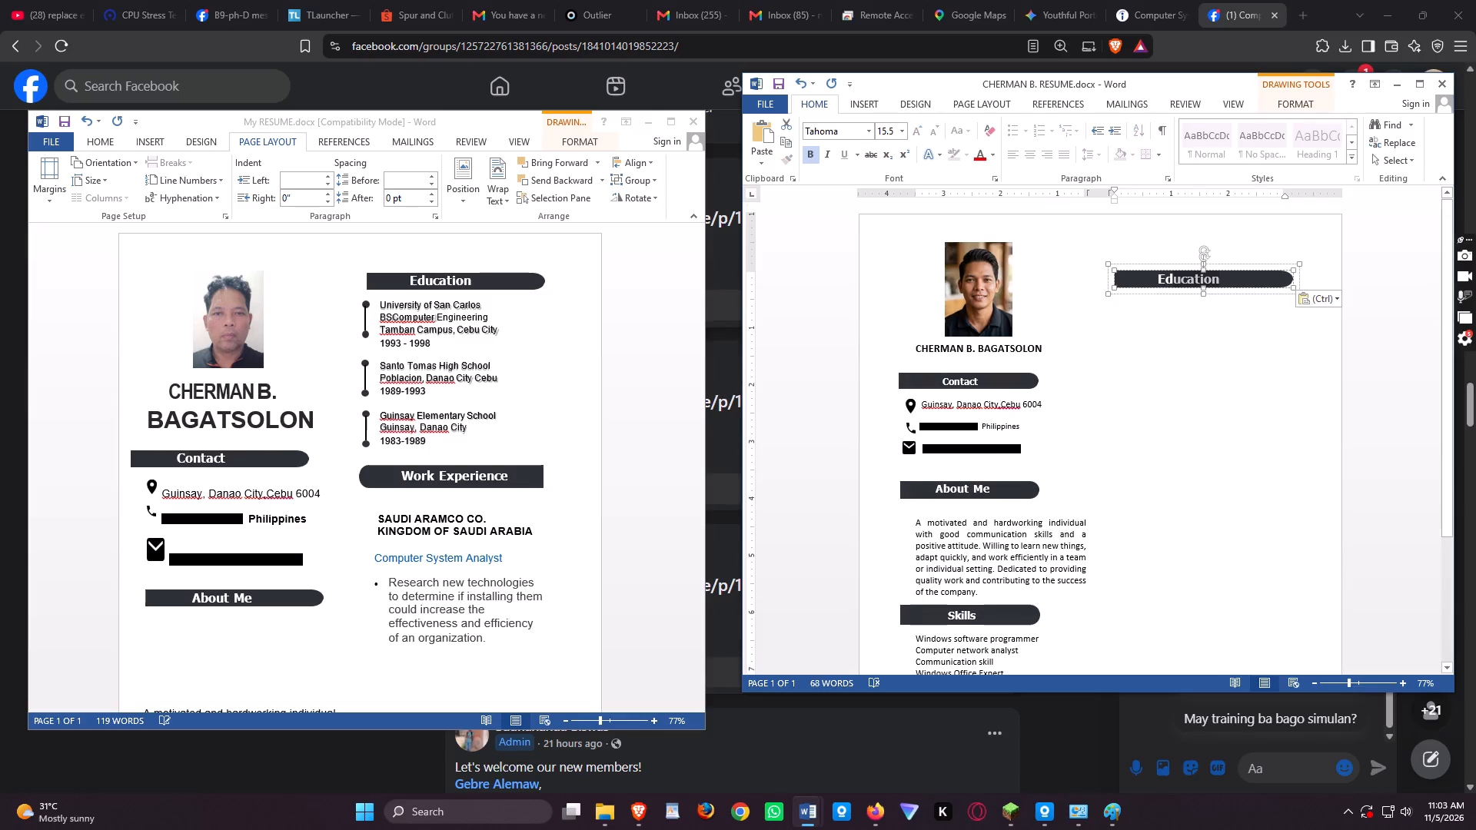
drag(1168, 280, 1161, 281)
click(903, 131)
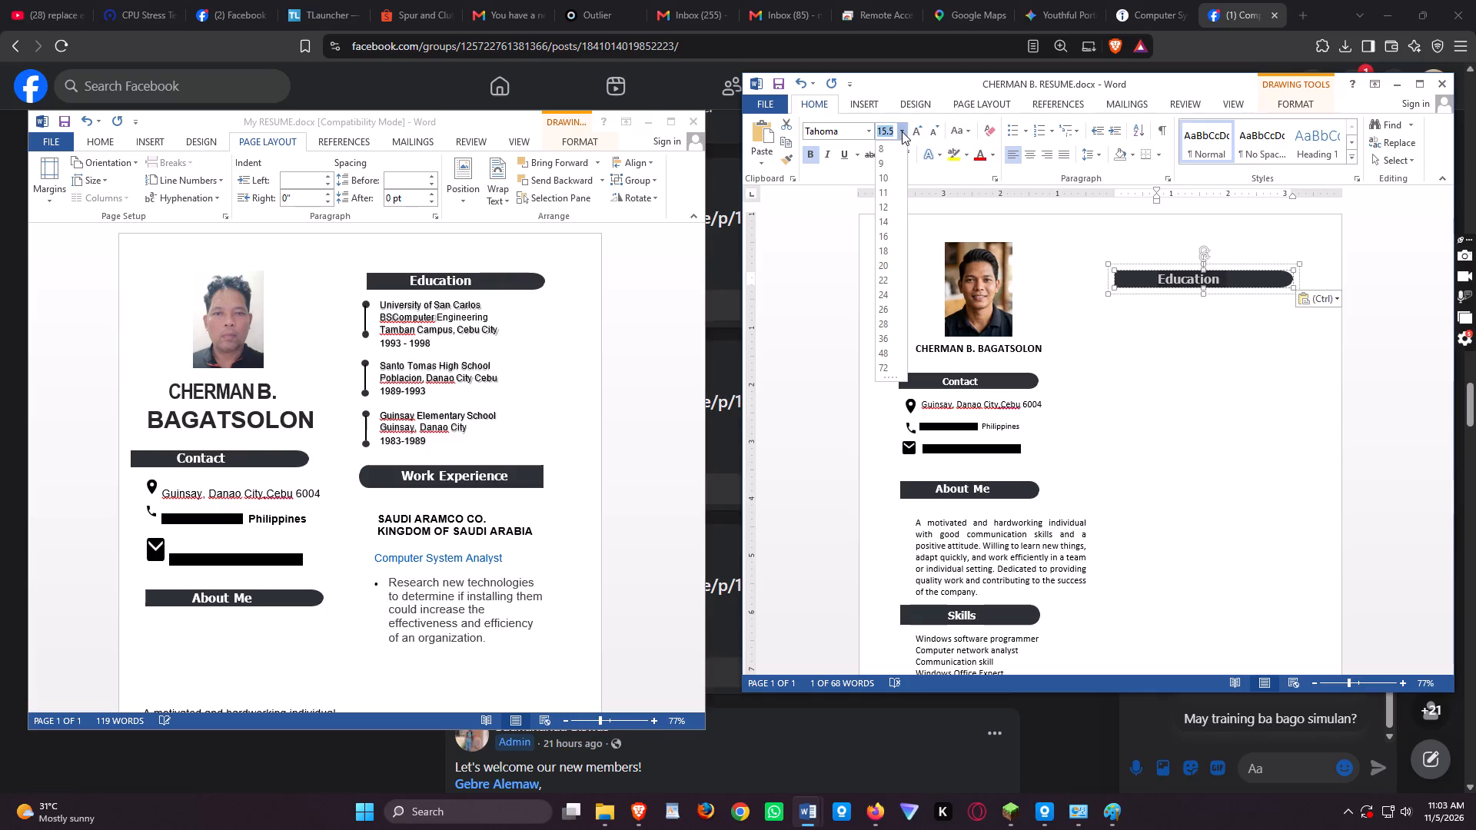
click(886, 221)
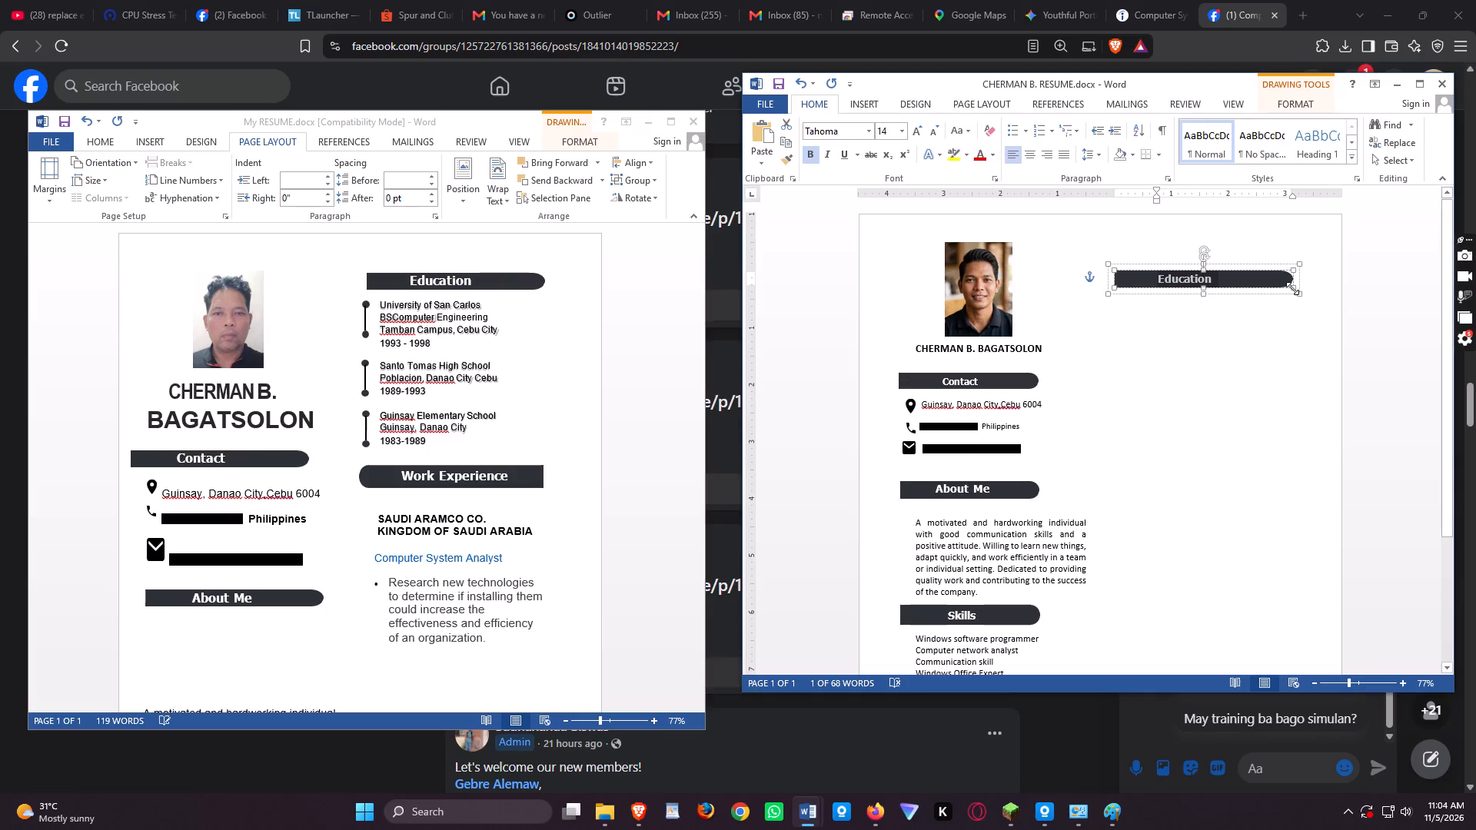
Narrow the Education banner to about the width of the first column's banners and place the cursor below it.
drag(1300, 295, 1301, 295)
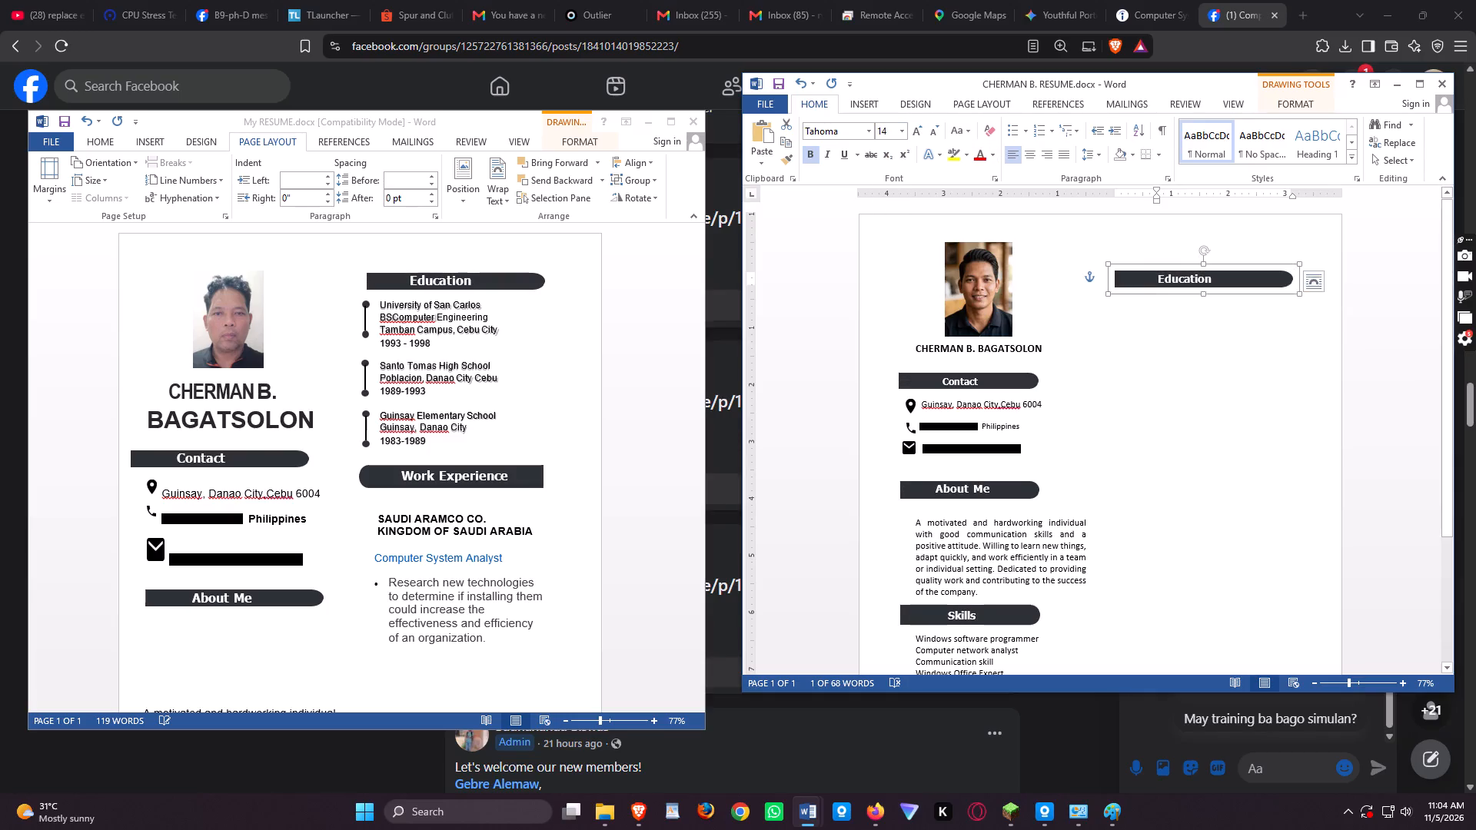
drag(1301, 295, 1262, 289)
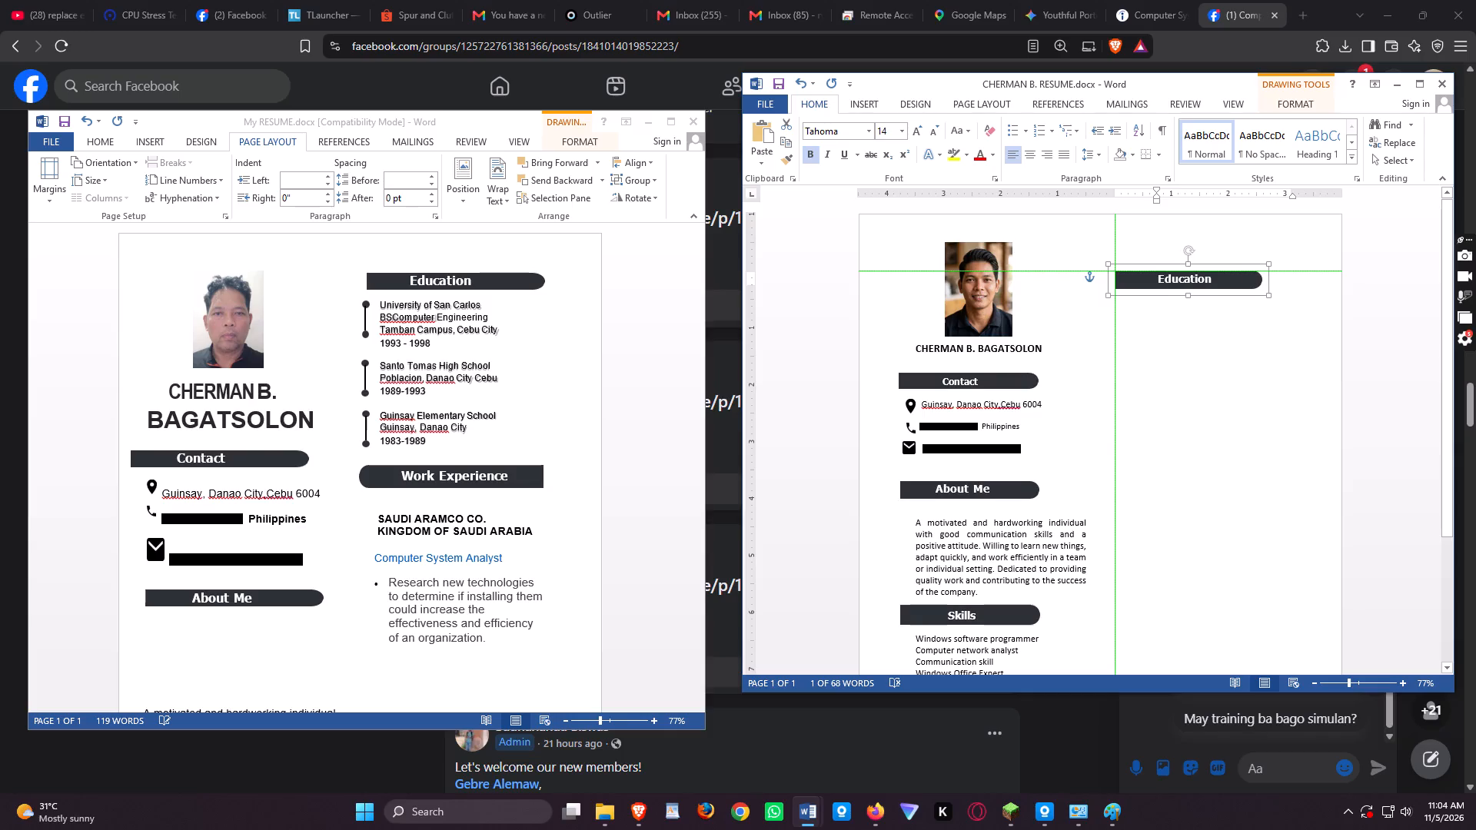
drag(1262, 289, 1264, 287)
click(1295, 318)
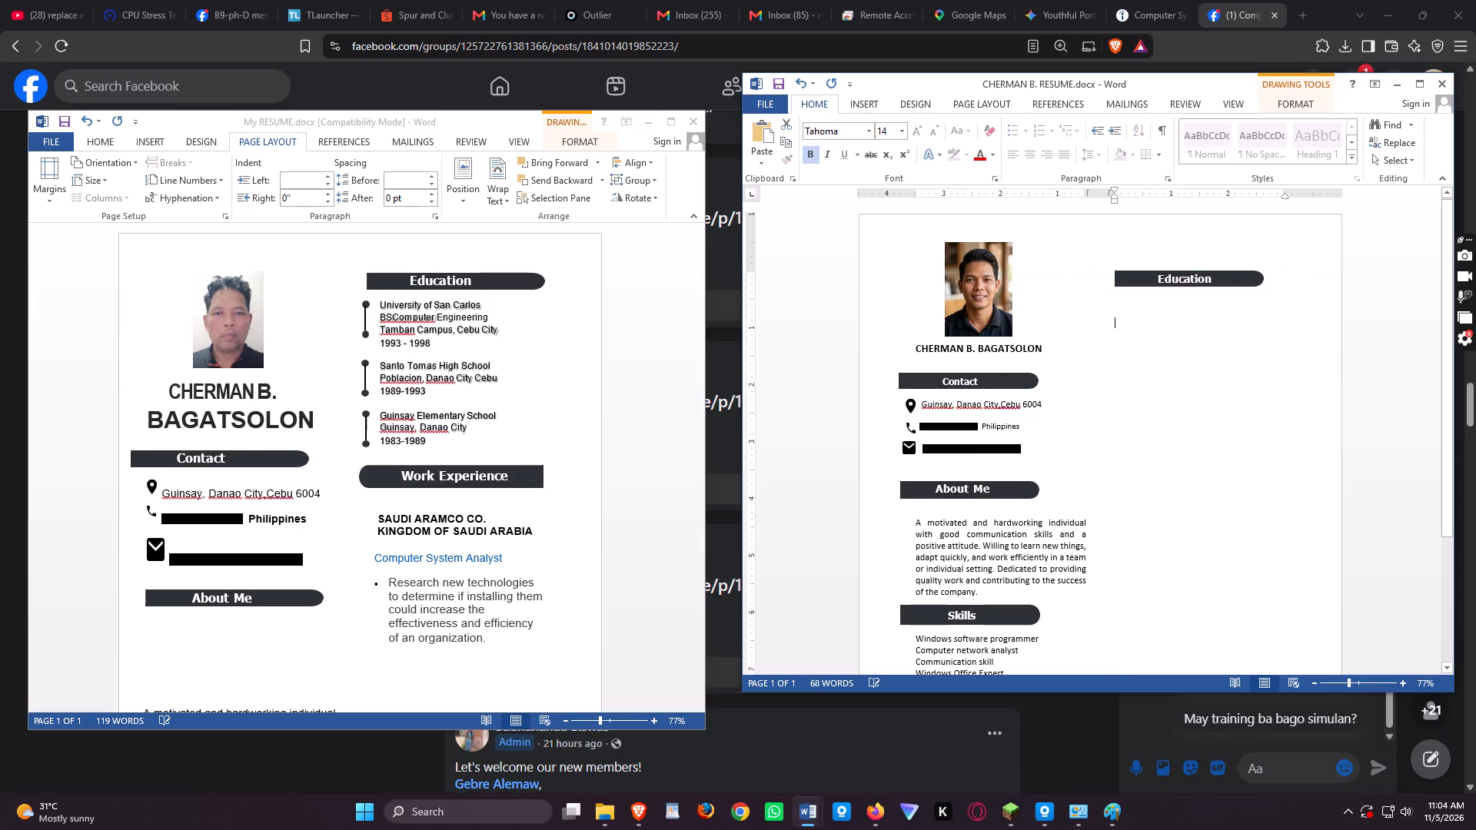
click(1151, 310)
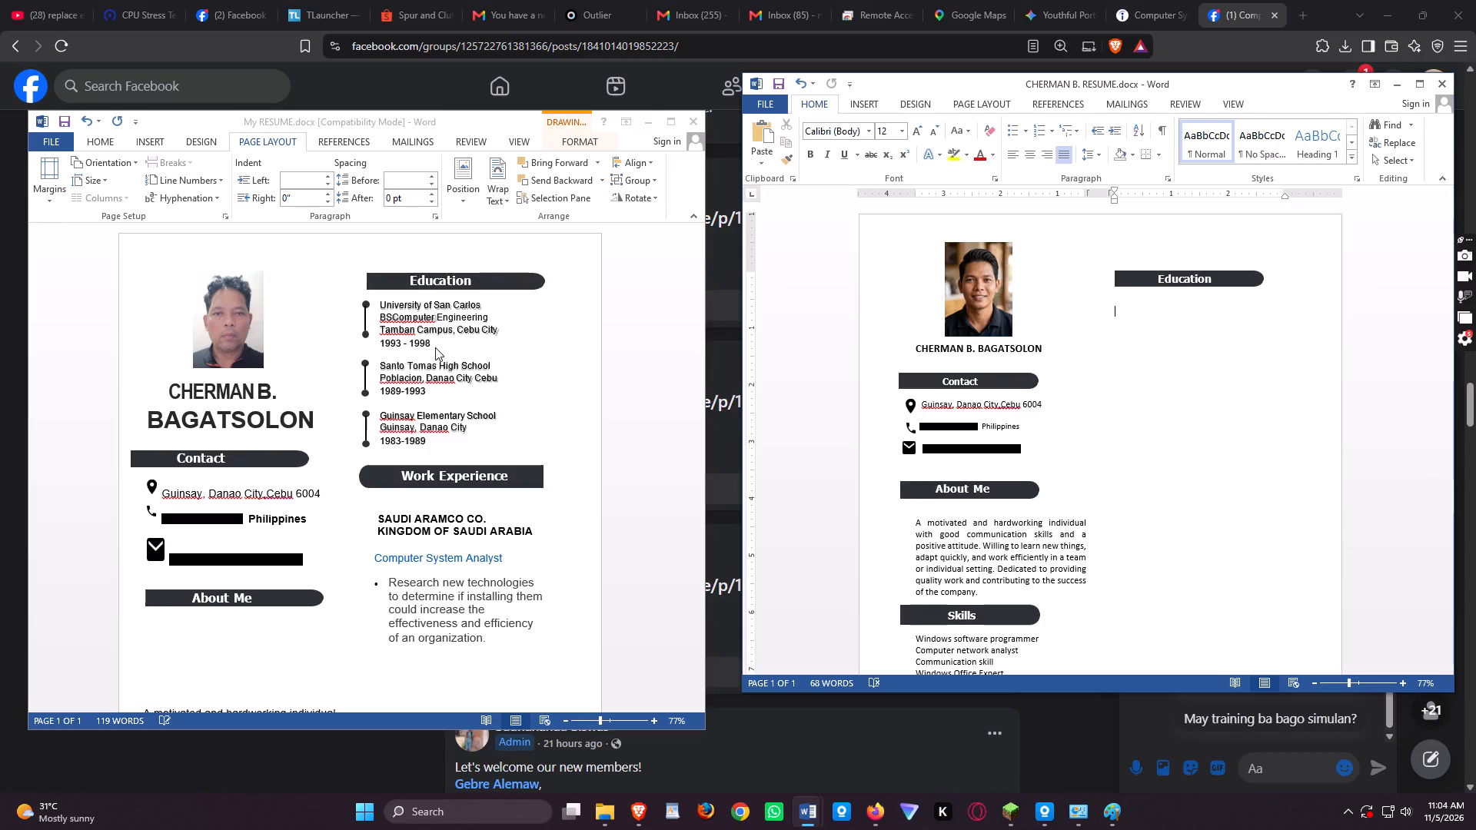
Add "DATA Analyst" as a new line below "Computer network analyst" in the new resume's Skills list.
scroll(1026, 557, down, 2)
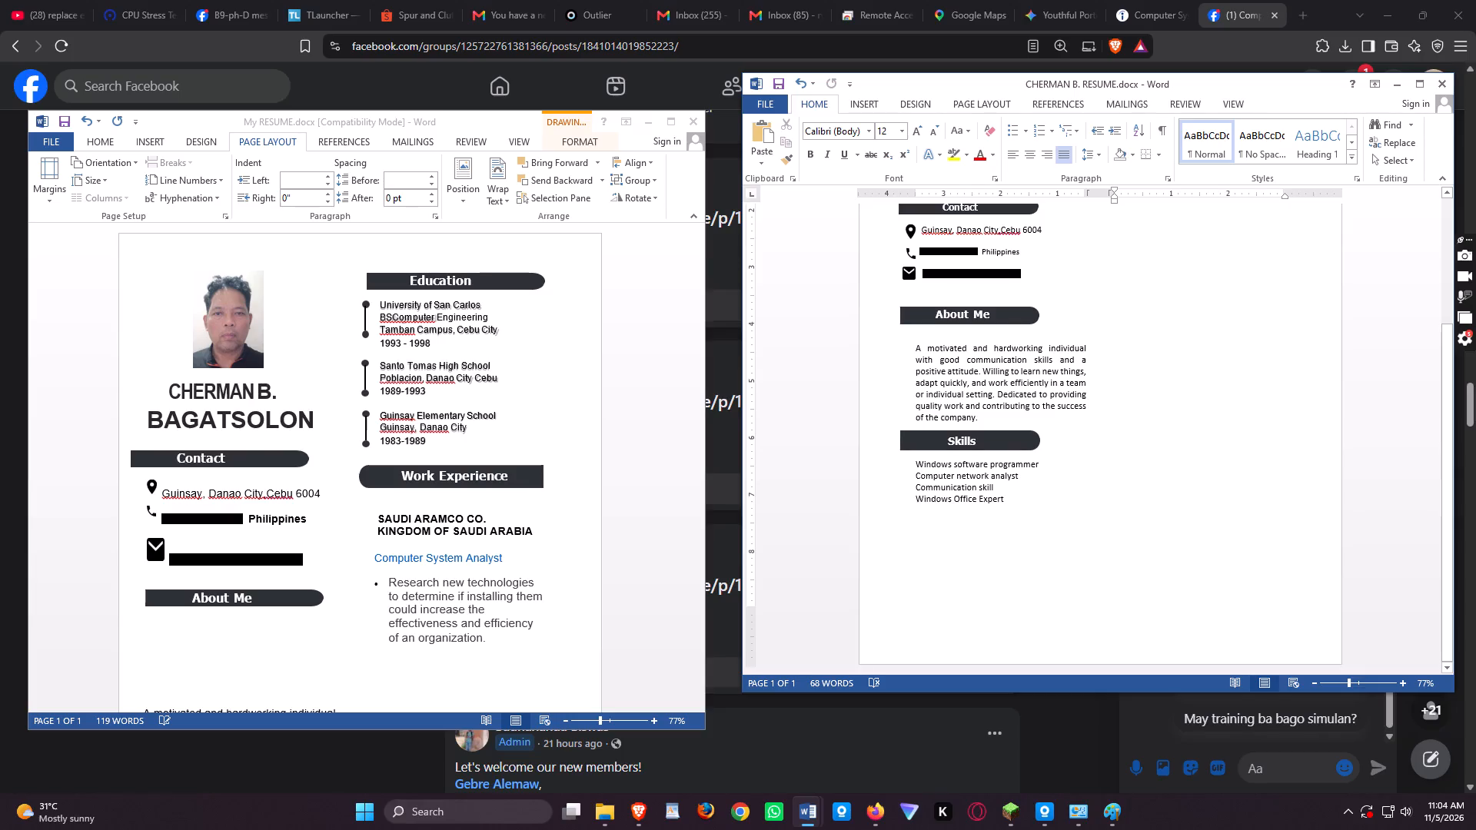
click(1020, 474)
key(Return)
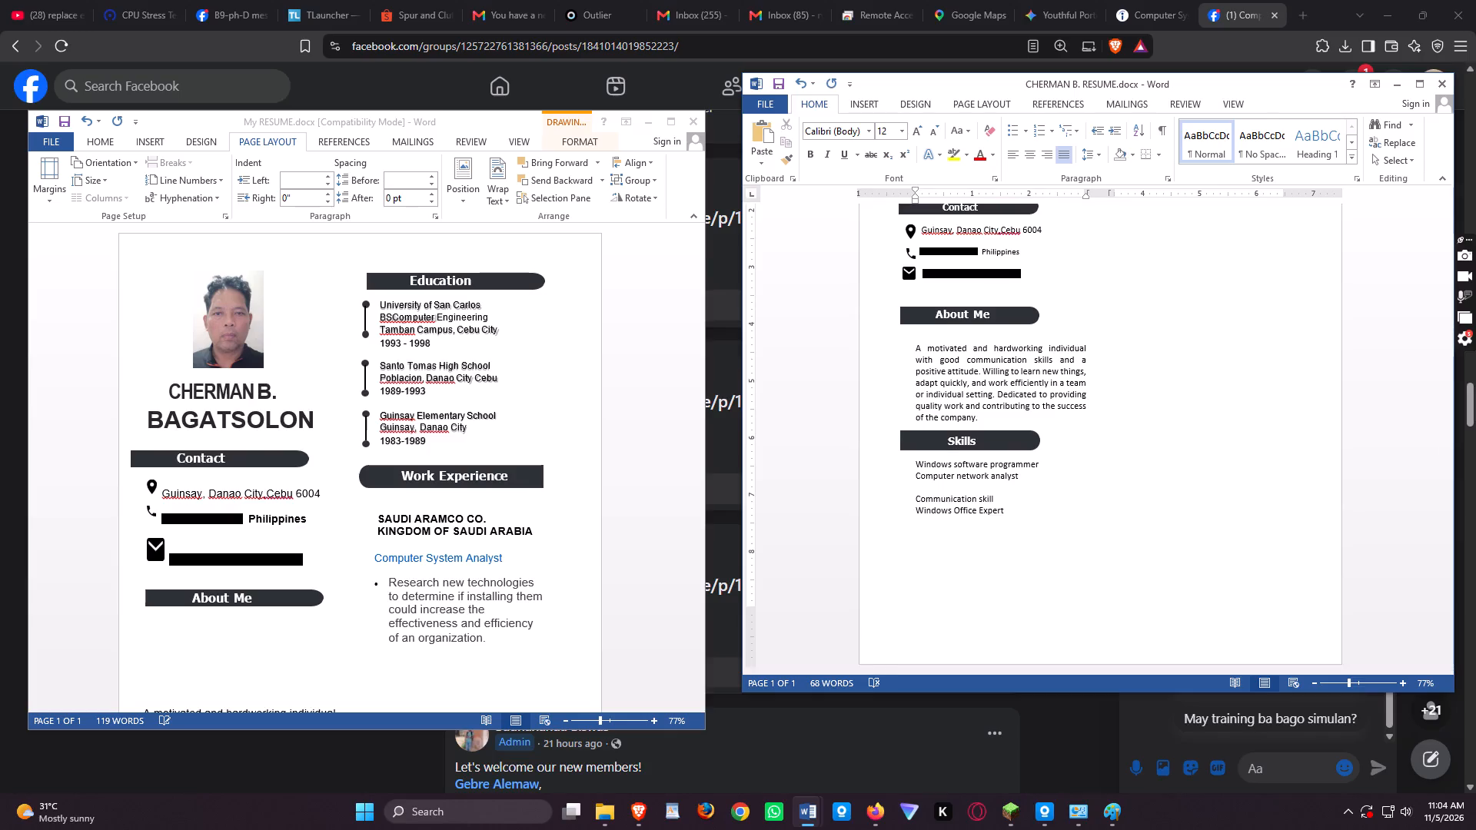
text(DA)
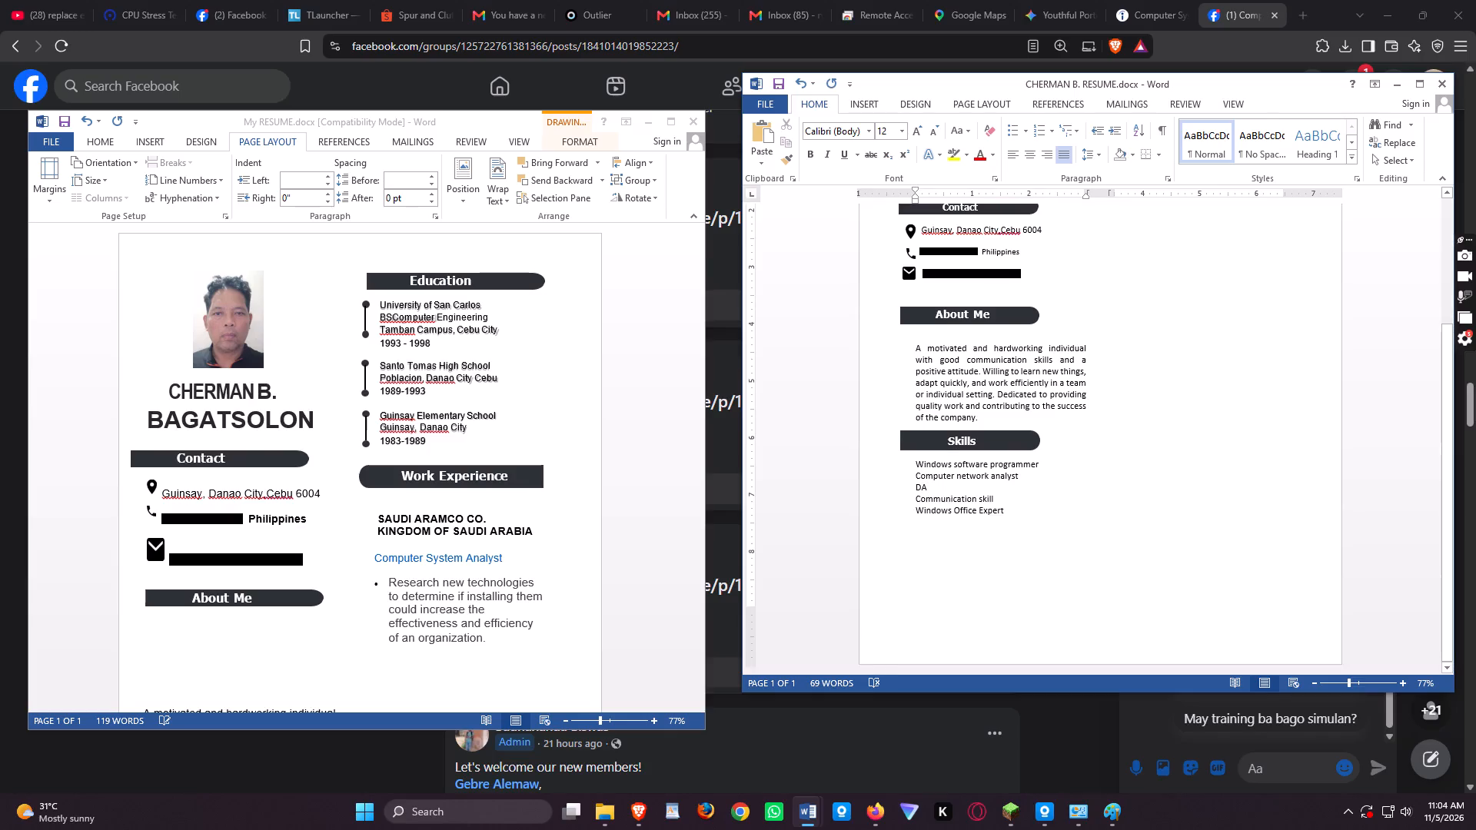
key(t)
key(t)
key(a)
key(space)
key(a)
key(n)
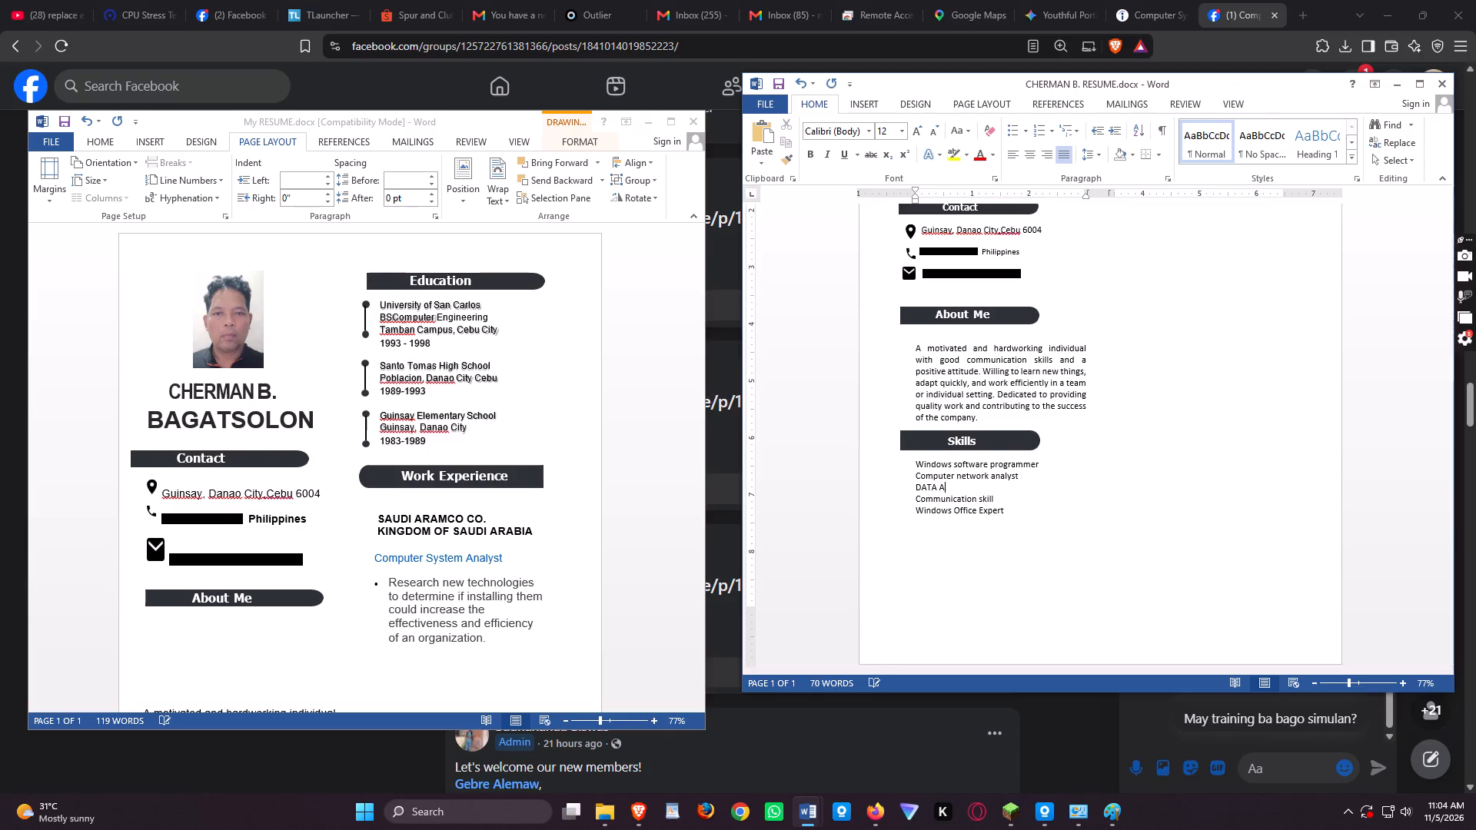
key(BackSpace)
text(Analyst)
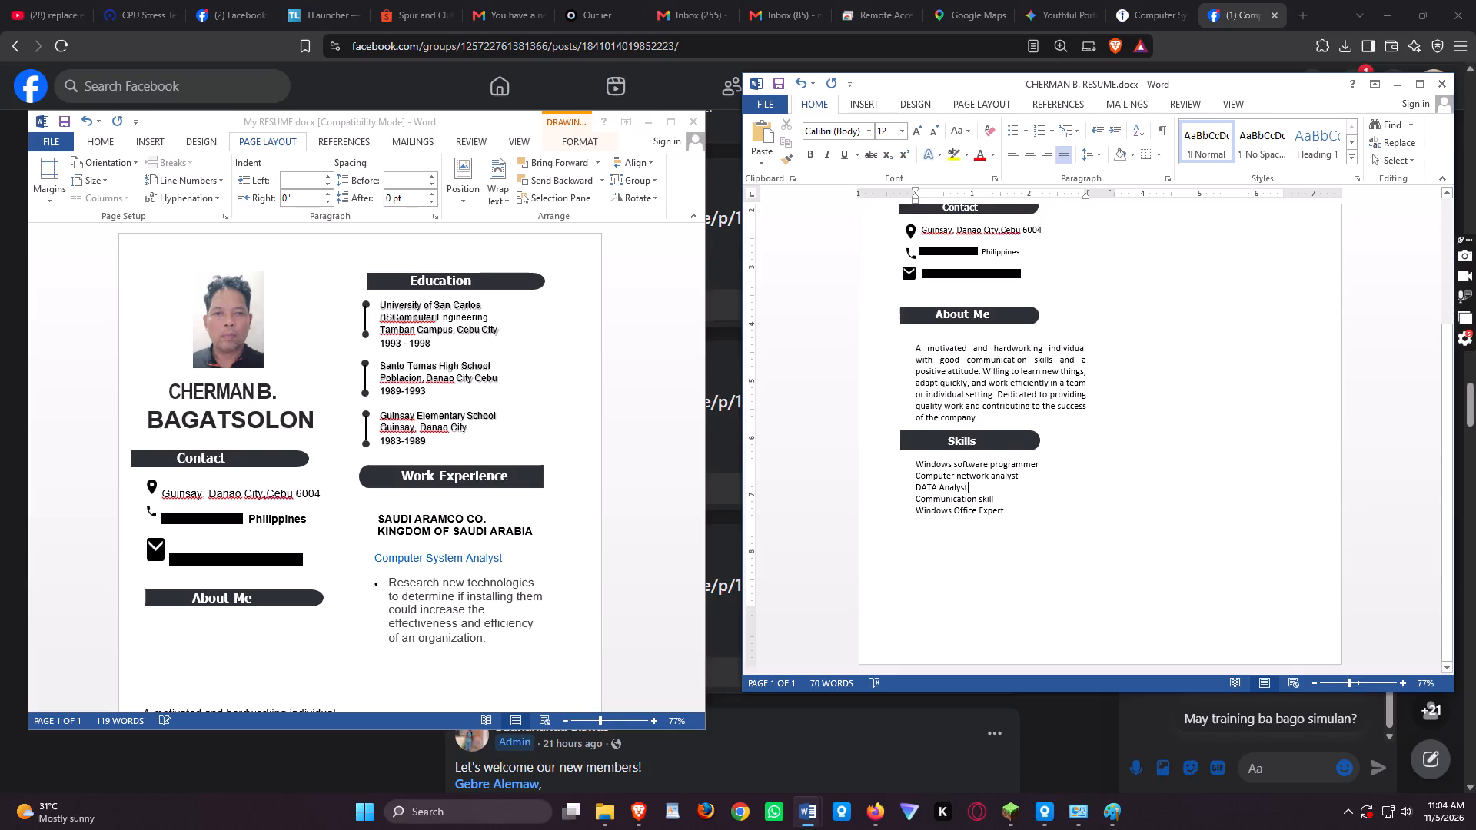
Copy the University of San Carlos entry from the old resume under the new Education banner, removing the blank line above it.
scroll(1168, 412, up, 1)
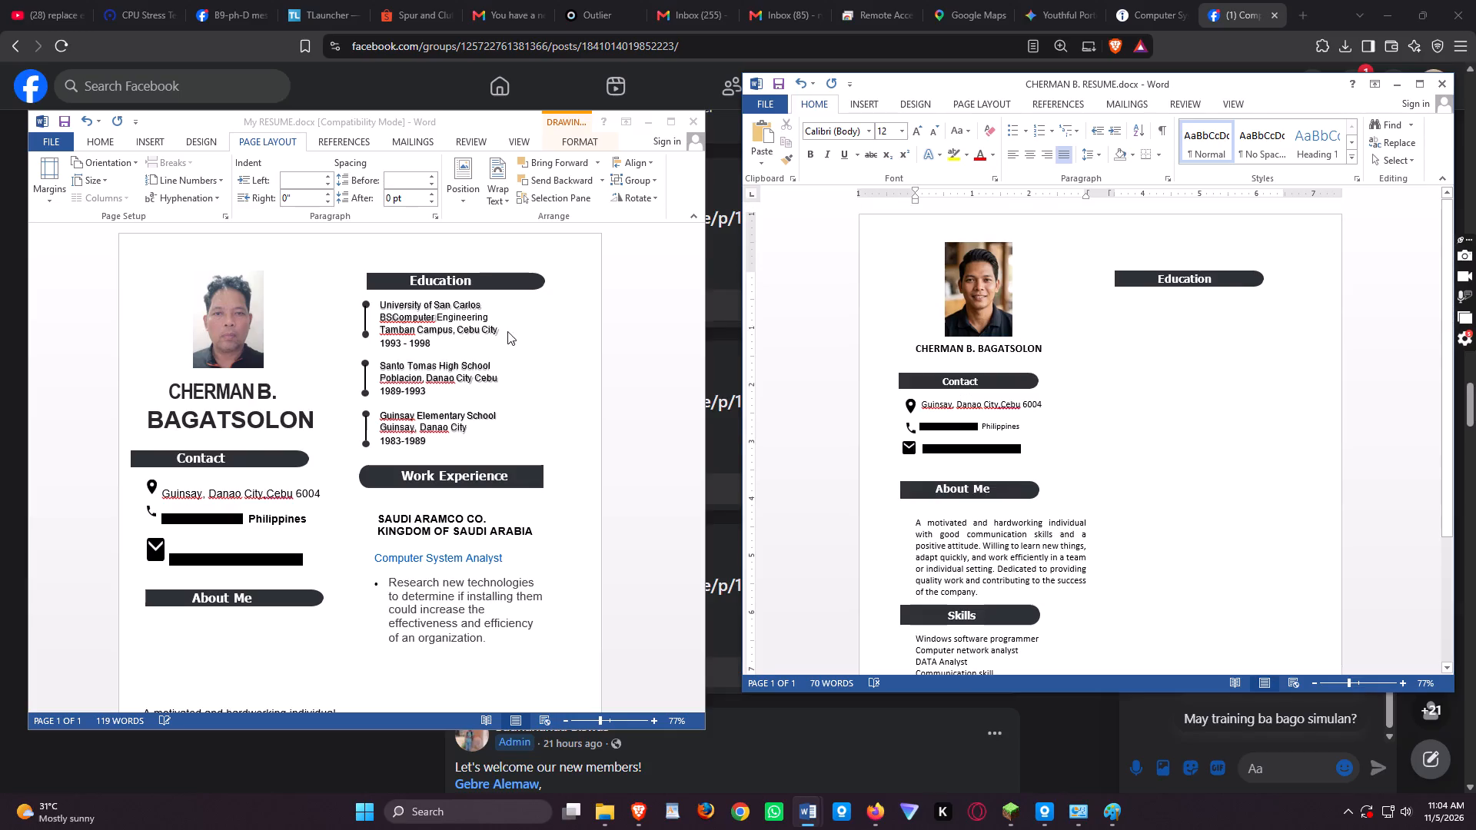
drag(437, 342, 393, 314)
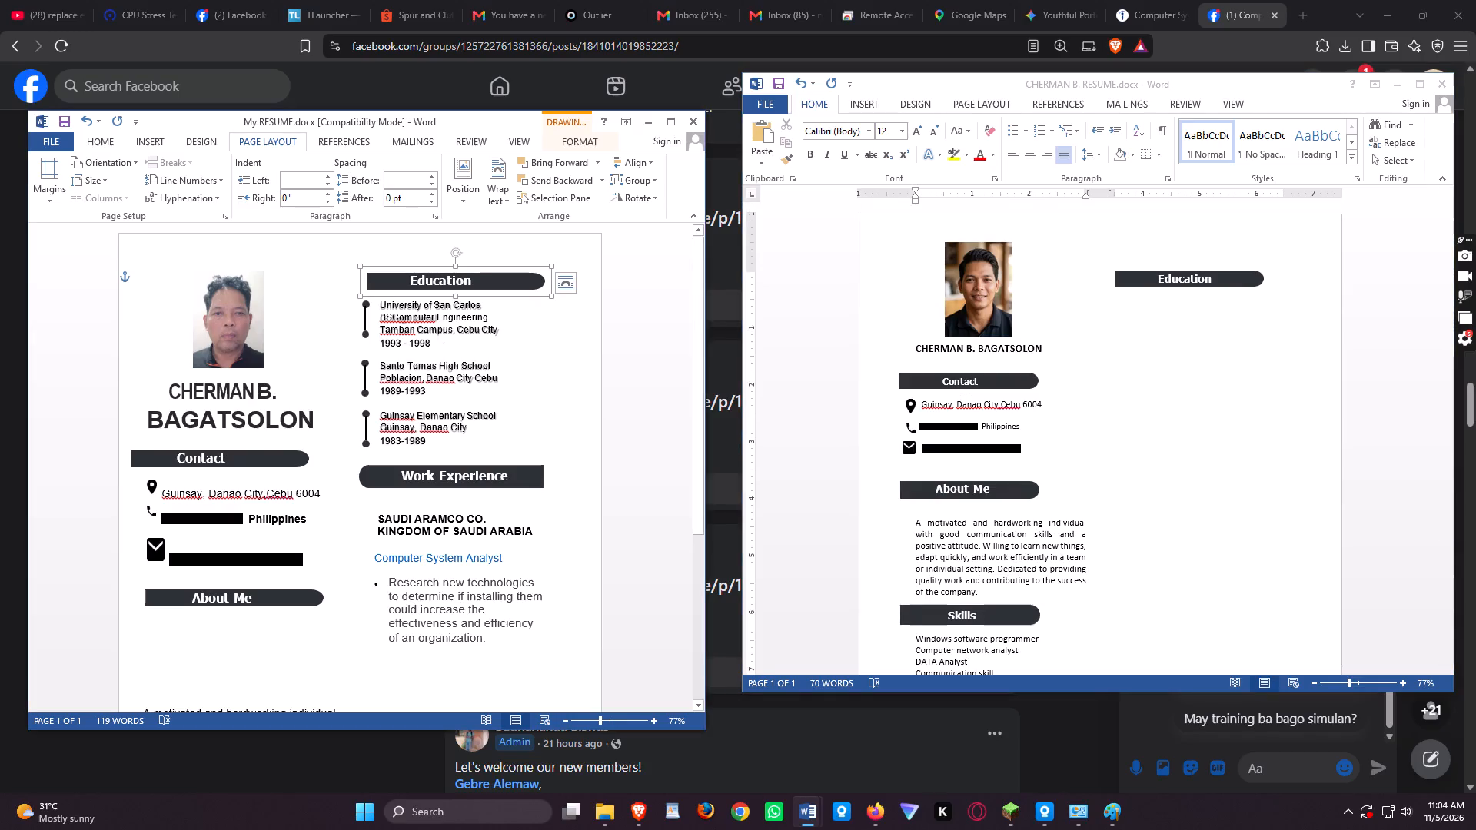
drag(377, 304, 434, 347)
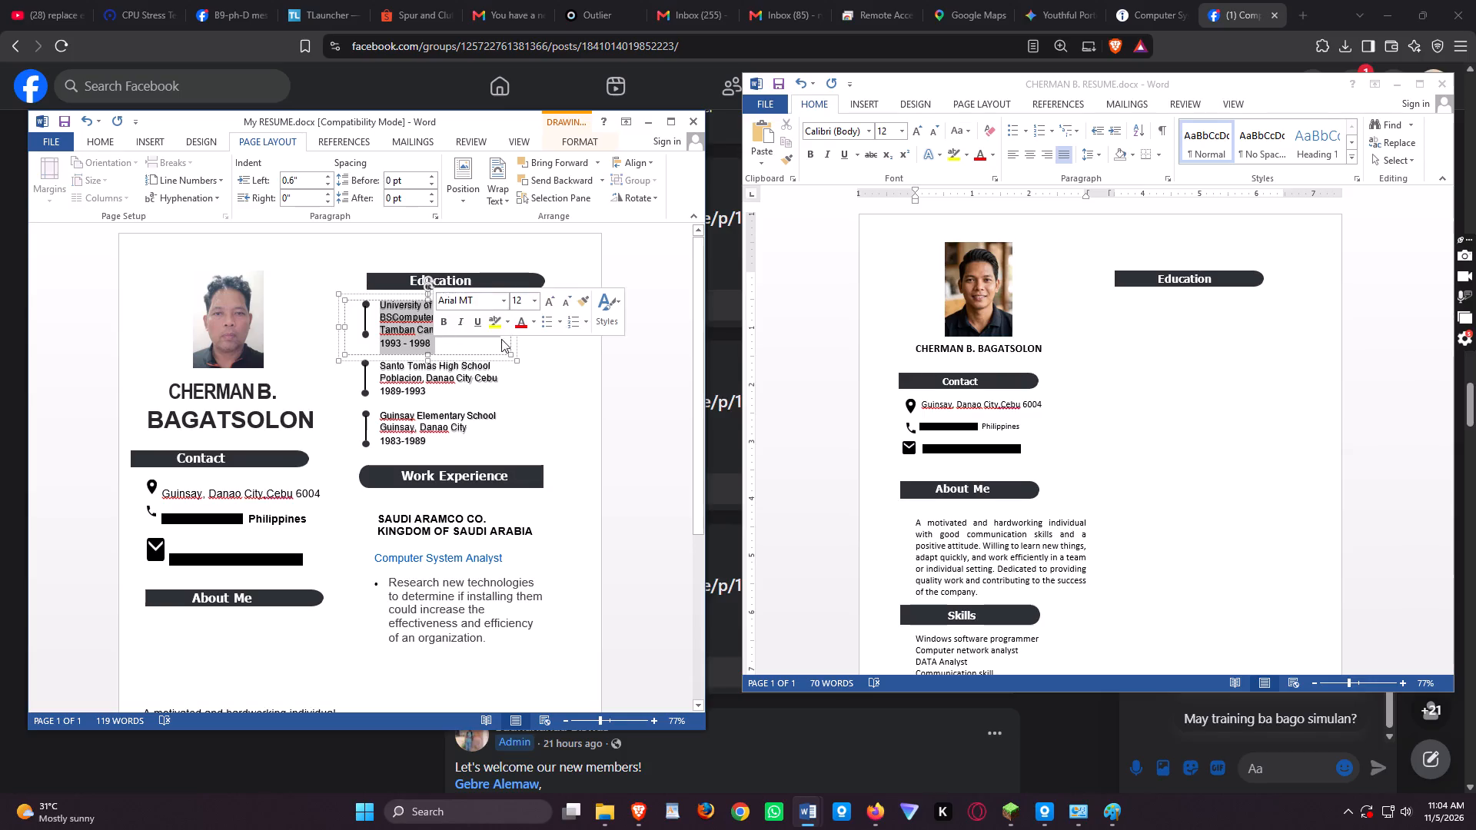
key(ctrl+c)
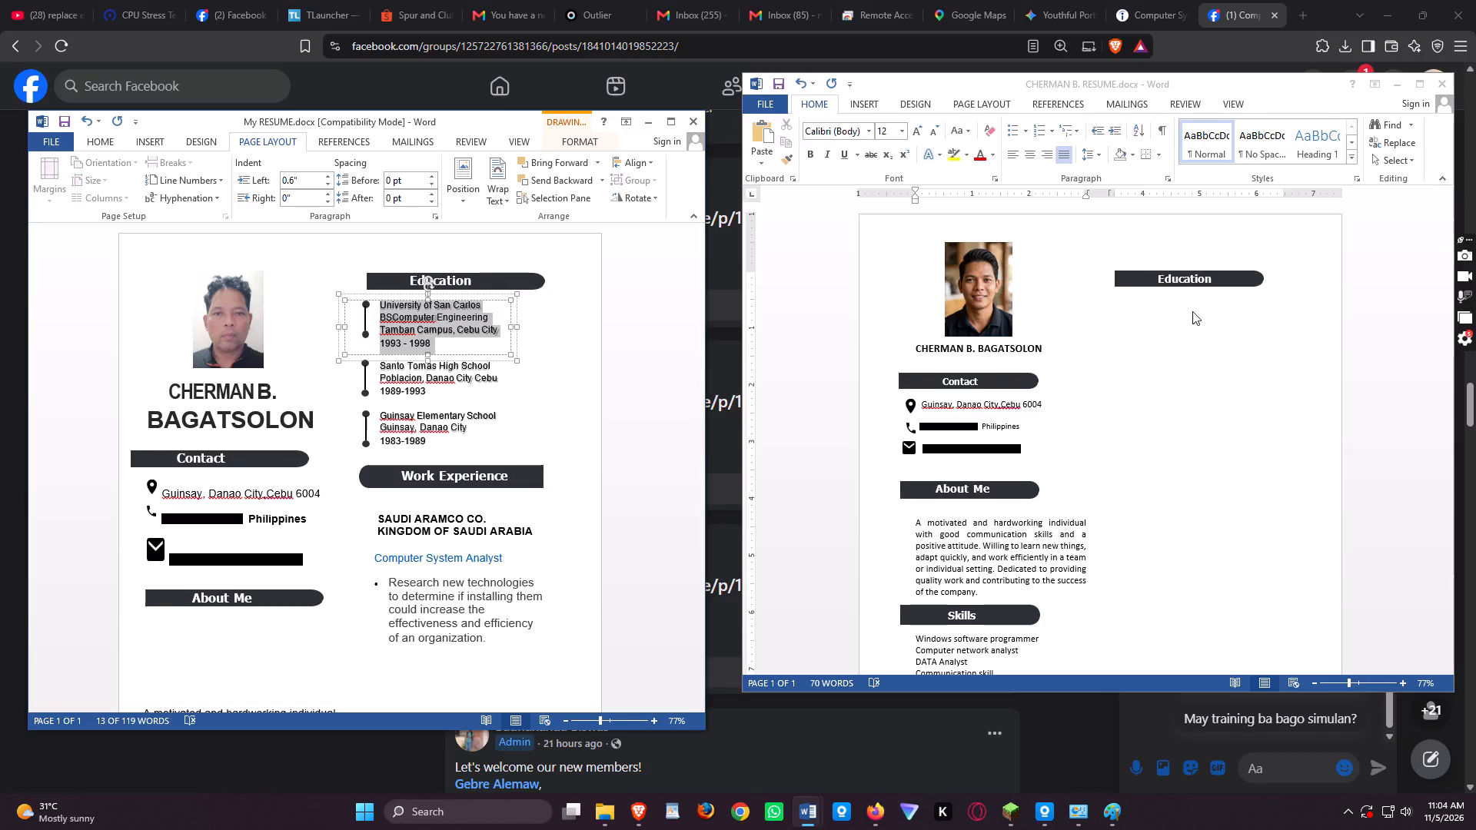
click(1170, 311)
click(1143, 319)
key(ctrl+v)
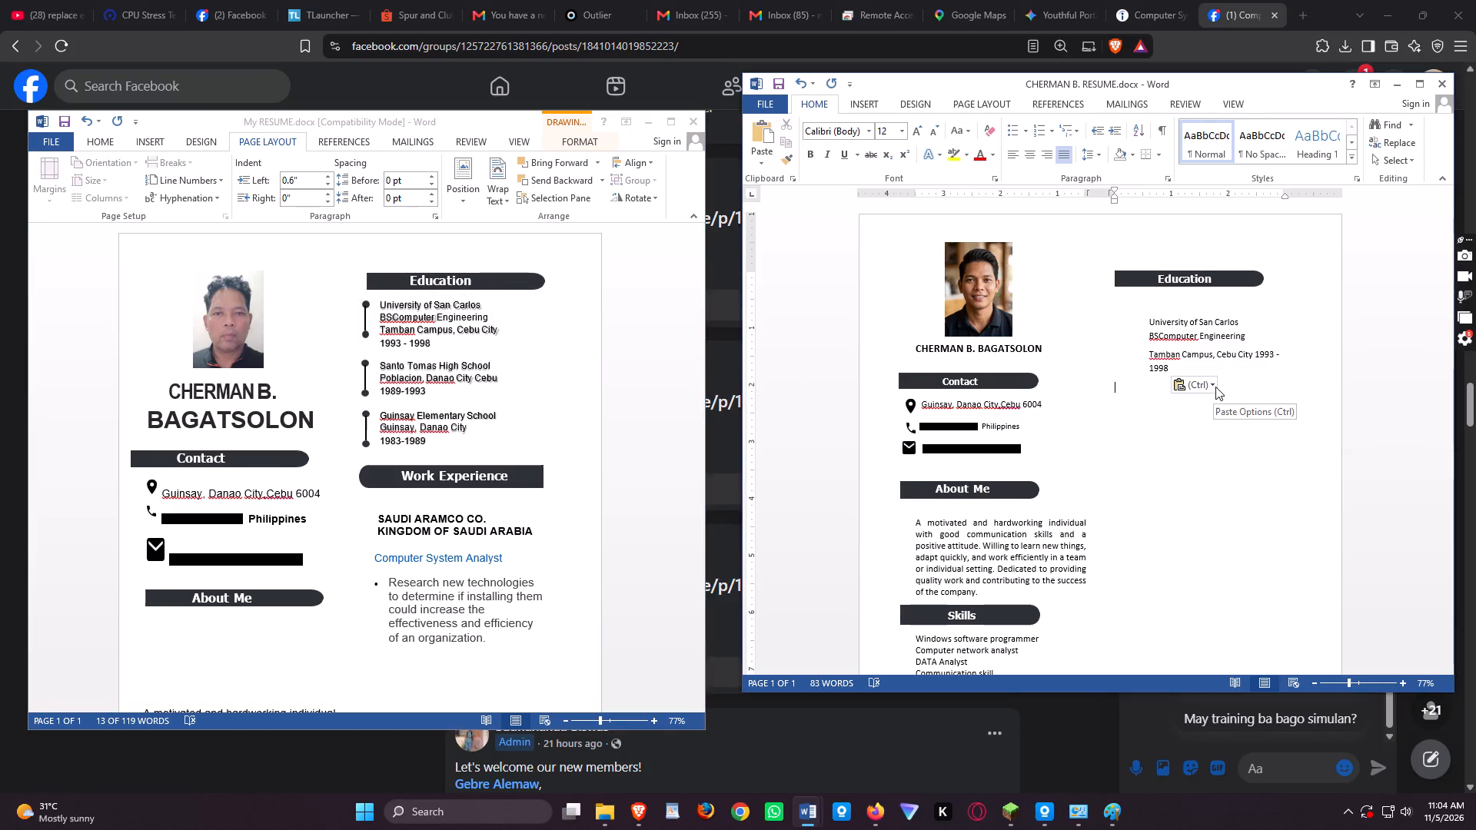
click(1164, 310)
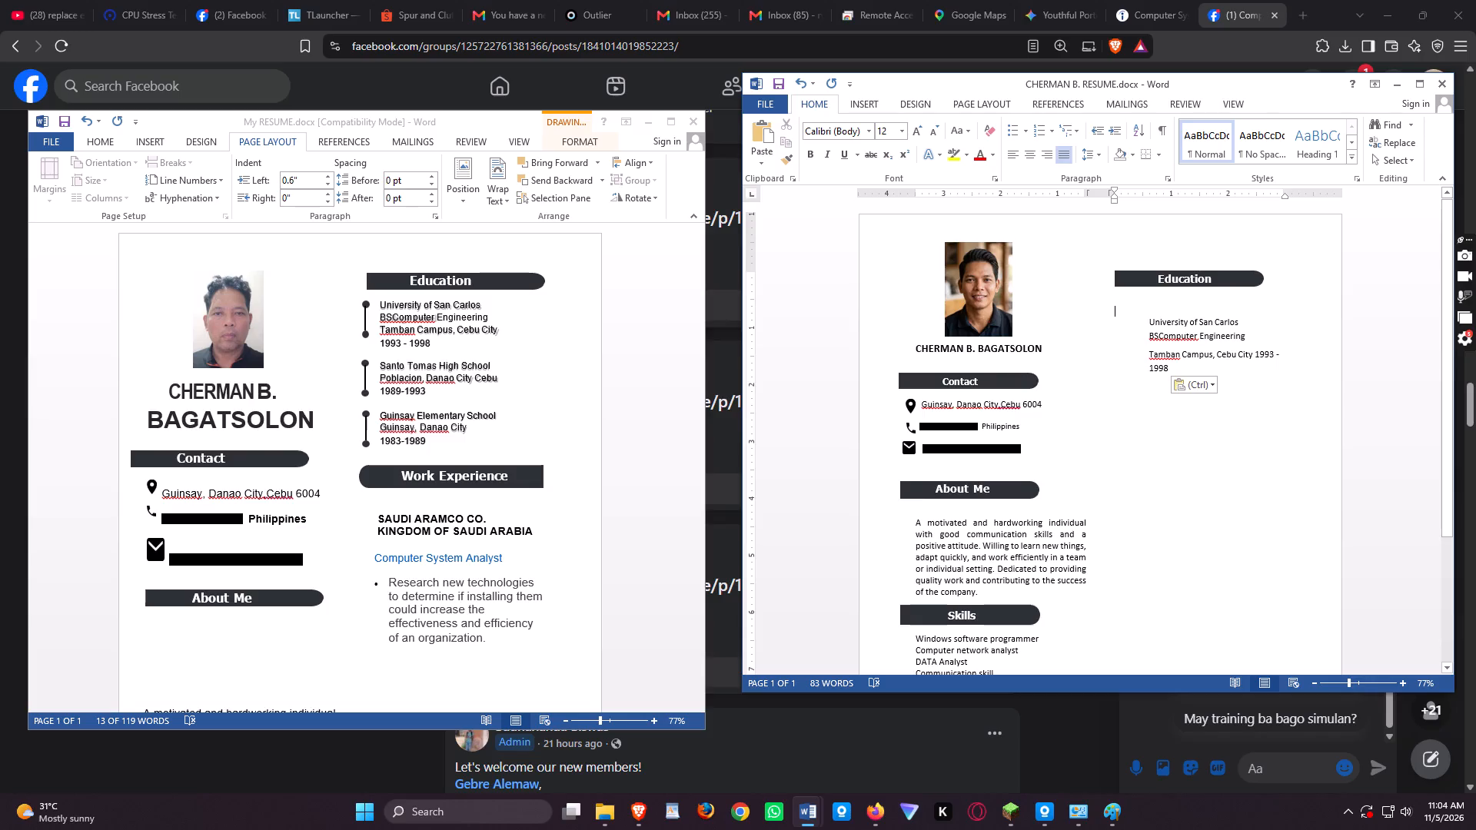
key(Delete)
Copy the Santo Tomas High School entry from the old resume below the university entry, separated by a blank line, keeping source formatting.
click(1192, 361)
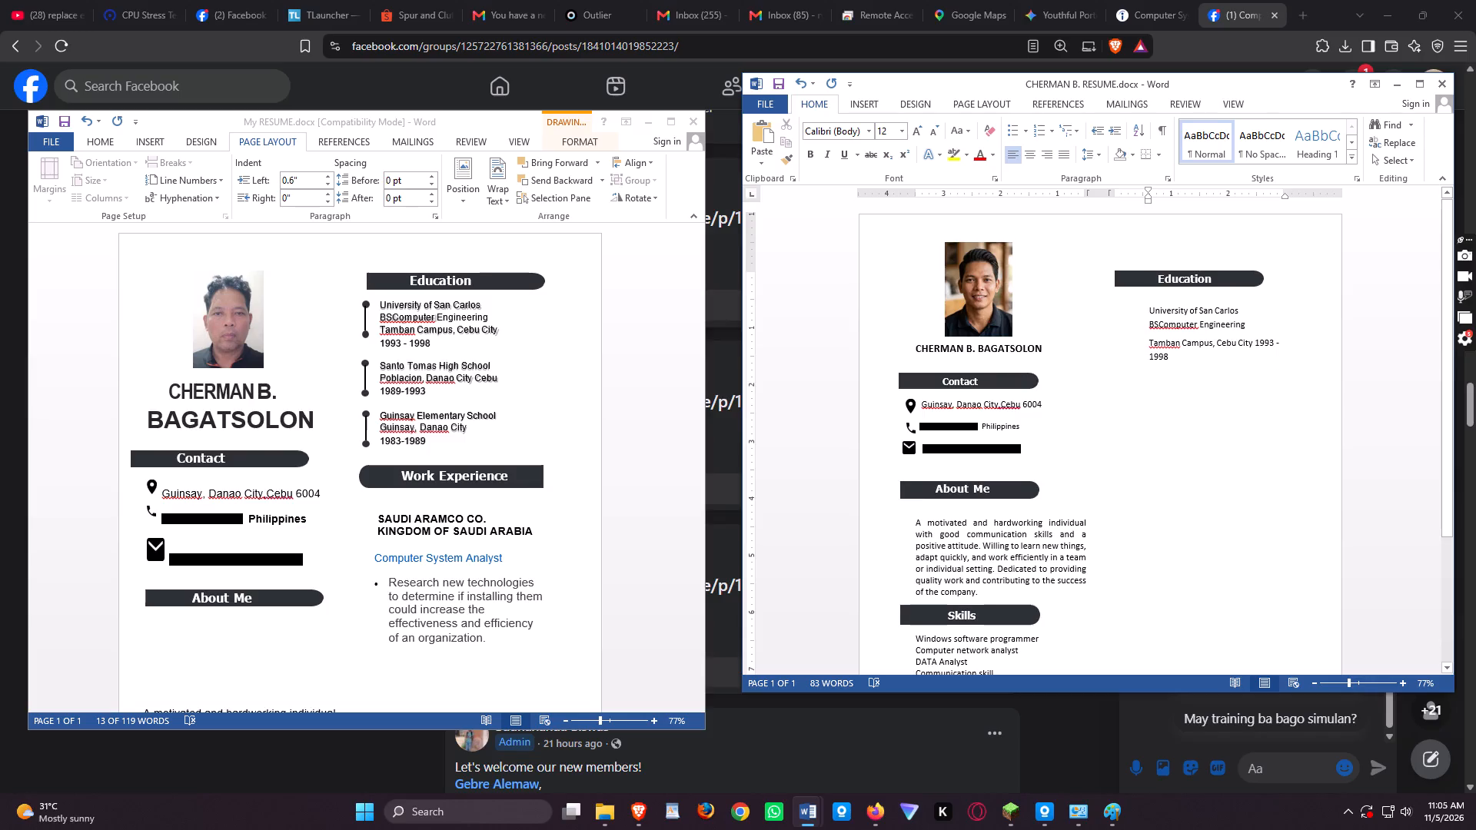
key(Return)
key(Return)
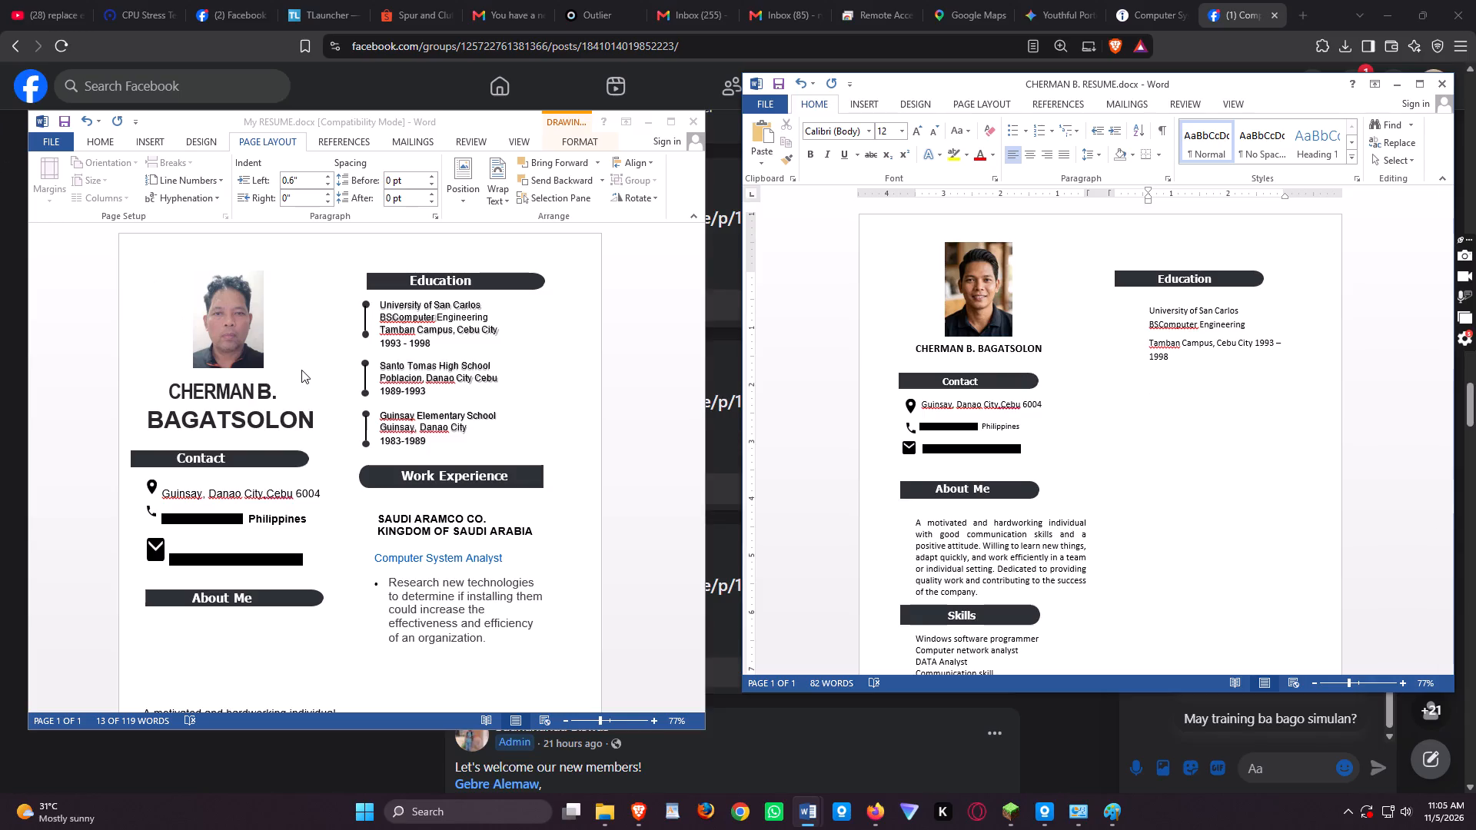
drag(427, 393, 387, 370)
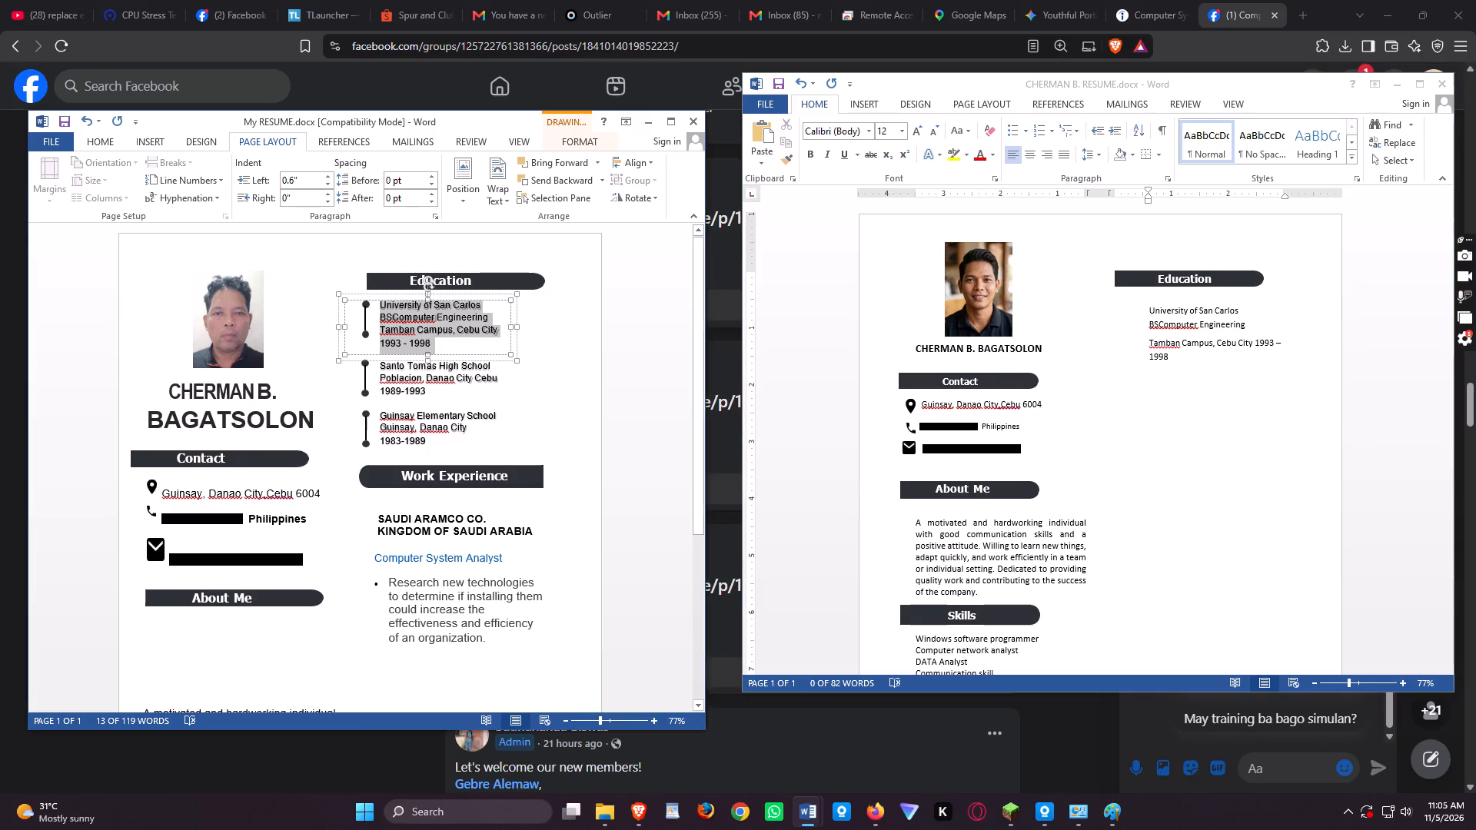
drag(381, 368, 422, 388)
click(452, 394)
click(427, 390)
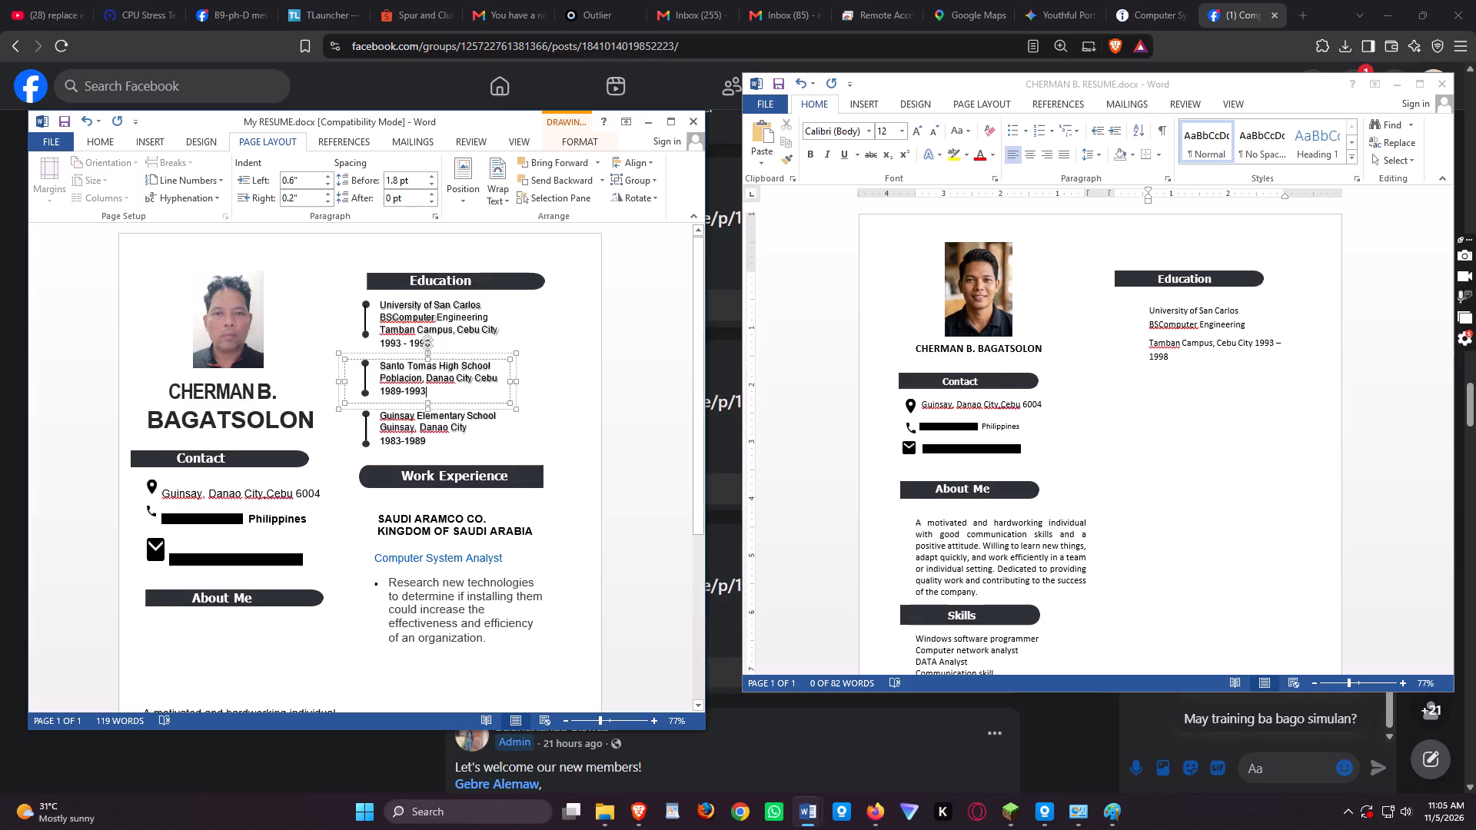
drag(426, 391, 384, 370)
right_click(391, 377)
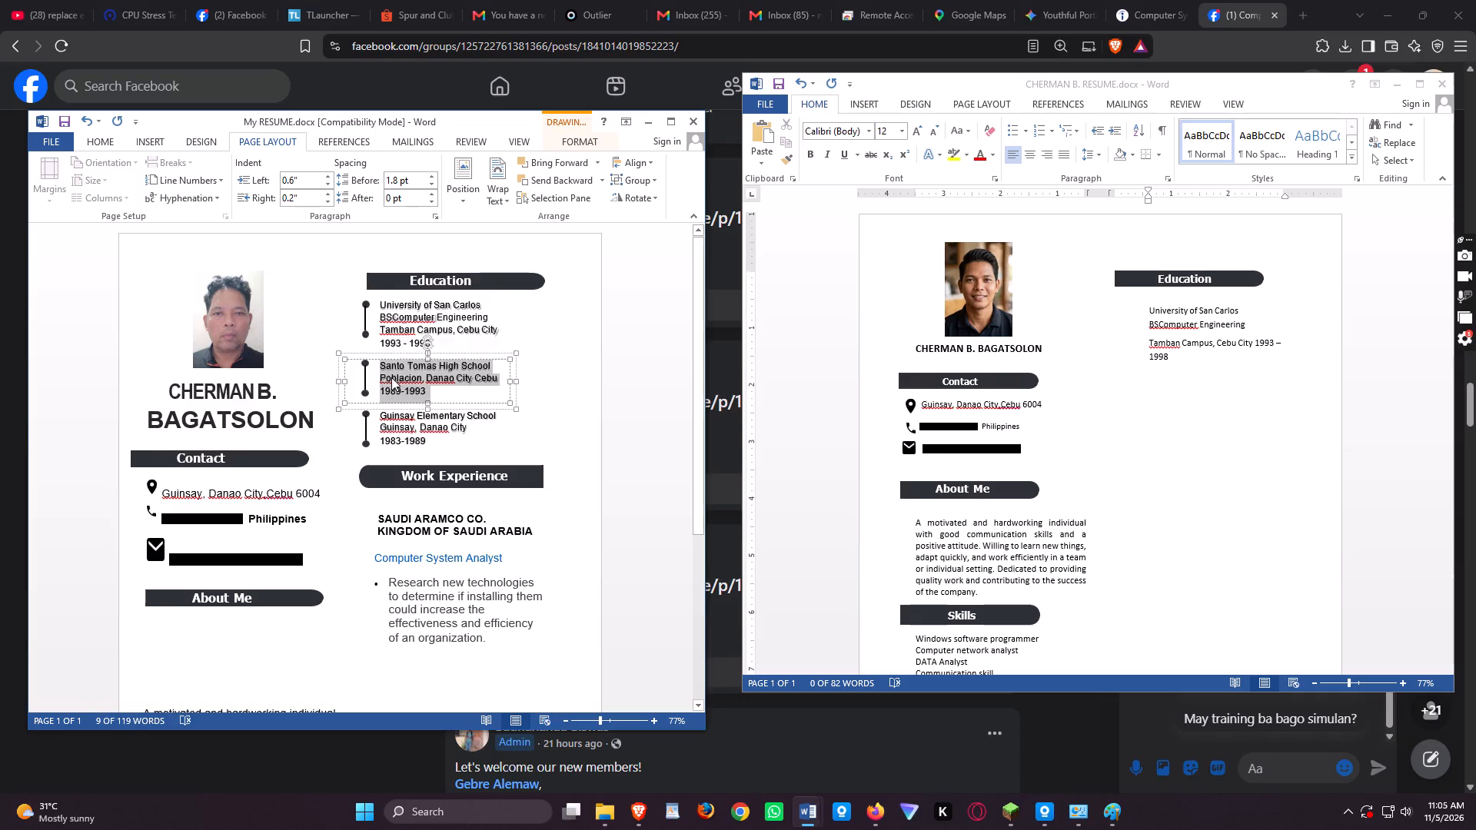
click(432, 404)
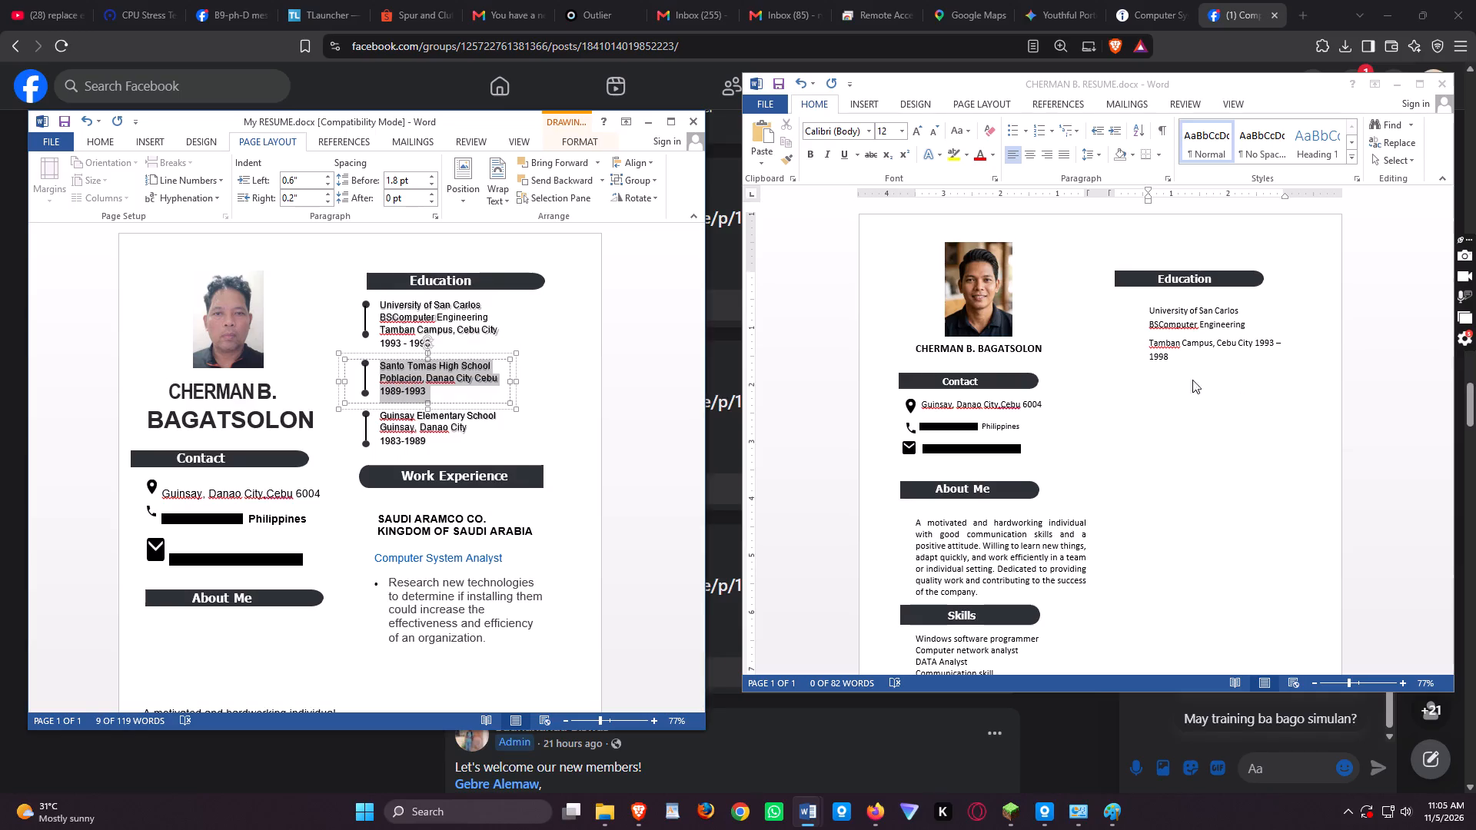
click(1170, 389)
right_click(1167, 393)
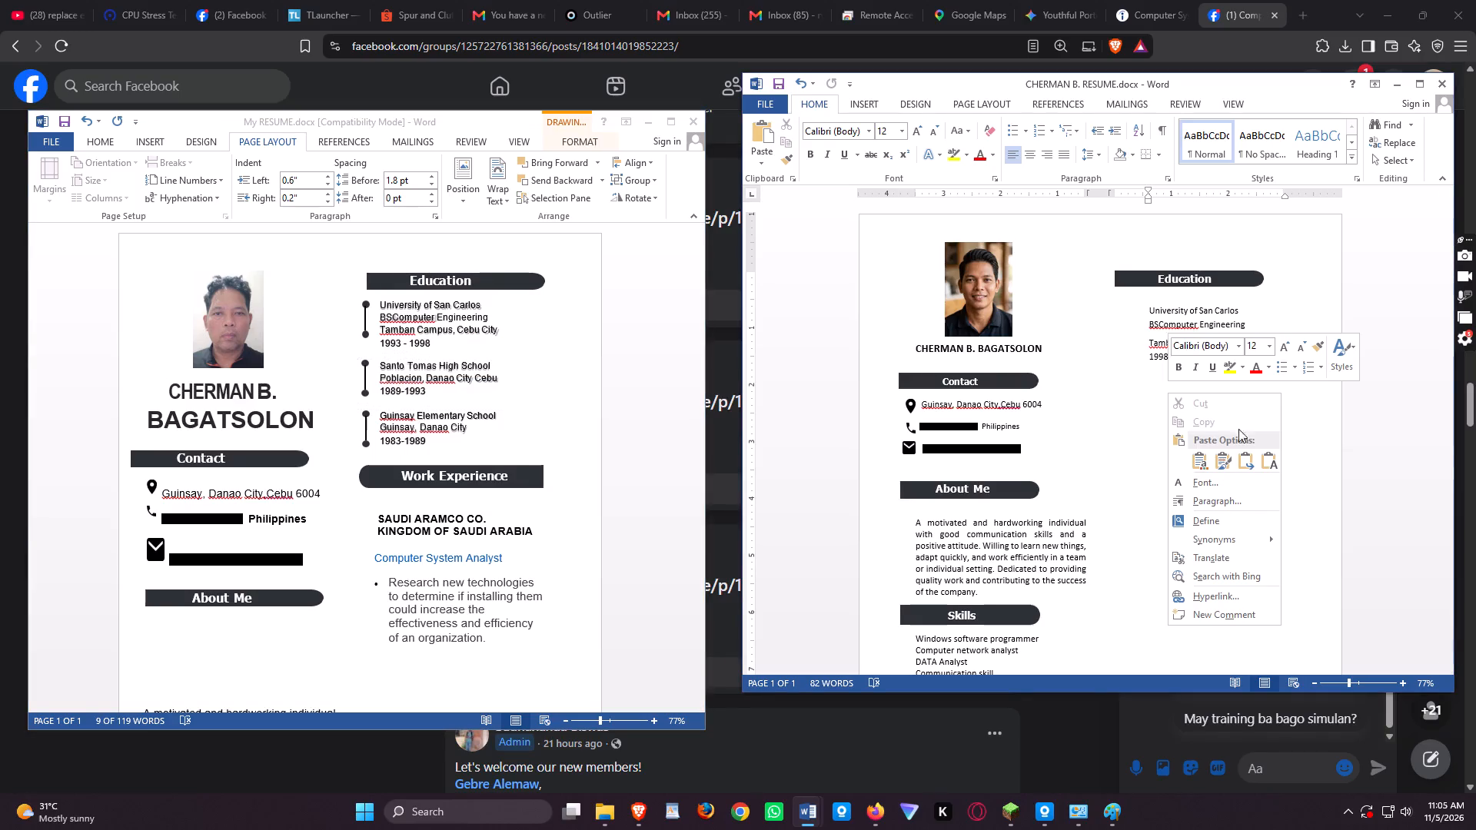
click(1197, 461)
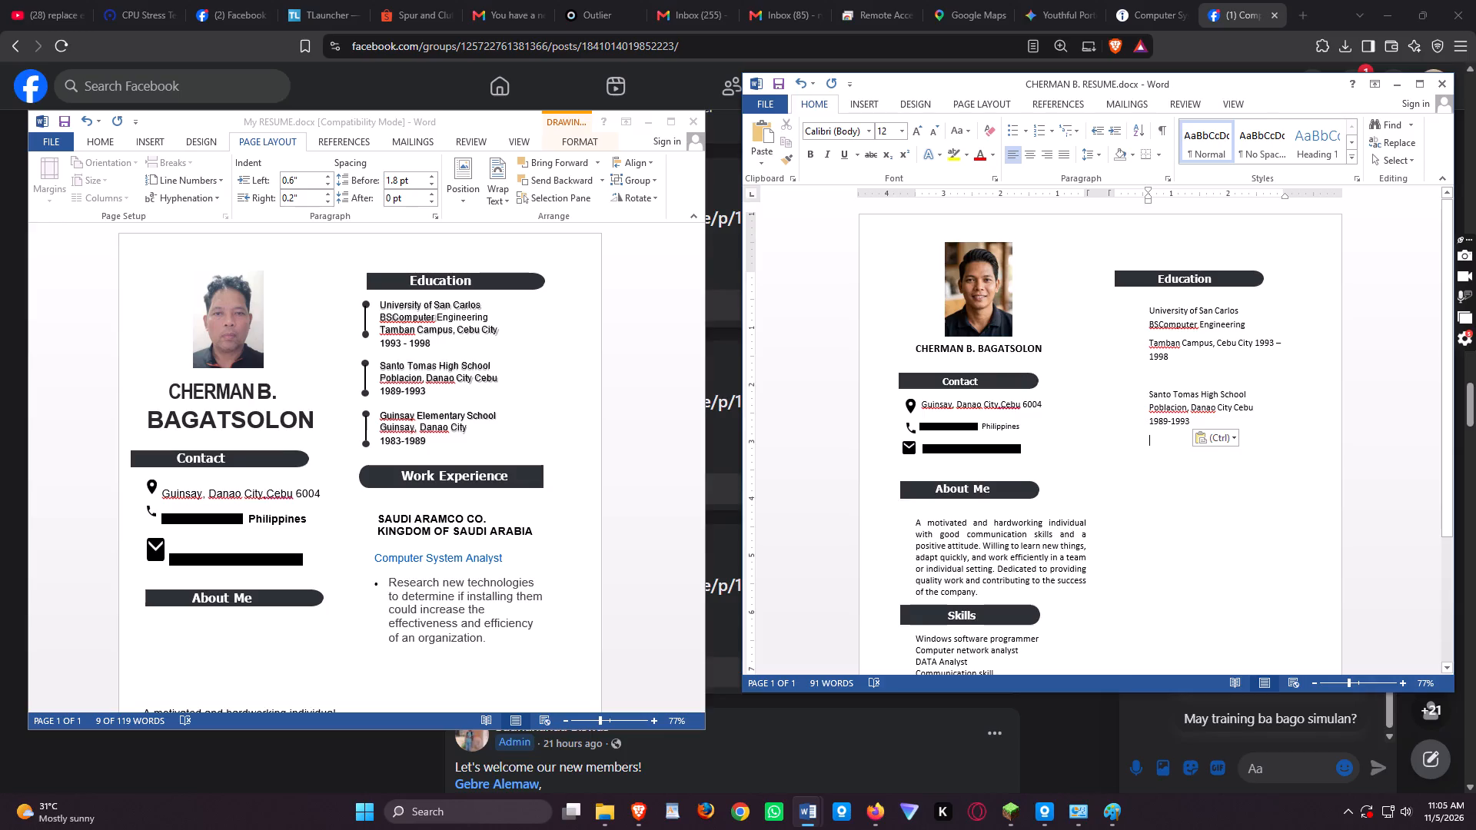
Copy the Guinsay Elementary School entry from the old resume below the high school entry, separated by a blank line, keeping source formatting.
key(Return)
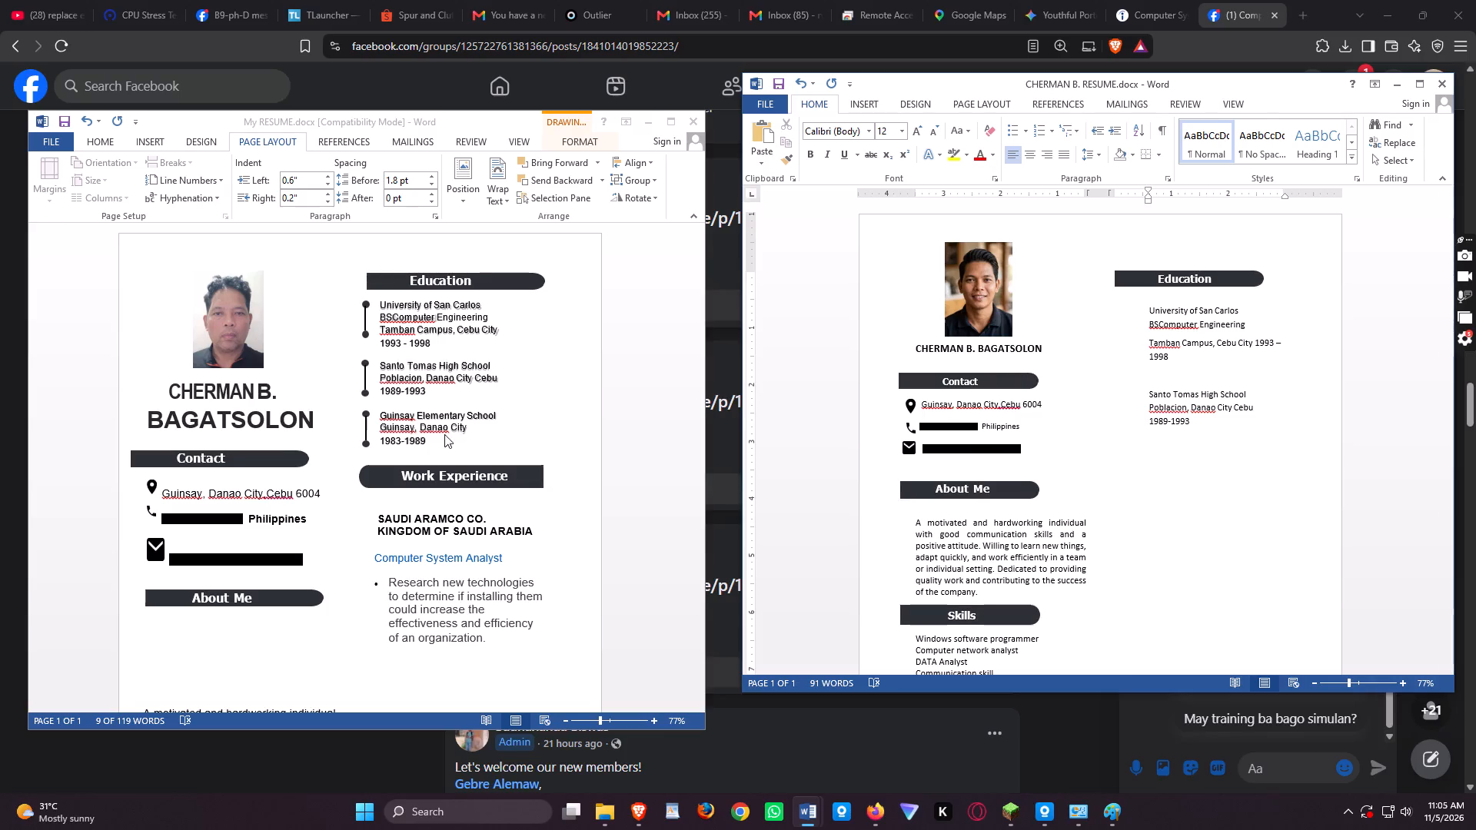
click(415, 427)
double_click(402, 422)
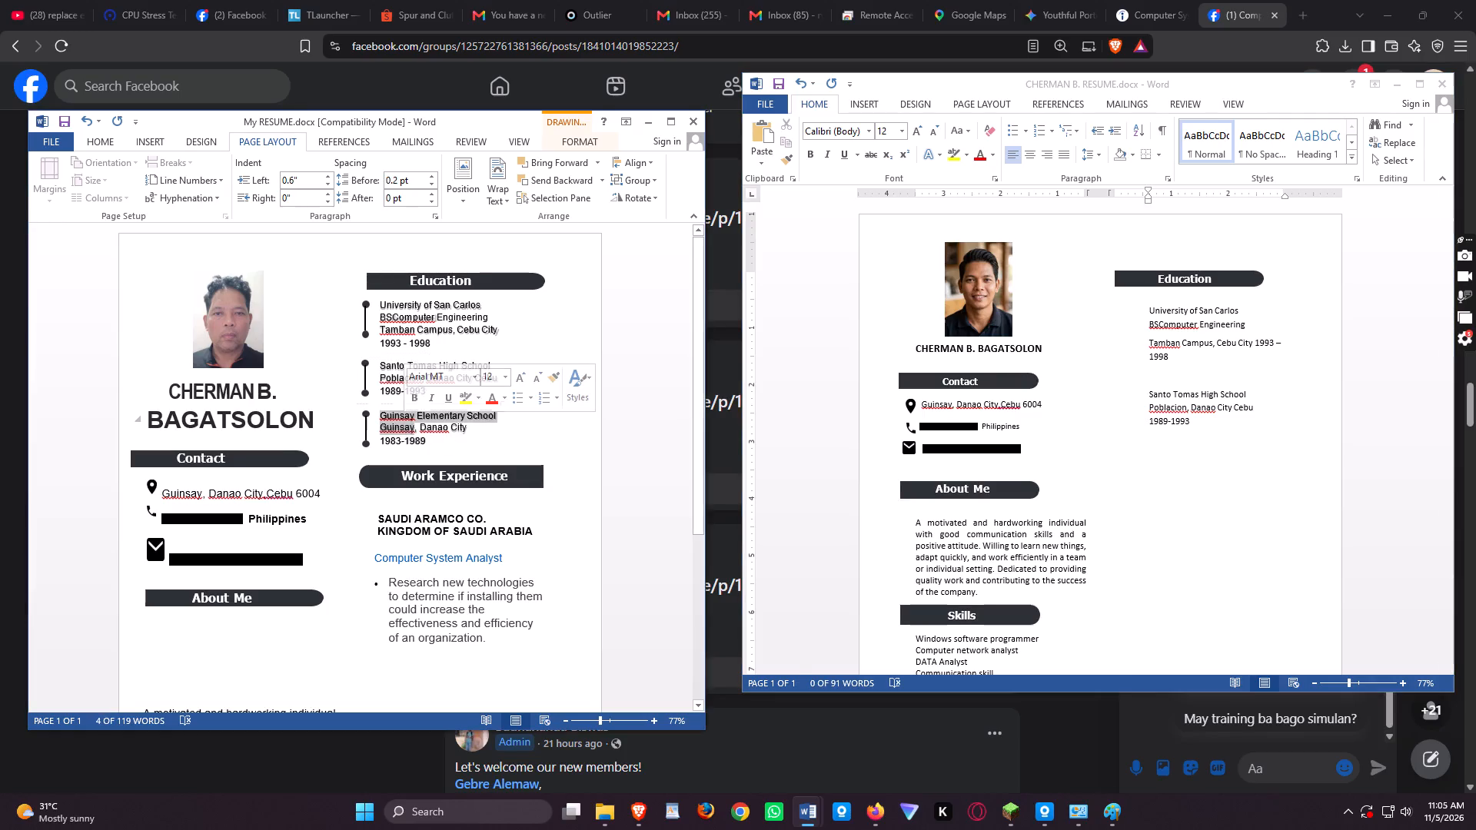
click(425, 445)
click(430, 441)
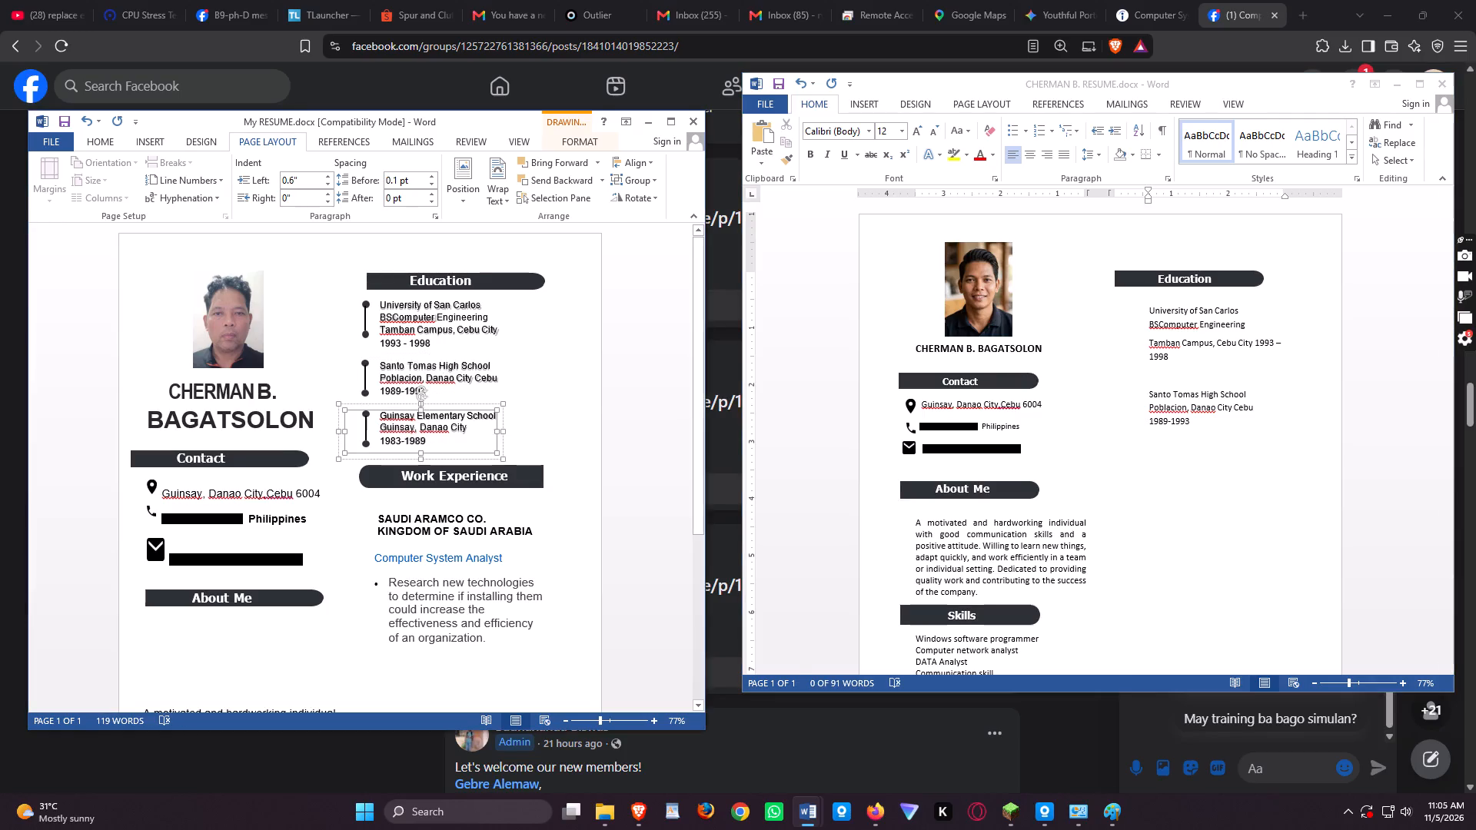
drag(431, 439, 387, 418)
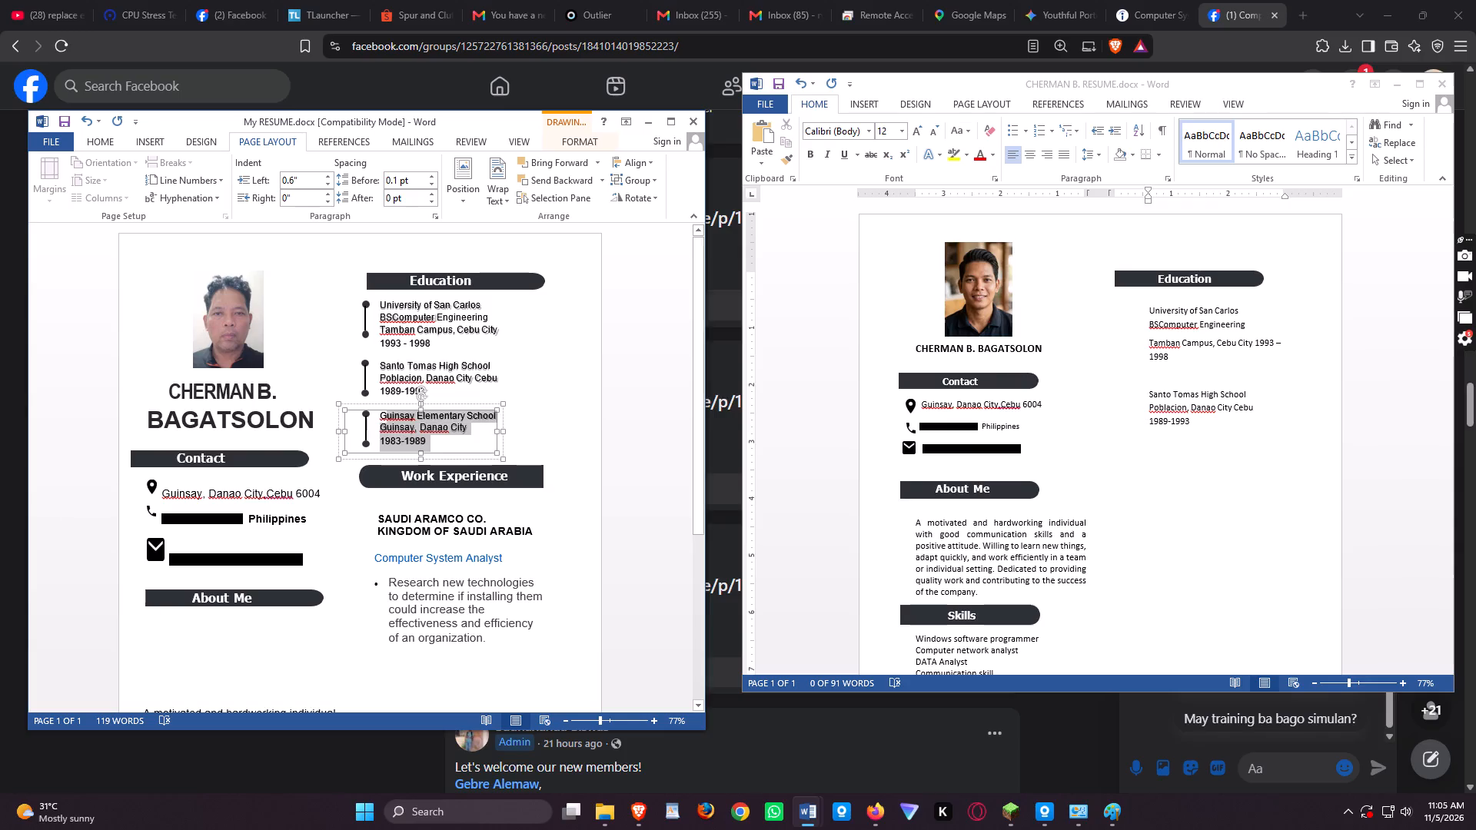
drag(387, 418, 383, 420)
right_click(409, 427)
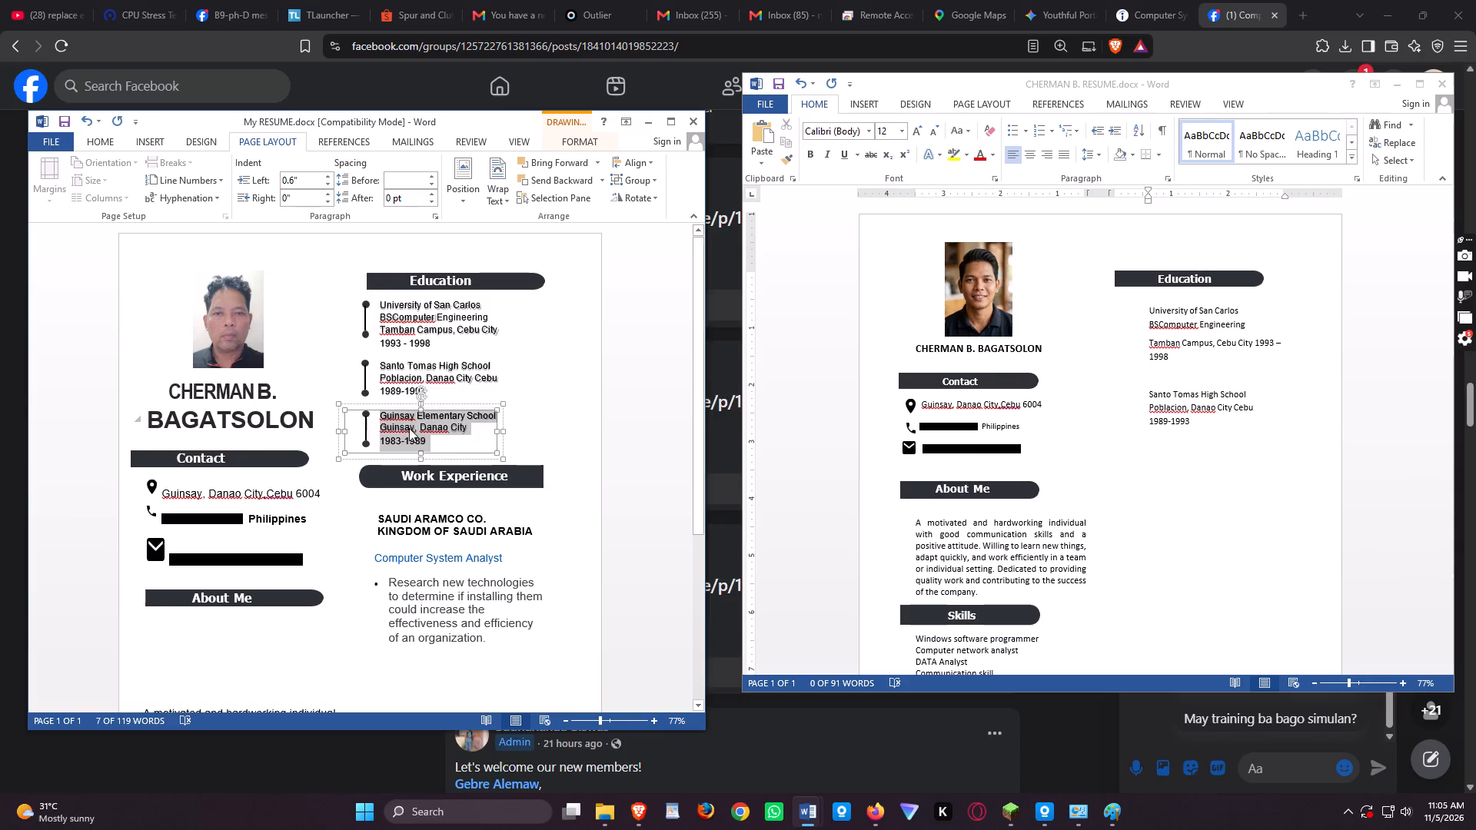
click(460, 460)
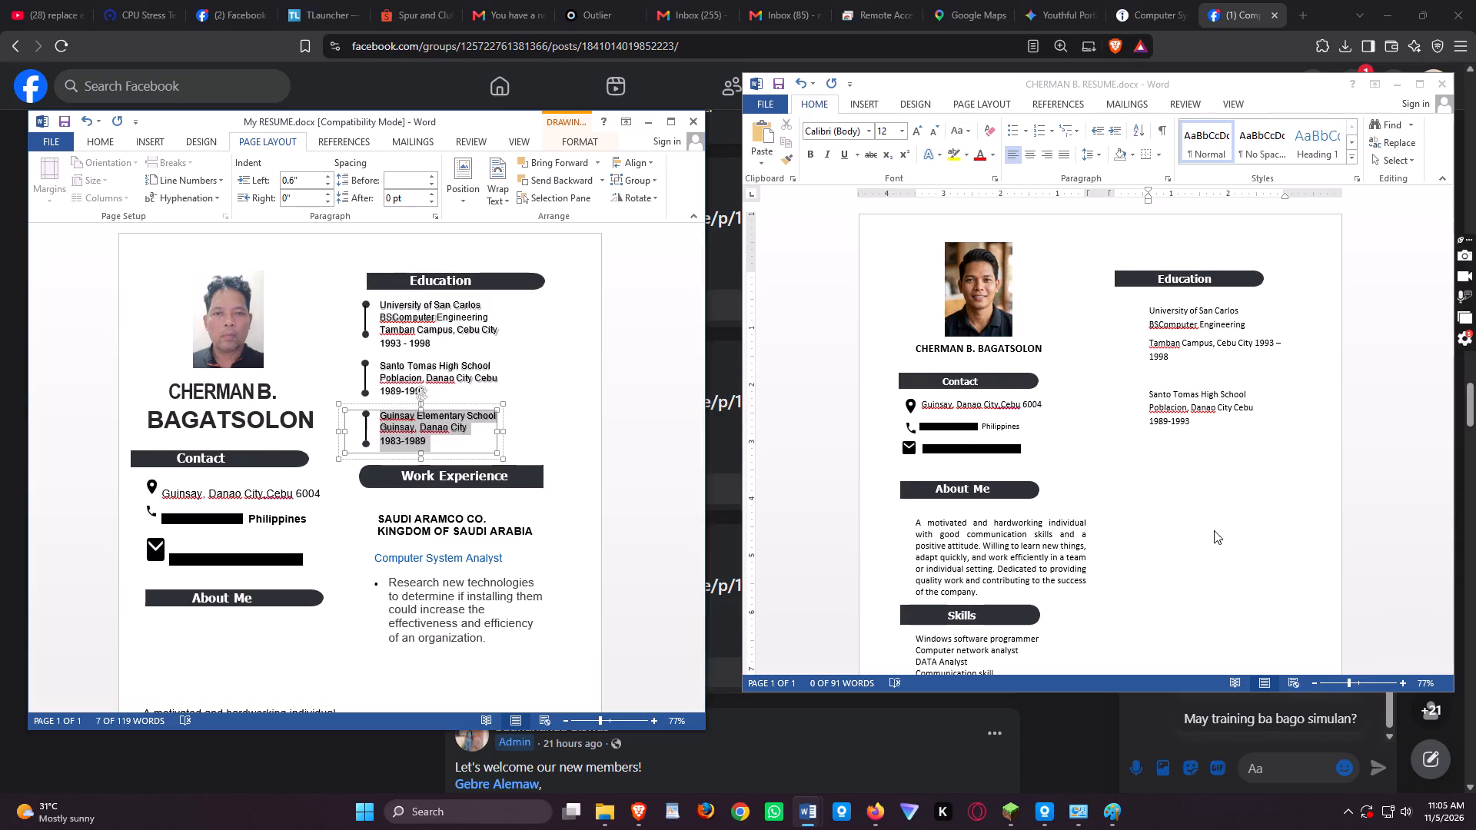
click(1165, 464)
right_click(1166, 461)
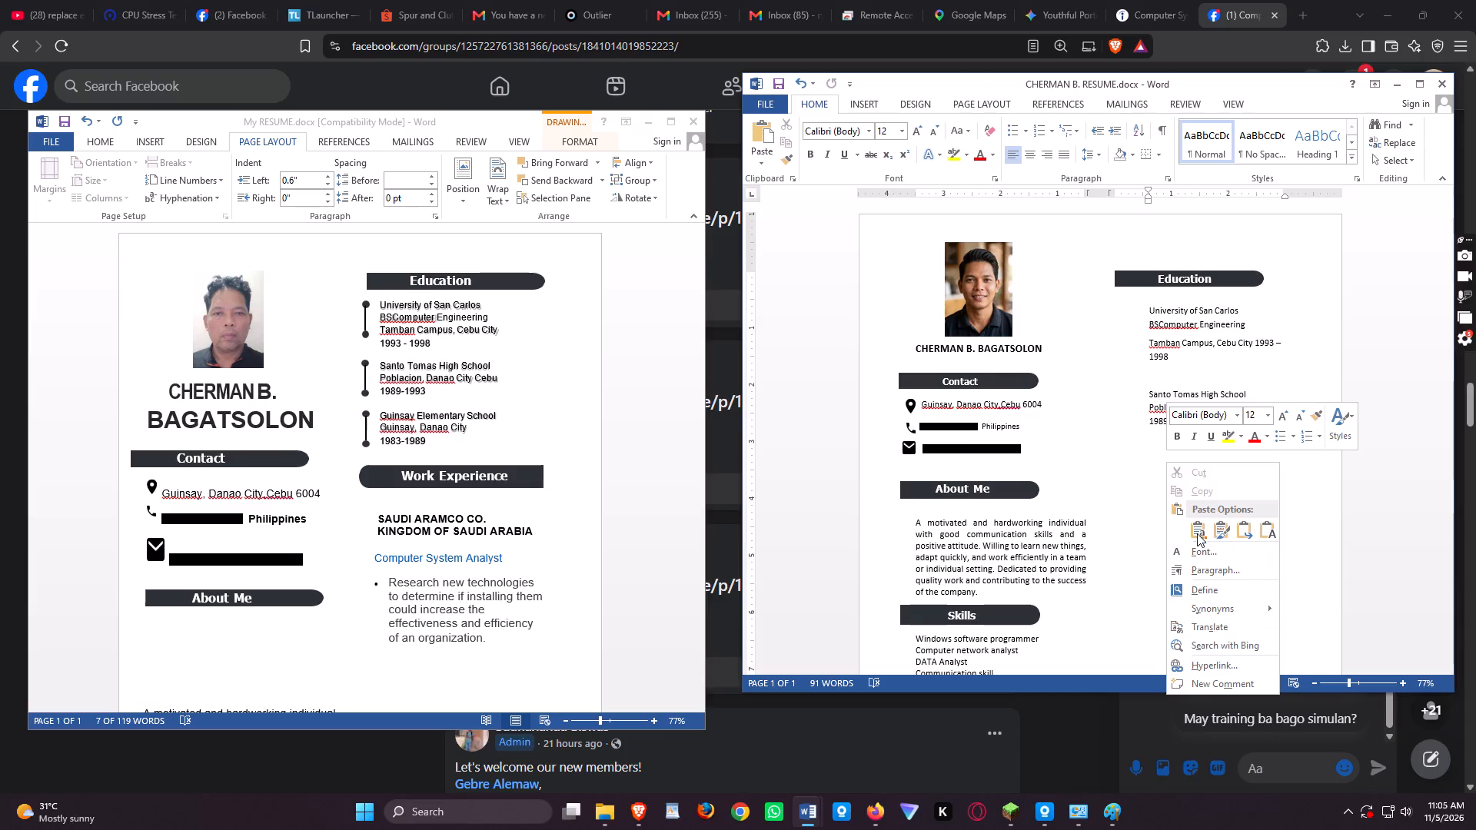
click(1197, 532)
click(1268, 576)
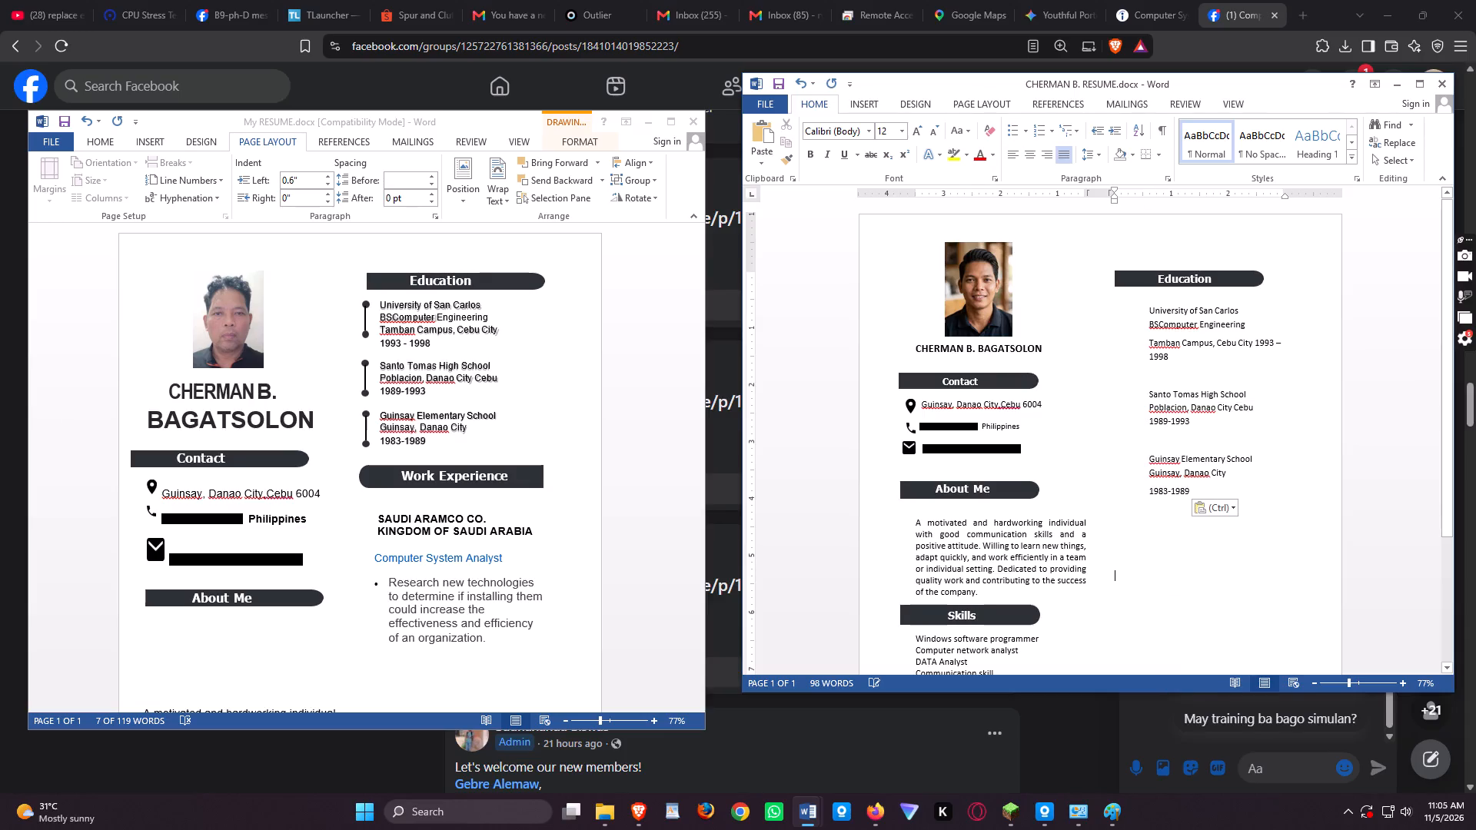
Set all three school entries under the new Education banner to font size 14.
drag(1145, 314, 1178, 421)
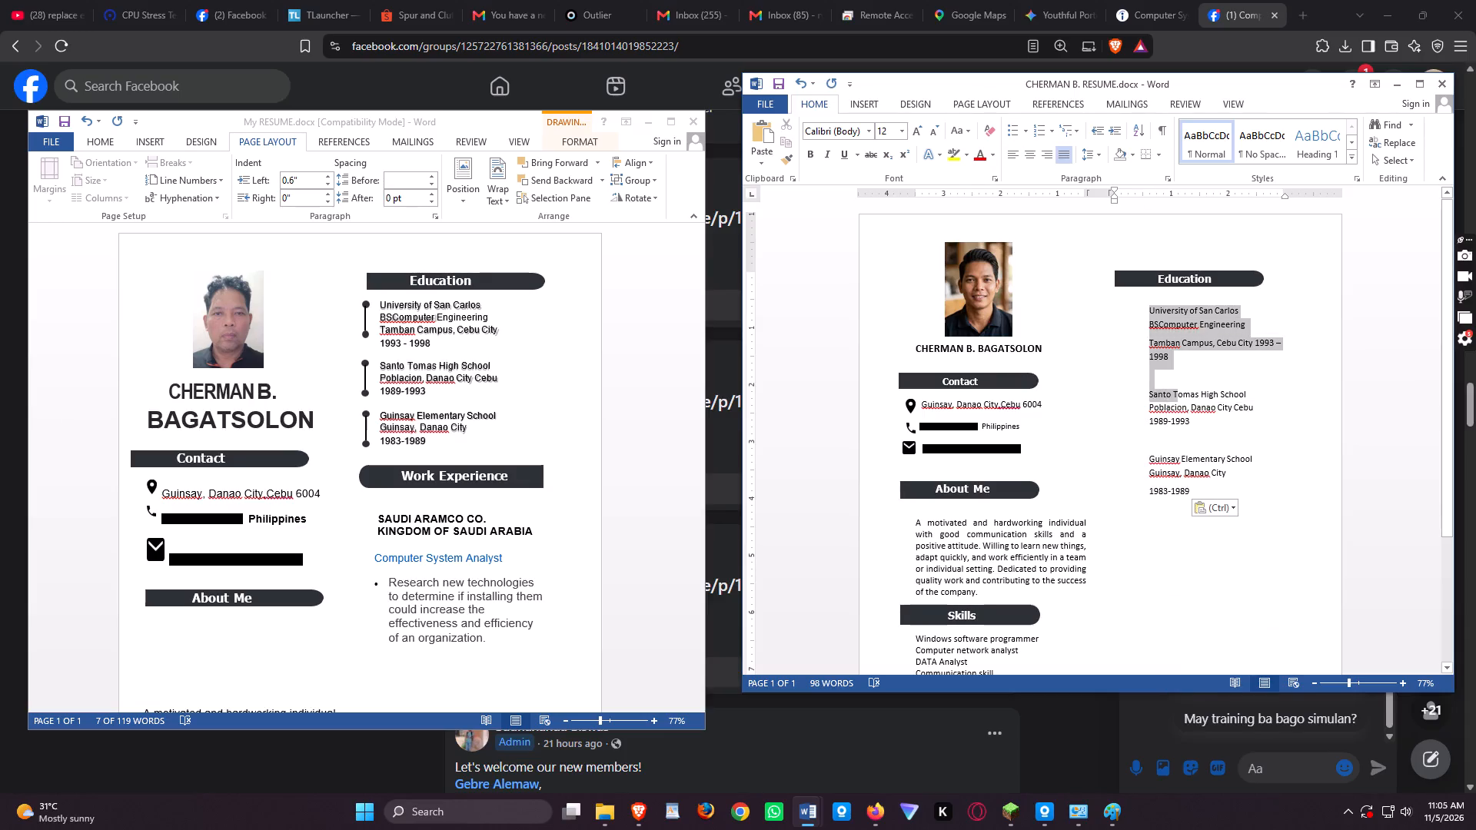
drag(1178, 421, 1197, 493)
click(903, 134)
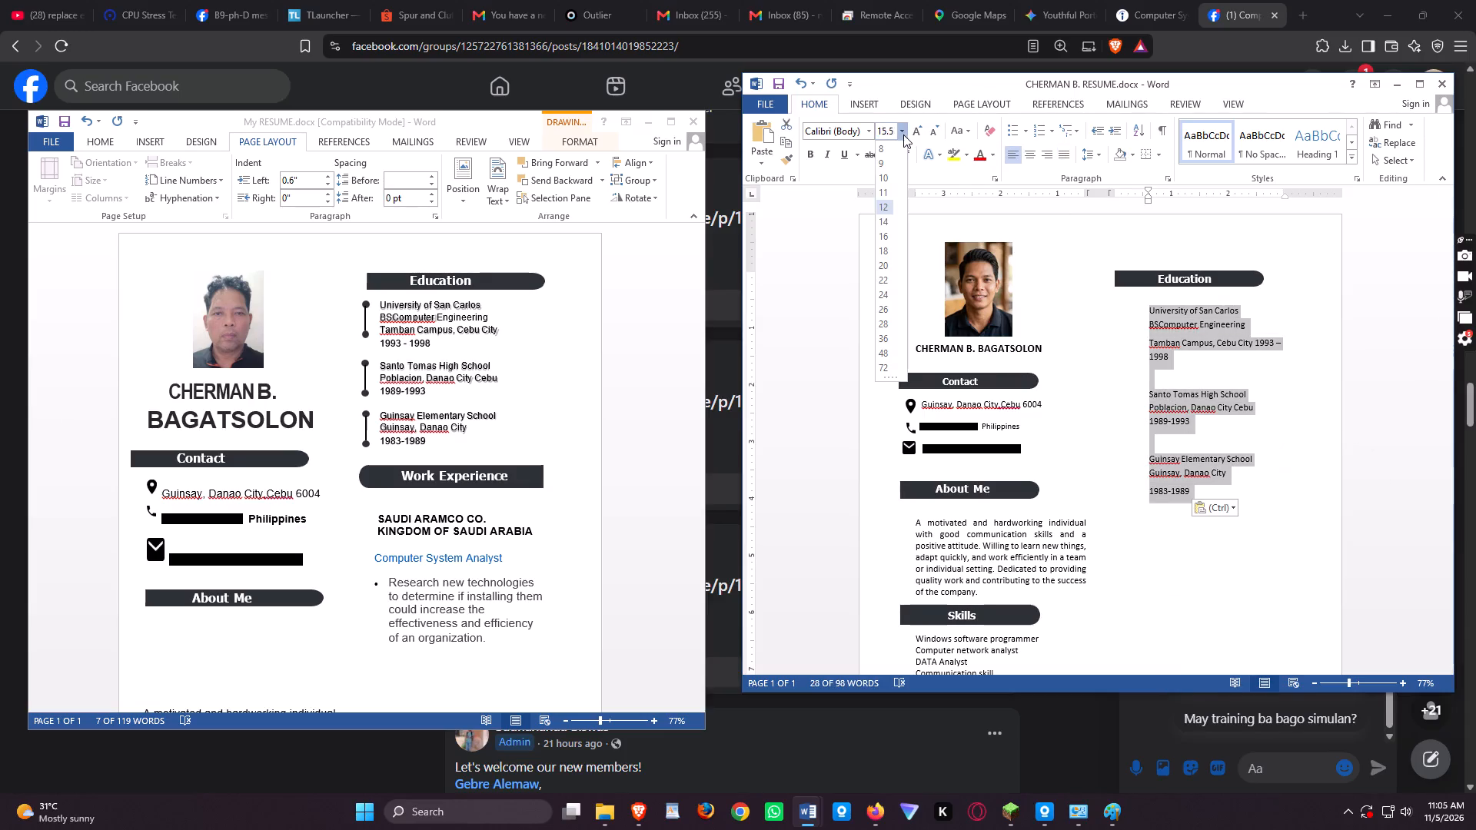
click(888, 225)
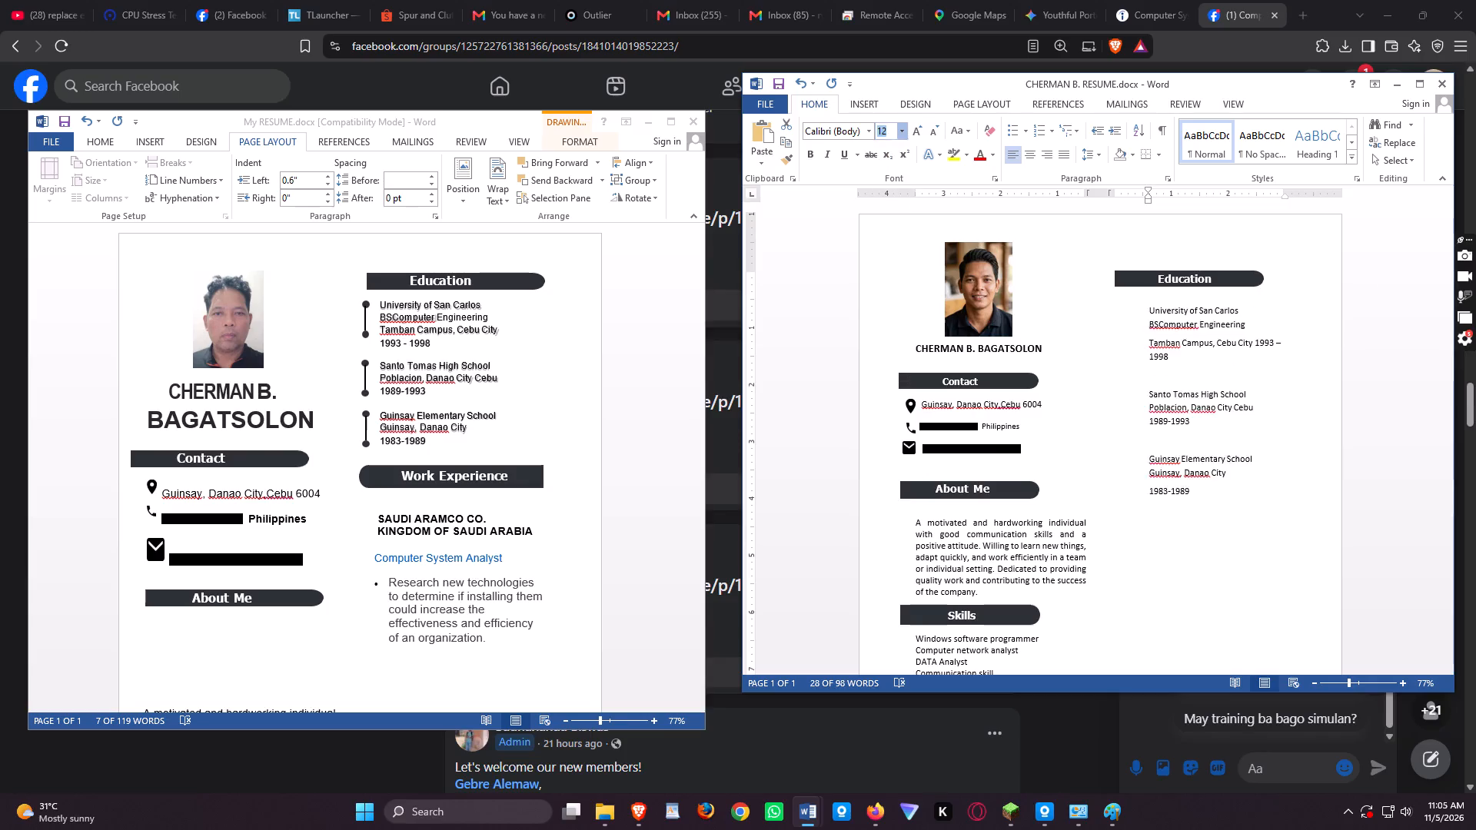
click(1195, 383)
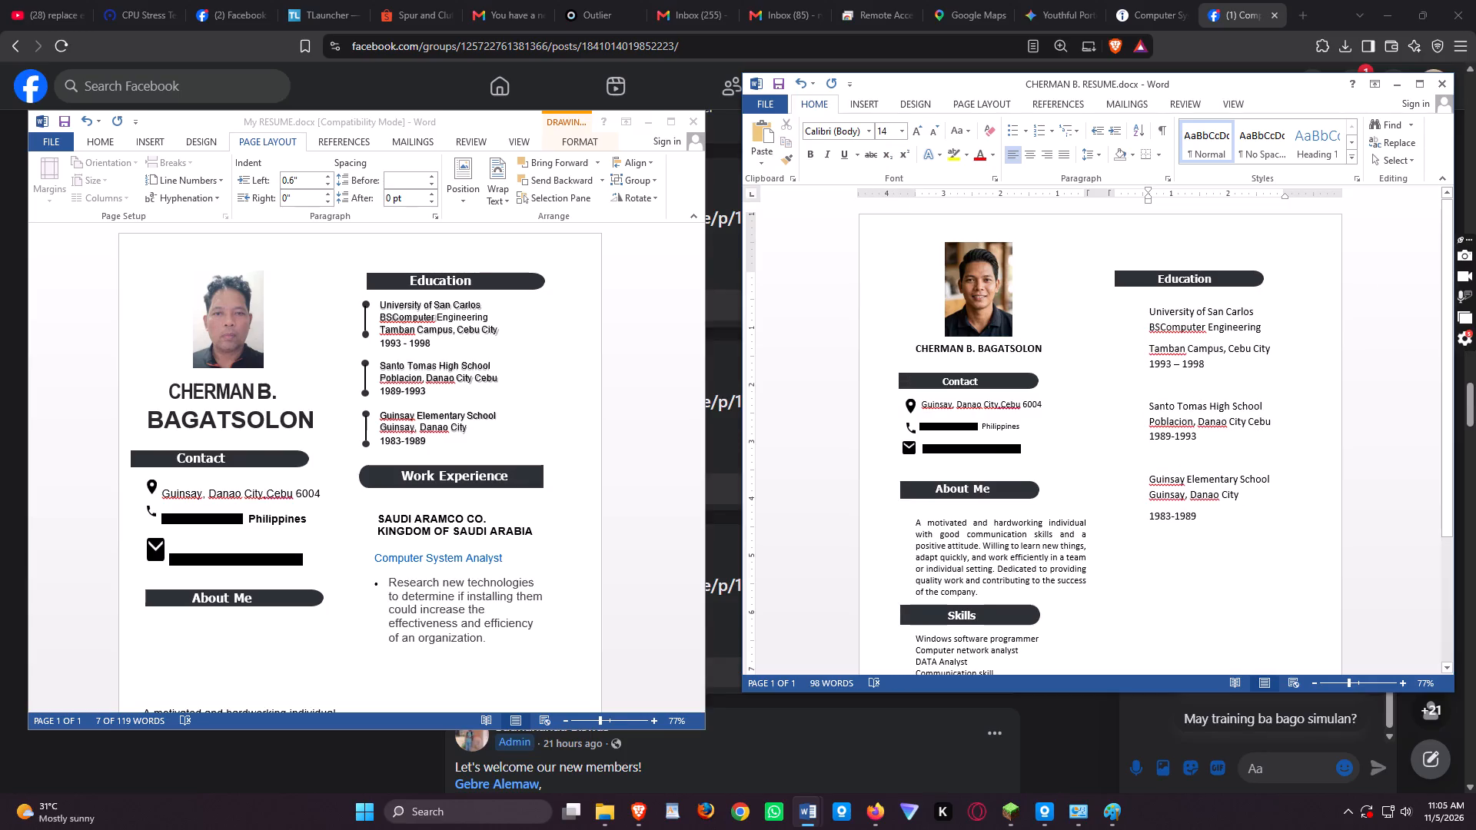
drag(1203, 522, 1145, 315)
Delete the blank line between the university and Santo Tomas High School entries.
click(1248, 393)
key(Delete)
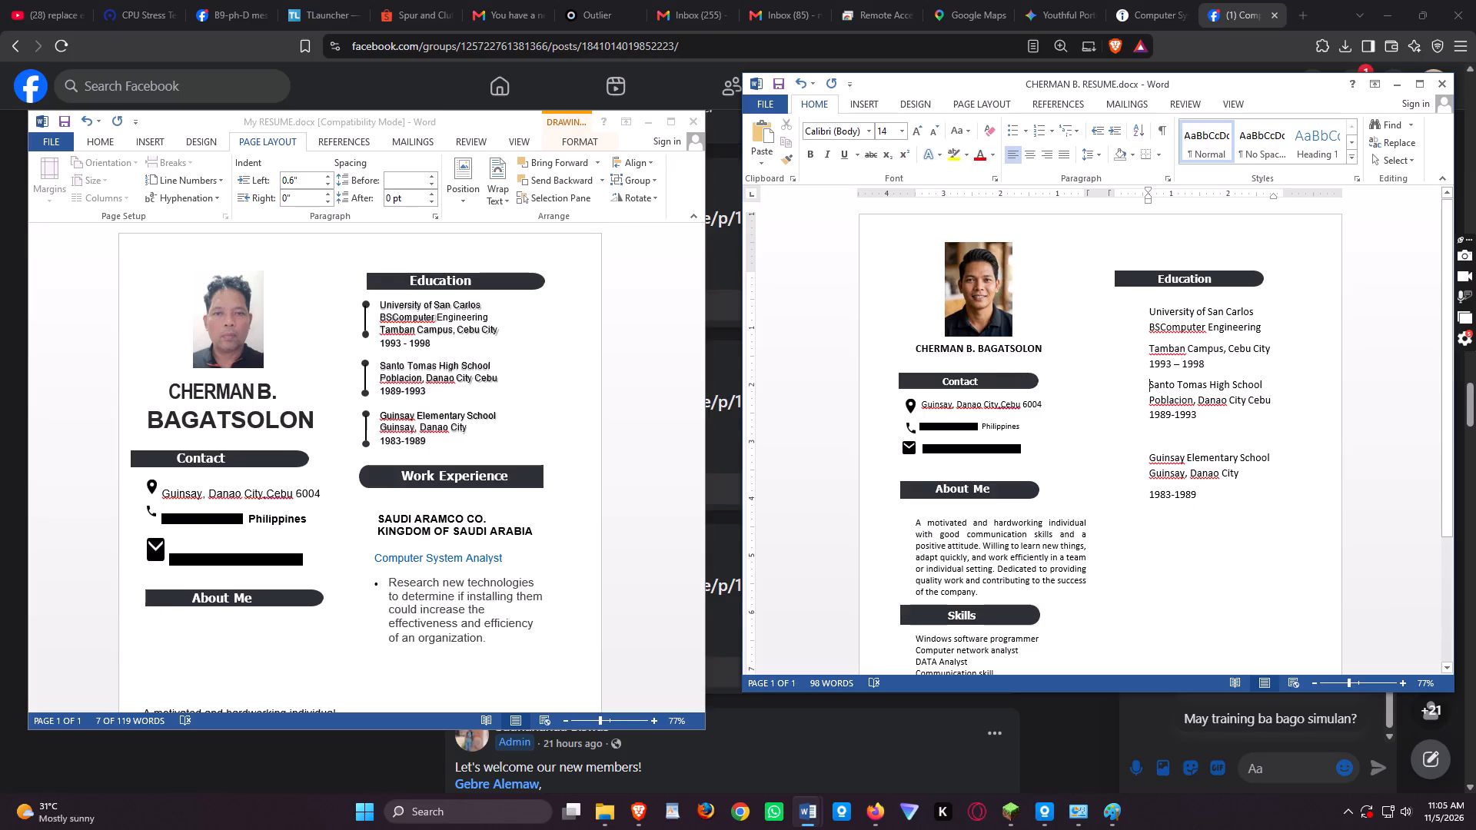
Delete the blank line between the Santo Tomas High School and Guinsay Elementary School entries.
key(Down)
key(Down)
key(Down)
key(Delete)
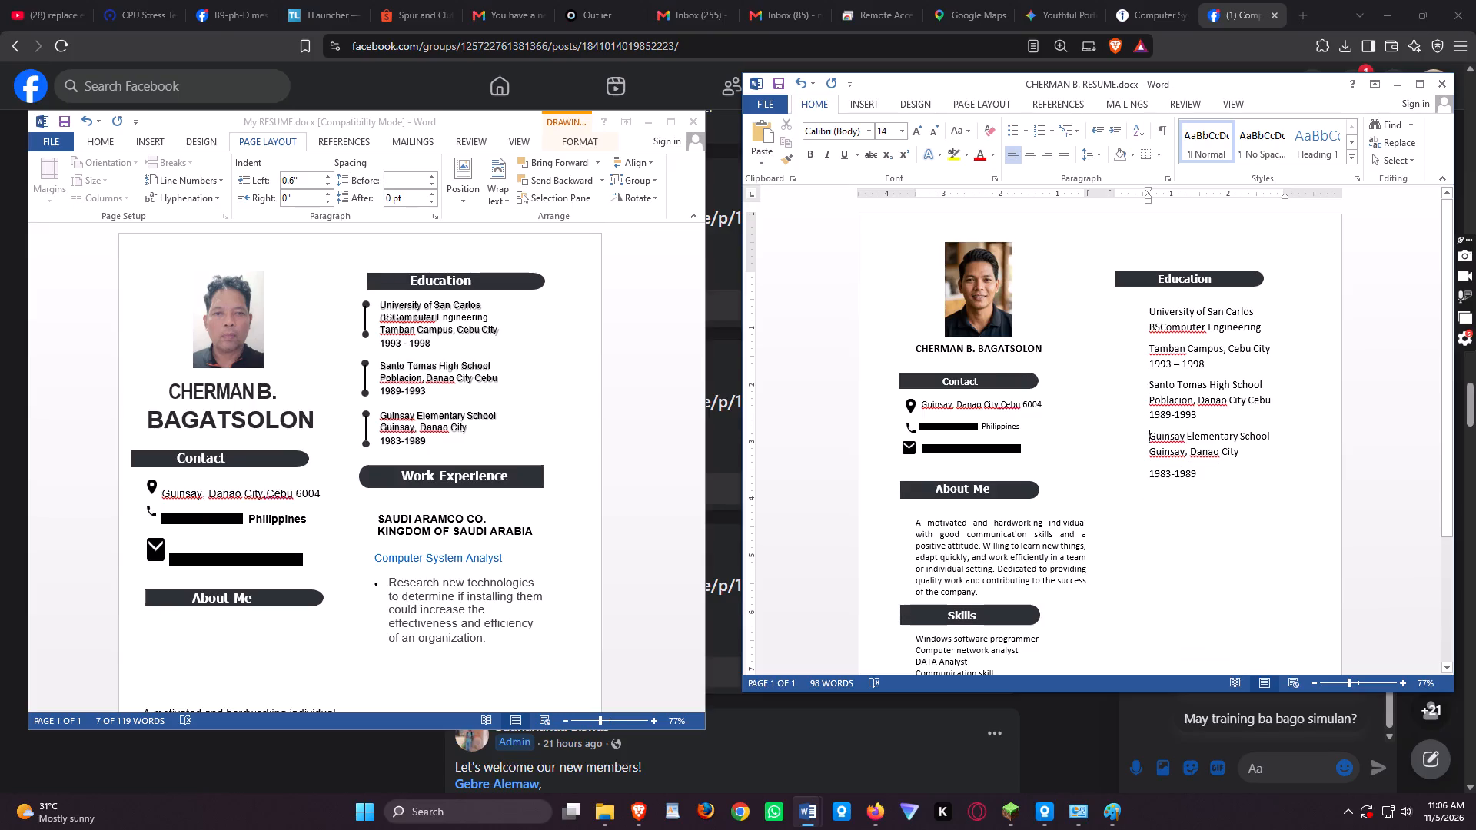
Set the line spacing of the University of San Carlos entry to Single.
drag(1214, 362, 1146, 319)
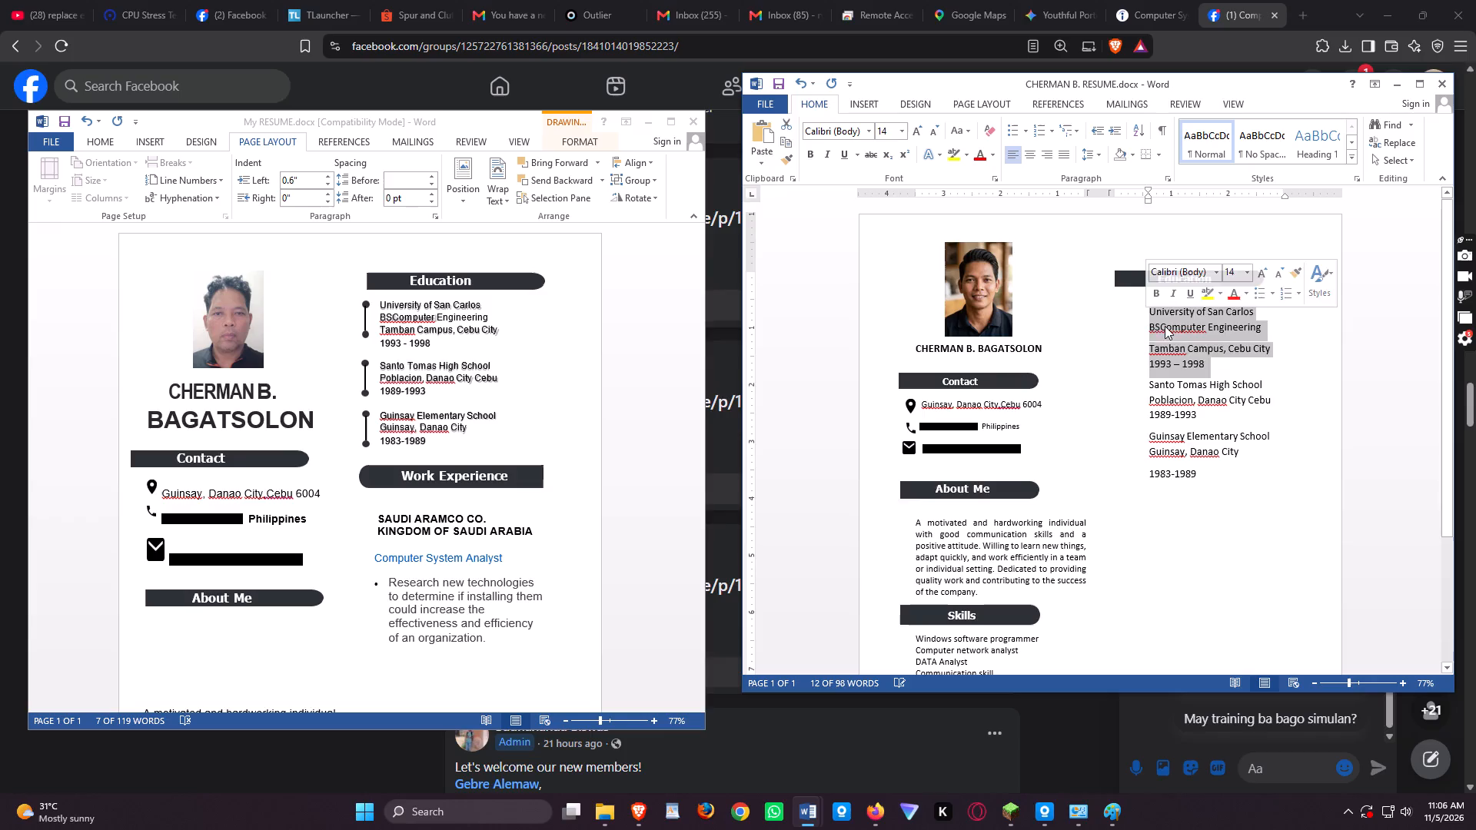
right_click(1165, 327)
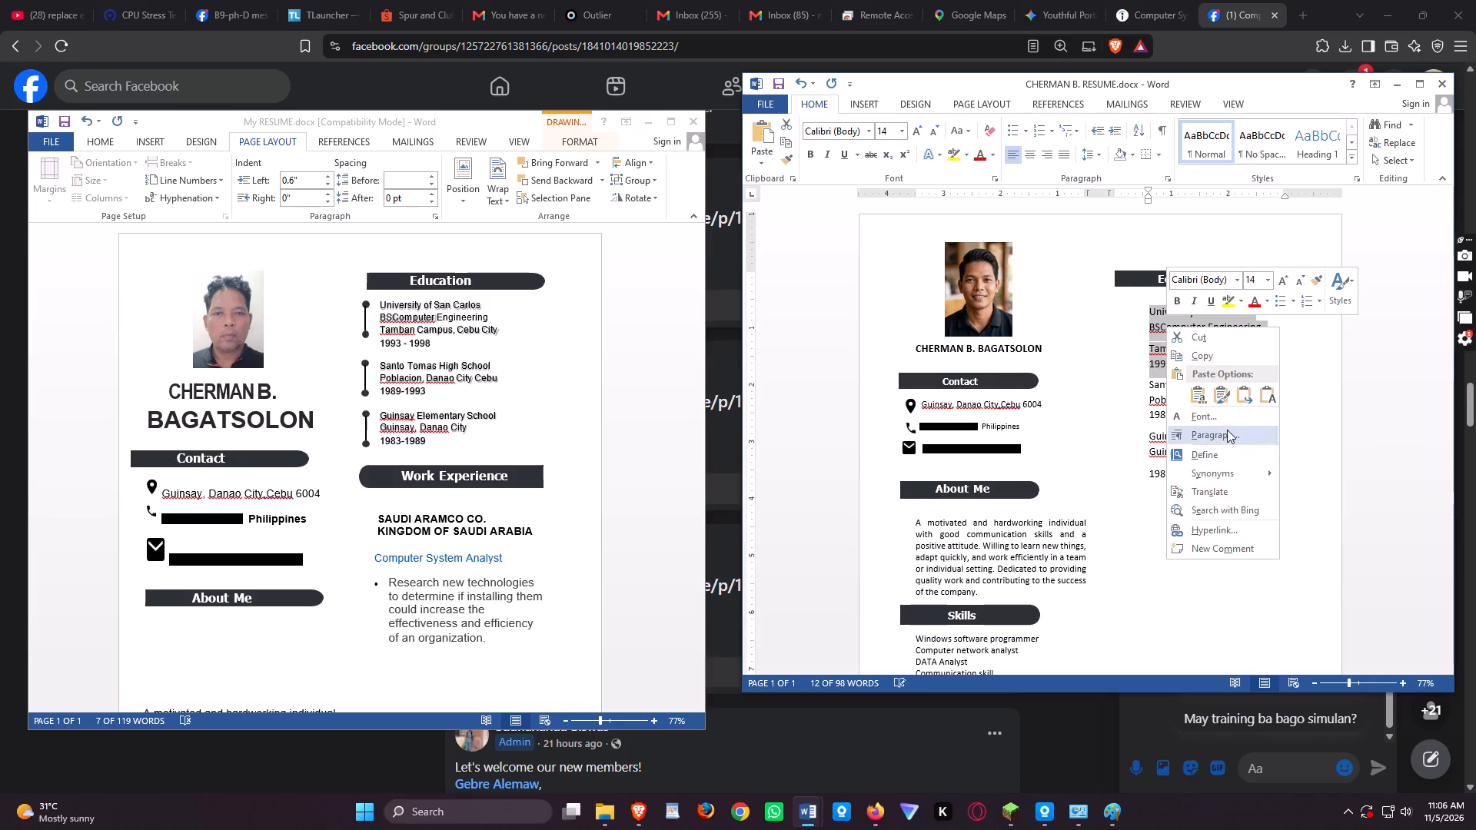
click(1227, 430)
click(1151, 410)
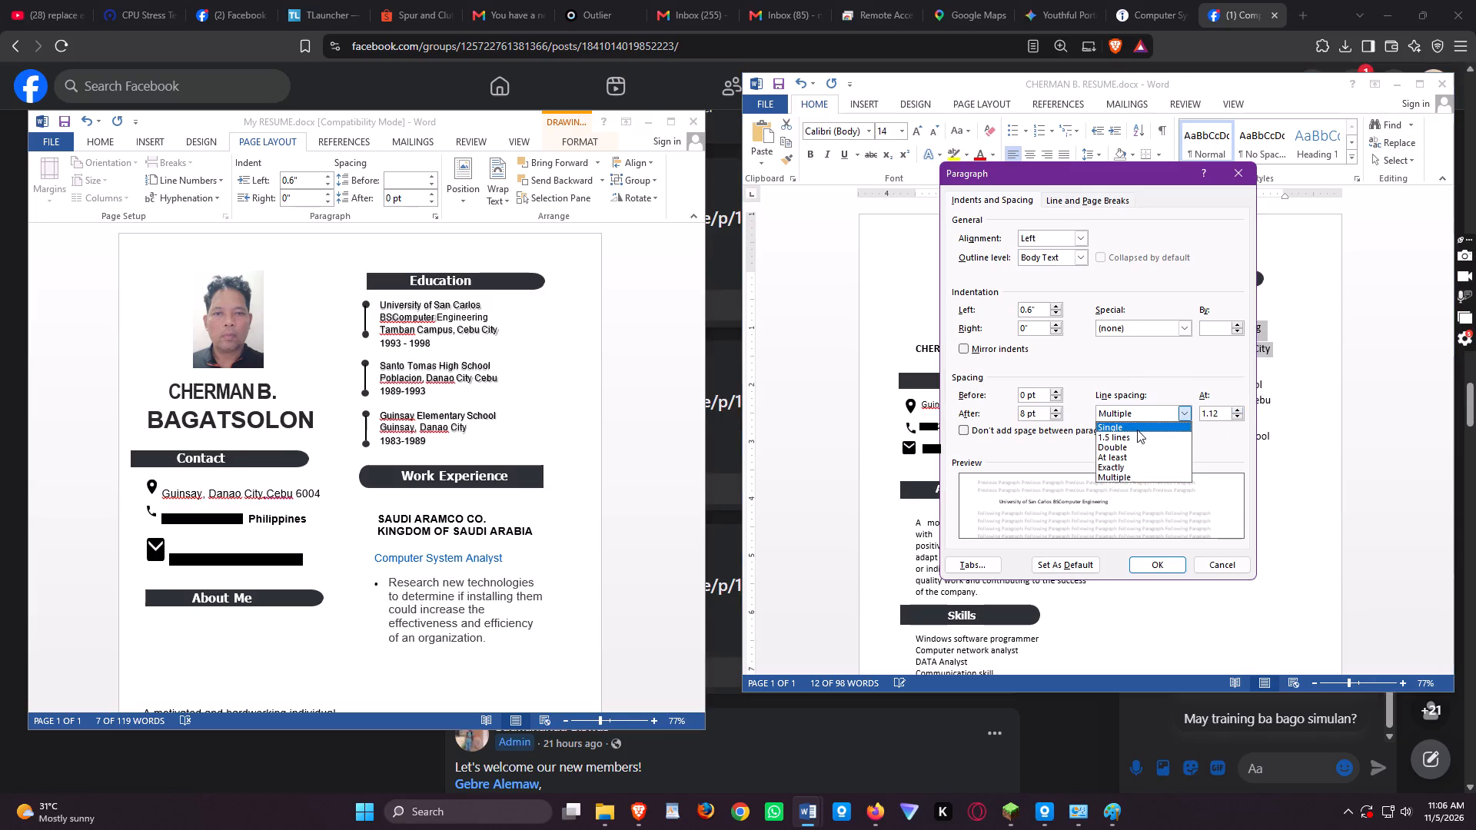
click(1137, 430)
click(1162, 565)
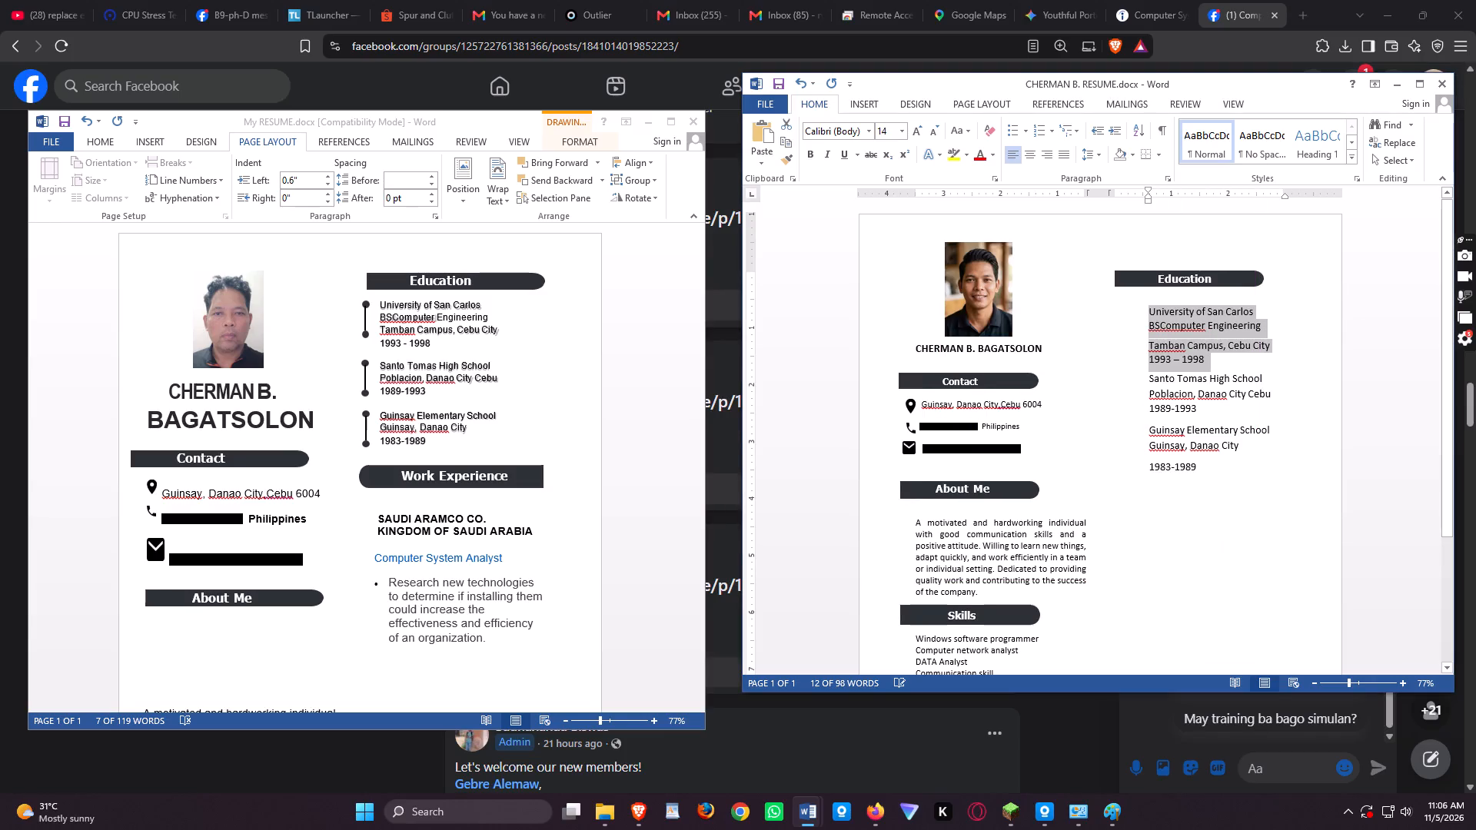
right_click(1192, 330)
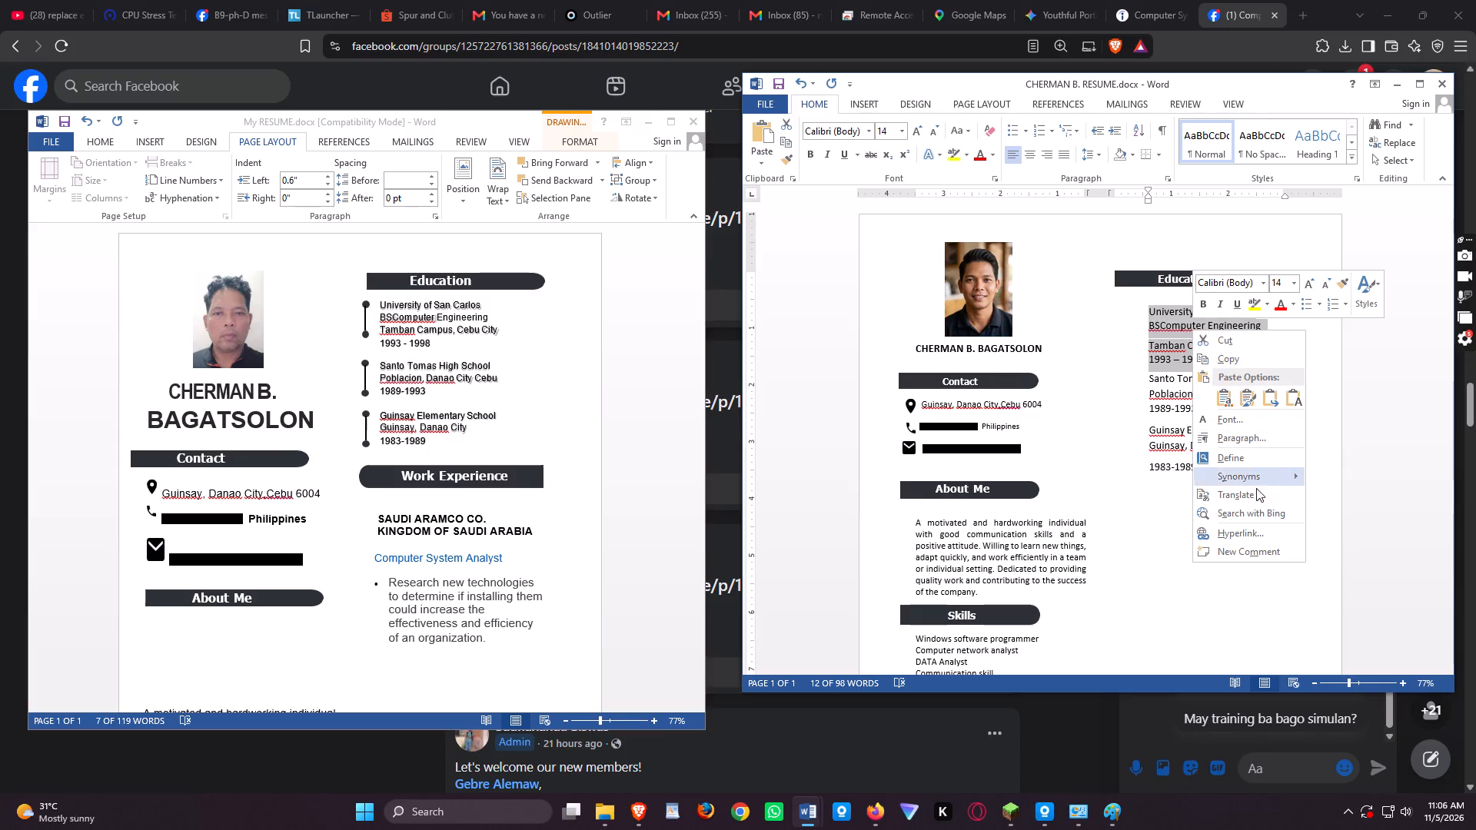
click(1157, 526)
click(1219, 335)
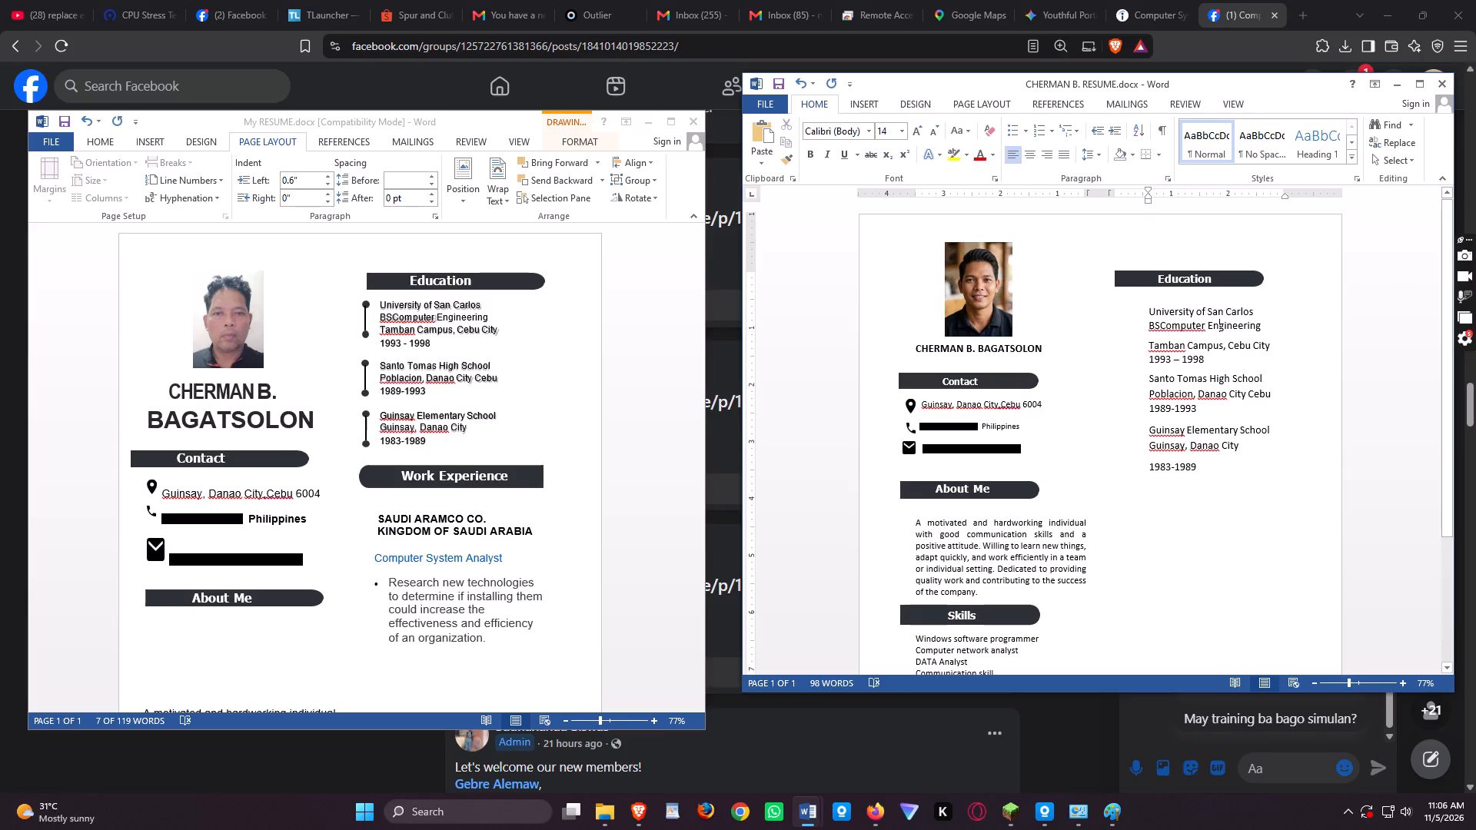
Make the University of San Carlos and BSComputer Engineering lines bold in the new resume.
drag(1257, 313, 1195, 314)
drag(1195, 314, 1192, 314)
drag(1273, 326, 1145, 315)
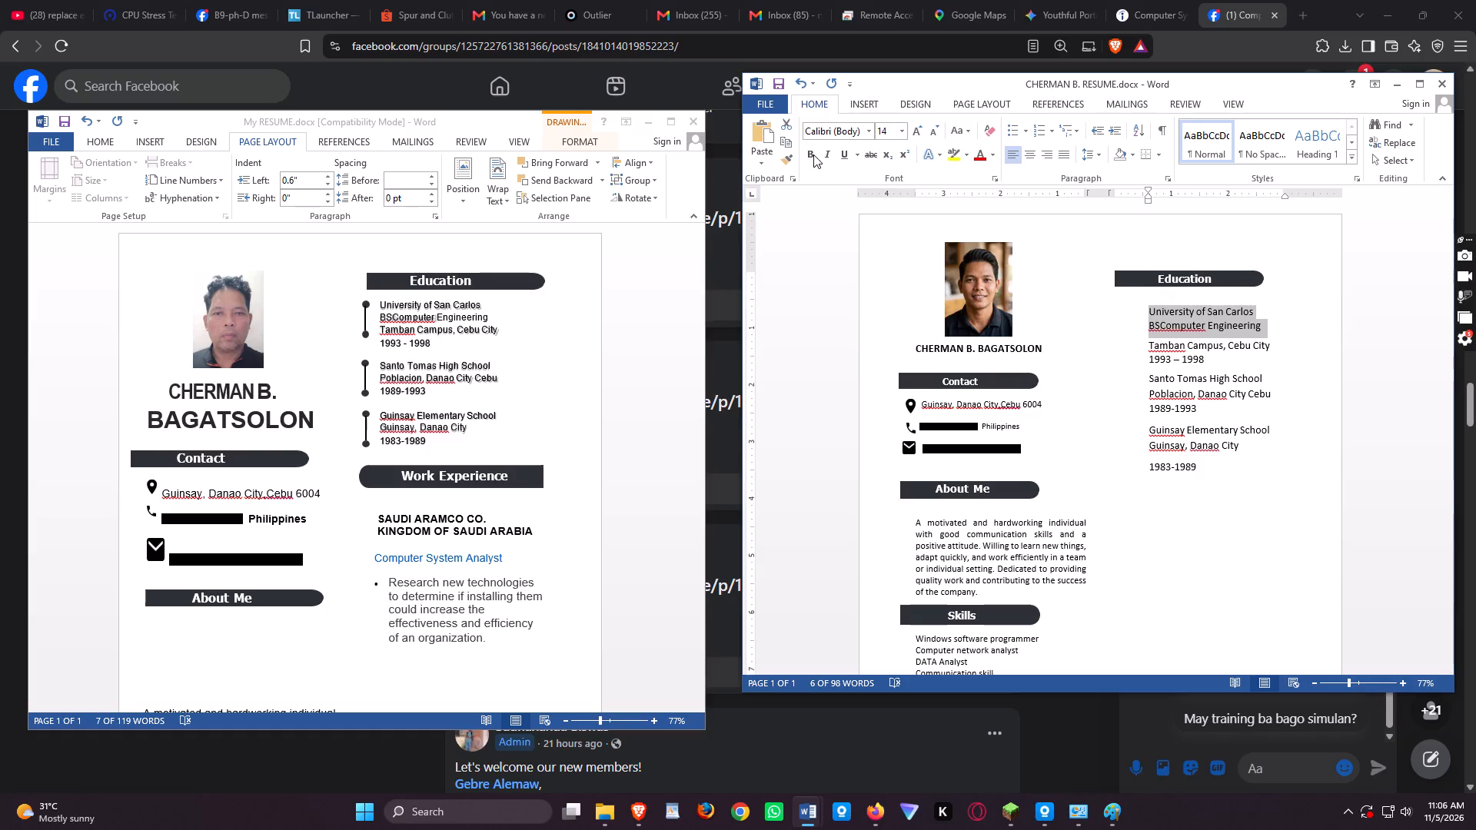
click(813, 154)
click(1240, 370)
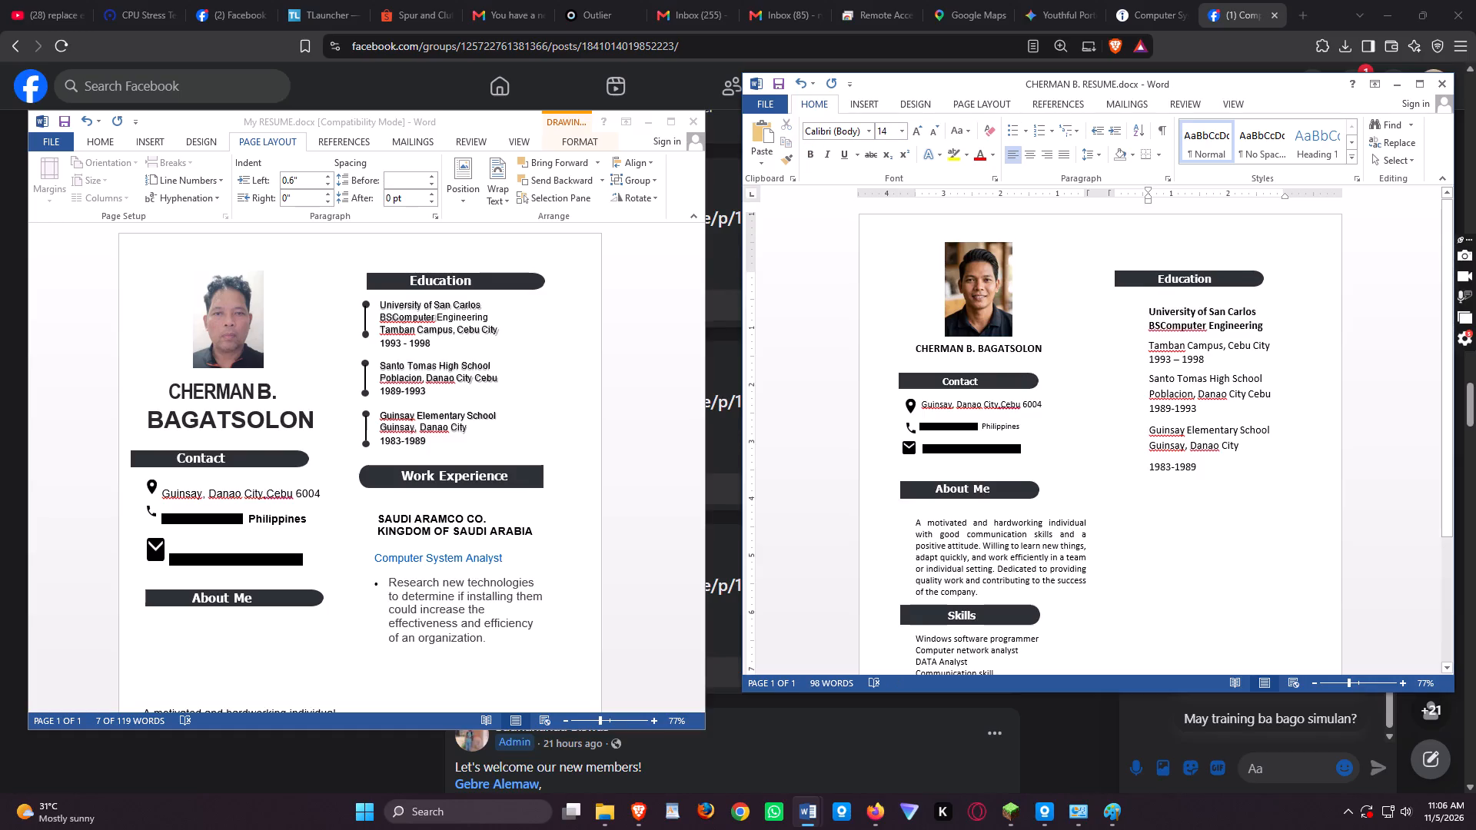
Make the Santo Tomas High School name and its Poblacion, Danao City Cebu line bold.
drag(1281, 396, 1273, 401)
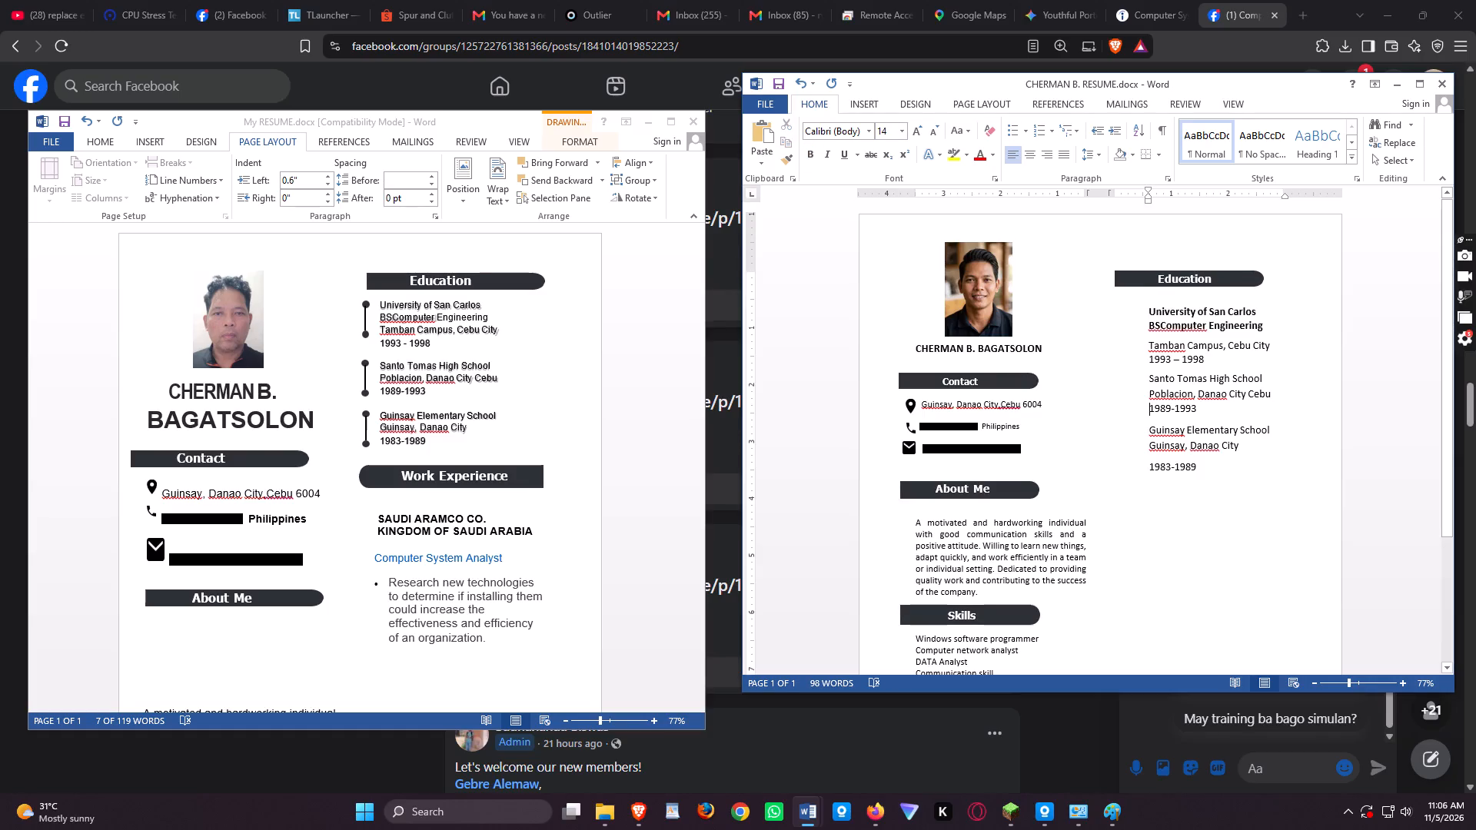
drag(1273, 401, 1272, 400)
click(1271, 413)
drag(1282, 398, 1166, 383)
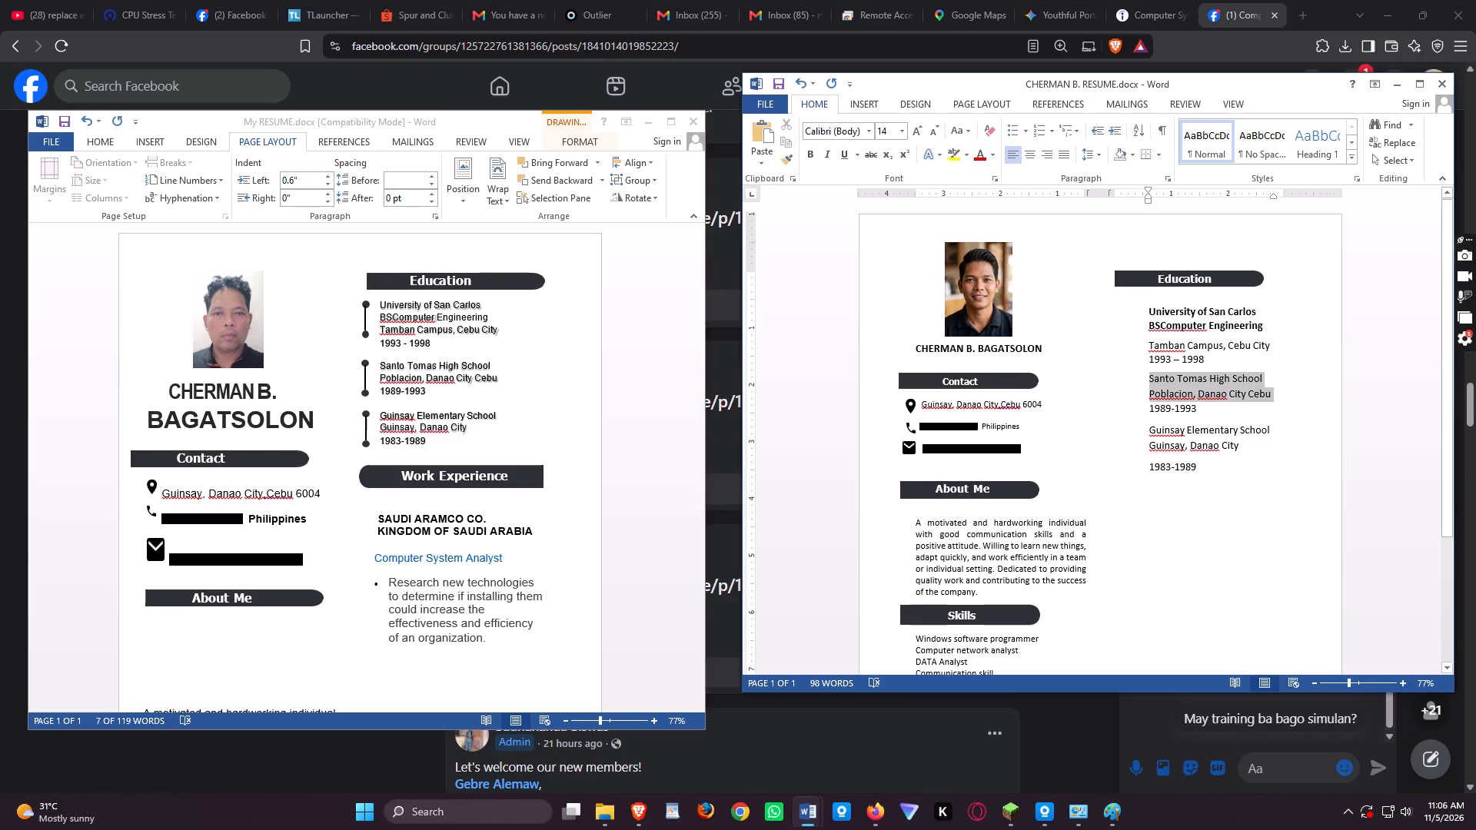
drag(1166, 383, 1165, 383)
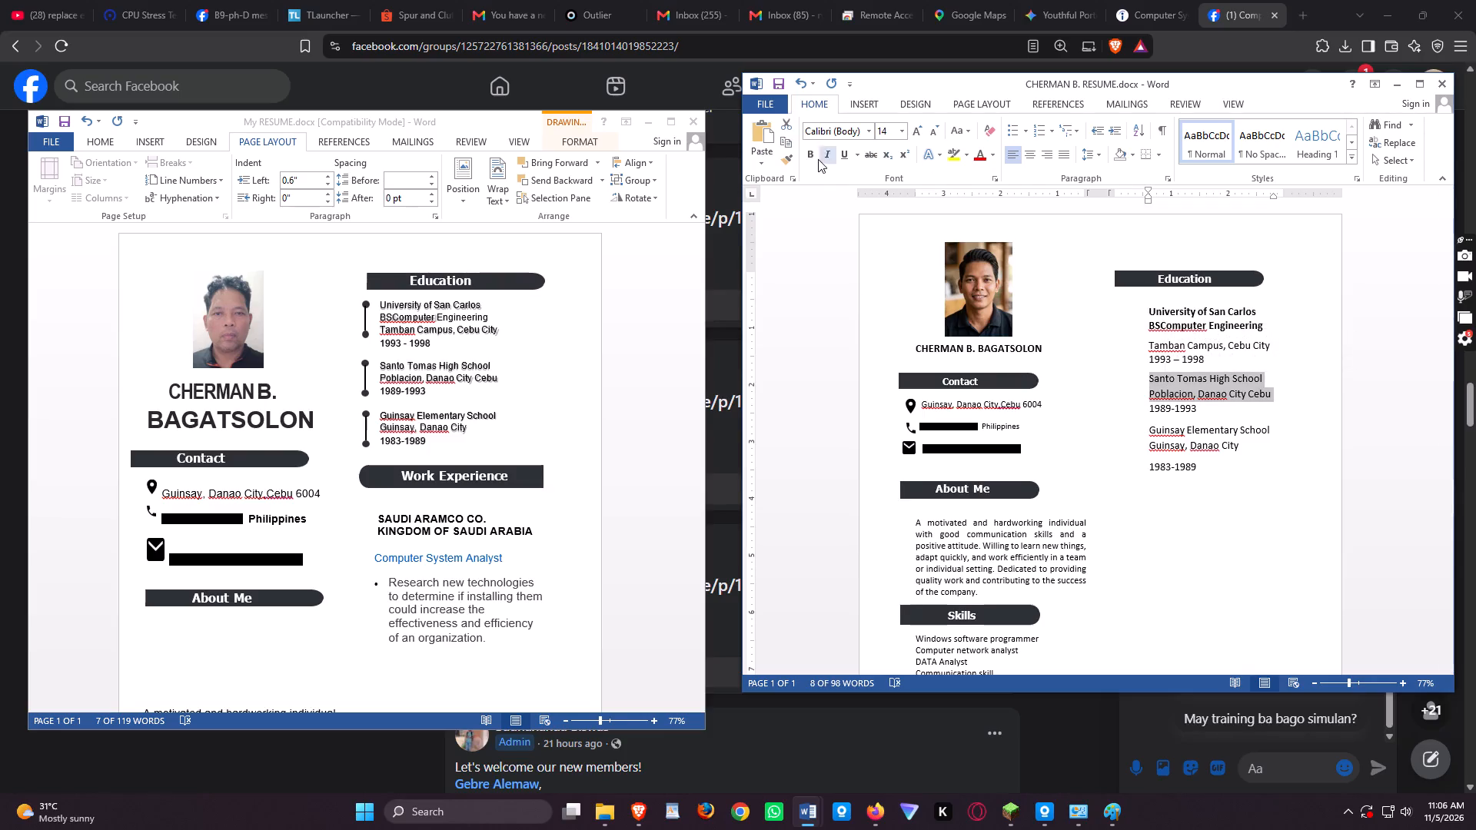
click(813, 155)
Make the Guinsay Elementary School name and its Guinsay, Danao City line bold.
click(1242, 454)
drag(1240, 450, 1133, 433)
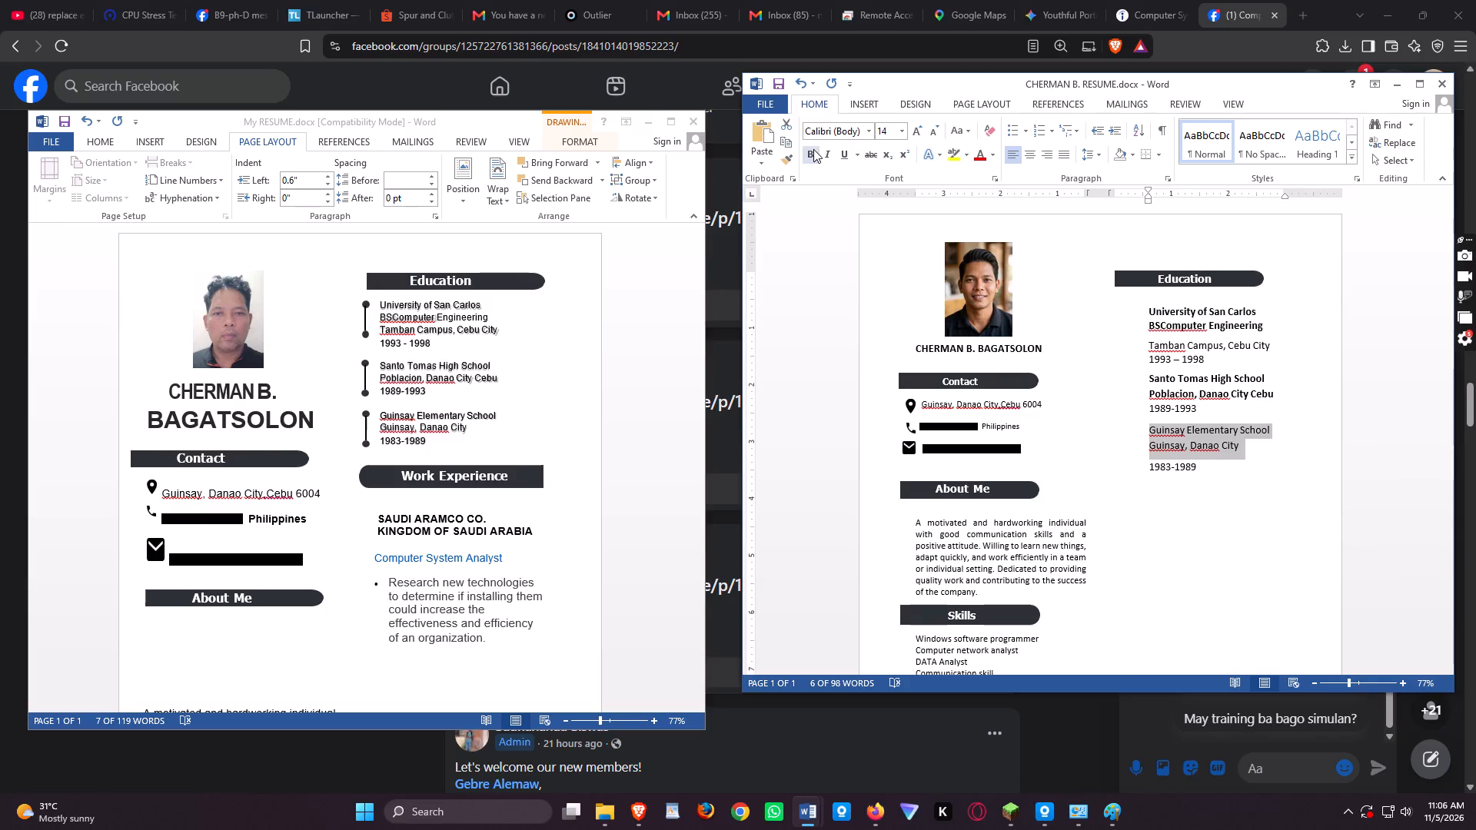
click(813, 149)
click(1178, 504)
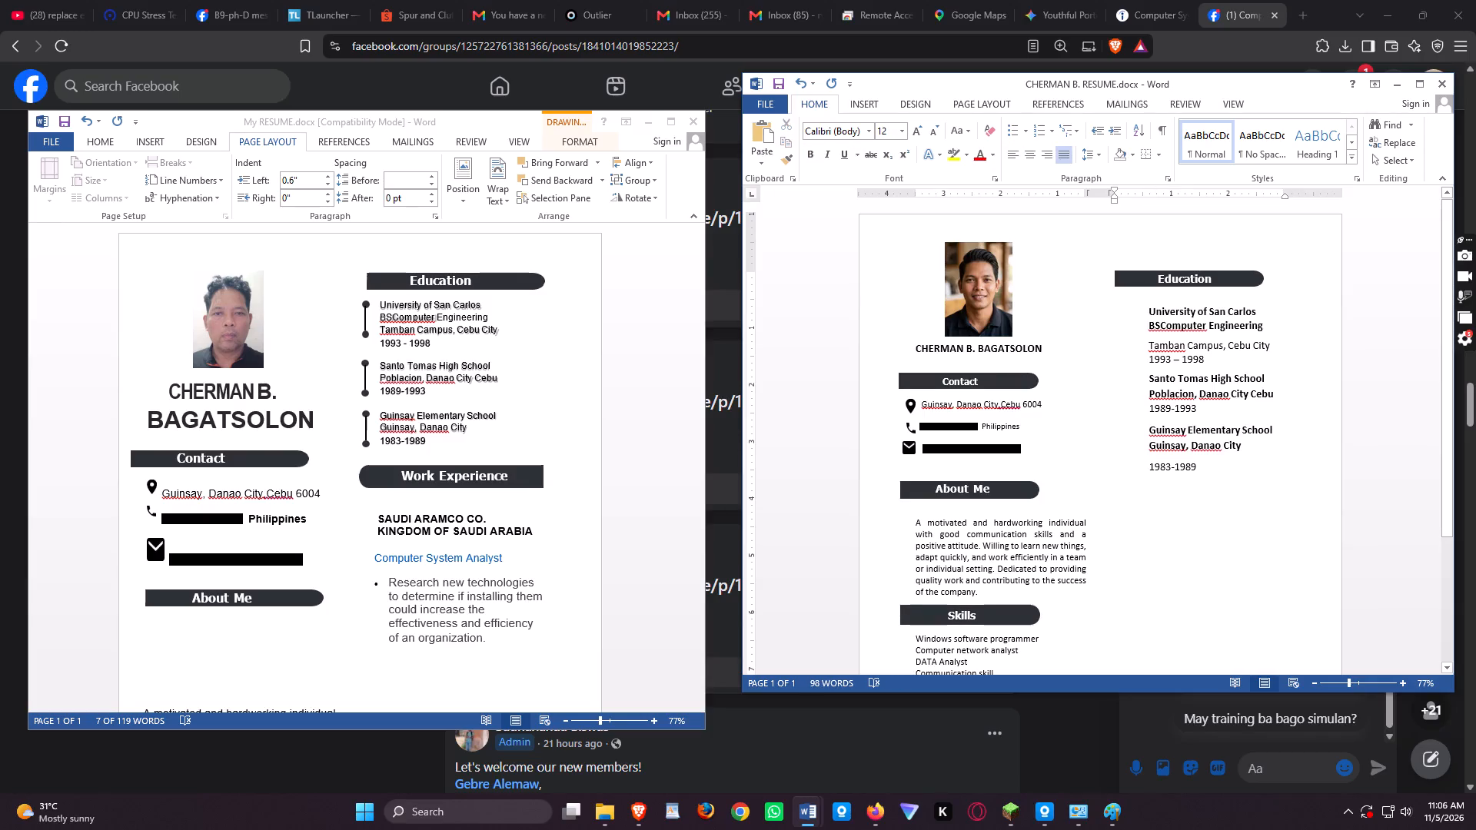
Set the Santo Tomas High School entry to 0 pt spacing after and Single line spacing.
drag(1215, 410, 1150, 373)
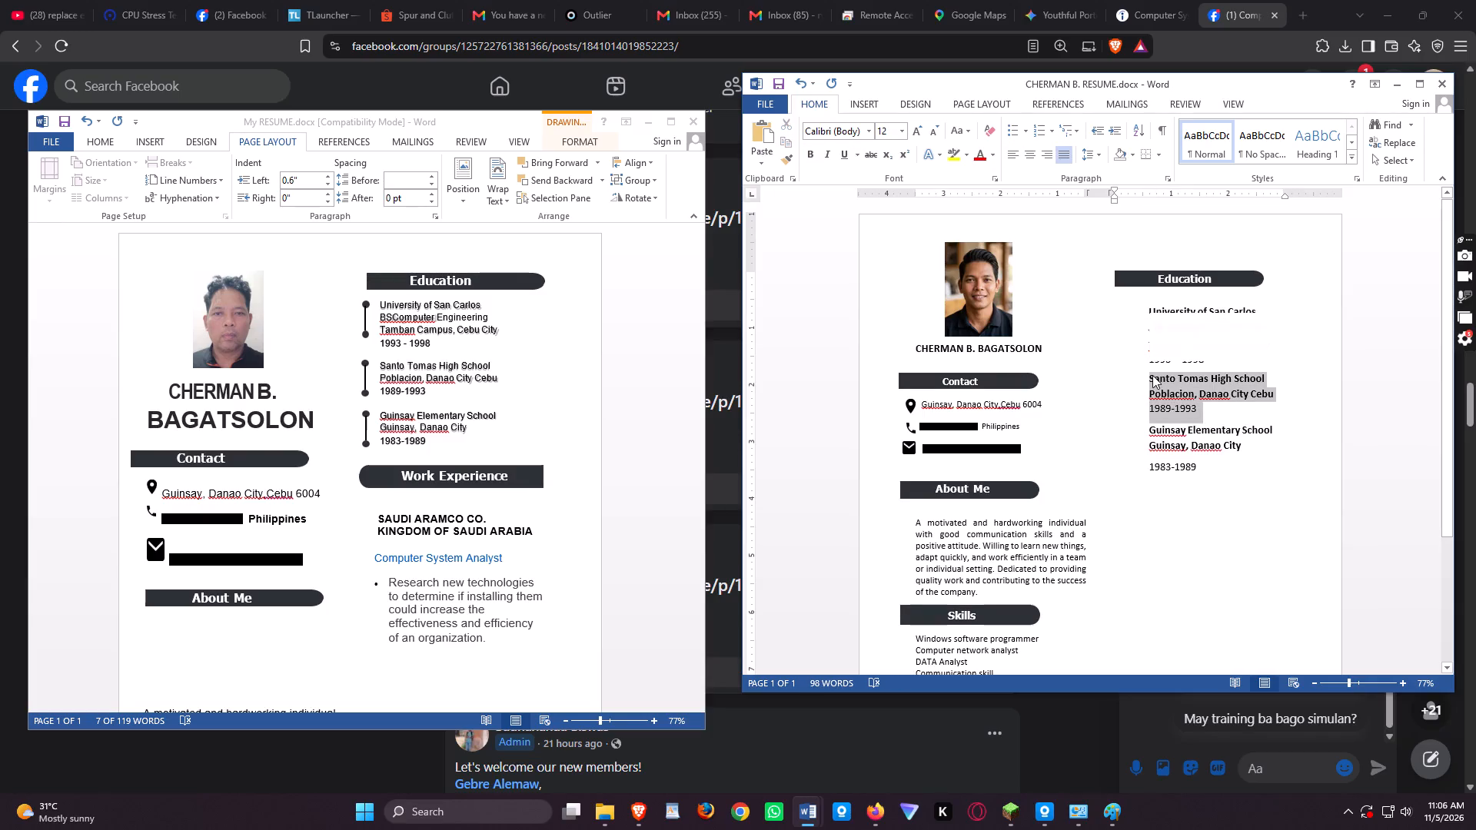
right_click(1185, 400)
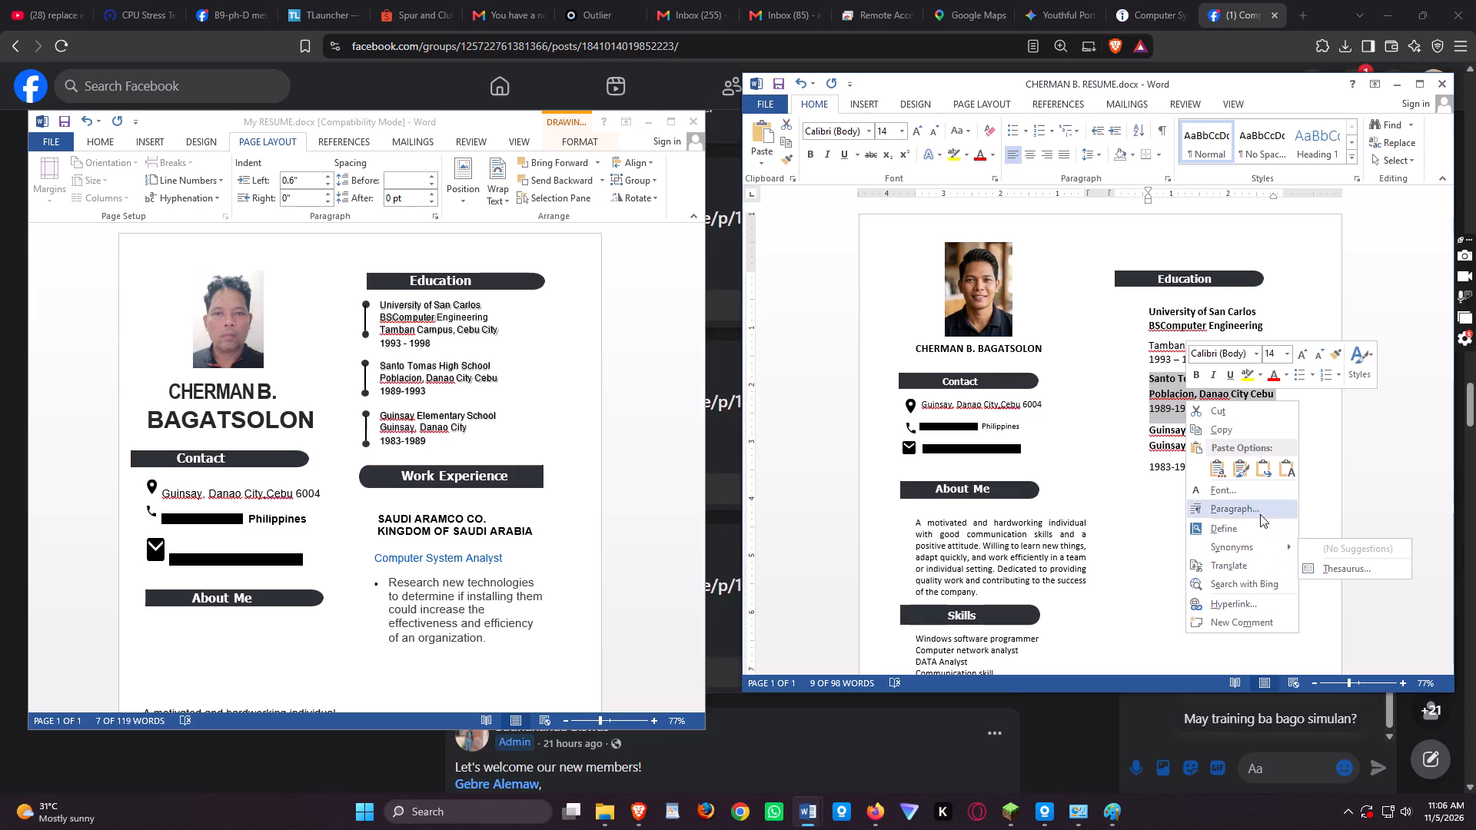
click(1260, 514)
click(1054, 407)
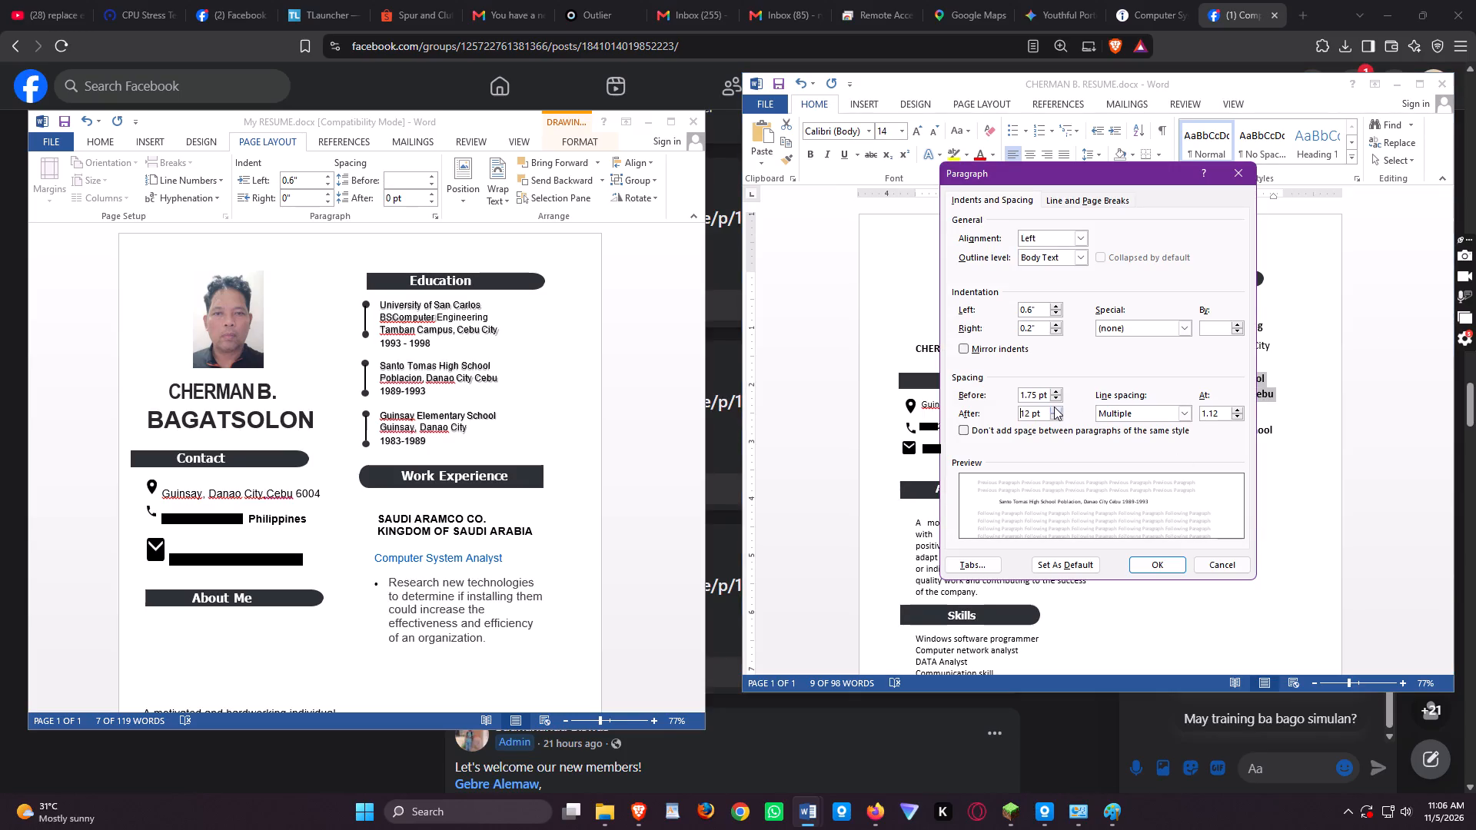
triple_click(1054, 415)
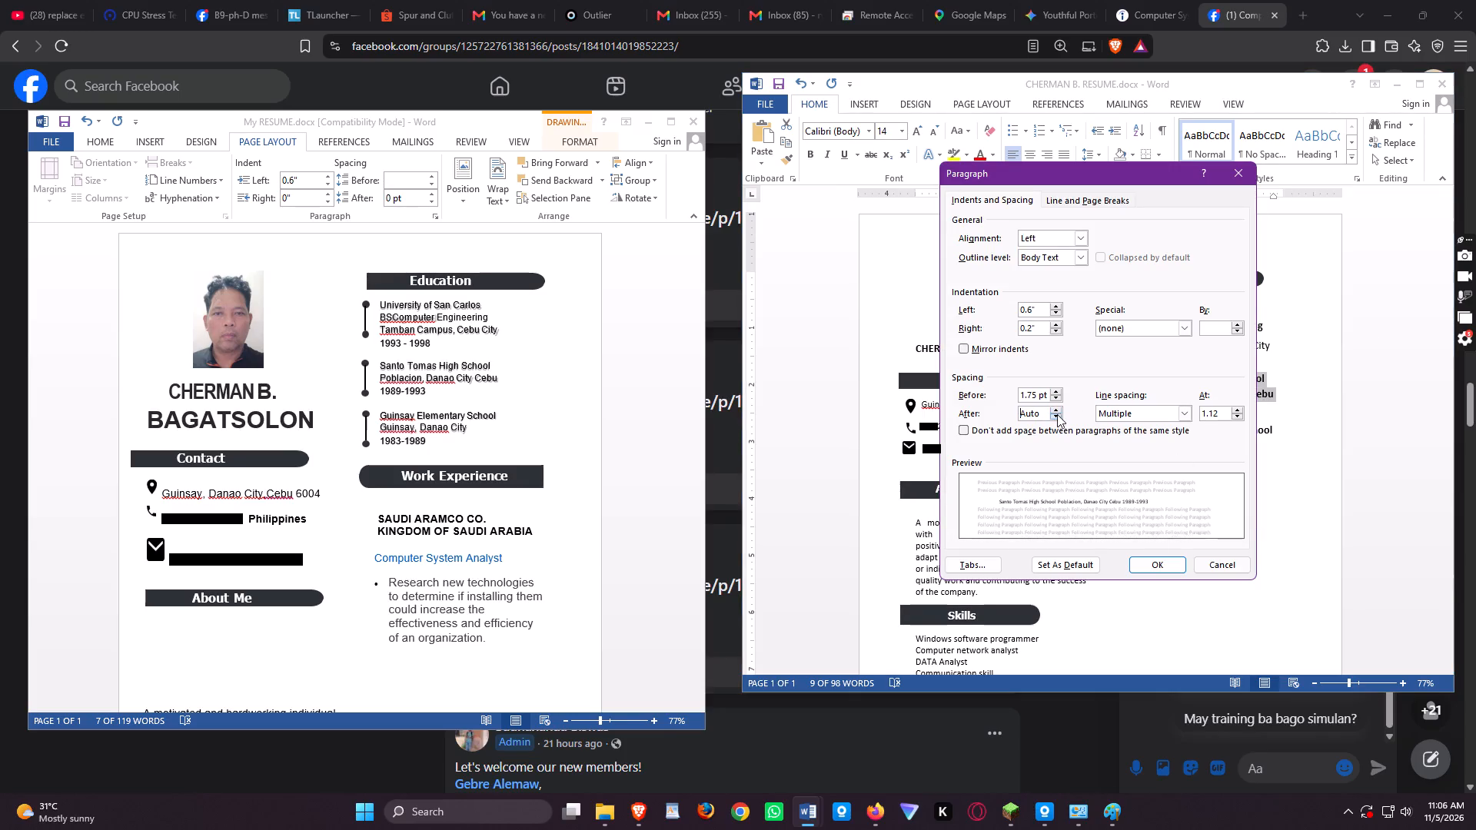
click(1058, 410)
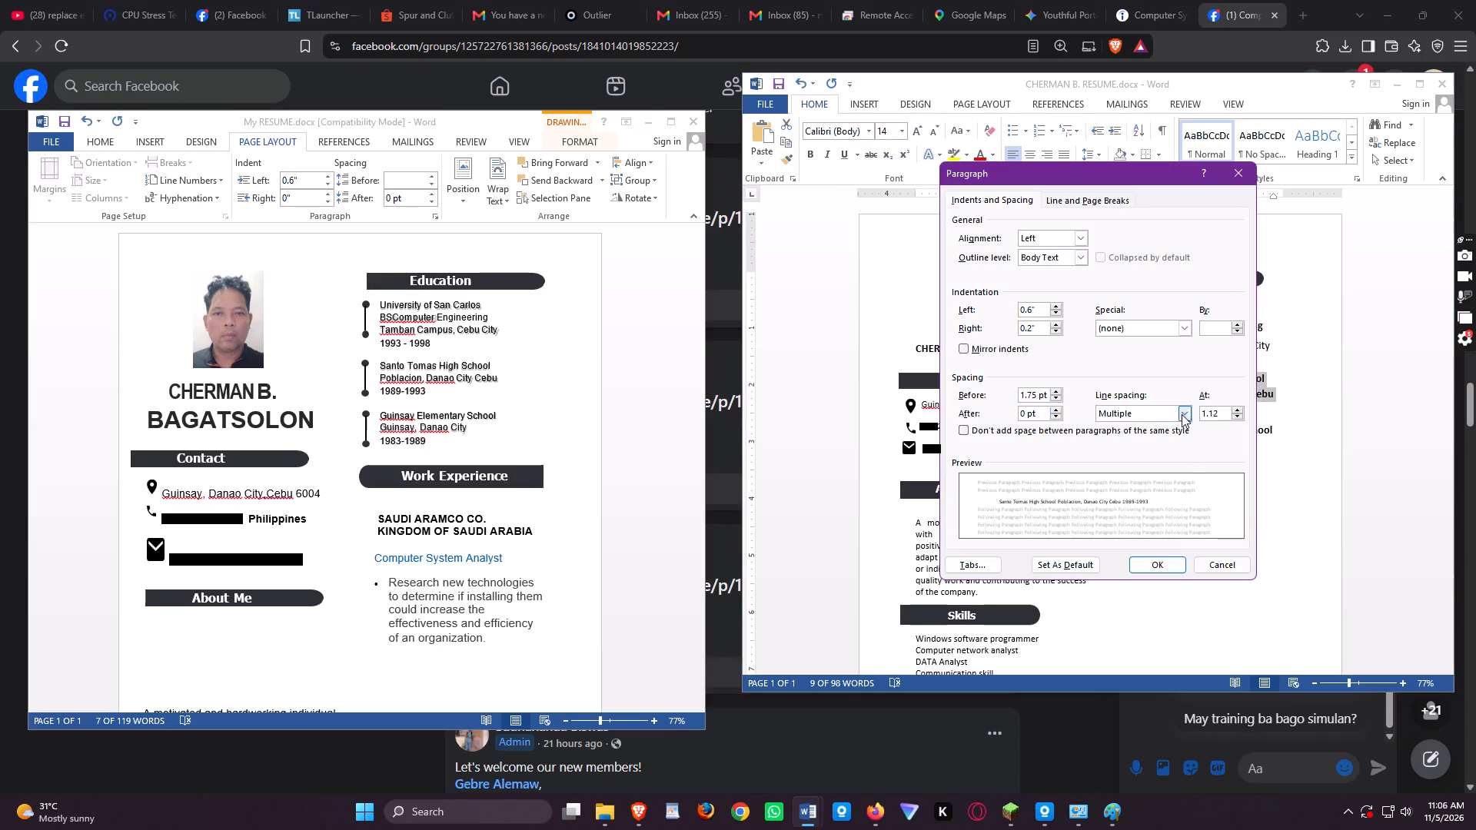
click(1182, 414)
click(1152, 430)
click(1166, 559)
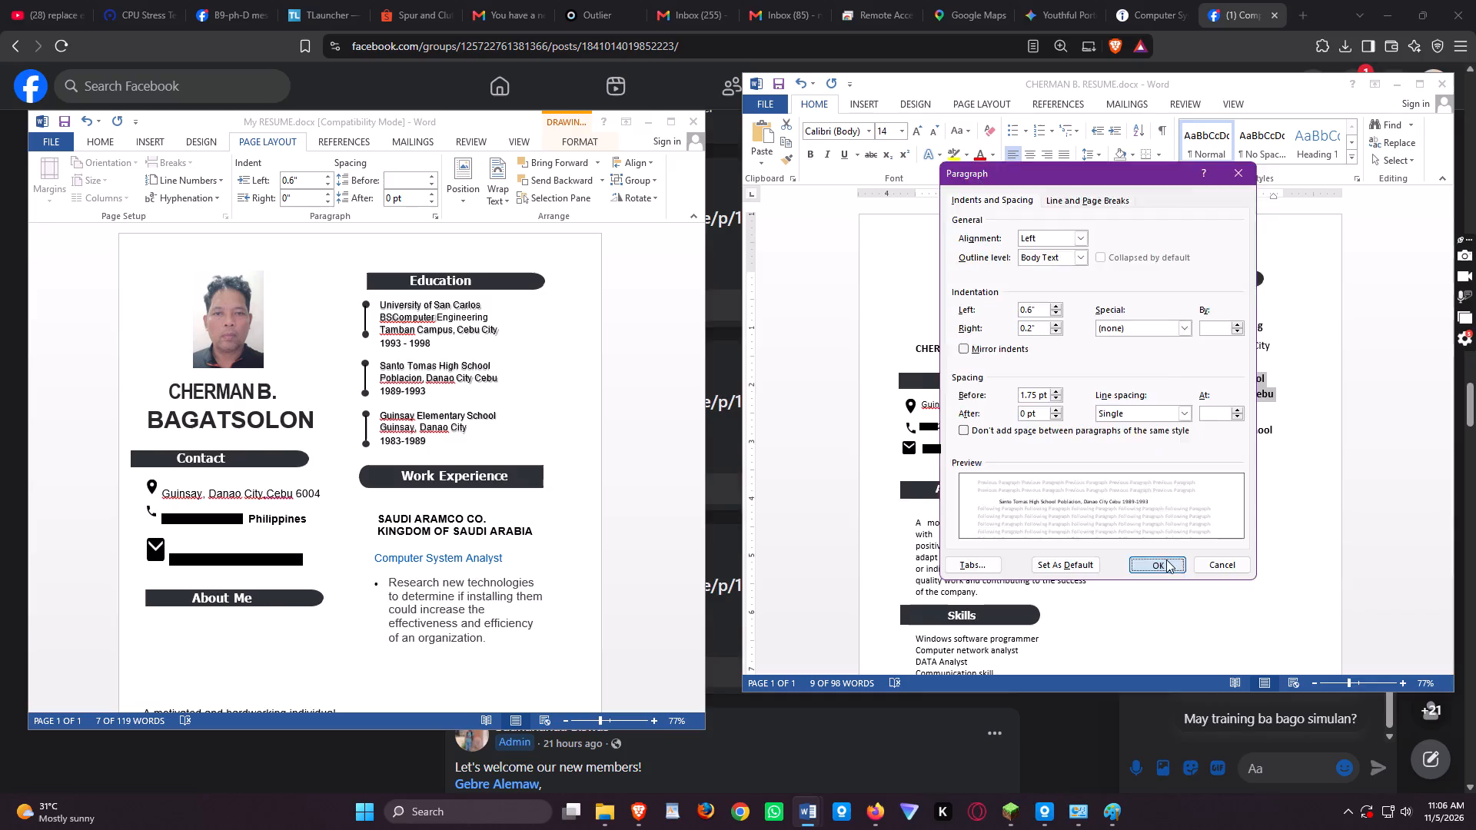
Insert a blank line after 1989-1993, separating the high school entry from the Guinsay Elementary School entry.
click(1215, 410)
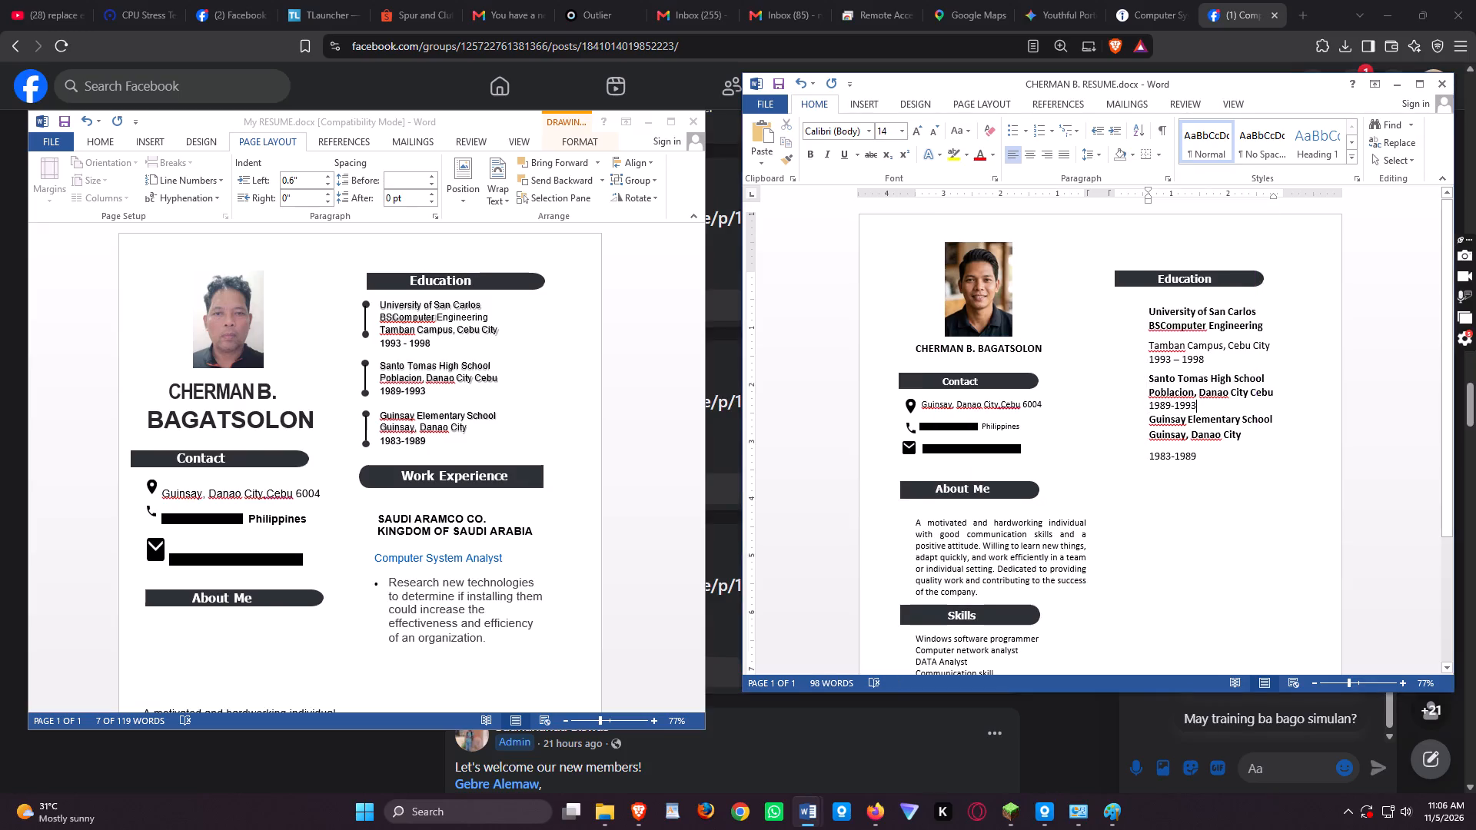
key(Return)
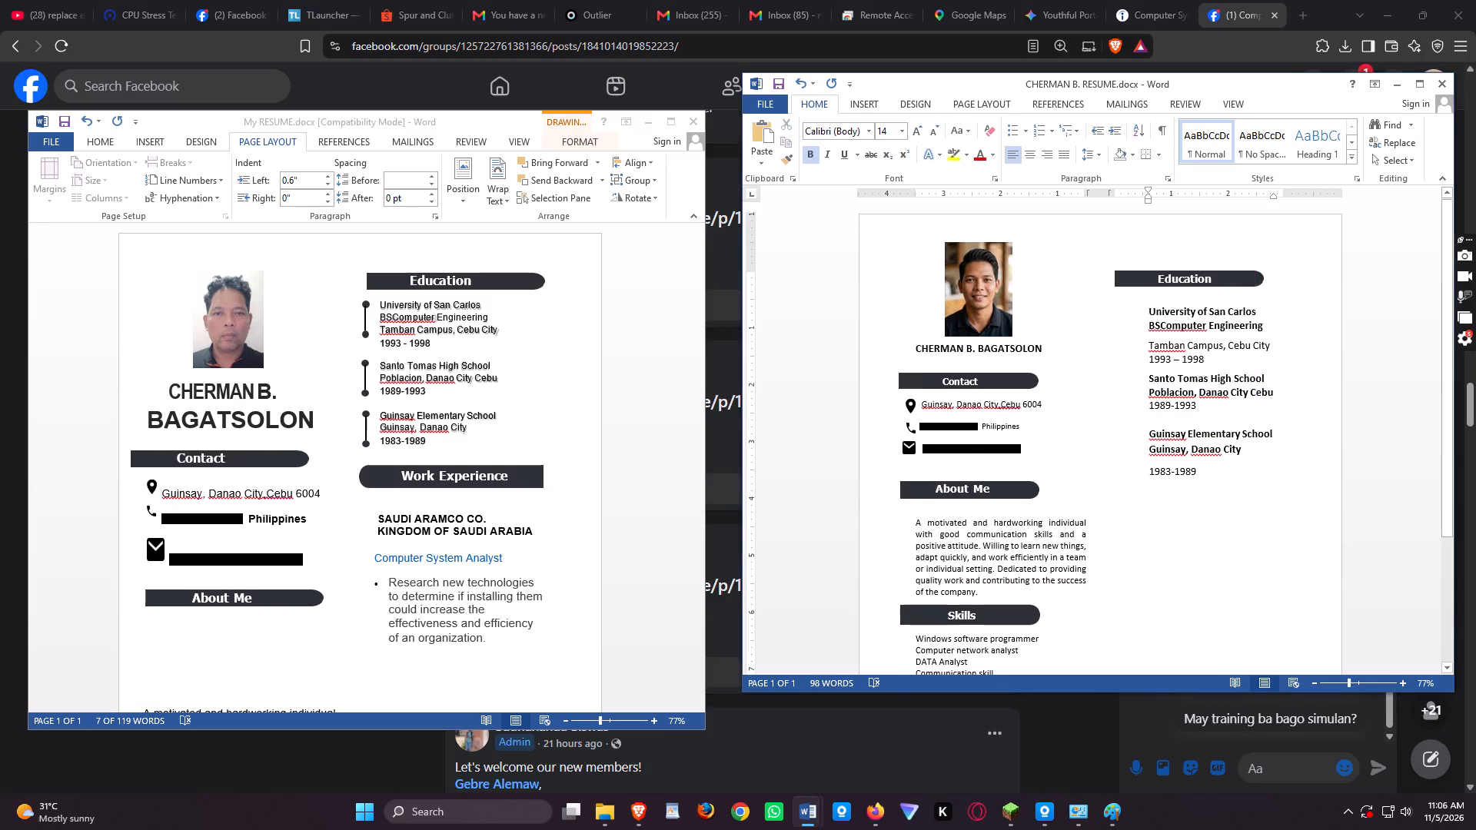
Set the paragraph spacing after the University of San Carlos entry's lines to 0 pt.
drag(1213, 358, 1158, 316)
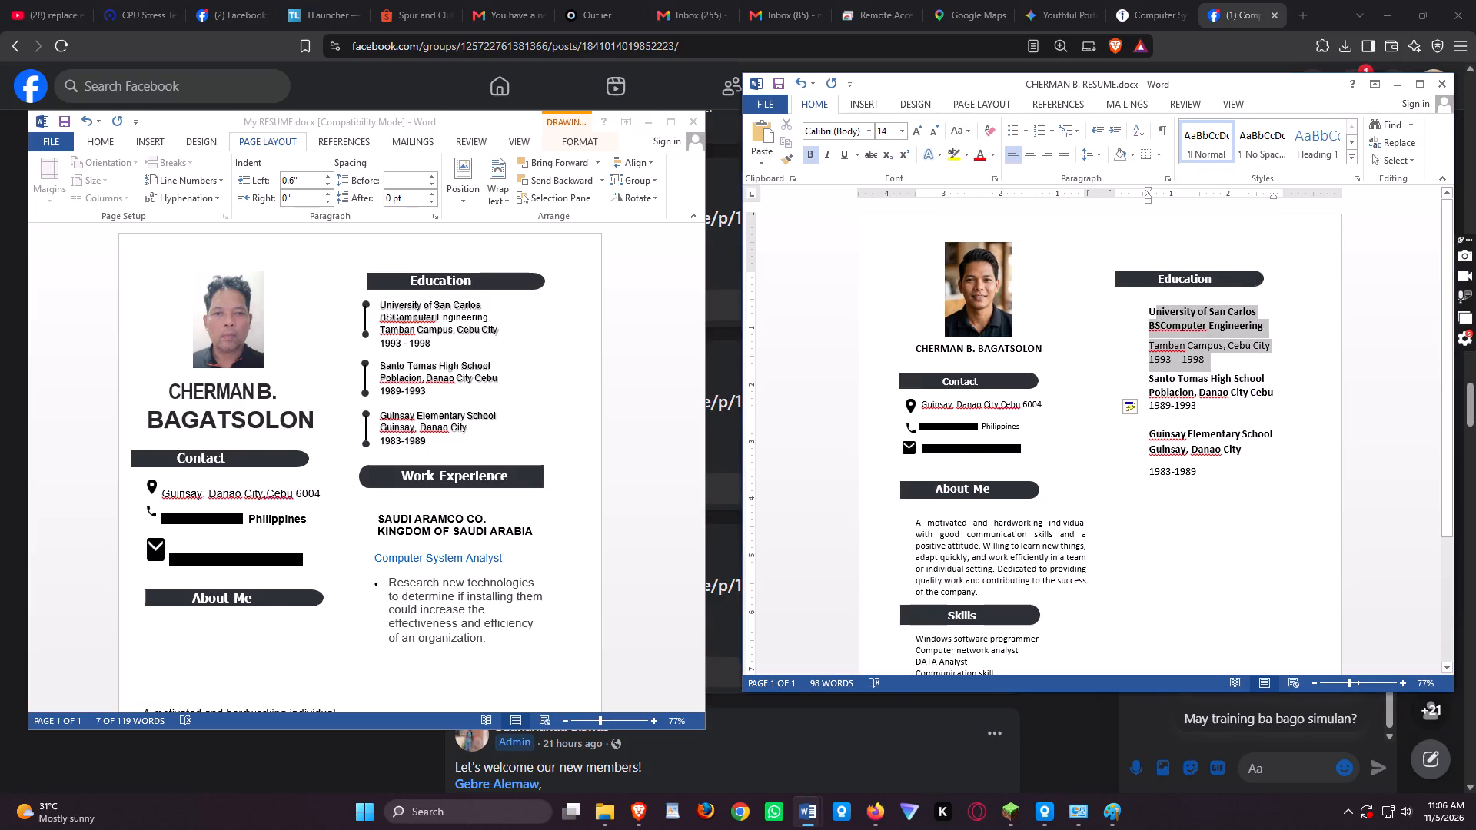
drag(1158, 316, 1151, 316)
right_click(1181, 324)
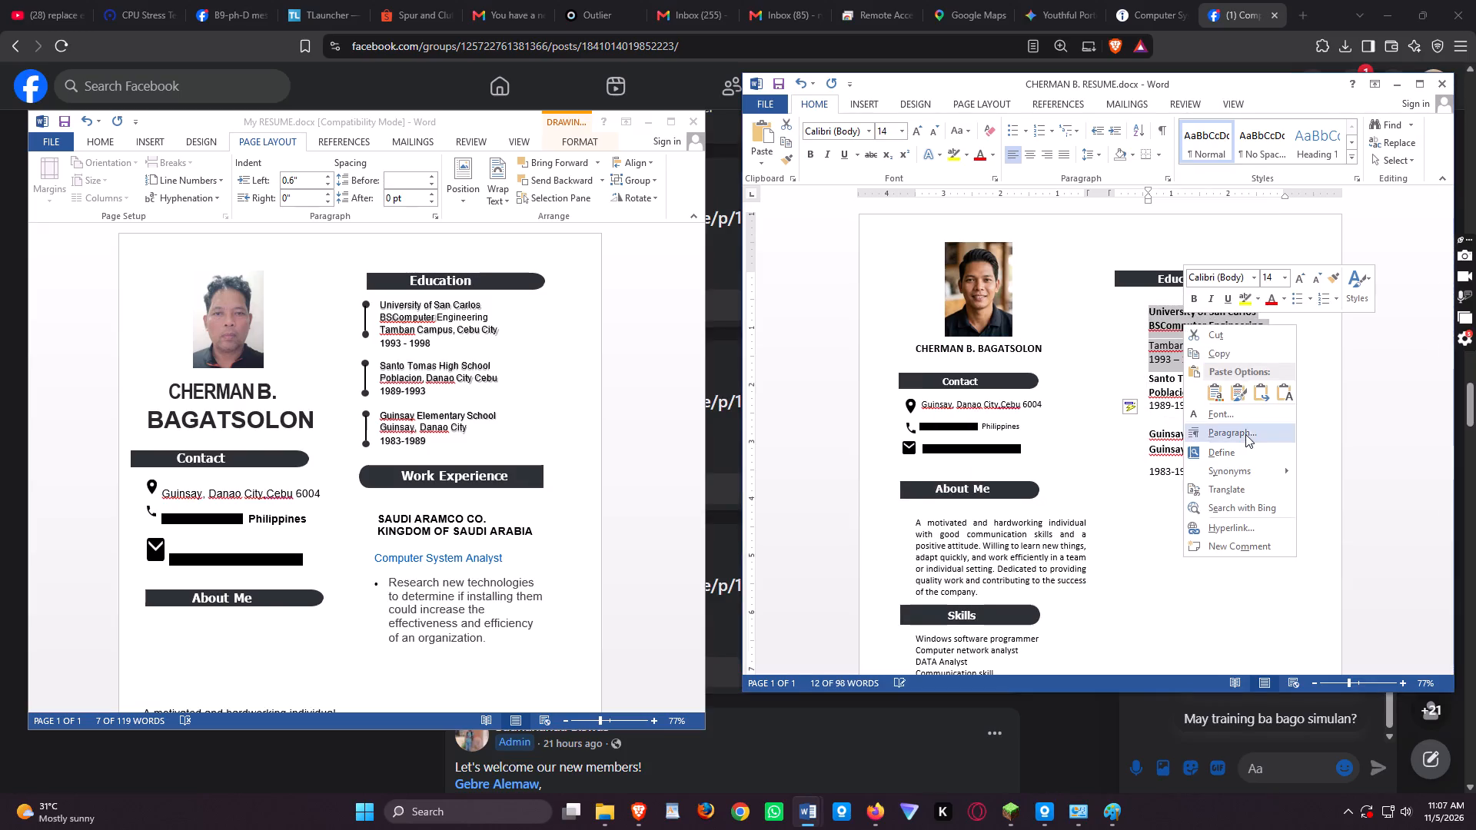
click(1244, 431)
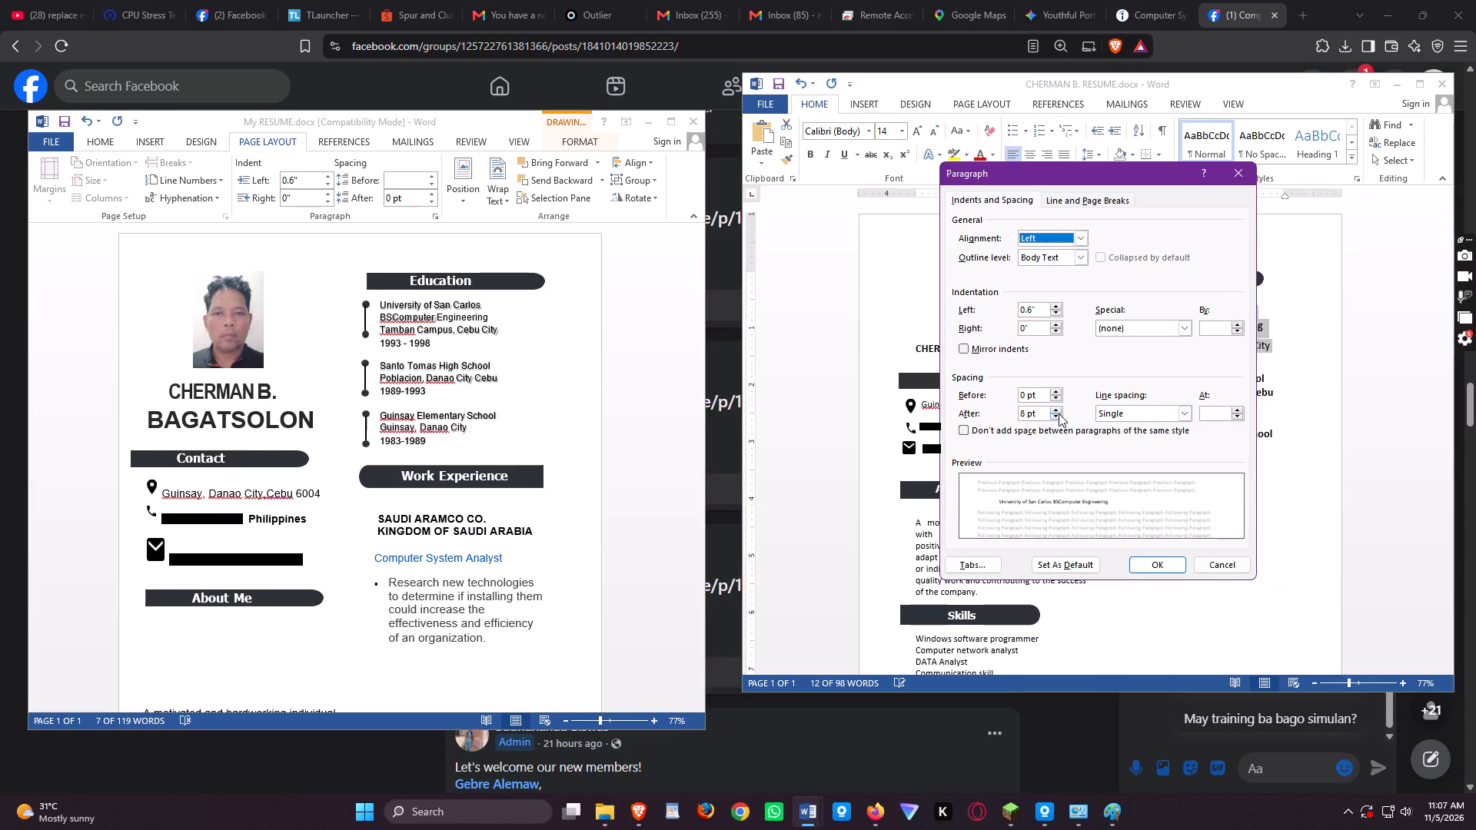
click(1059, 413)
double_click(1059, 416)
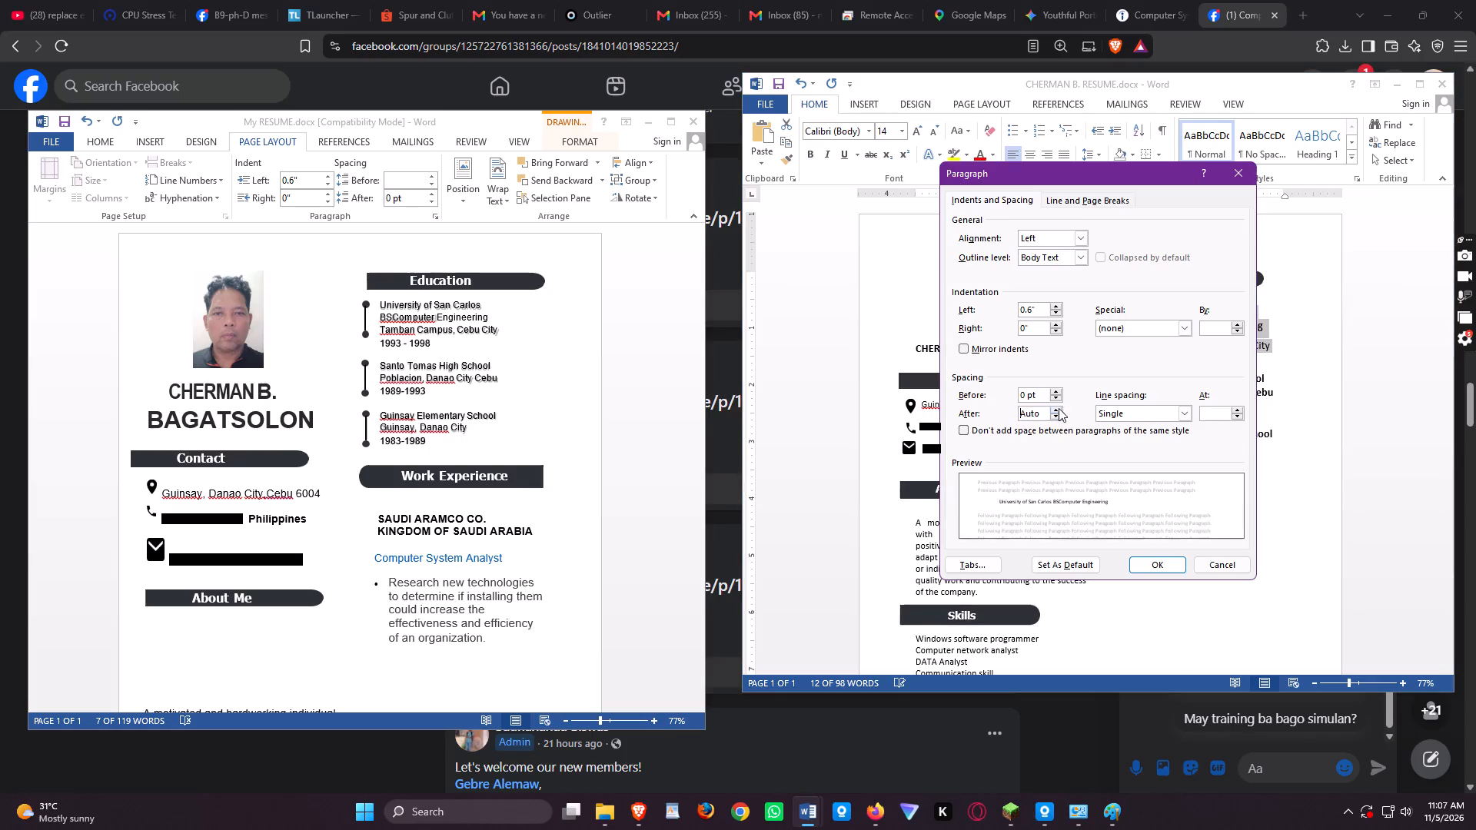
click(1059, 408)
click(1163, 562)
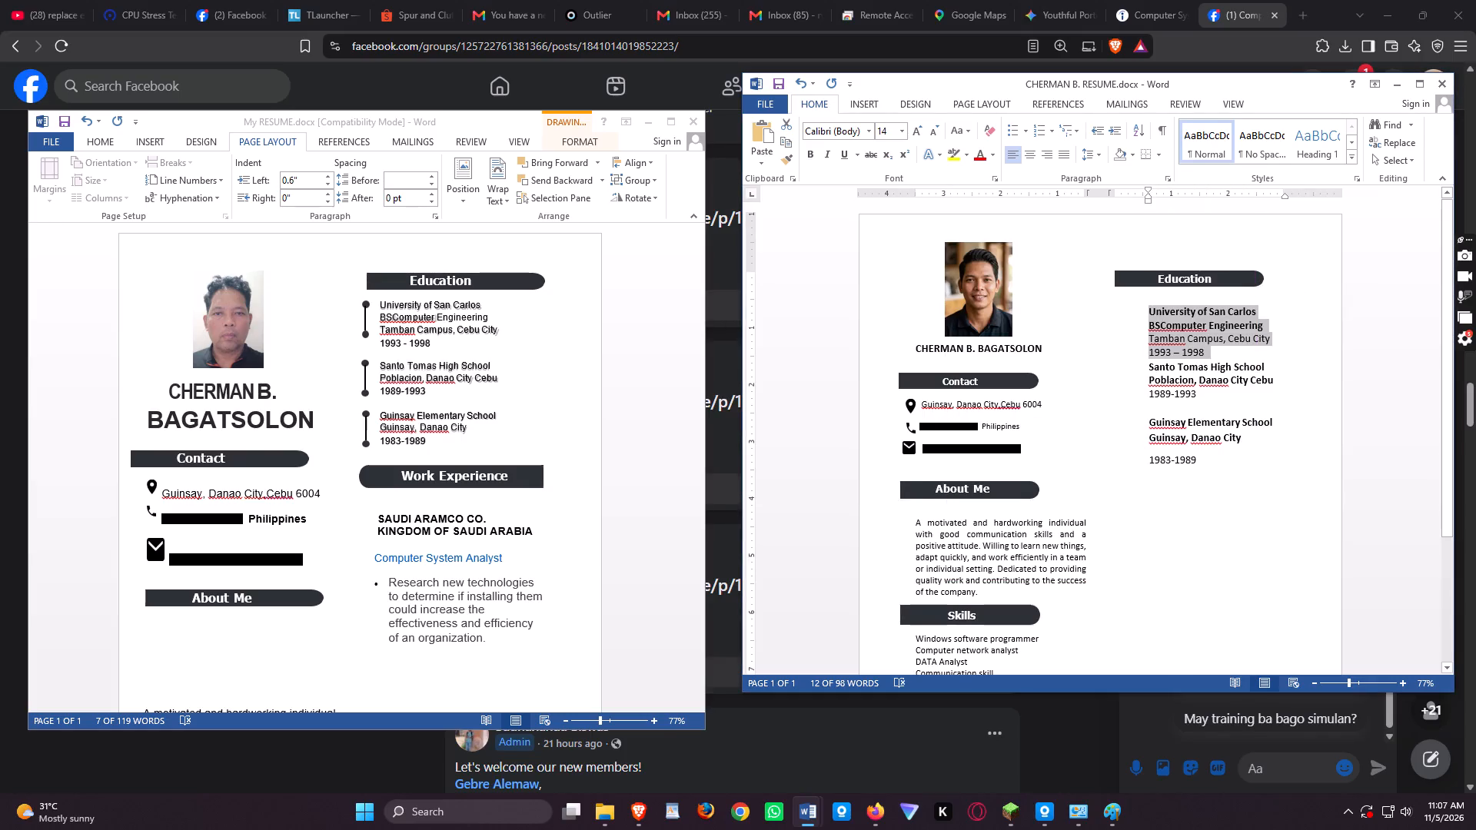
Insert a blank line after 1993 – 1998, separating the university entry from the Santo Tomas High School entry.
click(1215, 348)
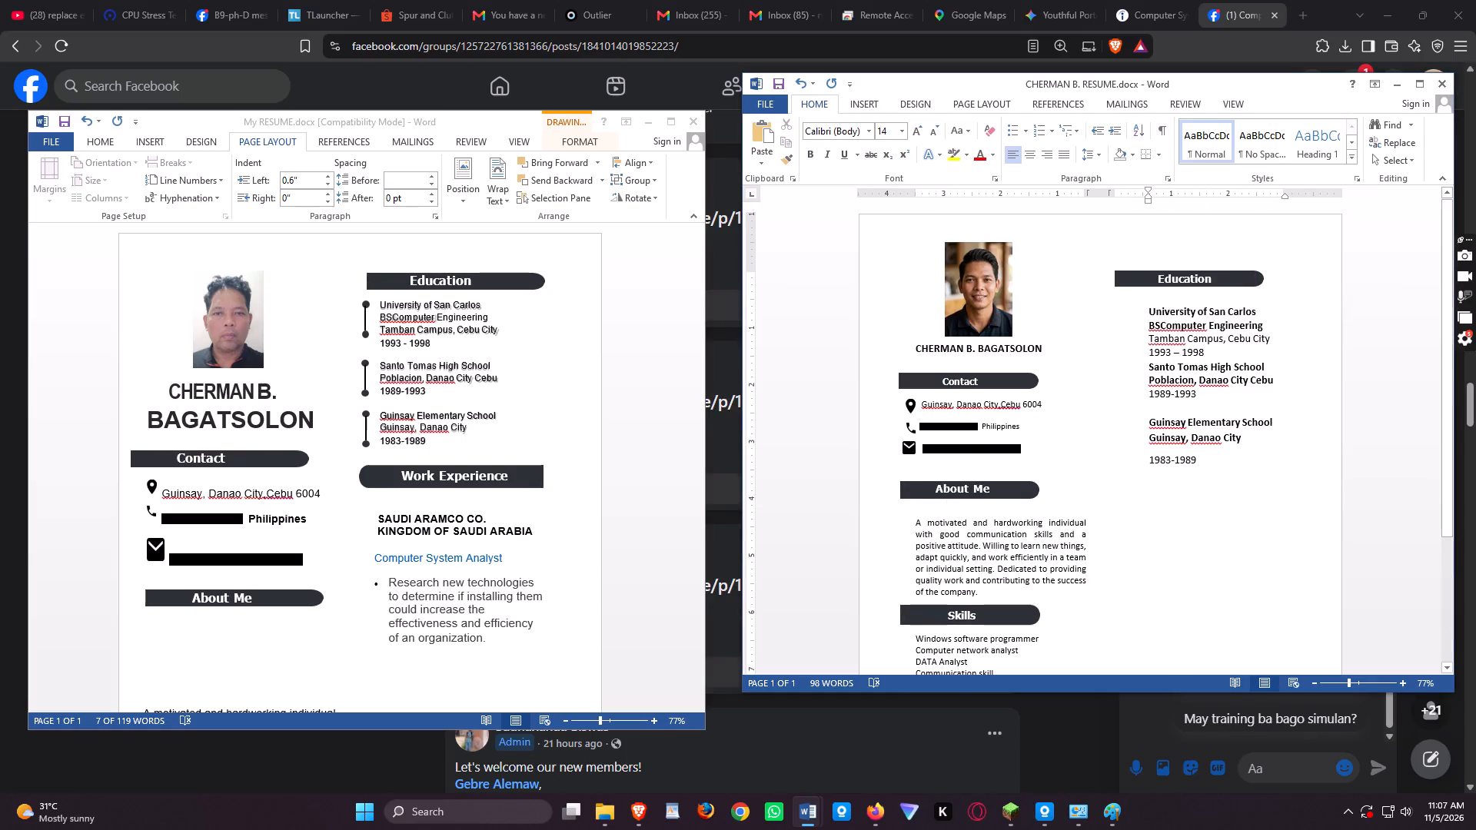
key(Return)
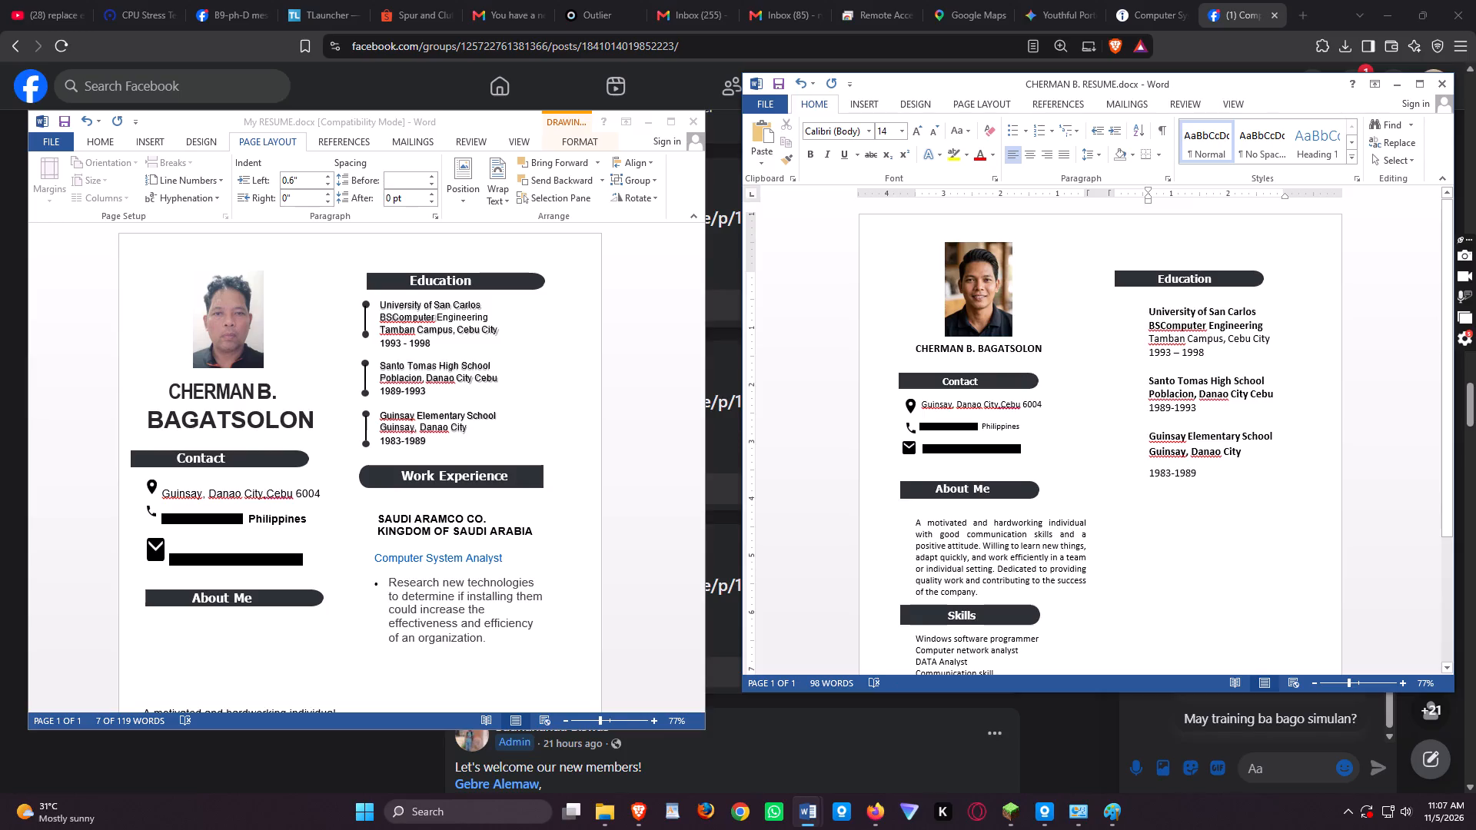
Set the Guinsay Elementary School entry to 0 pt spacing after and Single line spacing.
drag(1197, 472, 1149, 438)
right_click(1192, 443)
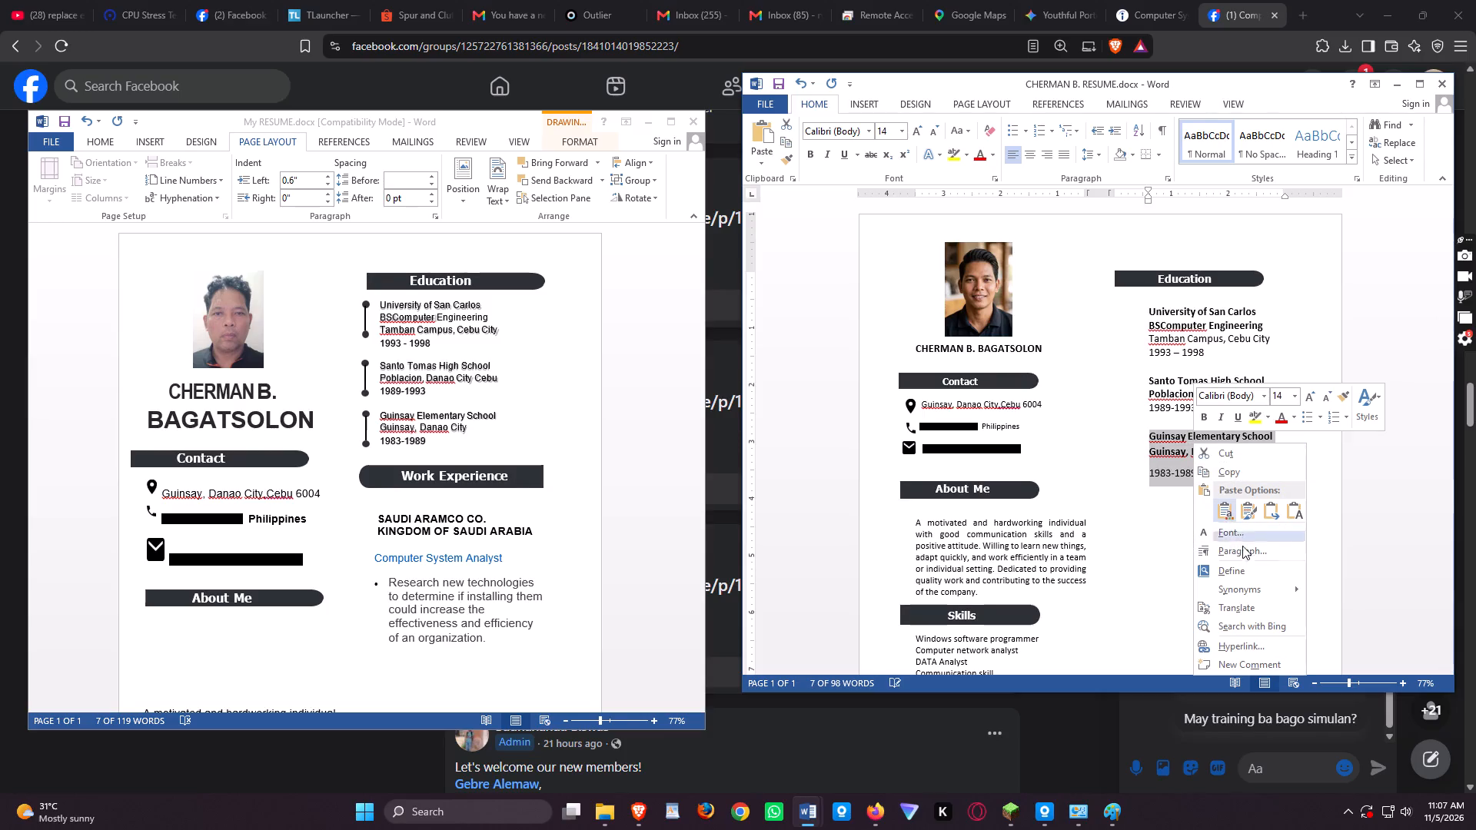
click(1245, 552)
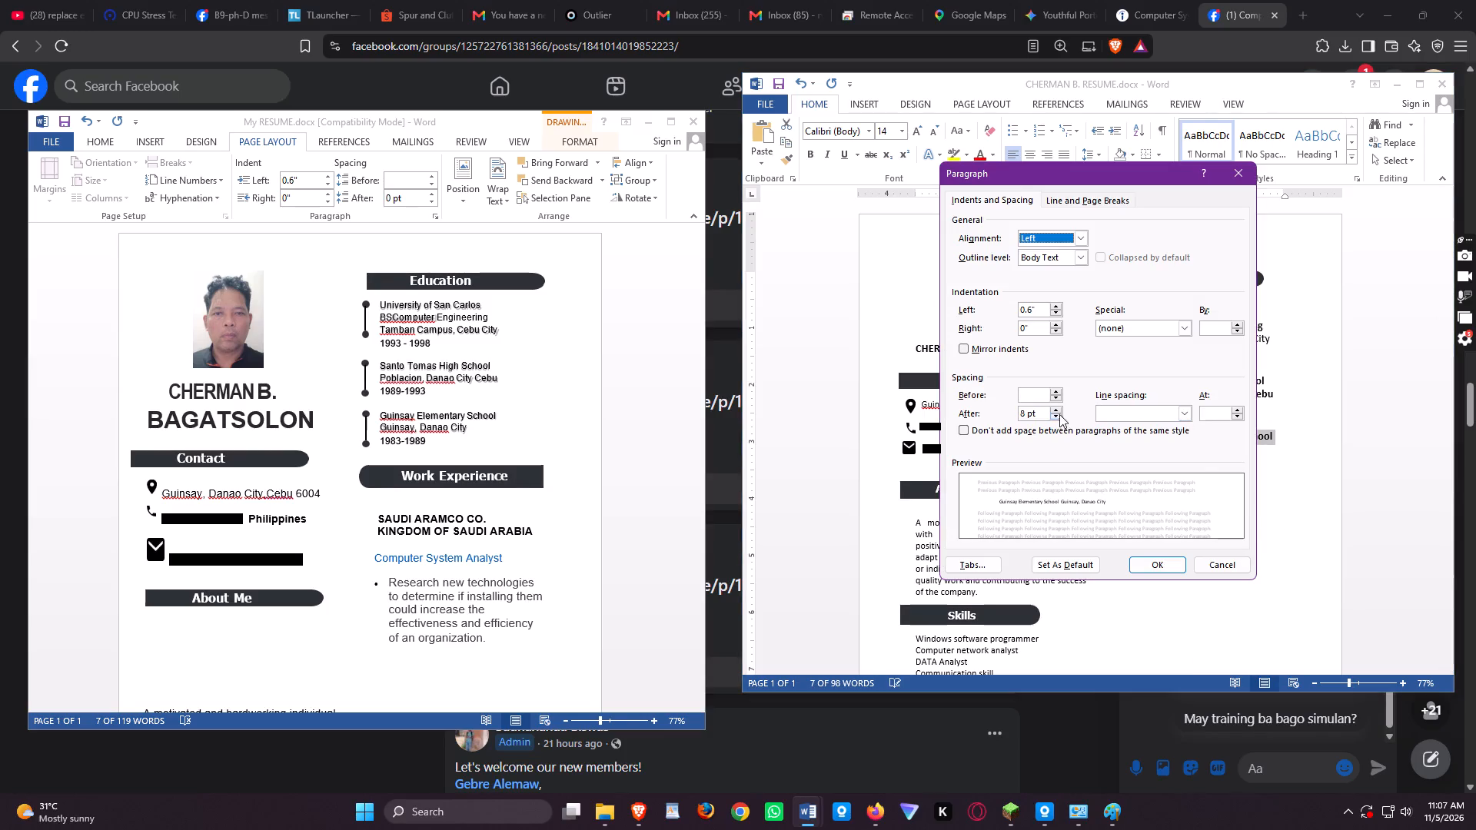
click(1062, 414)
click(1056, 418)
click(1112, 417)
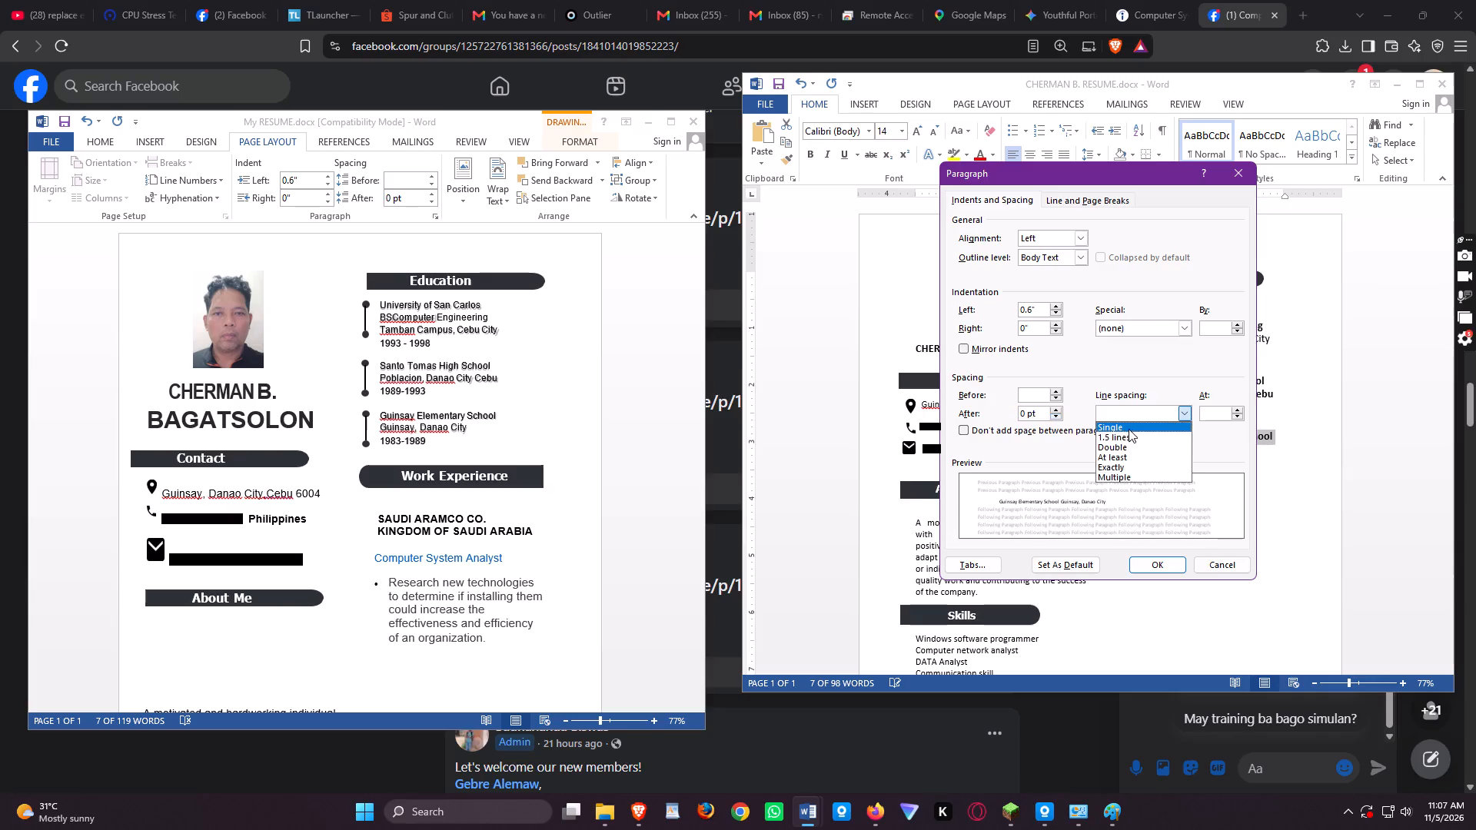
click(1132, 430)
click(1161, 568)
click(1252, 546)
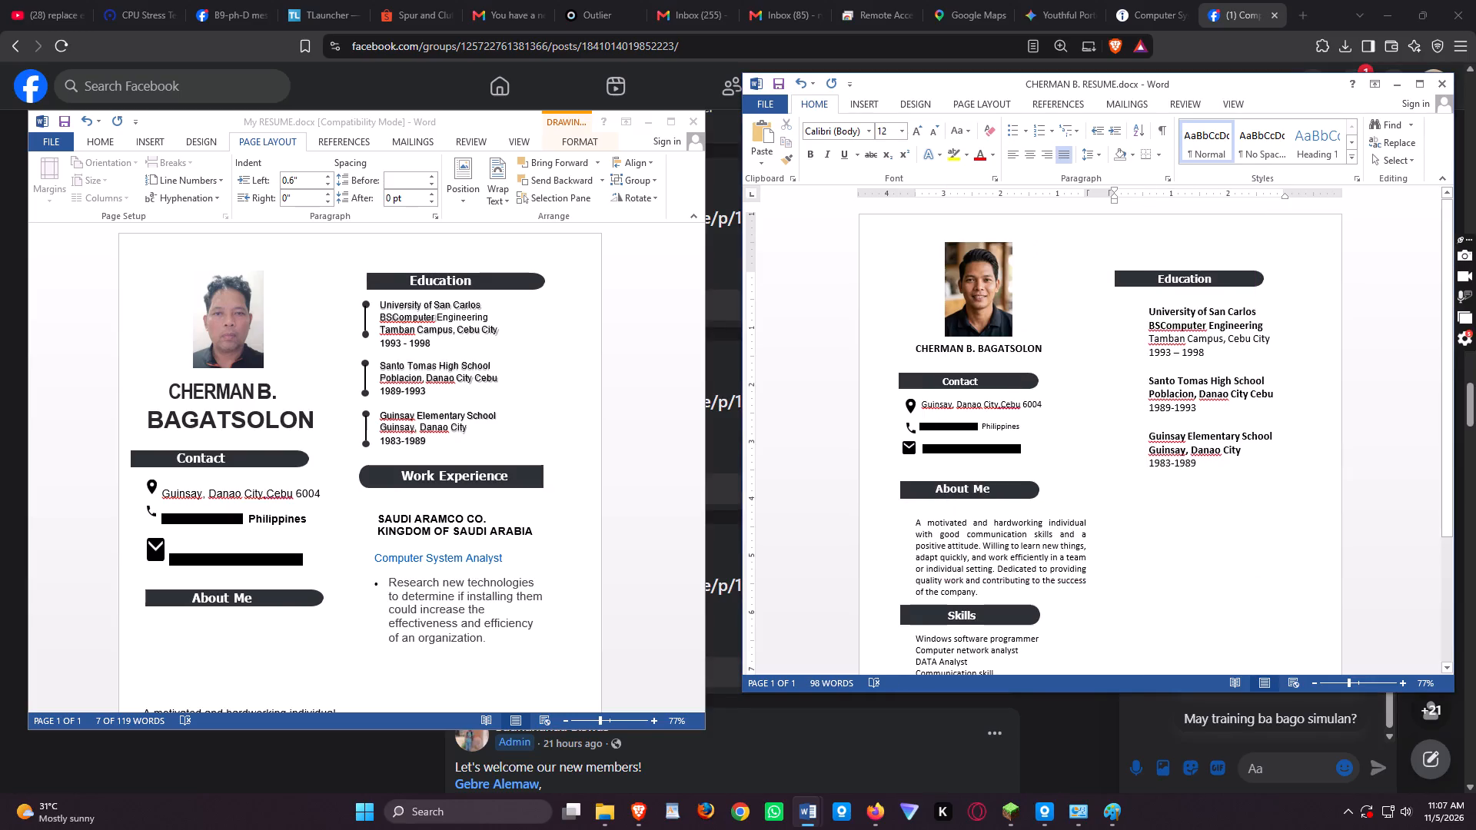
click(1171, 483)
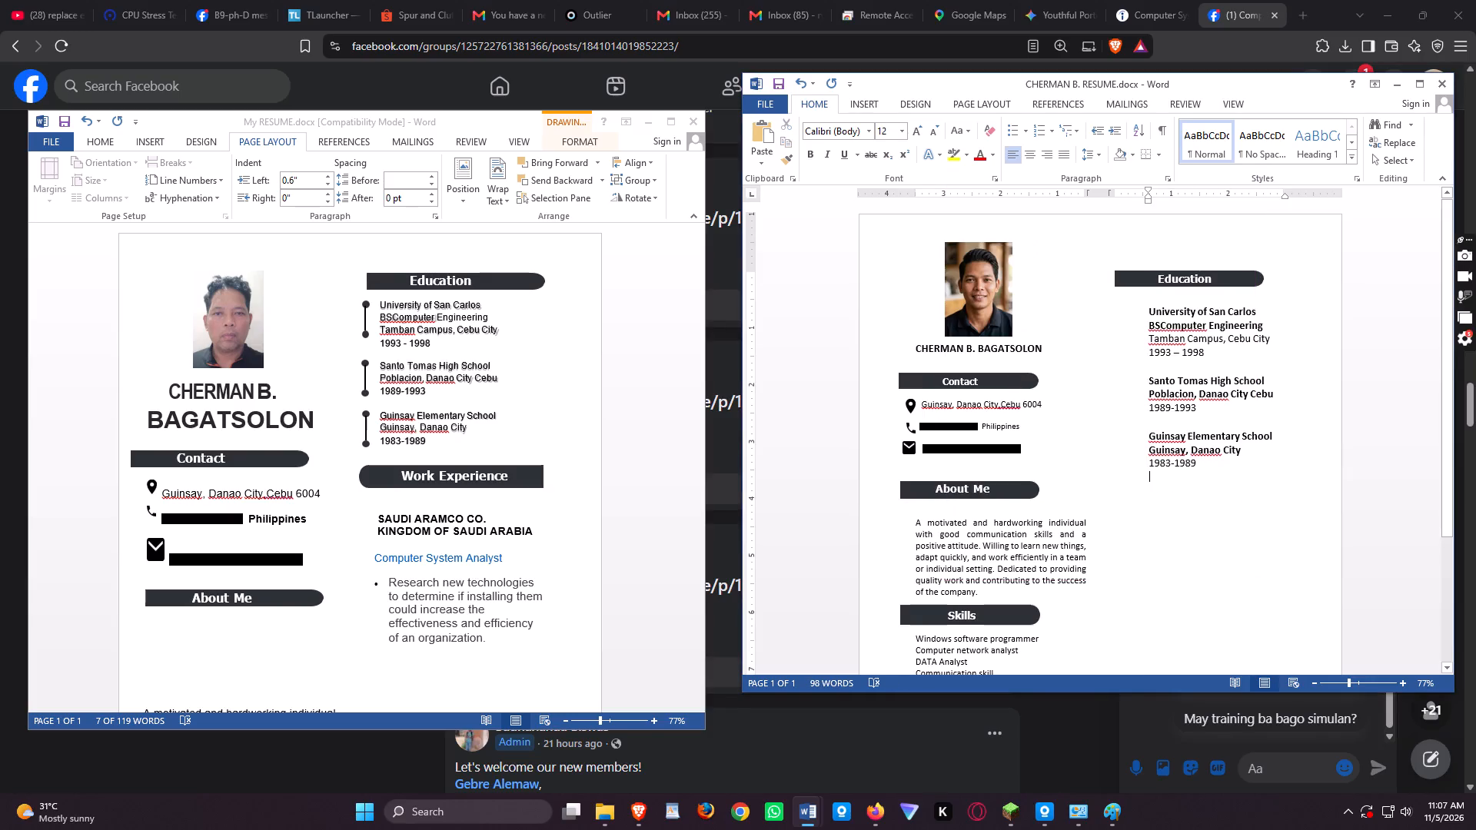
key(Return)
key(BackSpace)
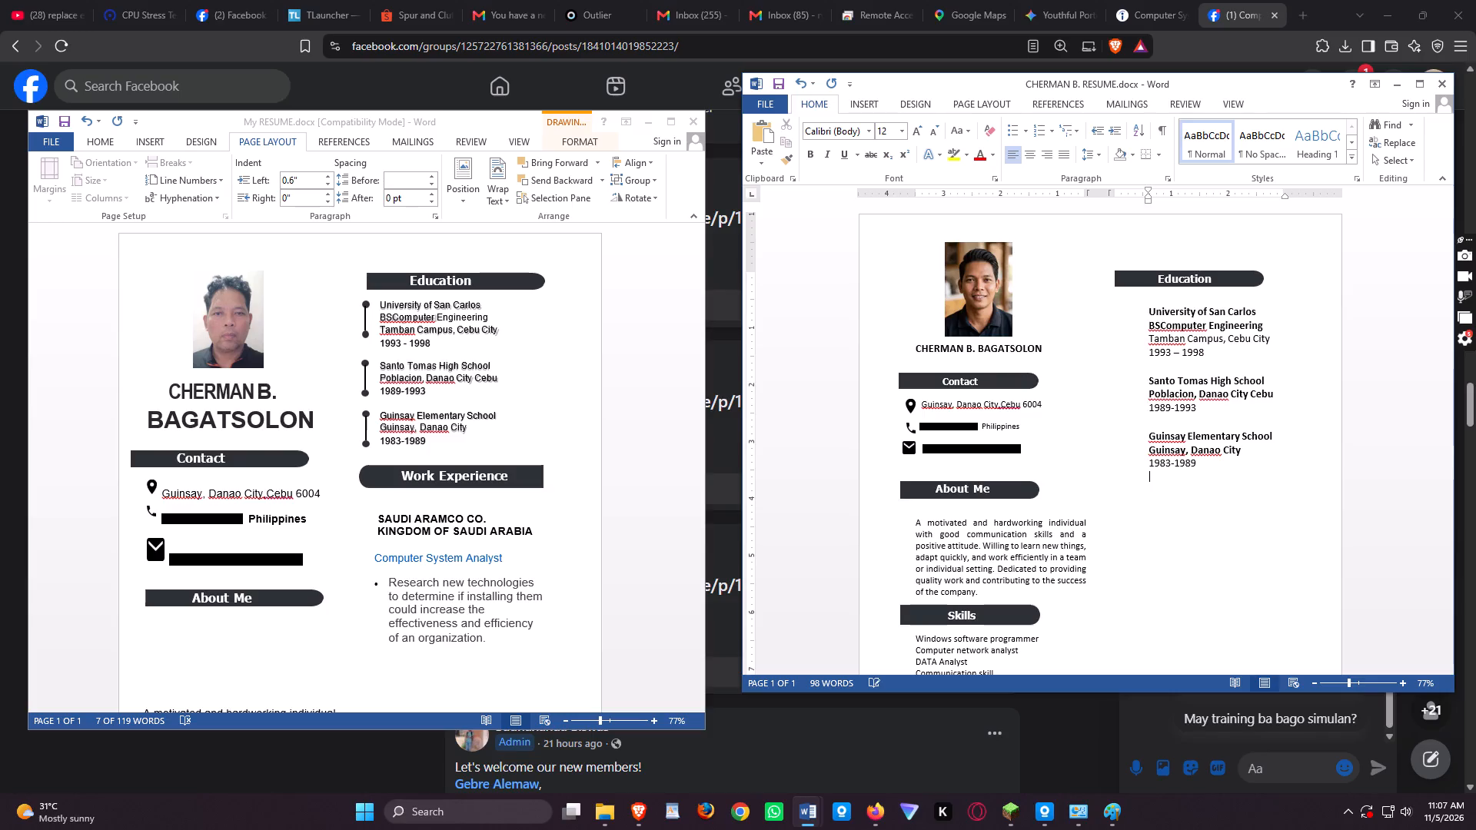
Copy the Work Experience banner from My RESUME and paste it below the Guinsay Elementary School entry, keeping source formatting.
click(545, 477)
click(537, 477)
click(537, 484)
click(547, 497)
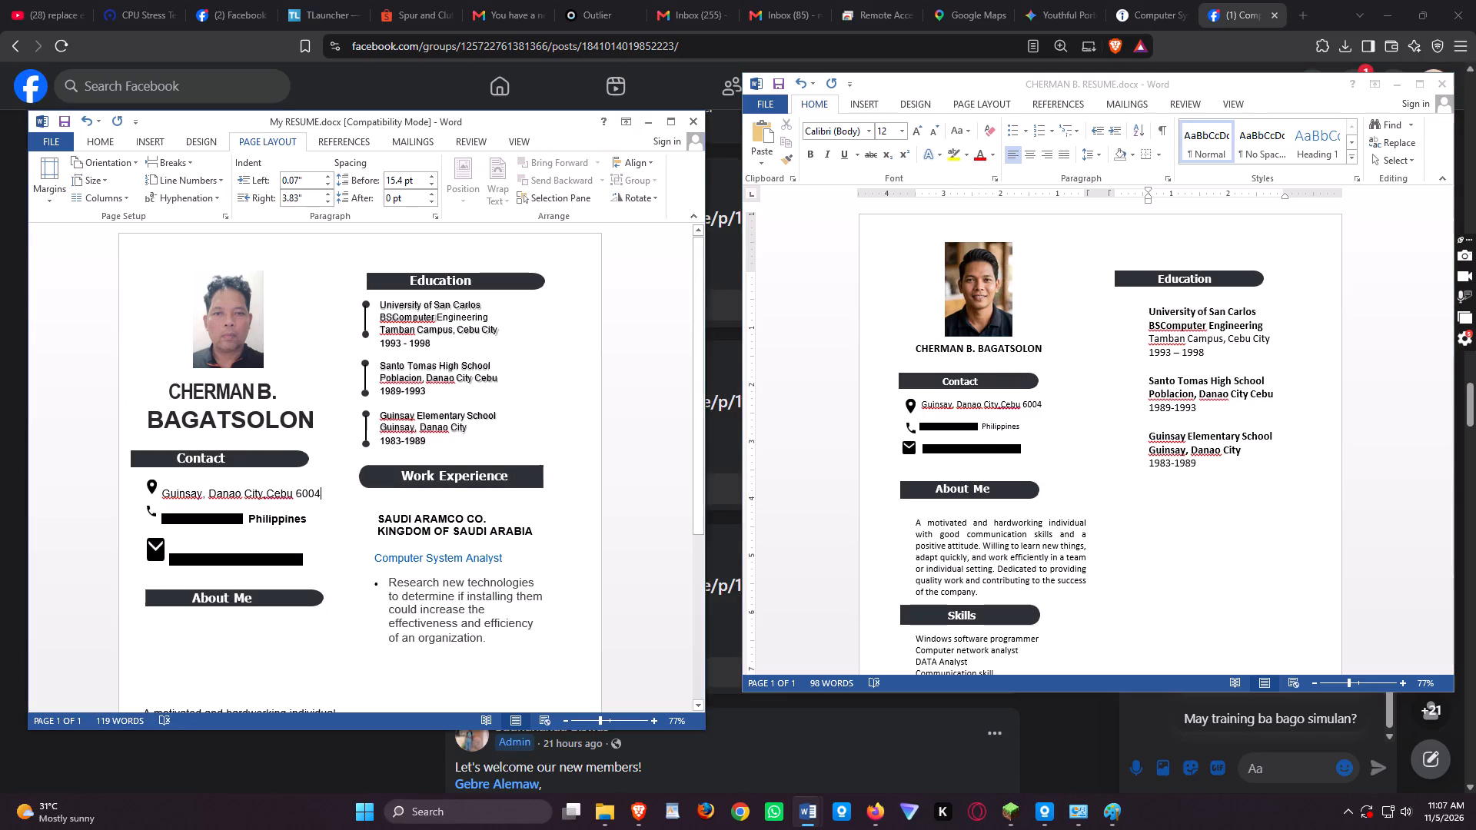
click(547, 493)
click(544, 490)
click(533, 474)
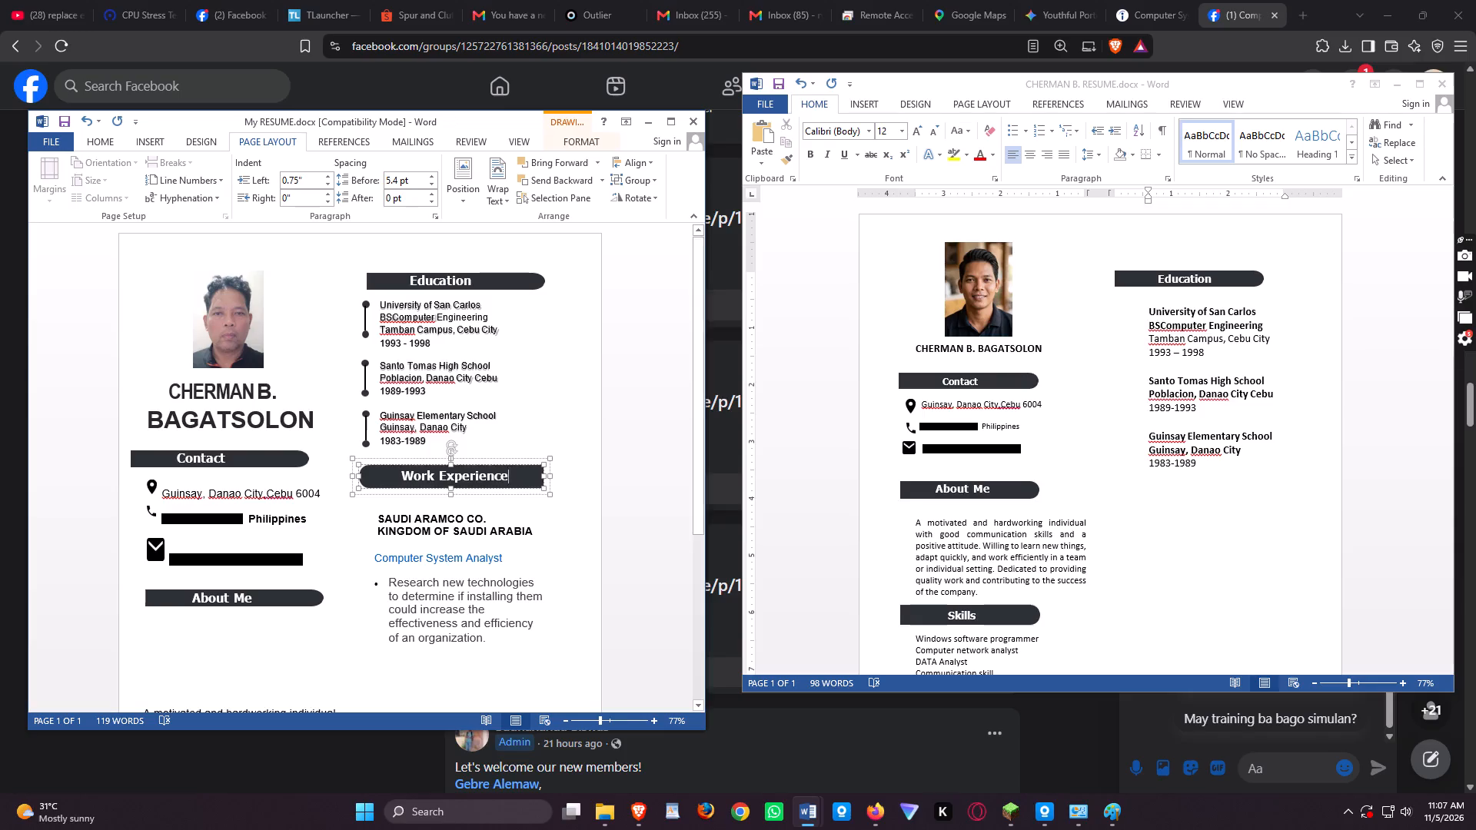
right_click(518, 457)
click(558, 487)
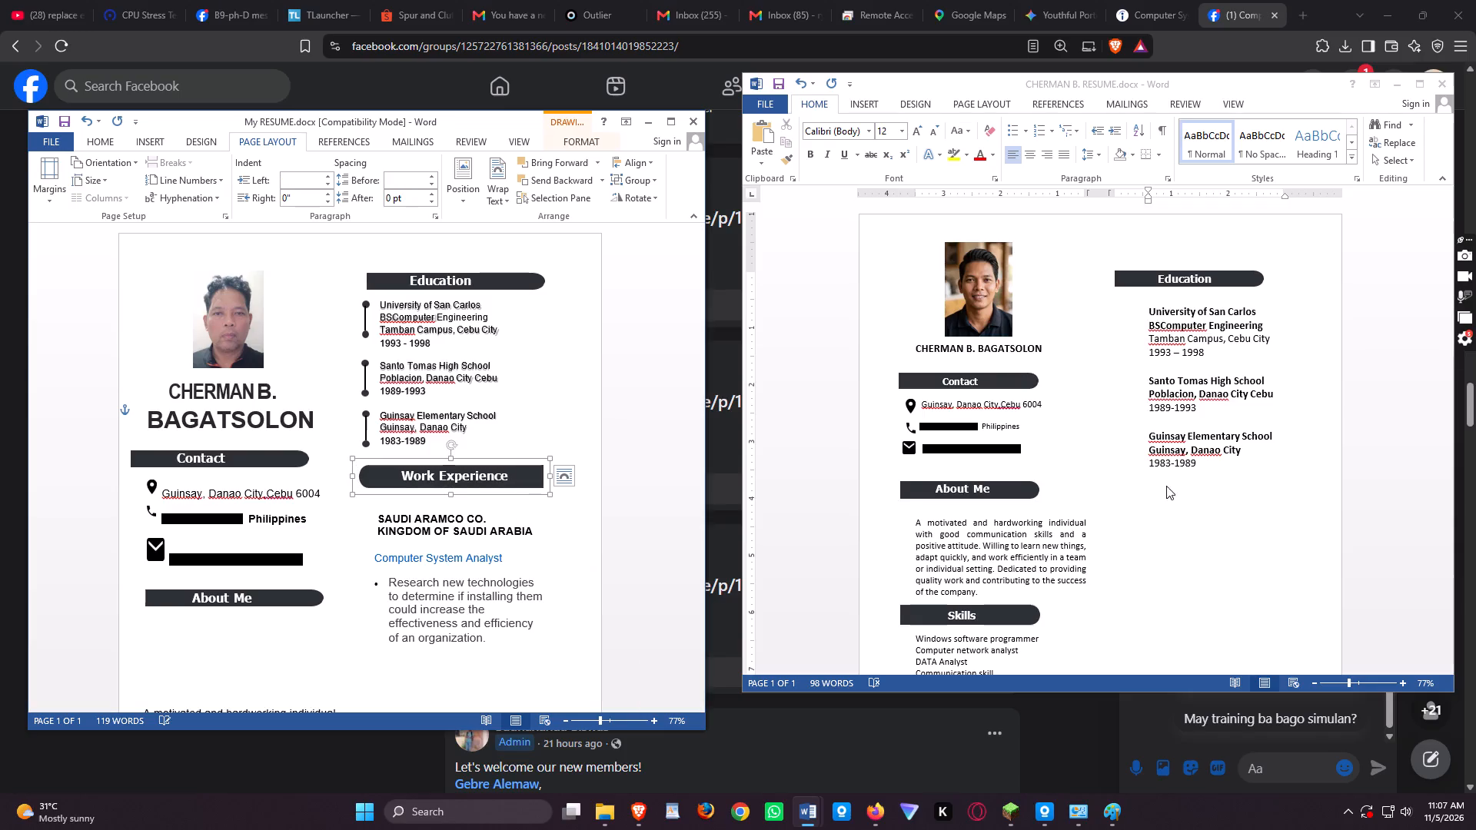
click(1152, 486)
right_click(1152, 490)
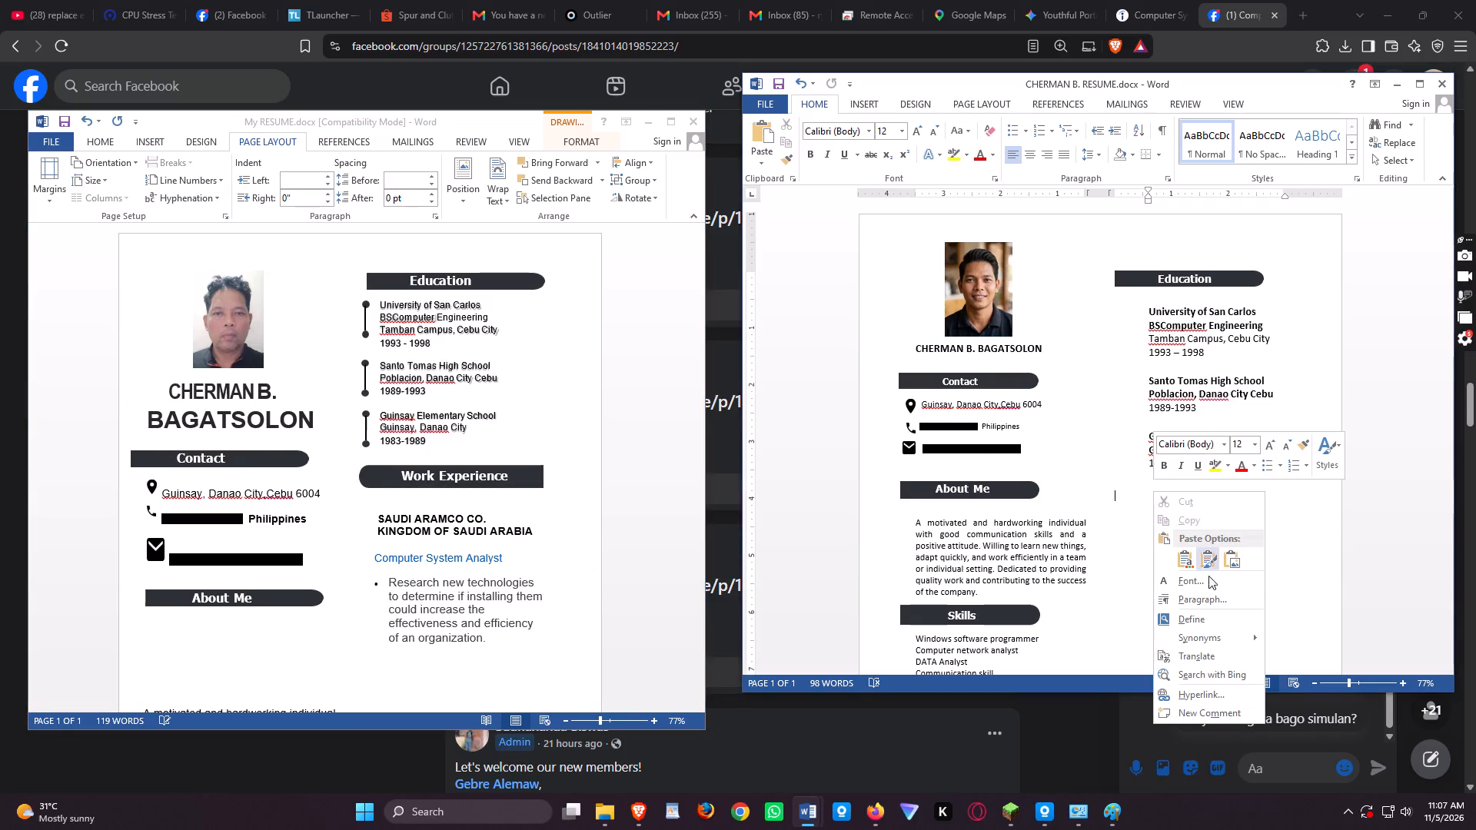
click(1184, 564)
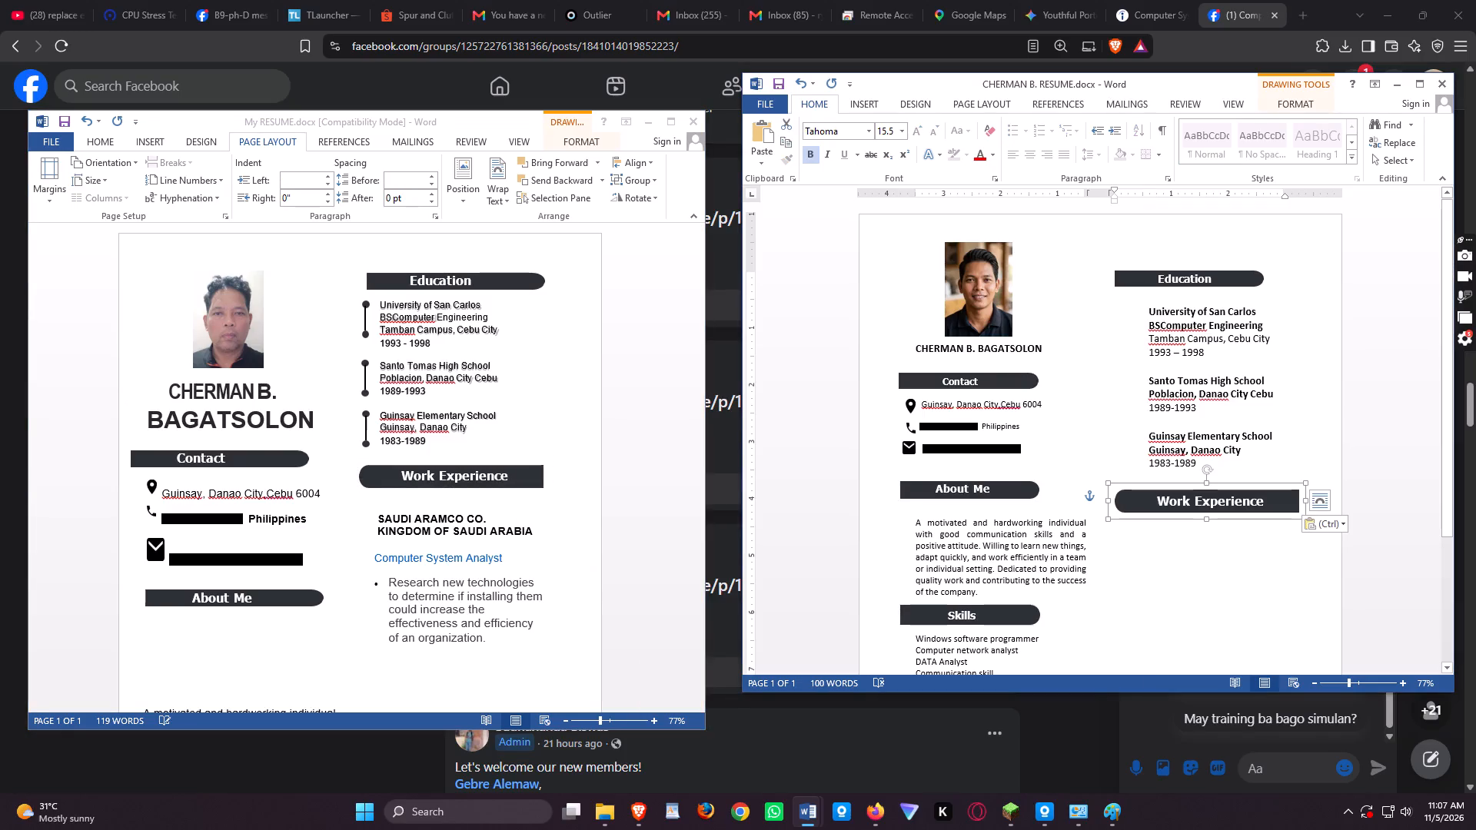
Set the pasted Work Experience banner's text to font size 14.
drag(1265, 501, 1168, 503)
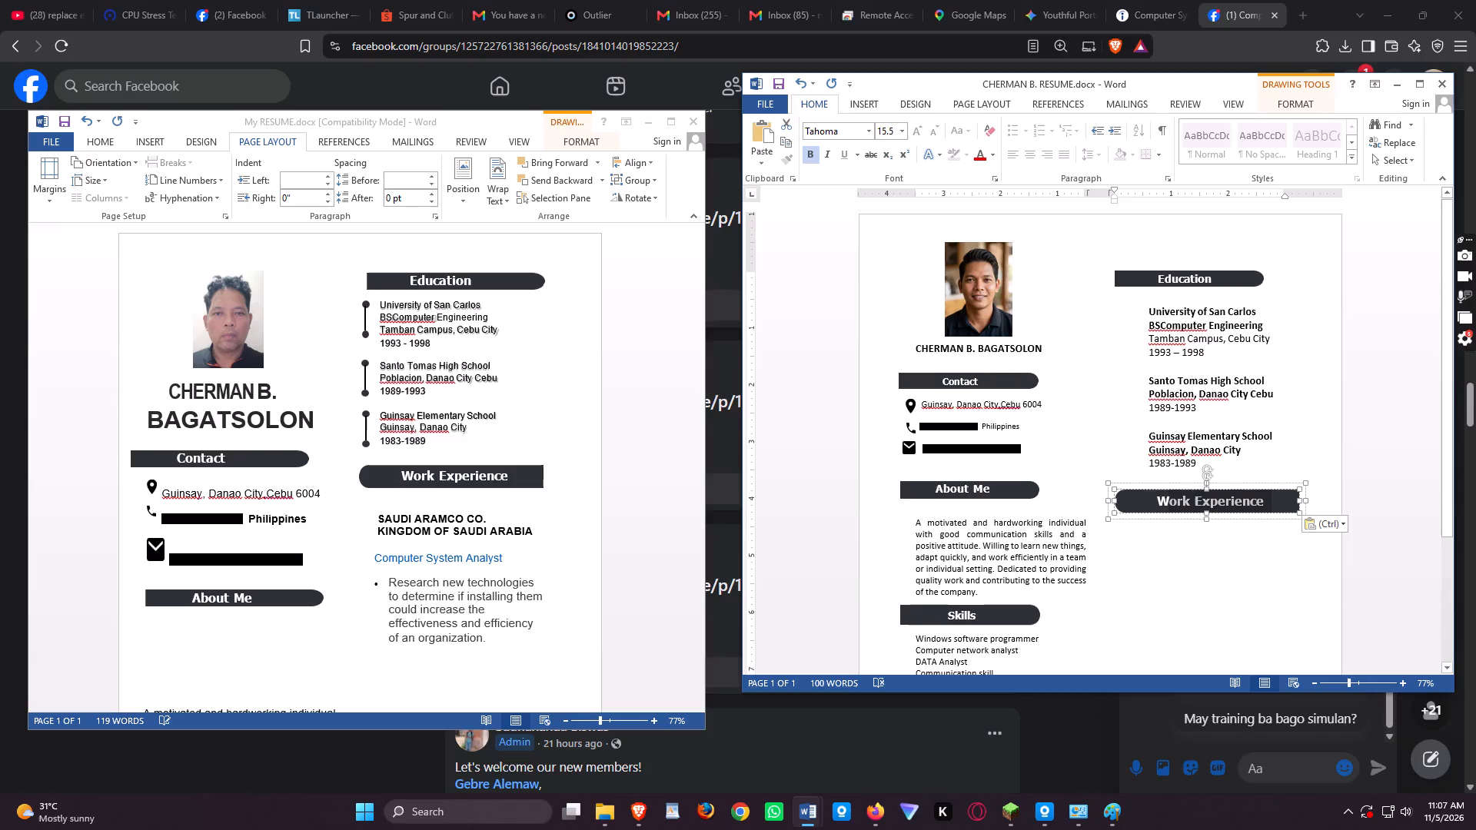
drag(1168, 503, 1157, 506)
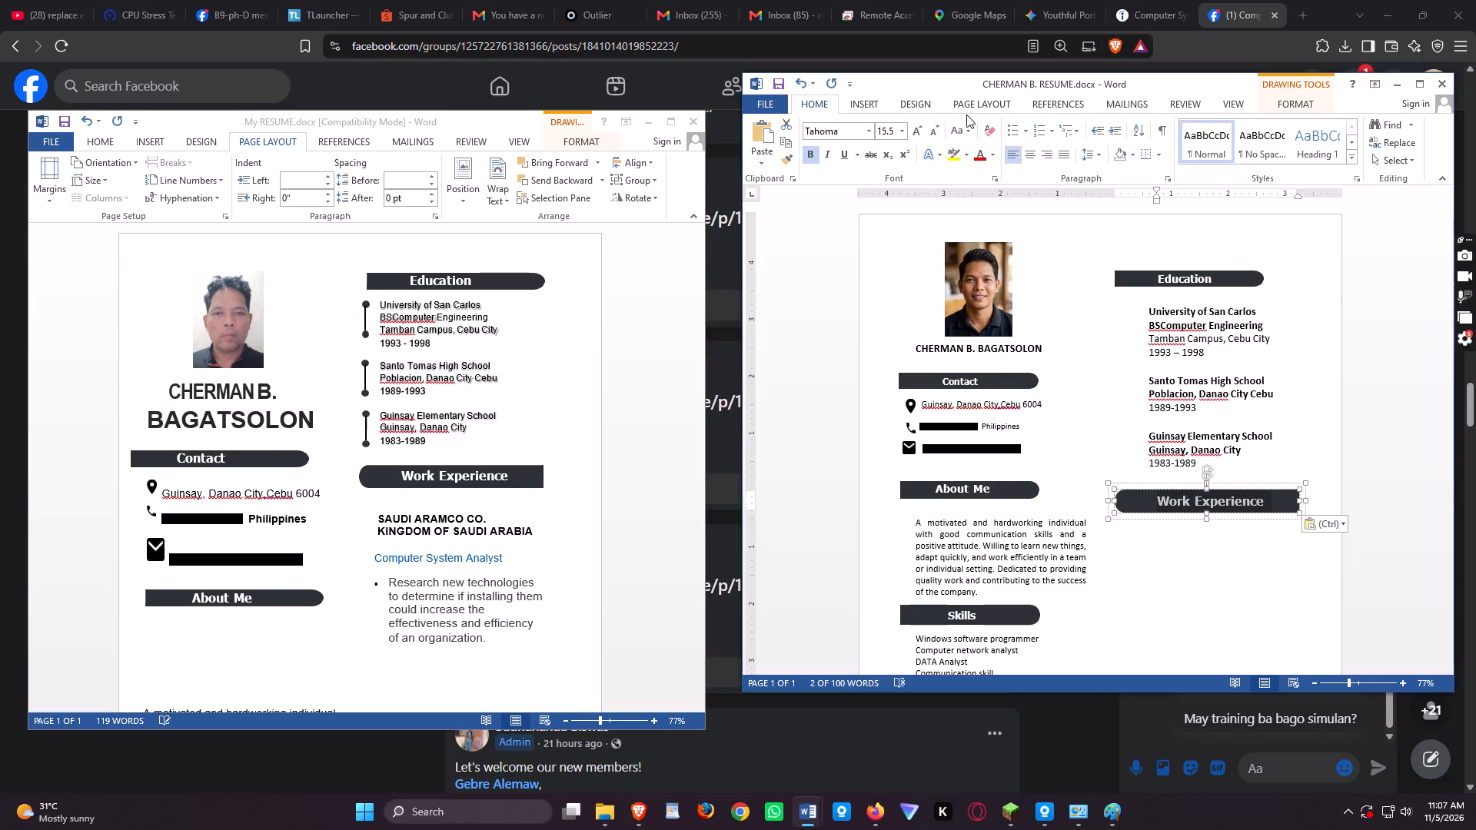
click(901, 131)
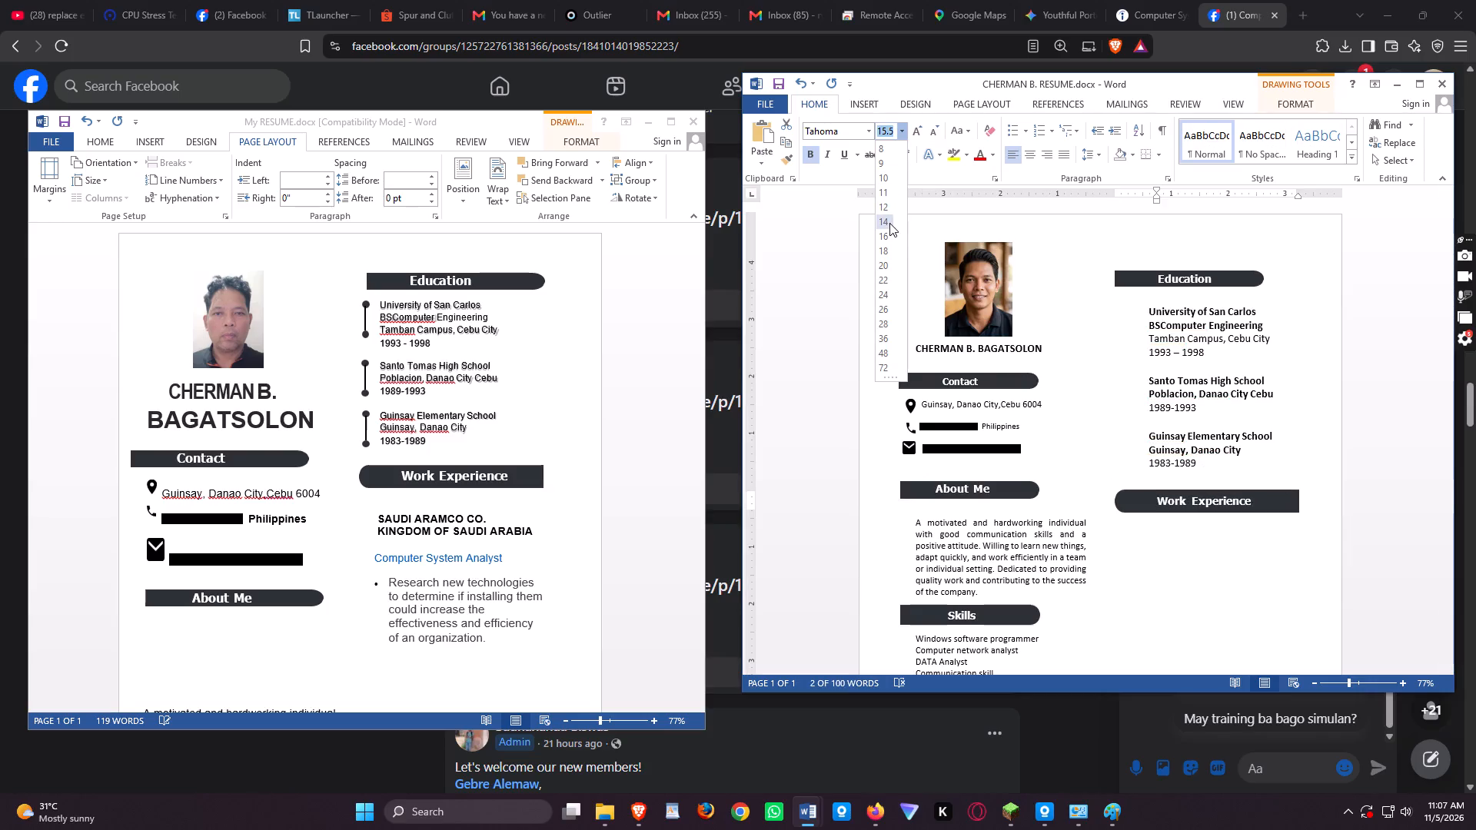
click(893, 225)
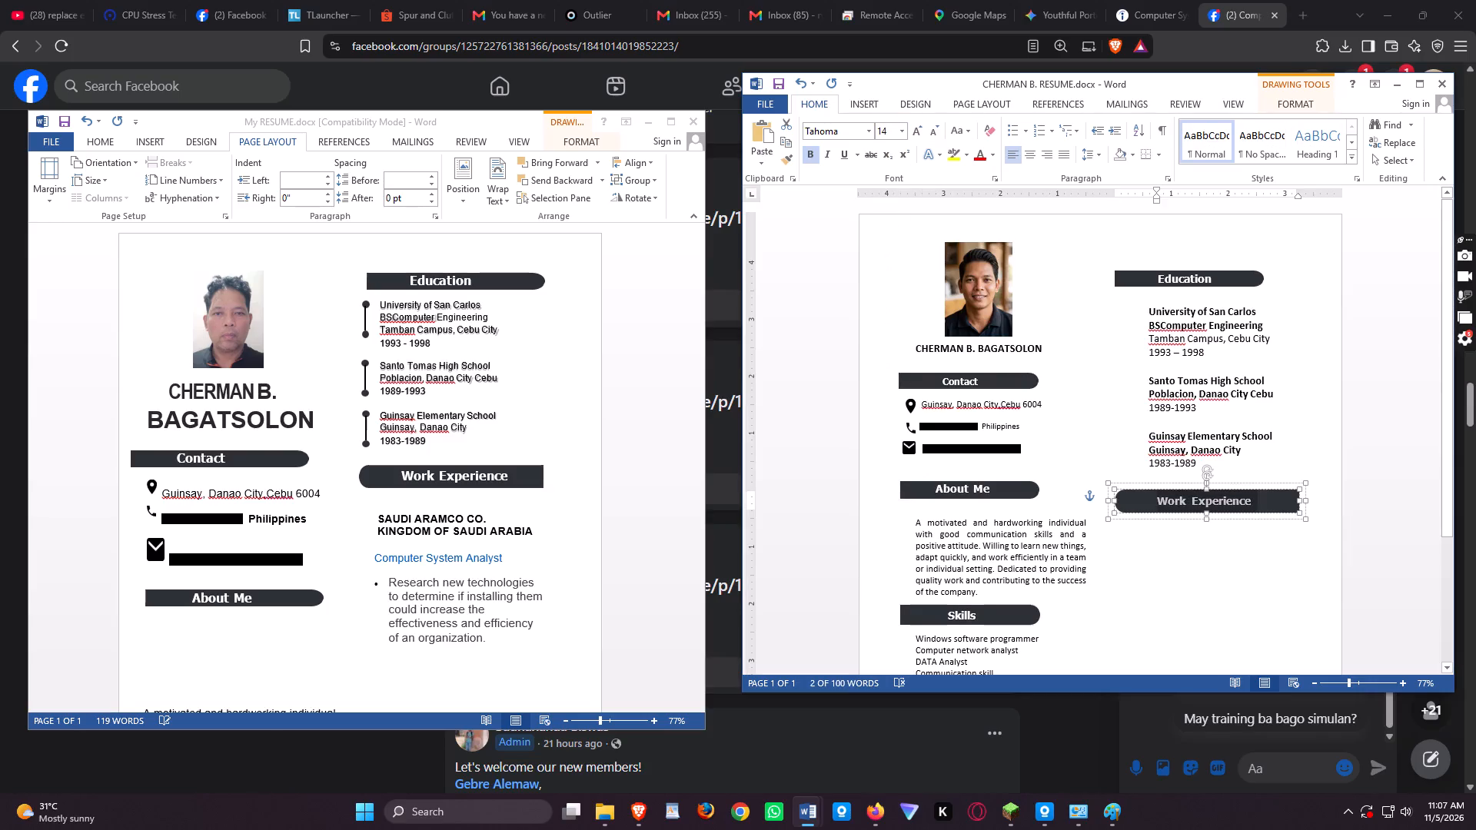
Resize the Work Experience banner to a narrower width, close to that of the Education banner.
drag(1305, 518, 1271, 510)
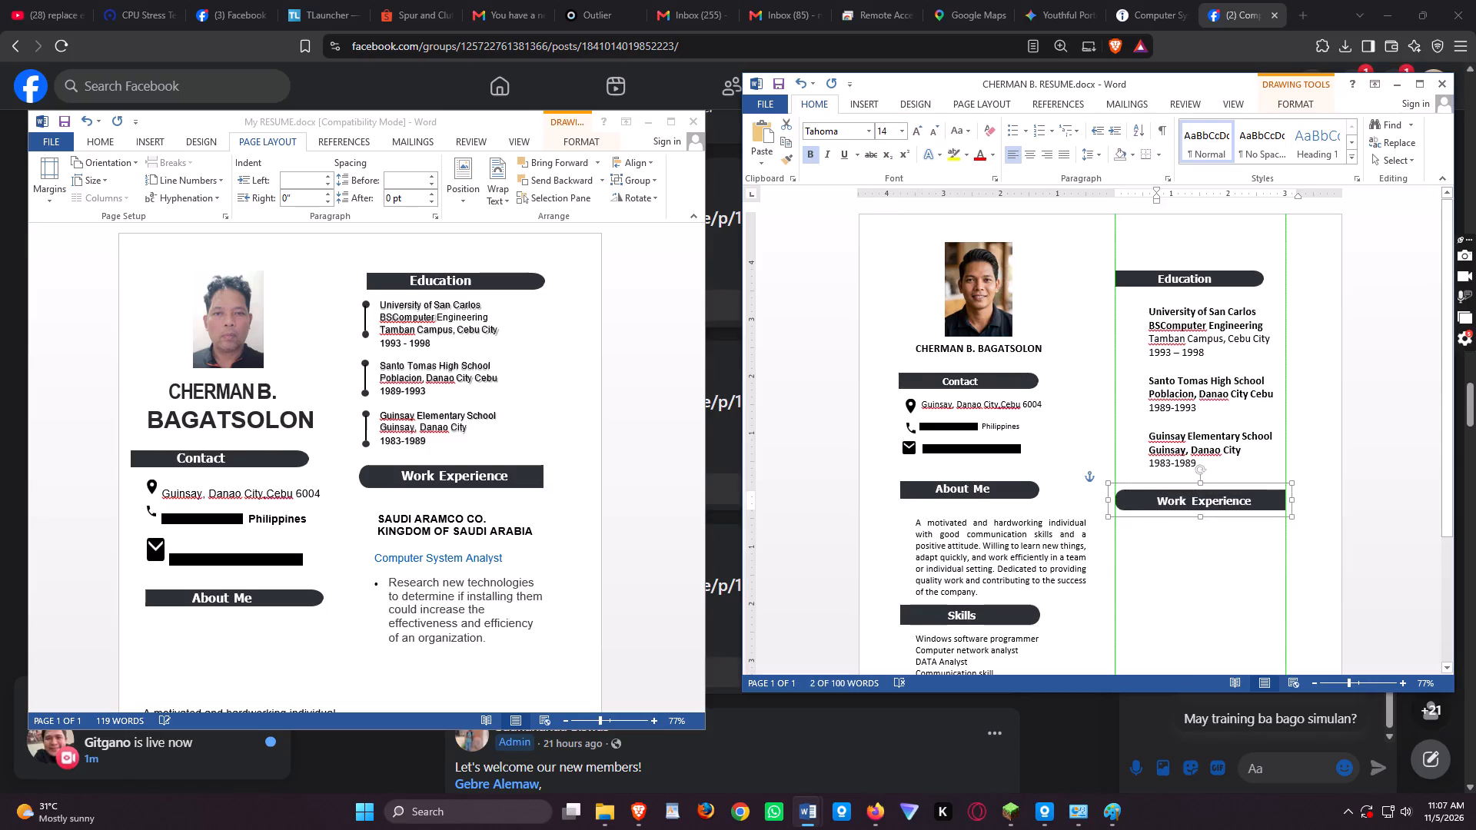
drag(1271, 510, 1272, 513)
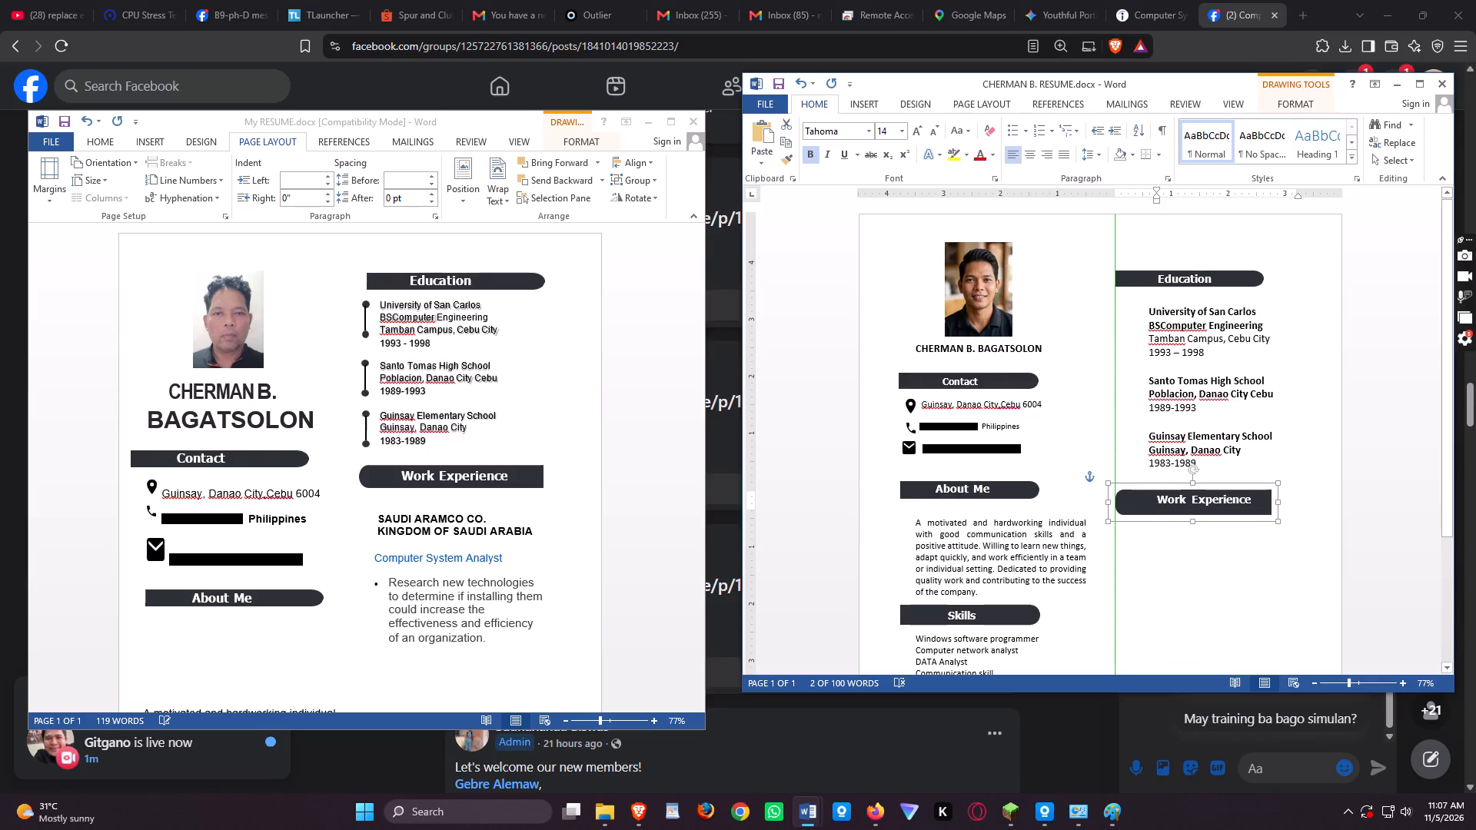
drag(1272, 513, 1276, 507)
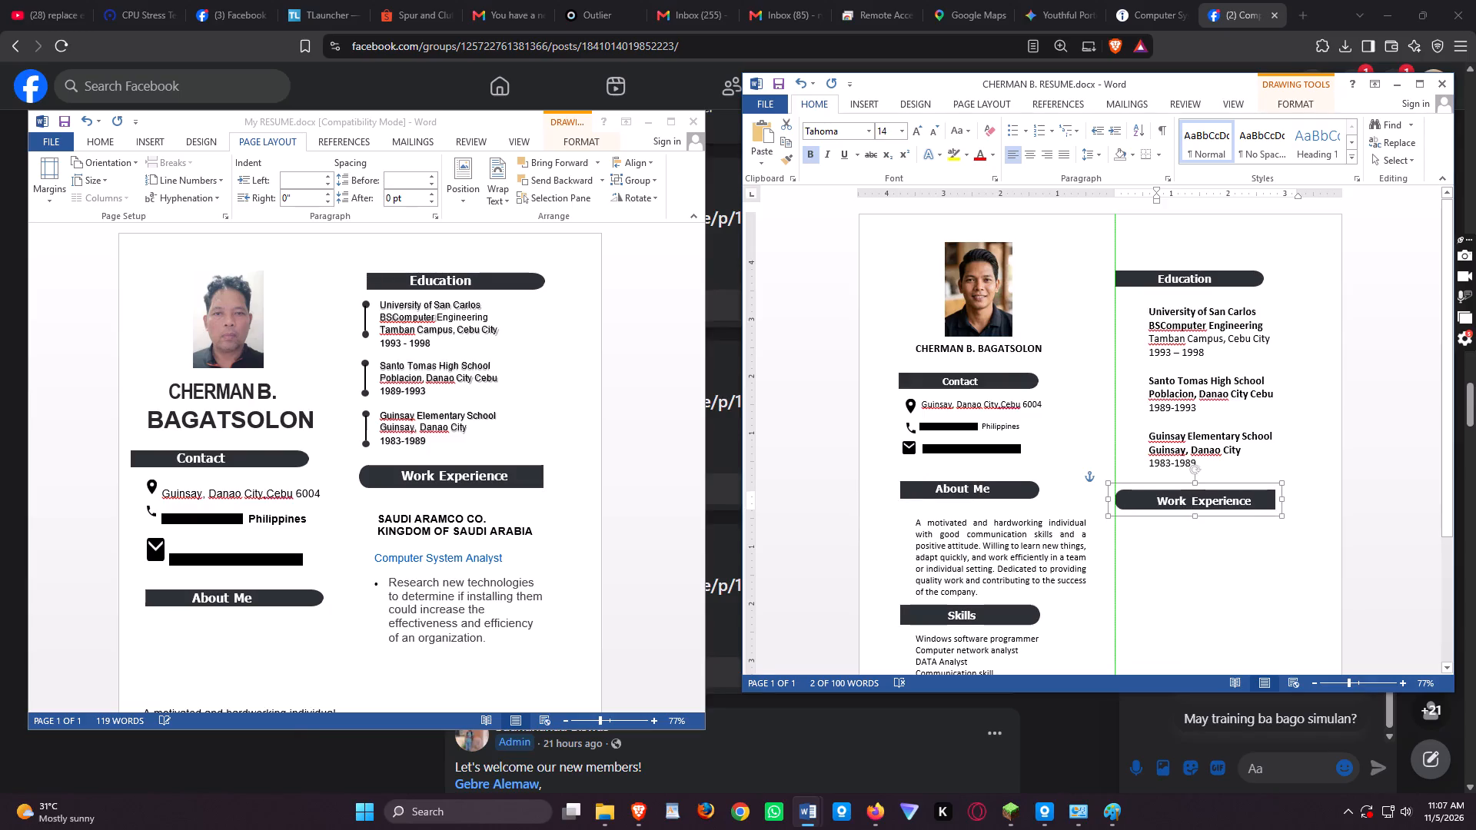
drag(1276, 507, 1275, 506)
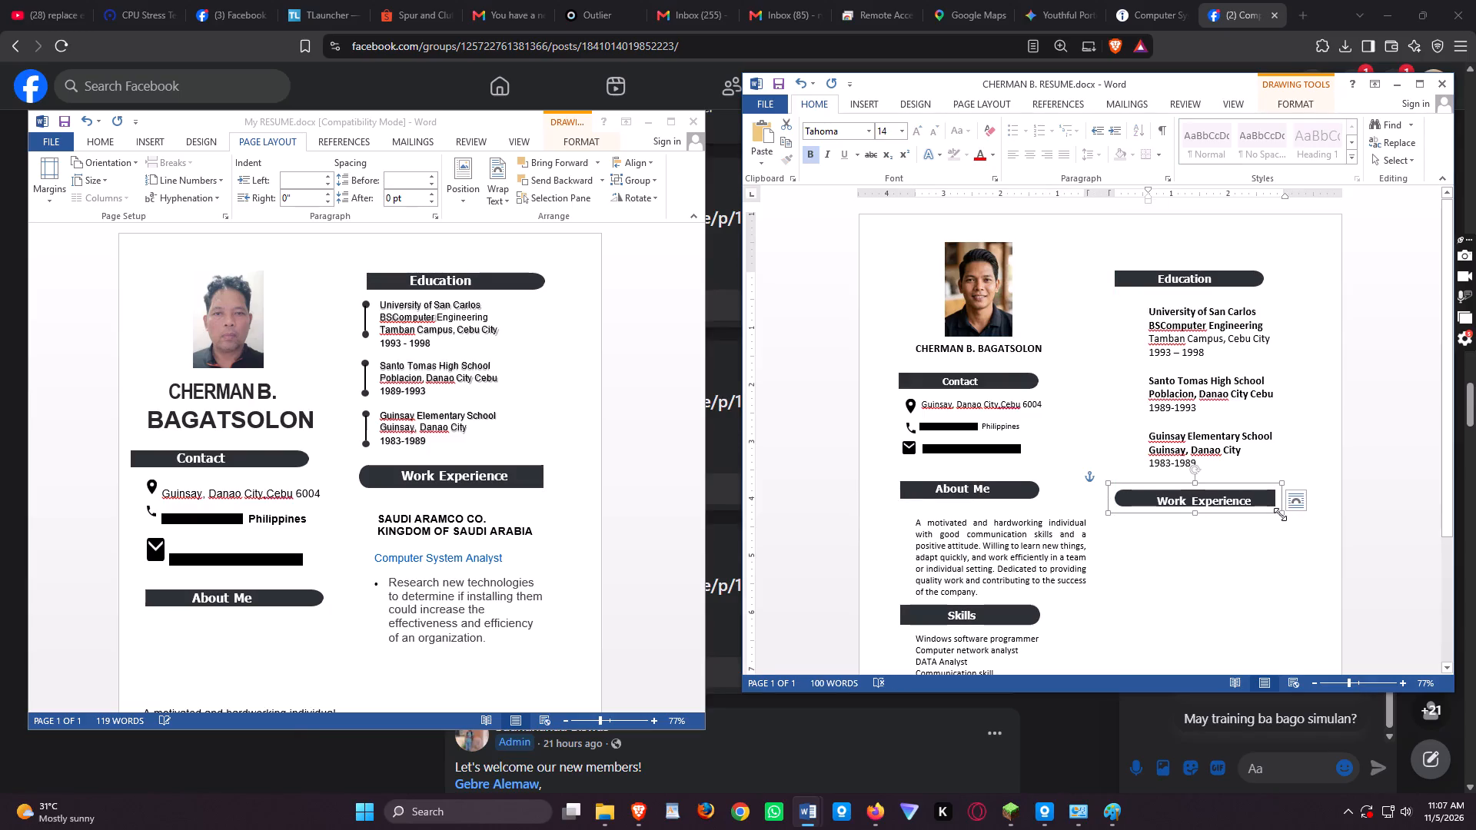
drag(1282, 514, 1289, 508)
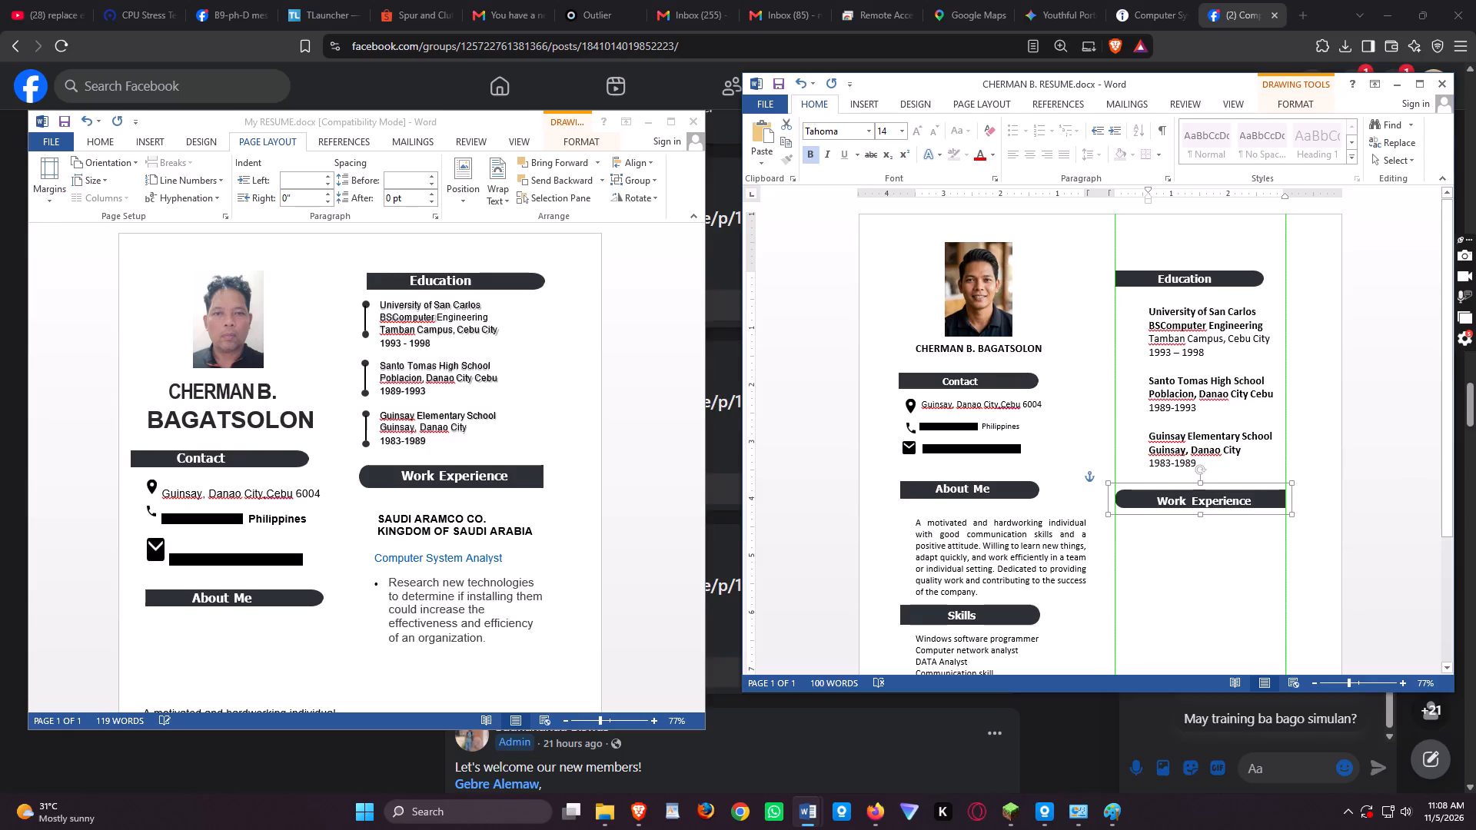
drag(1289, 508, 1291, 510)
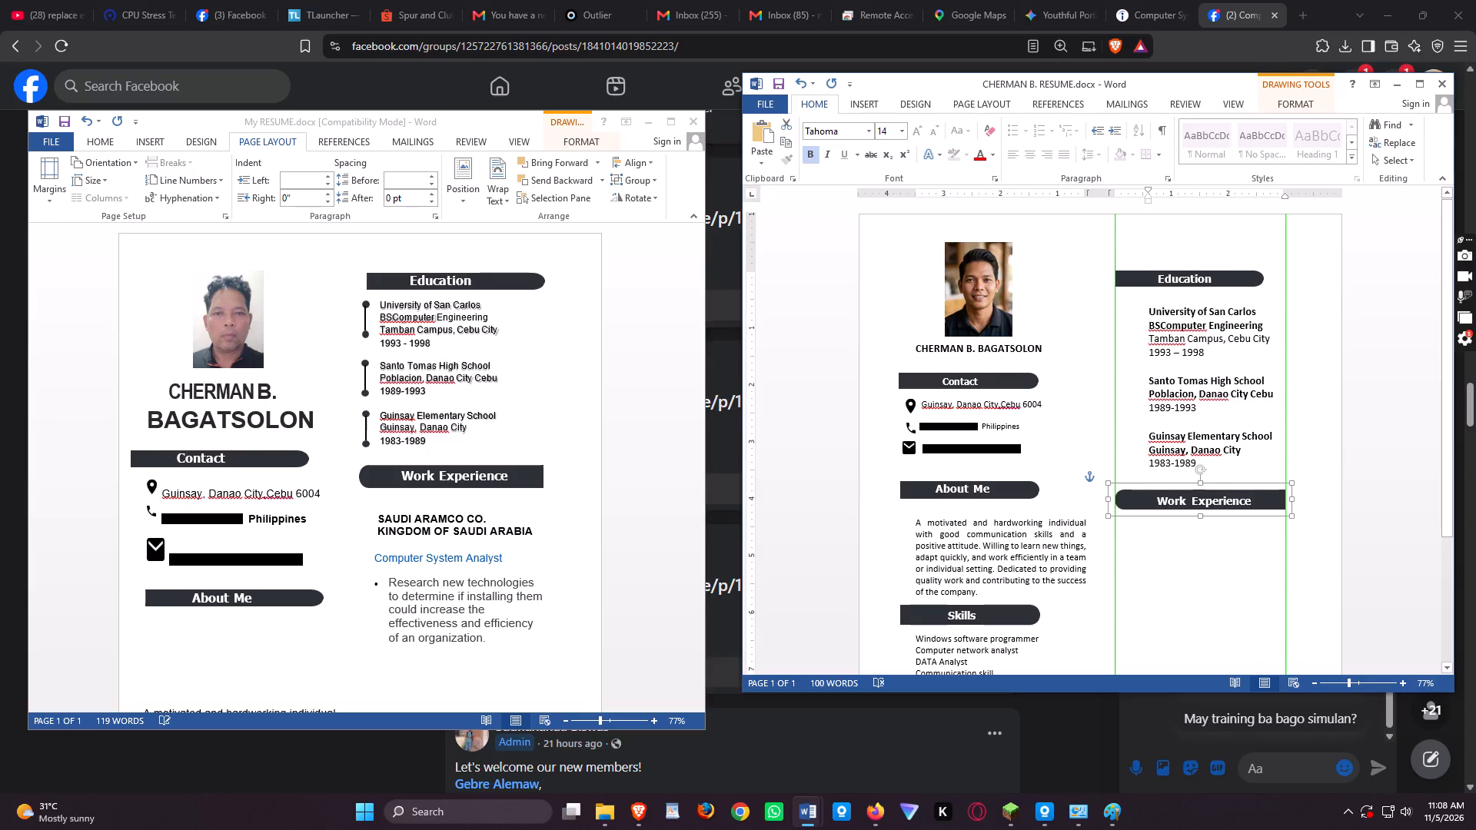
drag(1291, 510, 1291, 508)
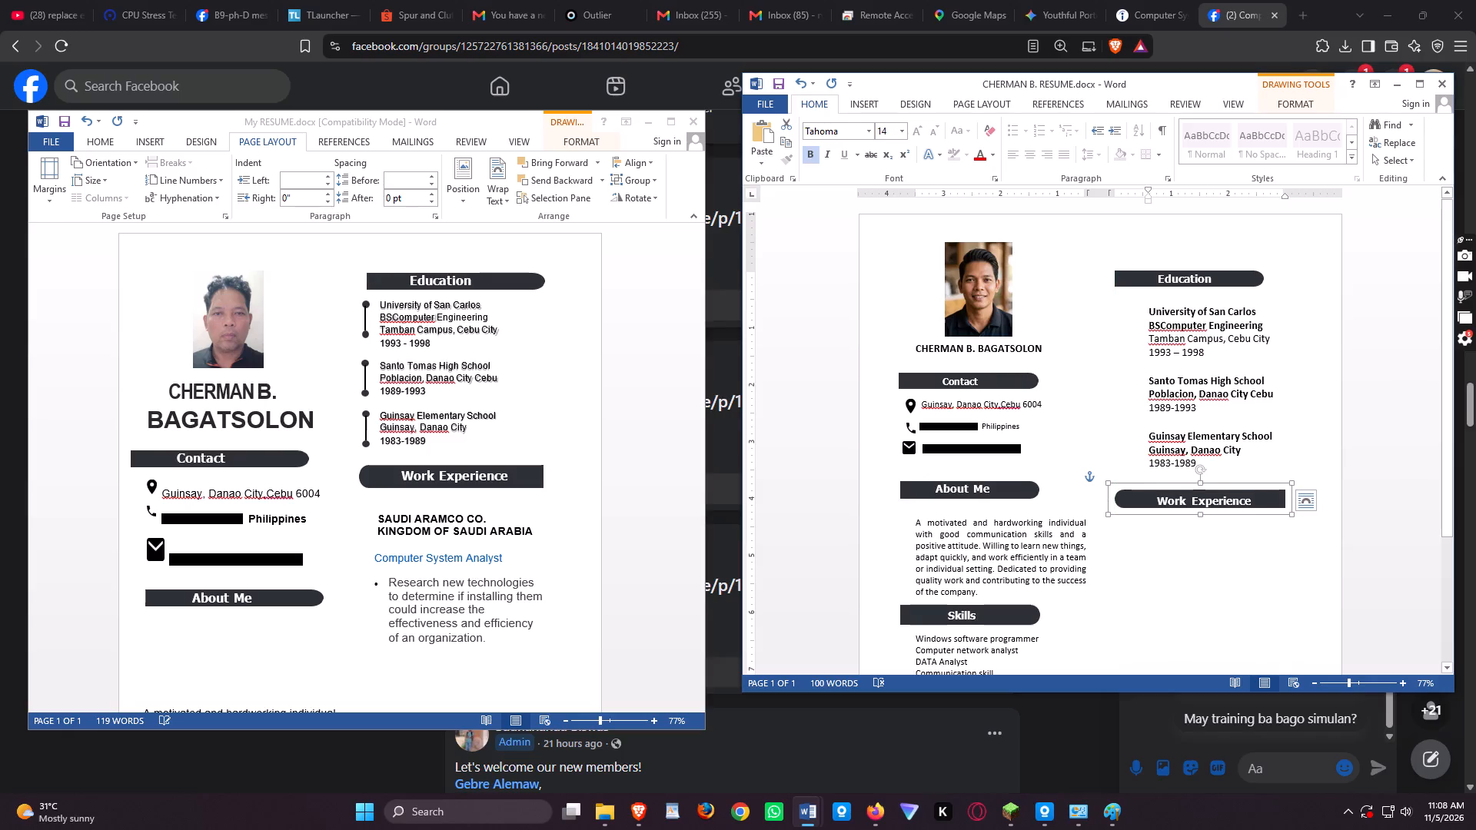
click(1289, 518)
click(1285, 504)
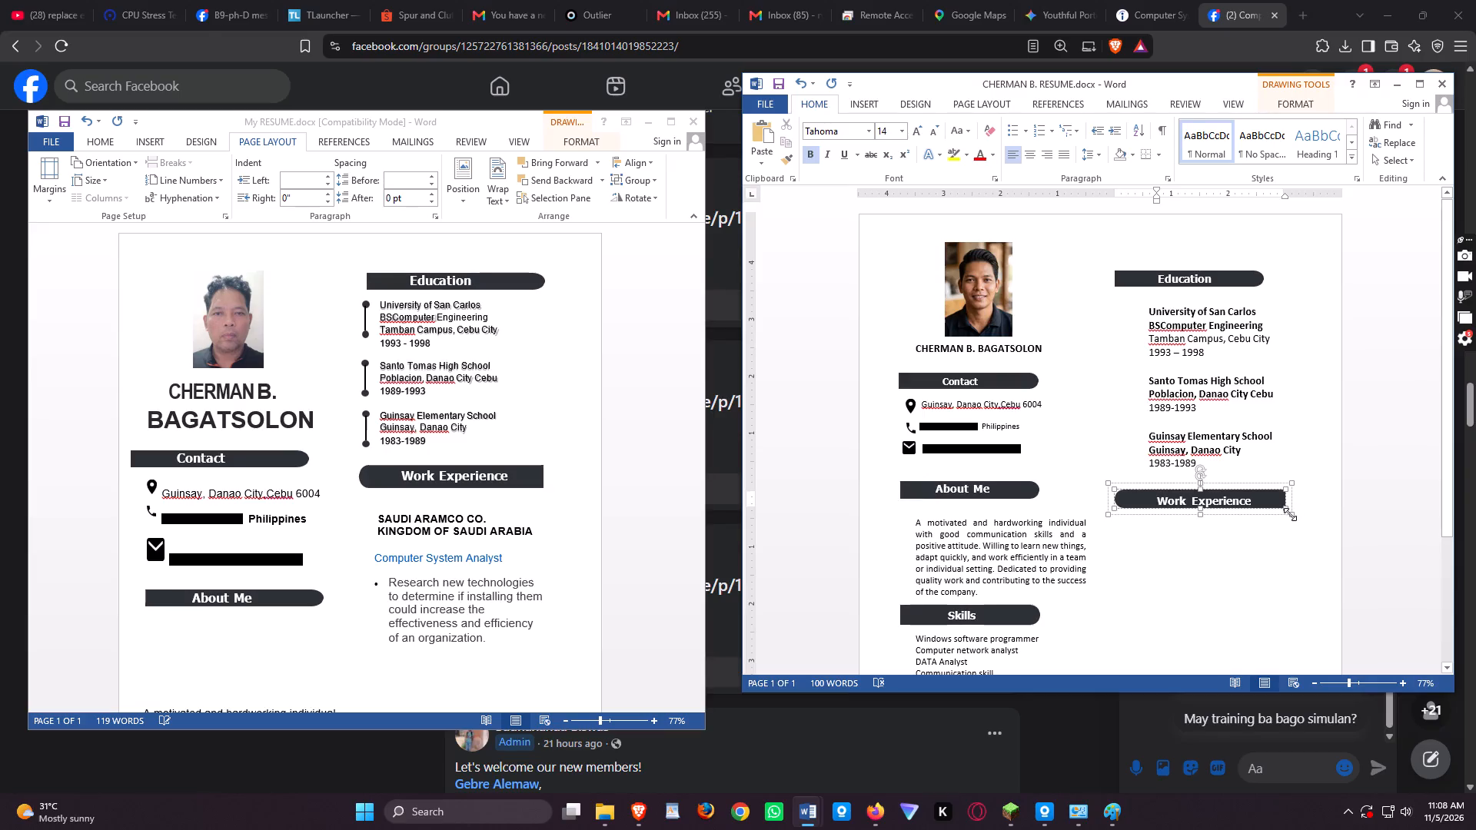
drag(1290, 514, 1276, 513)
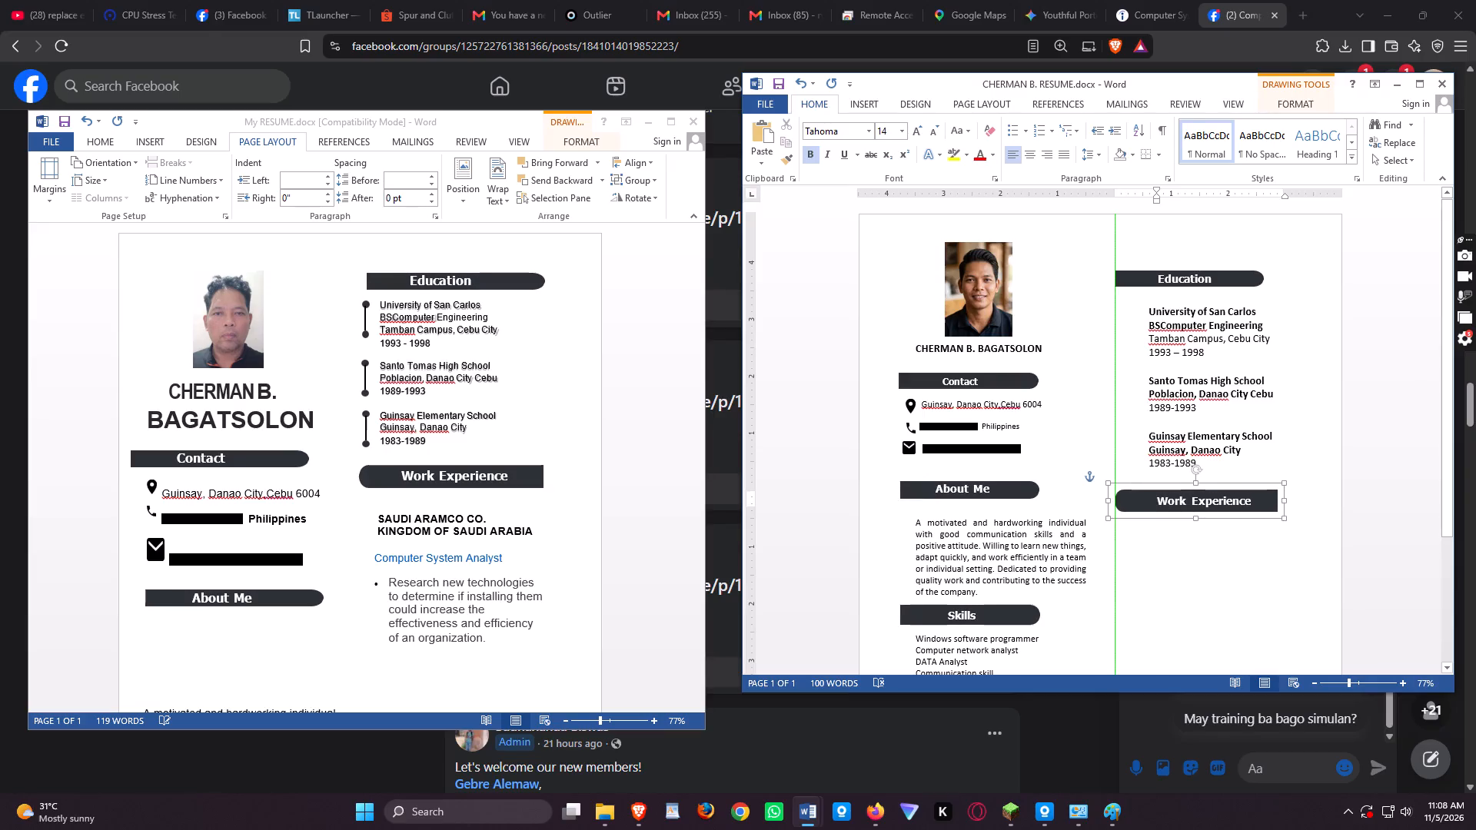
drag(1276, 513, 1271, 505)
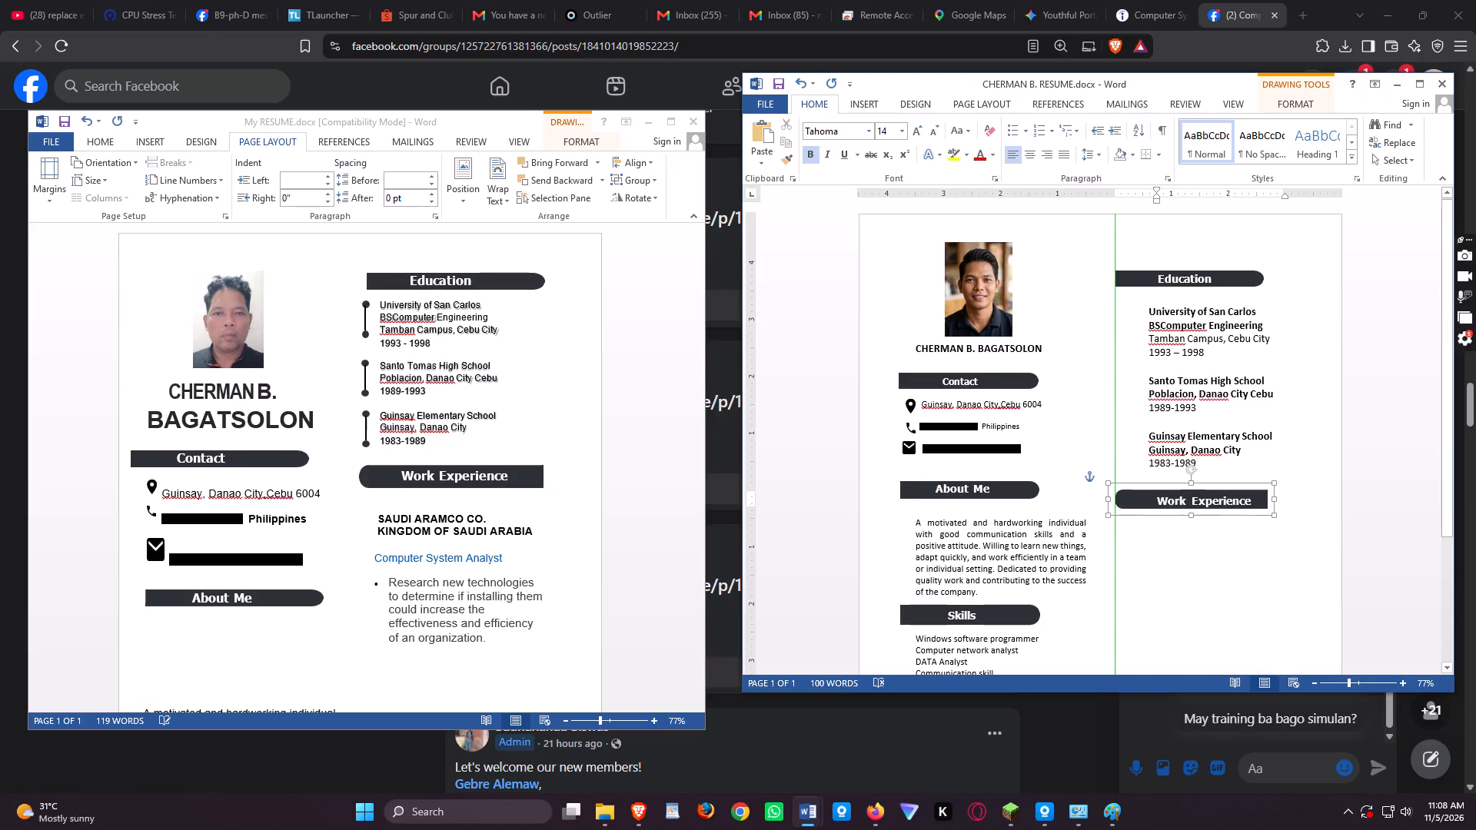
drag(1271, 505, 1272, 510)
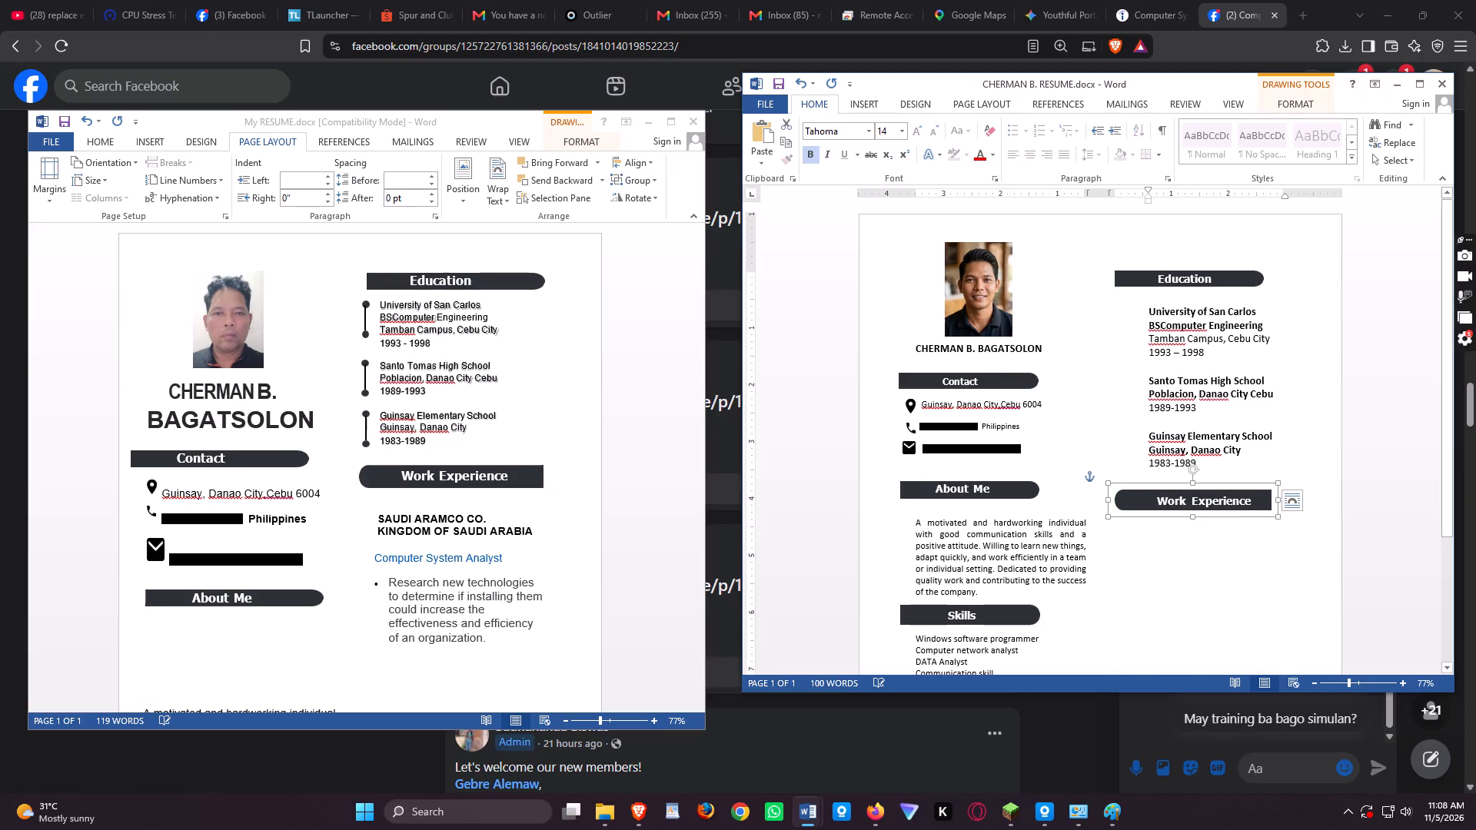
click(1298, 512)
click(1196, 539)
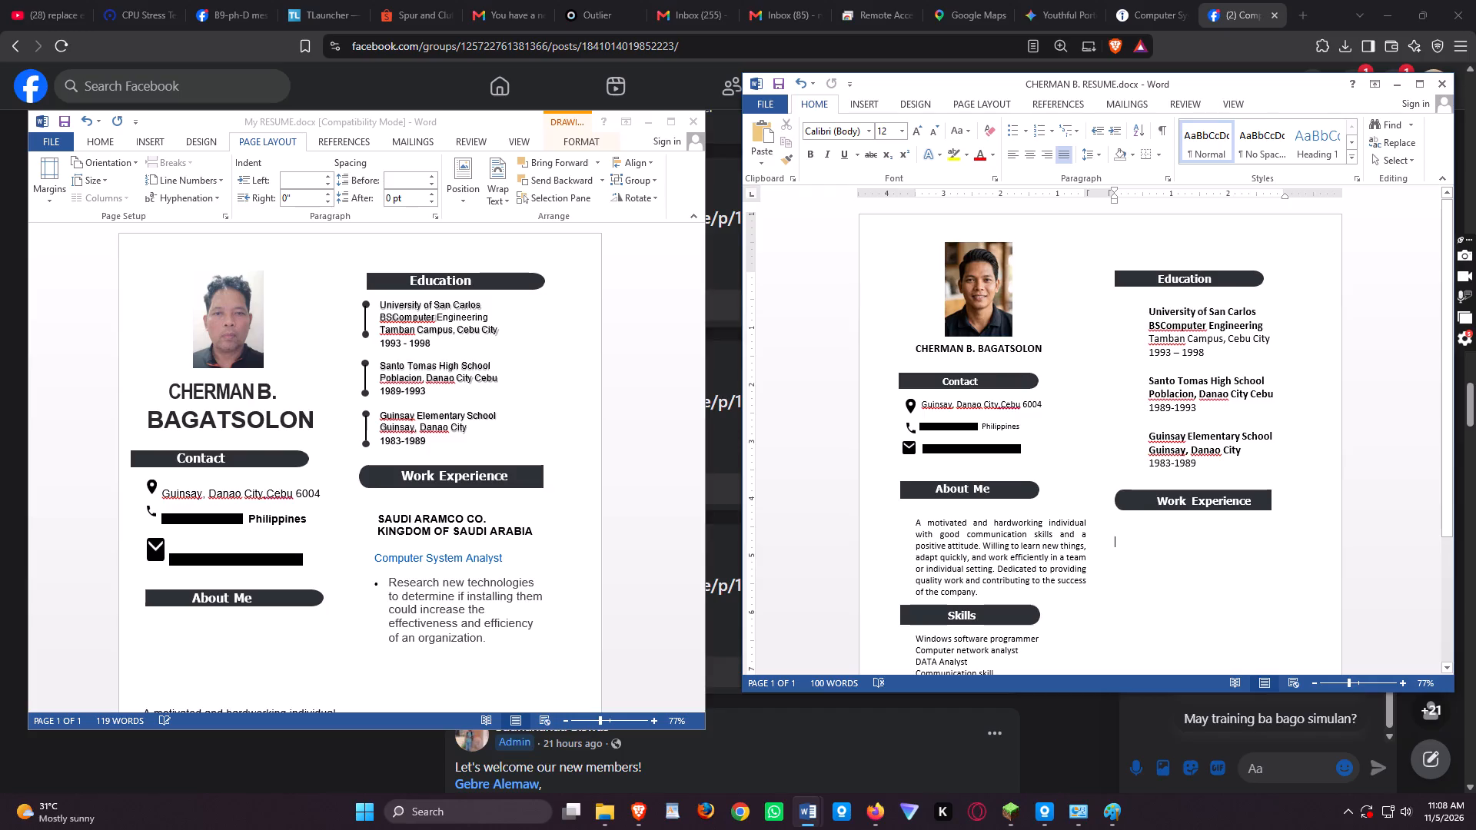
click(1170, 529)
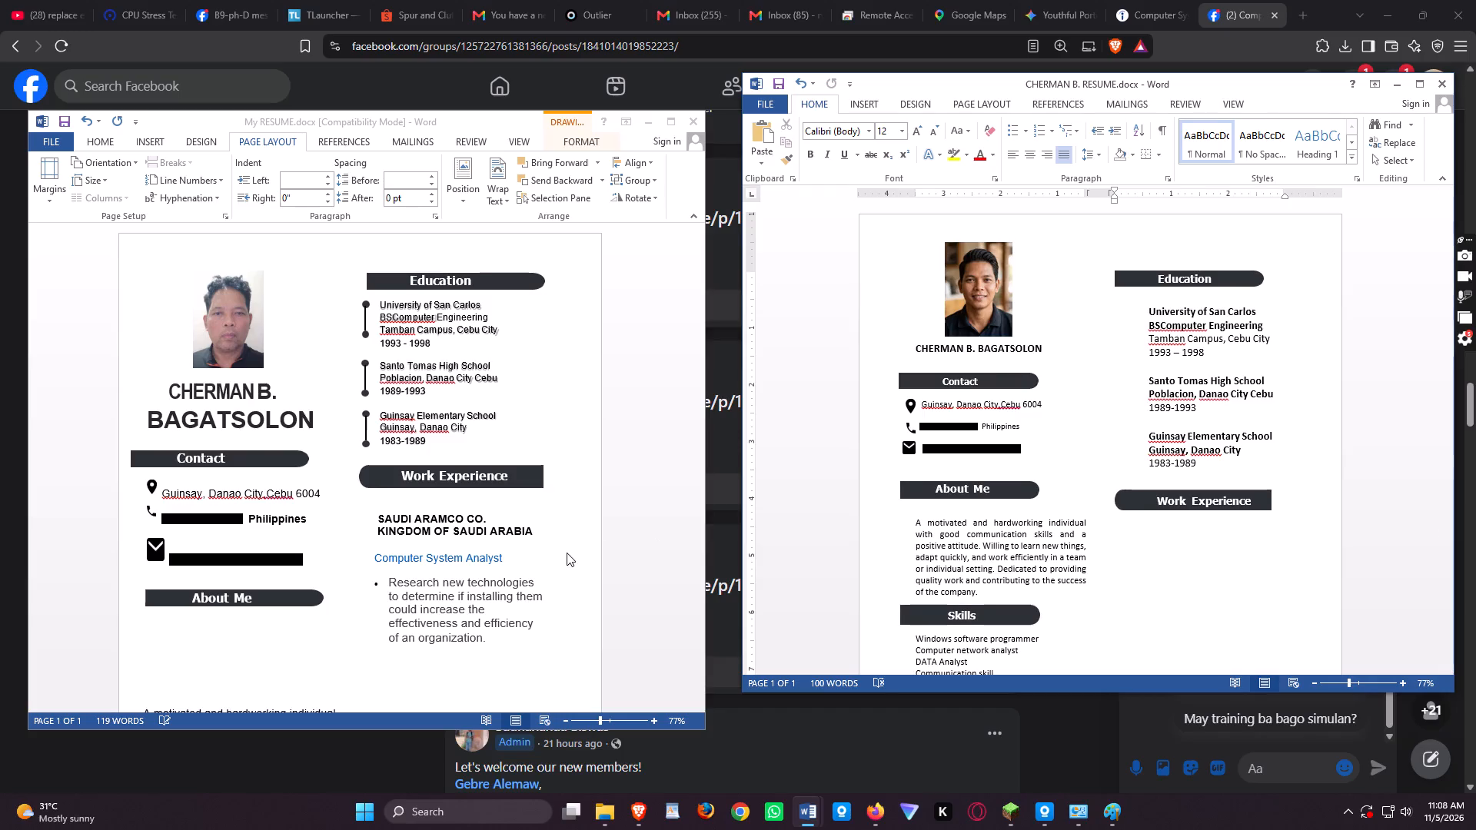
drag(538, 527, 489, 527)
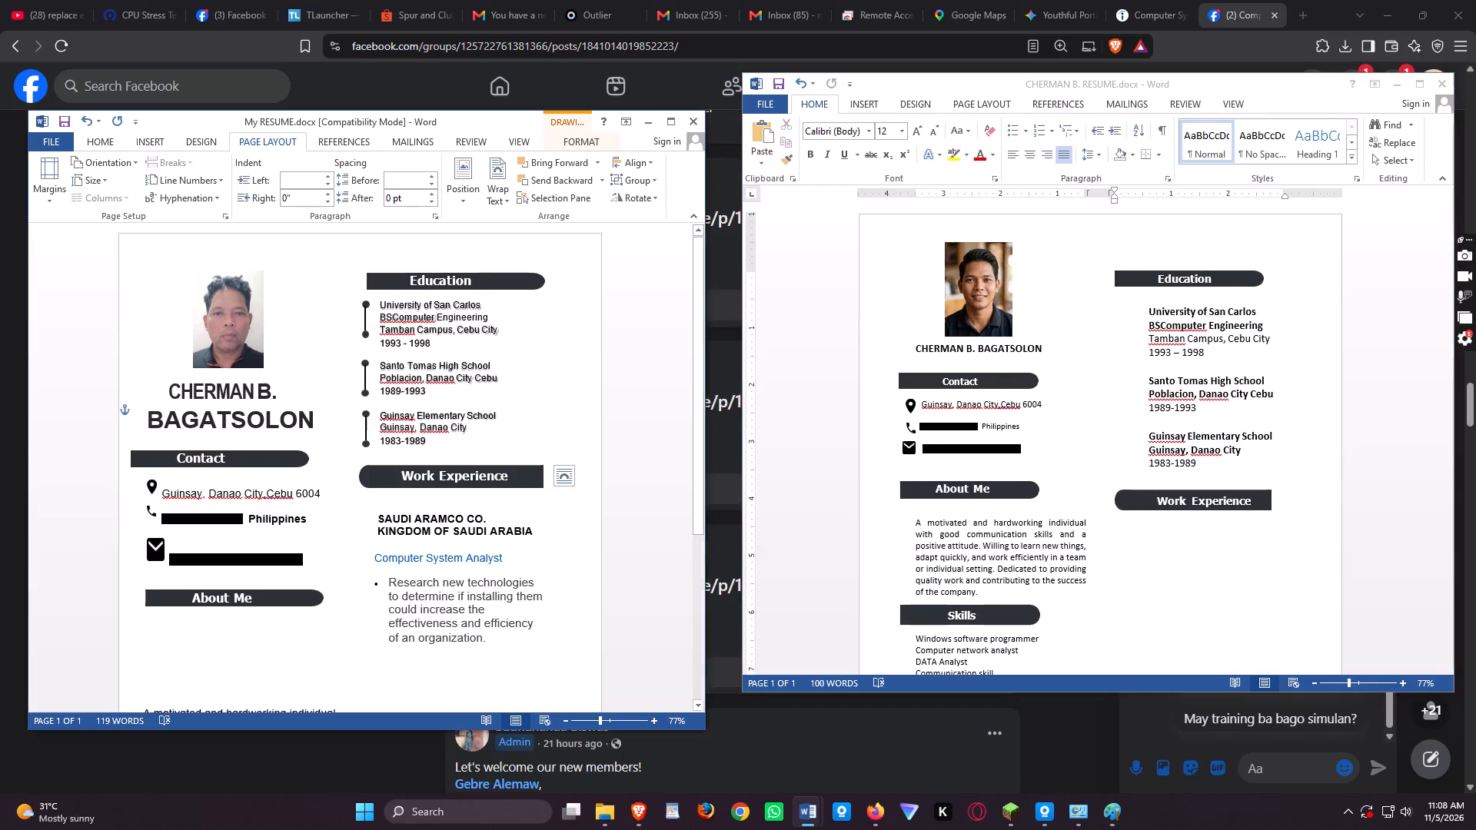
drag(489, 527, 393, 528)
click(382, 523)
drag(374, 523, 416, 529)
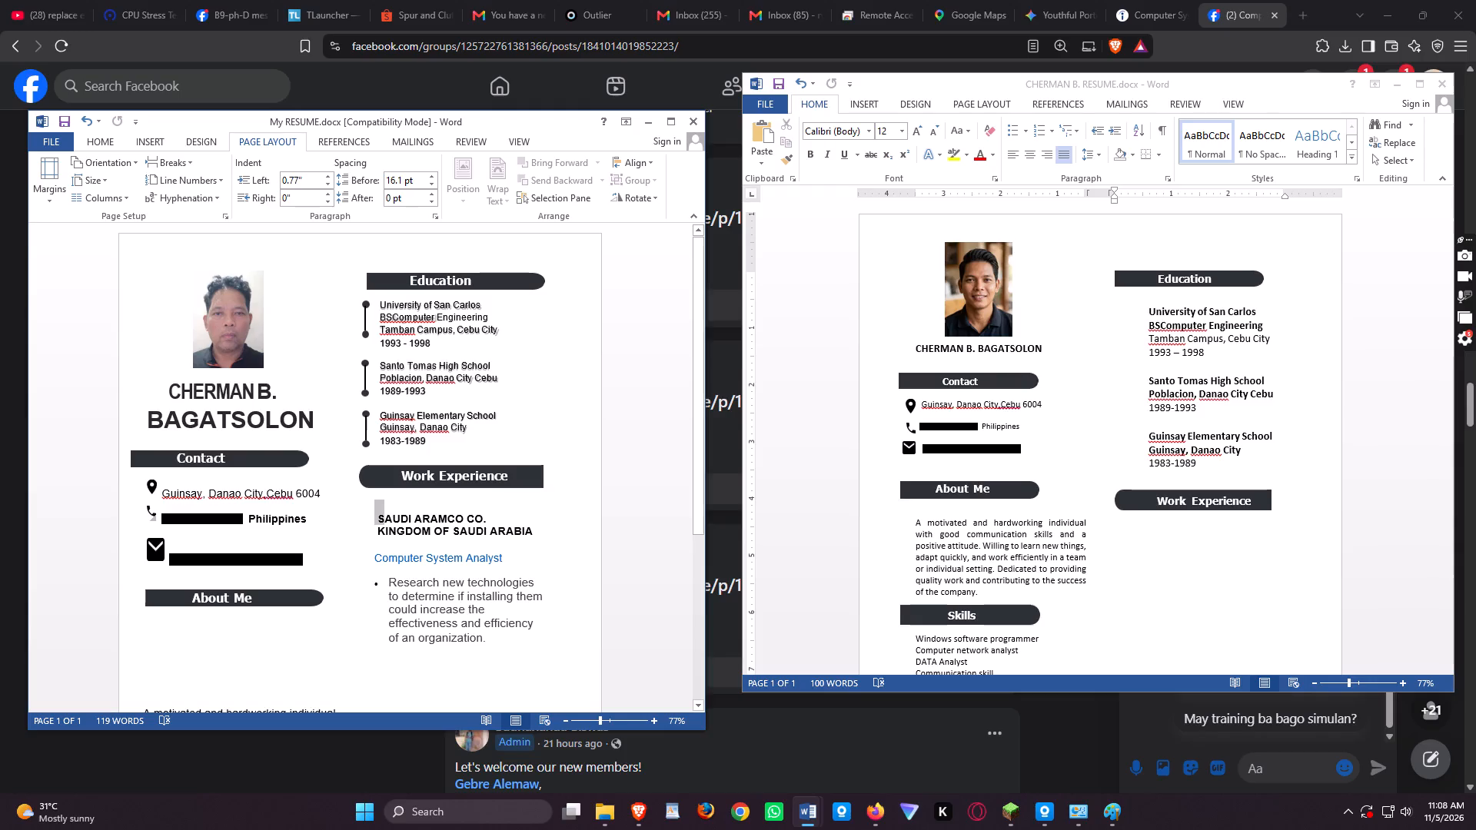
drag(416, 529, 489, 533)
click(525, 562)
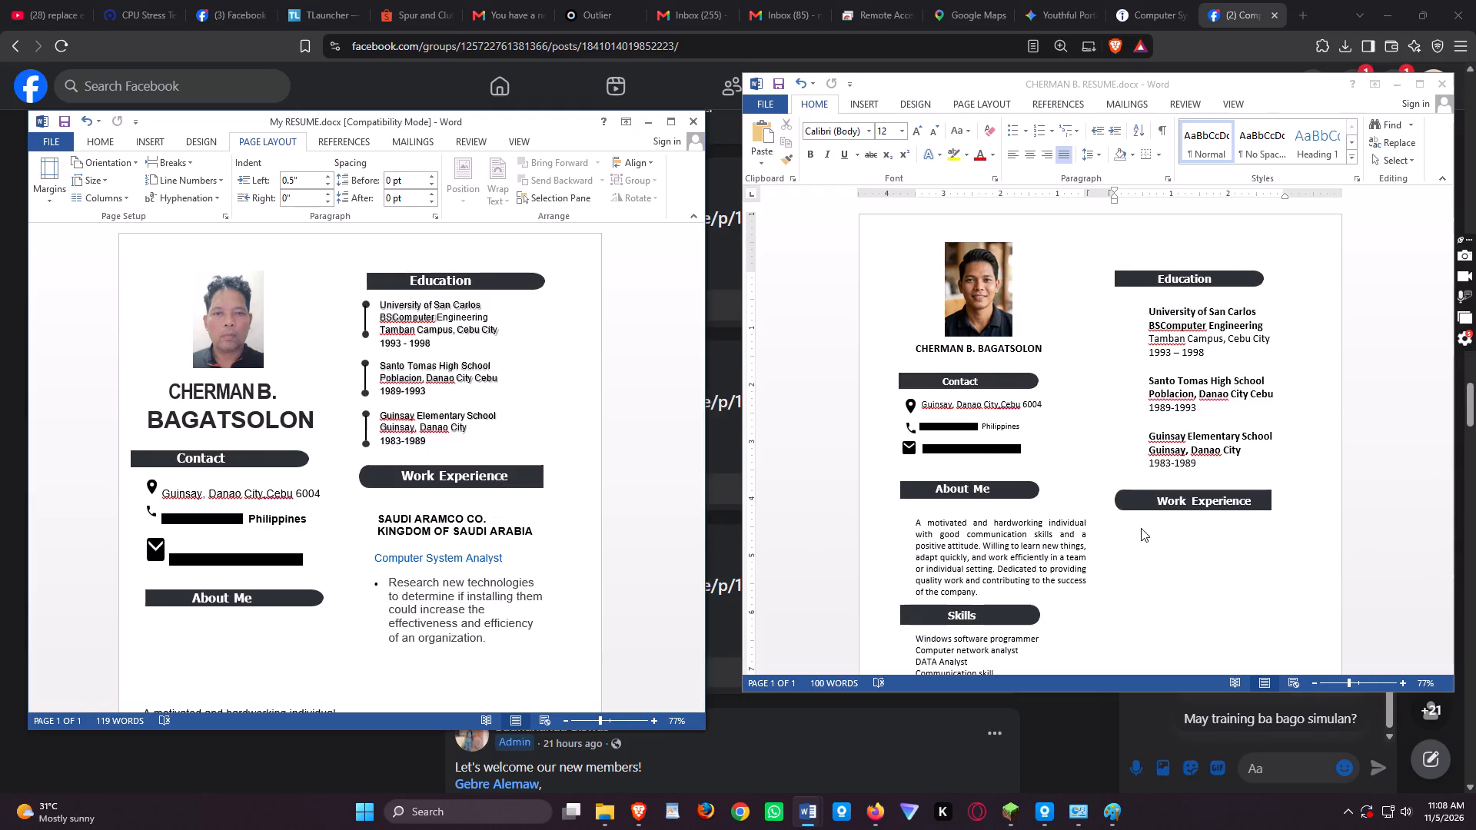
Enter the indented lines "SAUDI ARAMCO CO." and "KINGDOM OF SAUDI ARABIA" below the Work Experience banner.
click(1170, 522)
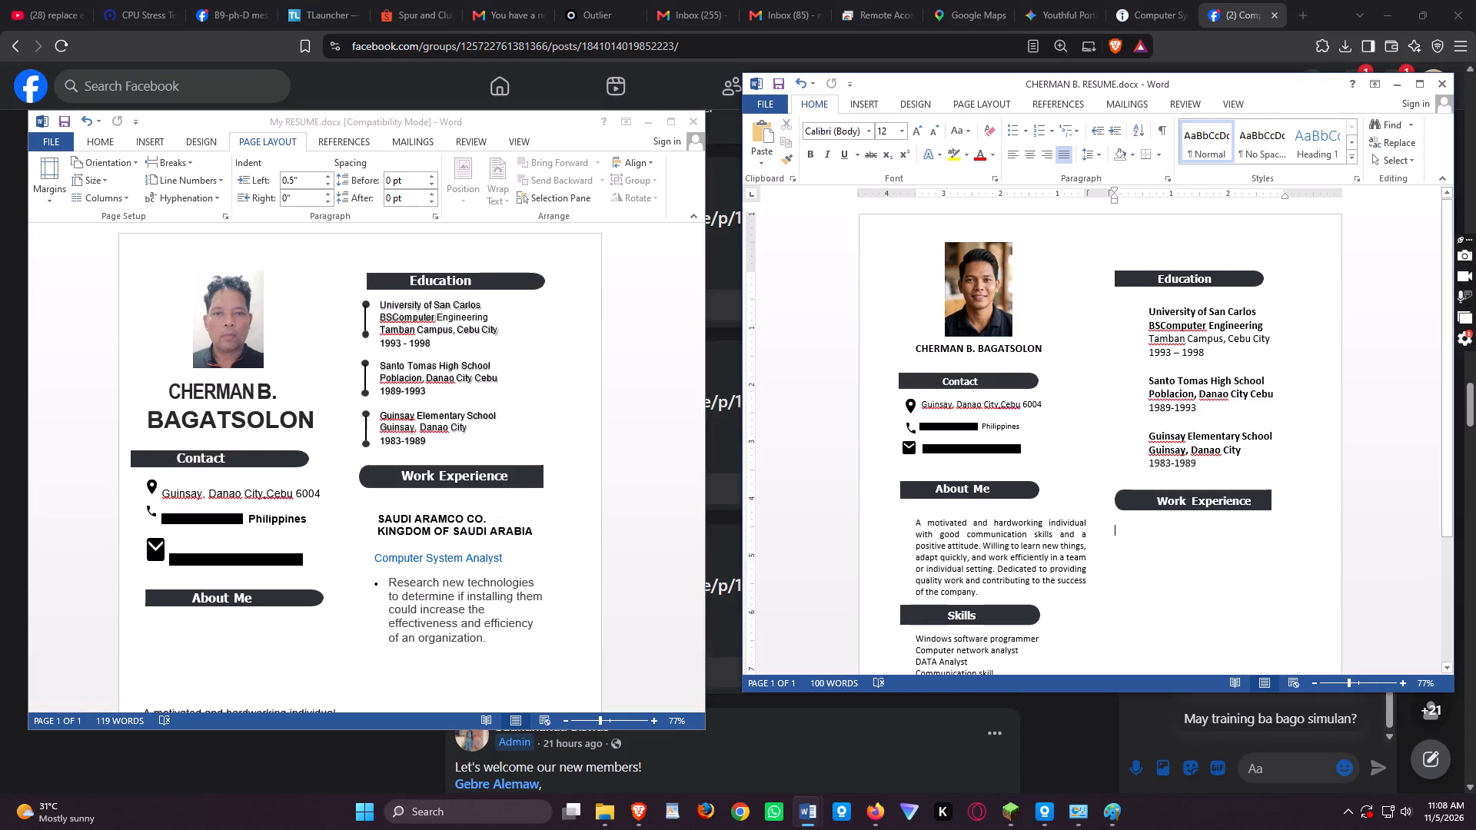
key(Tab)
key(d)
key(BackSpace)
text(SA)
text(UDI)
key(space)
text(ARAMCO CO.)
key(Return)
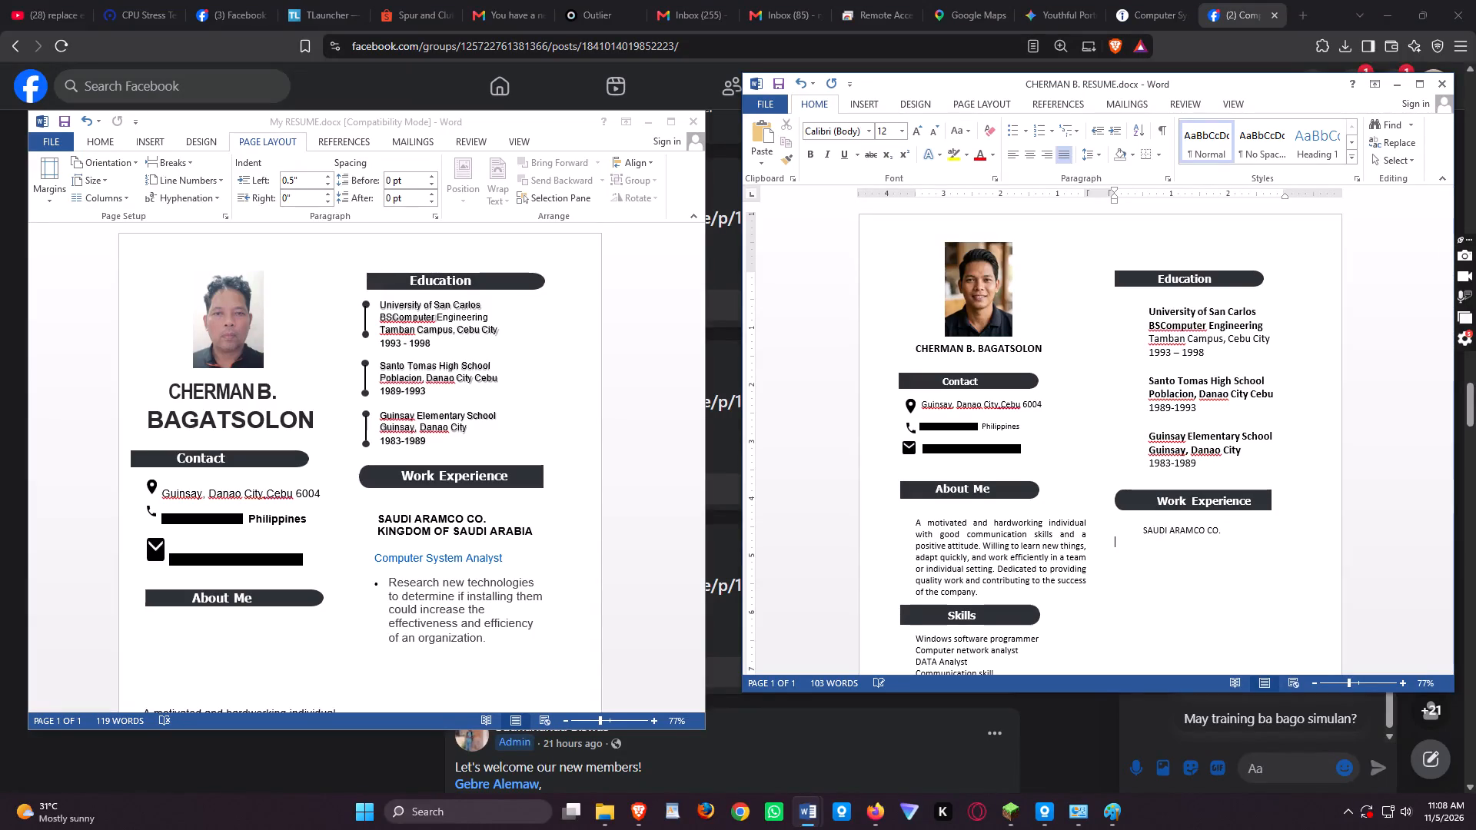
key(Tab)
text(KINGDOM OF SAUDI ARABIS=A)
key(BackSpace)
key(BackSpace)
key(BackSpace)
key(a)
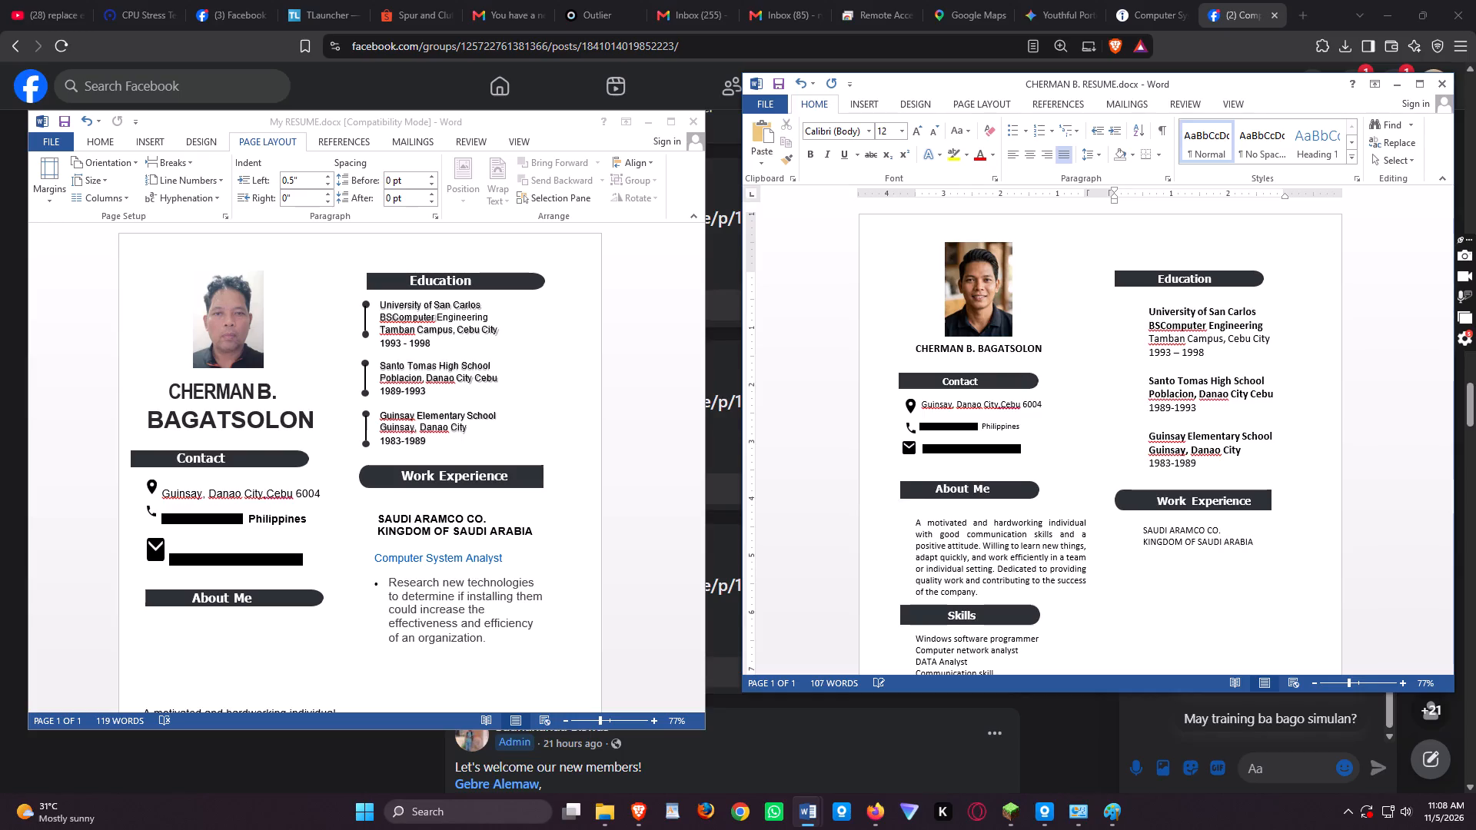
Enter the indented line "DATA ANAYLYST" below KINGDOM OF SAUDI ARABIA, leaving a blank line between them.
click(504, 559)
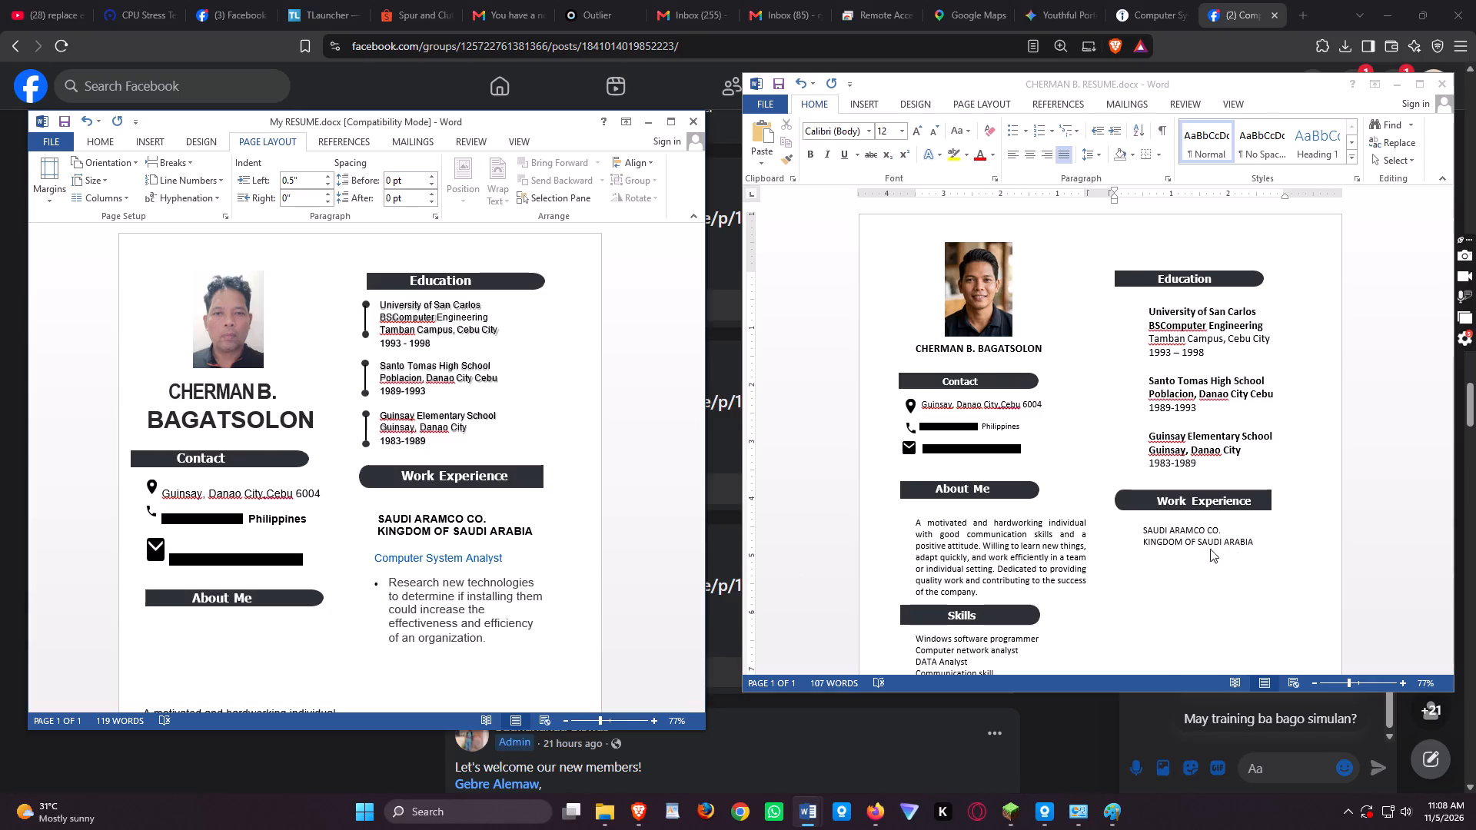
click(1272, 536)
key(Return)
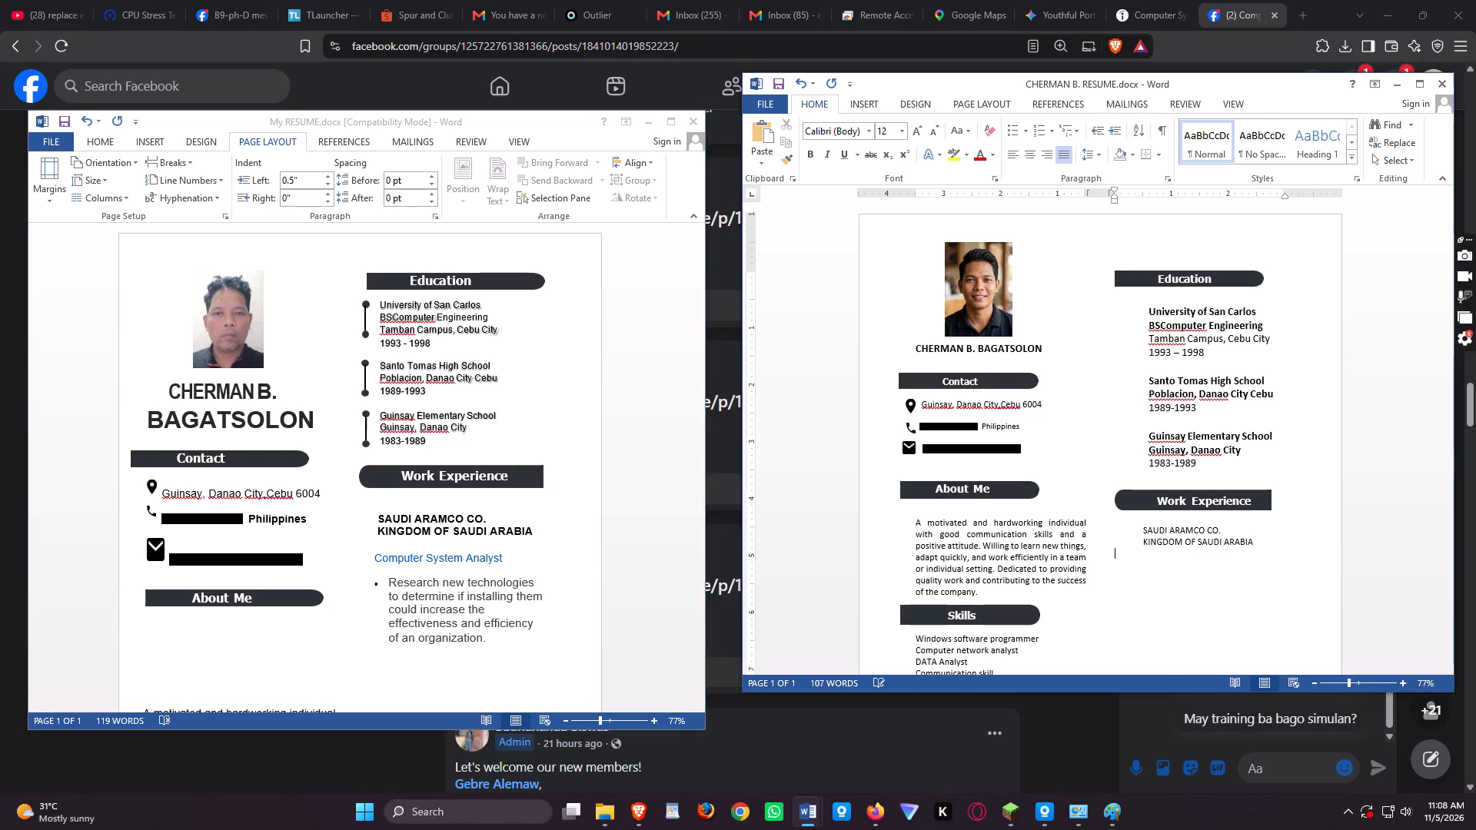
key(Return)
key(Tab)
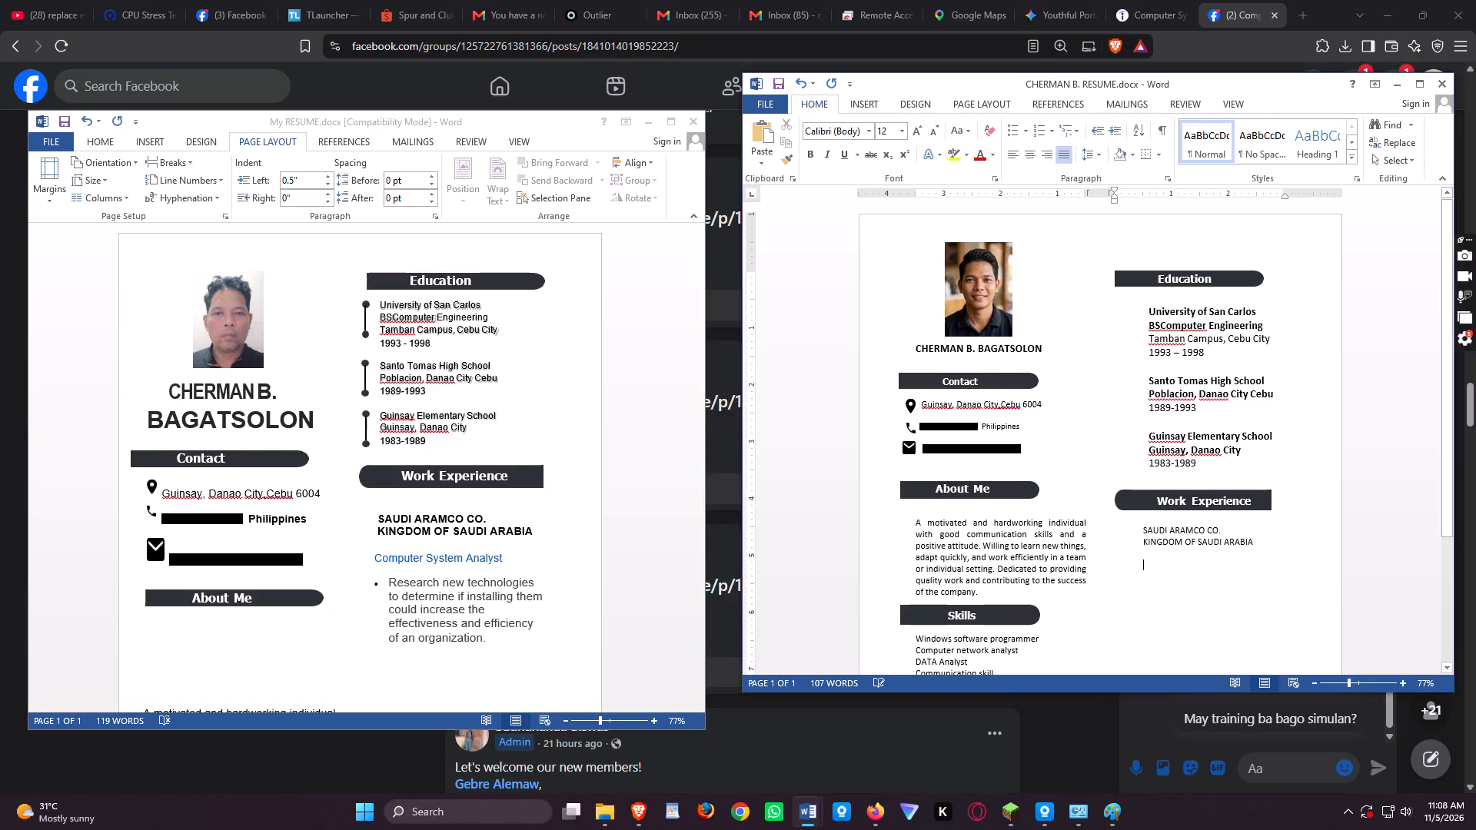
key(d)
key(a)
key(t)
key(a)
key(space)
text(ANAY)
key(l)
key(y)
key(s)
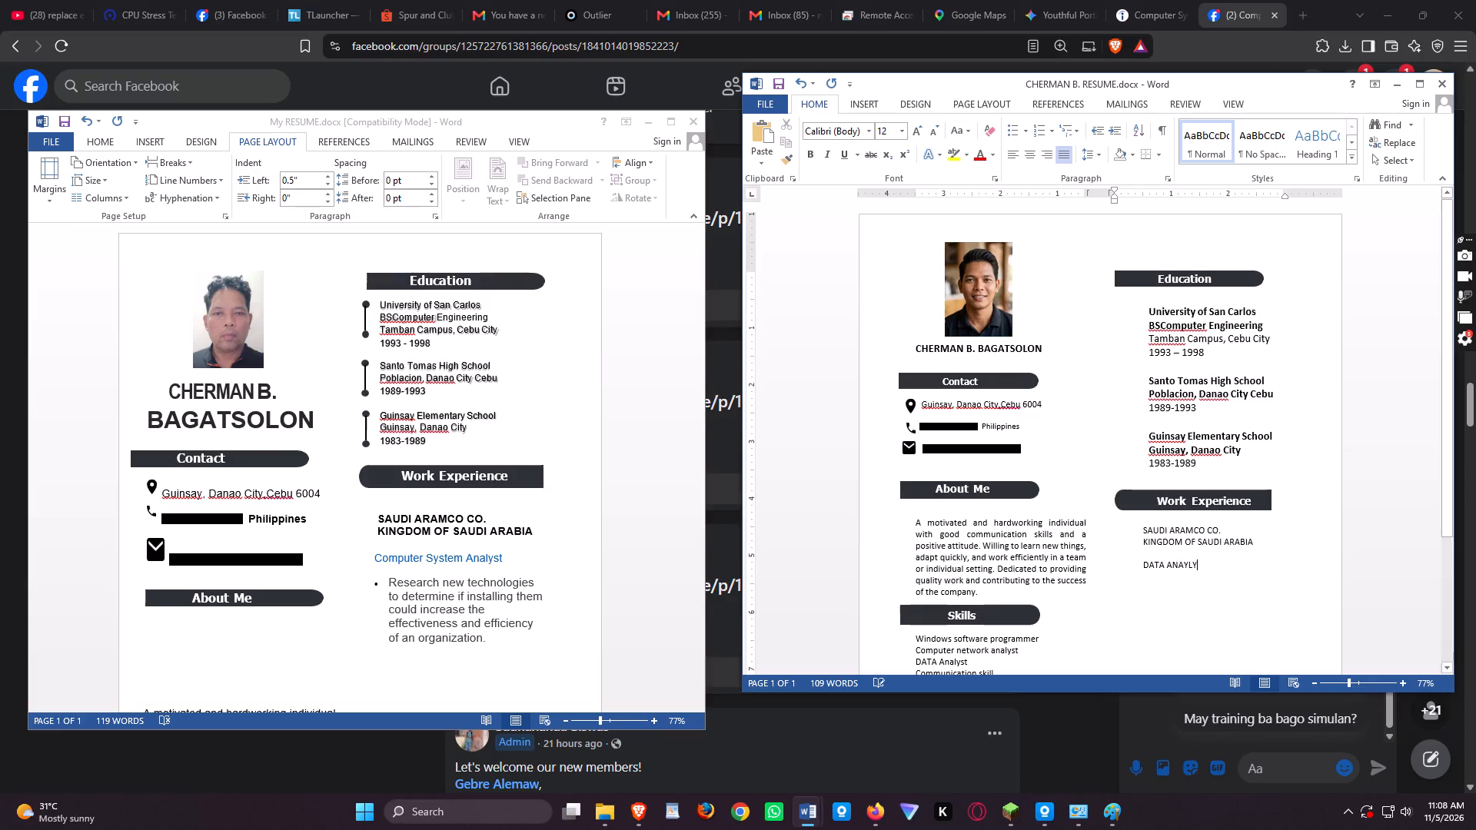
key(t)
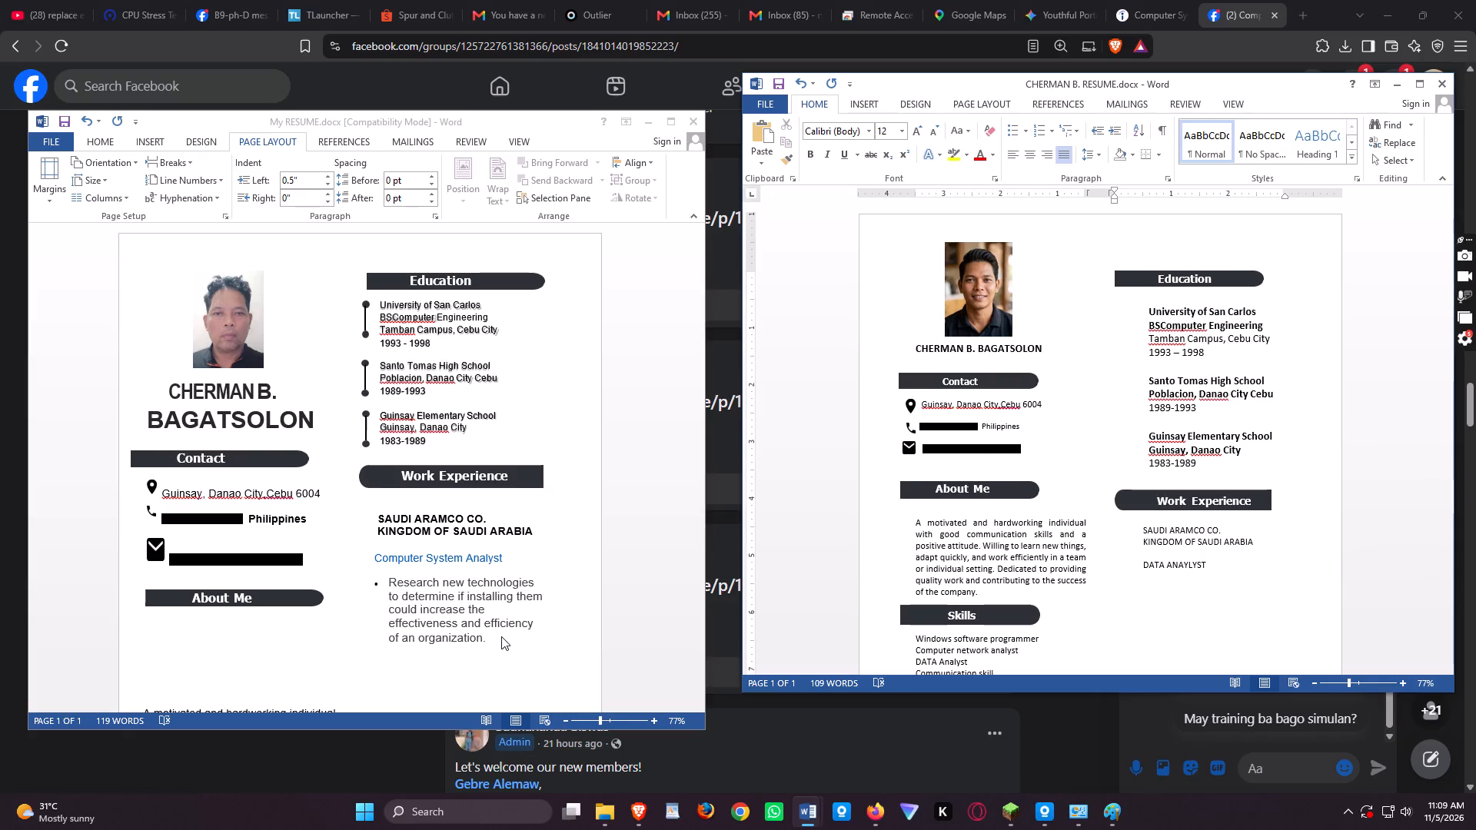
Copy the "Research new technologies" paragraph from My RESUME and paste it on a new line below DATA ANAYLYST.
drag(489, 642, 395, 584)
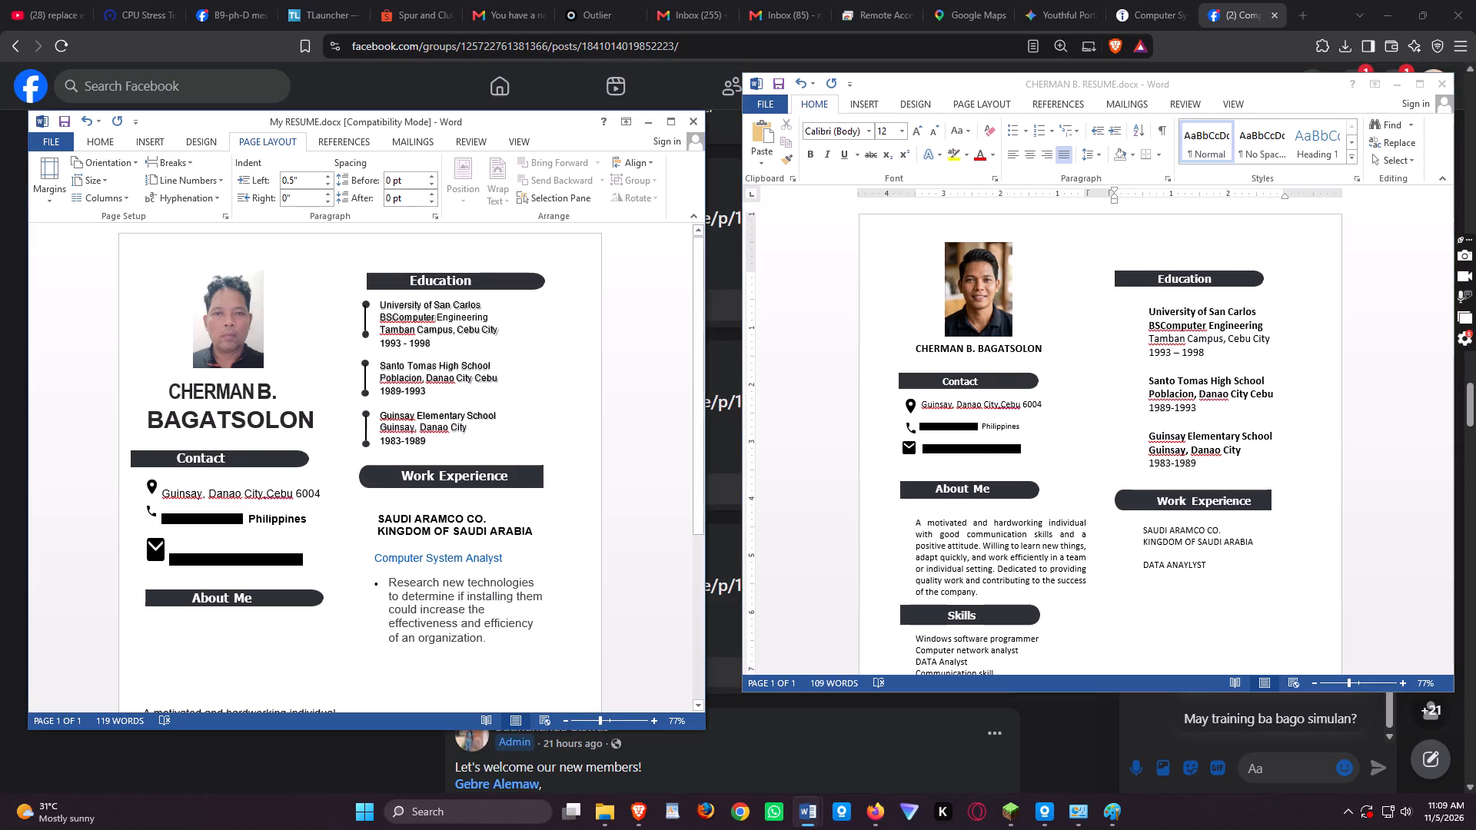
drag(384, 585, 484, 636)
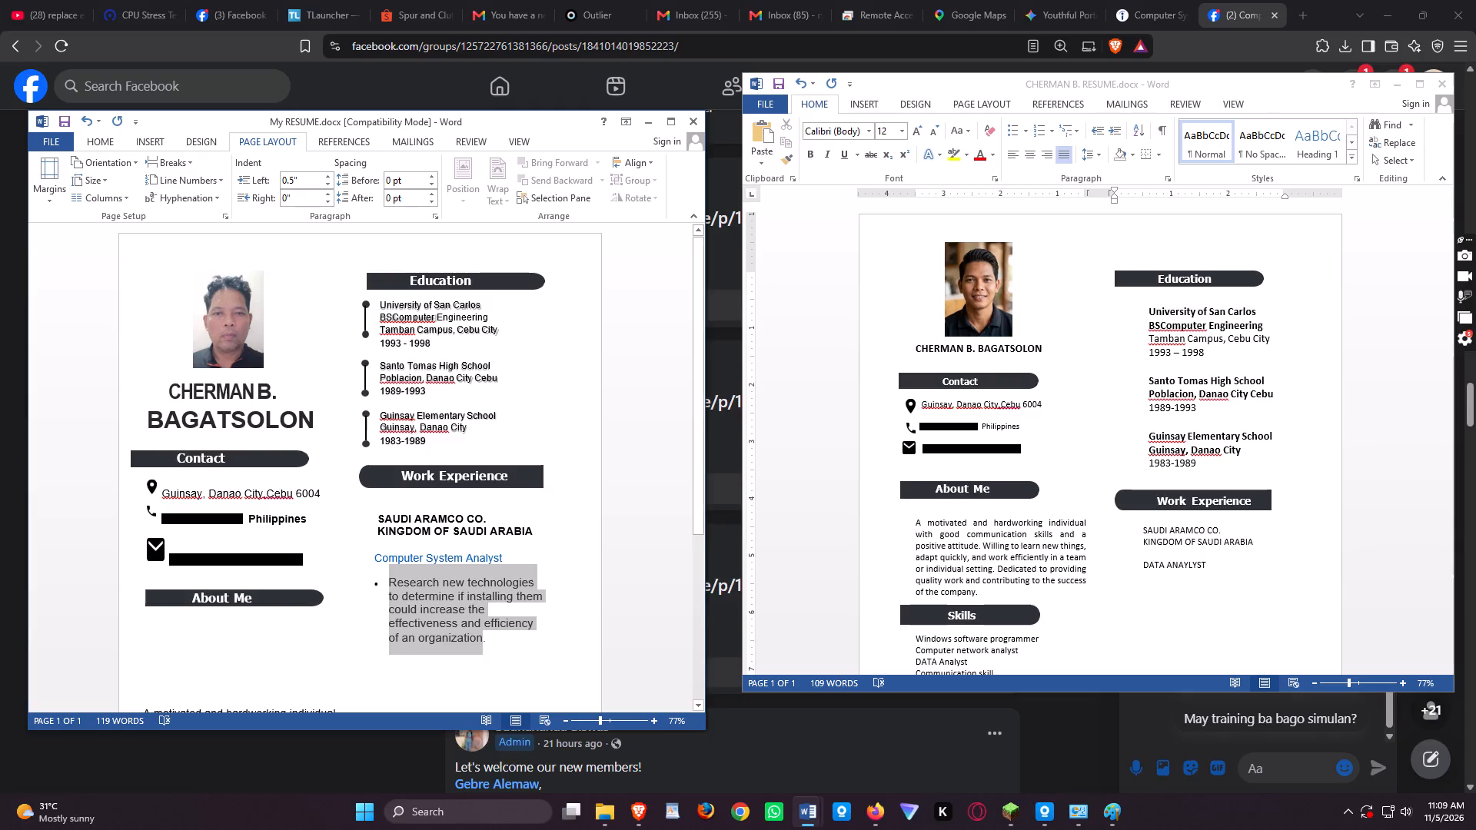
drag(484, 636, 487, 629)
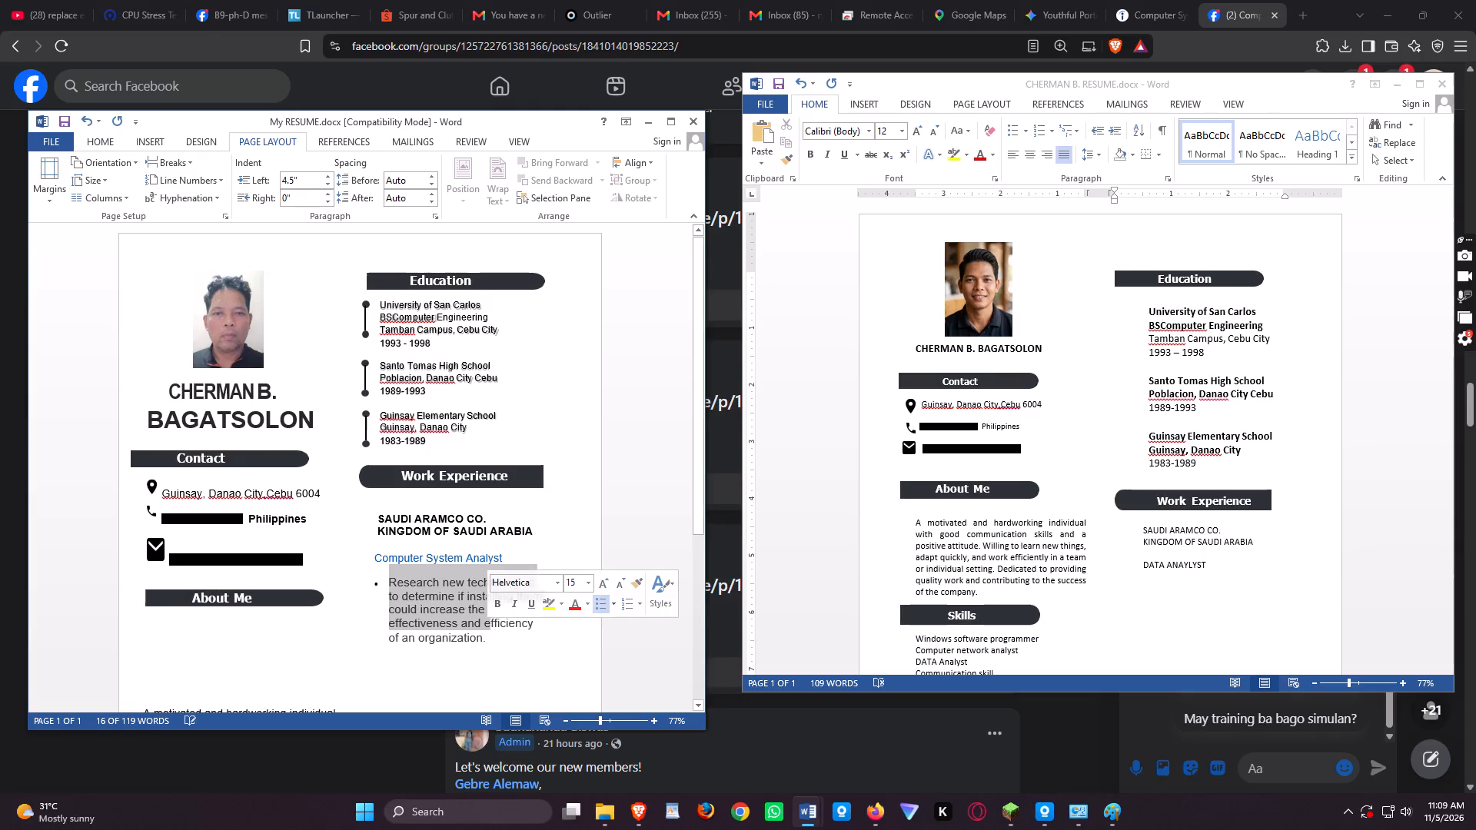
key(shift+Right)
key(shift+Right)
key(shift+Right)
key(shift+Right)
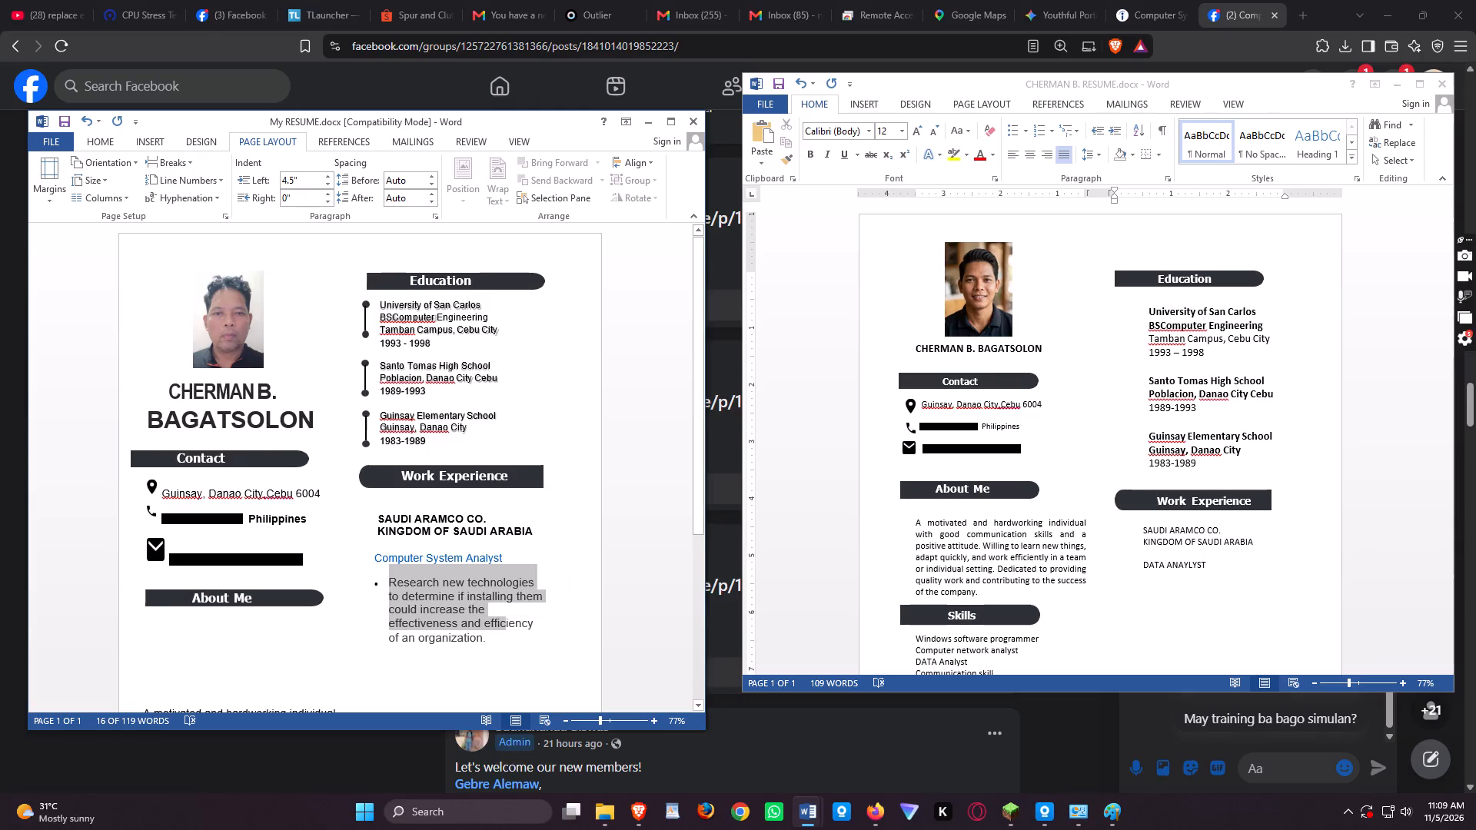
key(shift+Right)
key(shift+Right)
key(shift+Right)
key(shift+Right)
key(shift+Right)
key(shift+Right)
key(shift+Right)
key(shift+Right)
key(shift+Right)
key(shift+Right)
key(shift+Right)
key(shift+Right)
key(shift+Right)
key(shift+Right)
key(shift+Right)
key(shift+Right)
key(shift+Right)
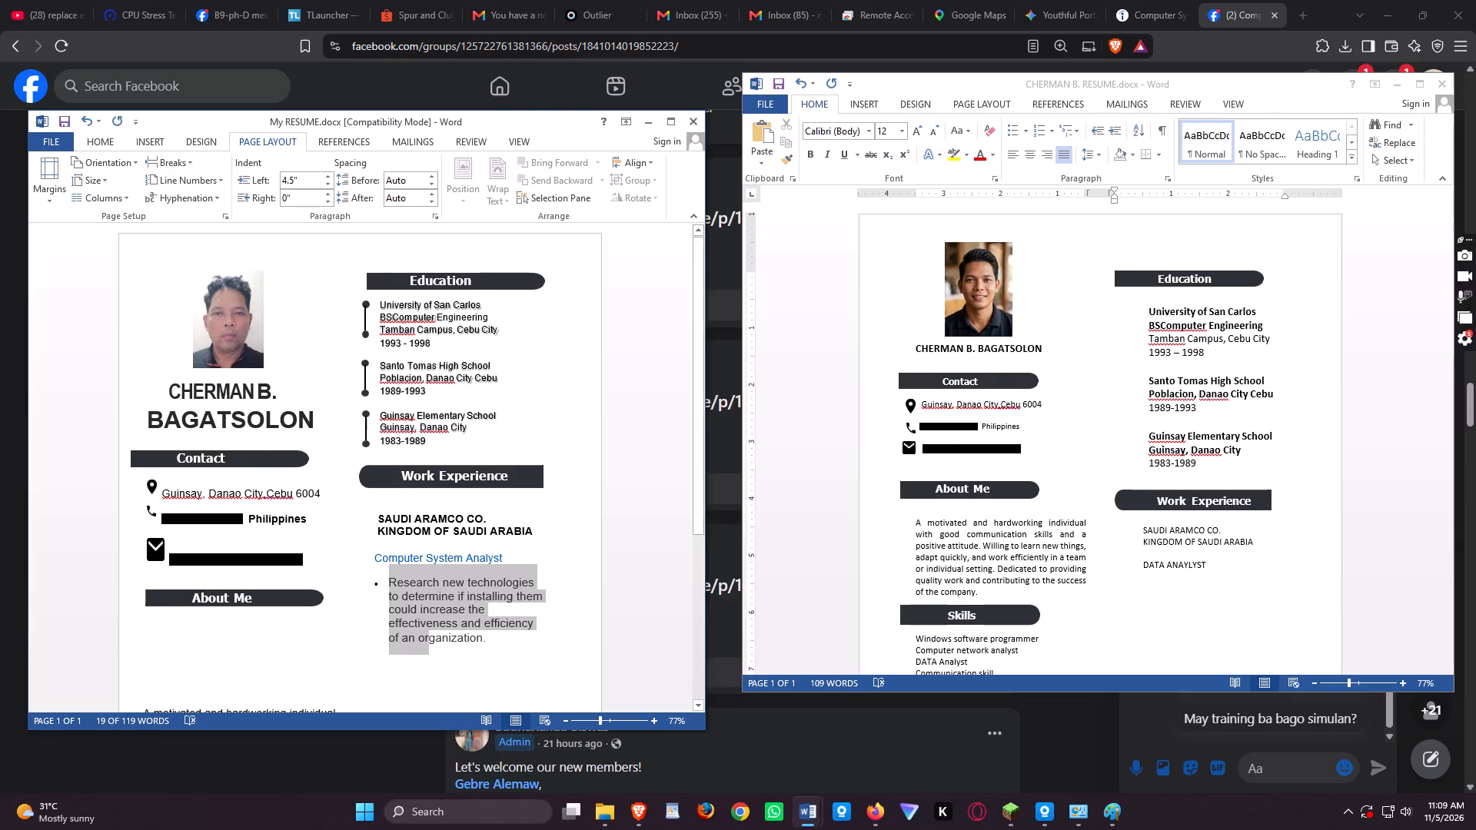
key(shift+Right)
key(shift+Right)
key(shift+Right)
key(shift+Right)
key(shift+Right)
key(shift+Right)
key(shift+Right)
key(shift+Right)
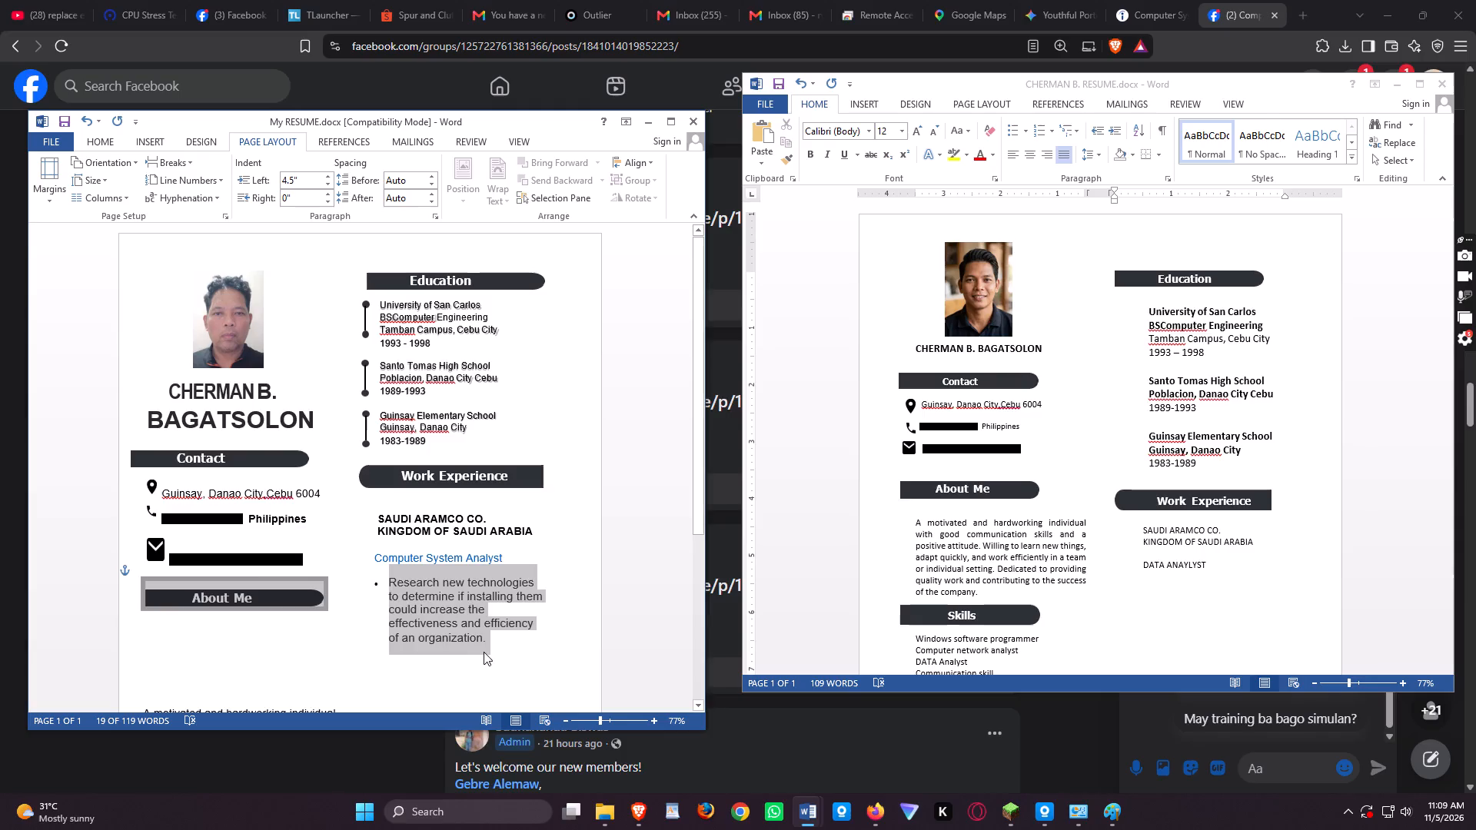
key(shift+Left)
key(ctrl+c)
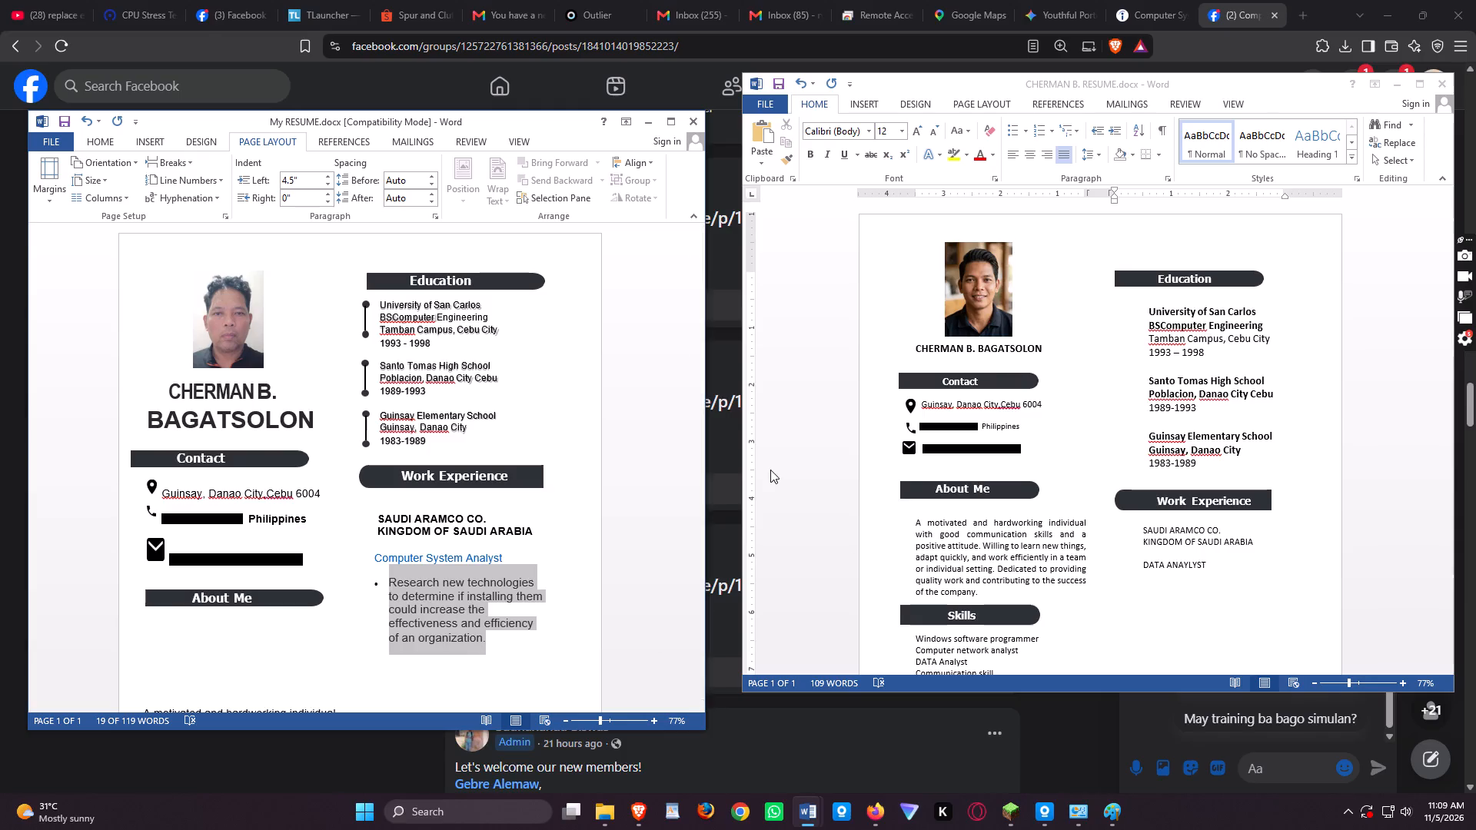
click(1165, 580)
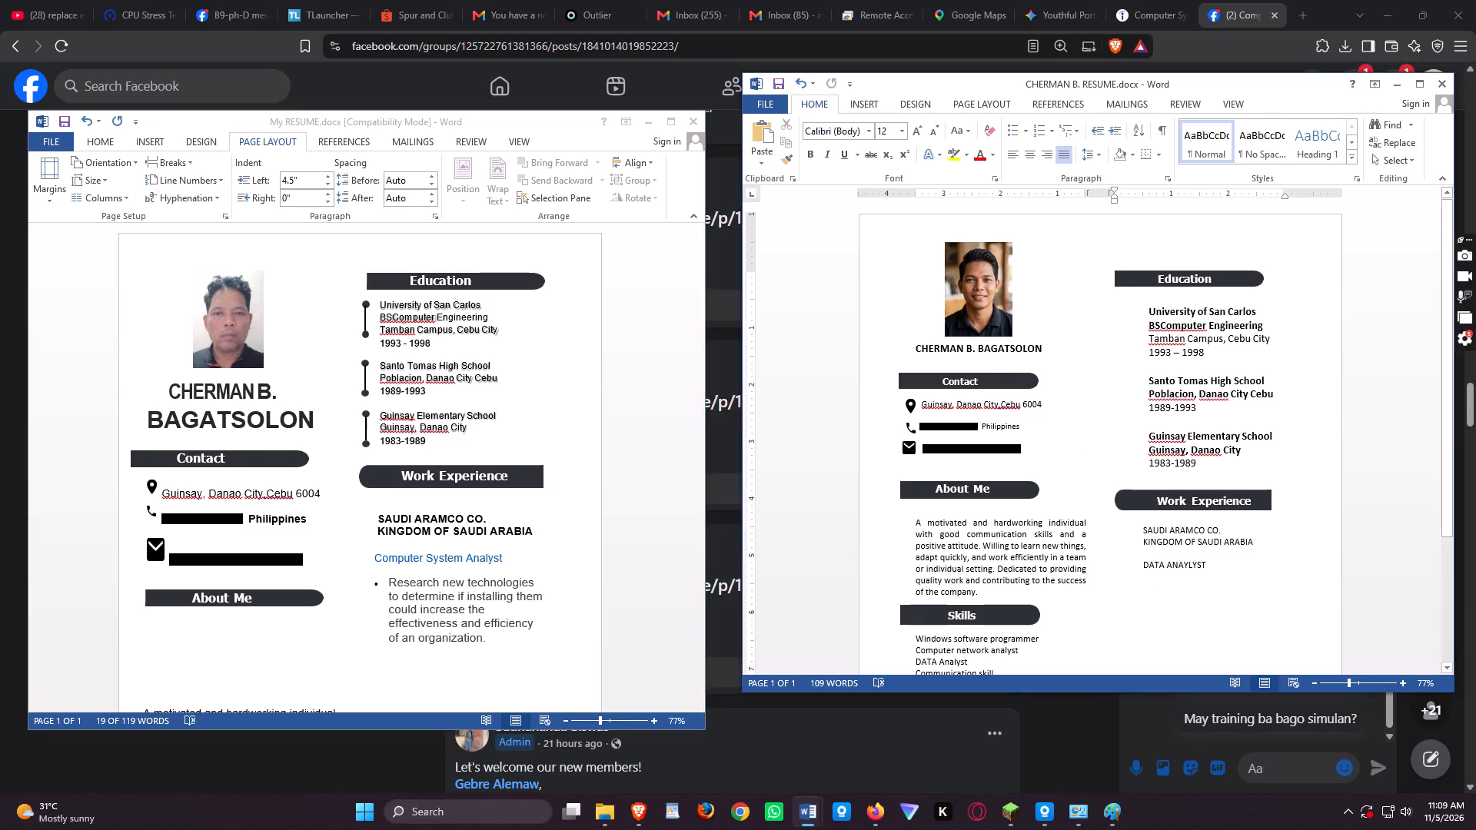
key(Return)
key(ctrl+v)
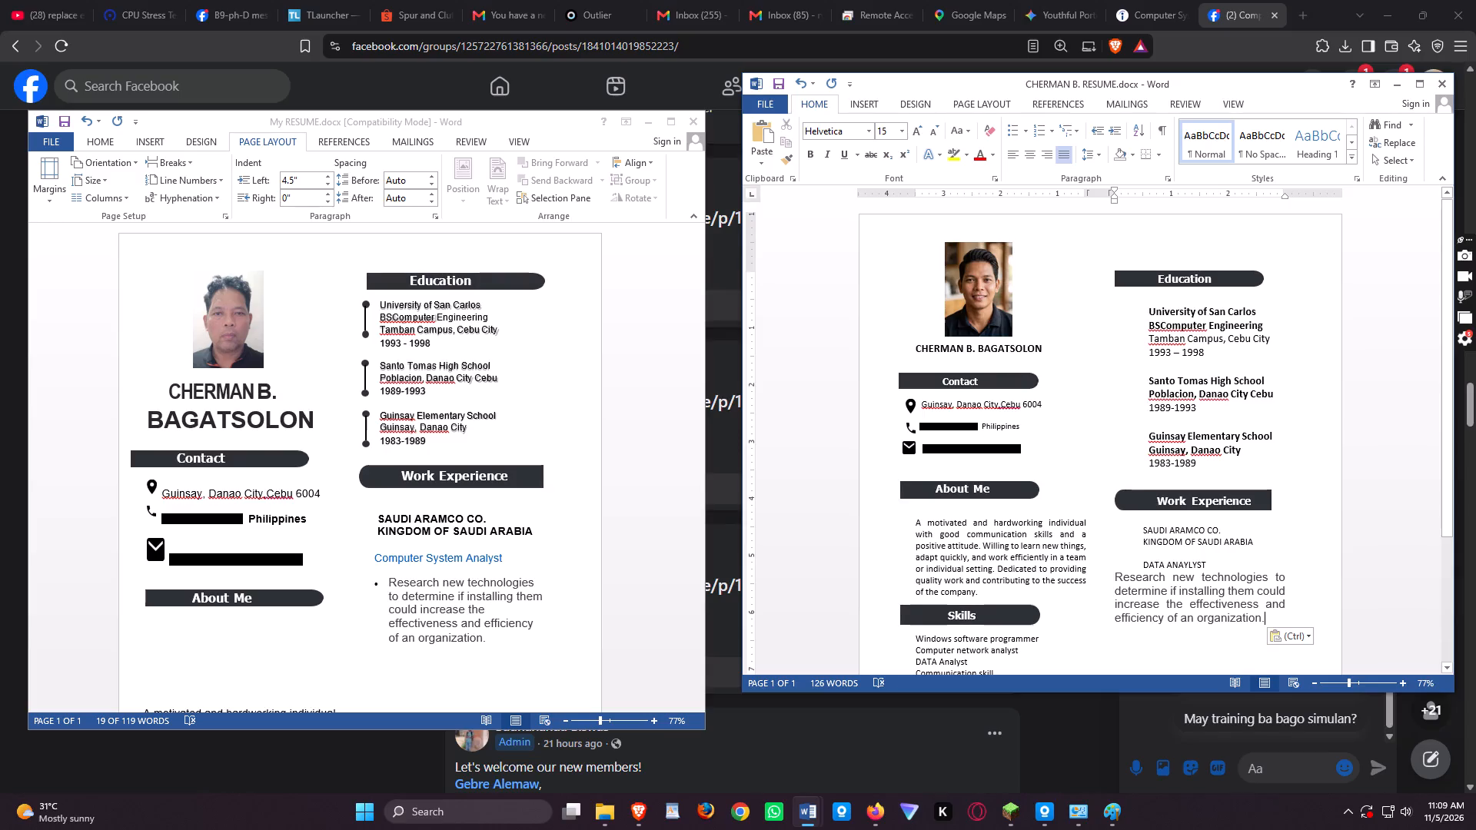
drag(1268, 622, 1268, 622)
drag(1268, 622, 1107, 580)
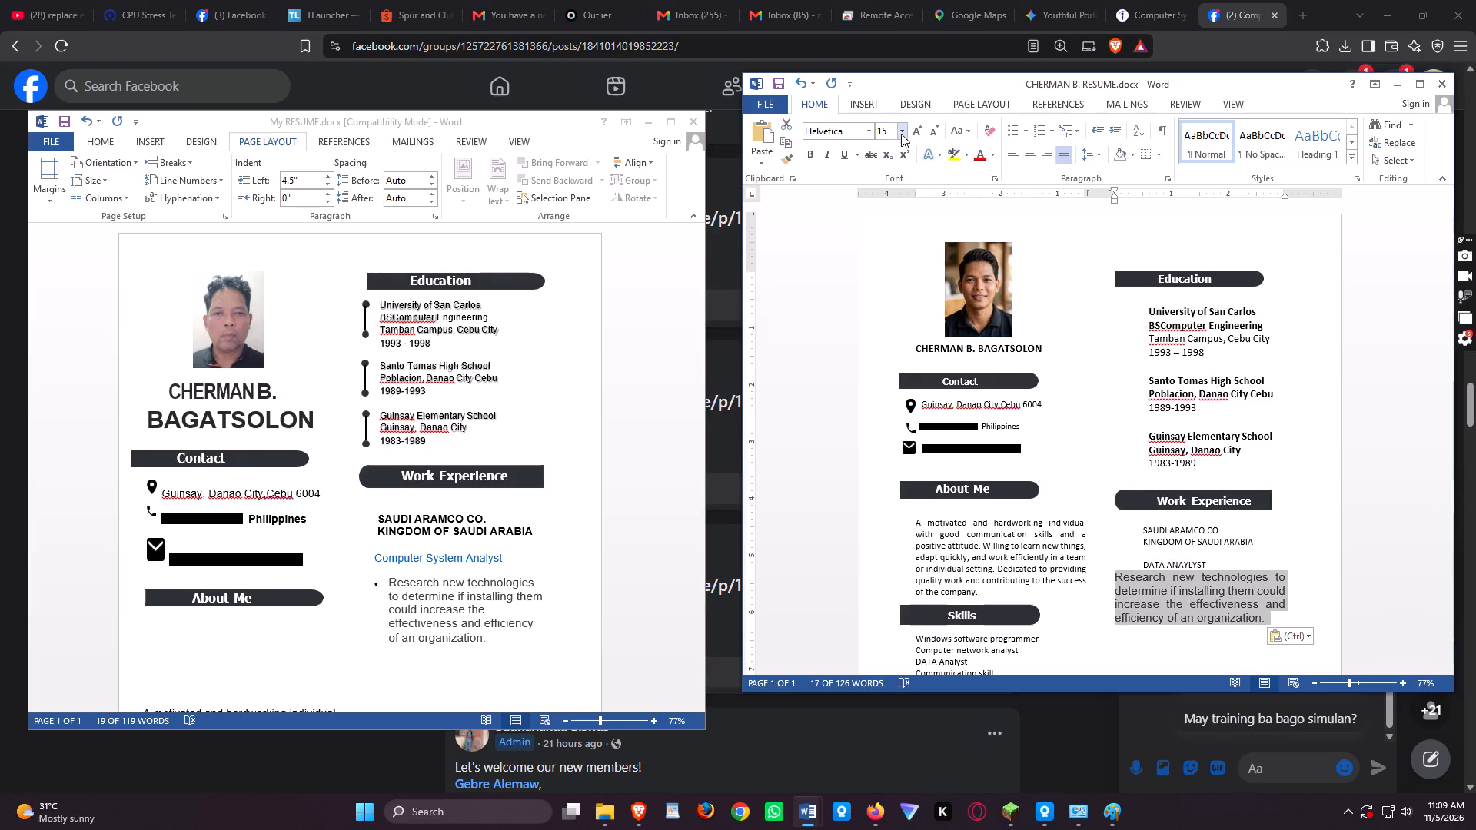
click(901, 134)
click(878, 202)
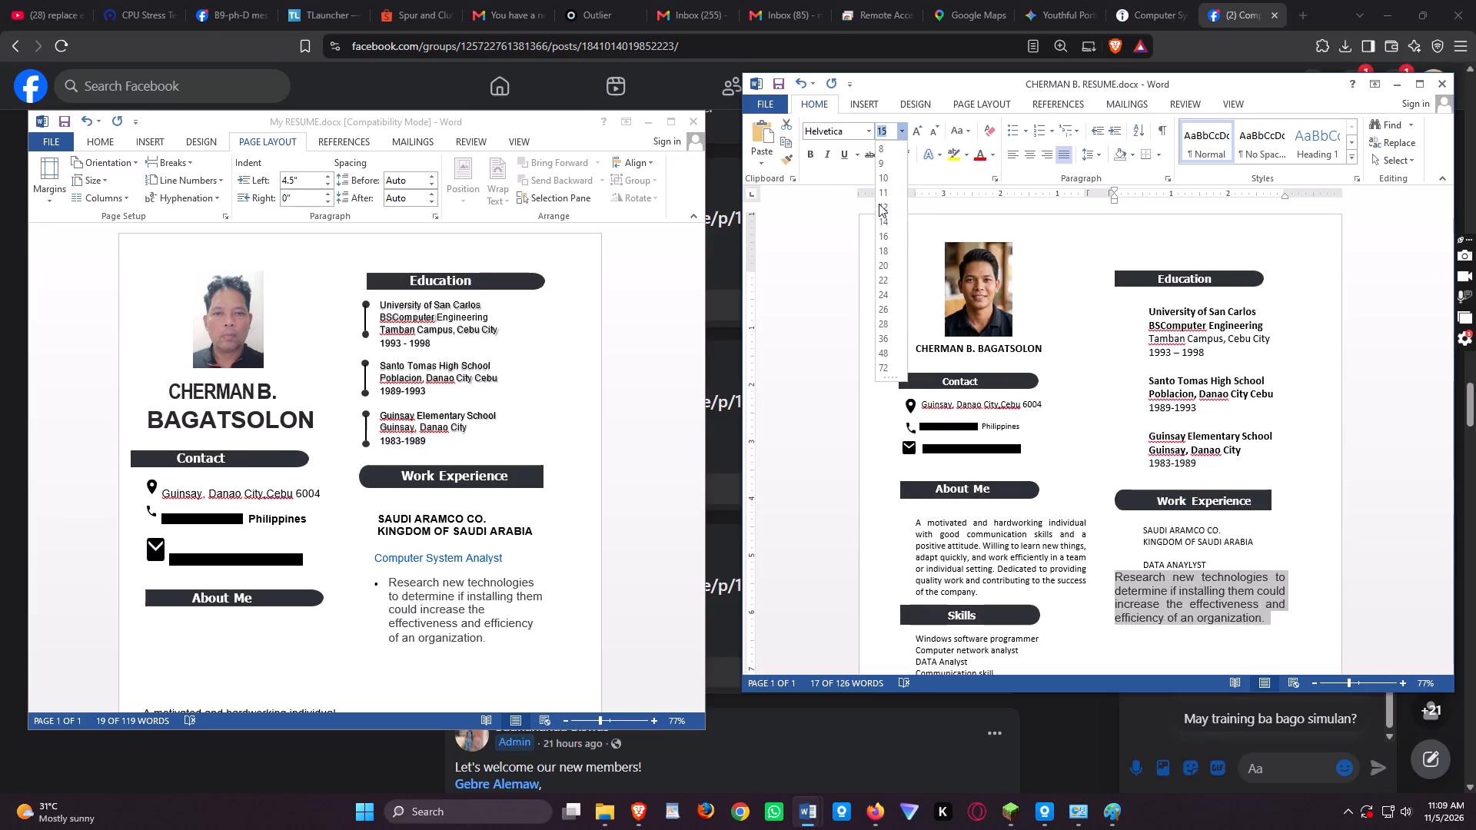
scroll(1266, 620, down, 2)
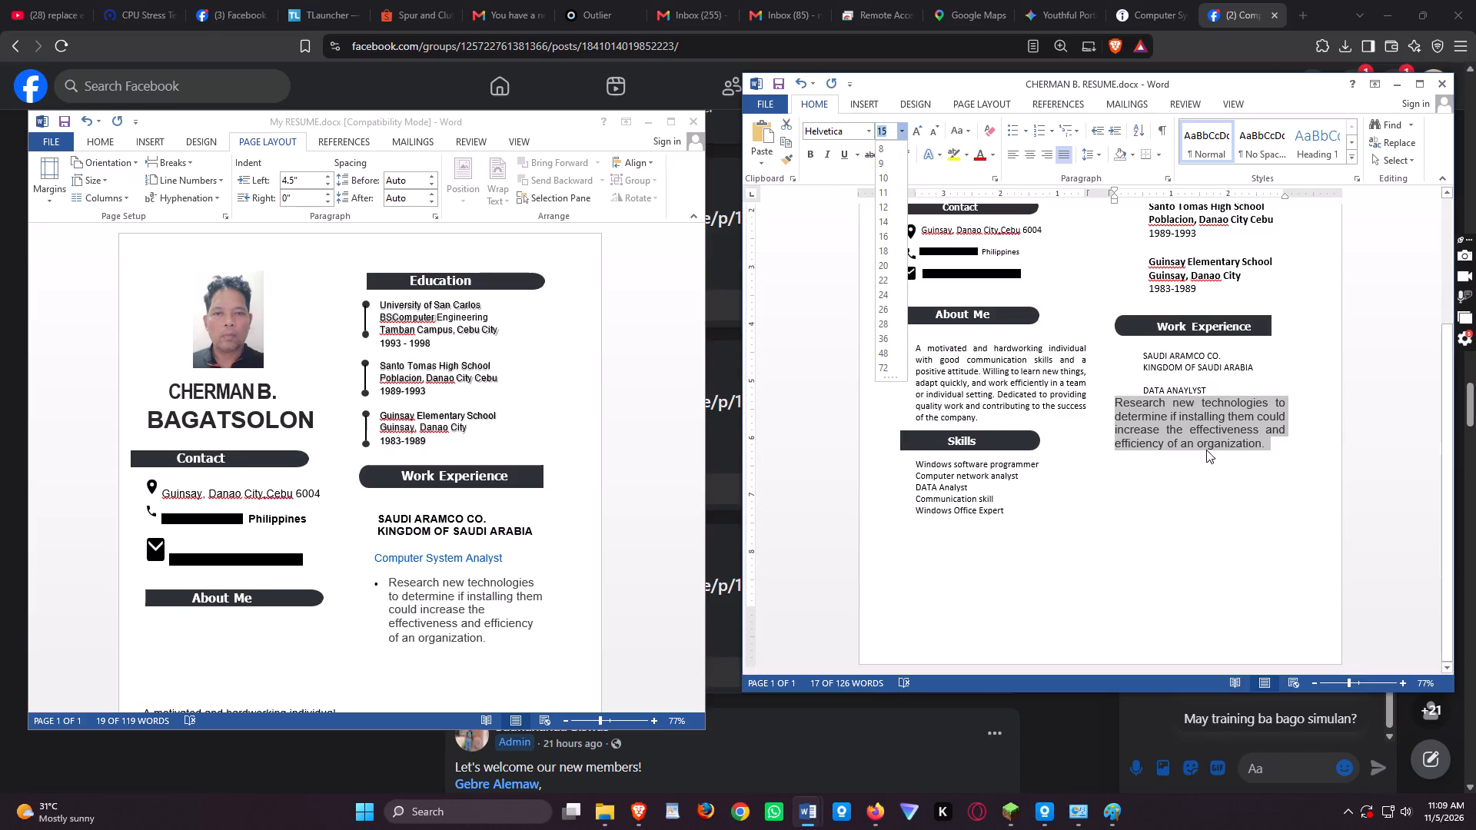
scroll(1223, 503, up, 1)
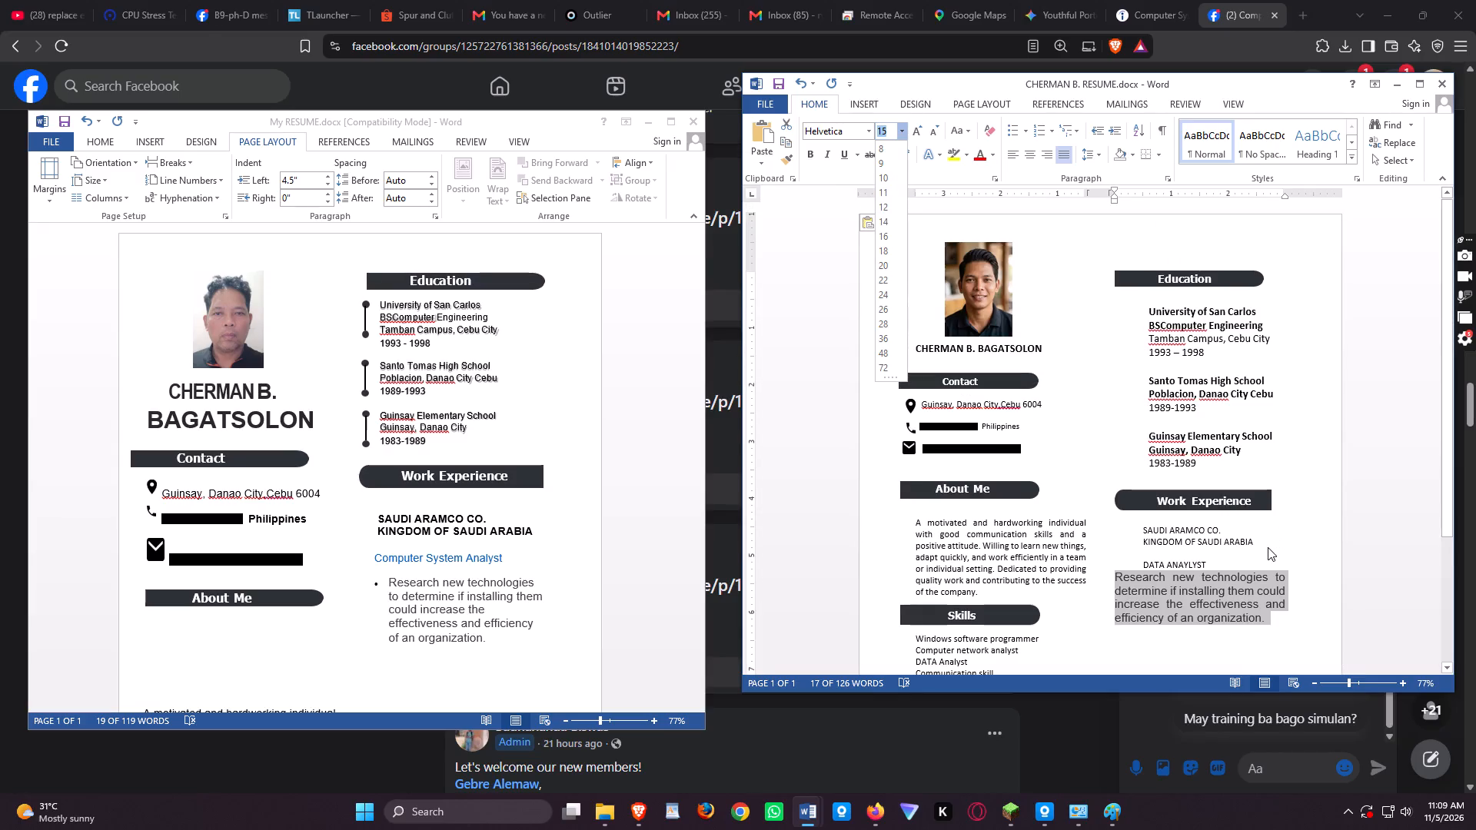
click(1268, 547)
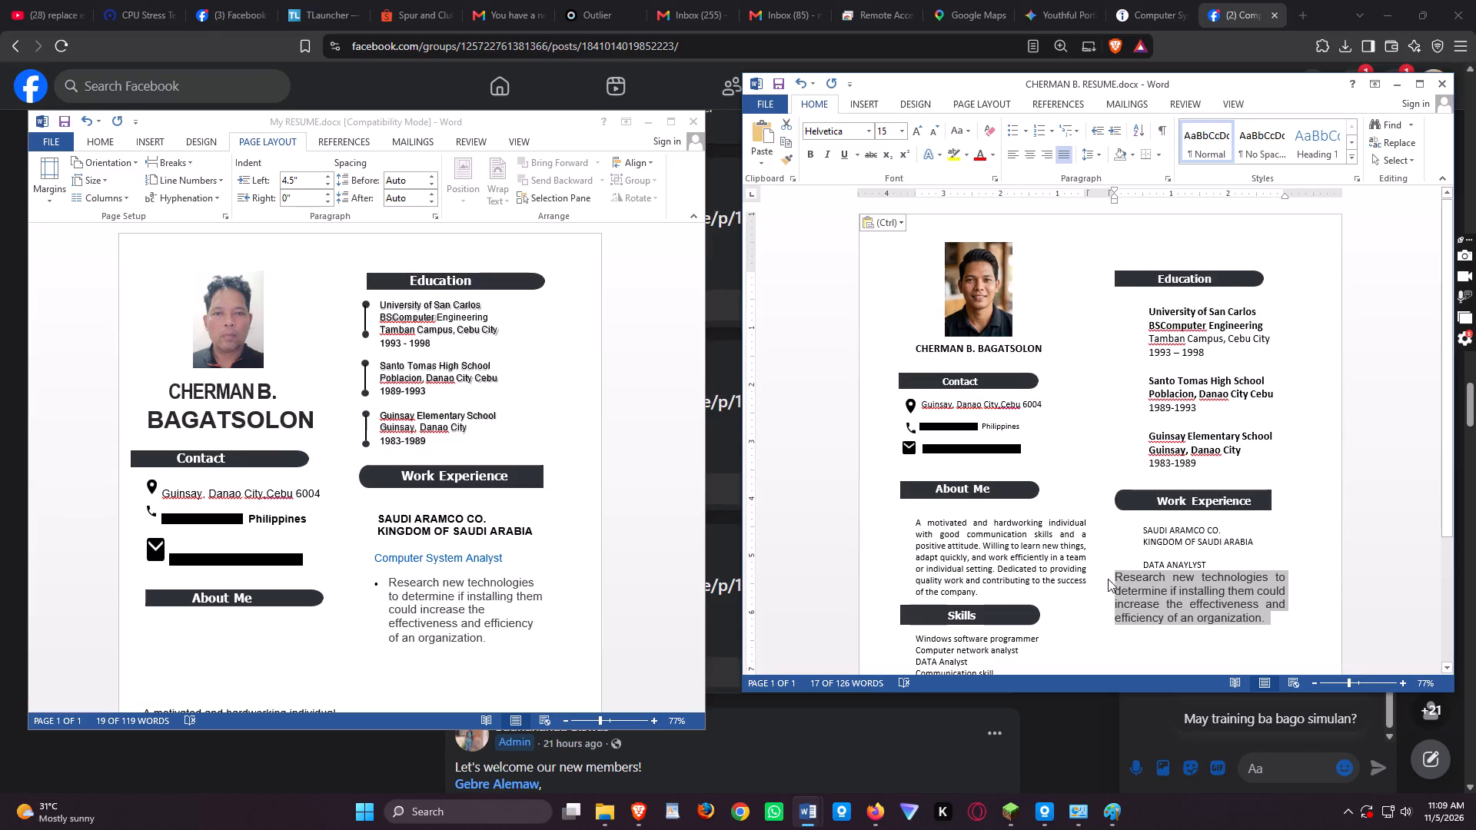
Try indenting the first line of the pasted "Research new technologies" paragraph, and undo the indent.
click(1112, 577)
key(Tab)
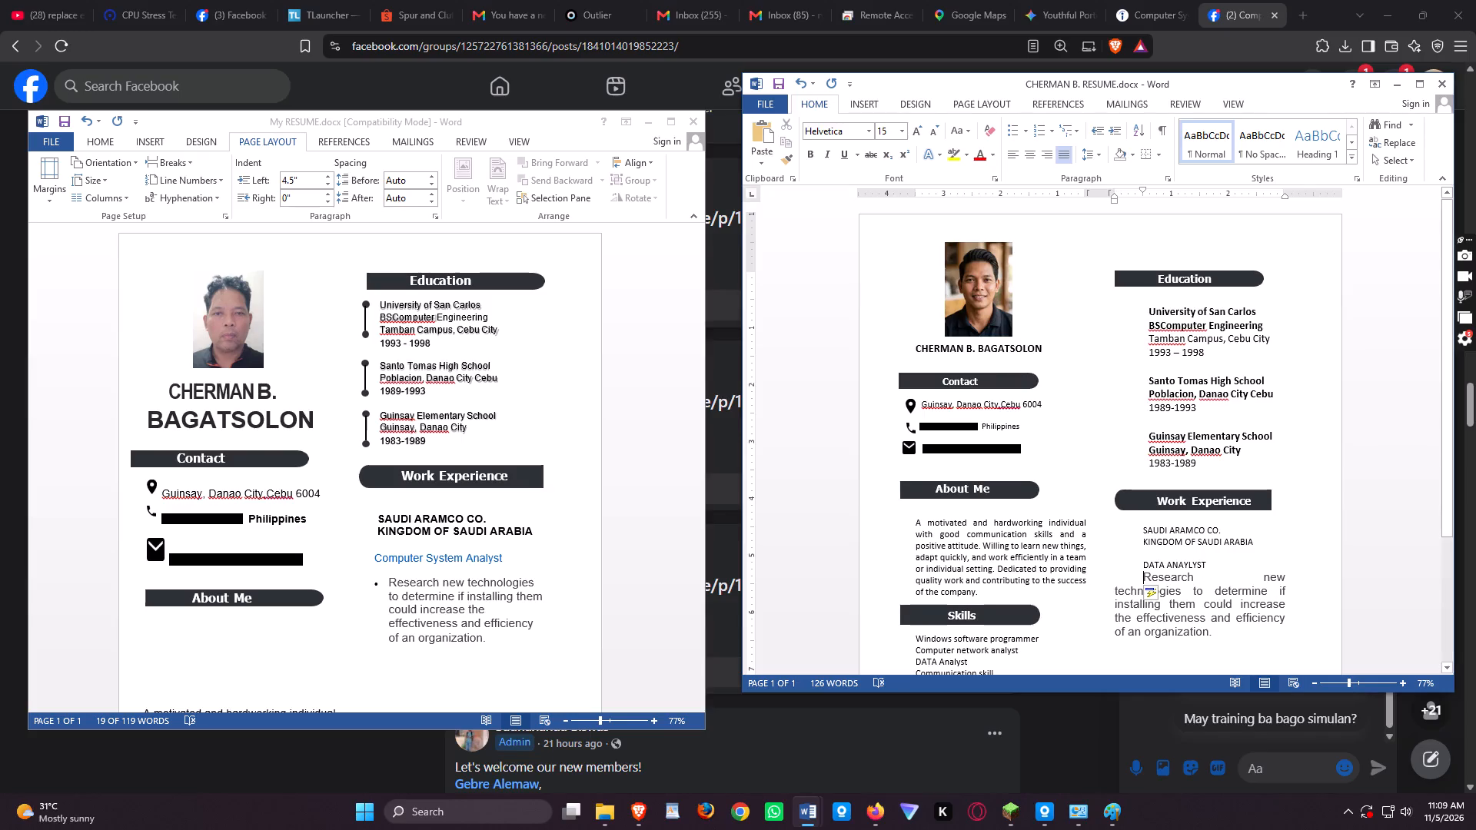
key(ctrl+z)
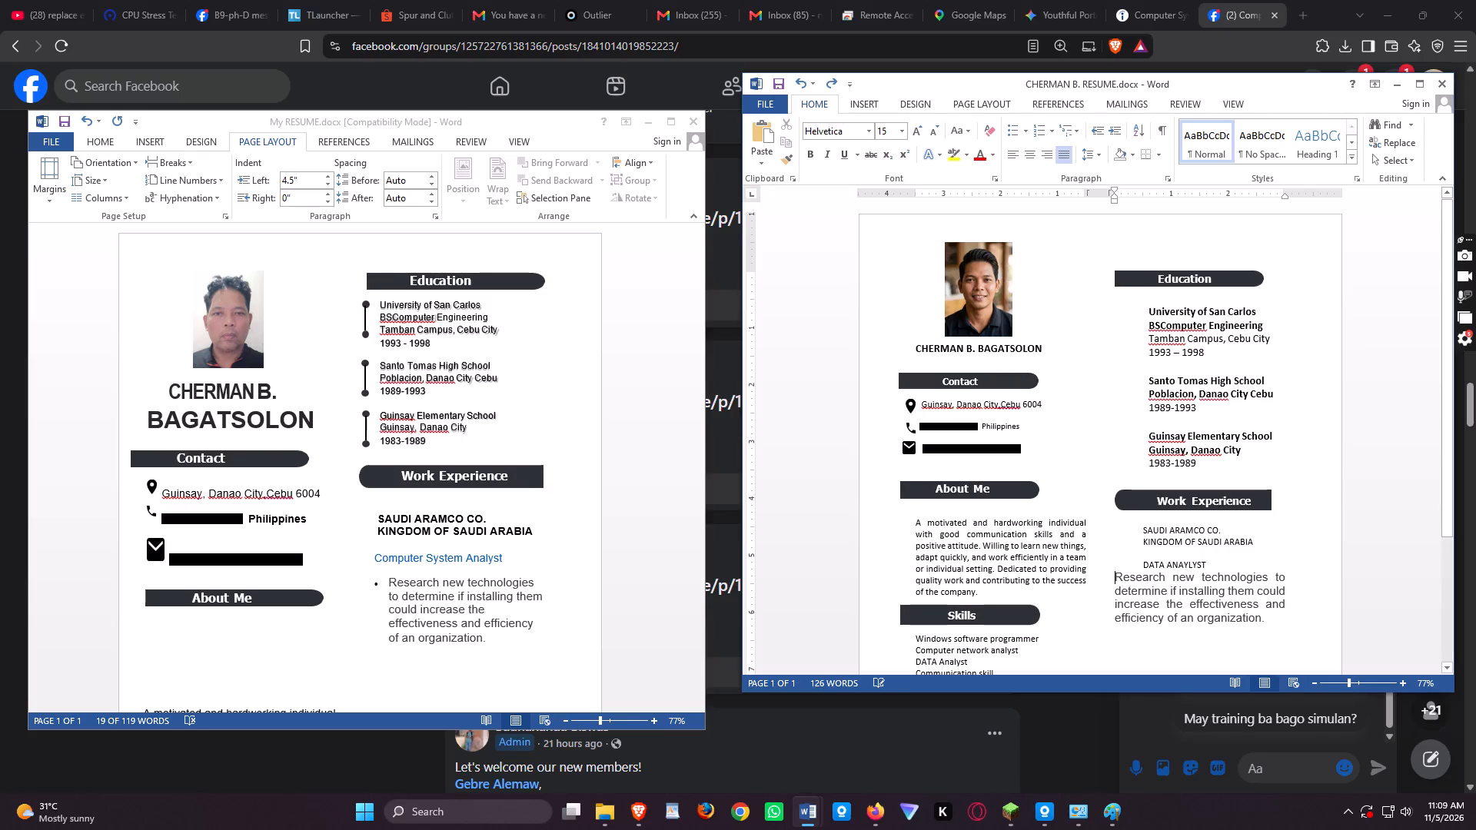
Set the pasted "Research new technologies" paragraph to font size 12.
drag(1277, 624, 1126, 586)
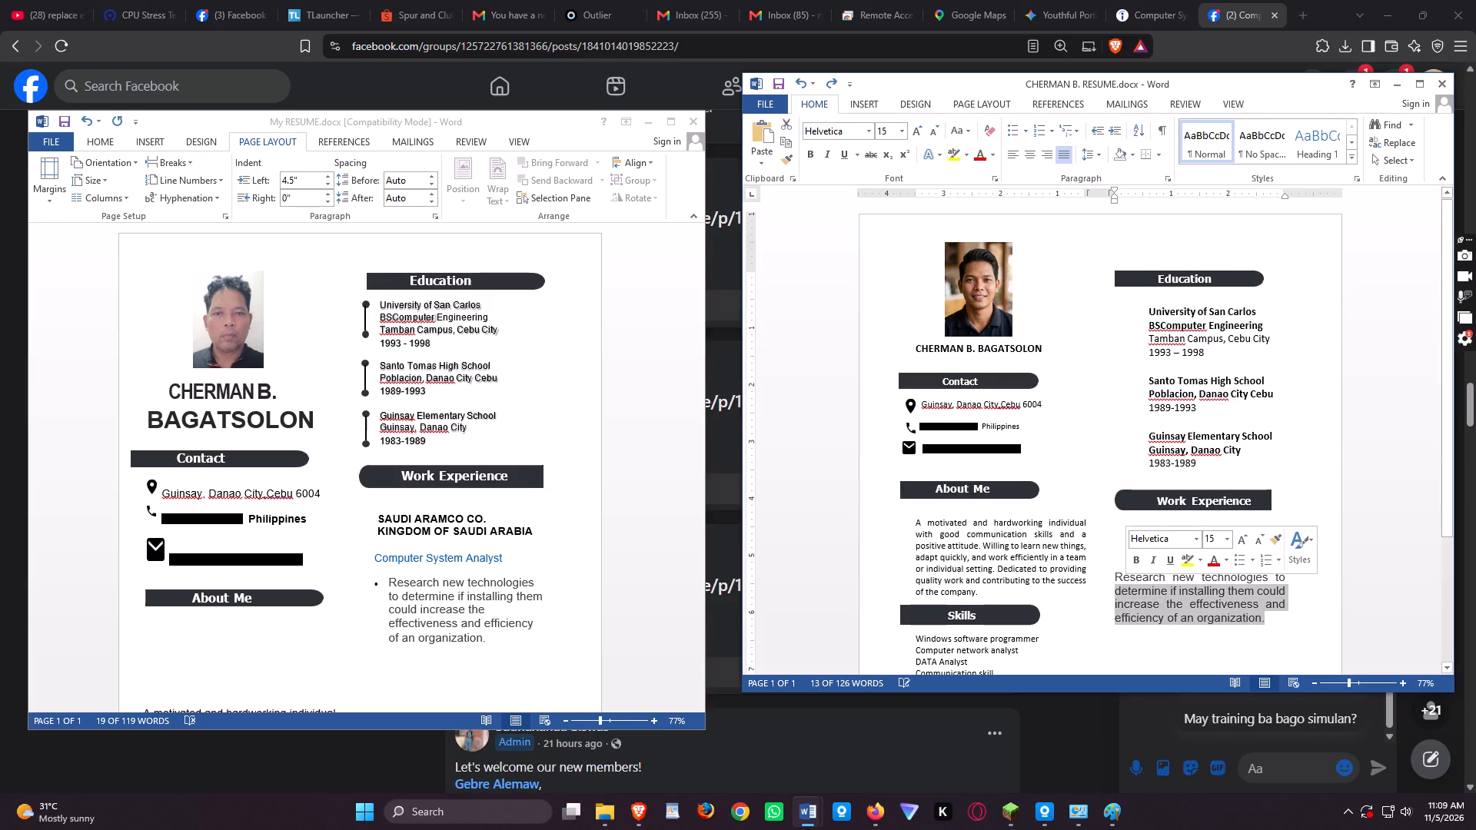
drag(1115, 579, 1236, 624)
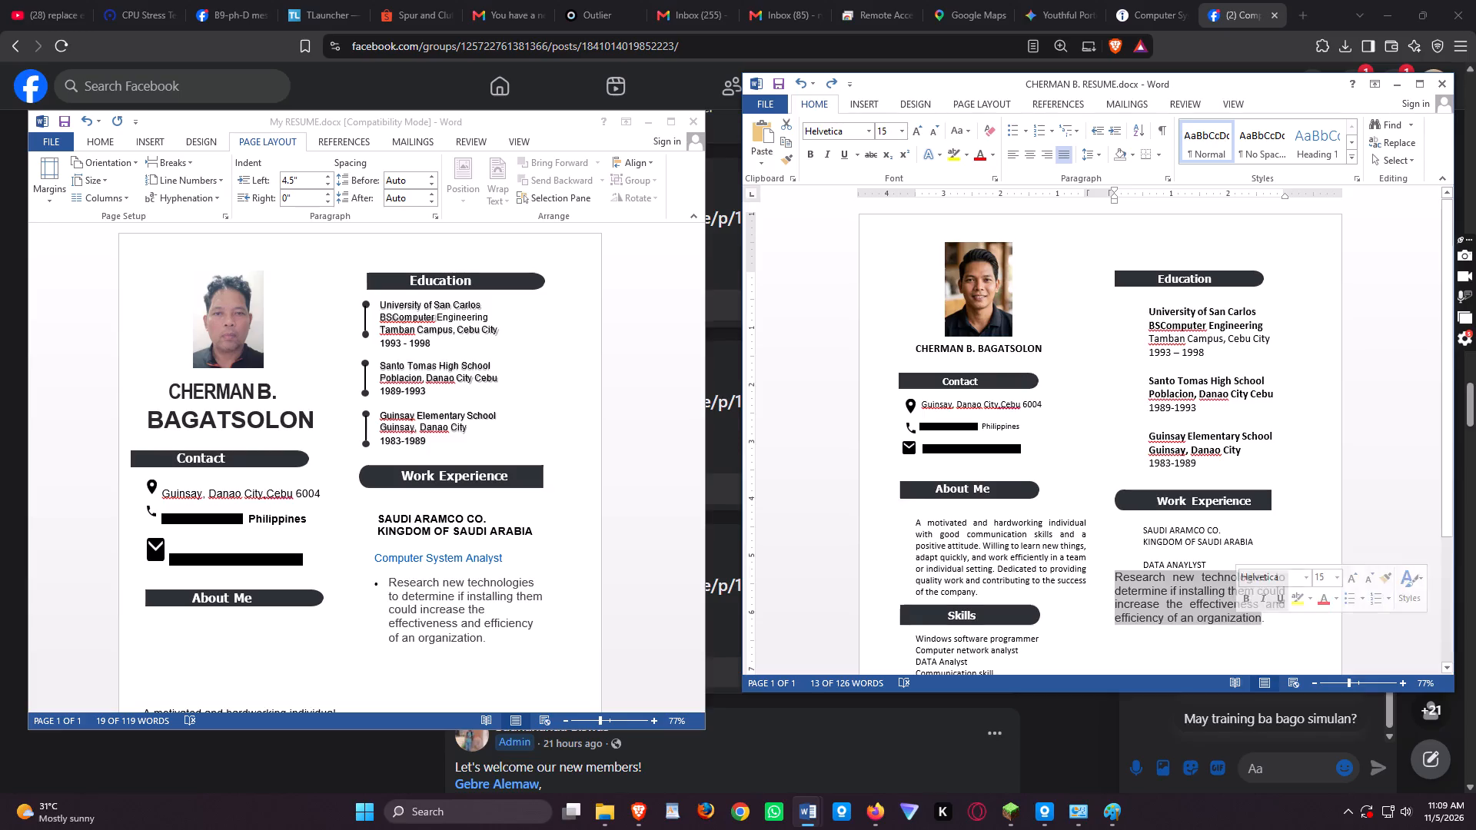
click(904, 133)
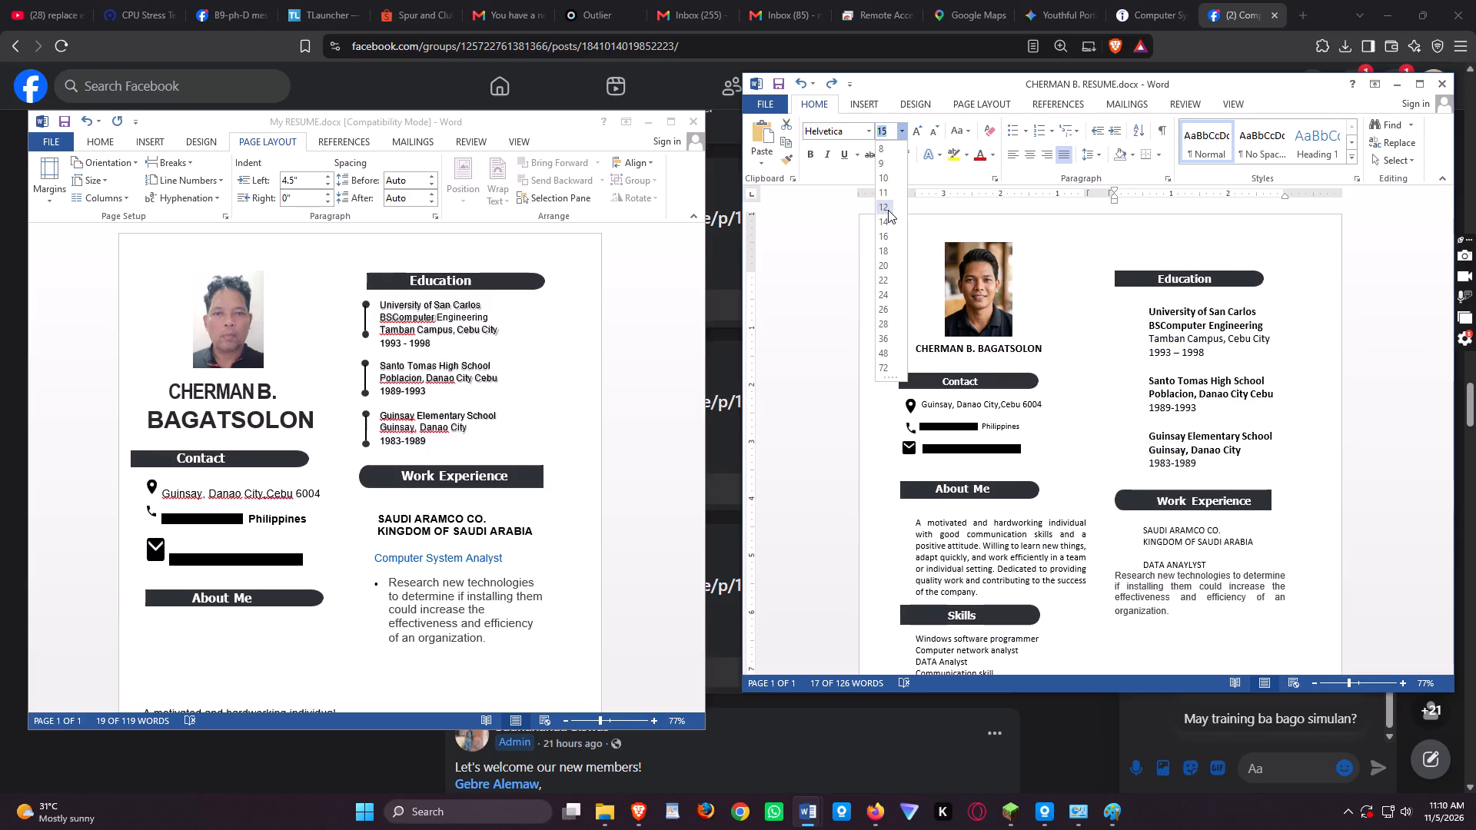
click(888, 210)
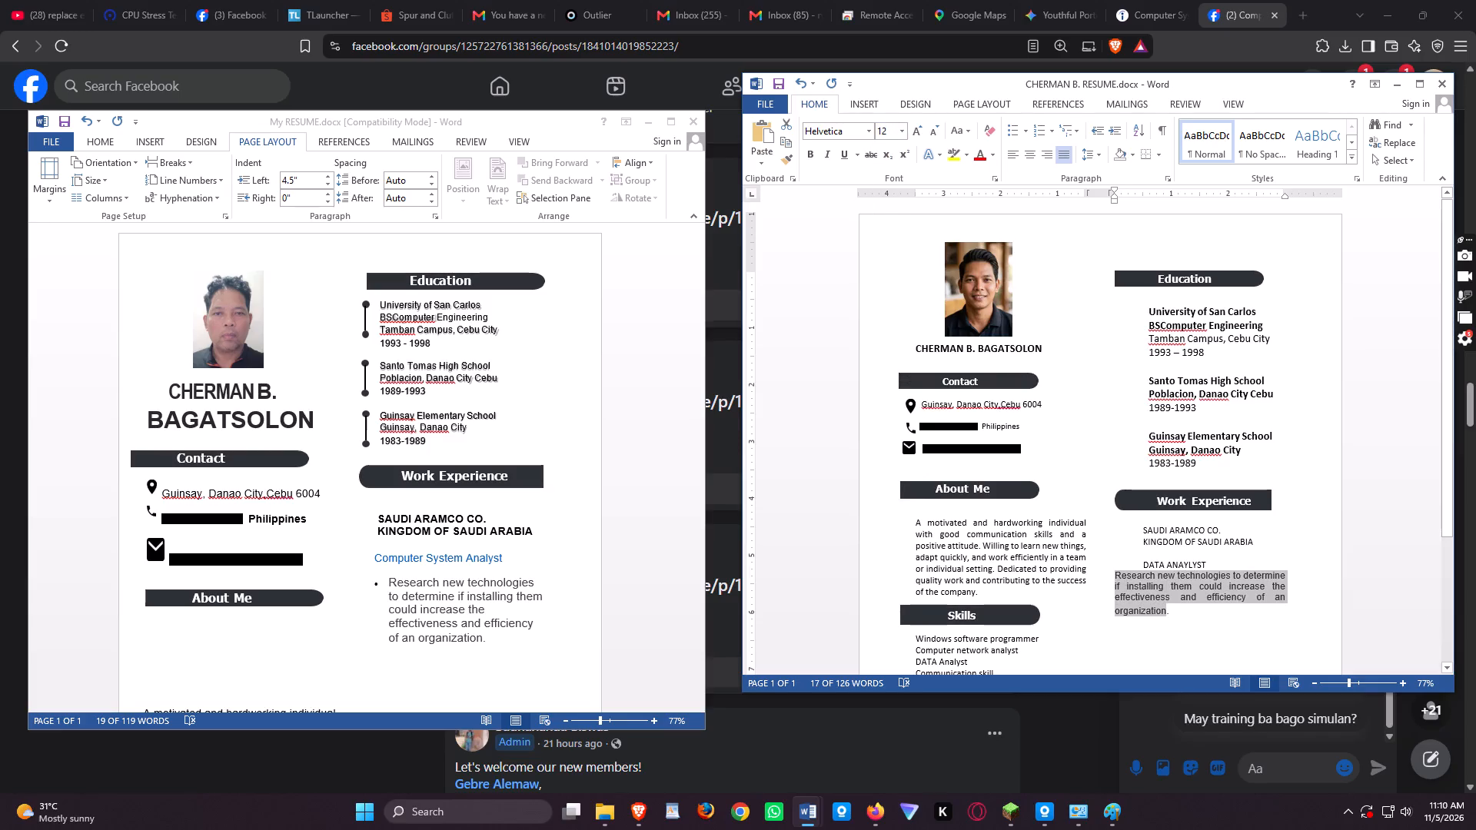
click(1168, 627)
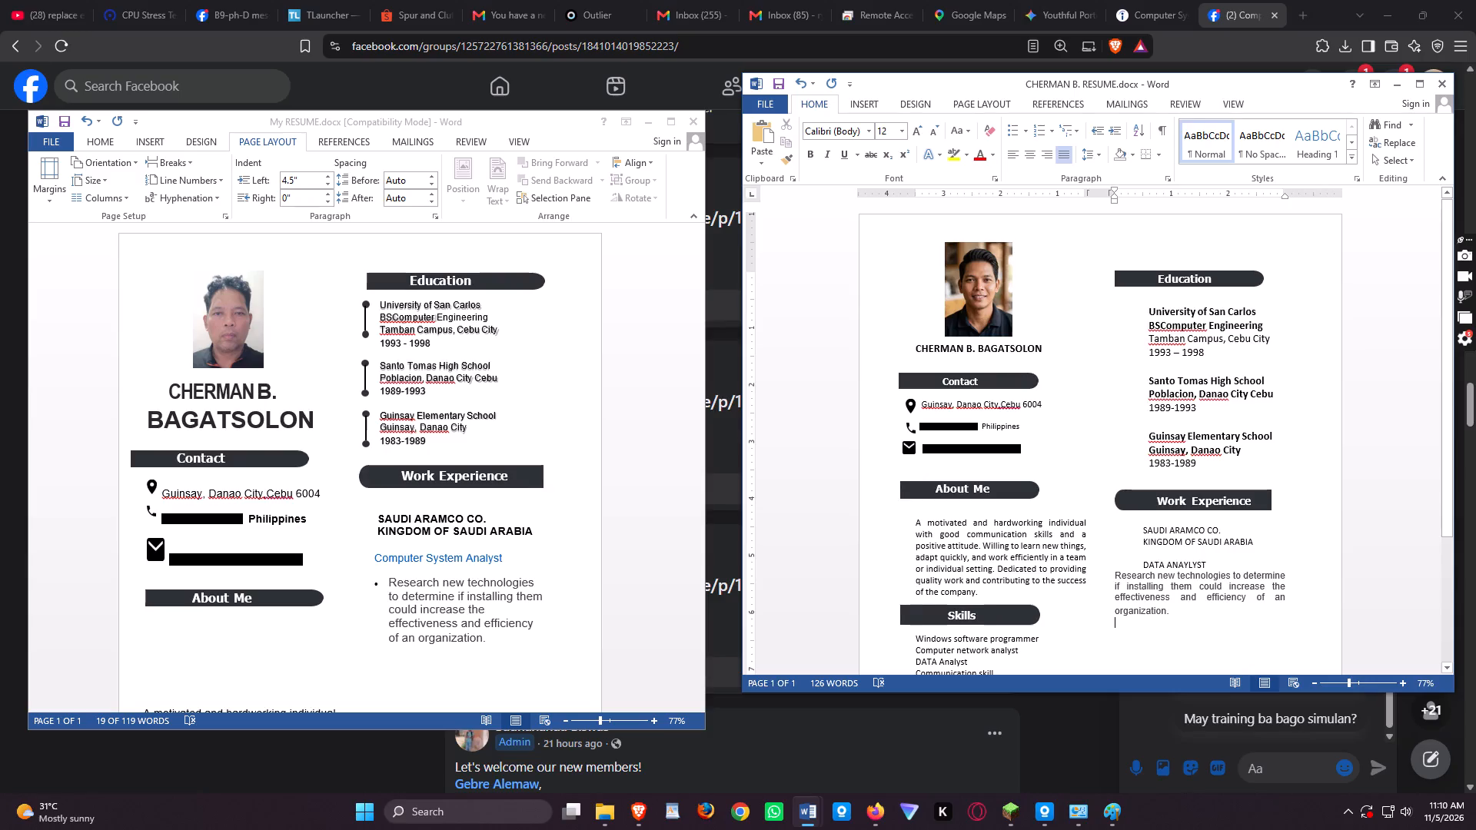
Indent the whole "Research new technologies" paragraph to line up with DATA ANAYLYST, keeping the word "determine" intact.
click(1117, 574)
key(Tab)
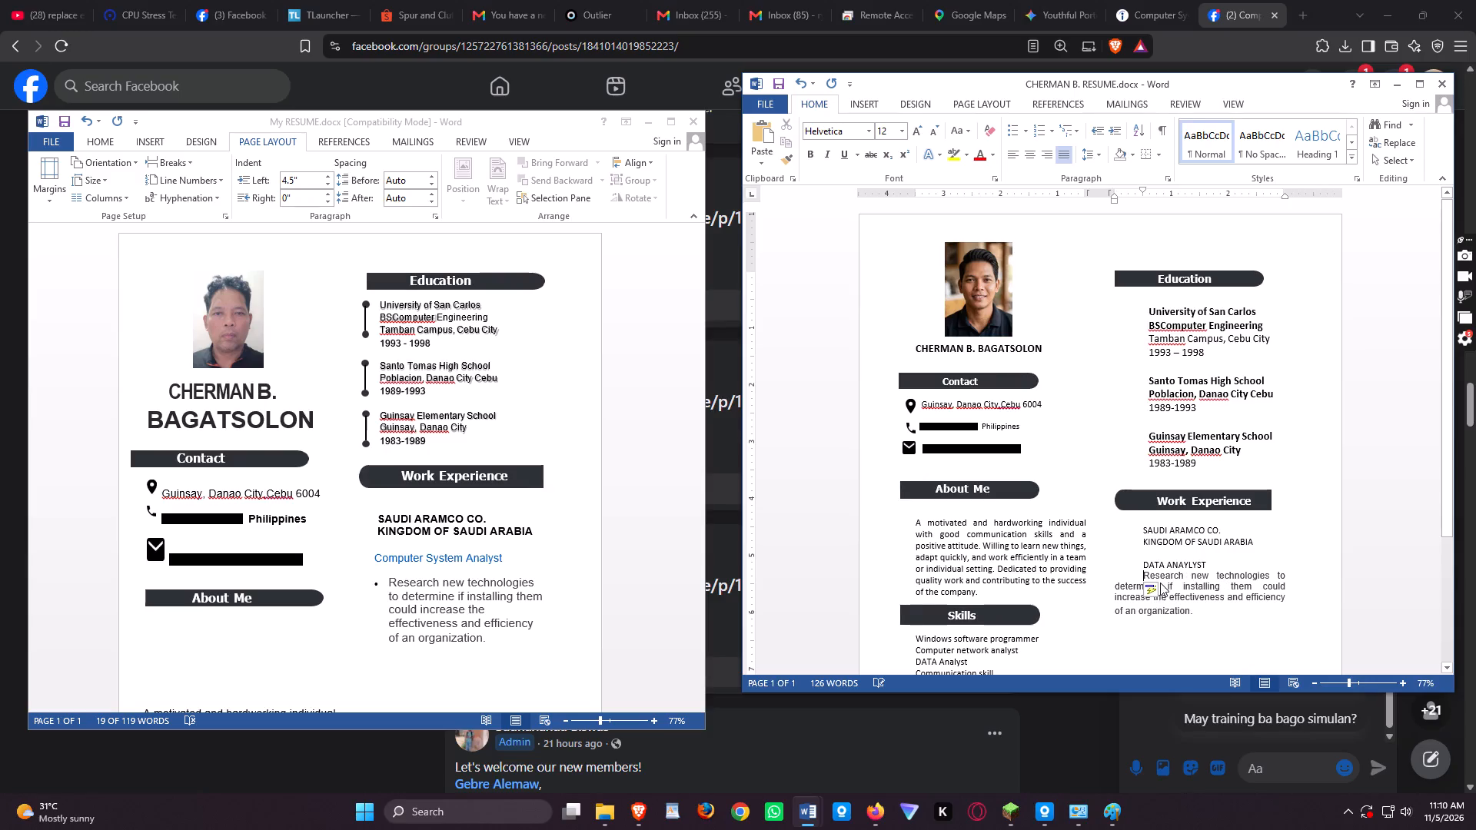
click(1115, 583)
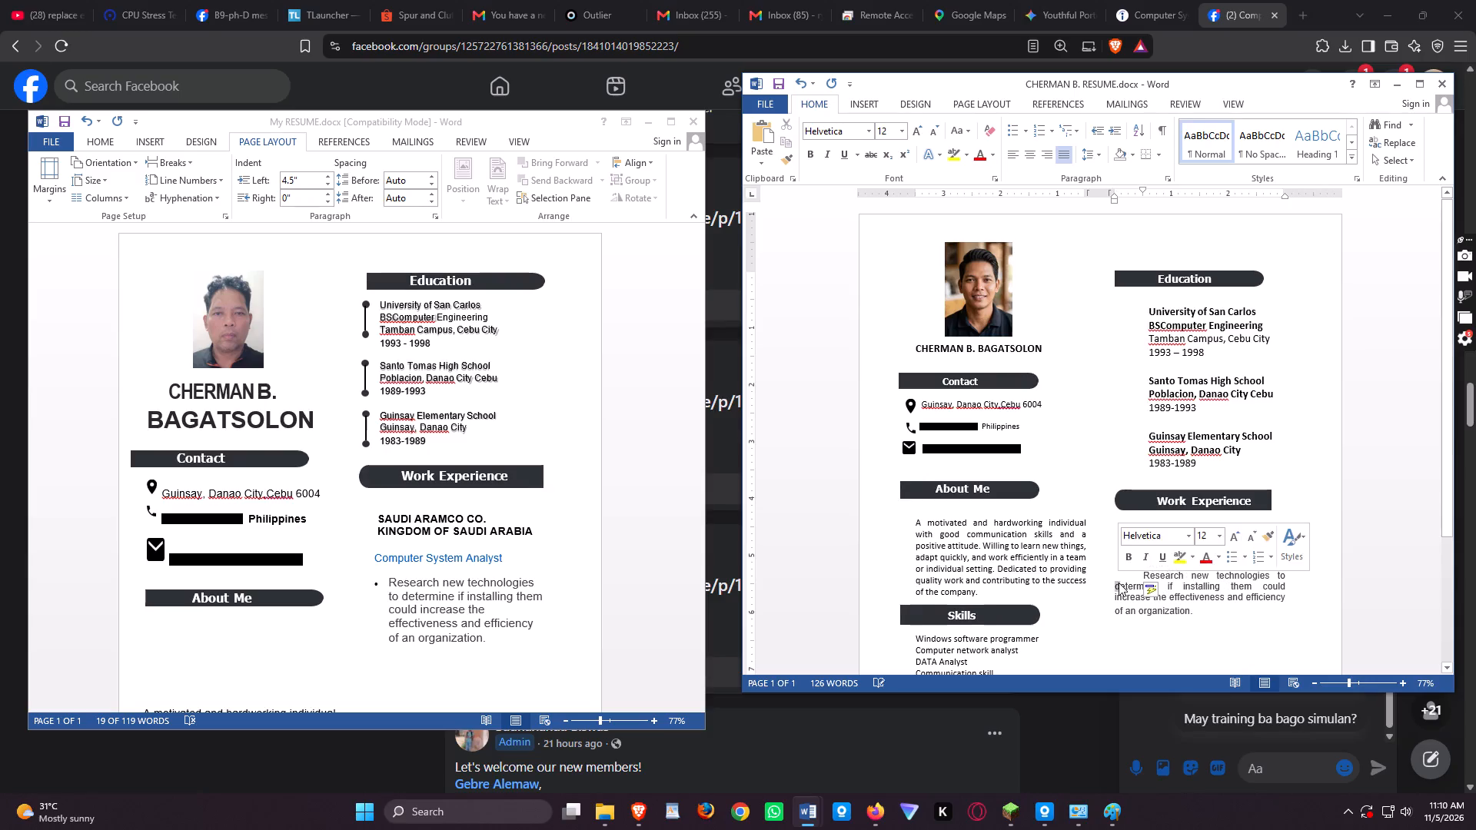
key(Tab)
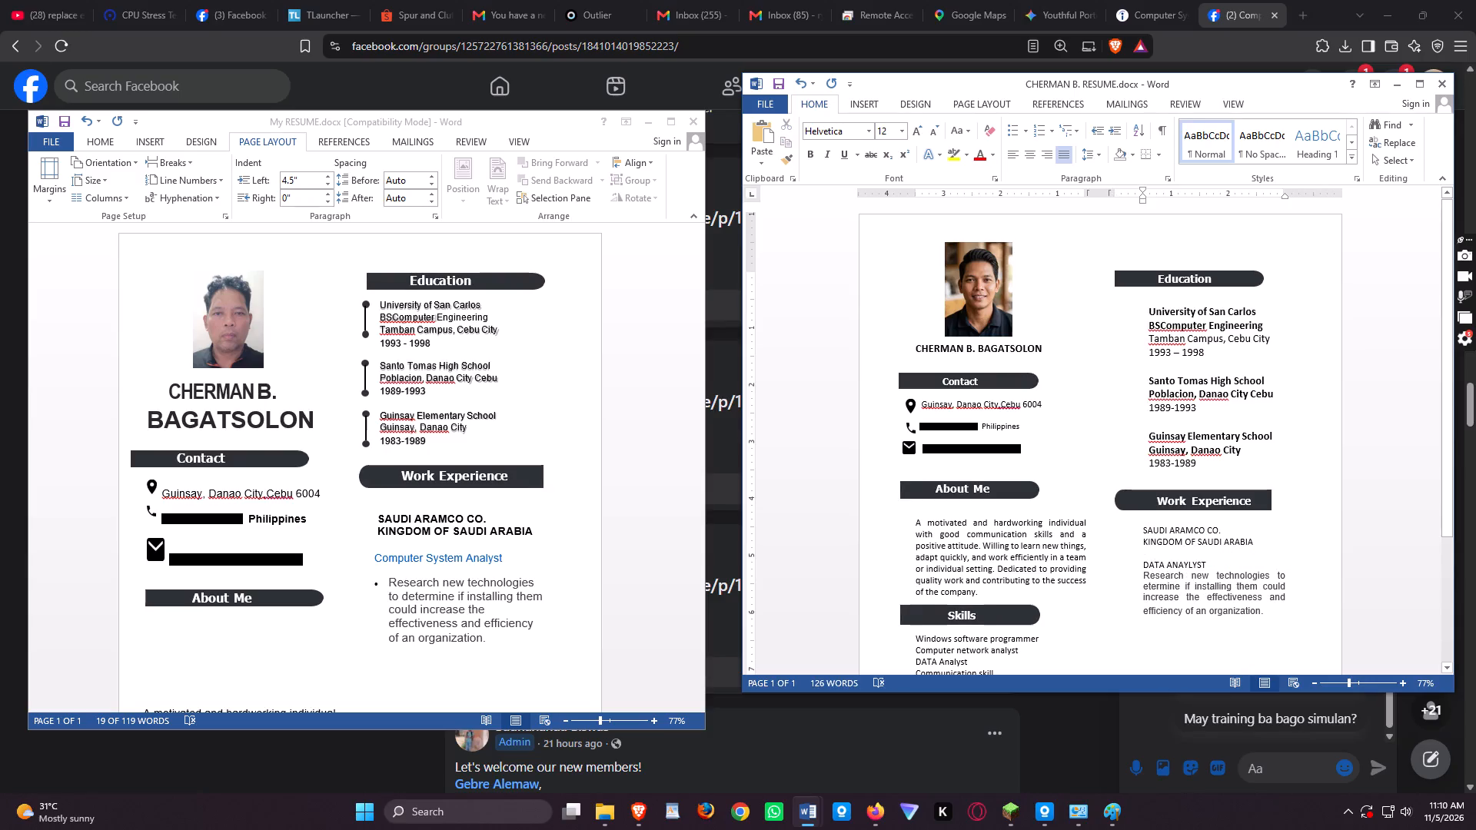
key(d)
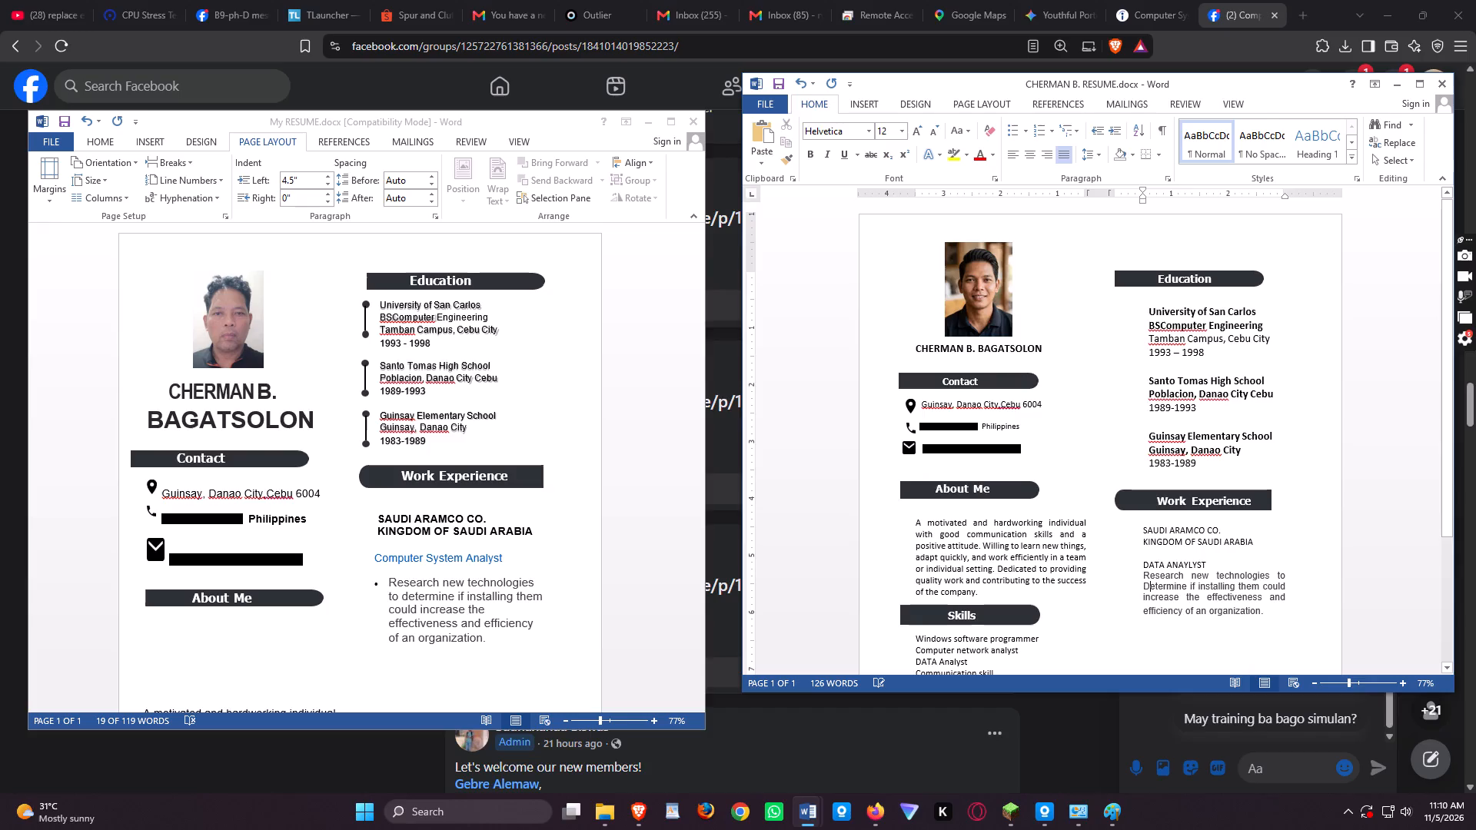
key(BackSpace)
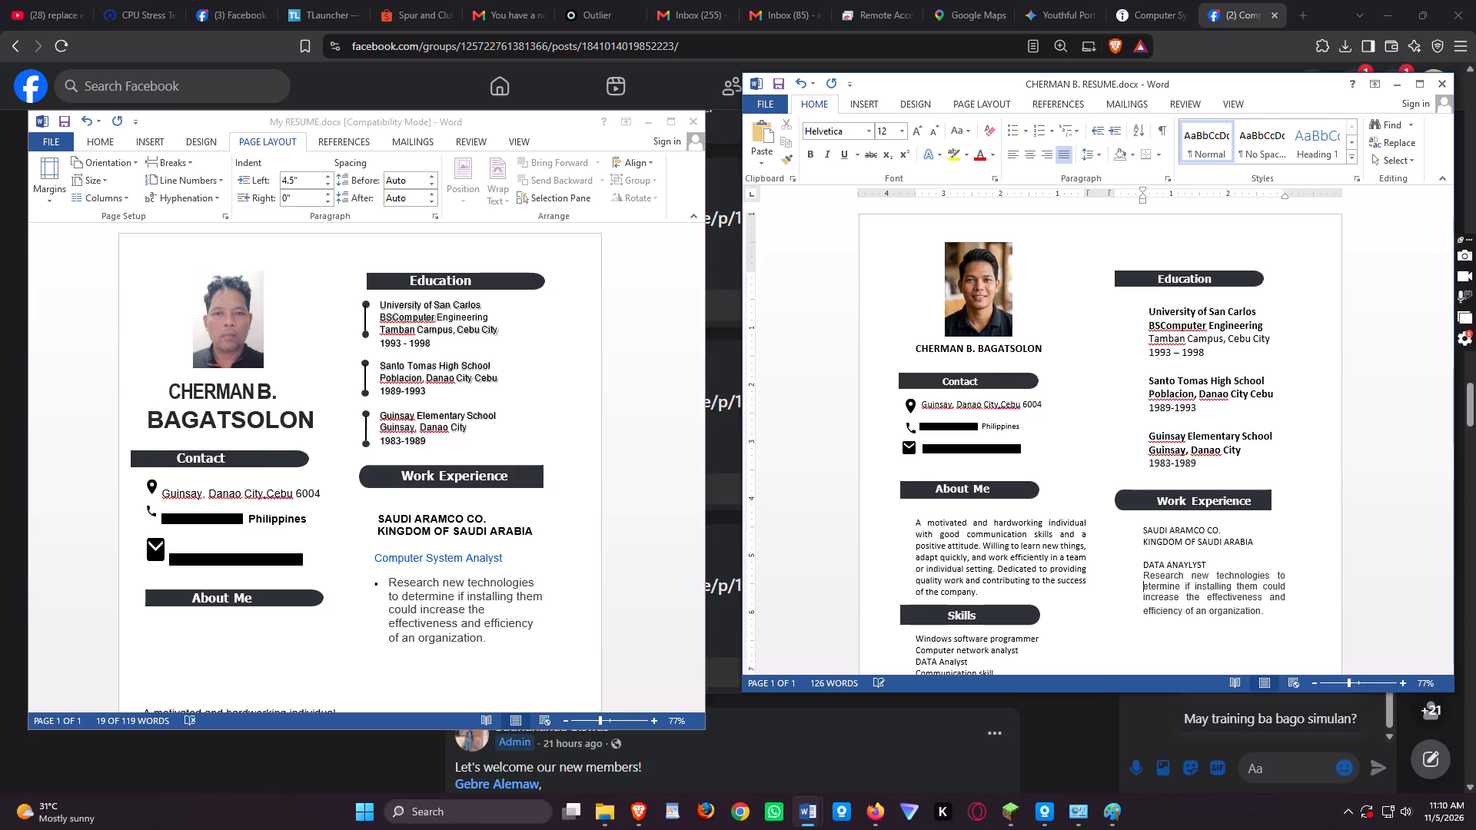
key(d)
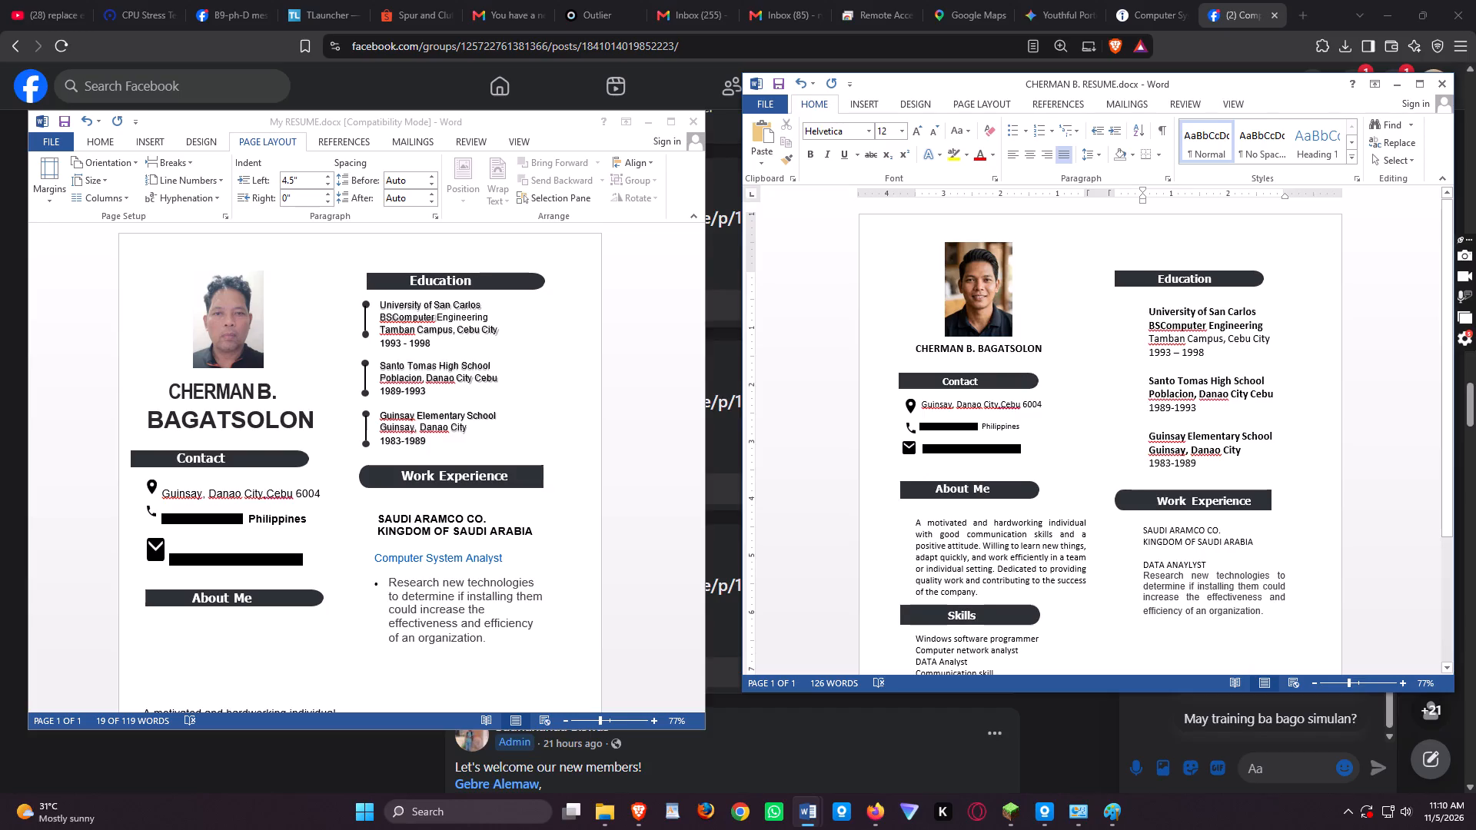
click(1258, 627)
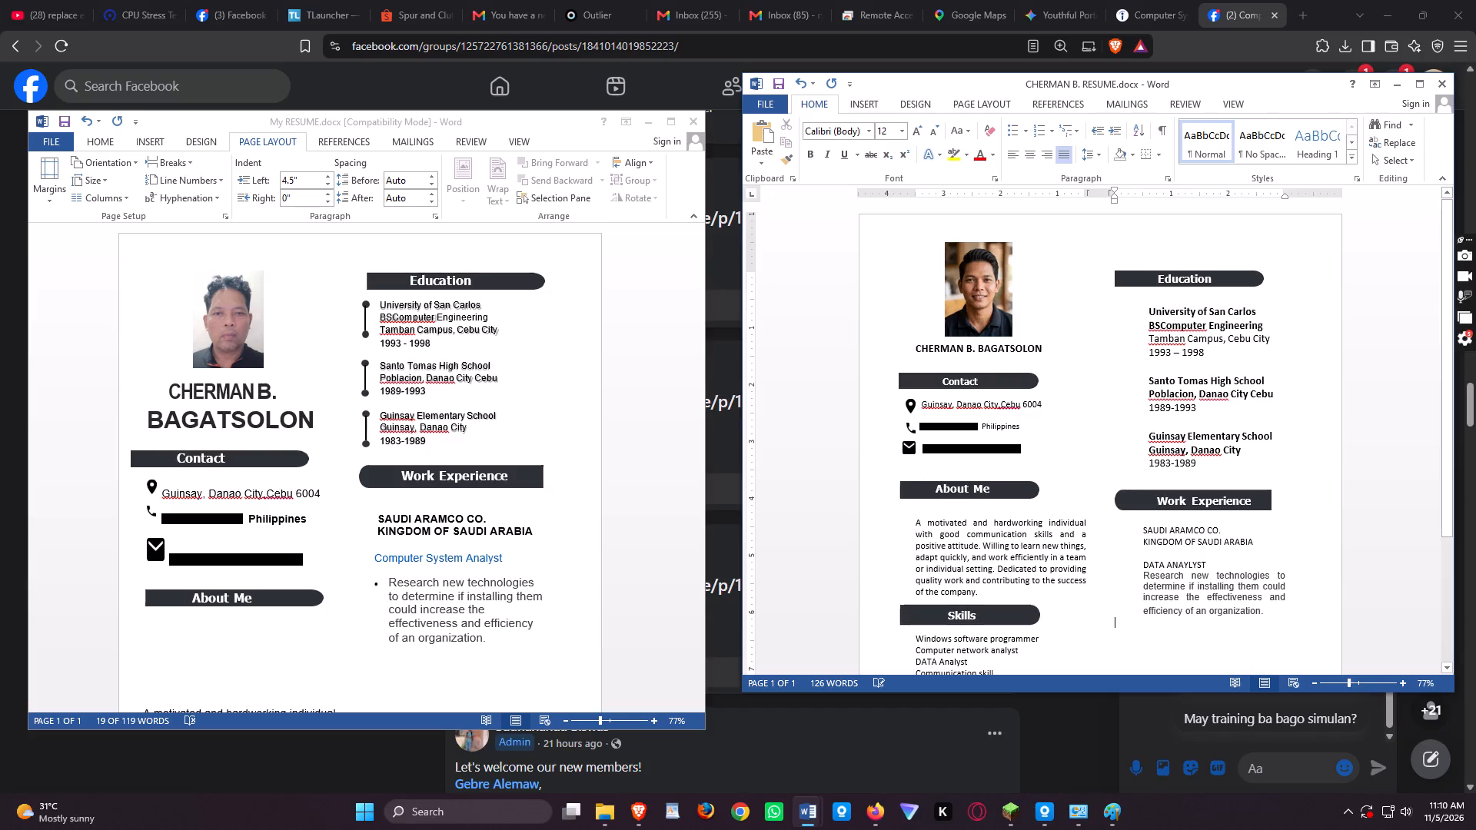
Left-align the "Research new technologies" paragraph under DATA ANAYLYST, keeping its other paragraph settings.
drag(1272, 614, 1161, 575)
click(1012, 162)
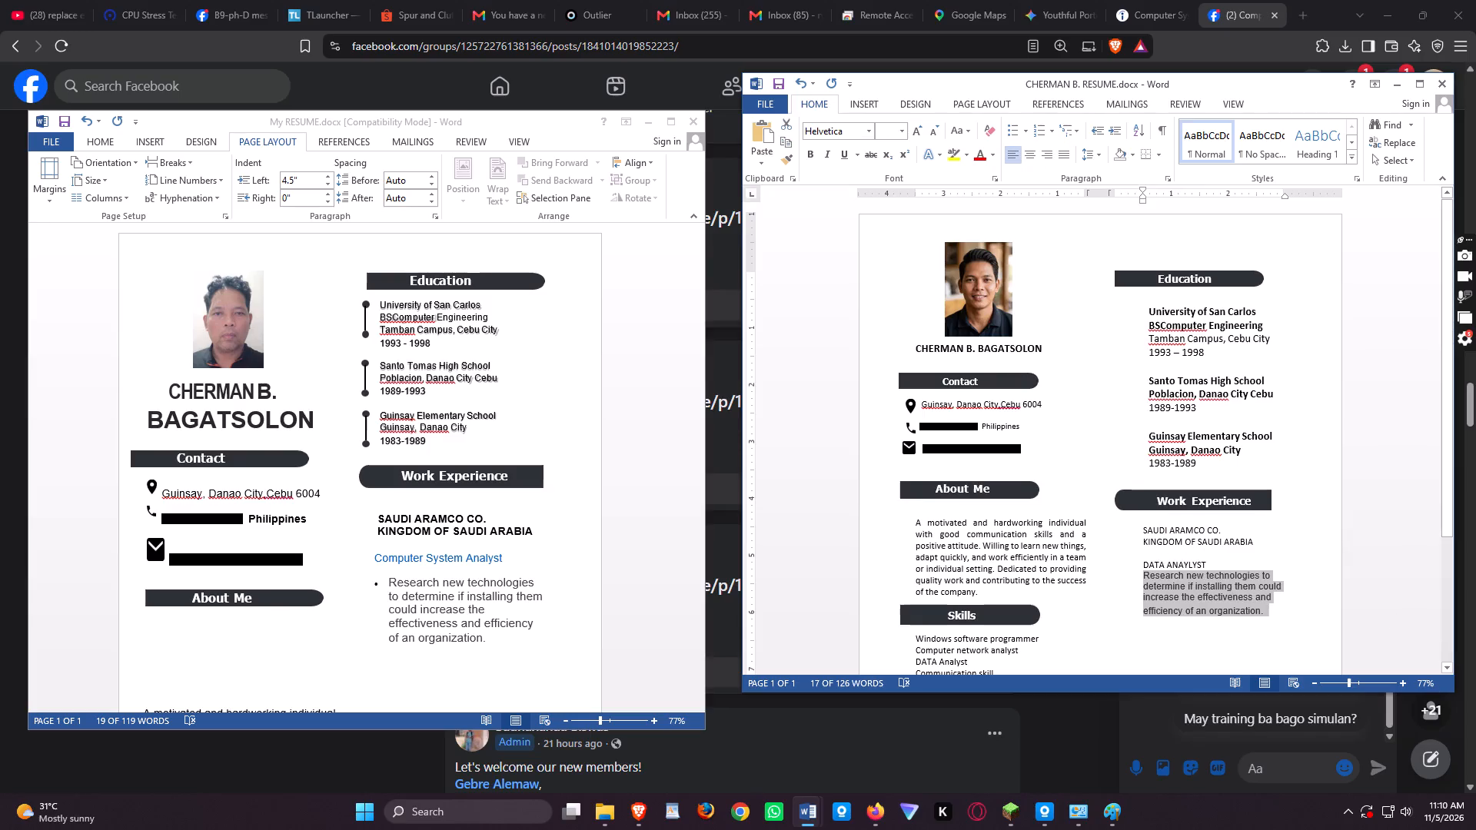
right_click(1243, 595)
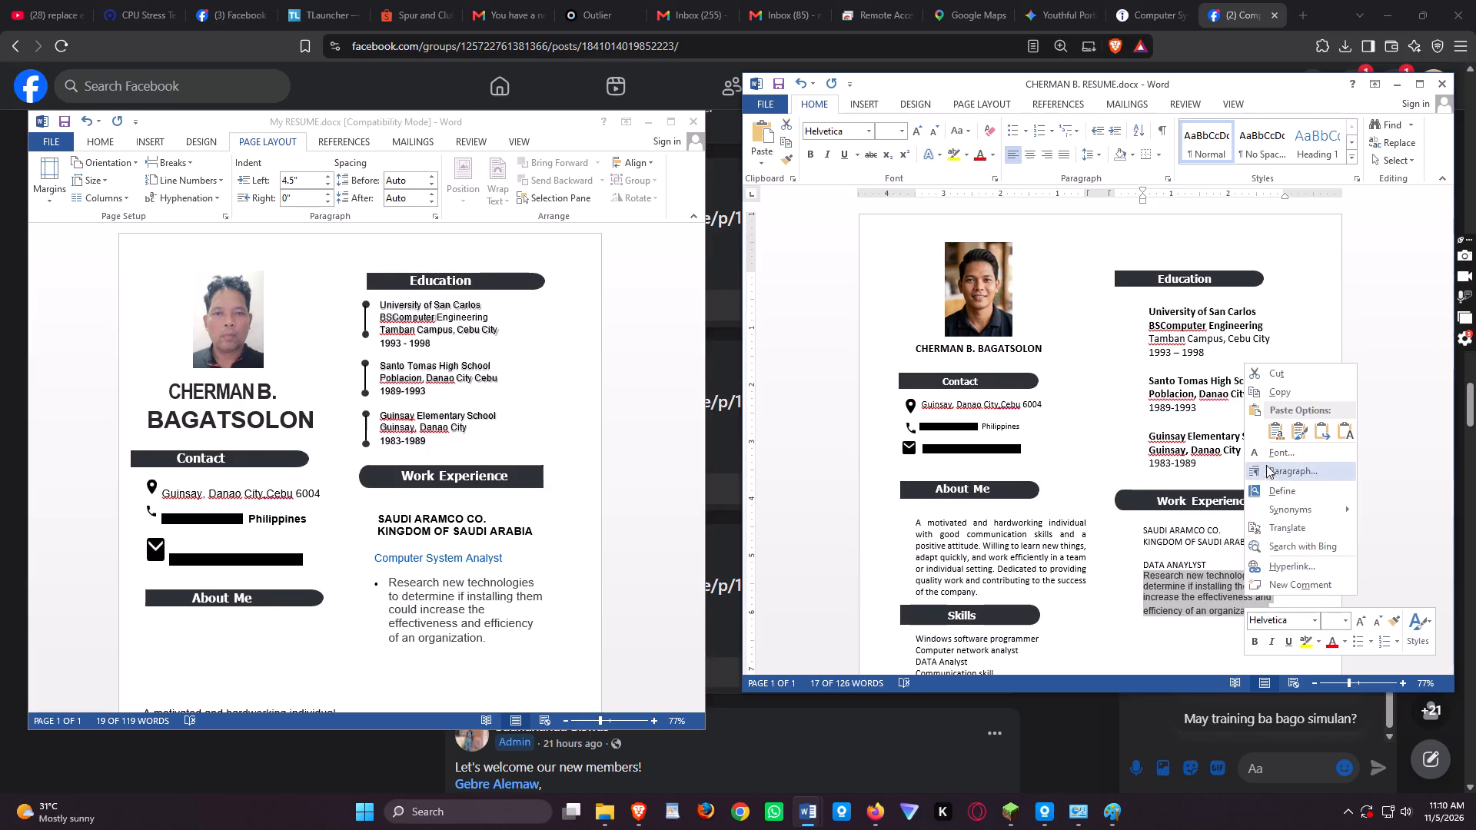
click(1266, 472)
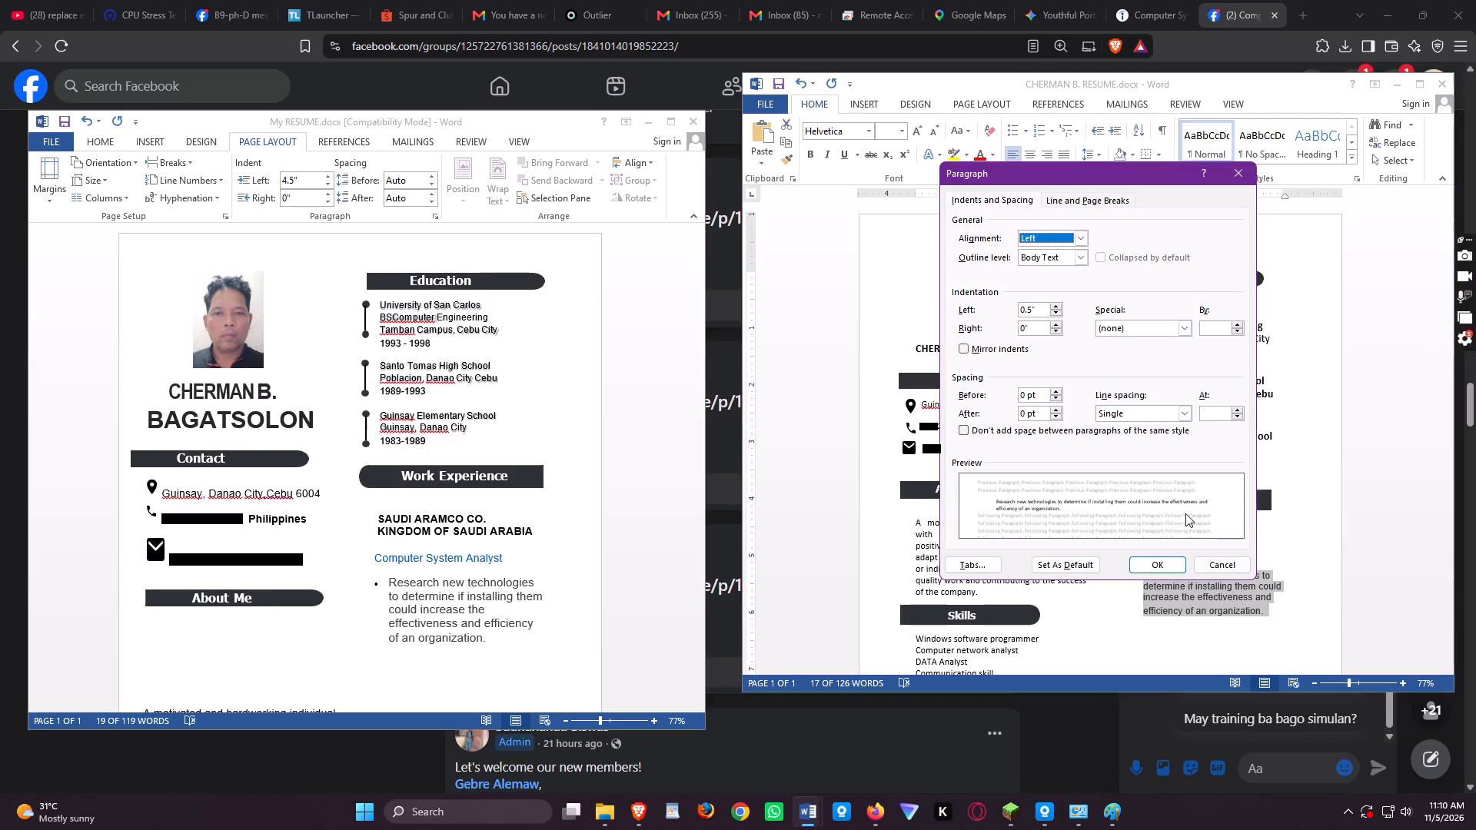
click(1168, 561)
click(1285, 620)
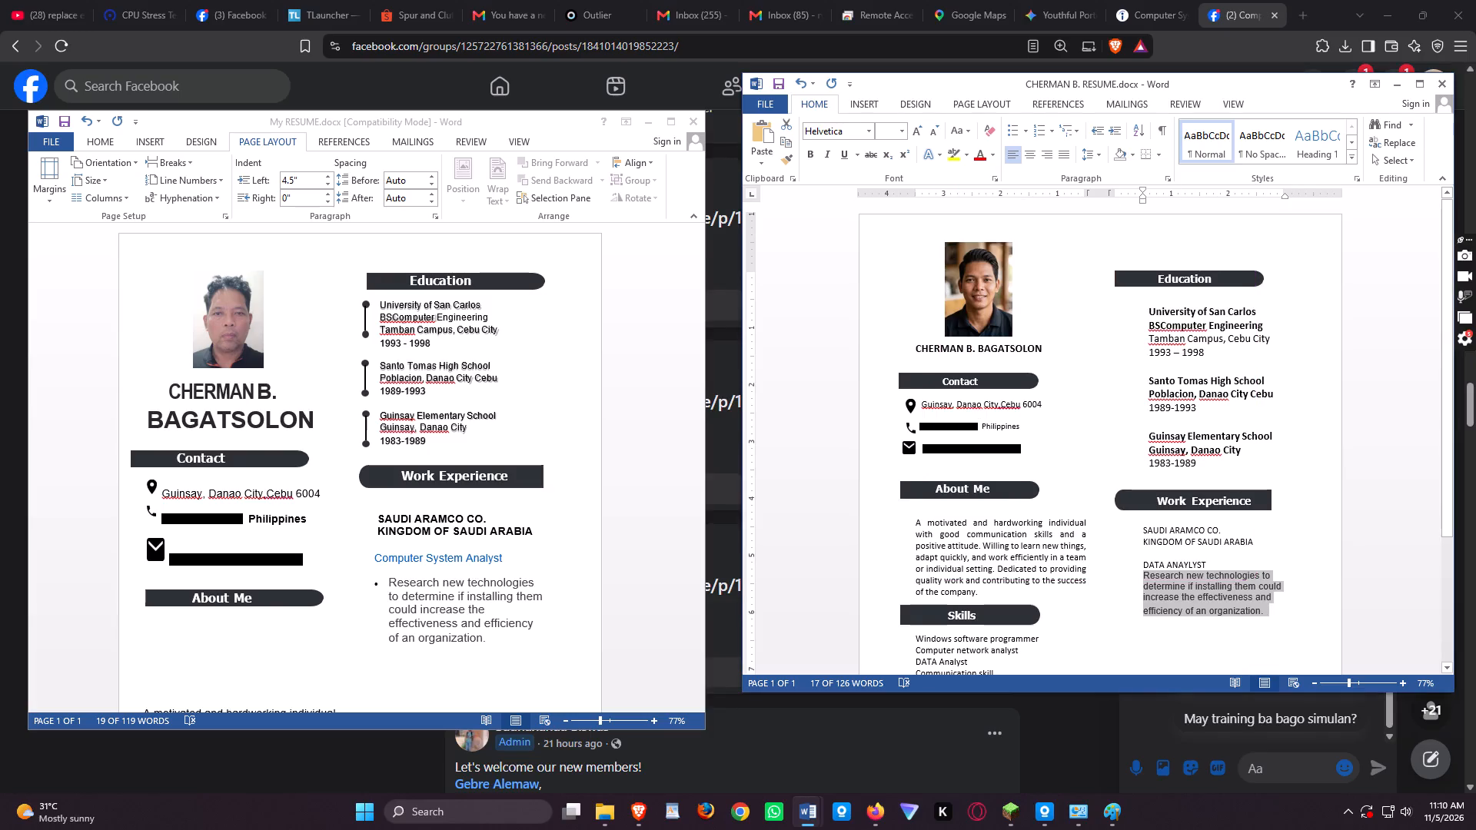
click(1280, 603)
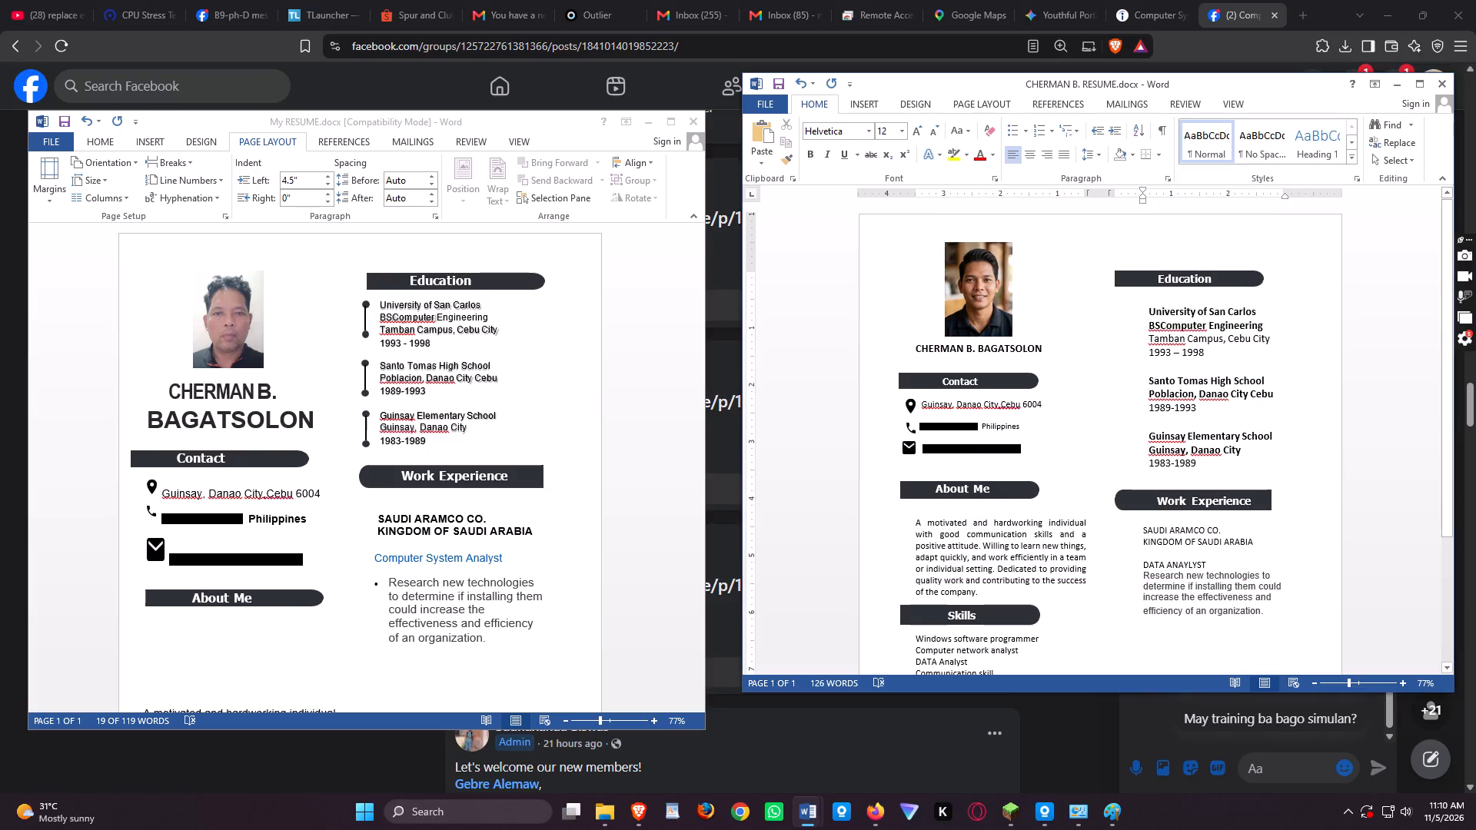
Insert a period and a space before "Research" at the start of the job description paragraph as a bullet-like mark.
click(1142, 576)
key(0)
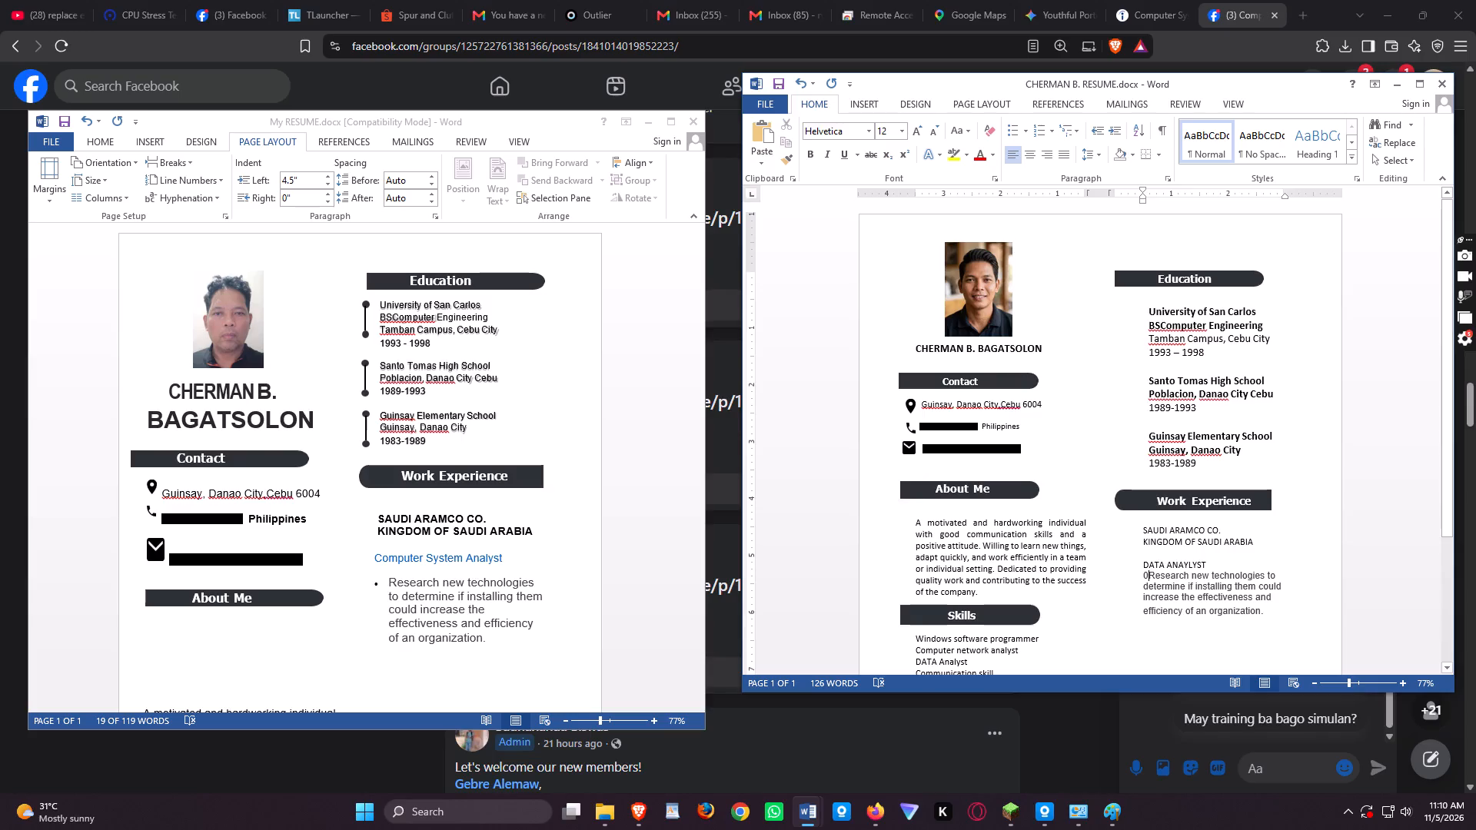
key(BackSpace)
key(period)
key(space)
Make the DATA ANAYLYST, SAUDI ARAMCO CO. and KINGDOM OF SAUDI ARABIA lines under Work Experience bold.
click(1142, 566)
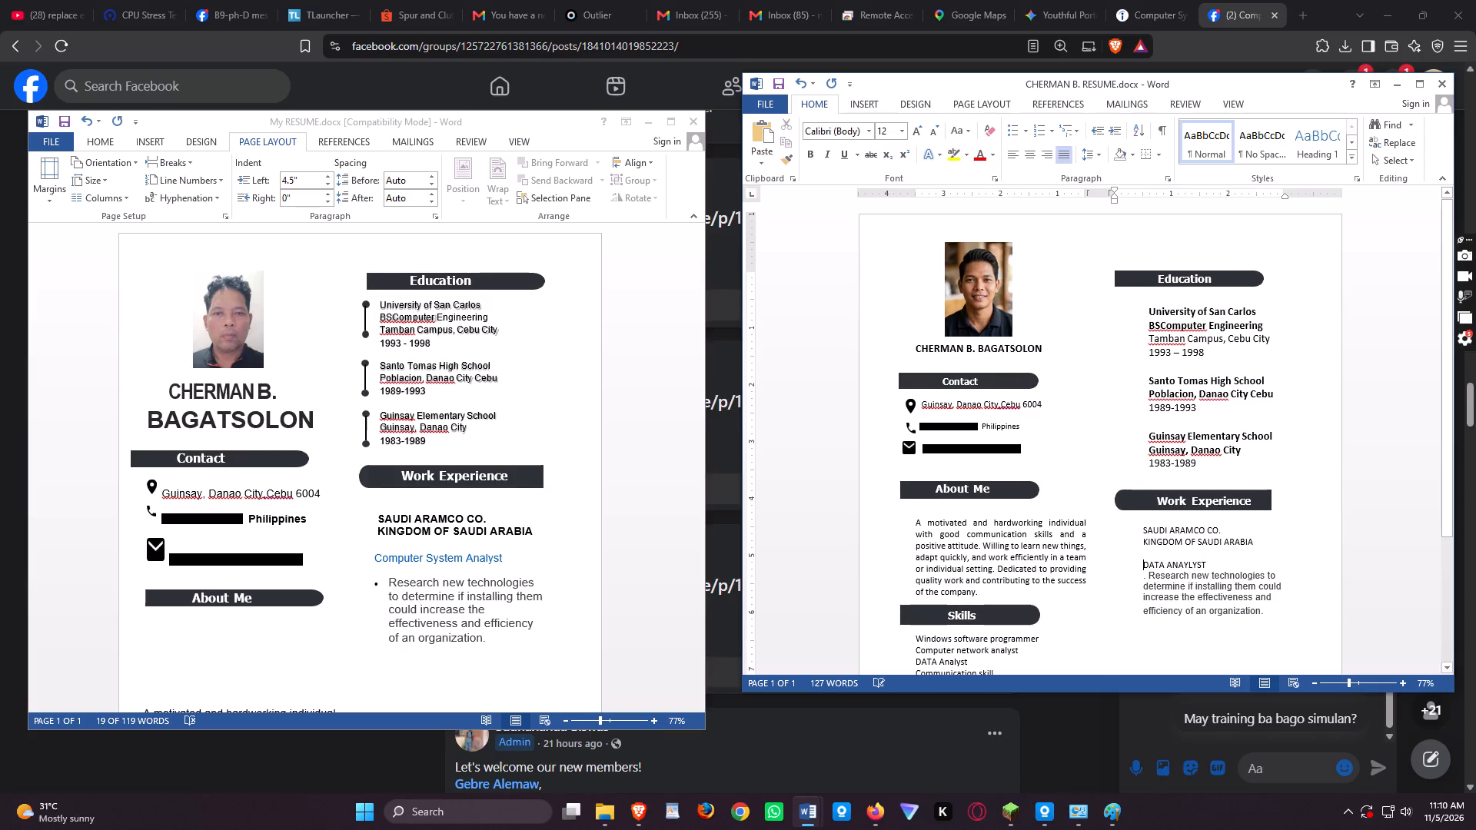
drag(1212, 567, 1144, 564)
drag(1144, 564, 1145, 564)
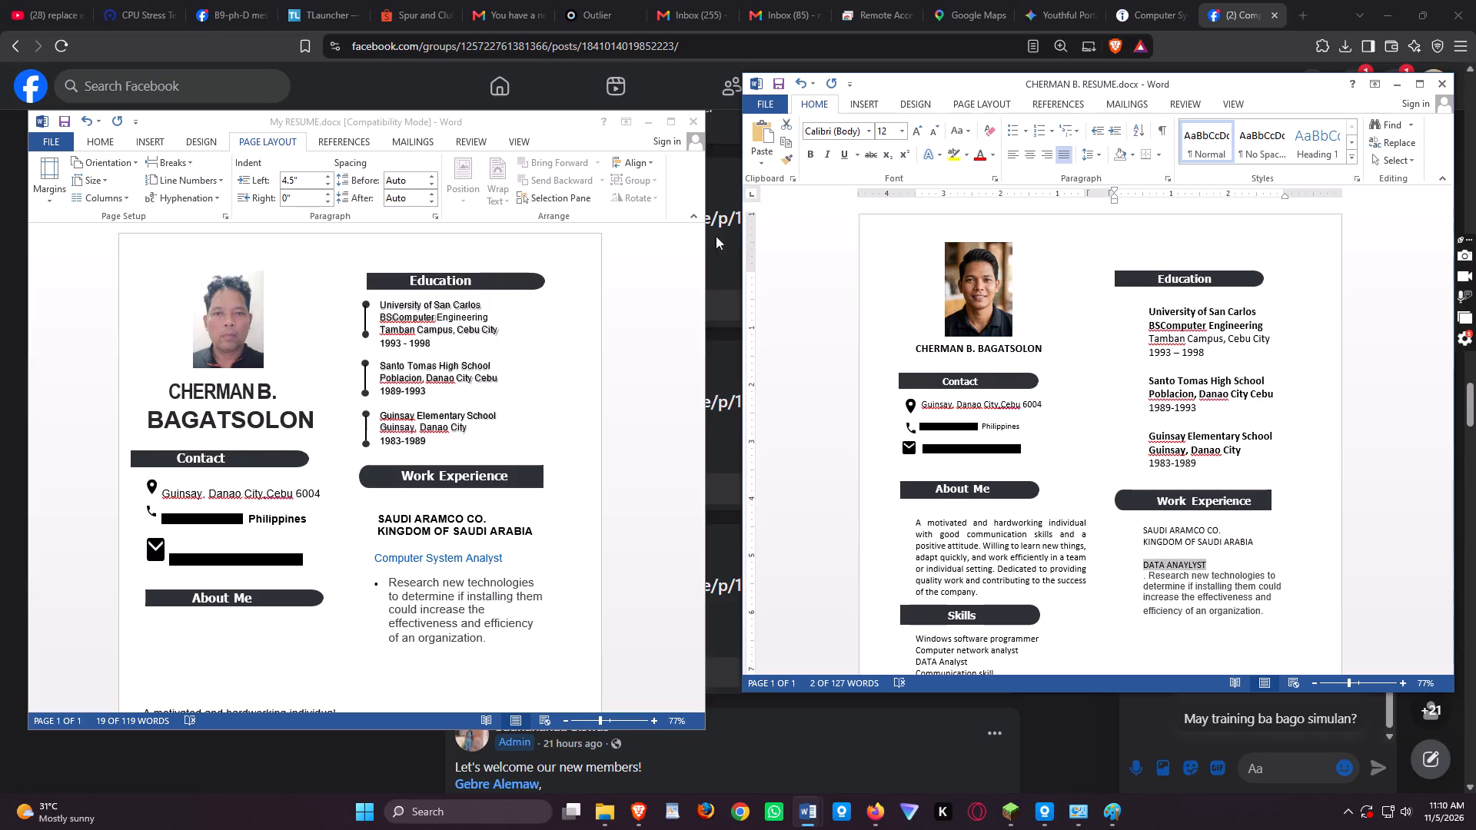
click(808, 156)
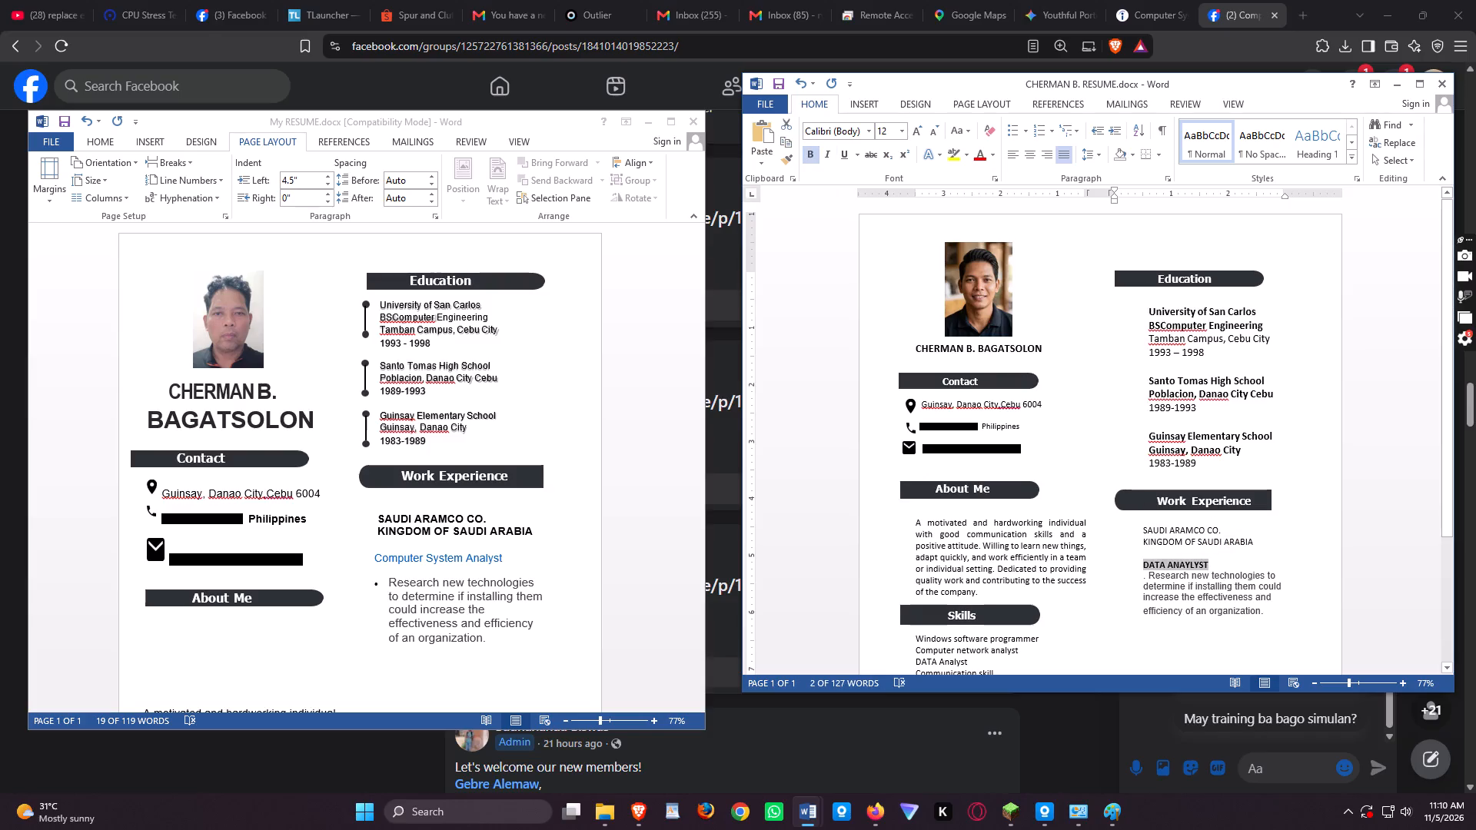
click(1271, 560)
drag(1258, 545, 1120, 532)
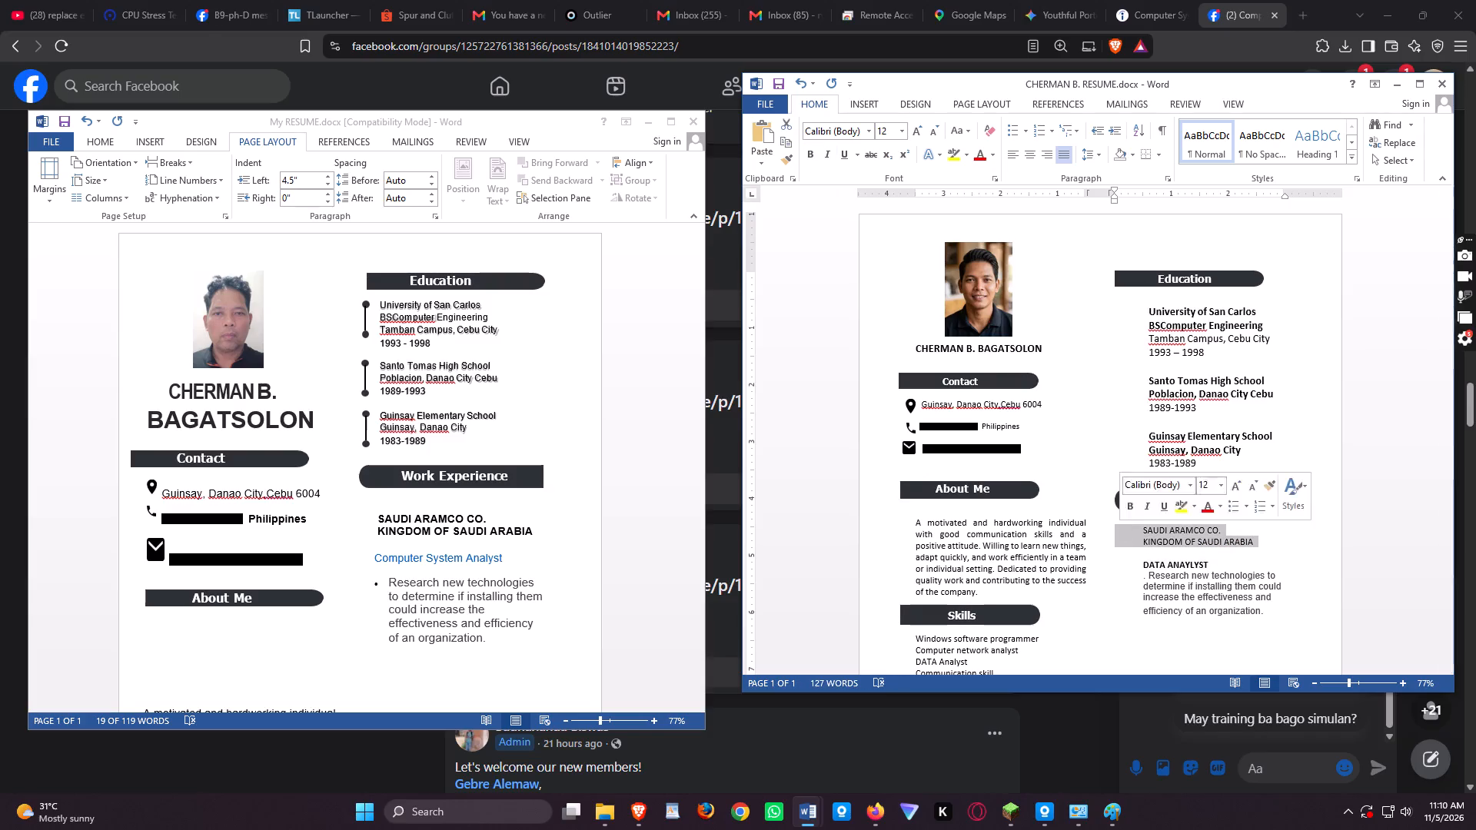
click(808, 157)
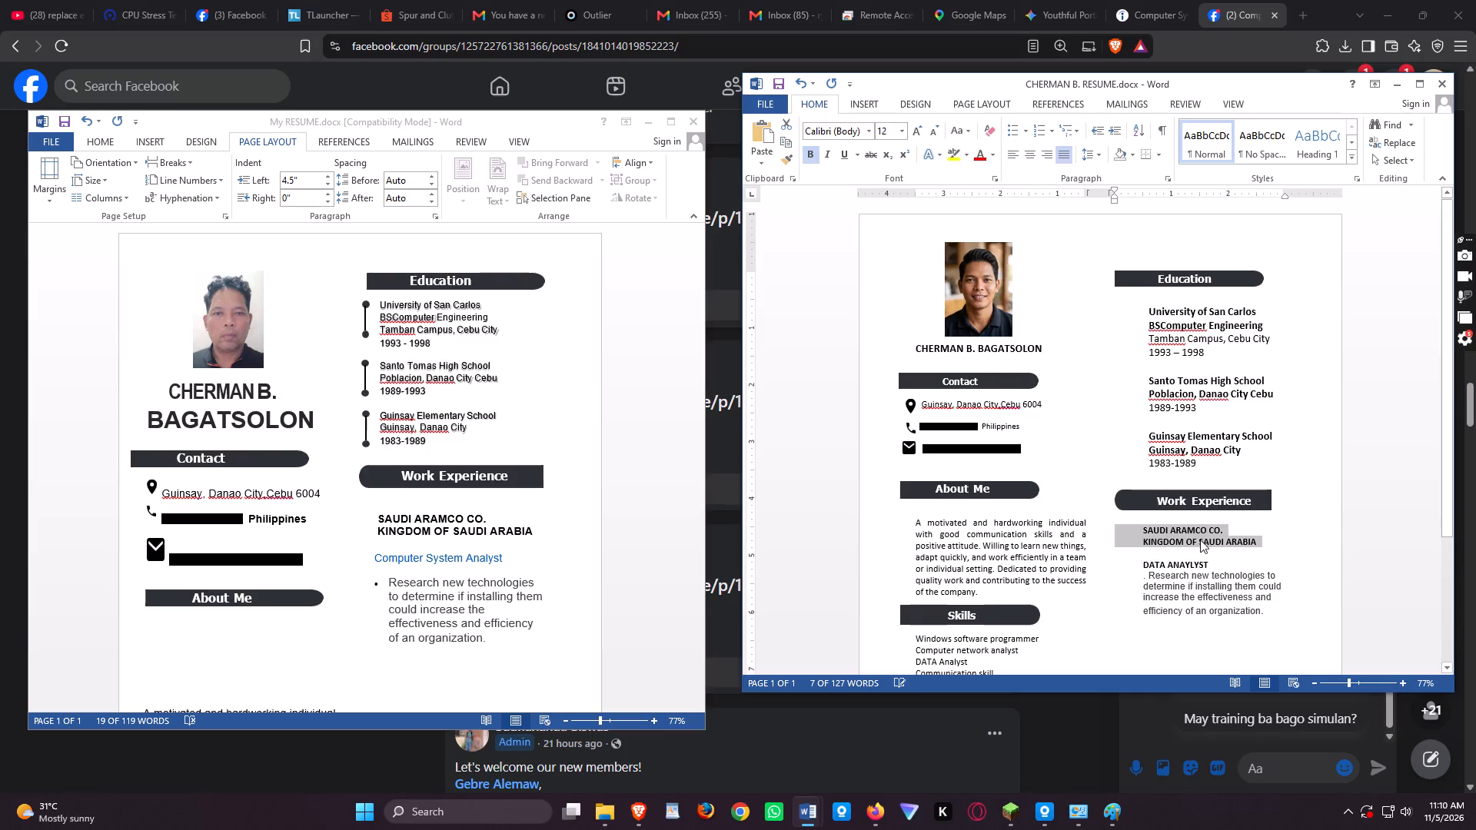
right_click(1197, 539)
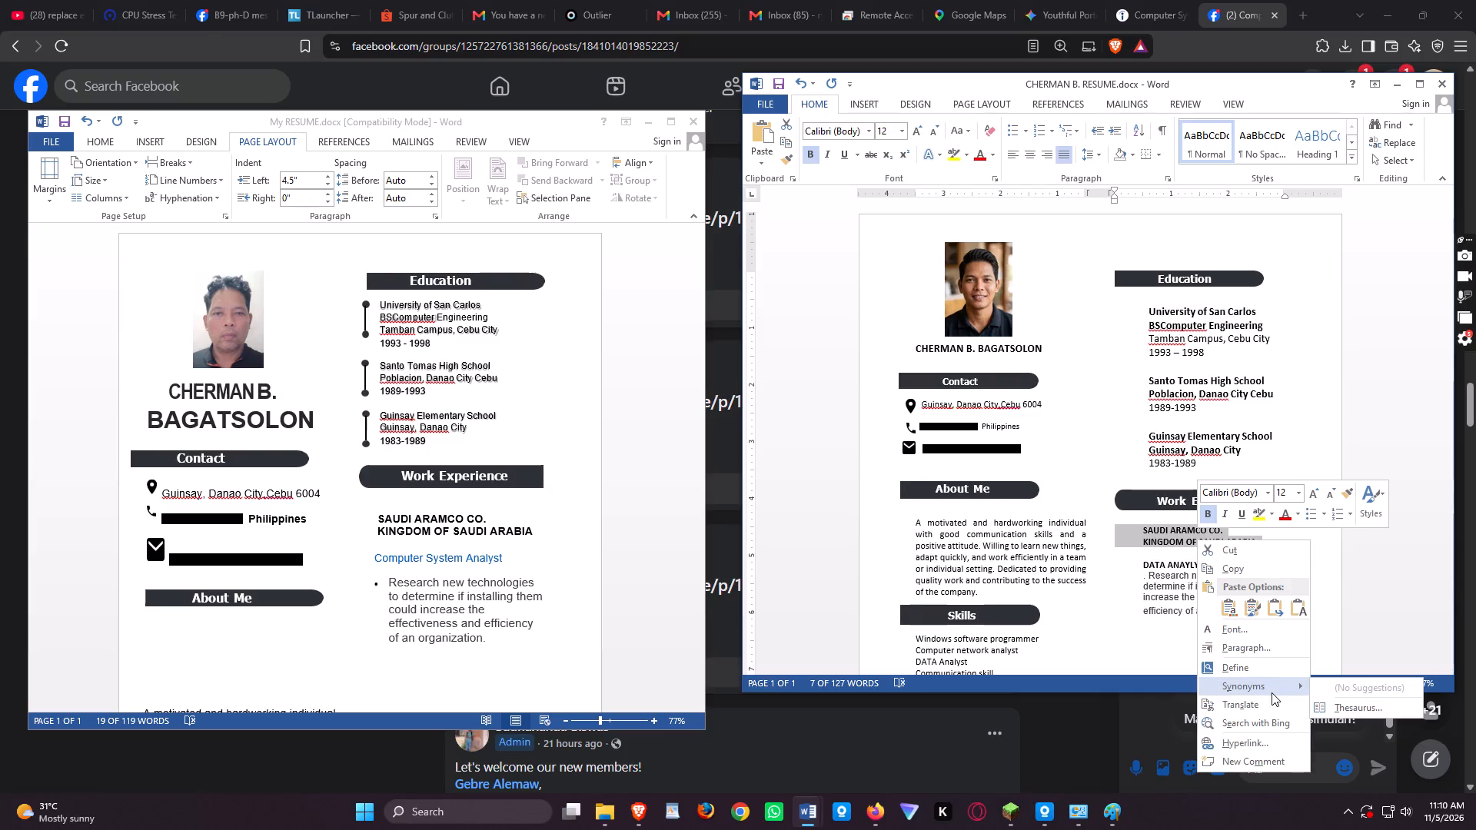
click(1242, 651)
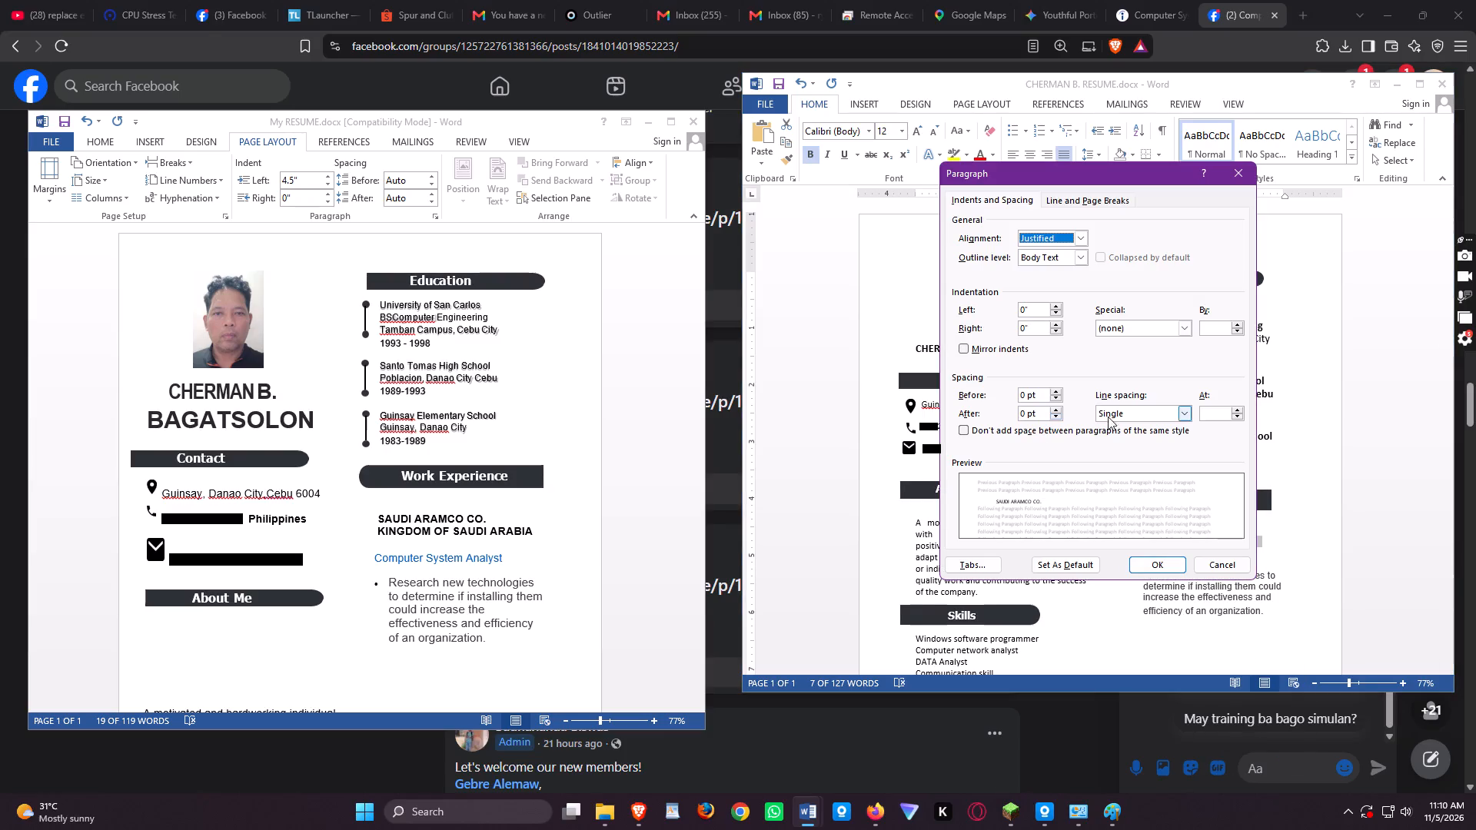
click(1169, 563)
click(1263, 557)
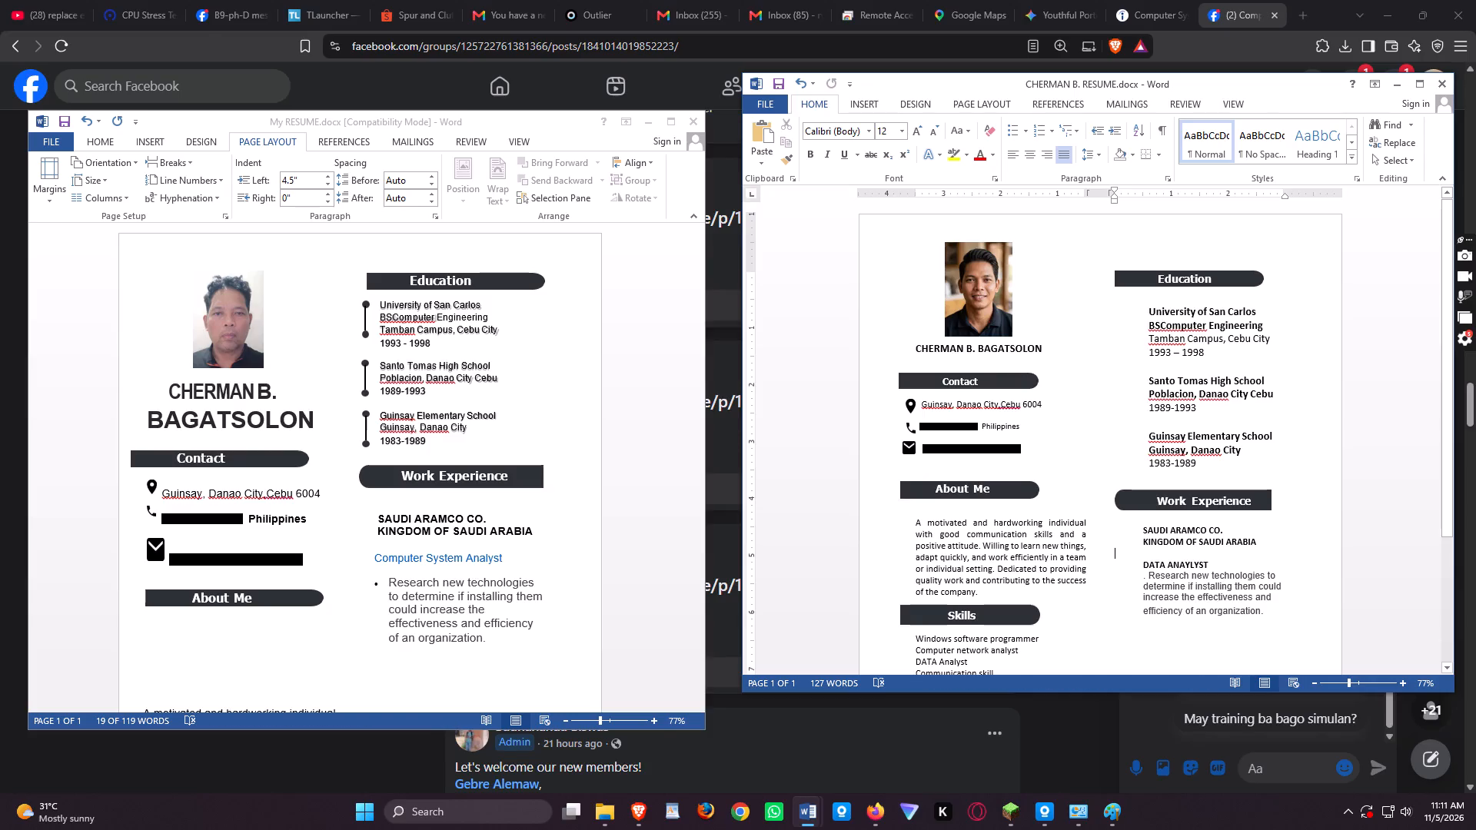
Add the company name INNODATA XML on an indented new line below the "Research new technologies" paragraph, leaving a gap above it.
click(1278, 616)
key(Return)
scroll(1277, 643, down, 1)
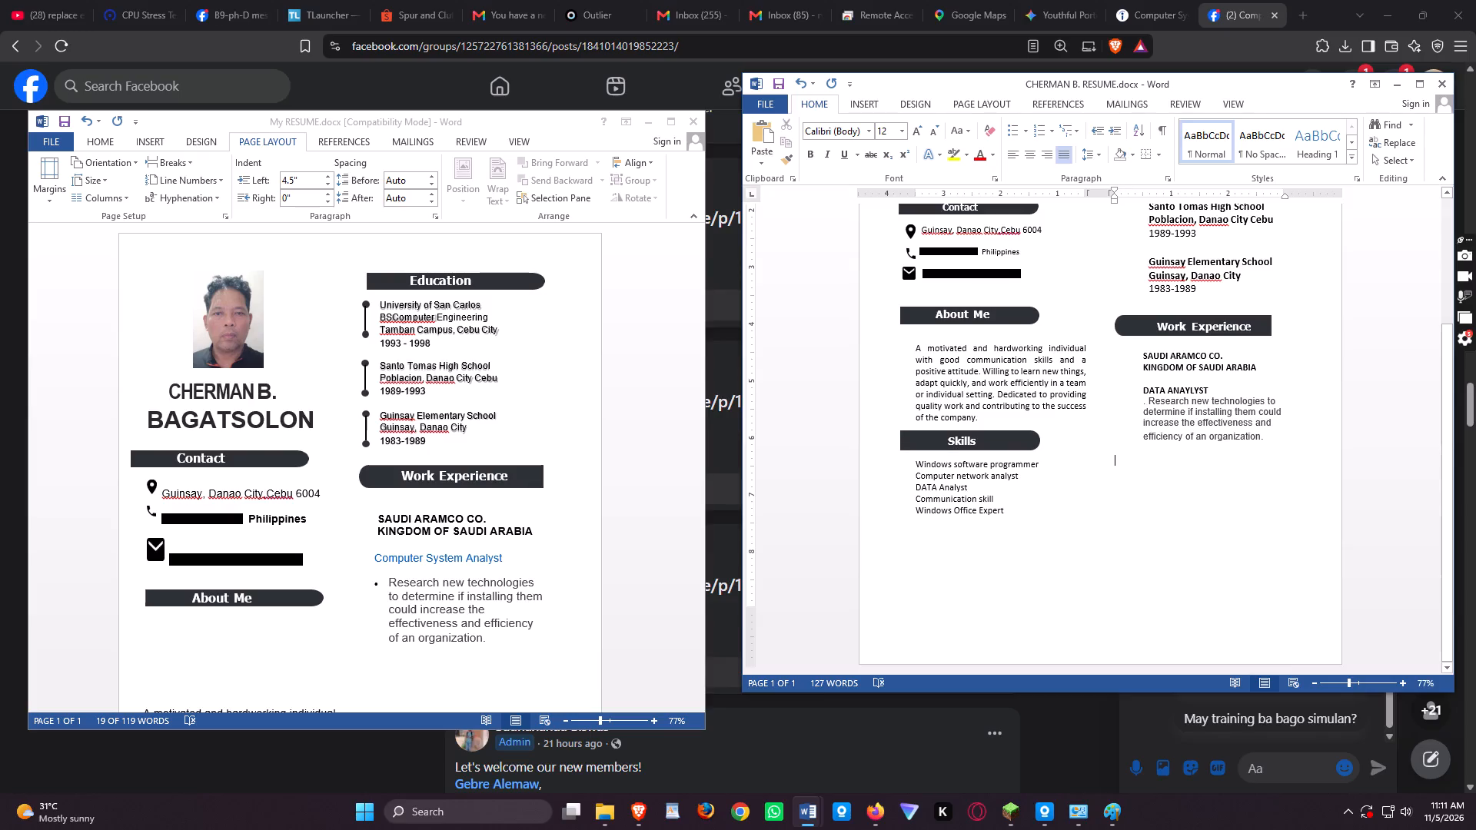
scroll(478, 599, down, 1)
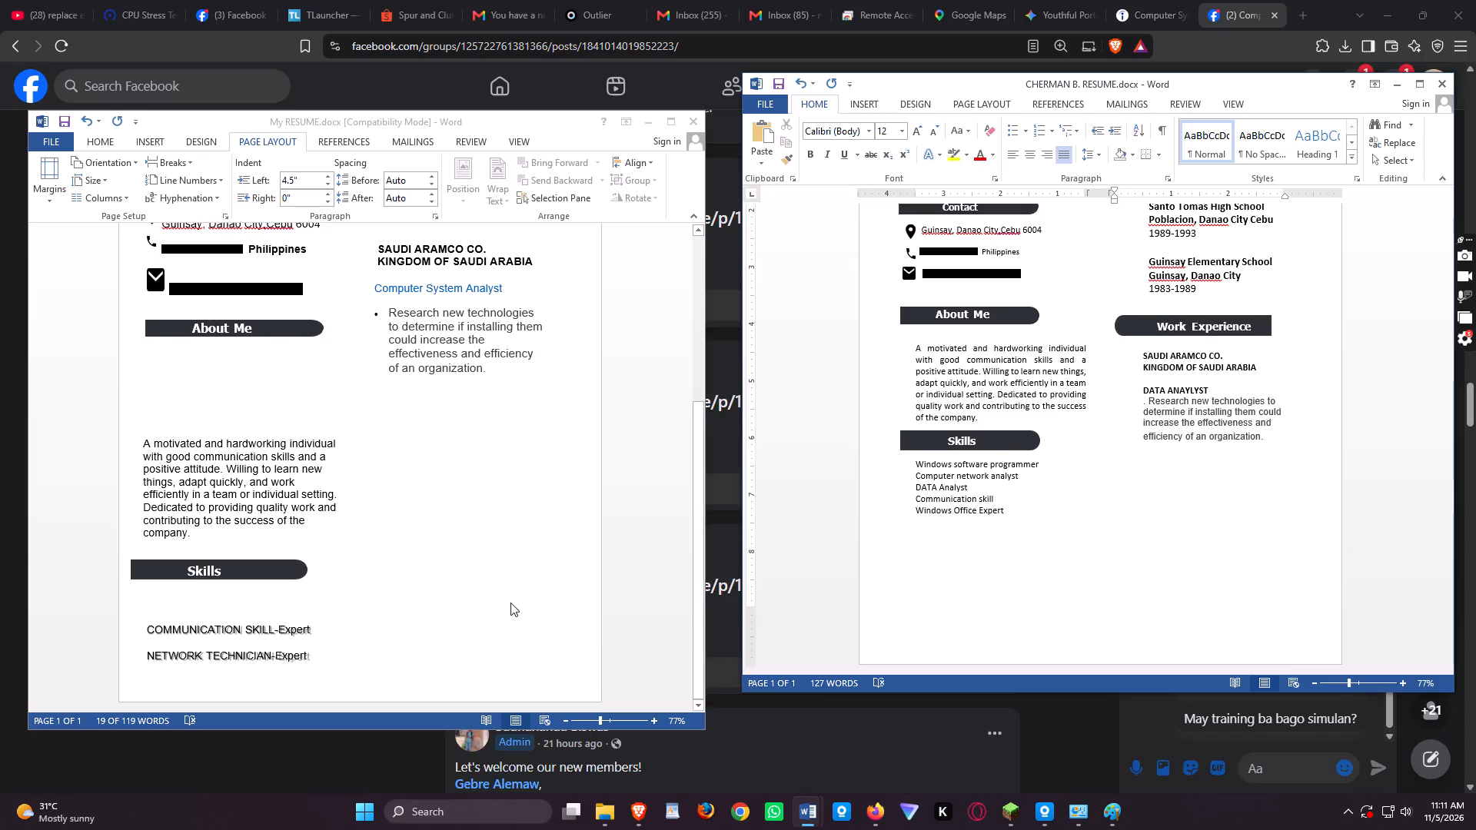
scroll(518, 599, up, 1)
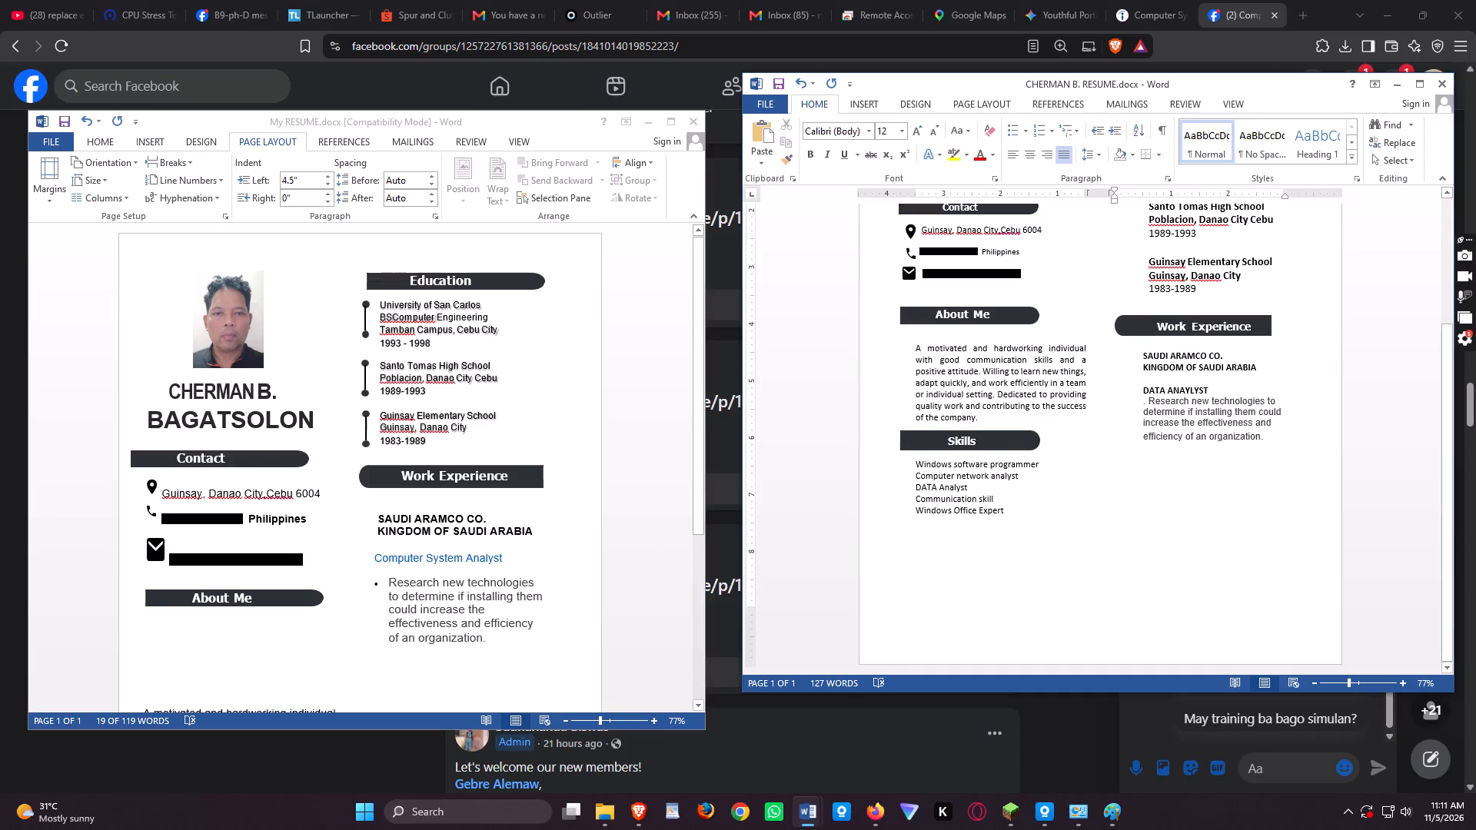
key(Tab)
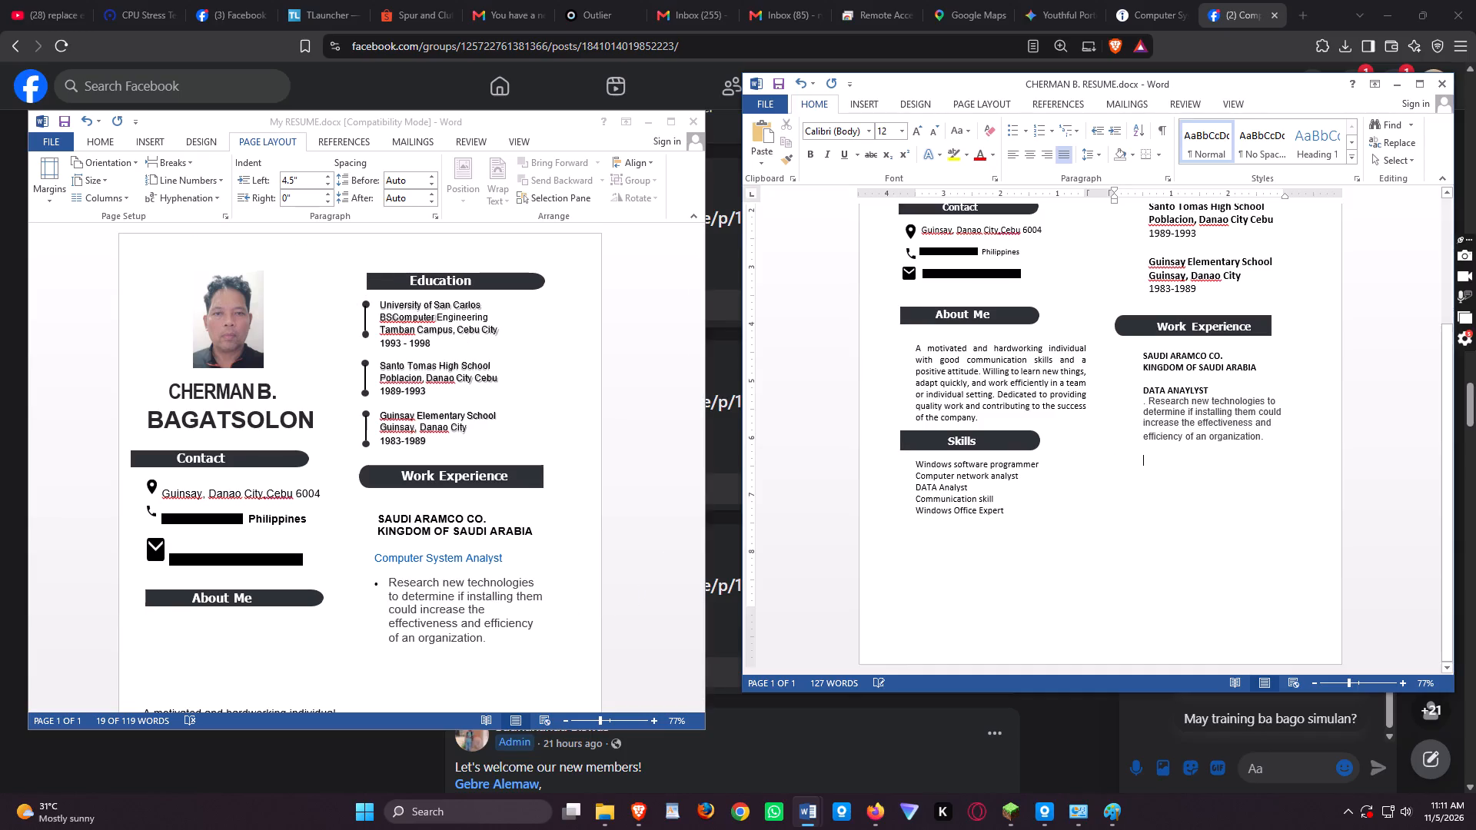
key(BackSpace)
key(Tab)
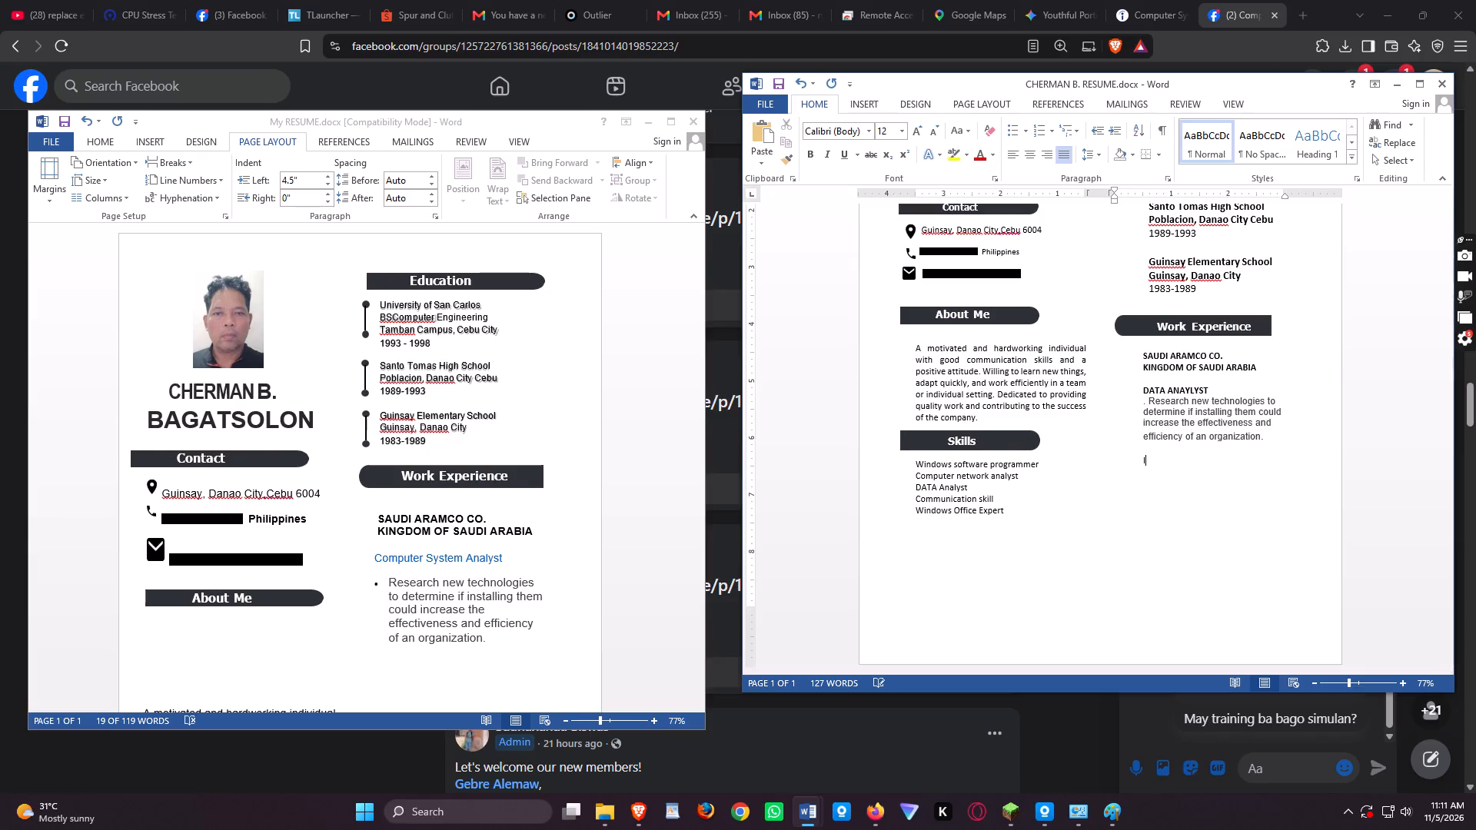
key(n)
key(n)
key(o)
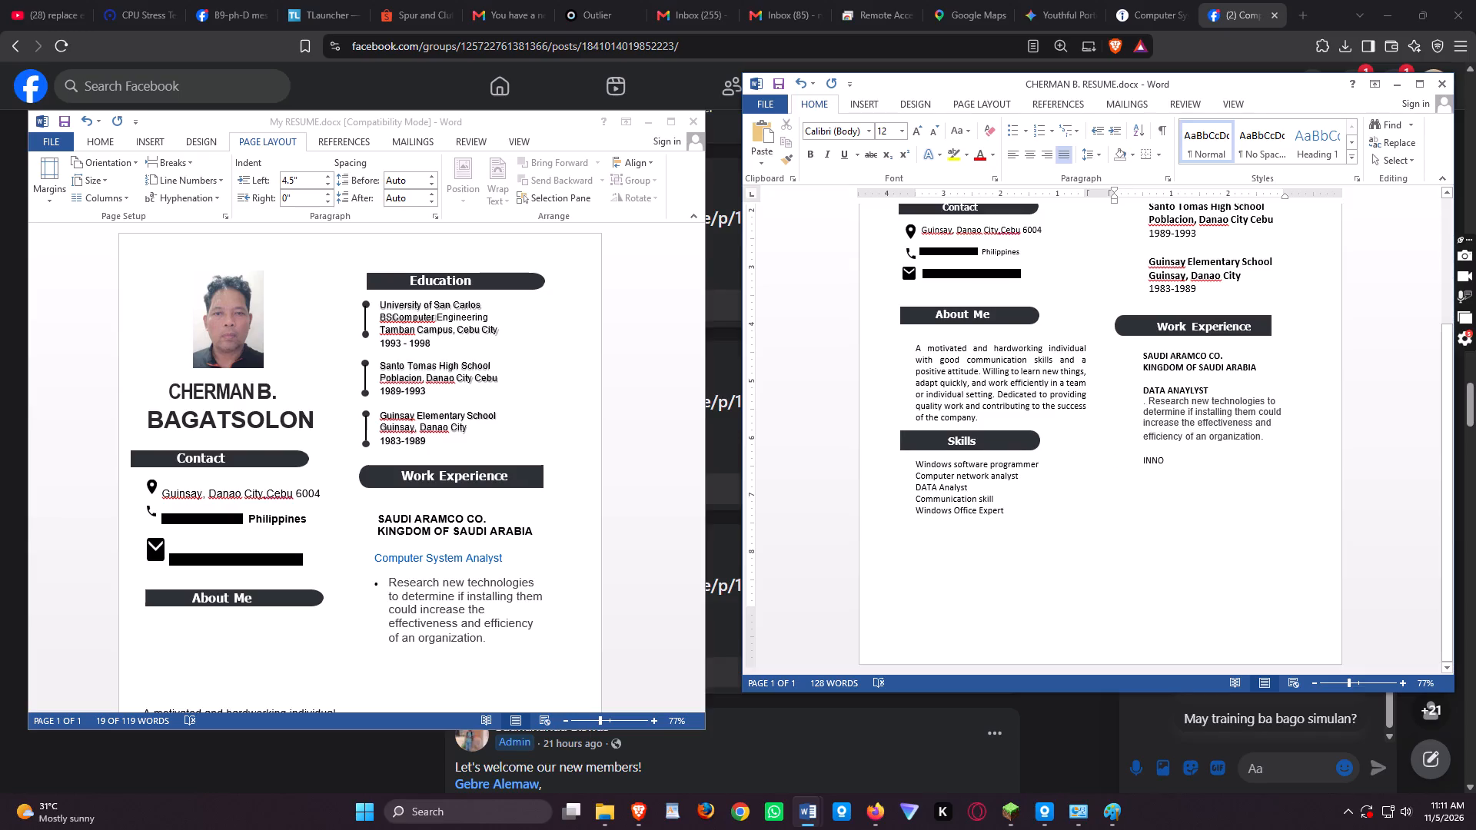
key(d)
text(AT)
key(a)
key(space)
key(x)
text(ML)
Make the INNODATA XML line bold.
drag(1217, 462, 1170, 460)
drag(1170, 460, 1161, 460)
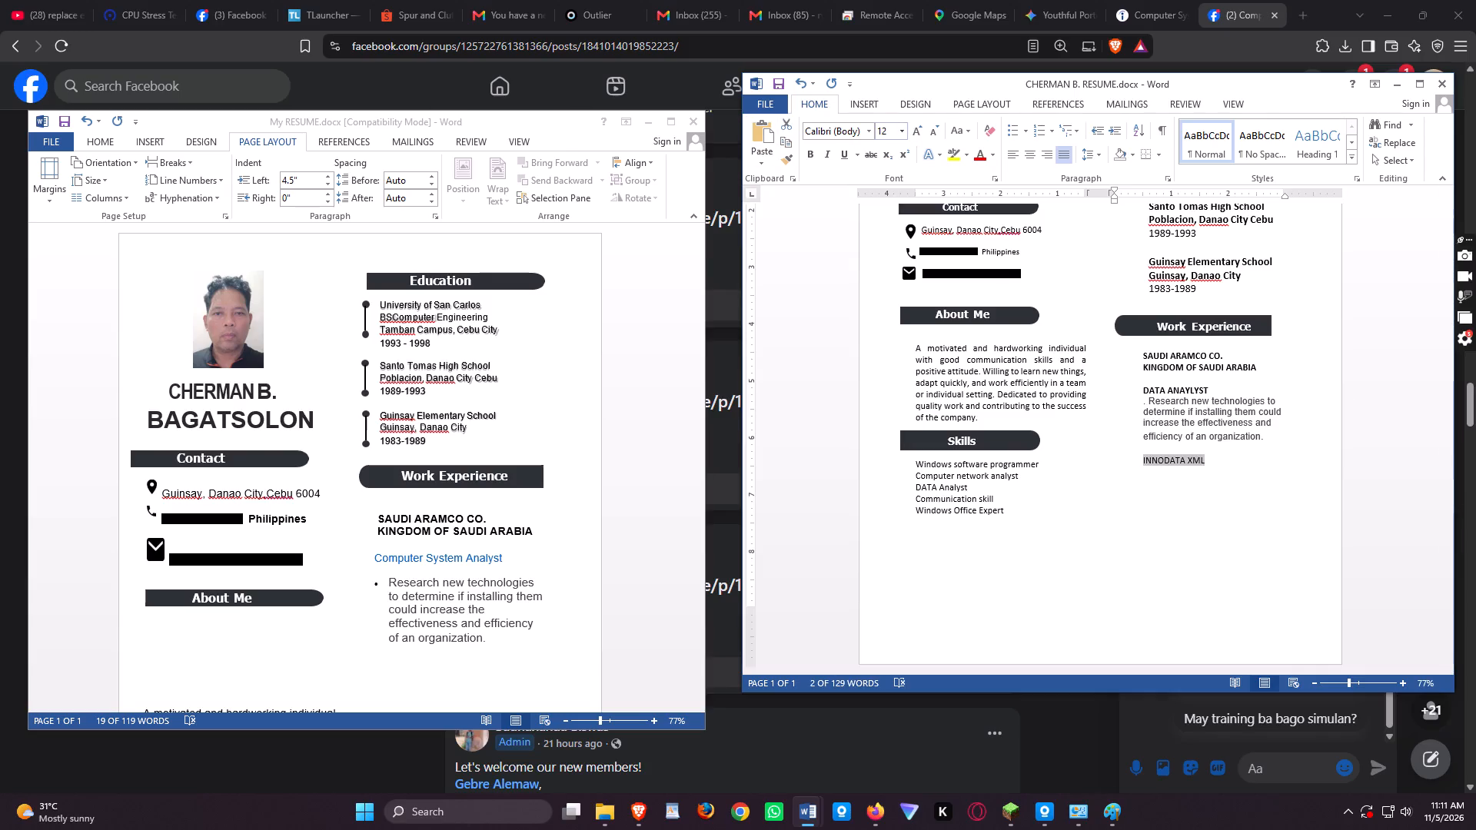
click(806, 150)
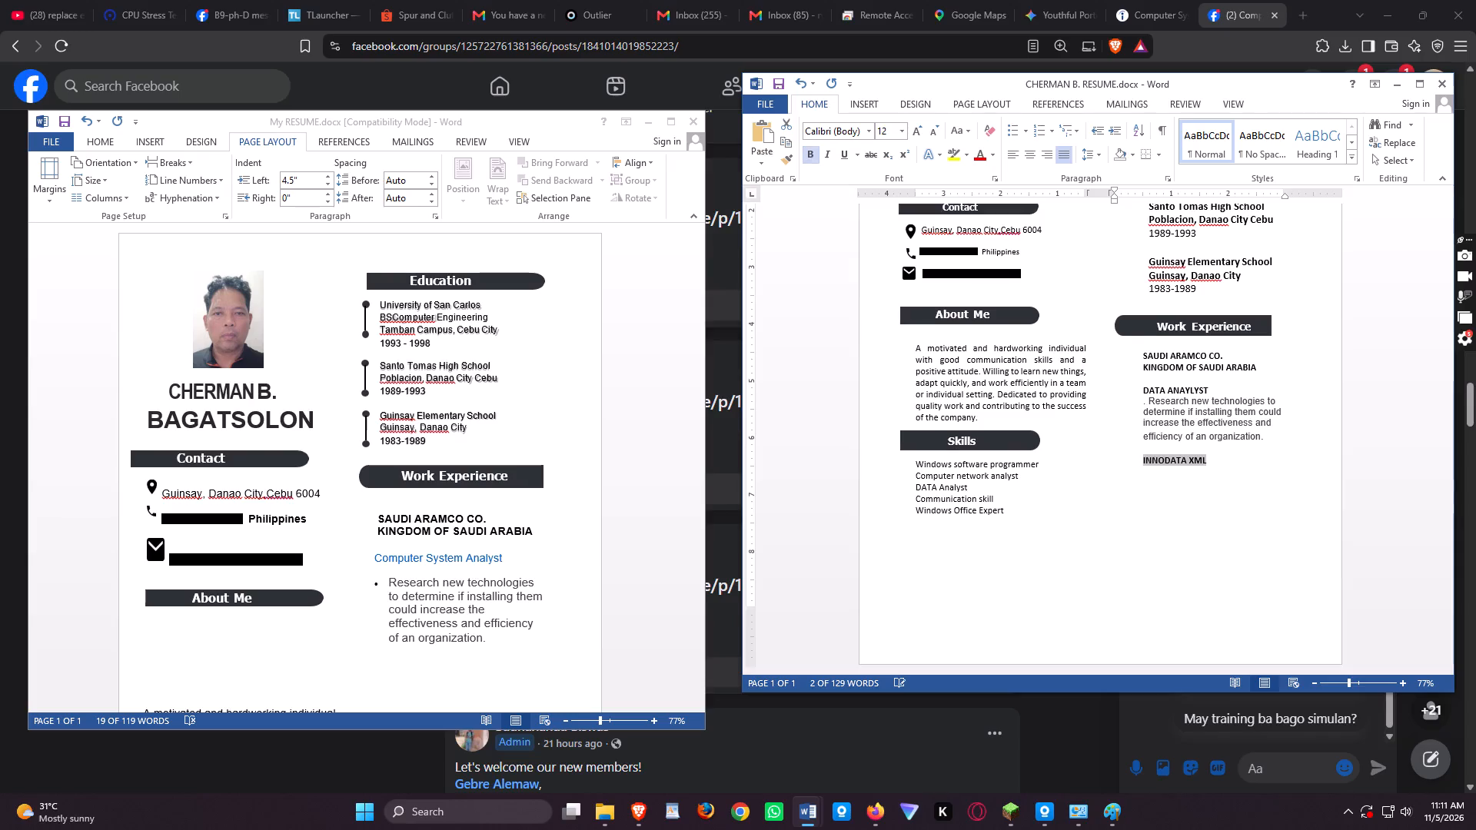
Add the bold location line MANDAUE CEBU, PHILIPPINES on an indented new line directly below INNODATA XML.
click(1228, 463)
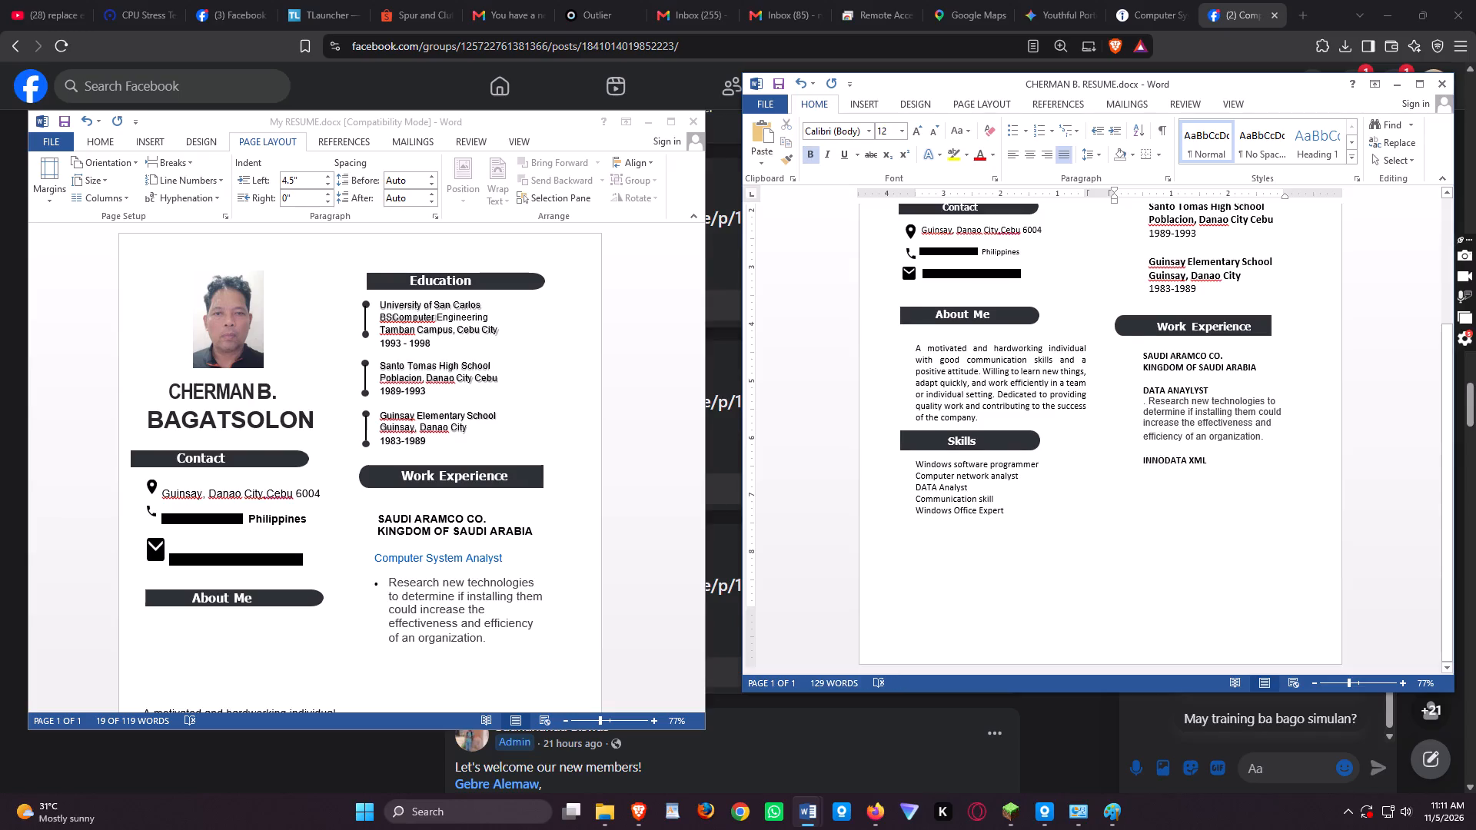
key(Return)
key(Tab)
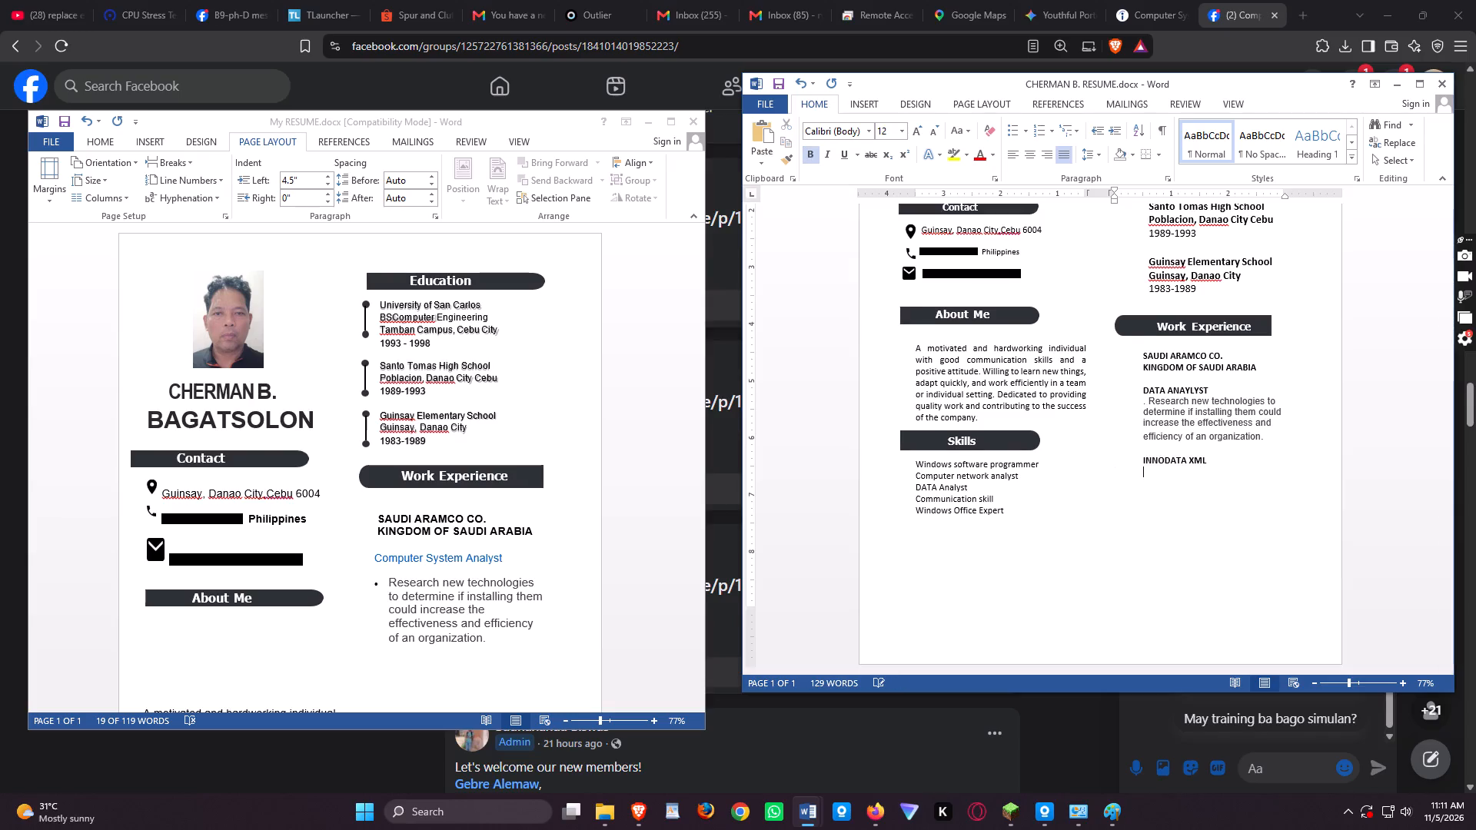
text(MAND)
key(a)
text(UE)
key(space)
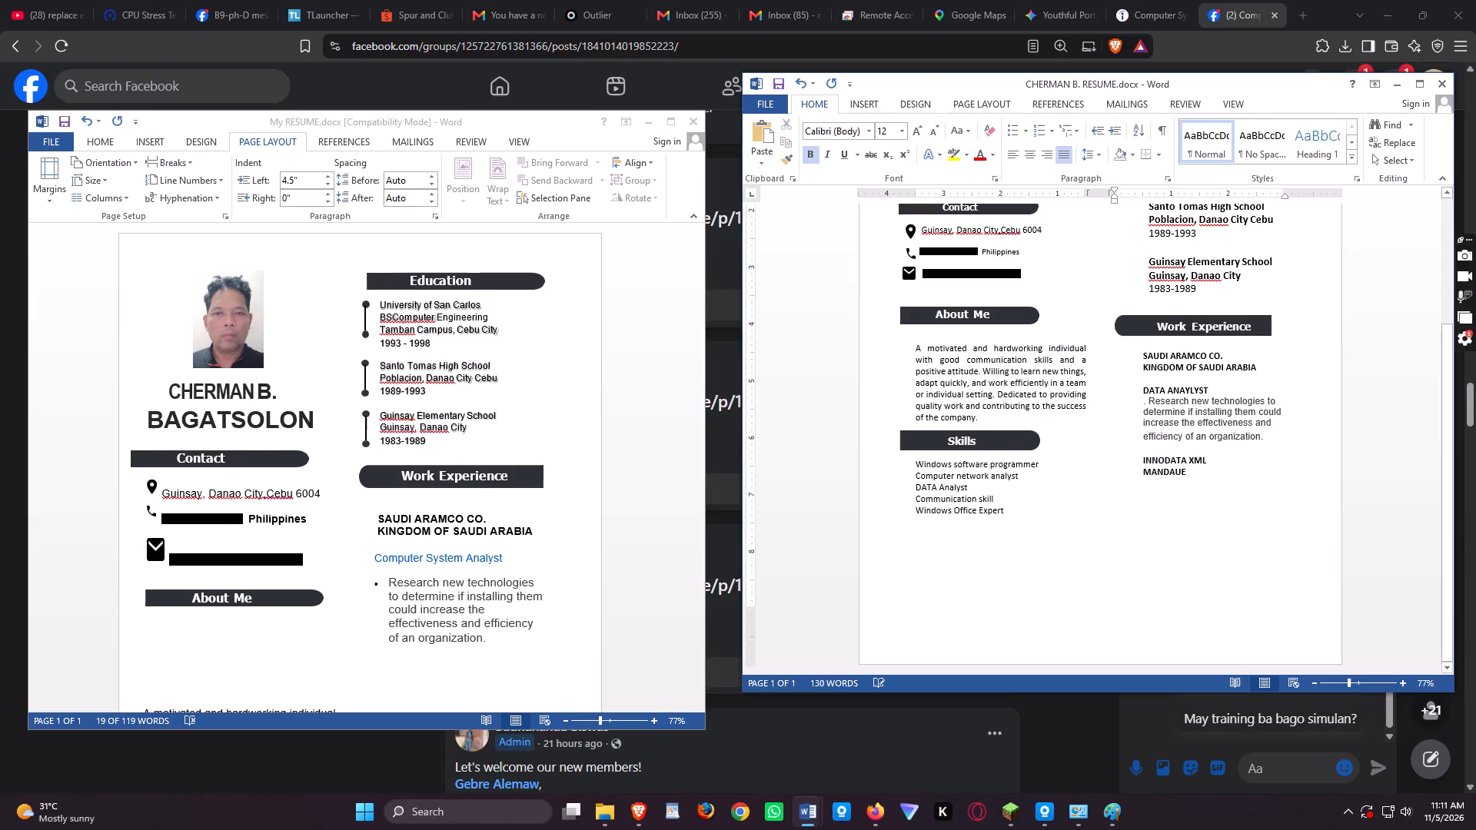
text(CEB)
key(u)
key(space)
key(BackSpace)
text(,)
key(space)
text(PHILI)
key(p)
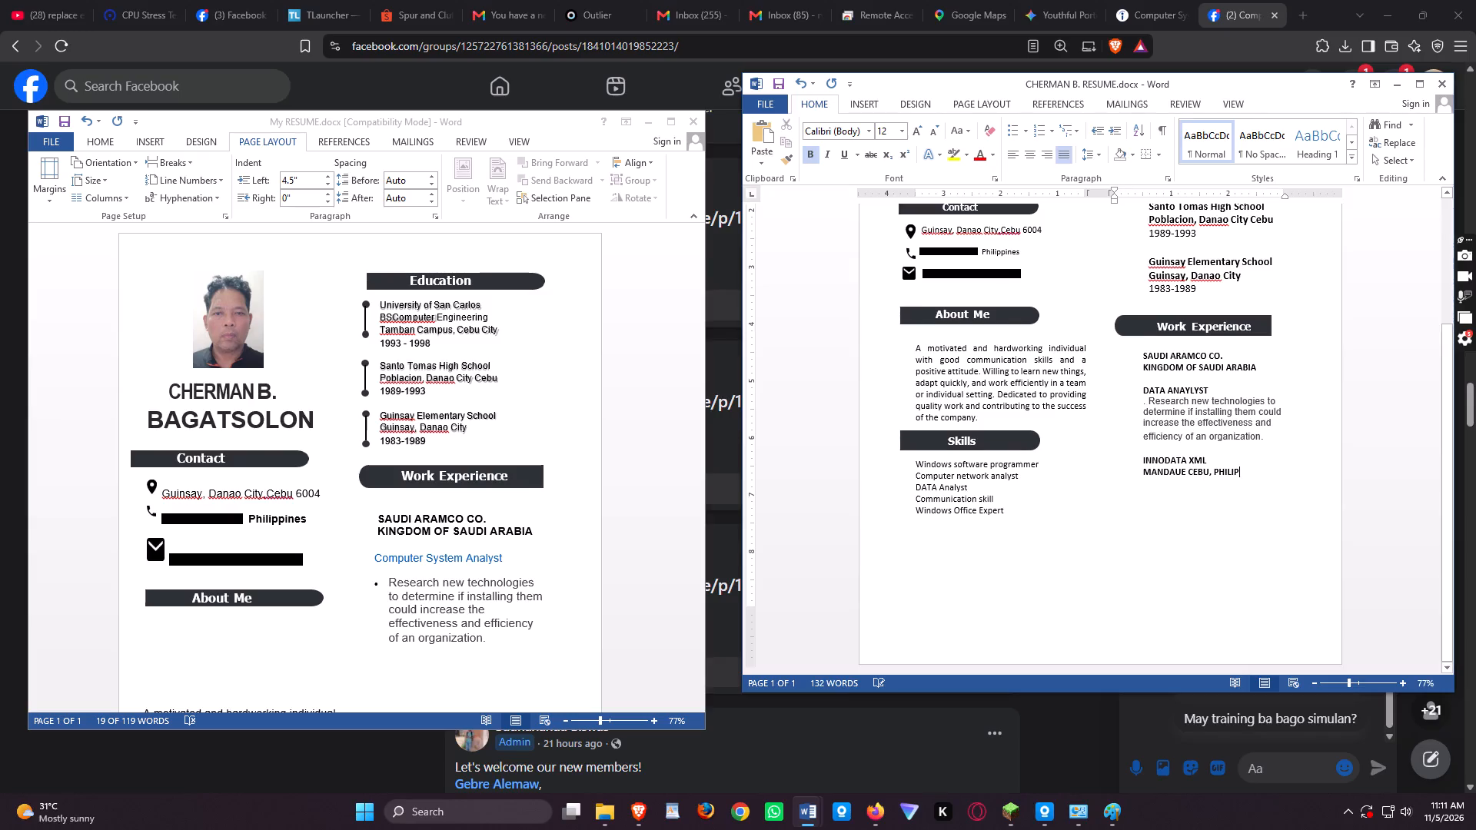
key(i)
key(BackSpace)
text(PIN)
key(e)
key(s)
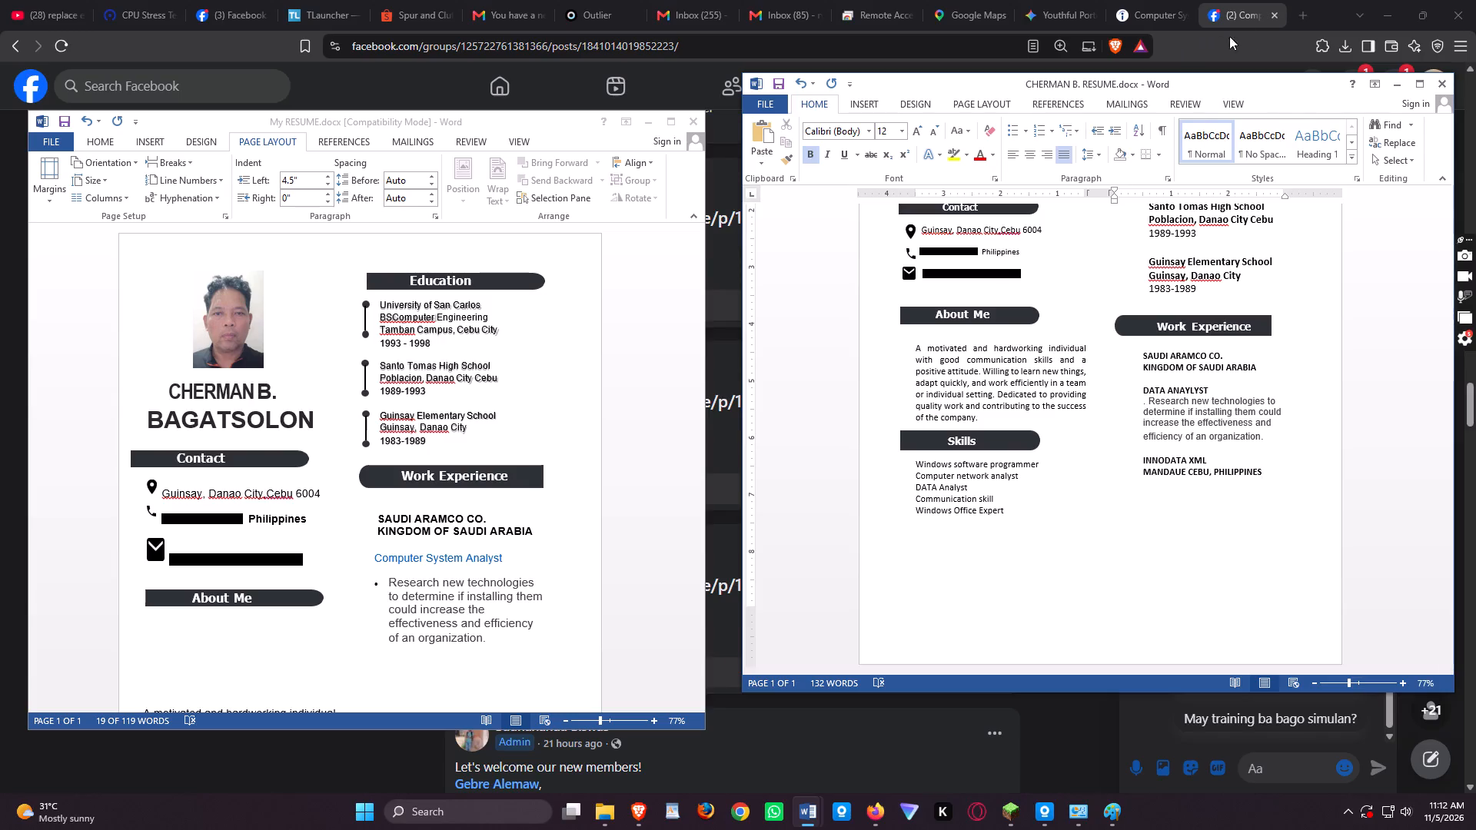
In a new tab of the Brave browser, go to google.com and search for "jobs at innodata inc".
click(1305, 18)
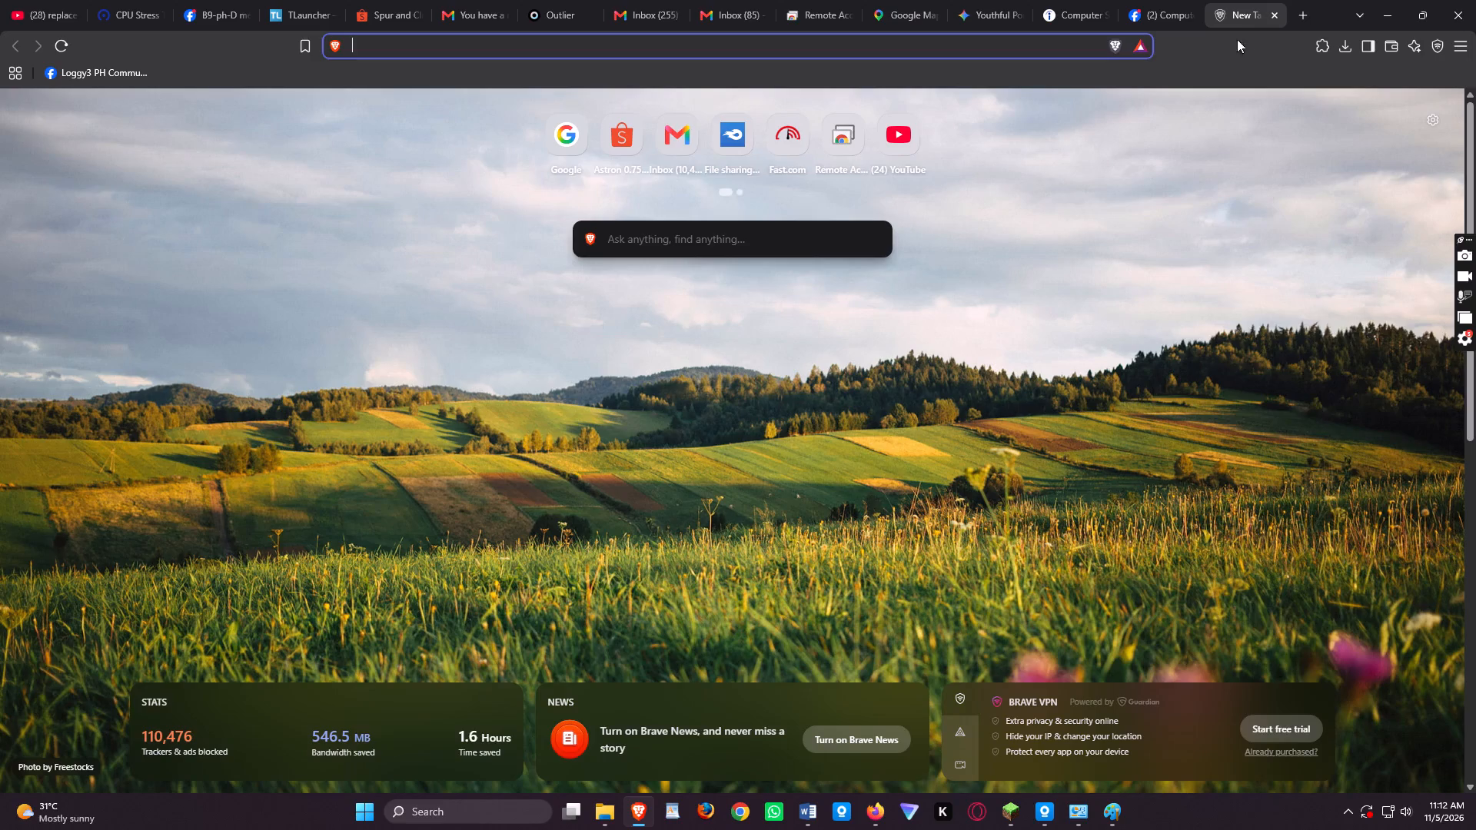
click(894, 49)
key(g)
key(o)
text(OGLE.COM)
key(Return)
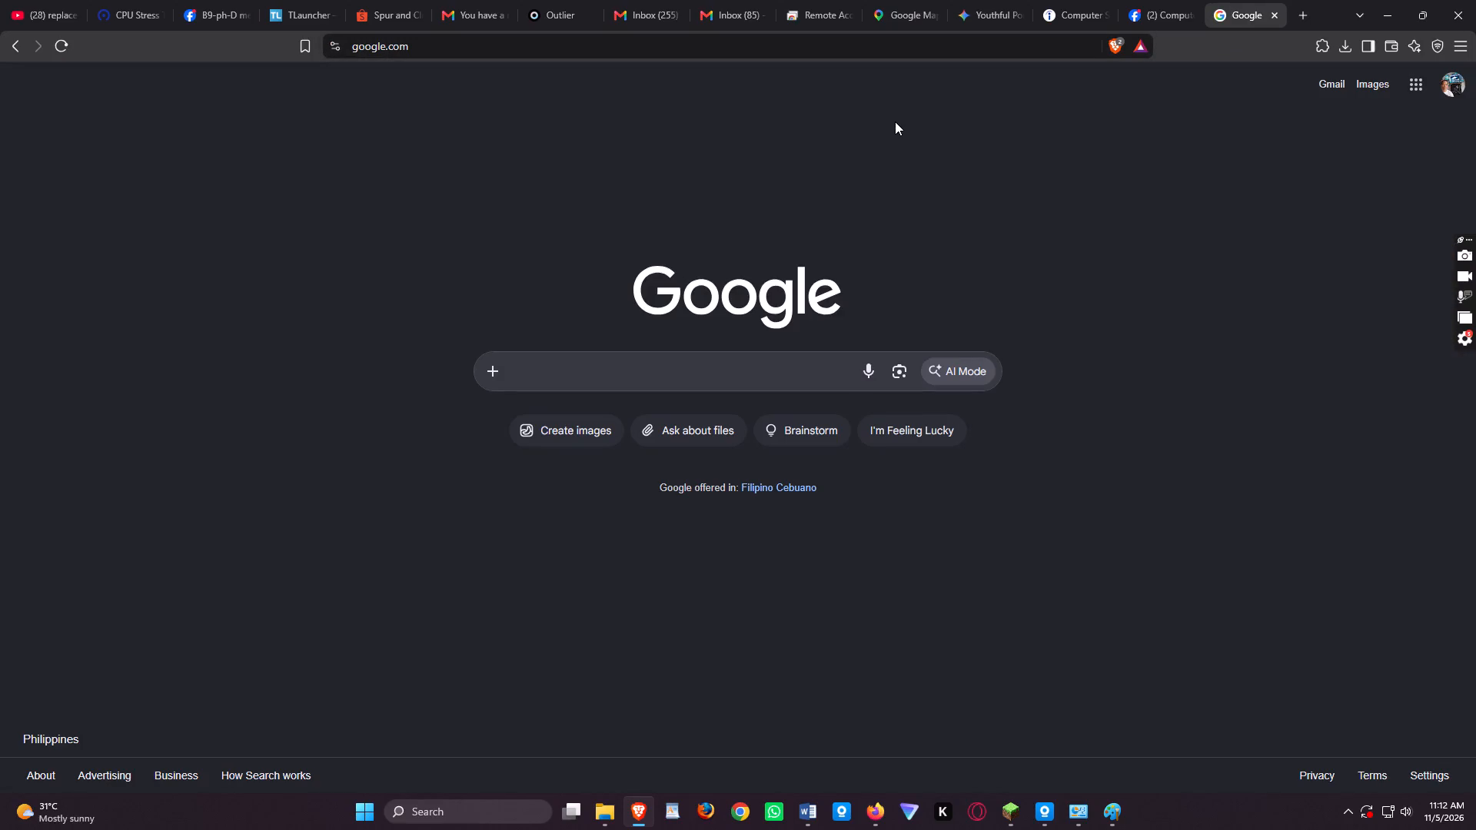
text(JOB)
key(space)
text(AT)
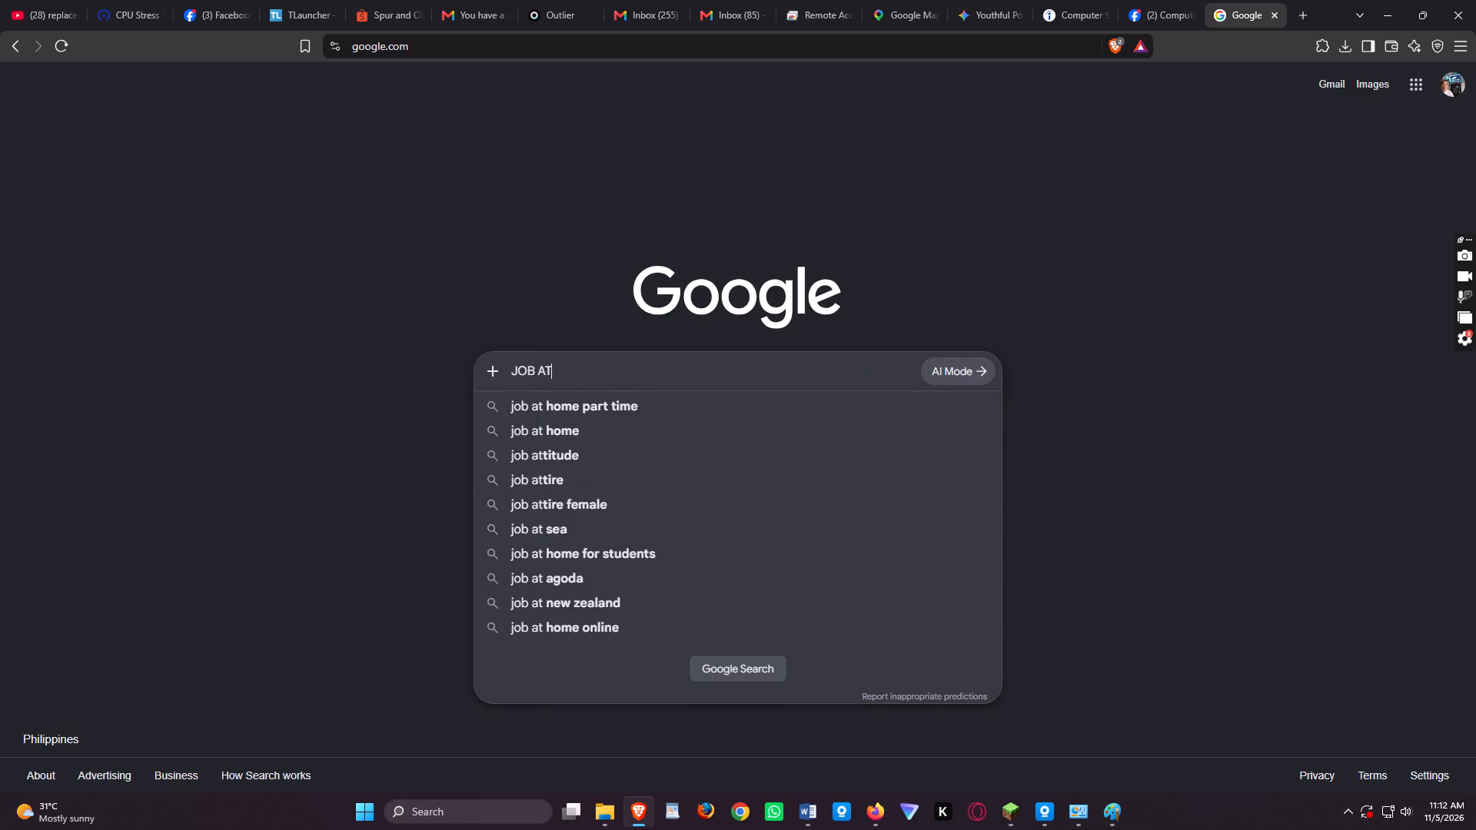
key(space)
text(INN)
text(ODA)
text(TE)
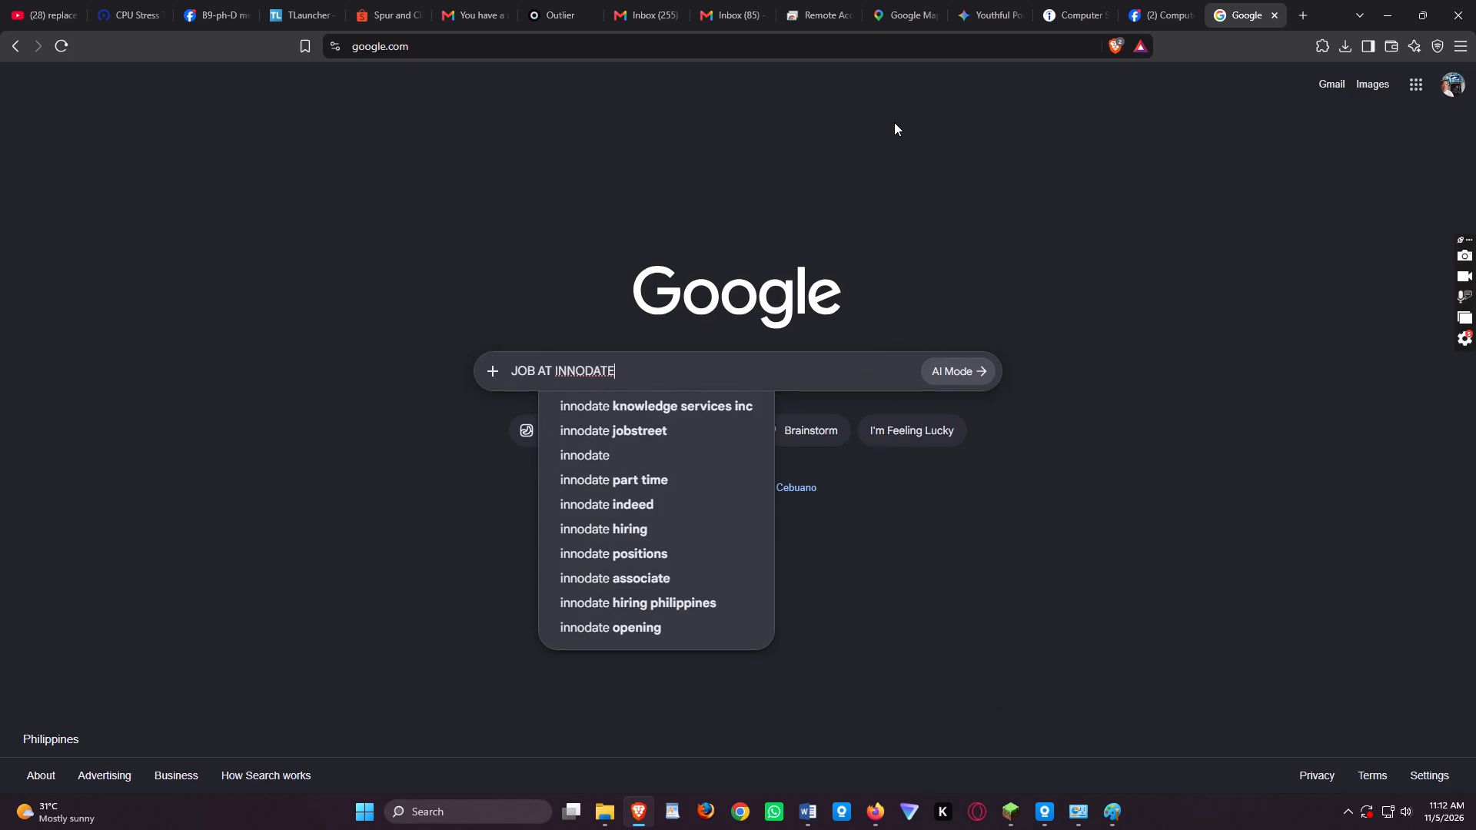
key(BackSpace)
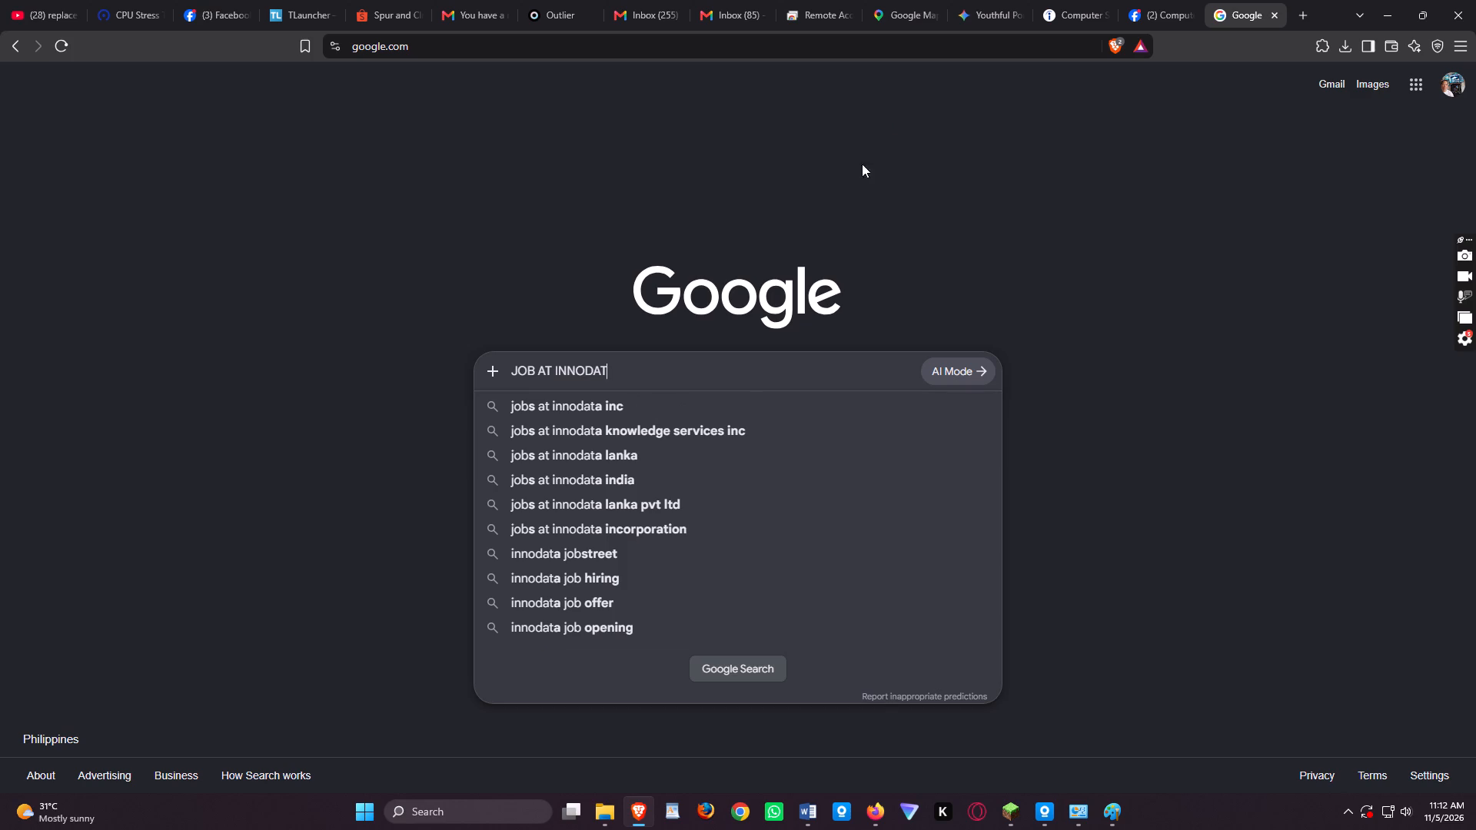
click(605, 406)
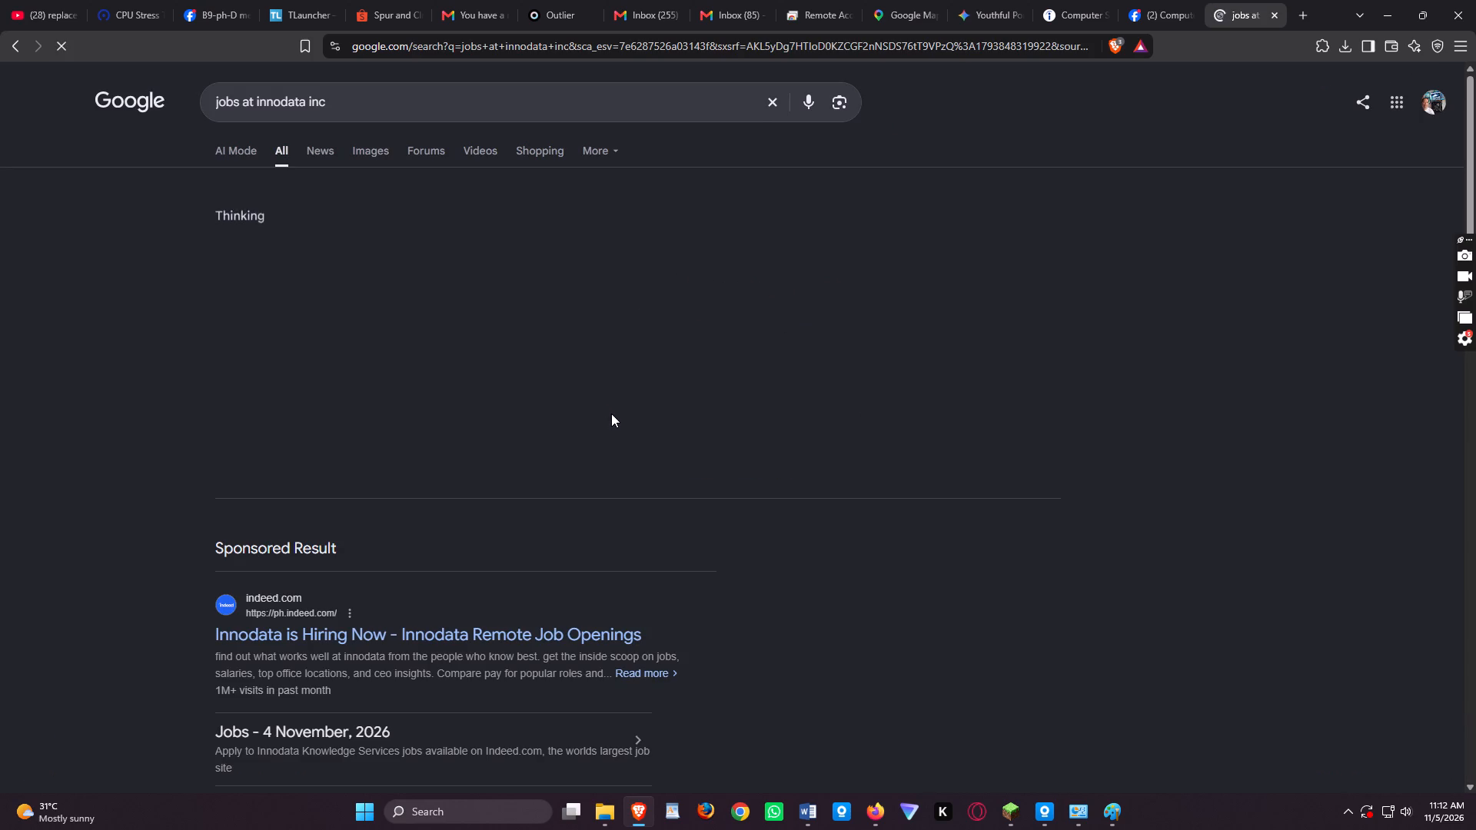
Look over the search results and open the Indeed result "Innodata is Hiring Now - Innodata Remote Job Openings".
scroll(605, 558, down, 1)
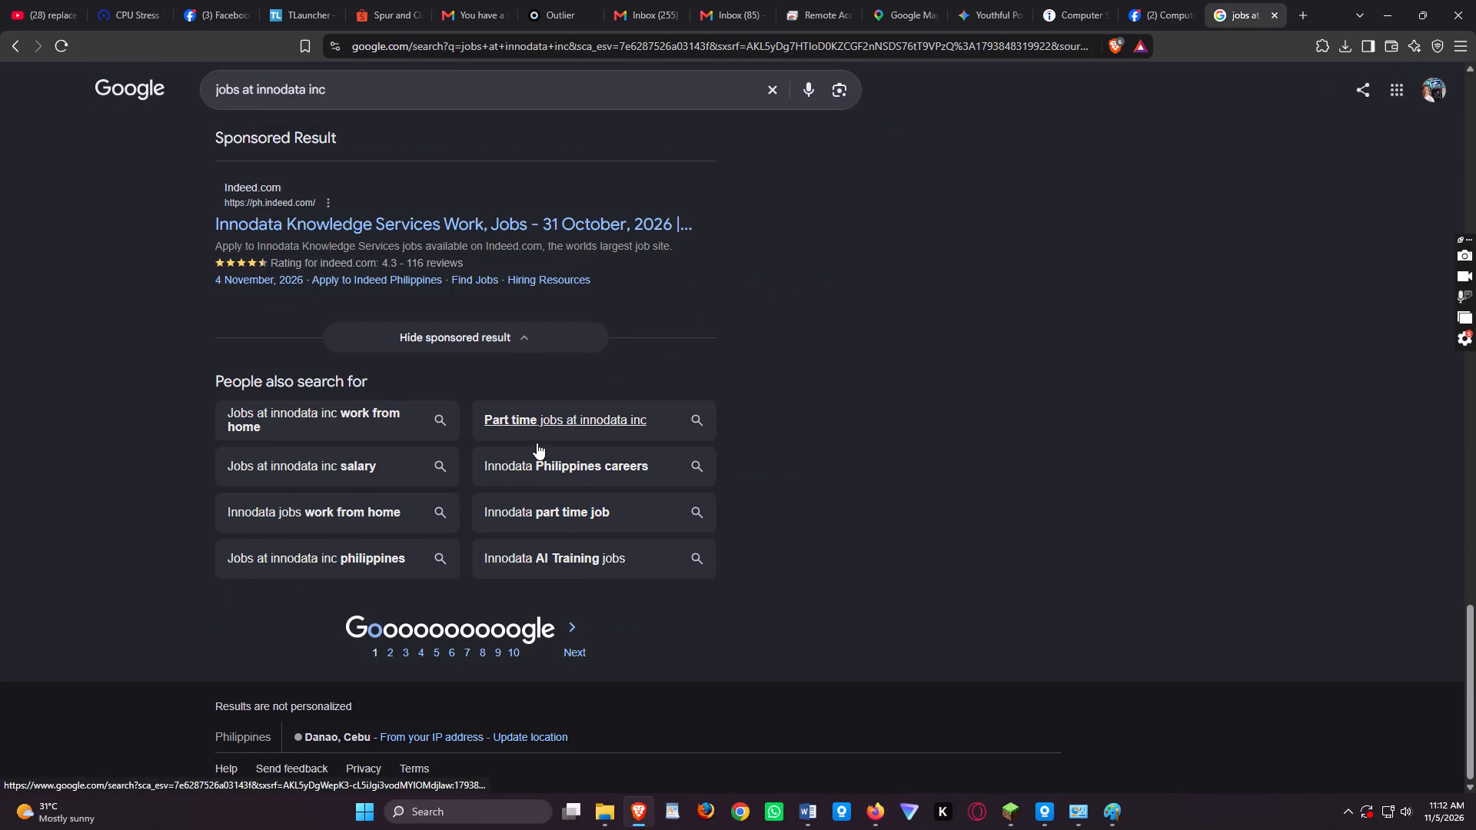
scroll(537, 443, up, 1)
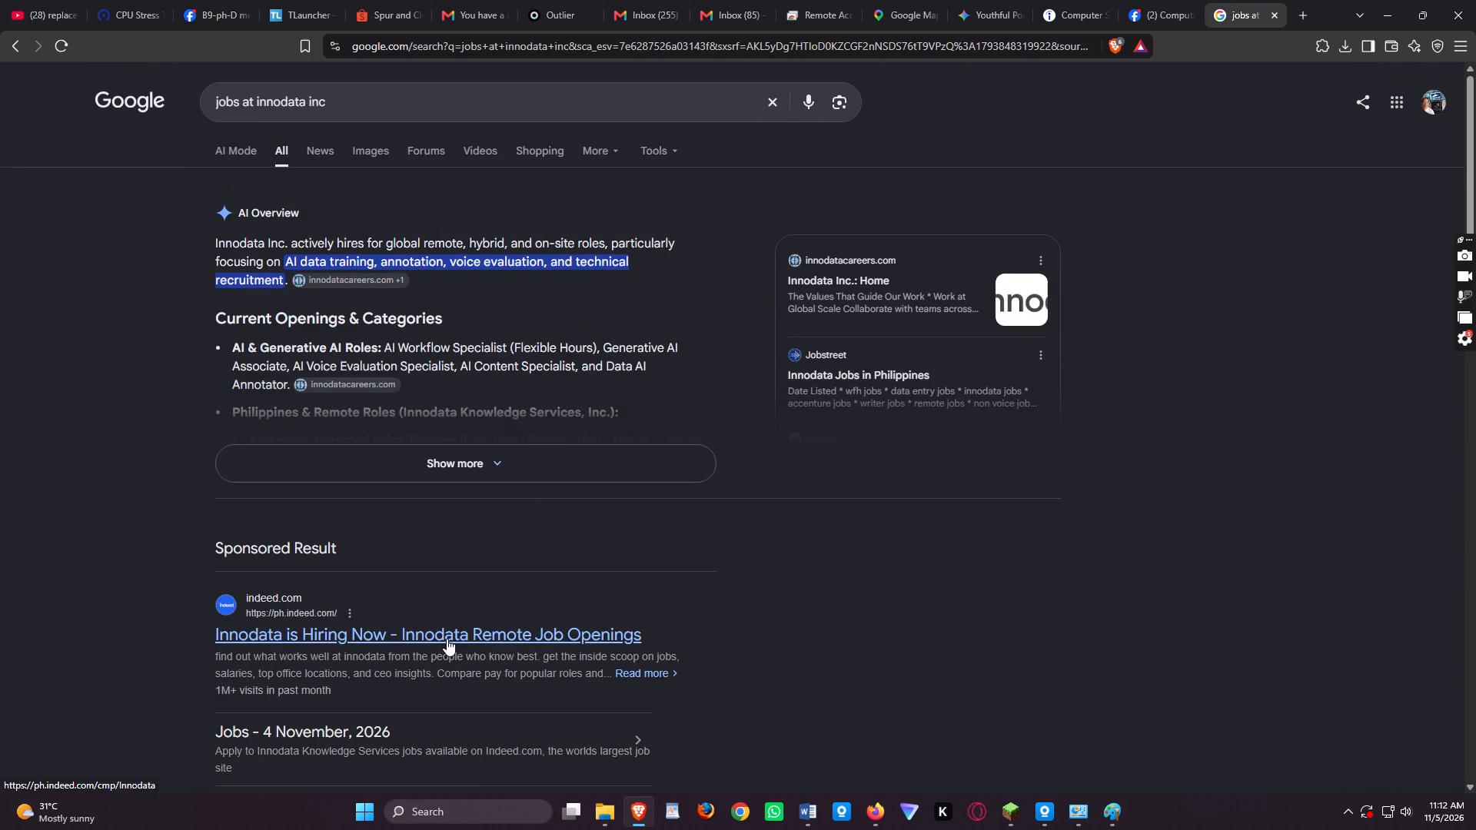
click(448, 636)
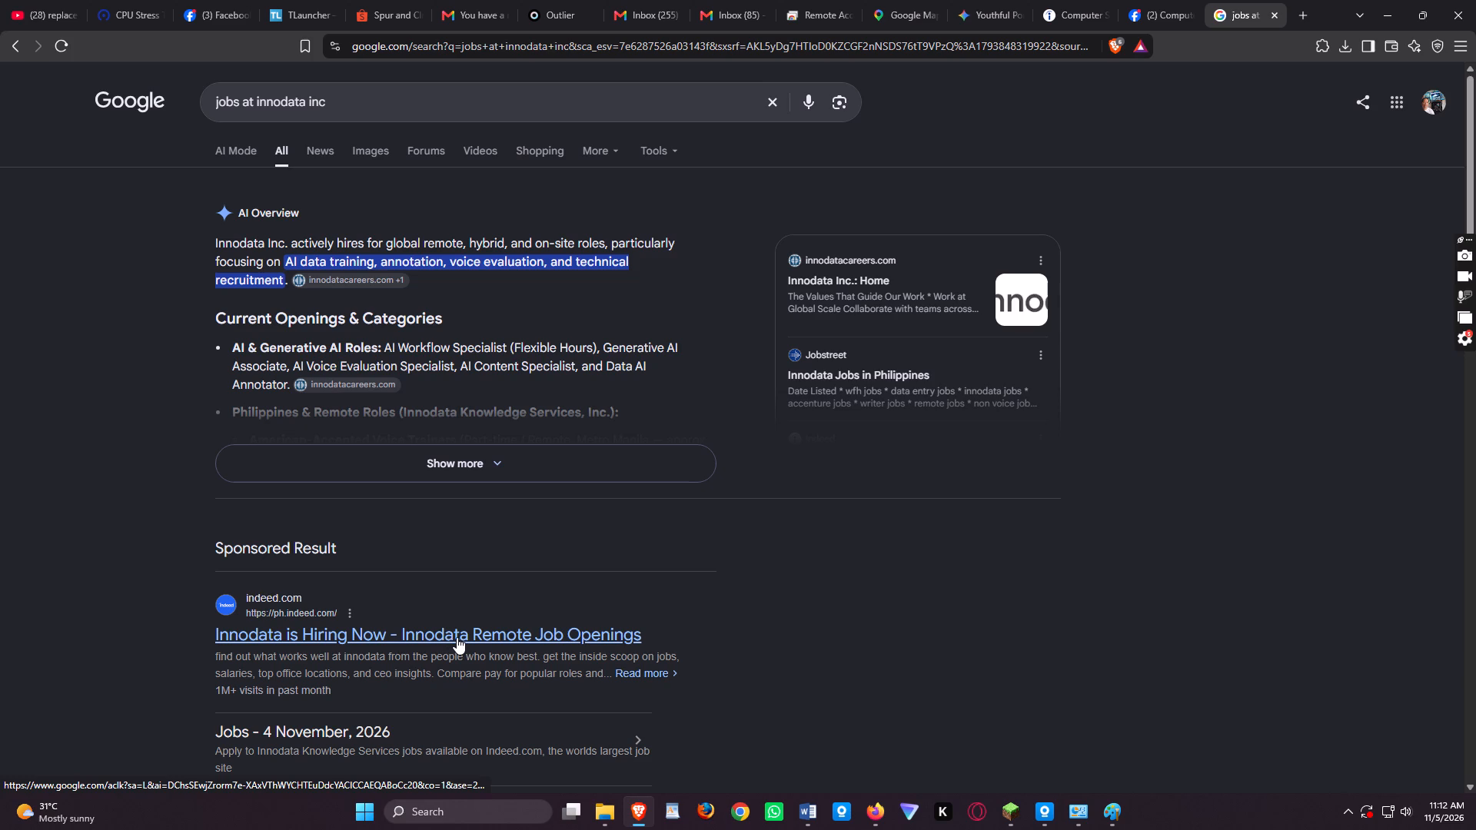
click(457, 637)
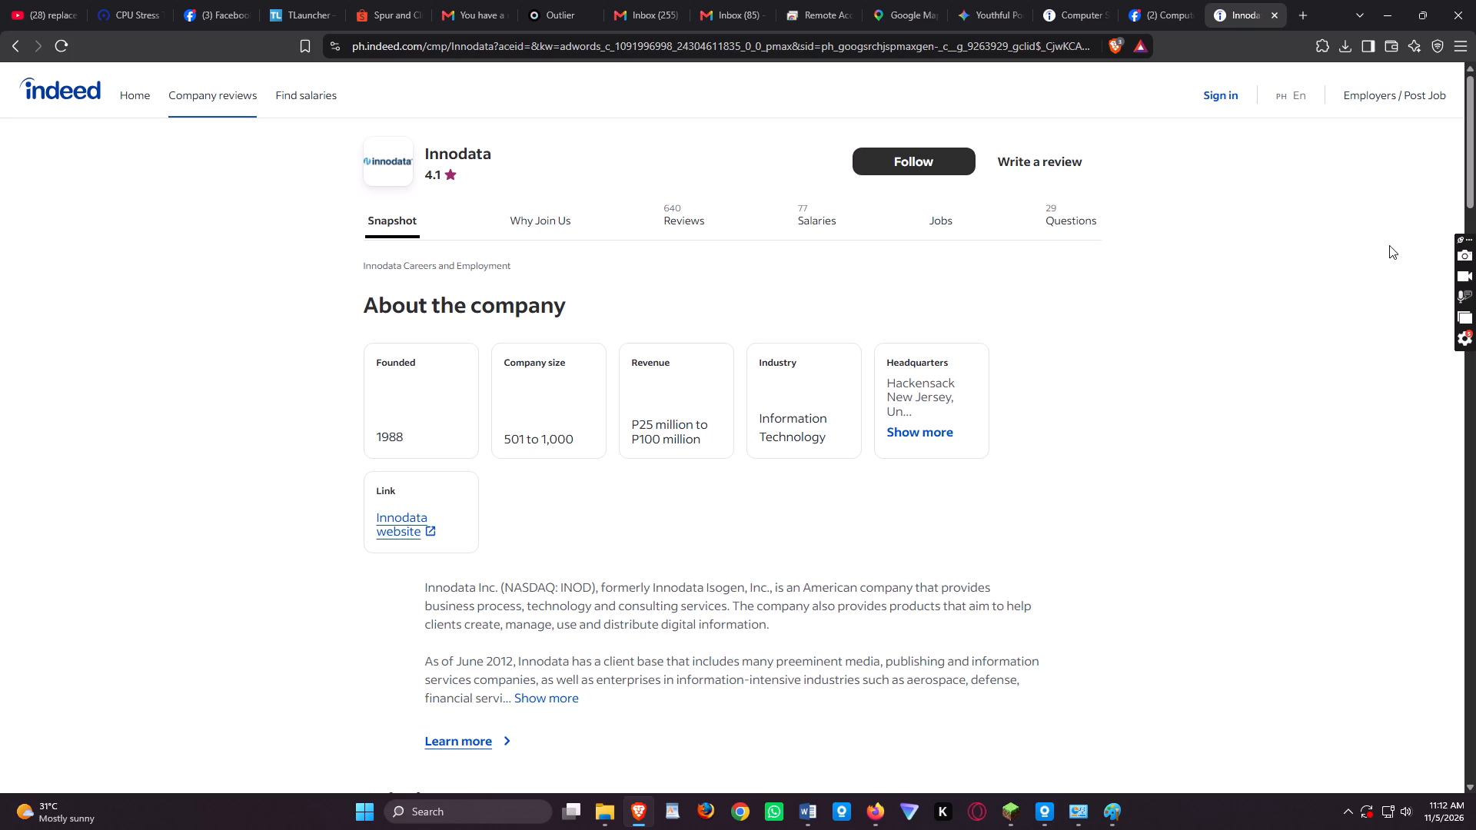
Examine the Indeed company page for Innodata job roles, covering salaries, reviews, questions and job titles, and return to the search results.
drag(1471, 140, 1465, 205)
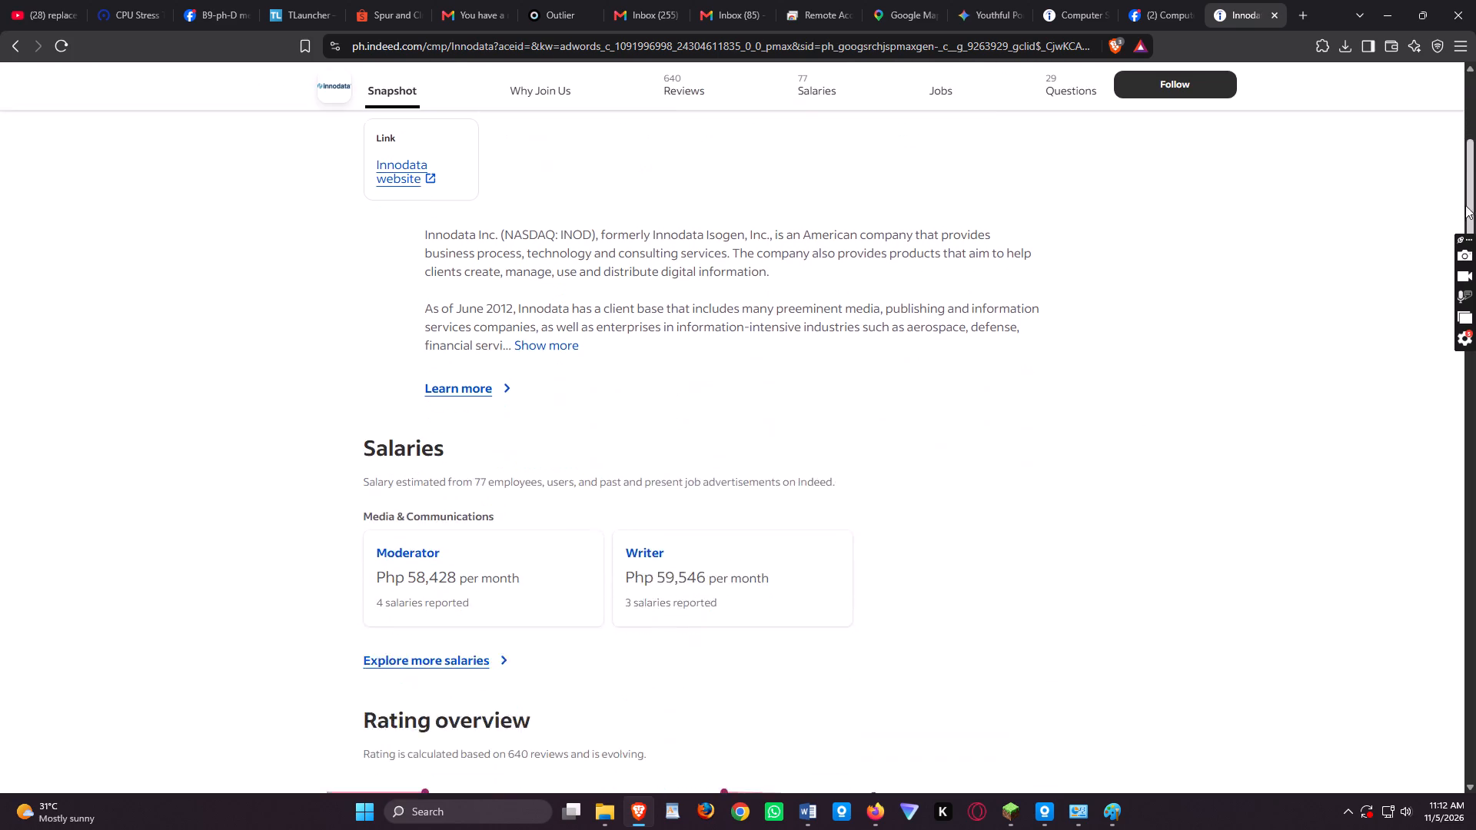
drag(1465, 205, 1453, 327)
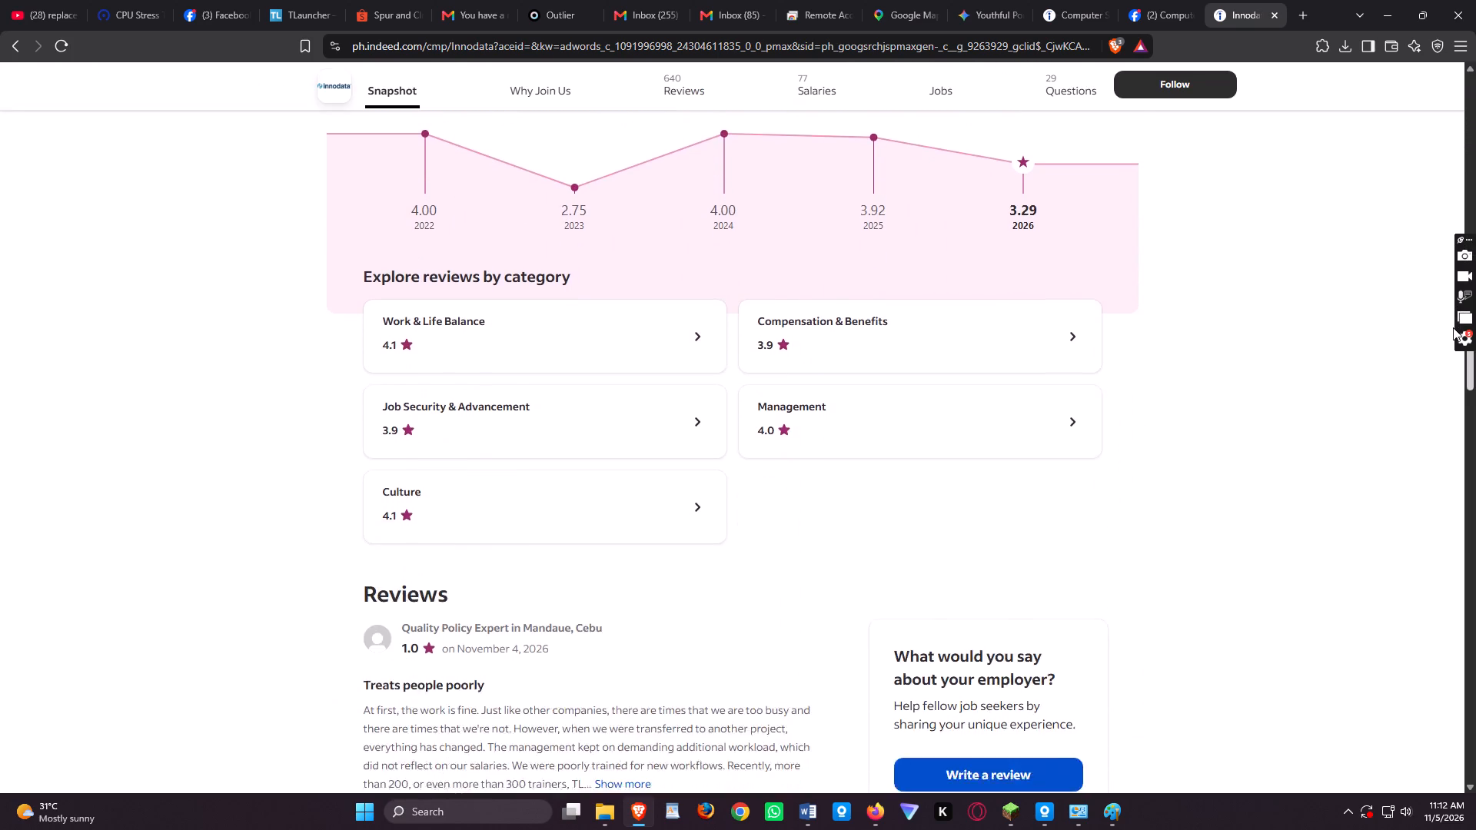
drag(1453, 327, 1449, 211)
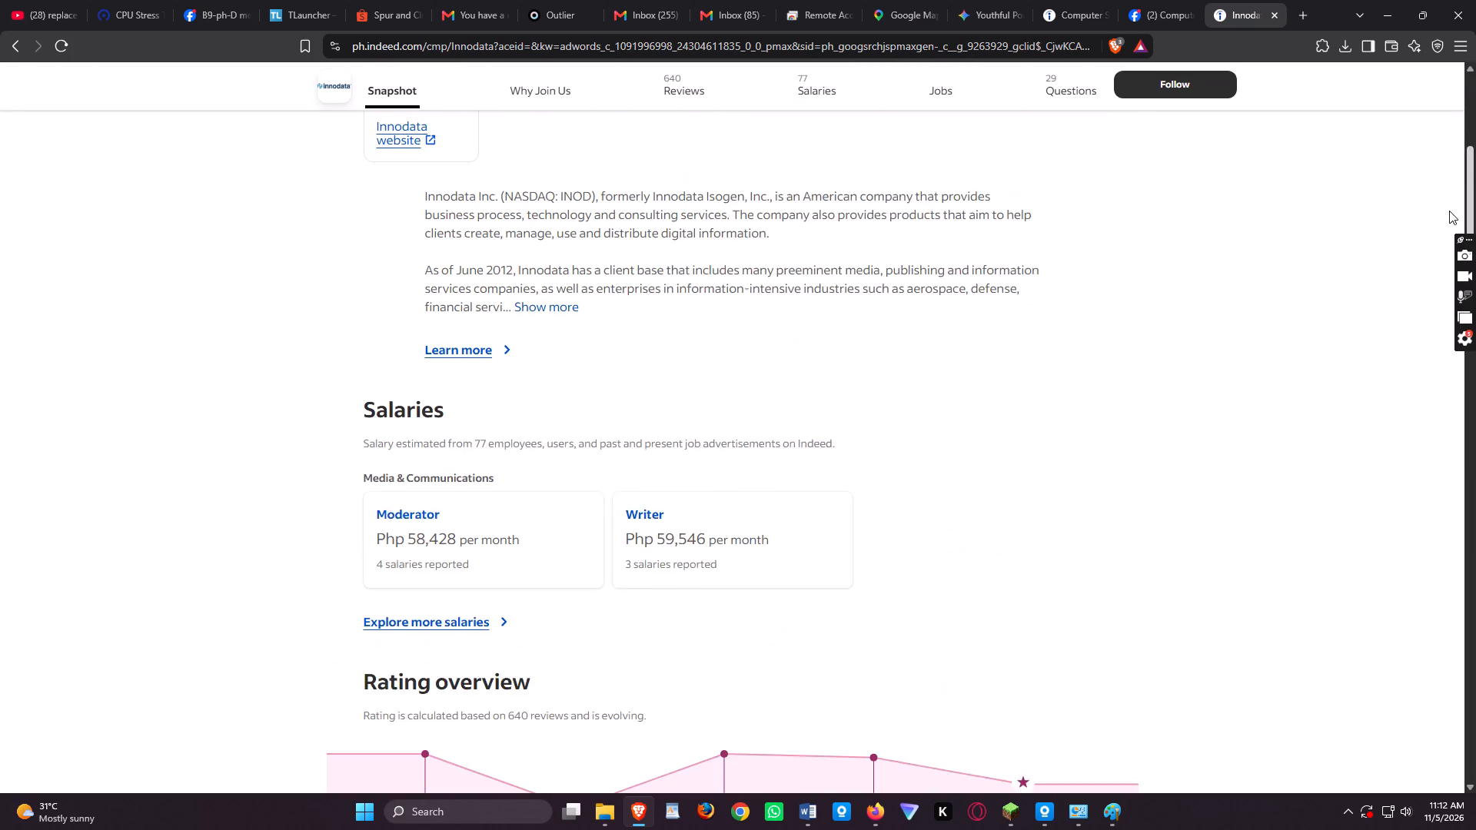
drag(1449, 211, 1449, 362)
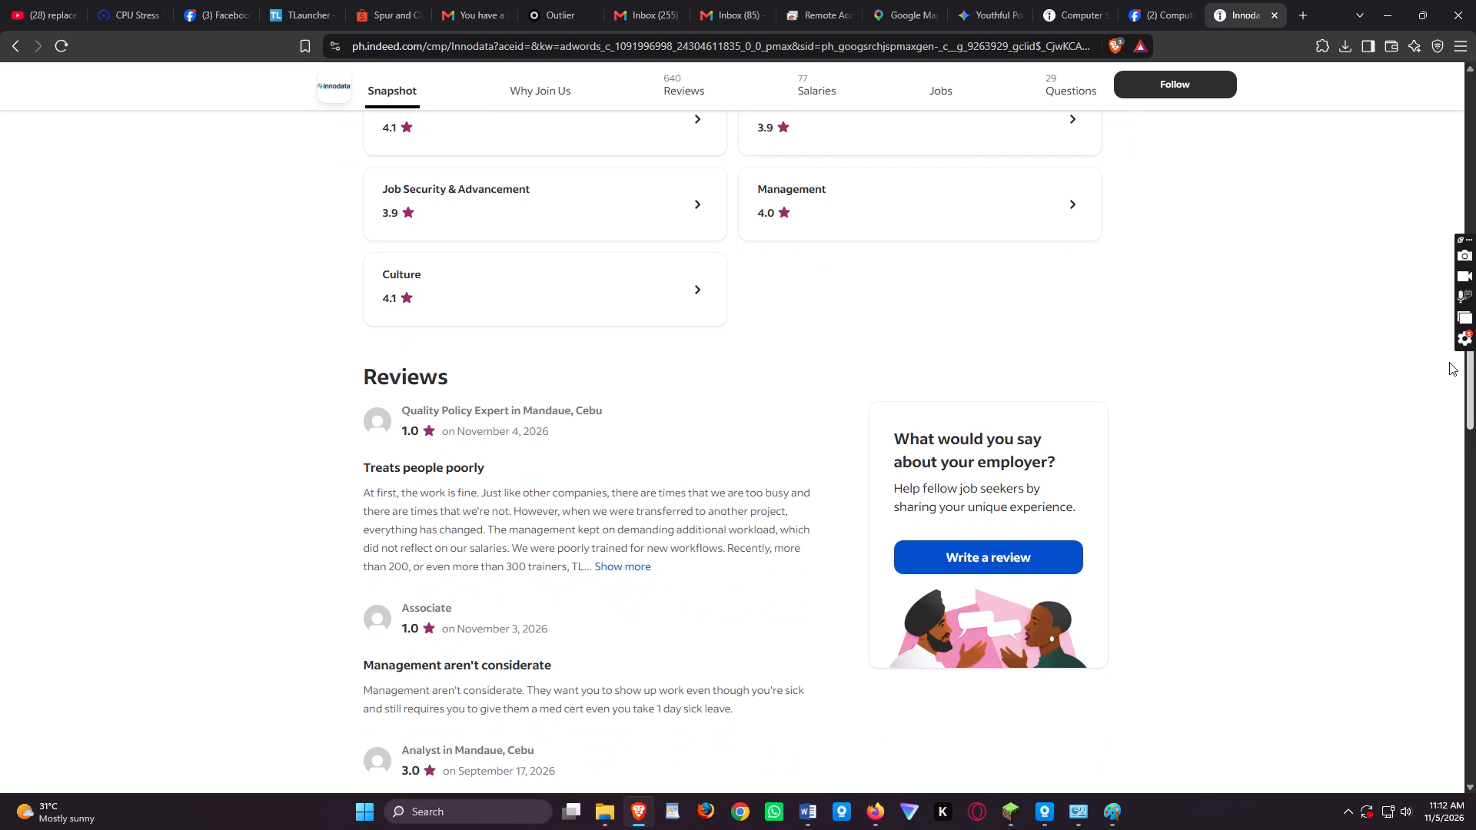
drag(1449, 362, 1453, 361)
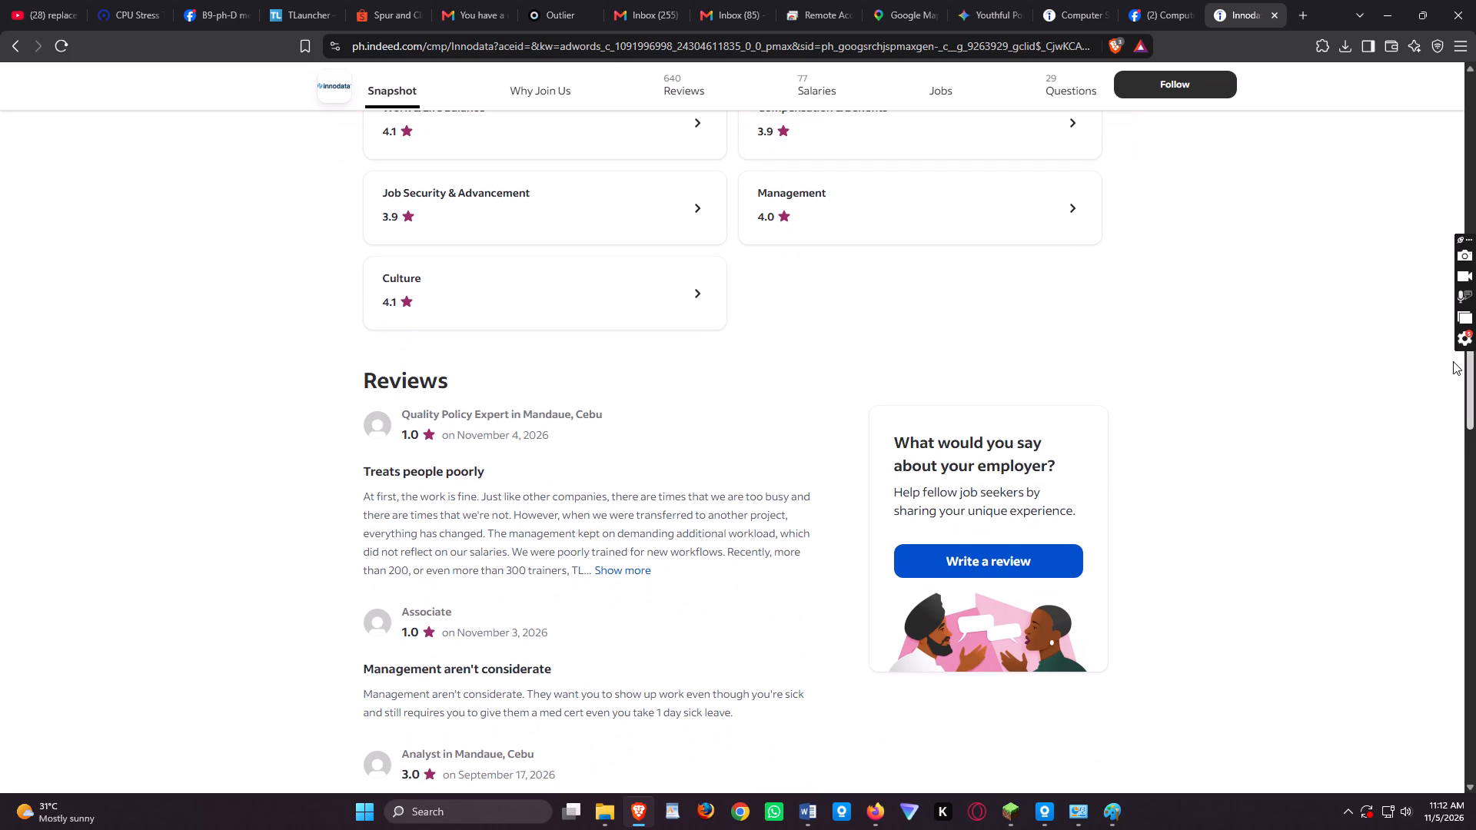
drag(1453, 361, 1448, 362)
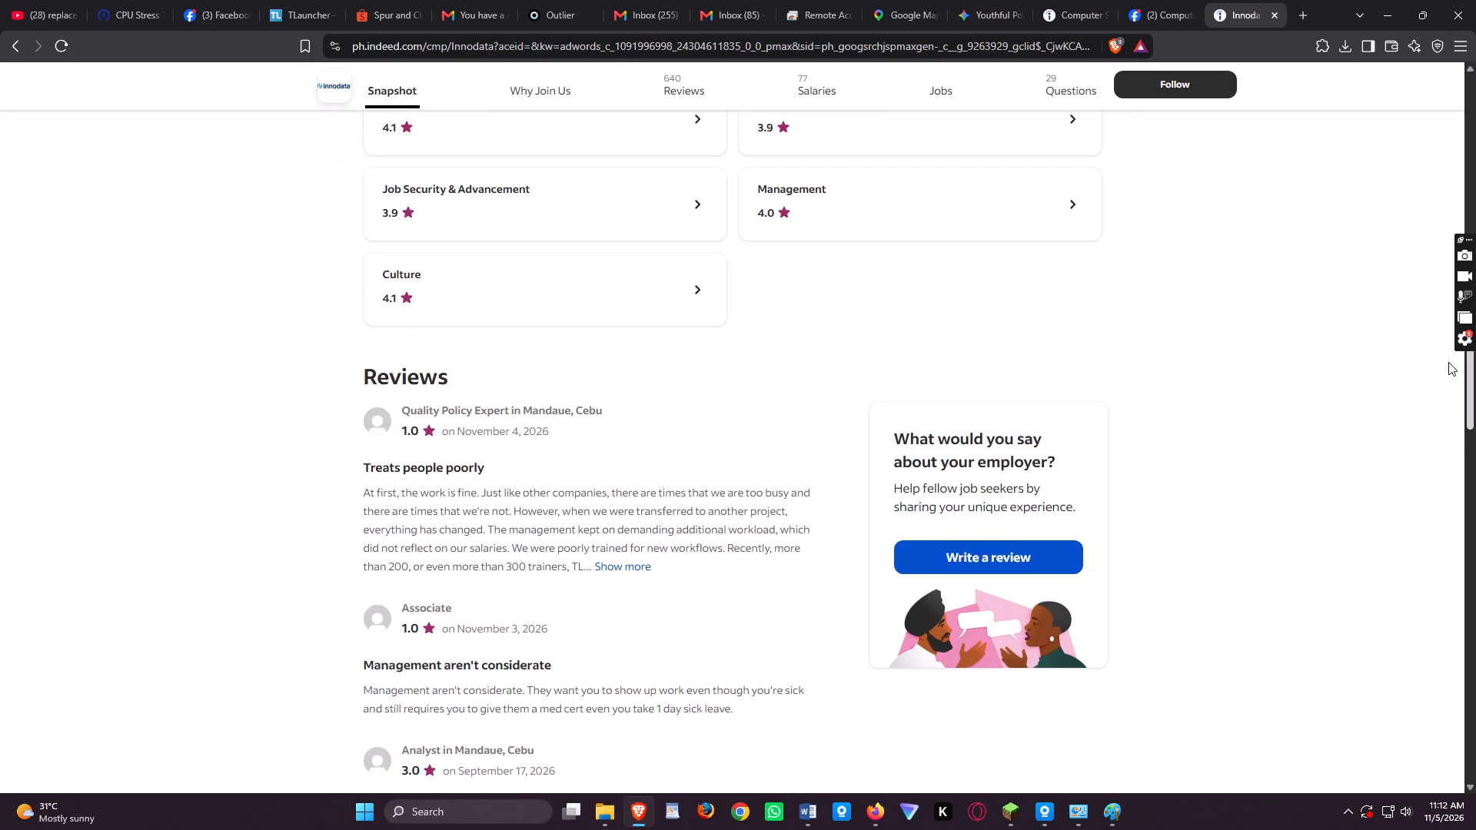
drag(1448, 362, 1444, 415)
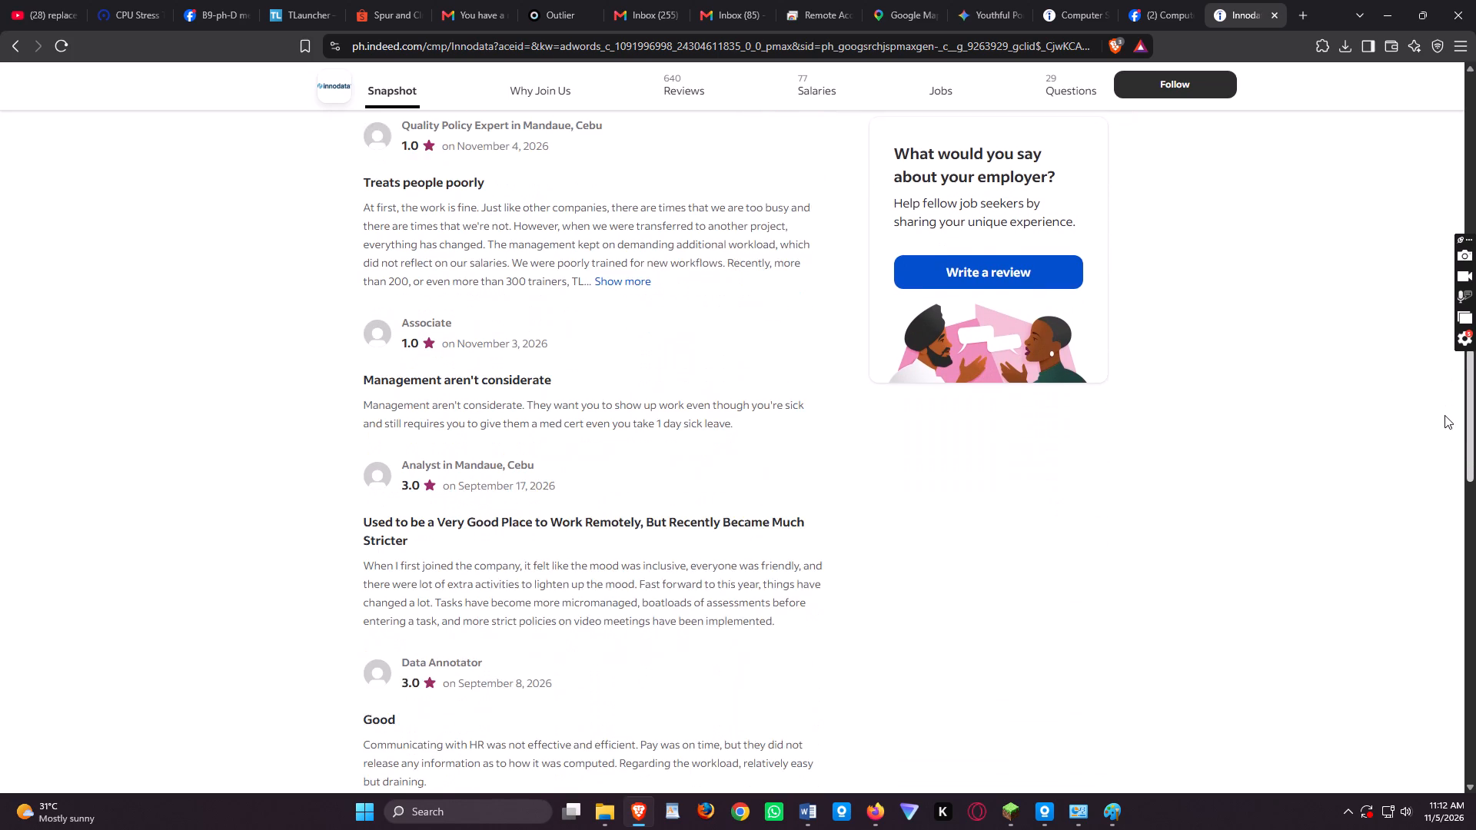
drag(1444, 415, 1448, 420)
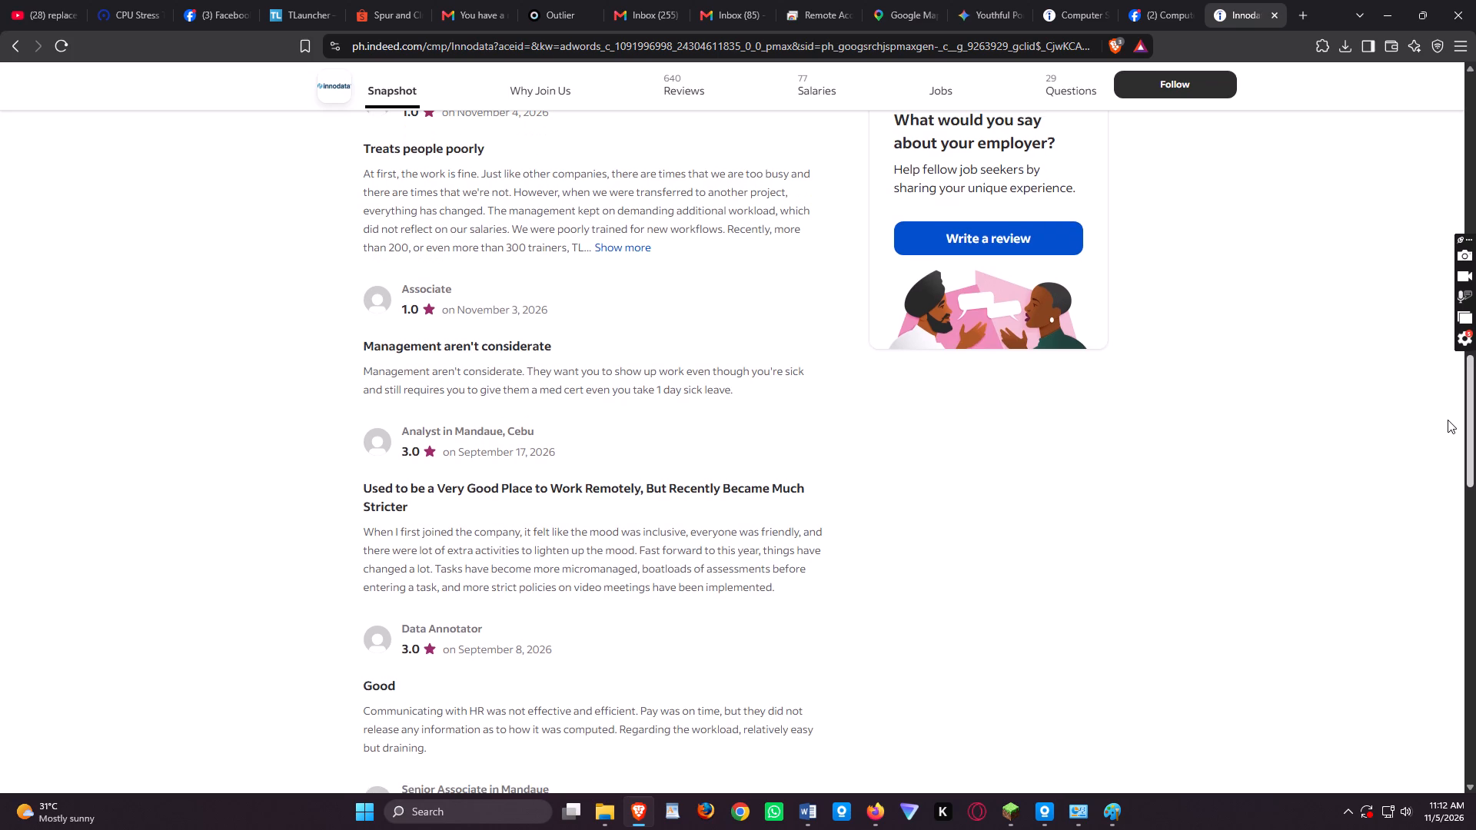
drag(1448, 420, 1454, 481)
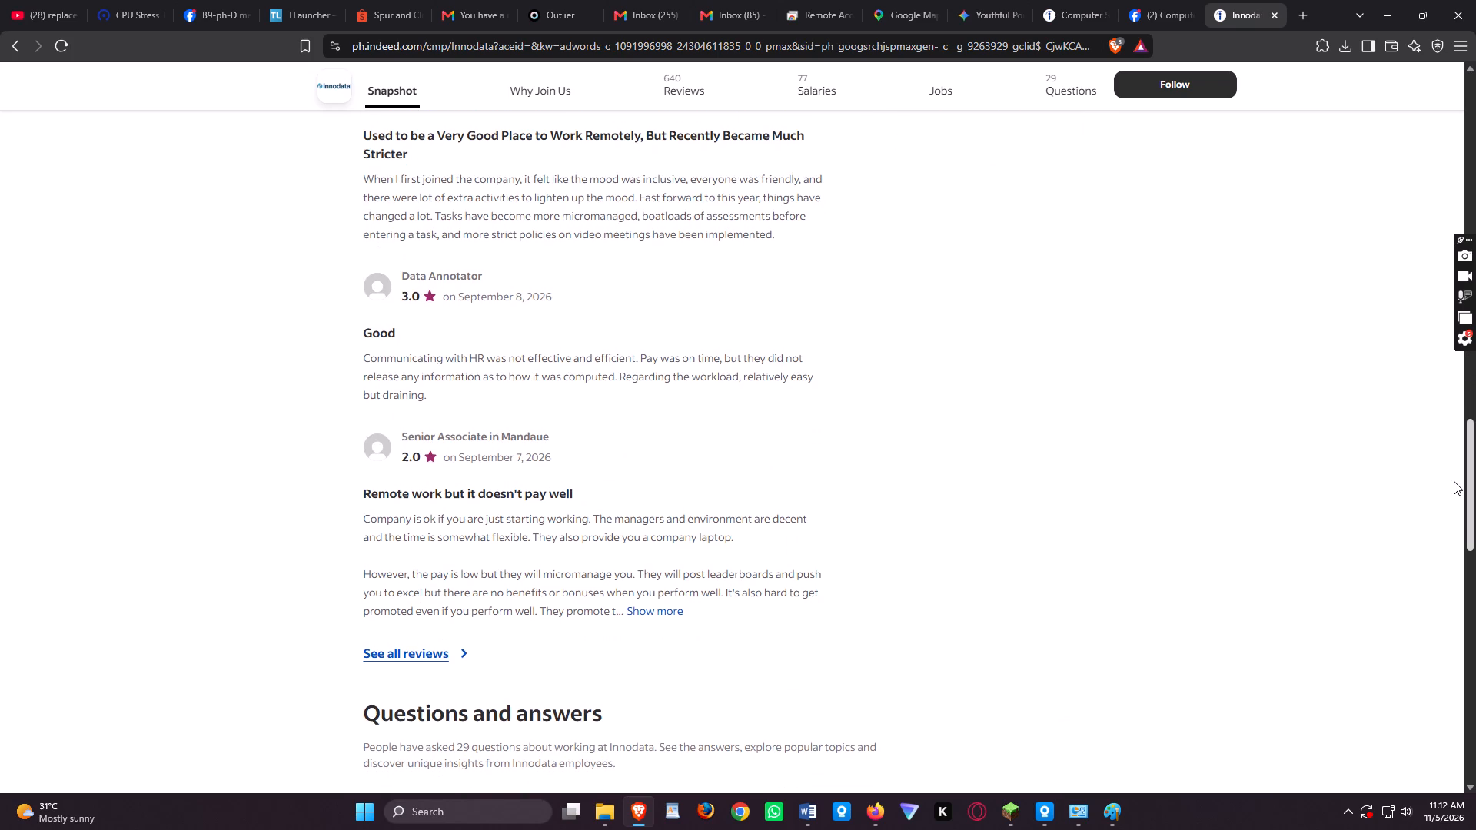
drag(1454, 481, 1467, 502)
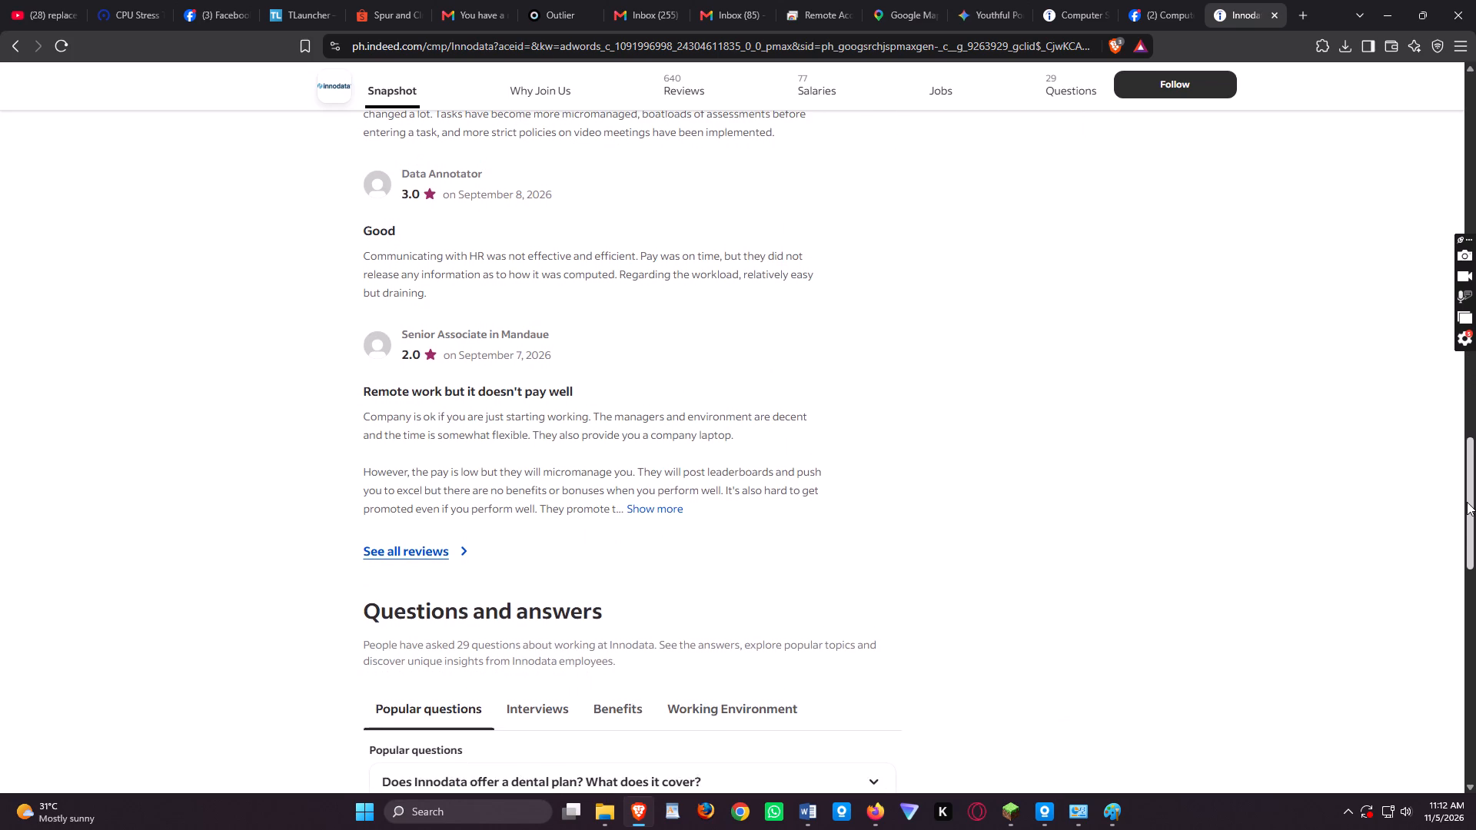
drag(1467, 502, 1474, 526)
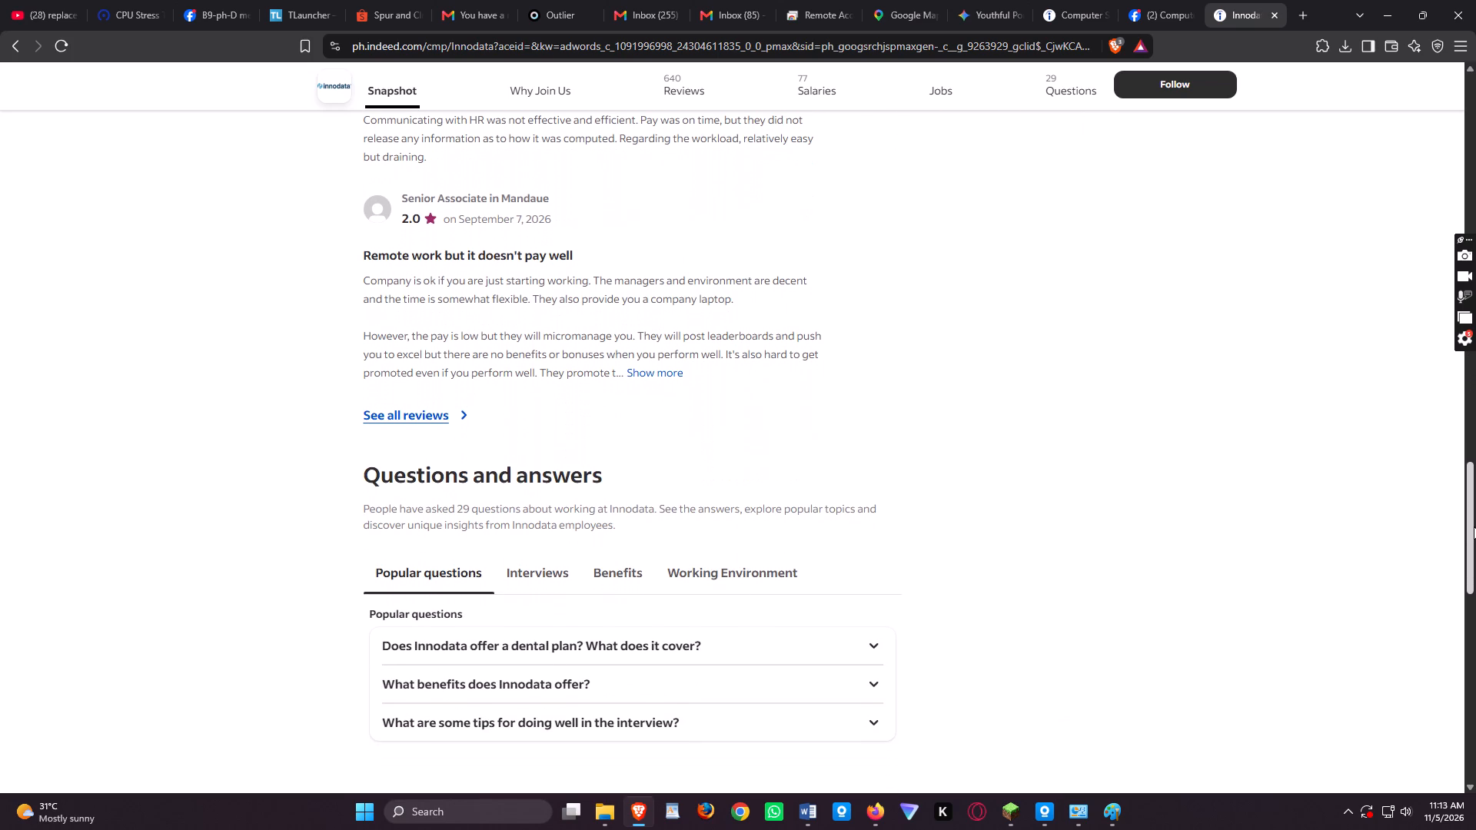
drag(1474, 526, 1475, 566)
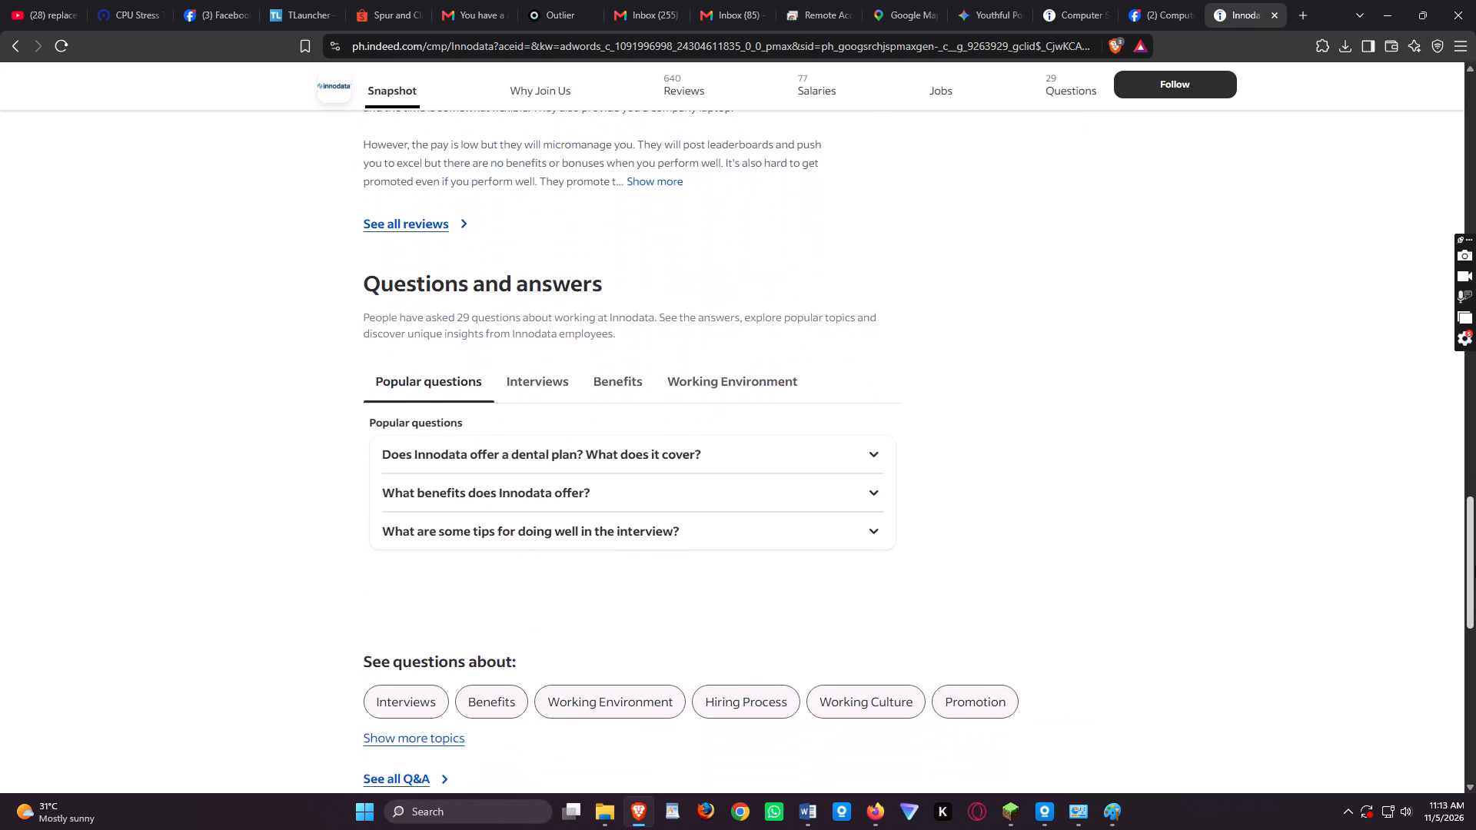
drag(1475, 566, 1472, 625)
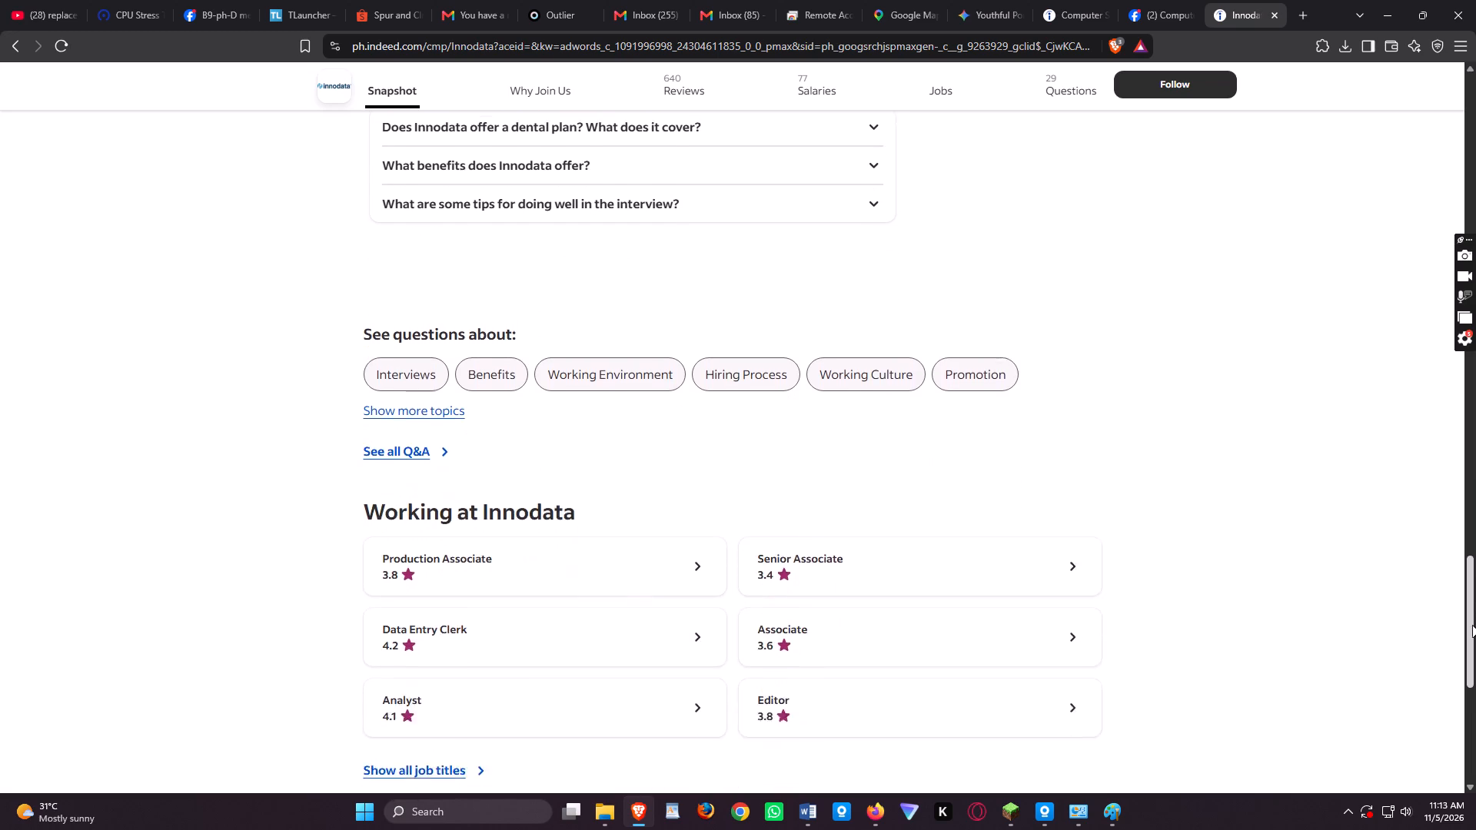
drag(1472, 625, 1458, 585)
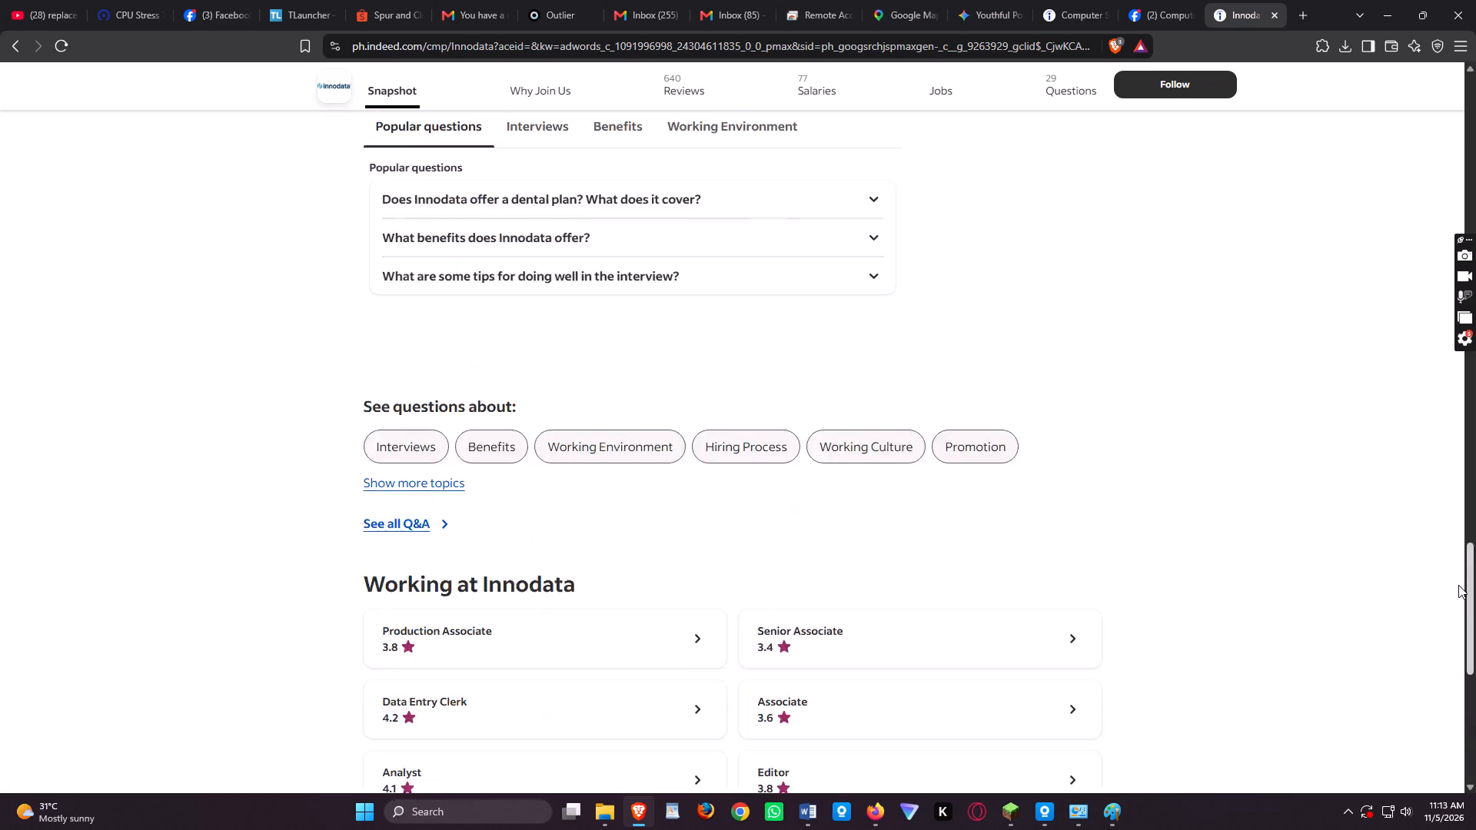
drag(1458, 585, 1424, 41)
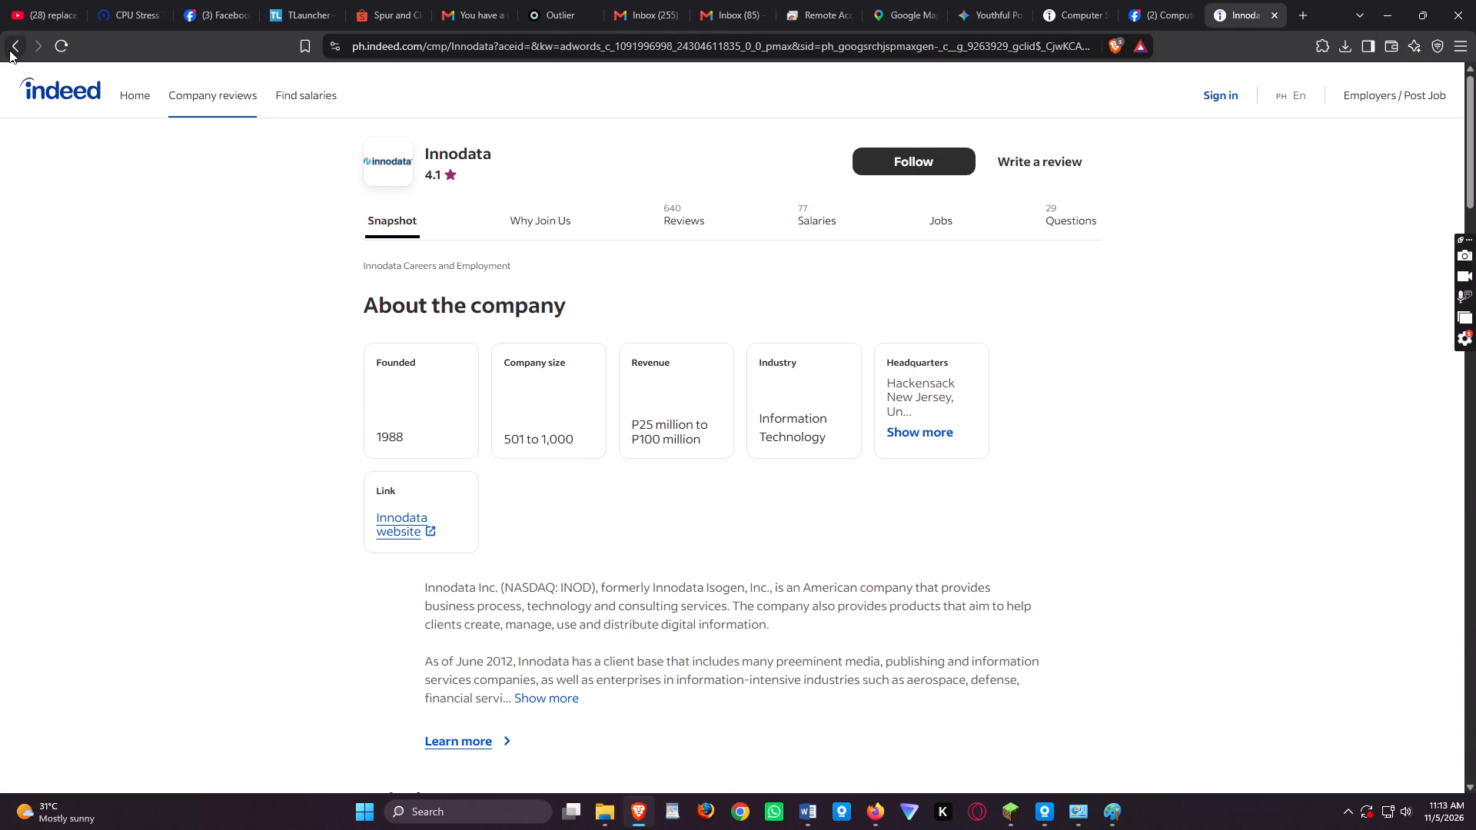
click(9, 50)
Replace the Google query with a search for "it support specialist".
drag(427, 92, 163, 102)
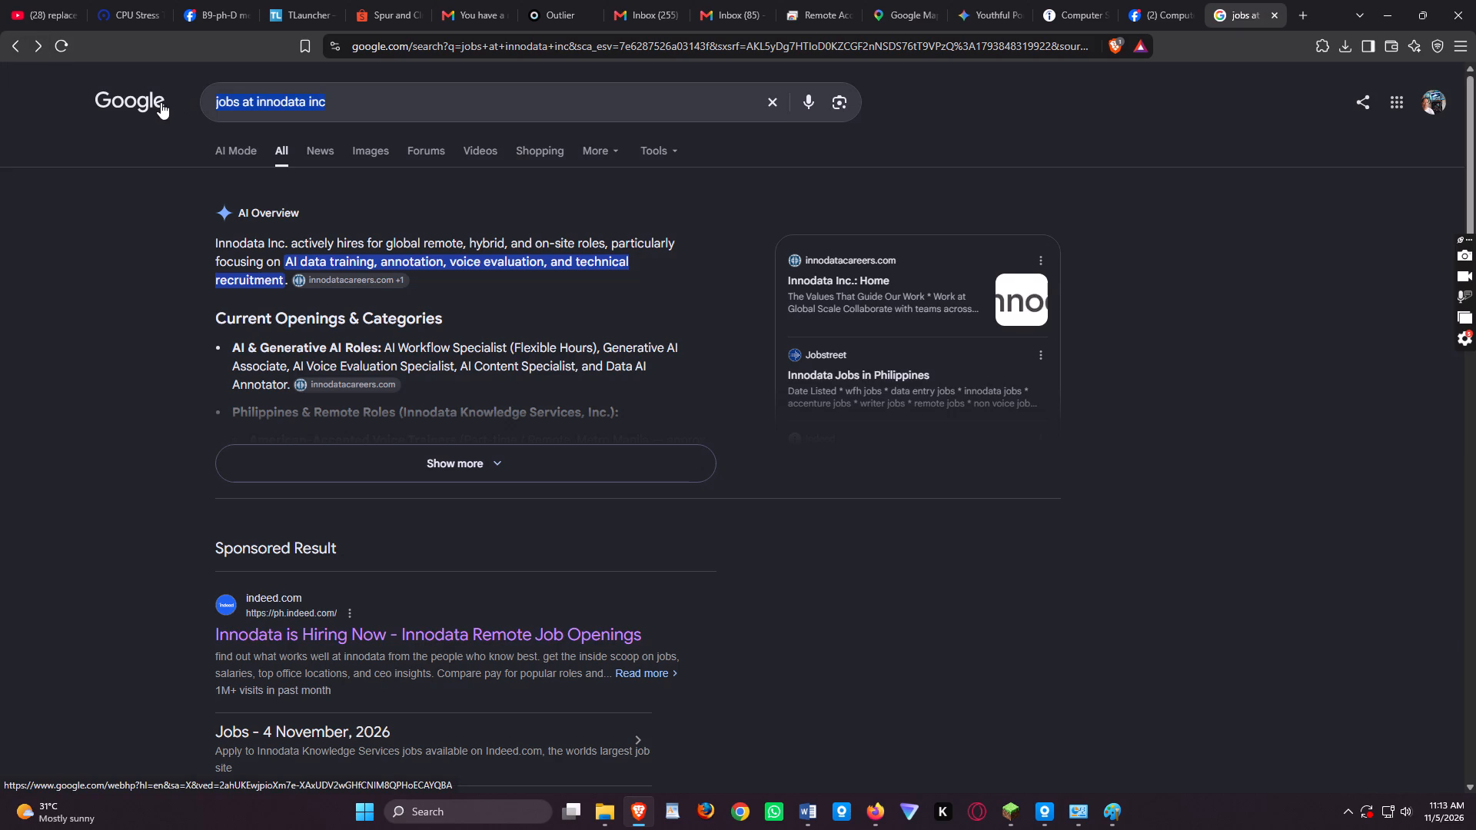
text(IT)
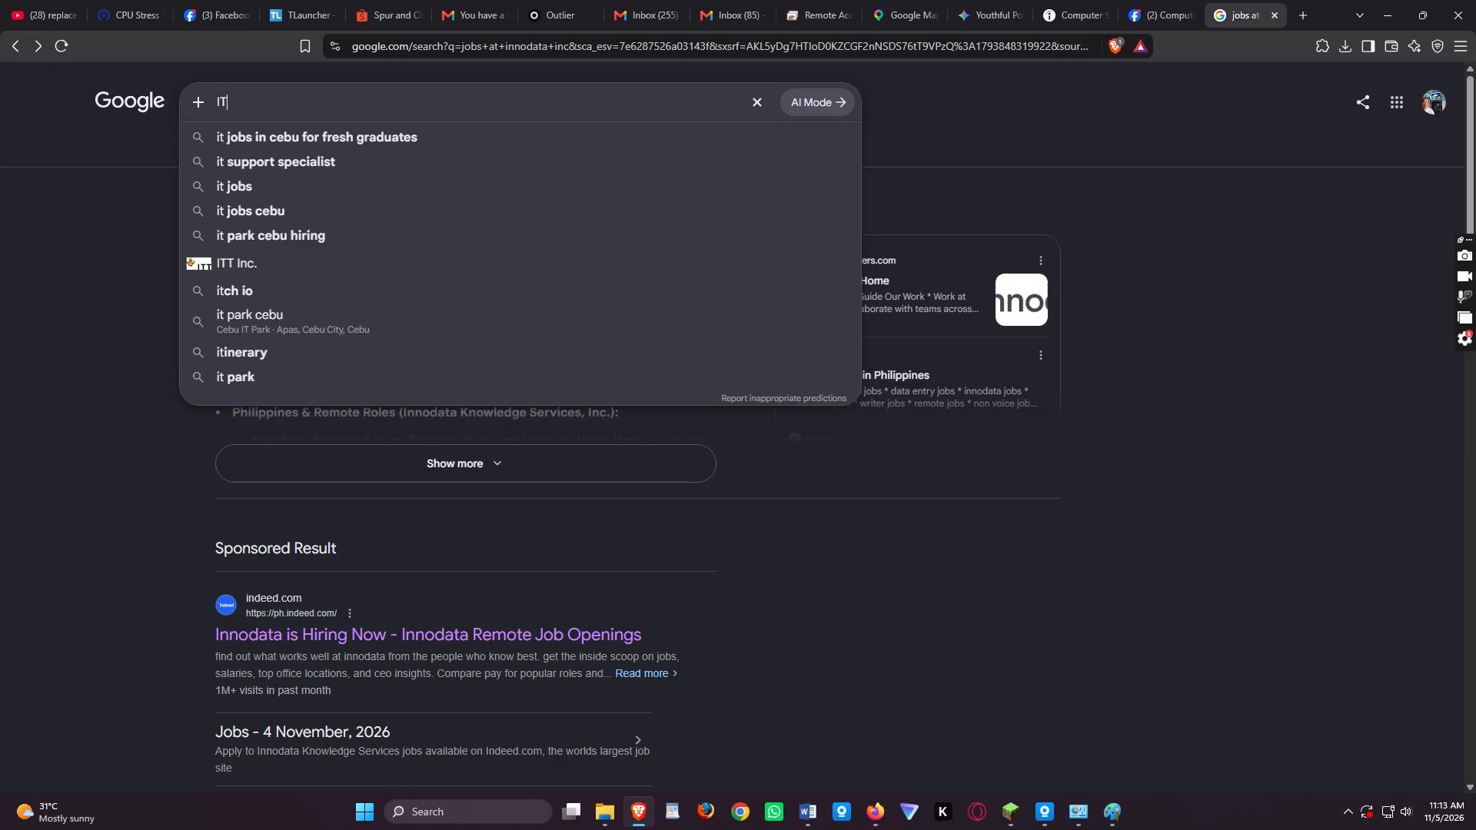
key(space)
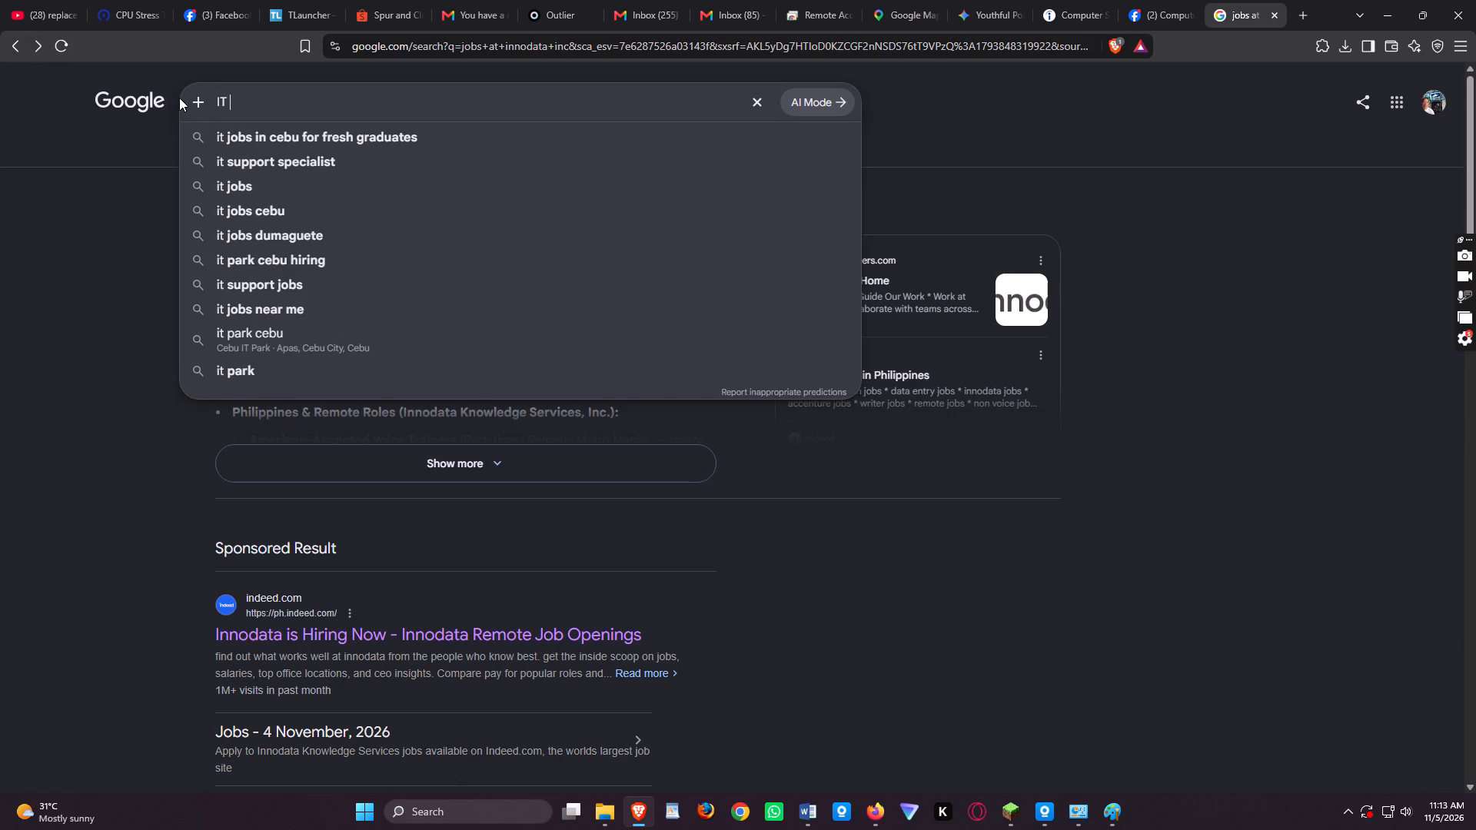
click(317, 162)
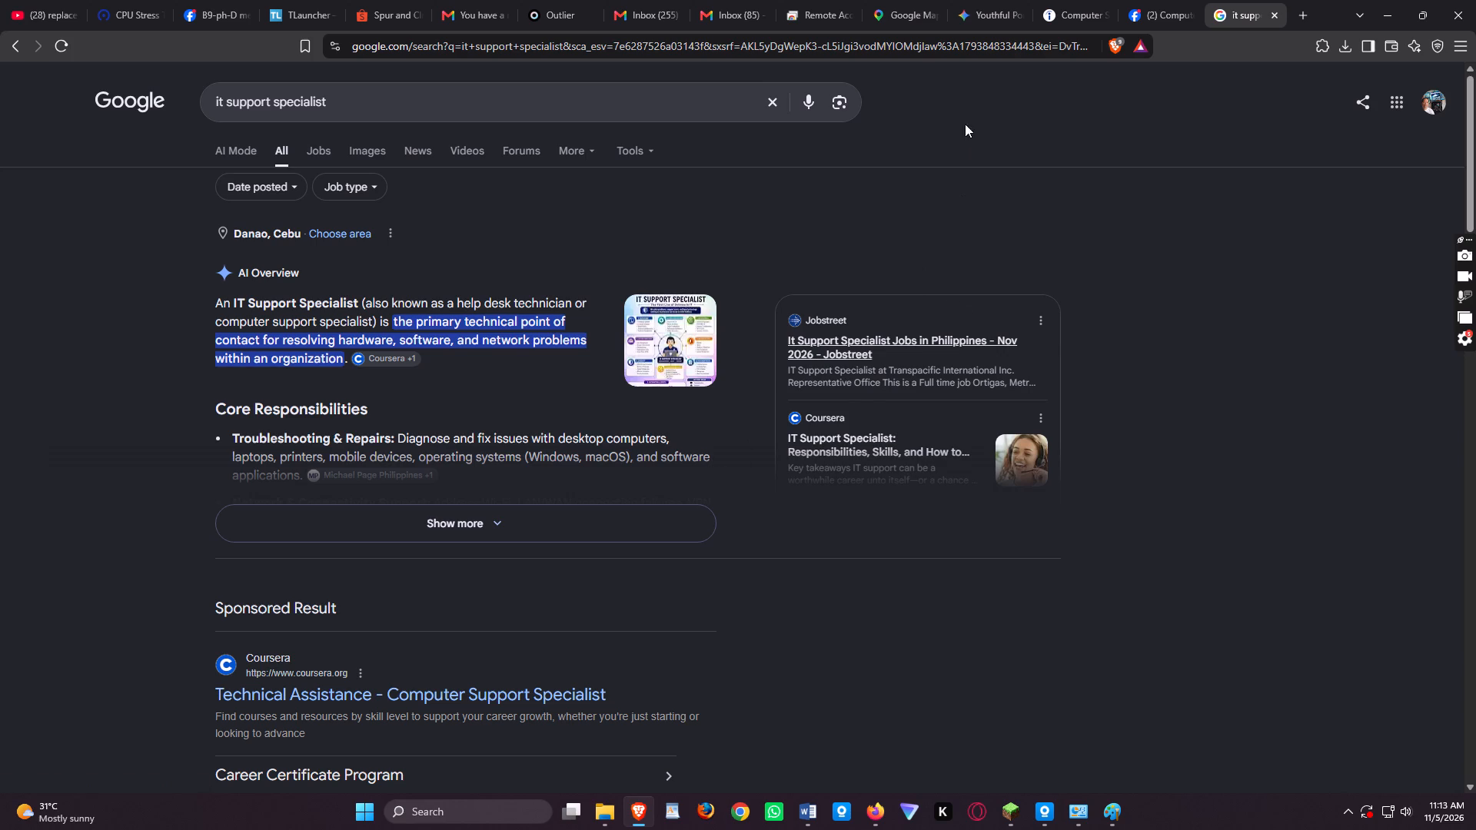
Switch to the new resume in Word and add two new indented lines below "MANDAUE CEBU, PHILIPPINES" under Work Experience.
click(1165, 18)
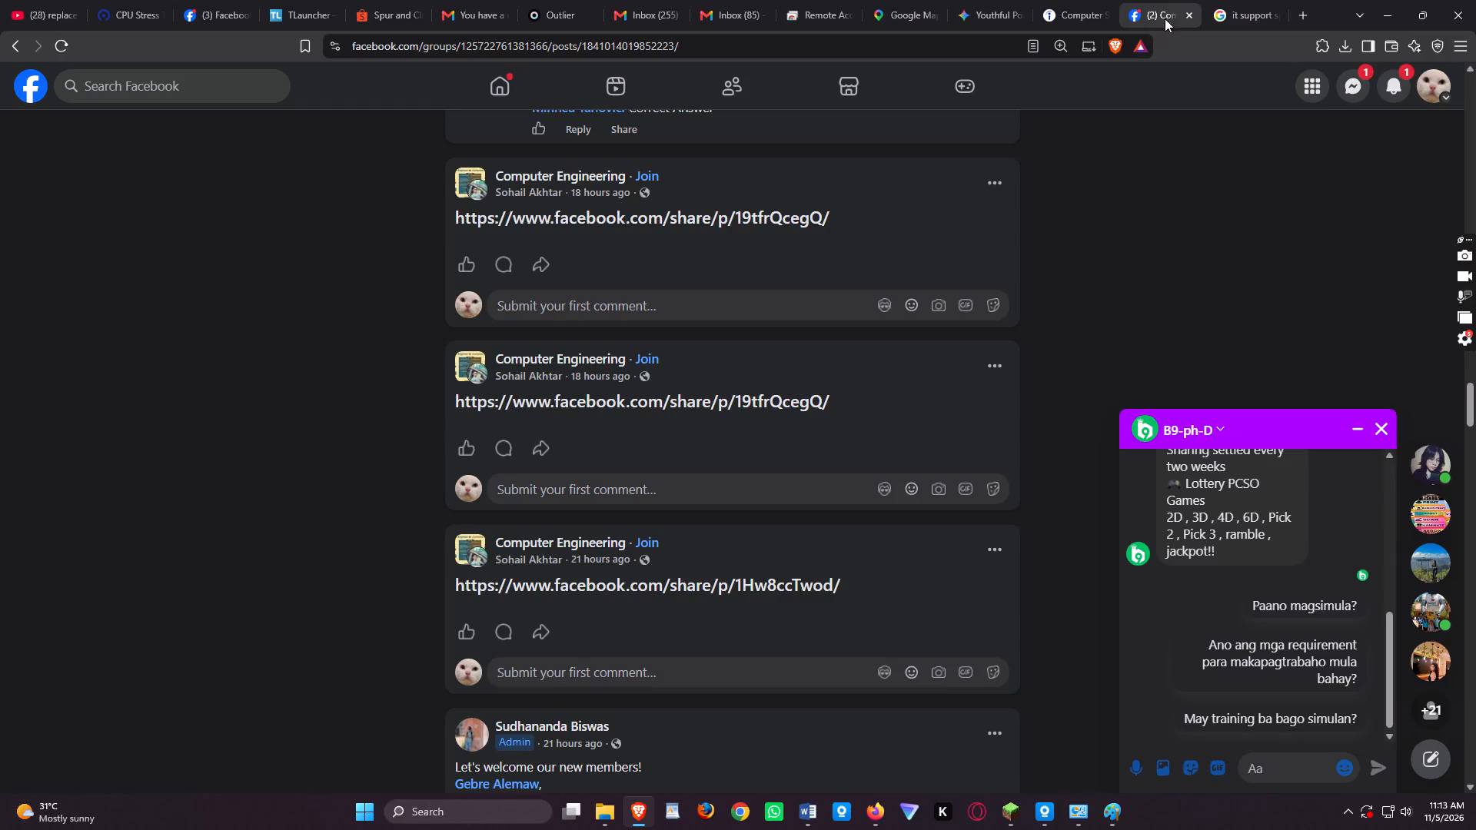
click(824, 808)
click(913, 773)
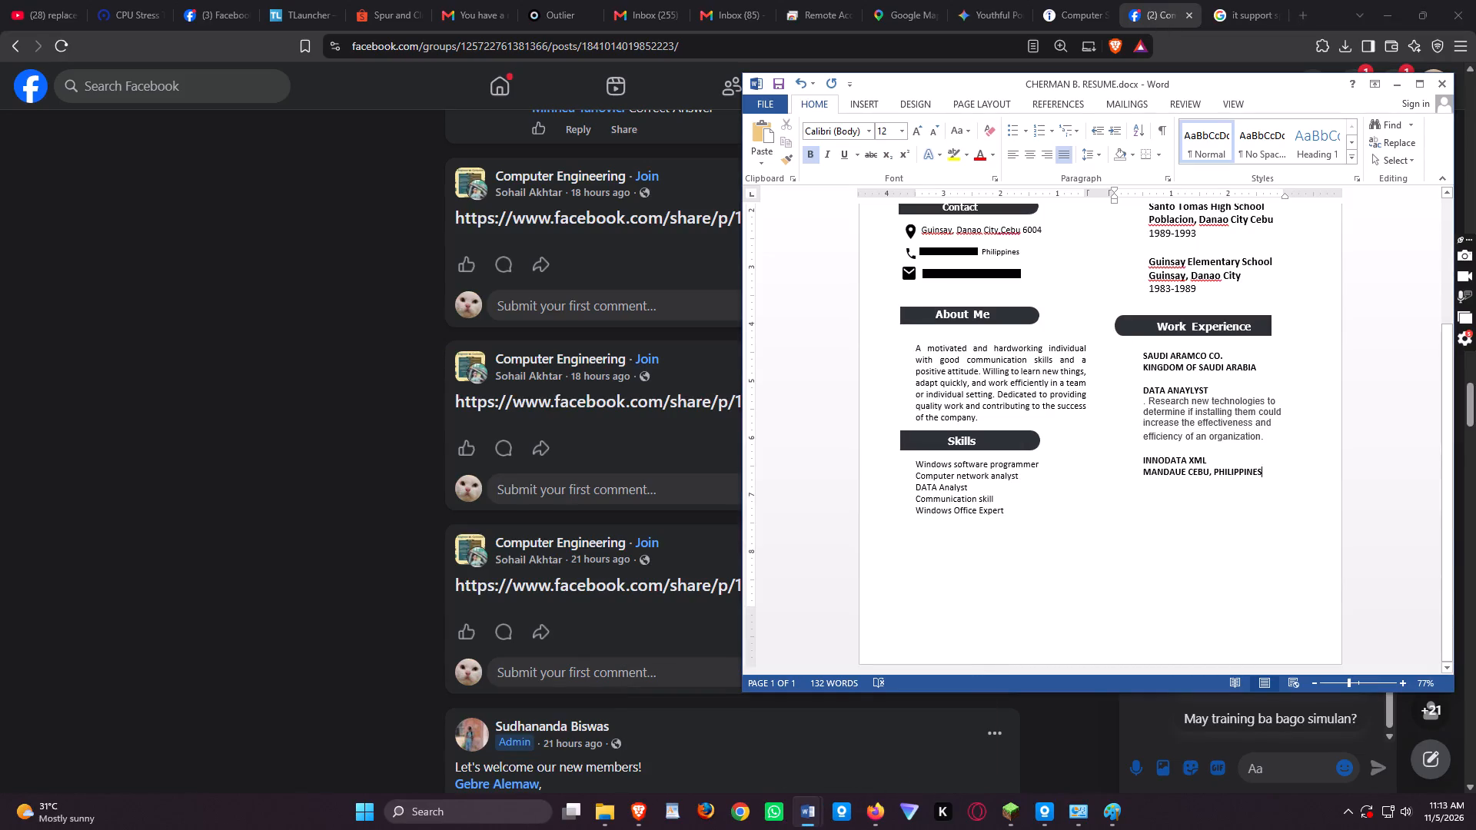
key(Return)
key(Tab)
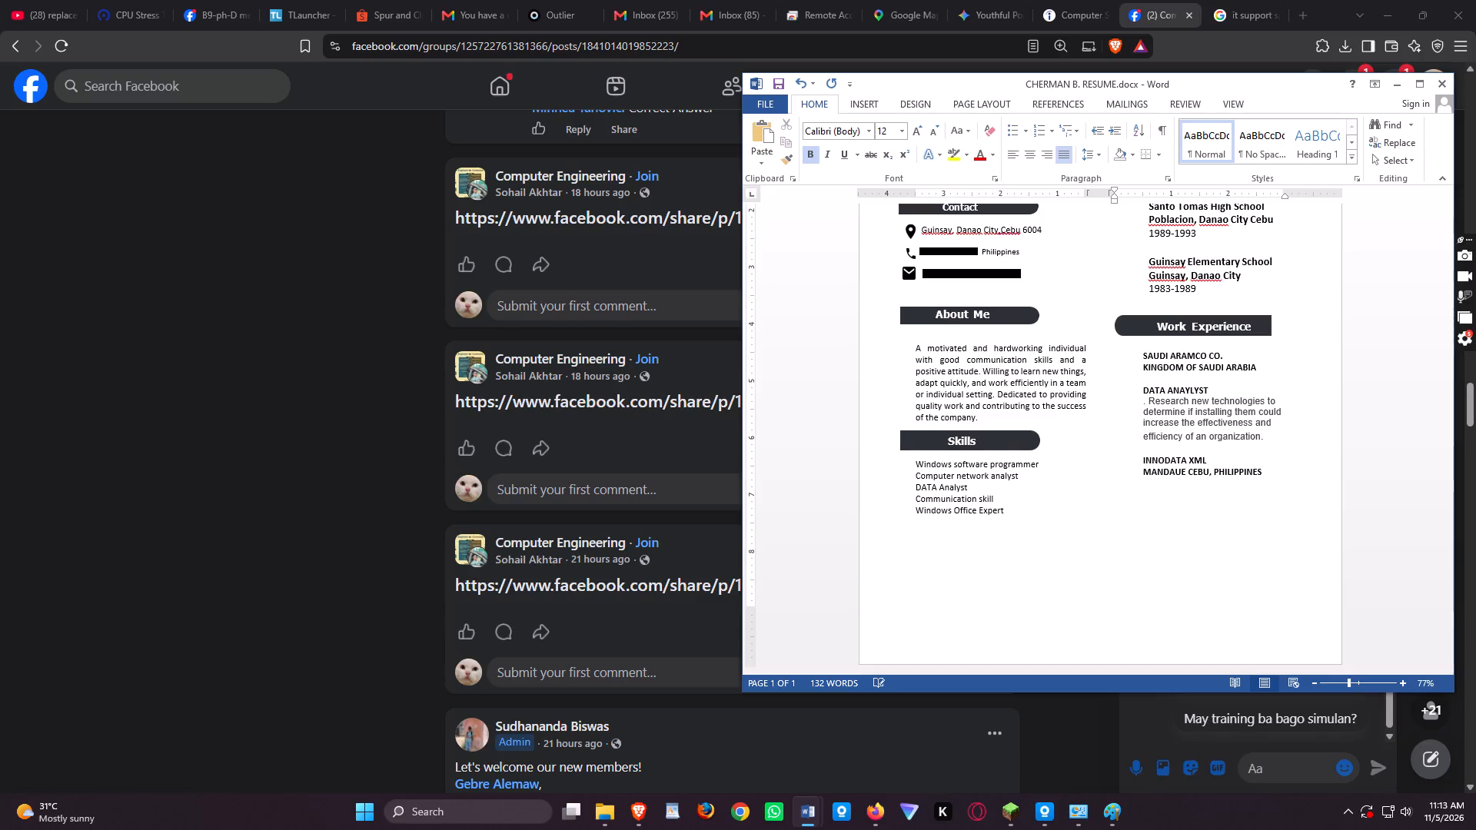
key(Return)
key(Tab)
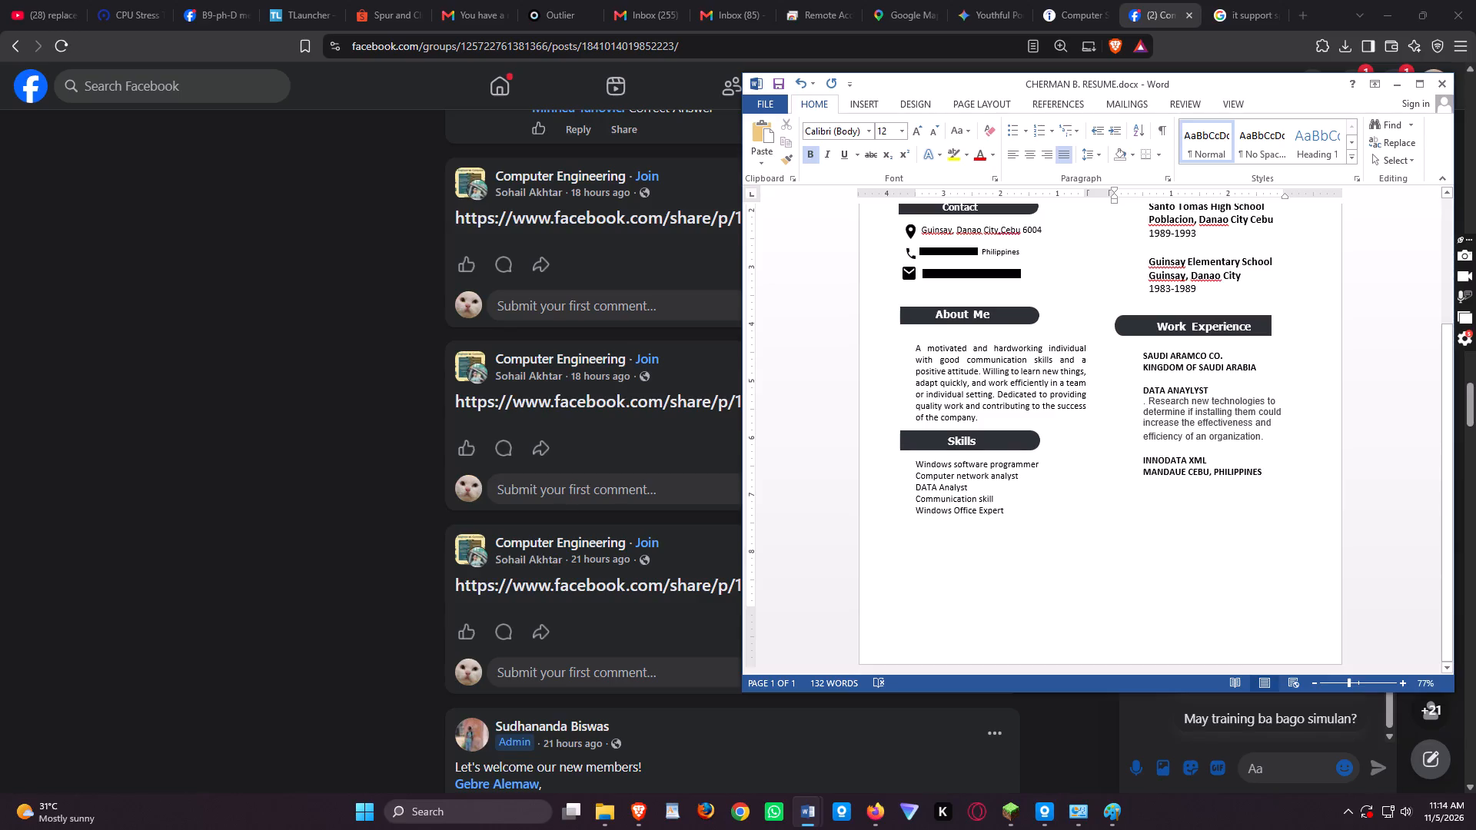
In the resume document, add the bold job title IT SUPPORT SPECIALIST below MANDAUE CEBU, PHILIPPINES, with an indented new line beneath it.
key(i)
key(t)
key(space)
key(d)
key(BackSpace)
text(SU)
key(p)
key(p)
key(o)
key(s)
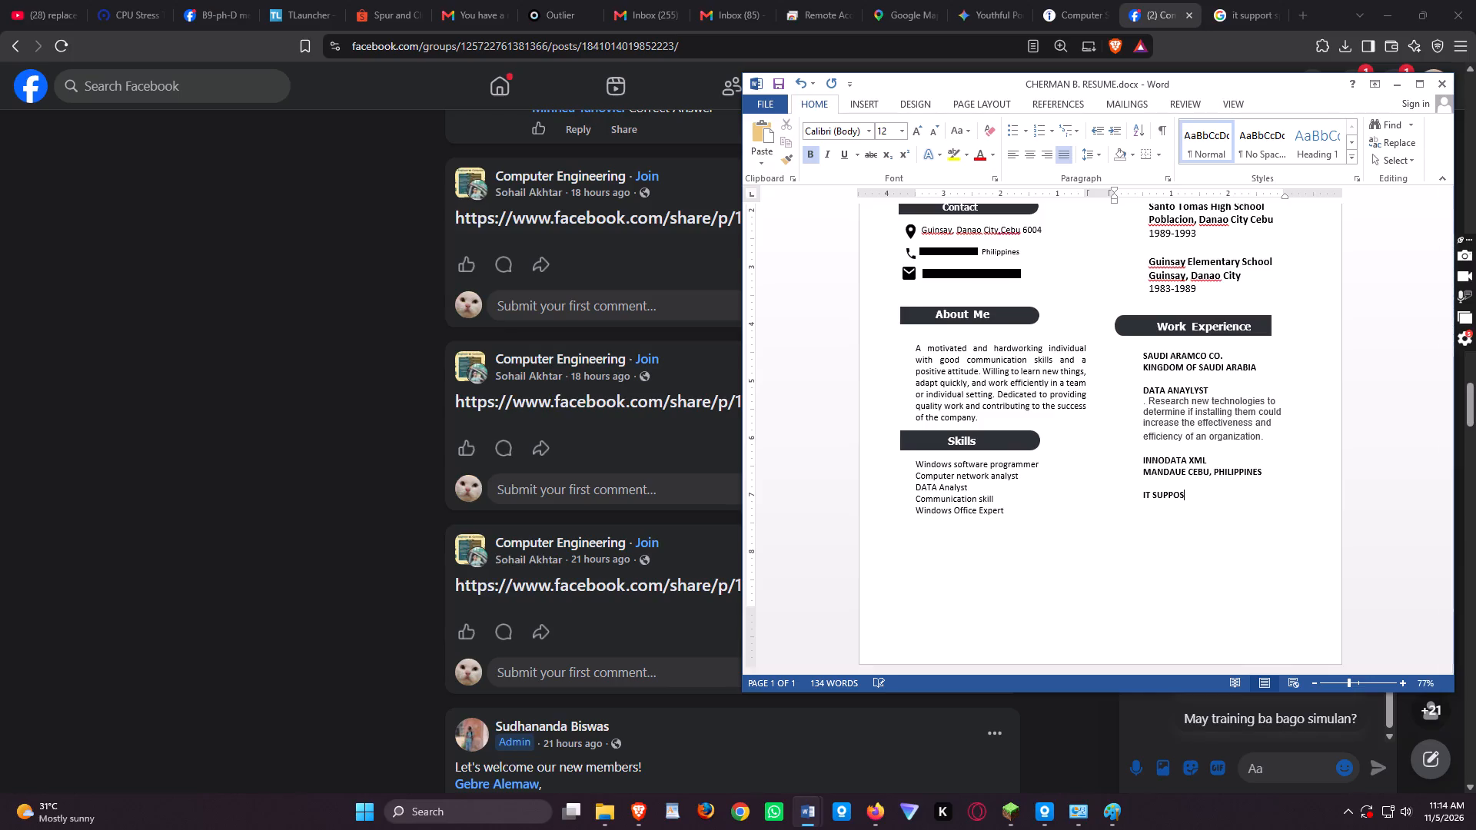
key(BackSpace)
text(RT)
key(space)
key(s)
key(p)
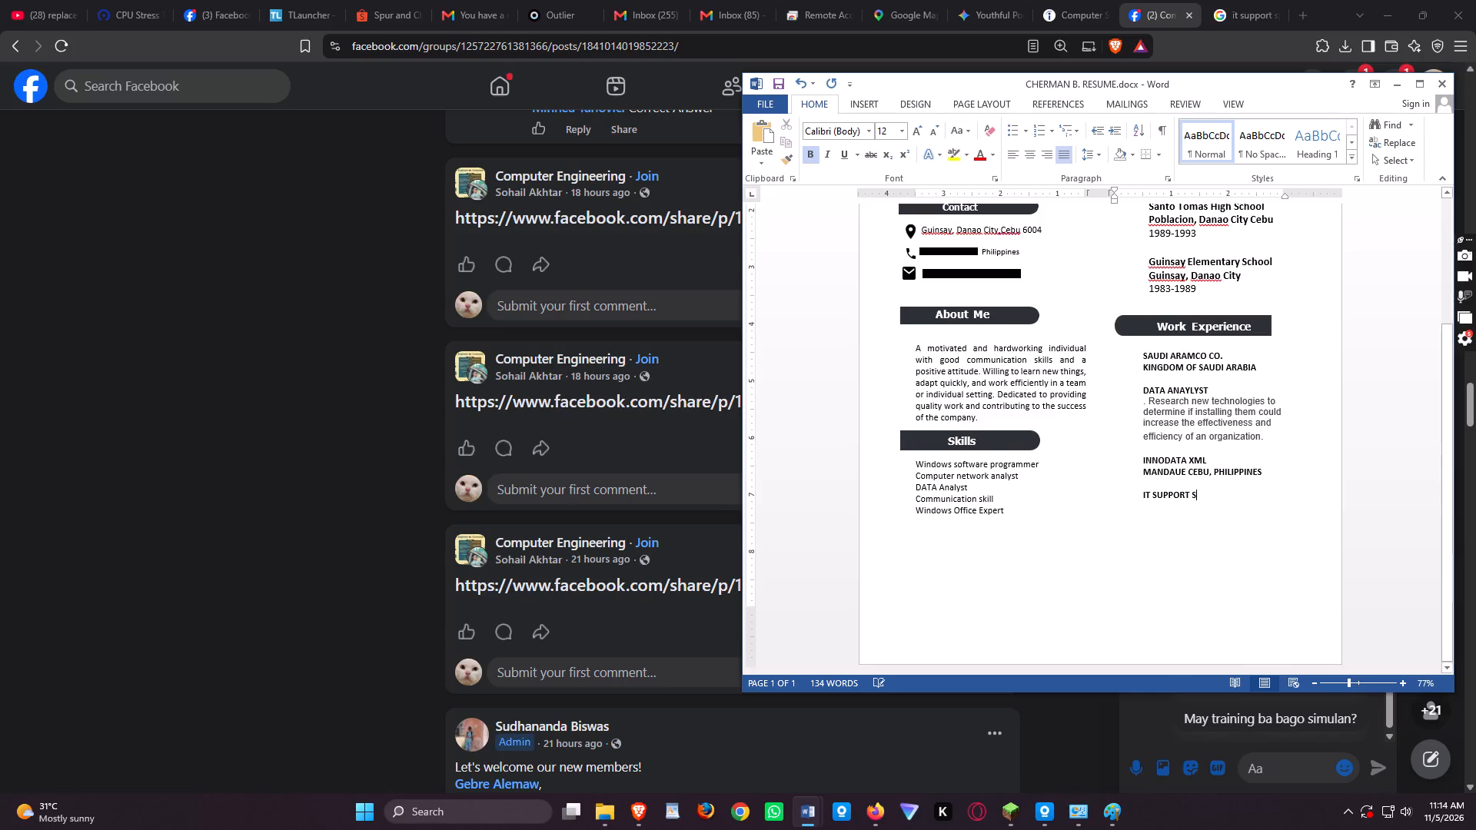
text(ECIALI)
key(s)
key(t)
key(Return)
key(Tab)
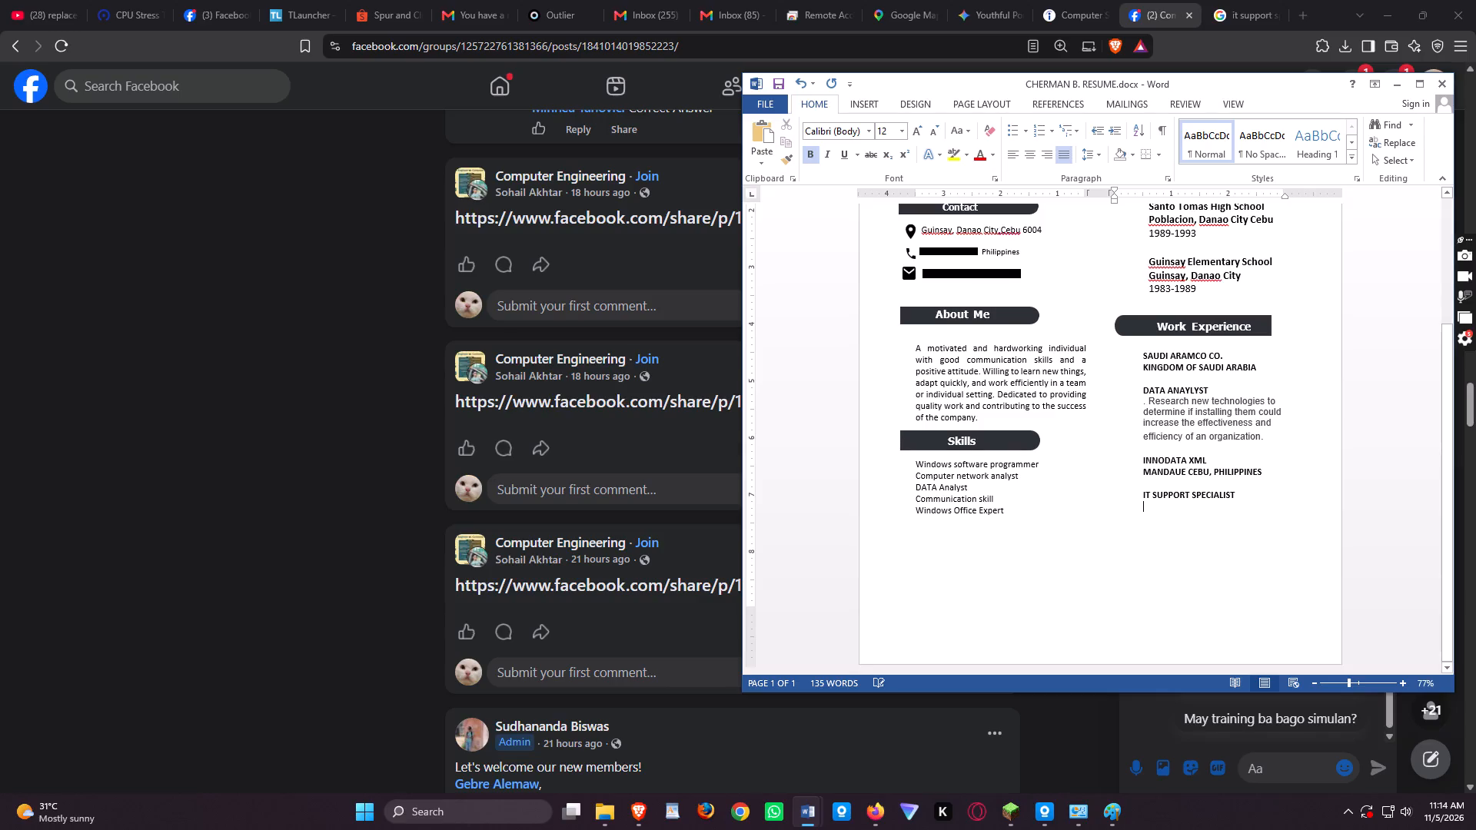
In the Brave search results, expand the AI Overview and copy the Network & Connectivity Support responsibility up to "access issues".
click(1252, 20)
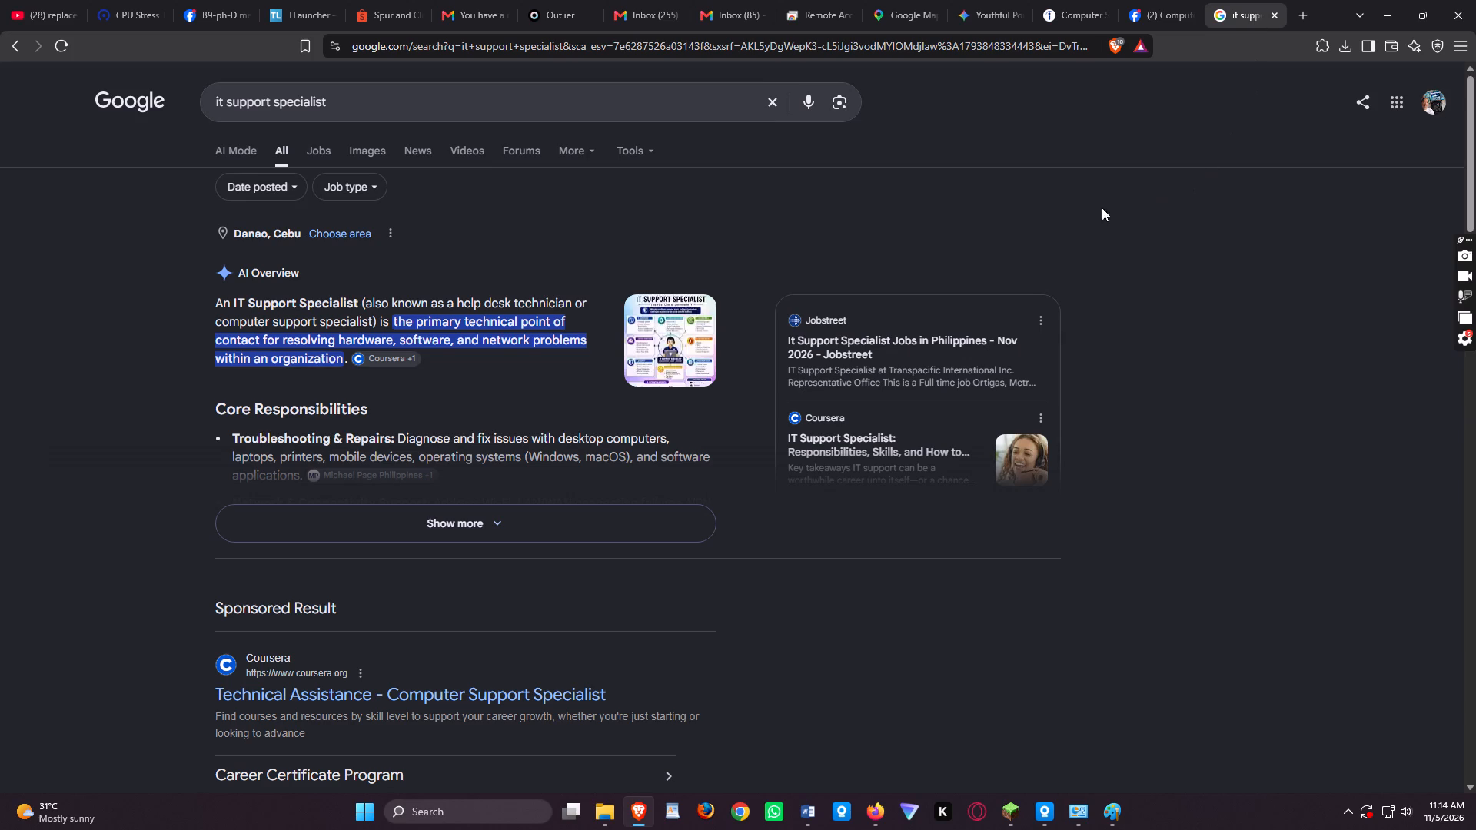
click(478, 523)
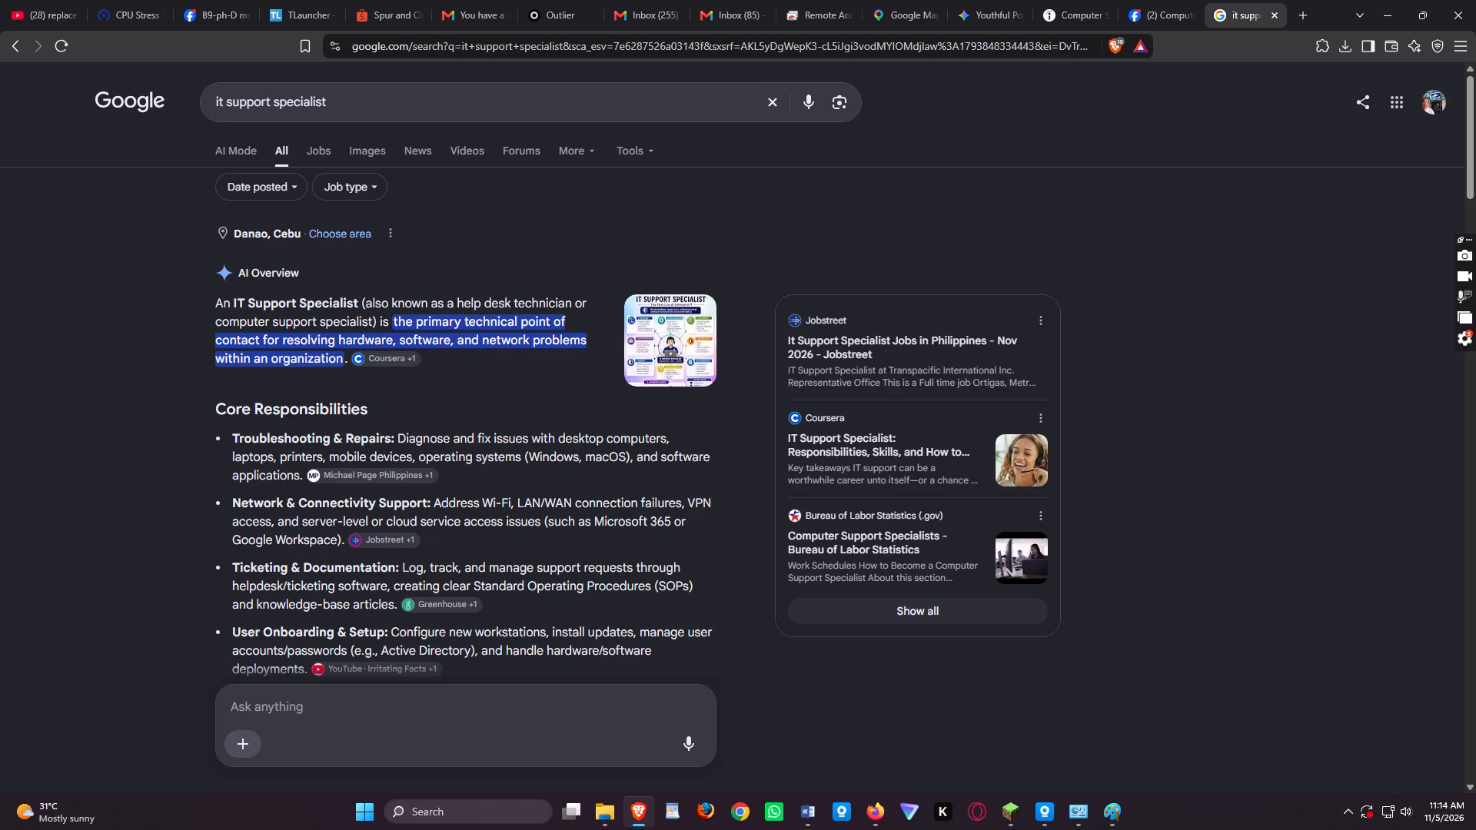
drag(501, 523, 437, 499)
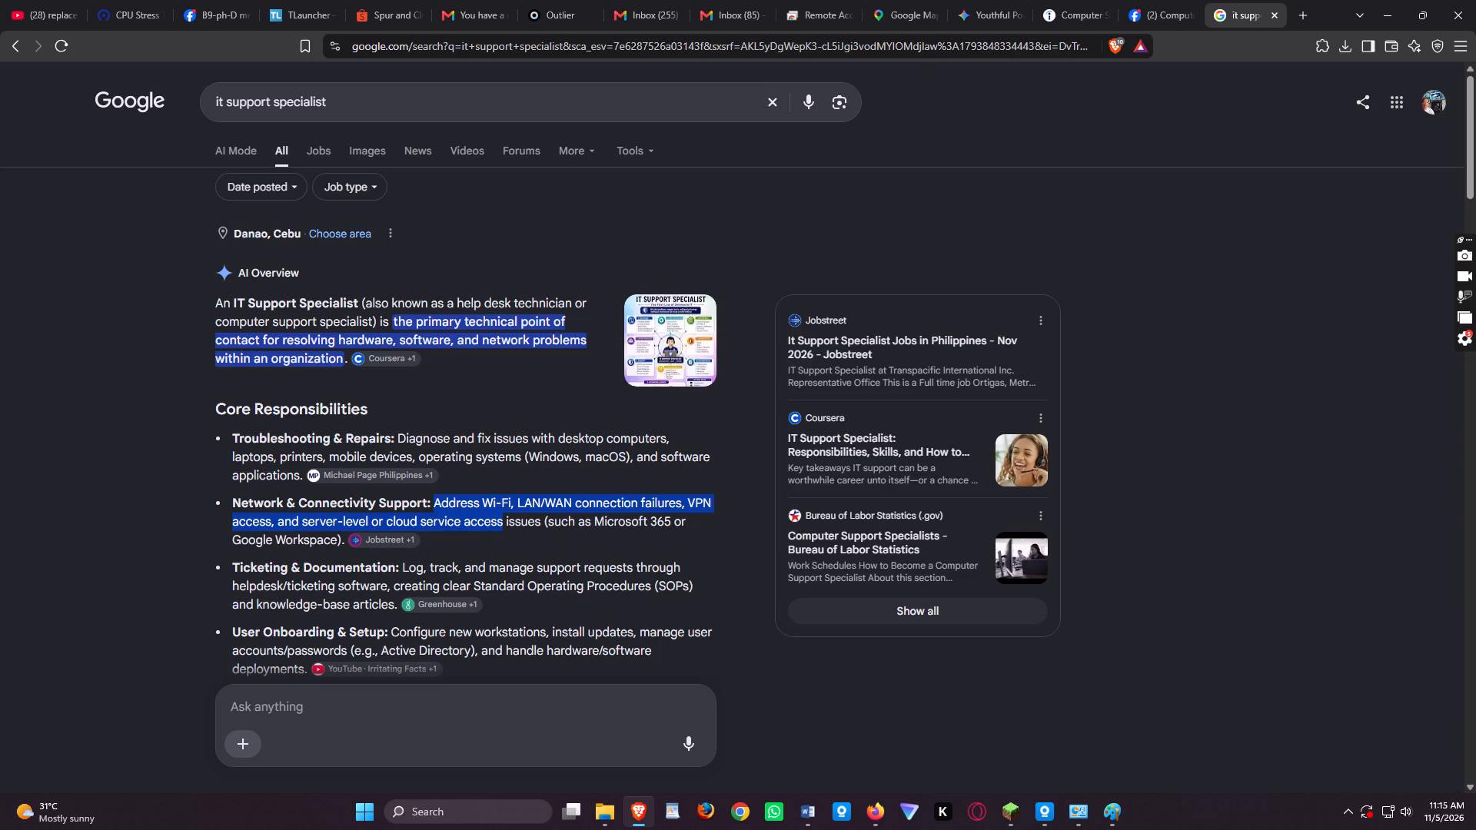
click(508, 533)
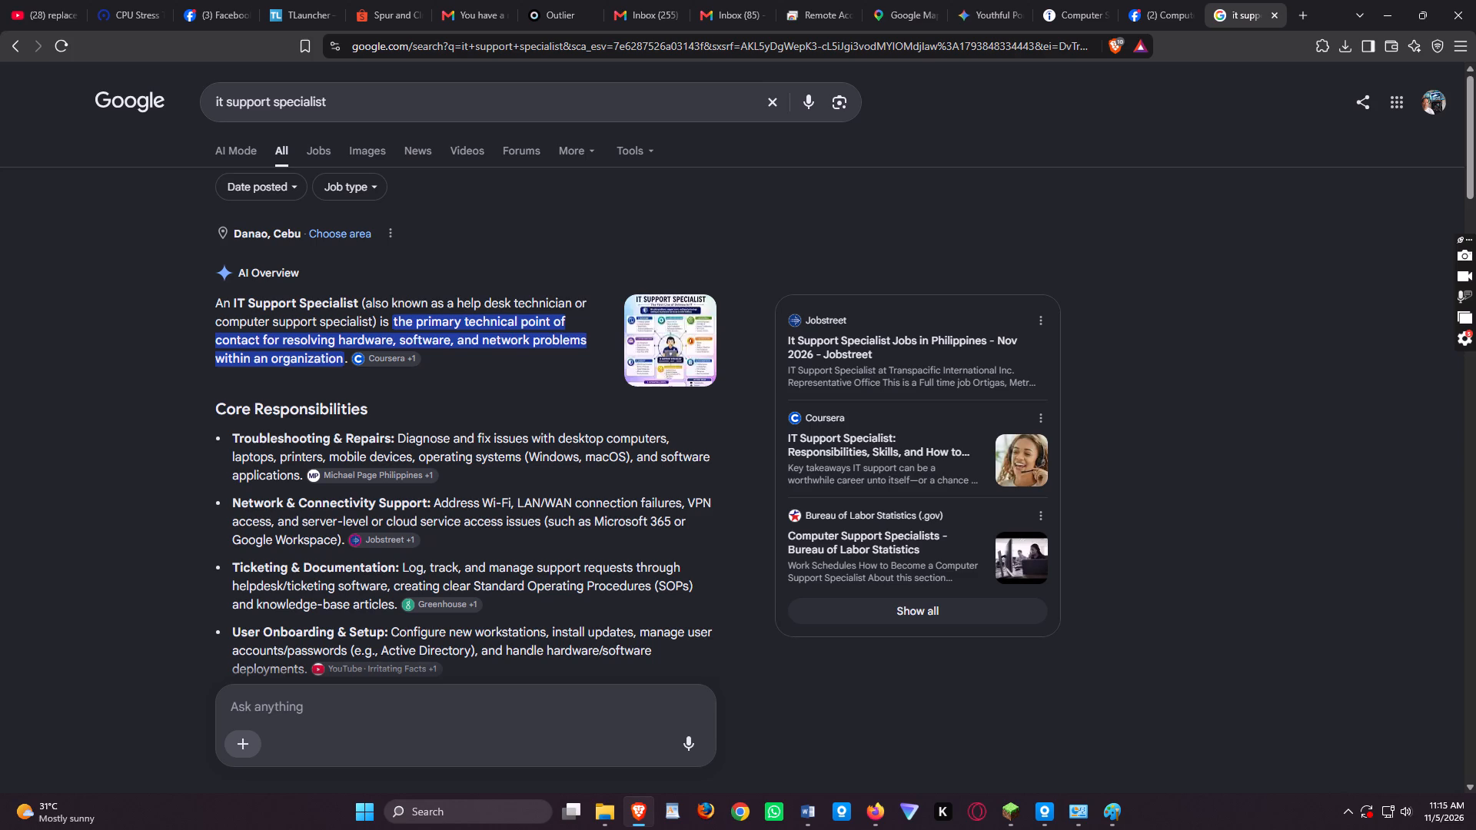
drag(541, 525, 466, 520)
drag(466, 520, 244, 506)
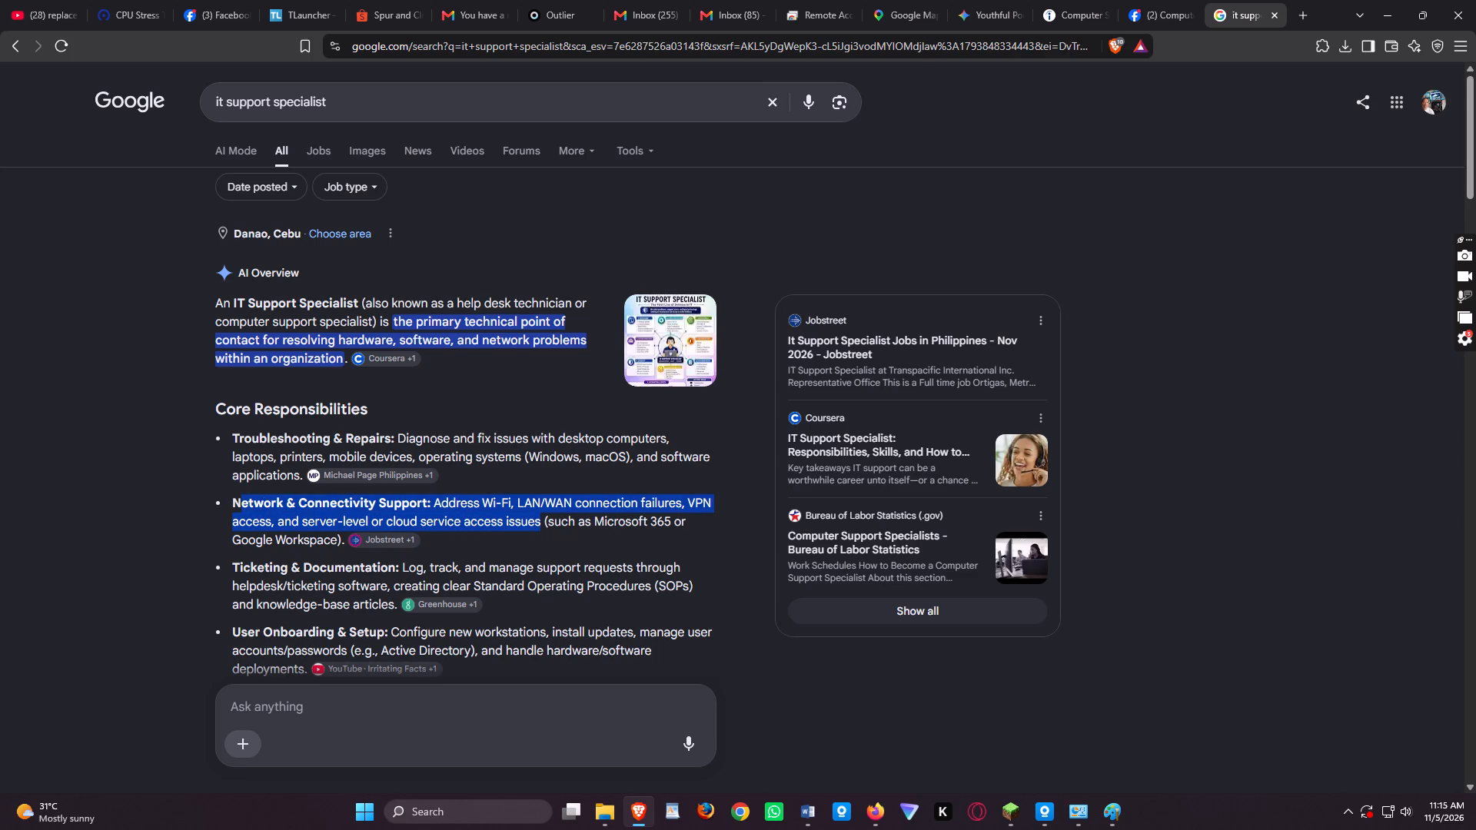
drag(244, 506, 236, 504)
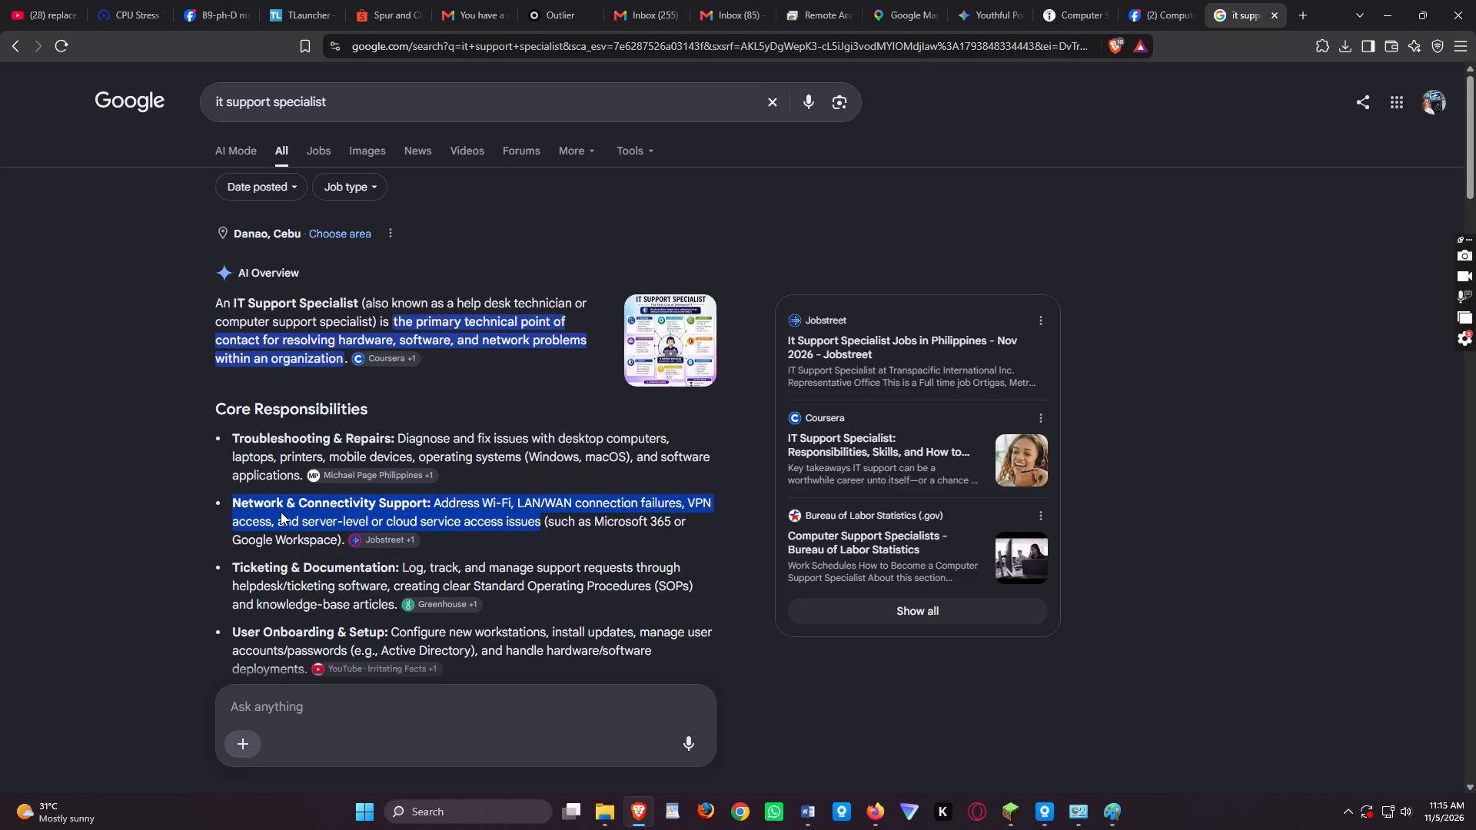
right_click(282, 513)
click(325, 536)
click(799, 811)
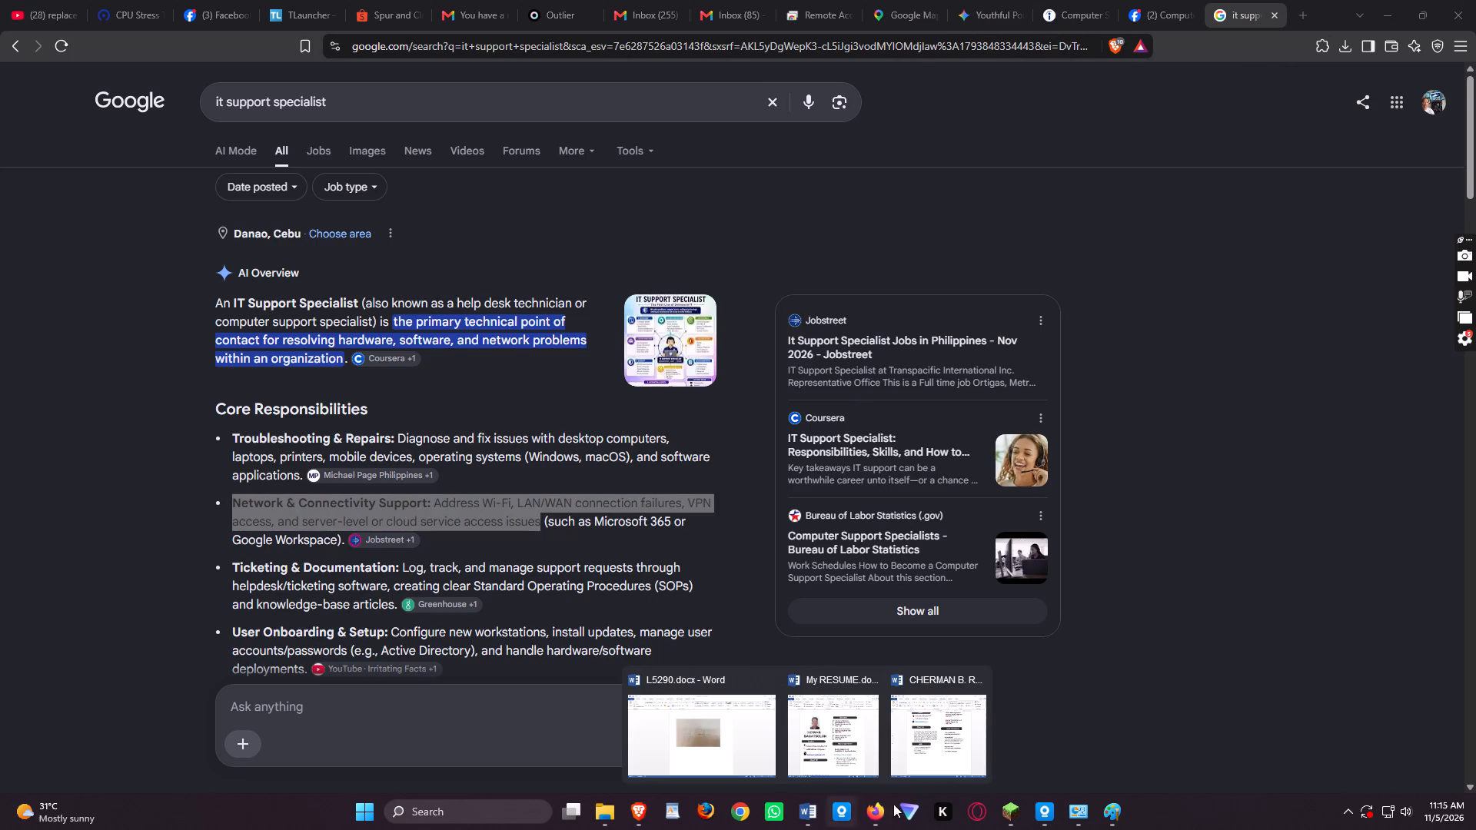
click(955, 768)
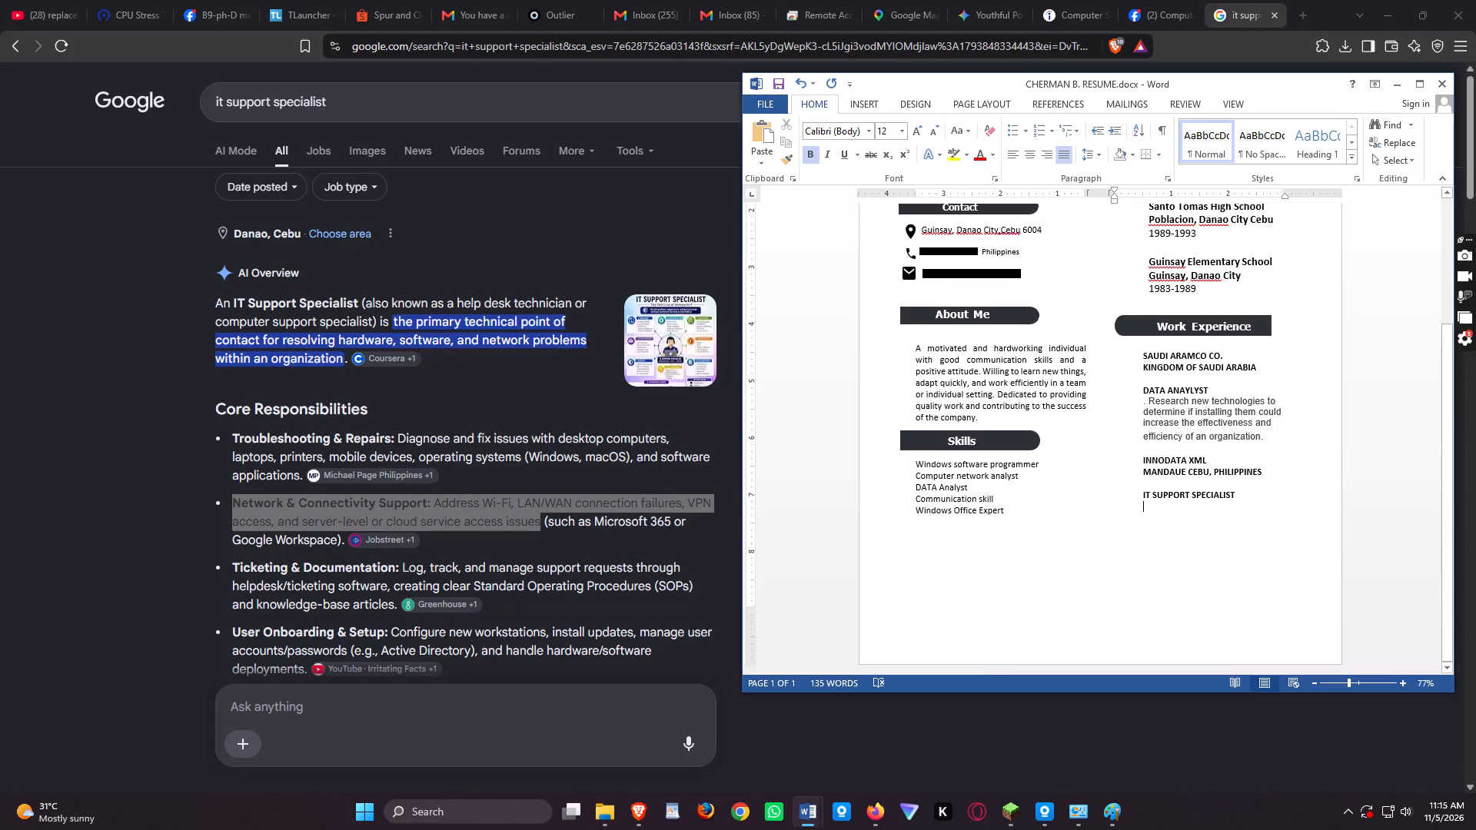
right_click(1163, 512)
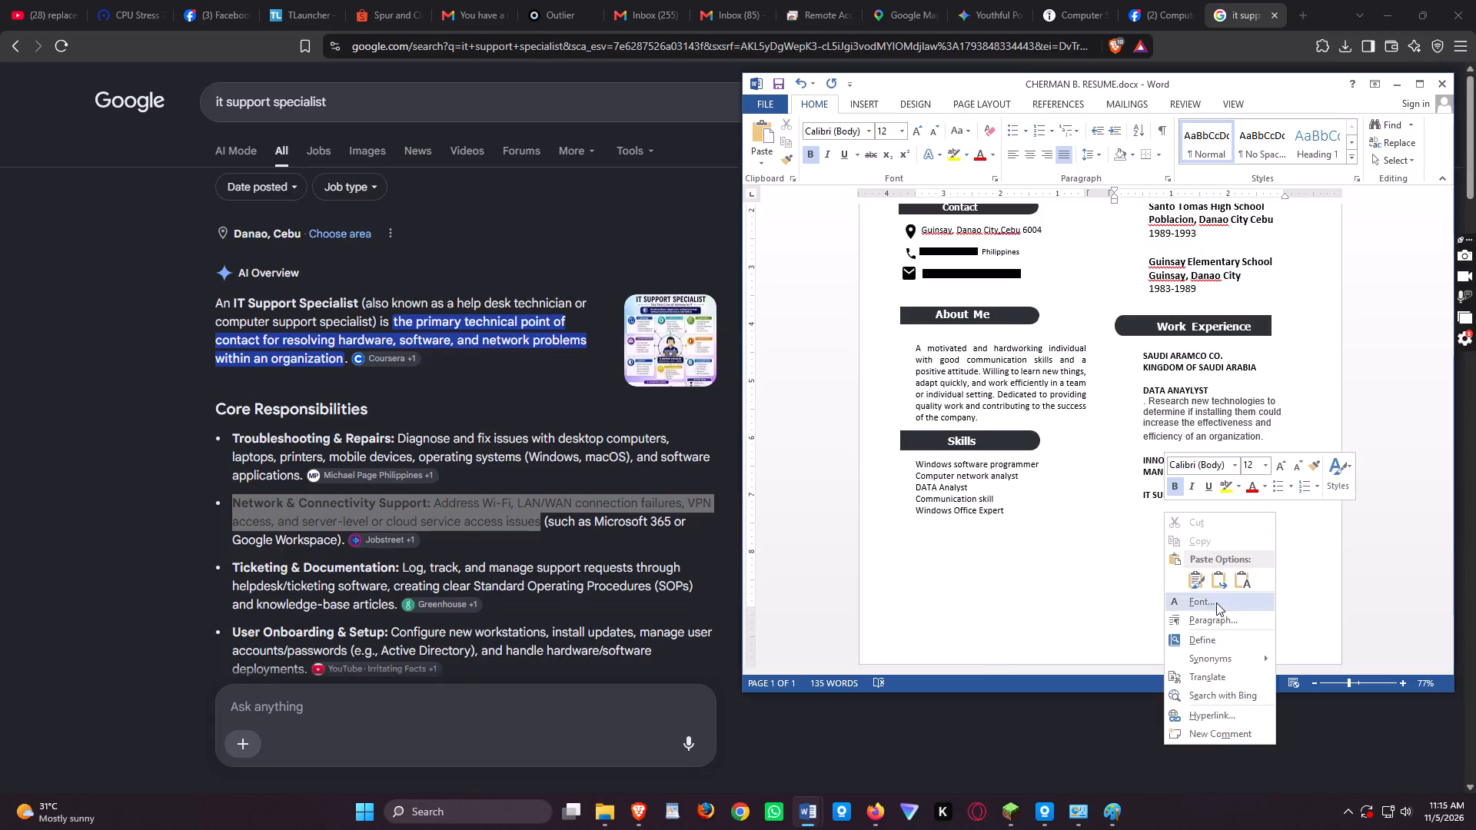
click(1194, 581)
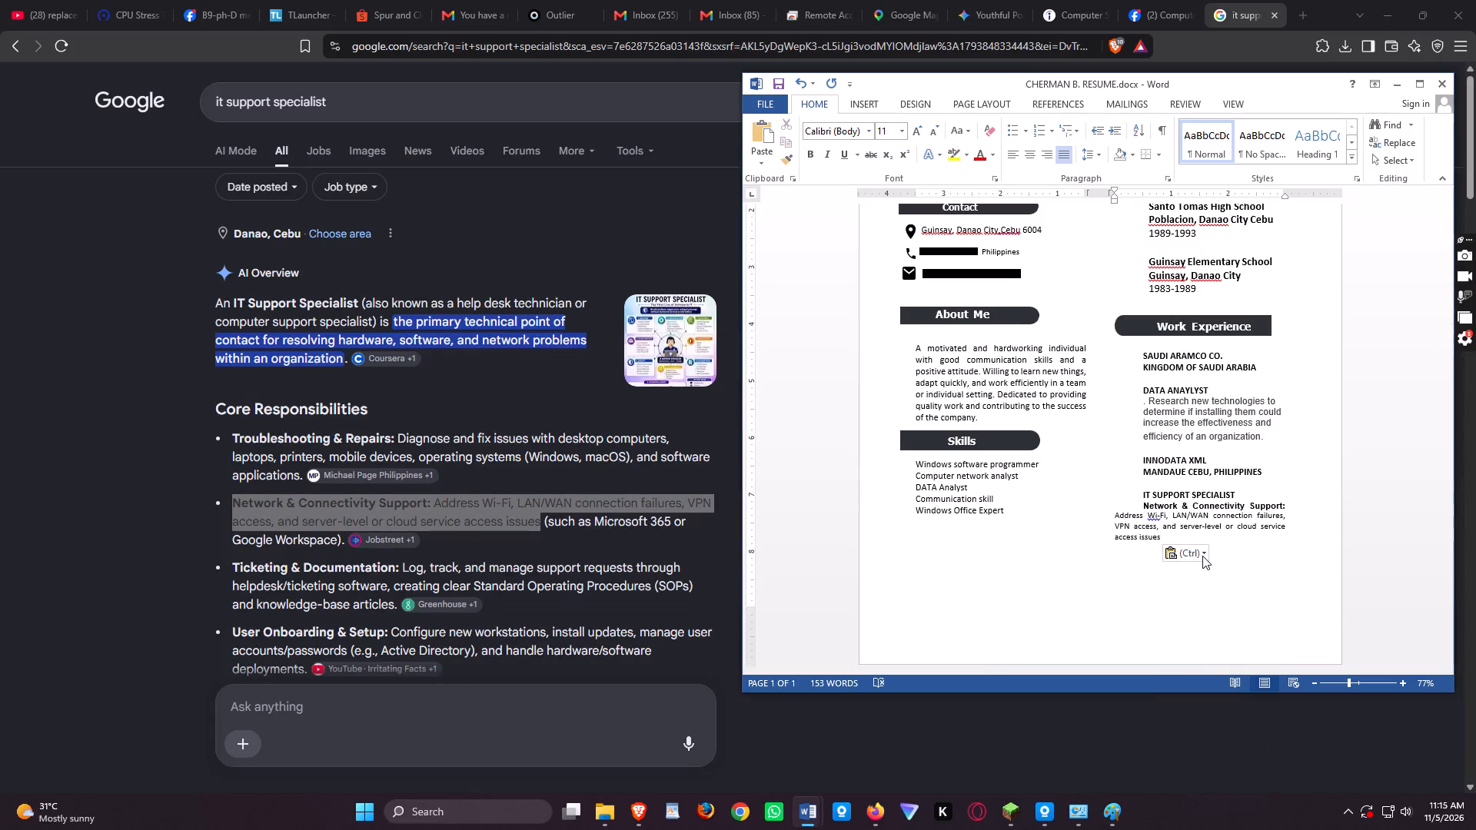
click(1201, 554)
click(1183, 595)
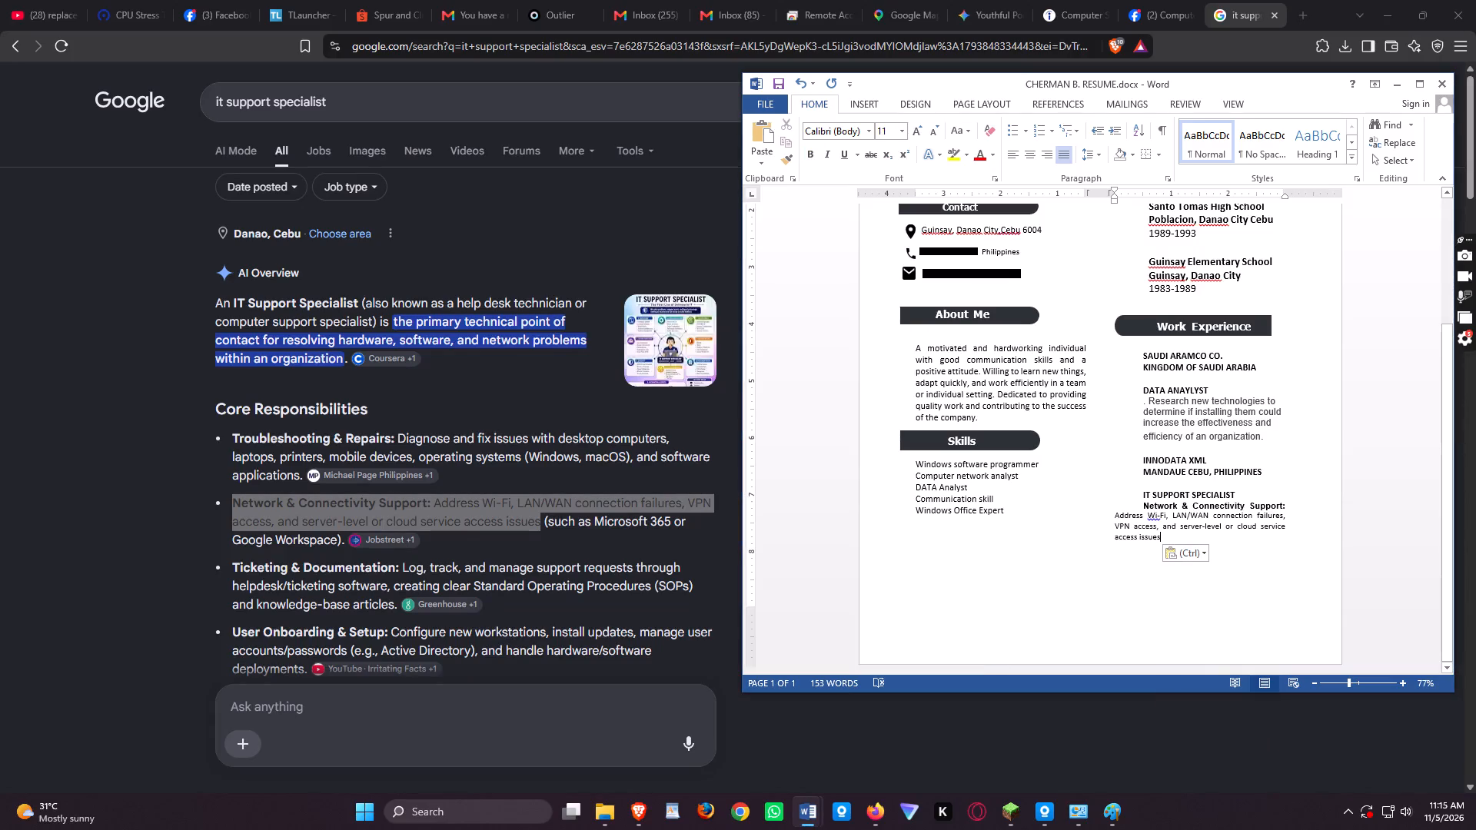
click(1205, 556)
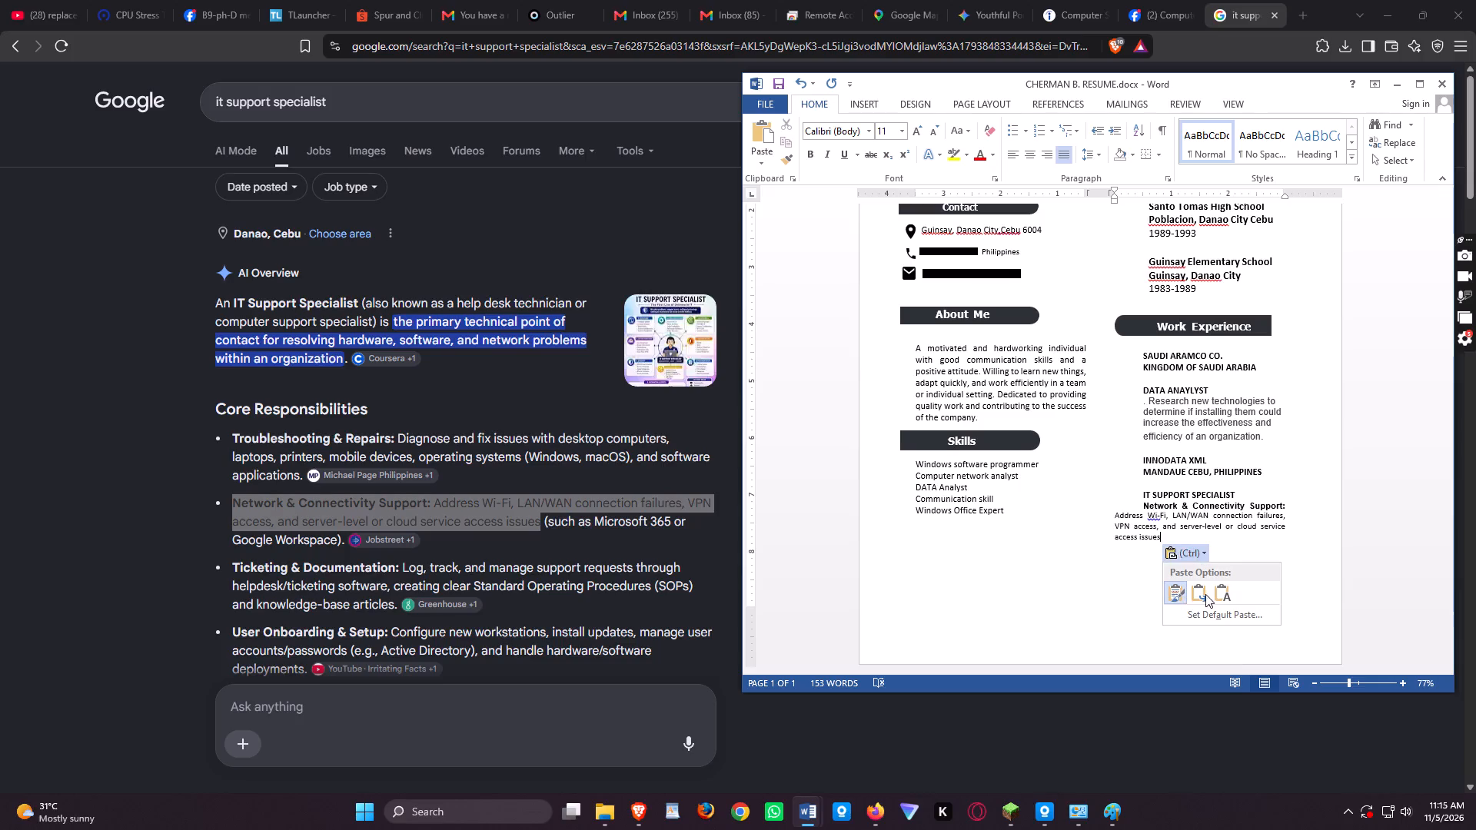
click(1223, 593)
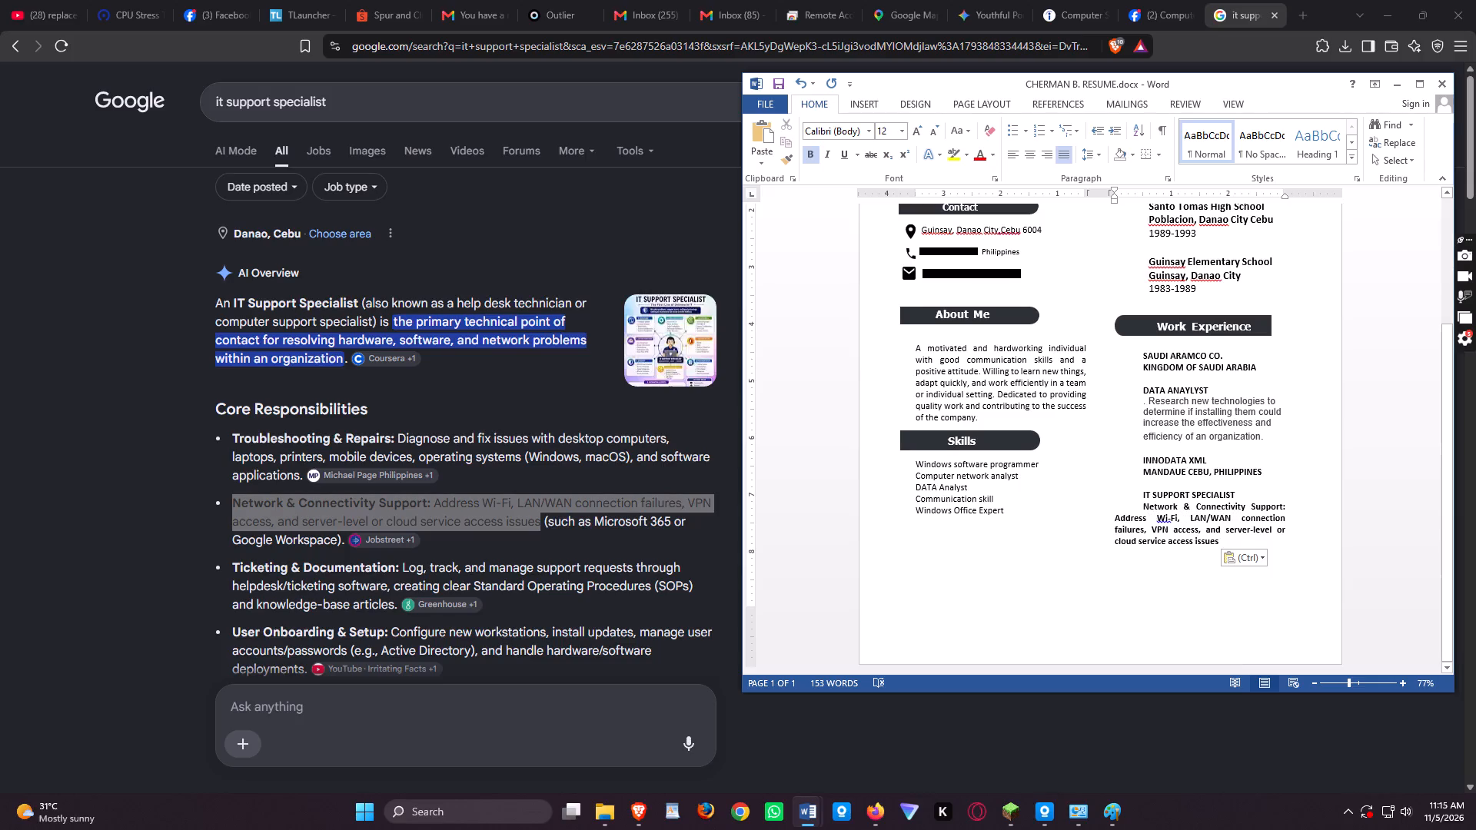
Remove the bold from the pasted Network & Connectivity Support description and set its font to Calibri Light.
drag(1218, 539, 1134, 510)
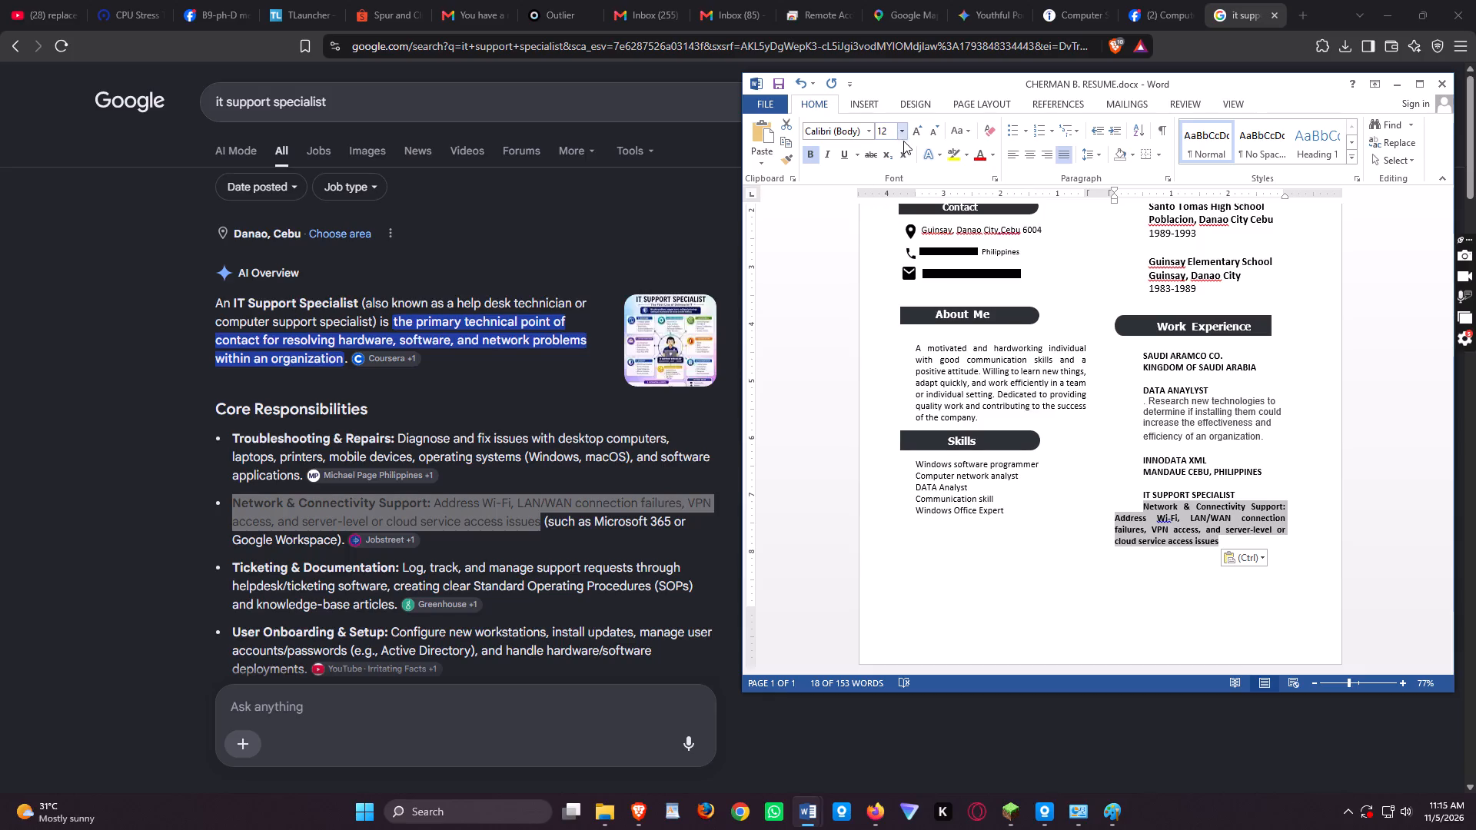
click(812, 154)
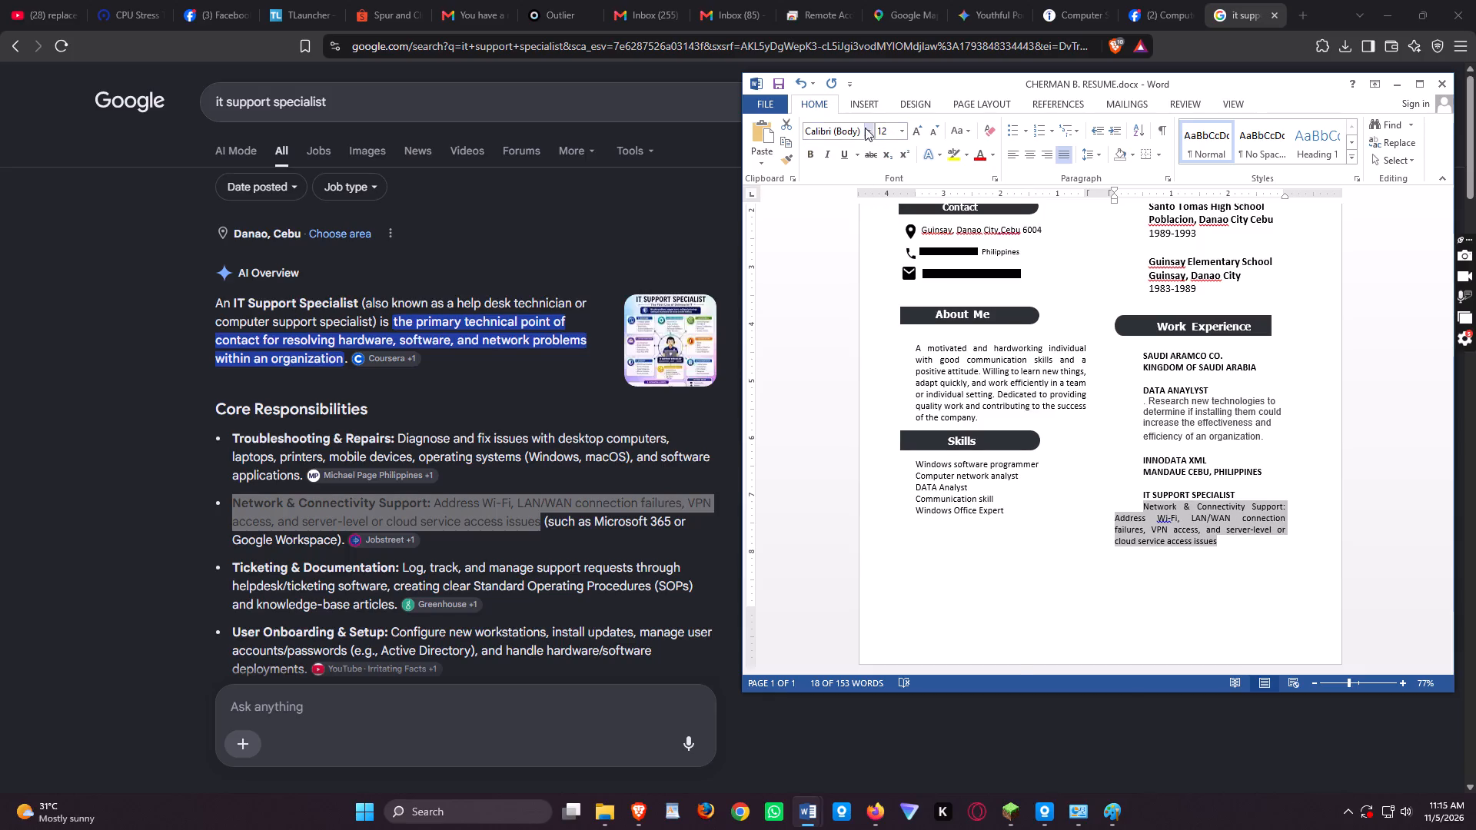
click(869, 132)
click(871, 174)
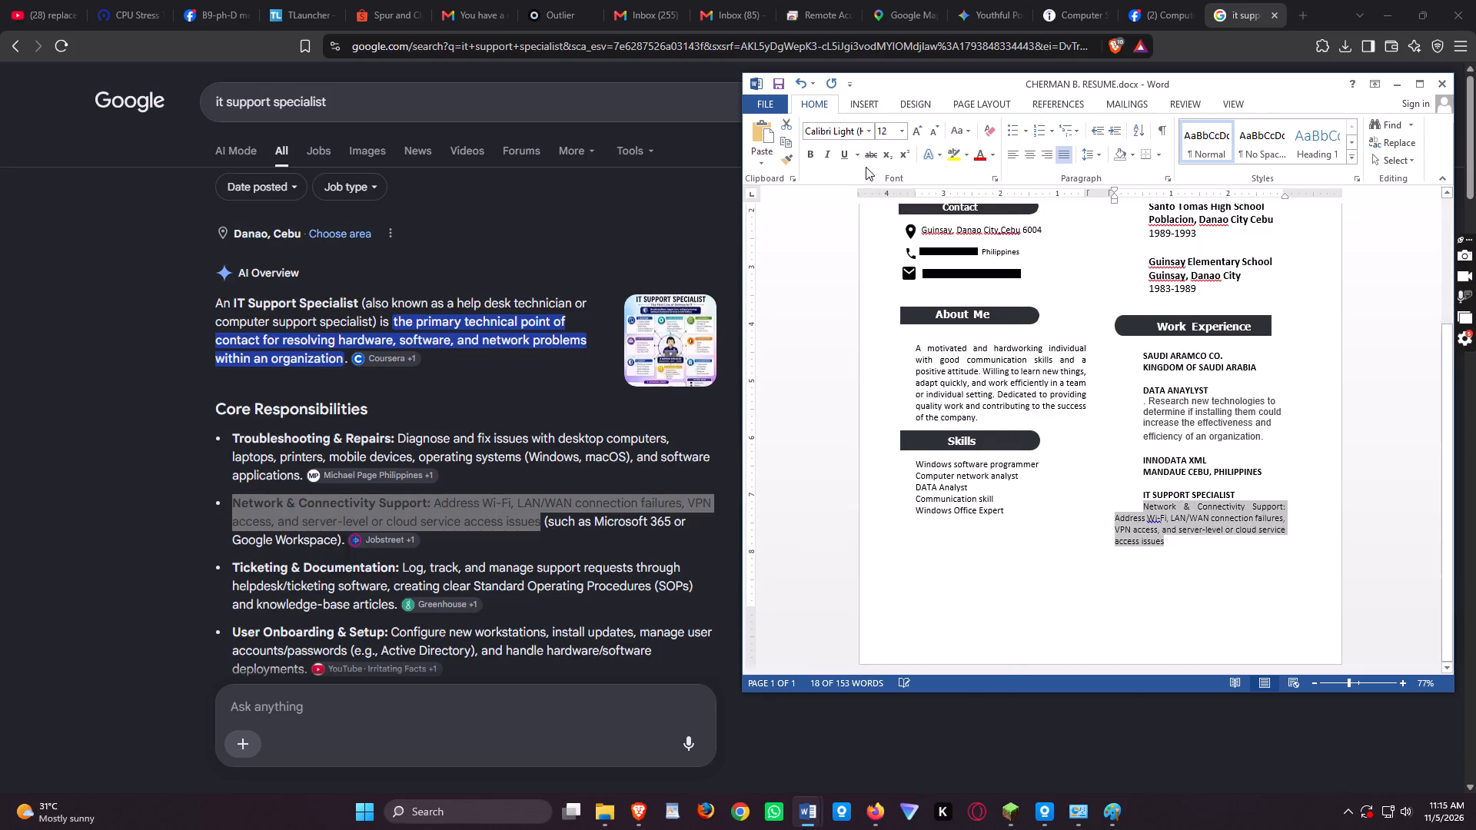
click(873, 132)
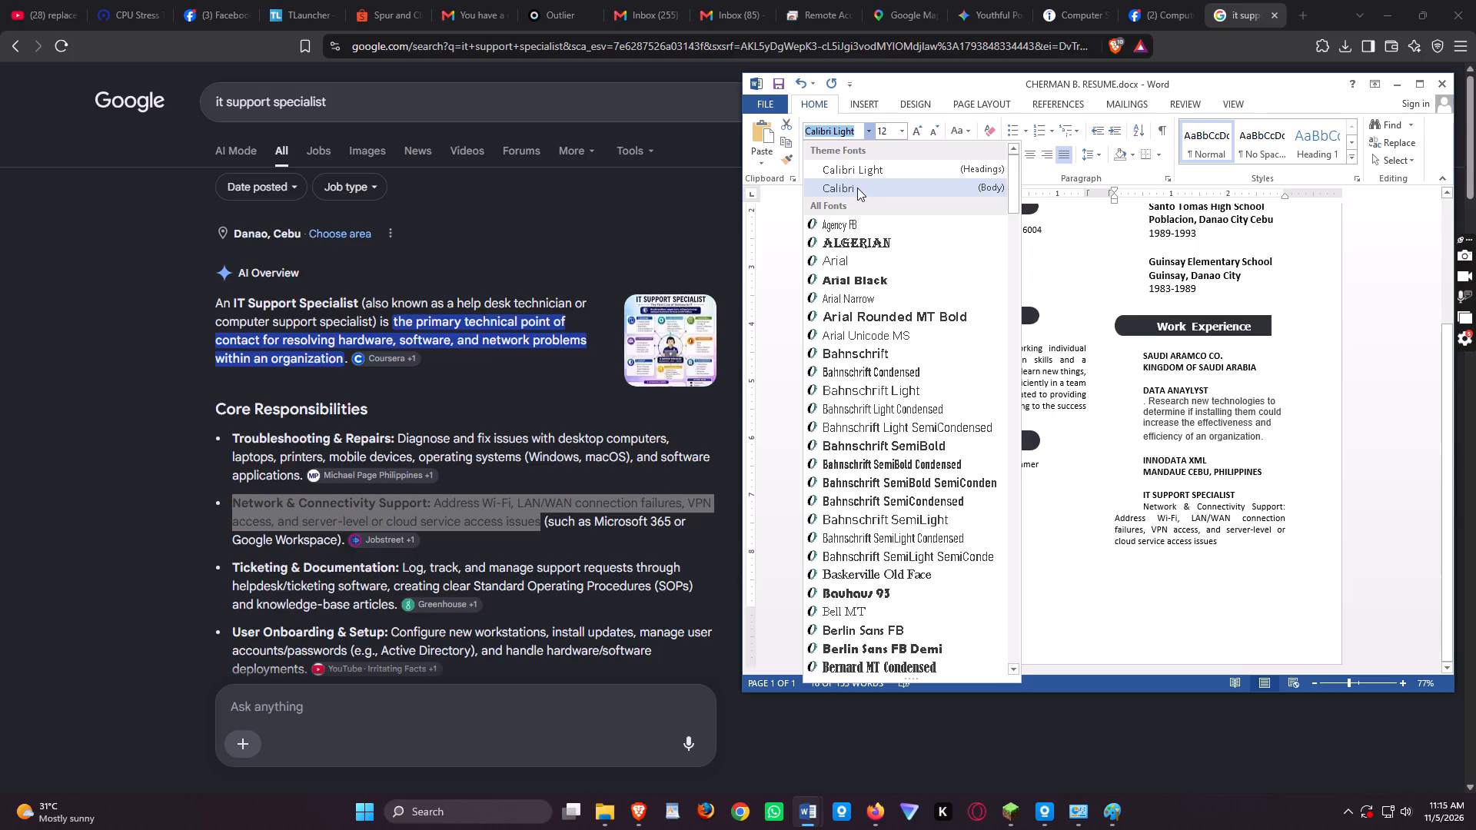
click(1192, 467)
click(1194, 473)
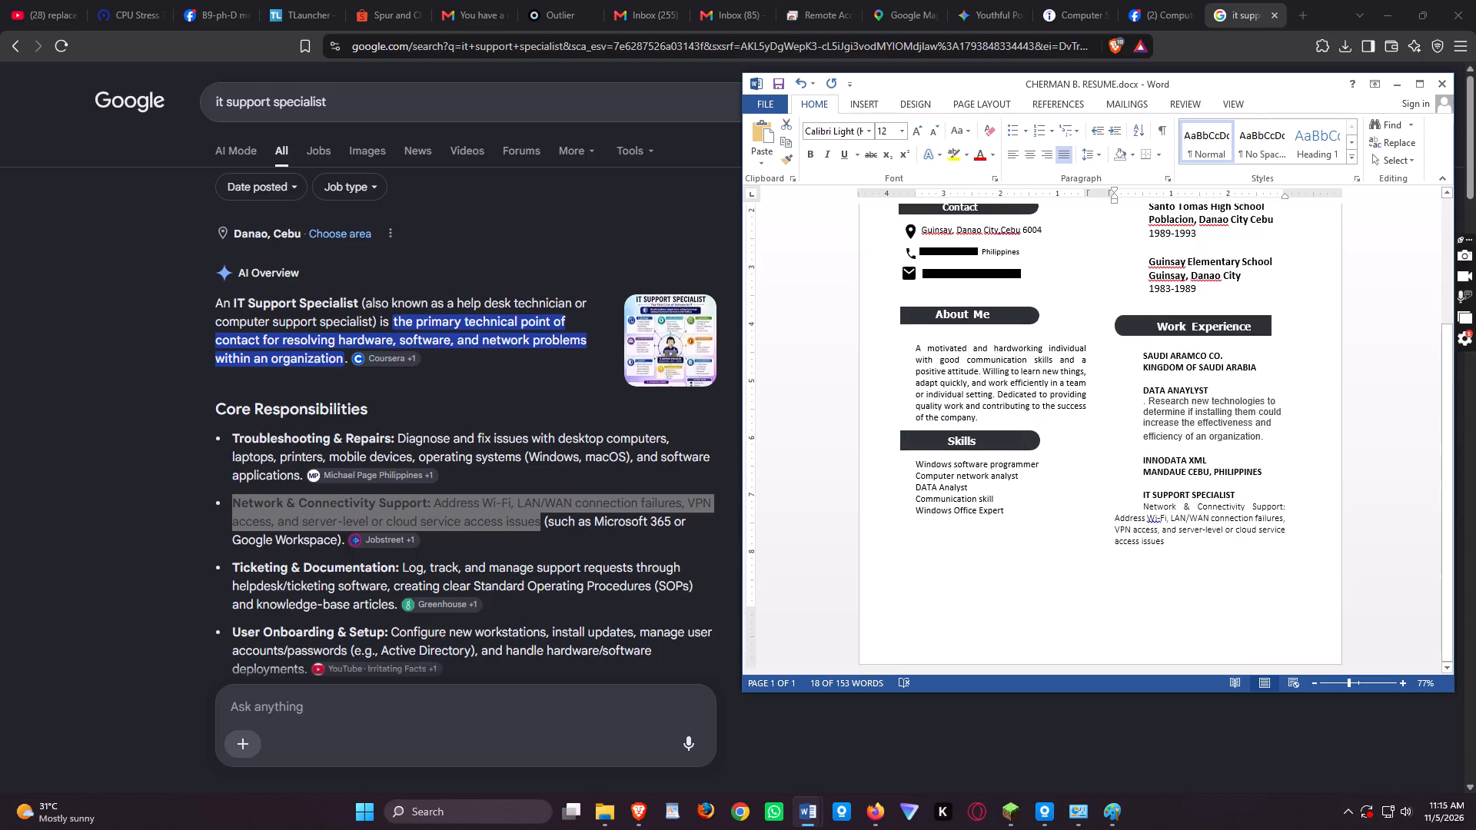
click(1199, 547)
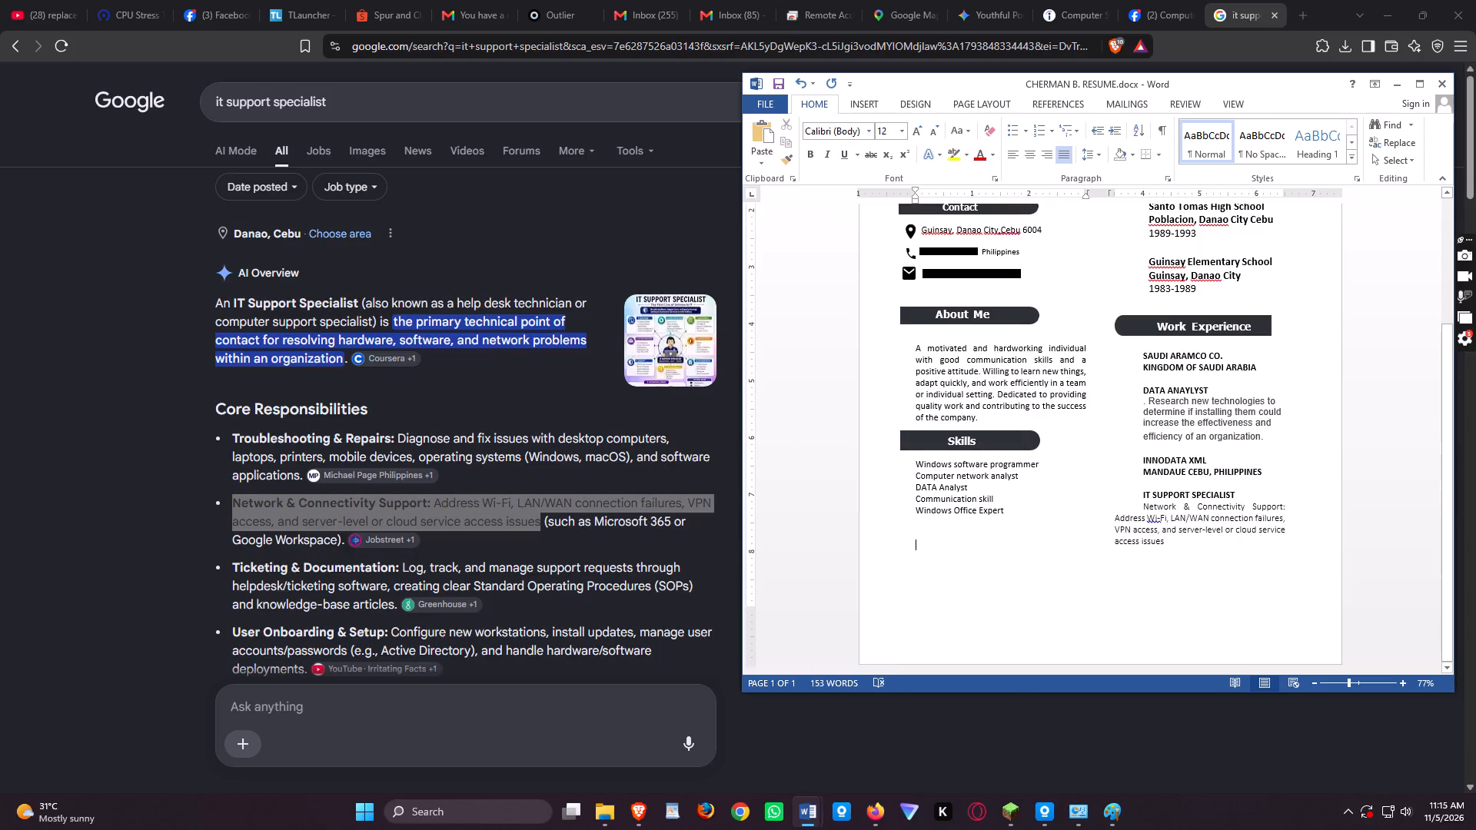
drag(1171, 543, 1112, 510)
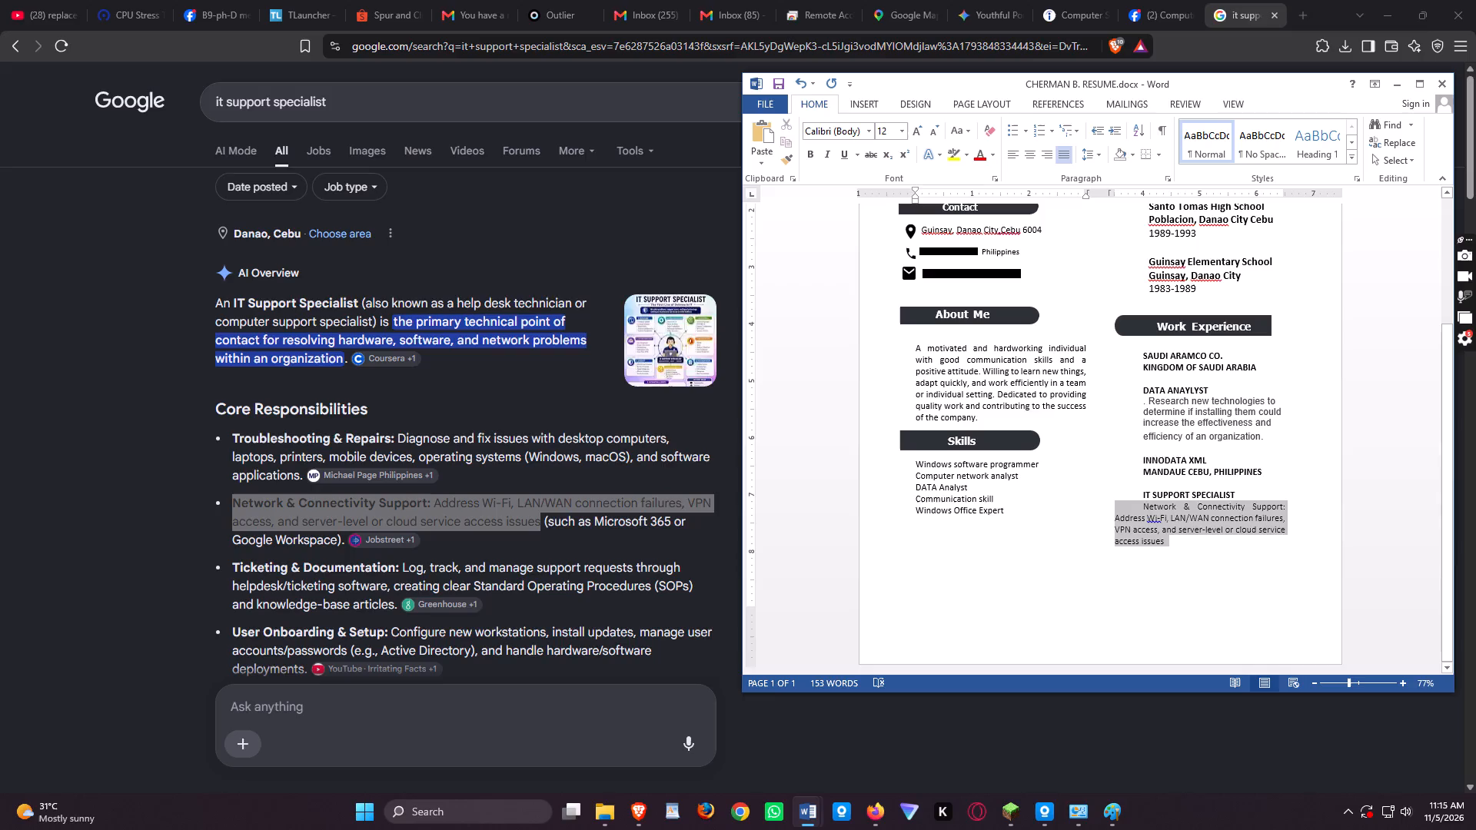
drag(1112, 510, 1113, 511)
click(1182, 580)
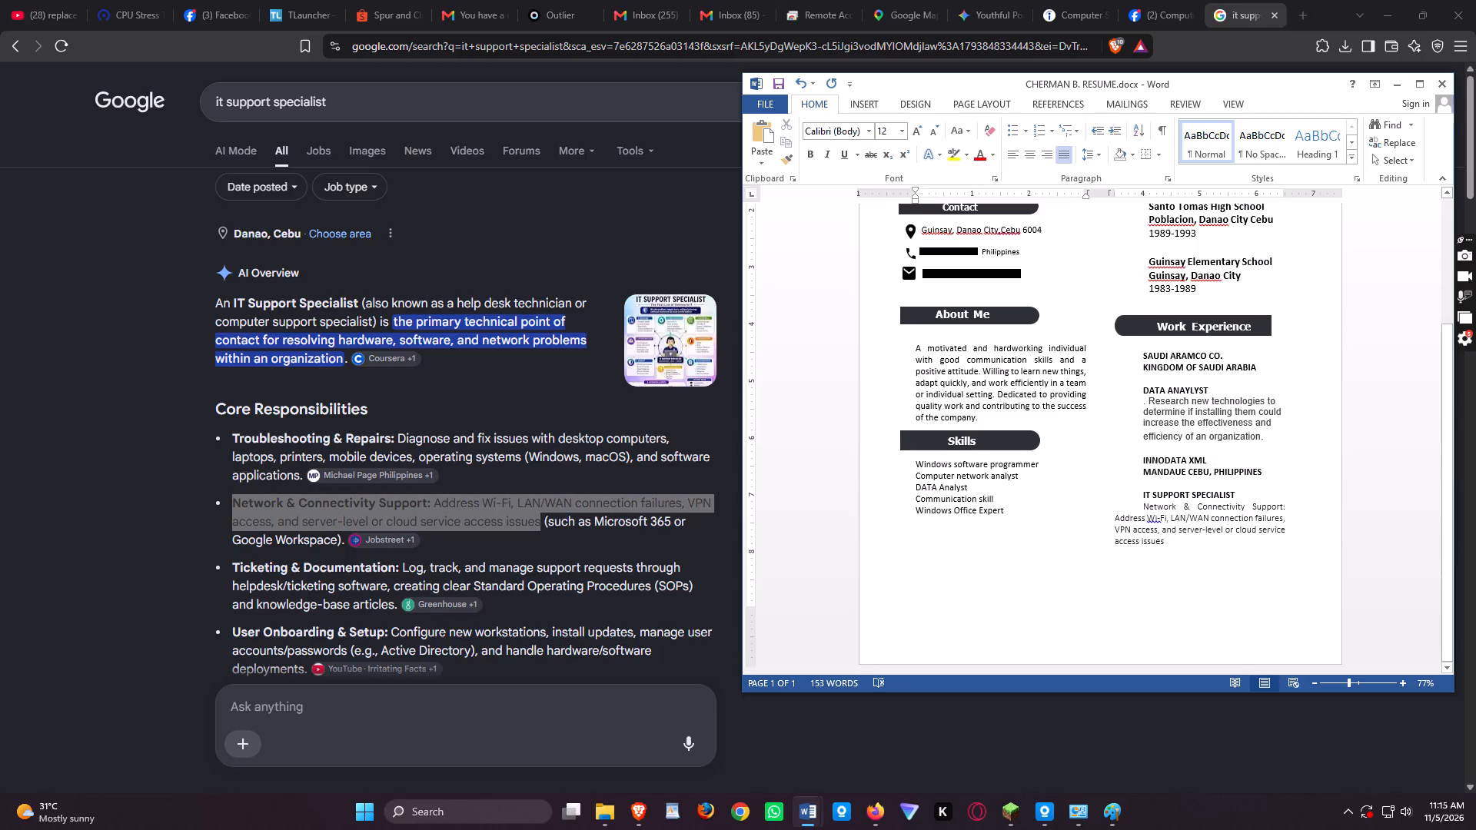
Remove the colon after Network & Connectivity Support in the pasted description and keep single spaces between the words.
click(1253, 510)
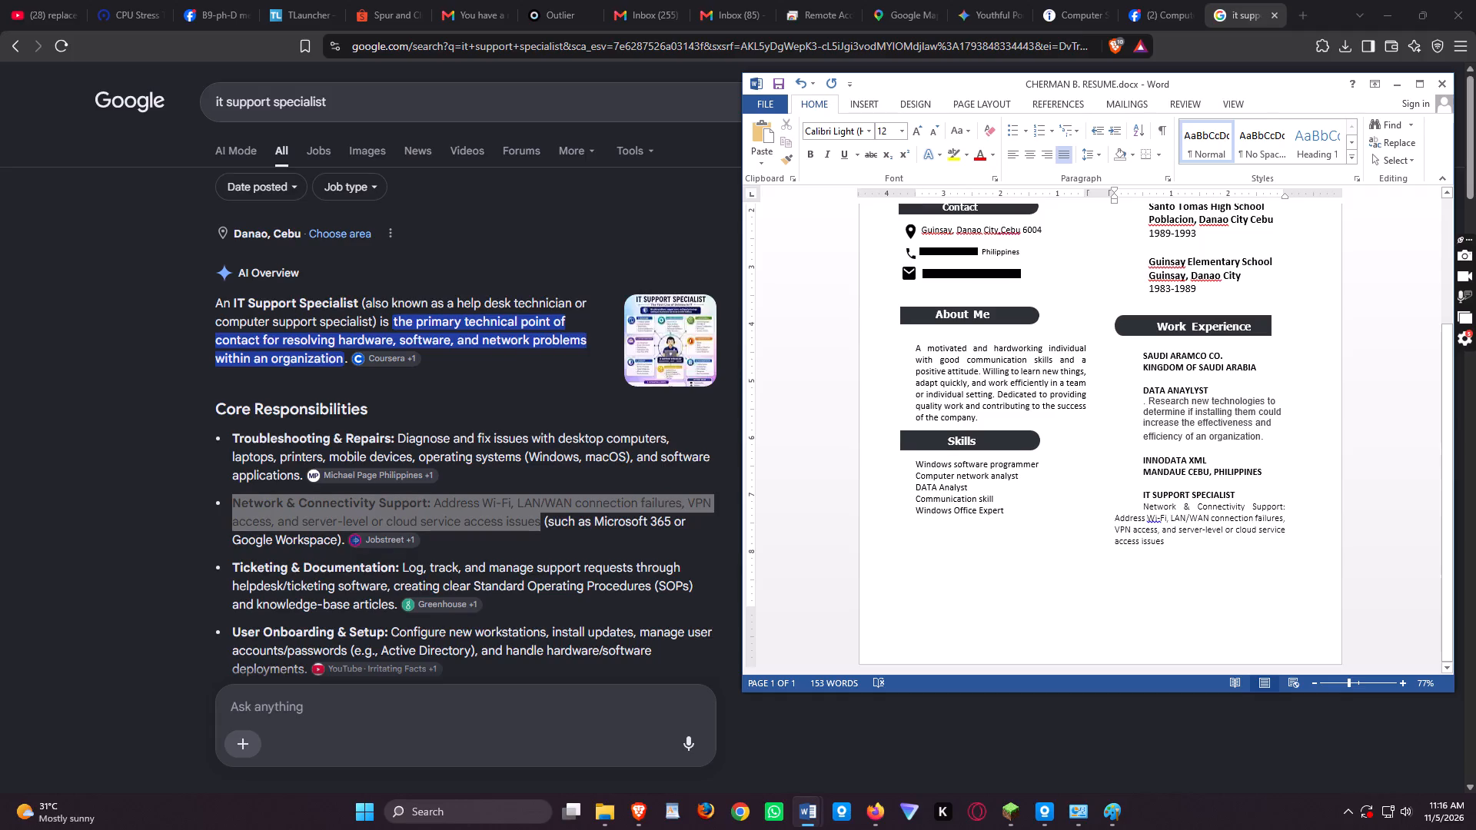
click(1294, 502)
click(1291, 510)
key(BackSpace)
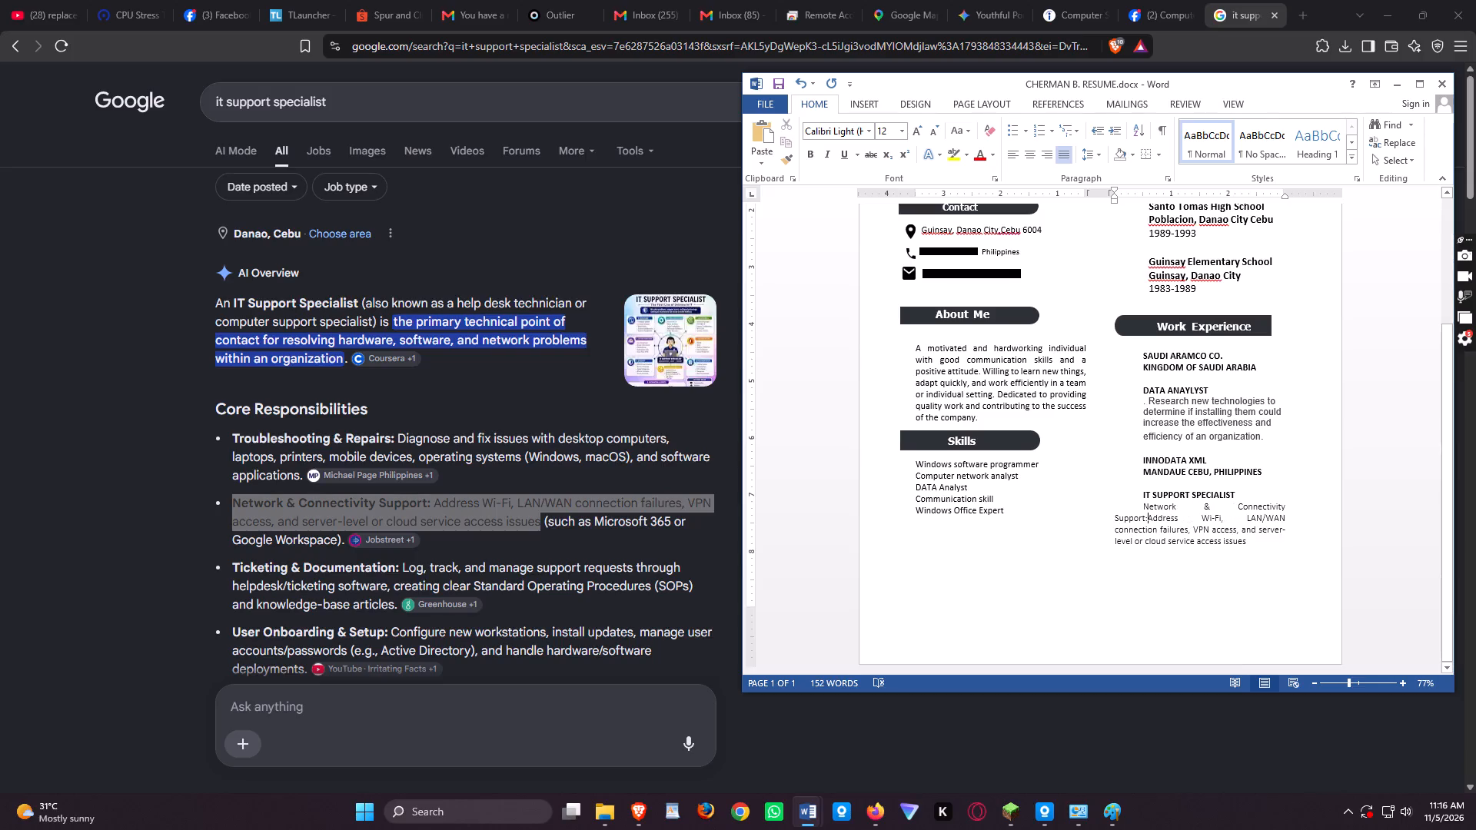
key(BackSpace)
key(space)
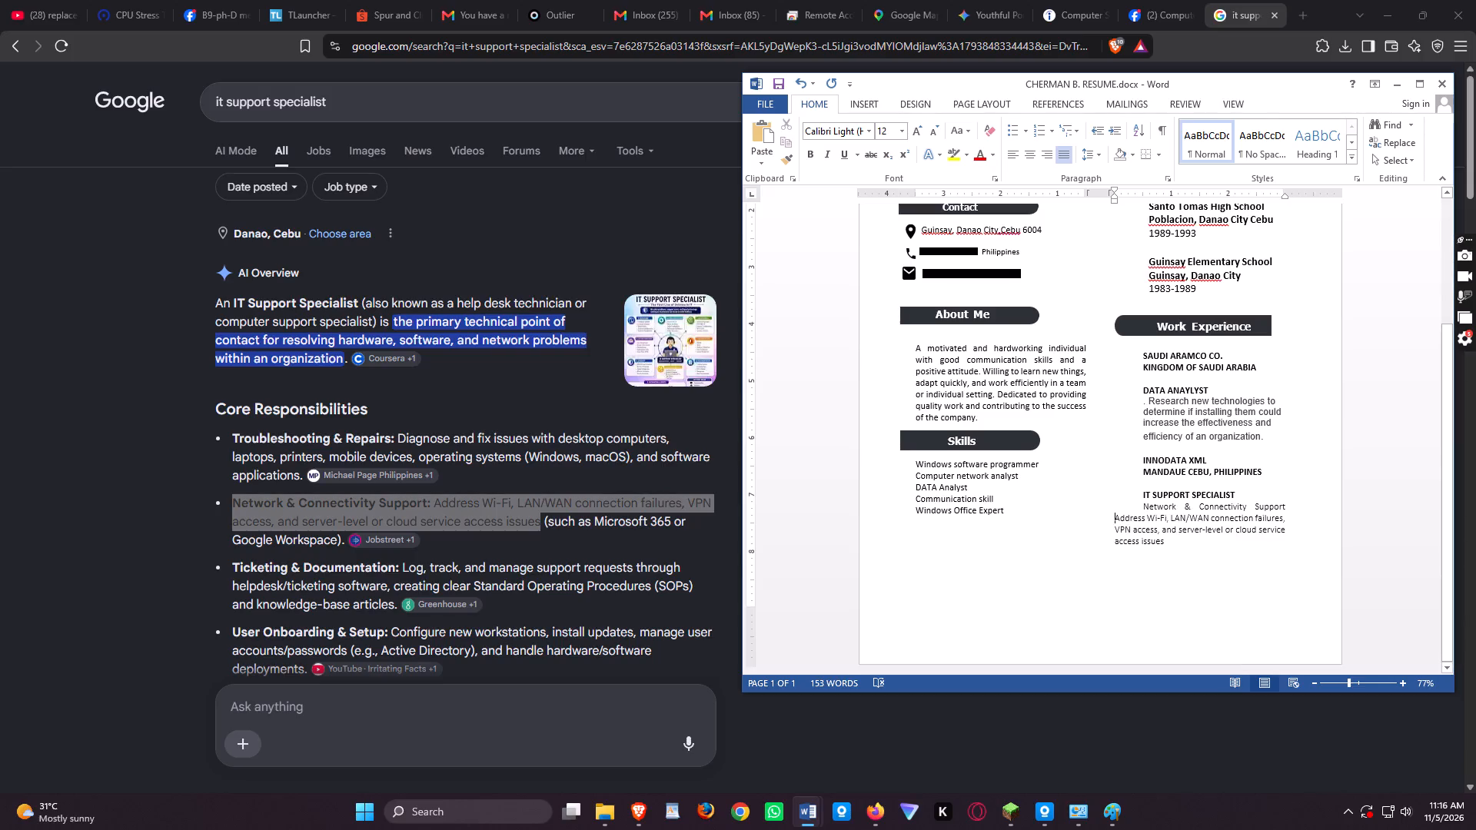
click(1182, 506)
key(Delete)
key(space)
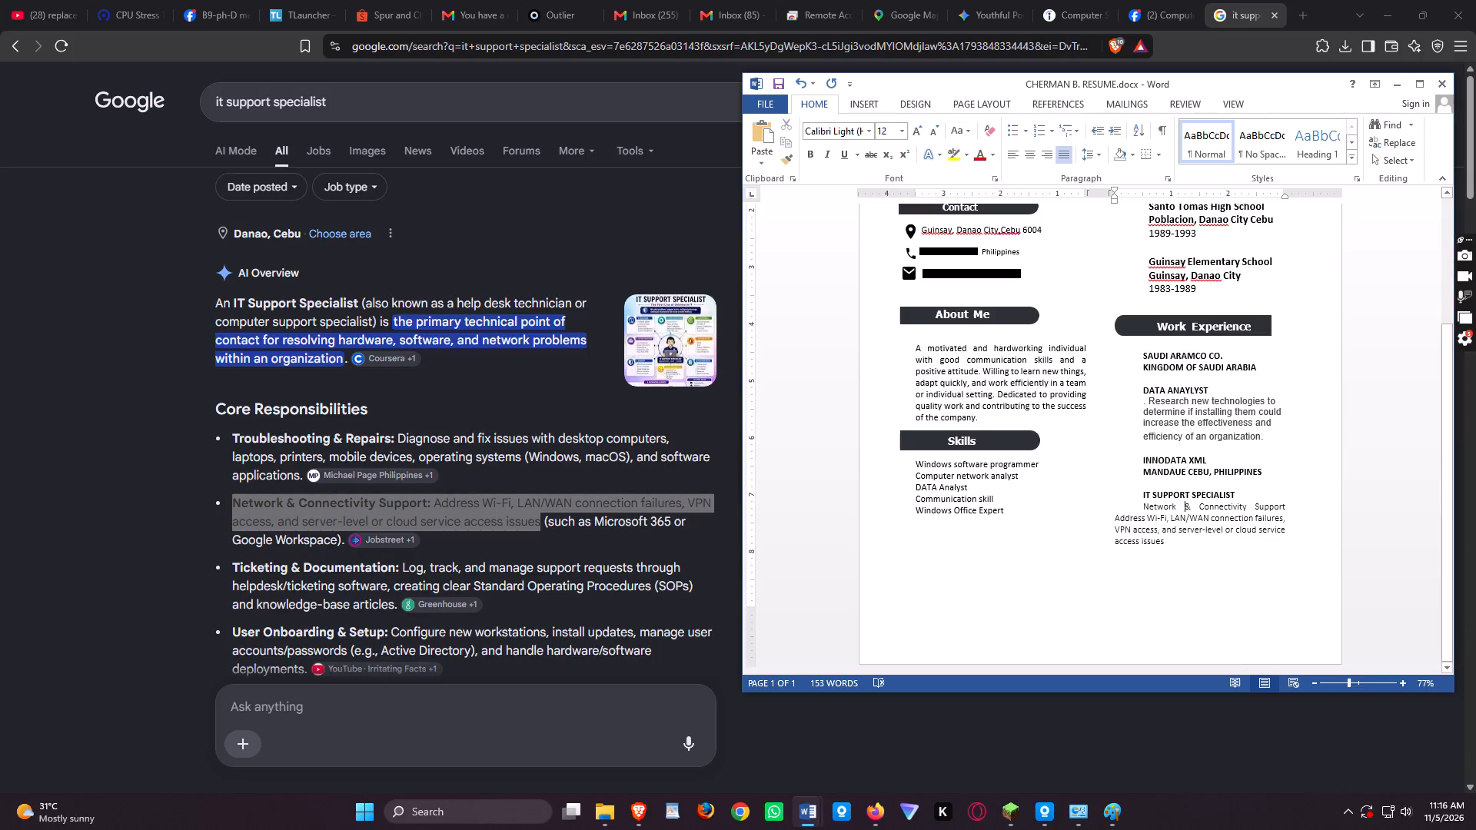
Align the whole Network & Connectivity Support paragraph with the IT SUPPORT SPECIALIST title and end it with a period.
click(1113, 522)
key(Tab)
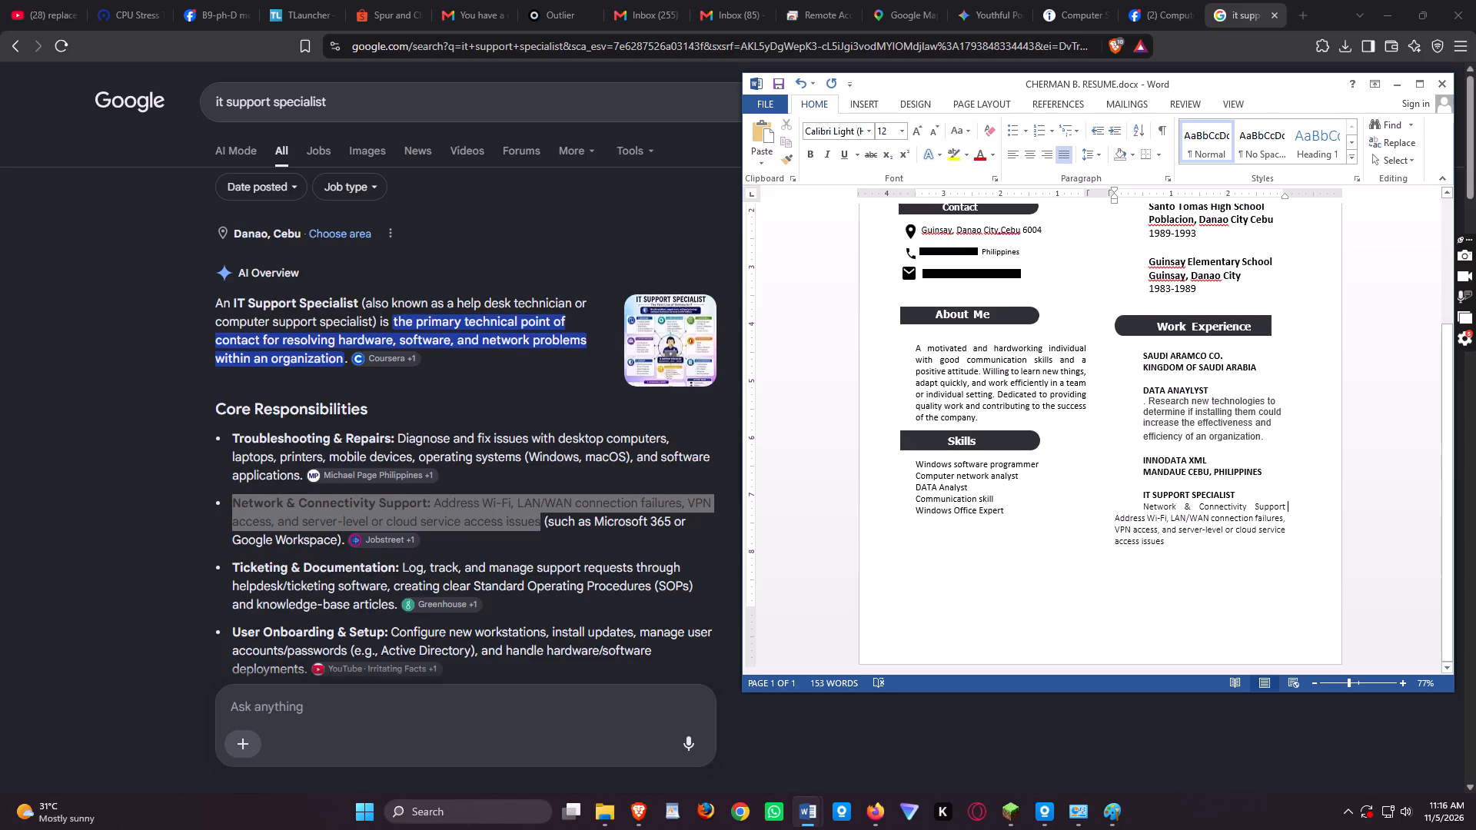
click(1170, 504)
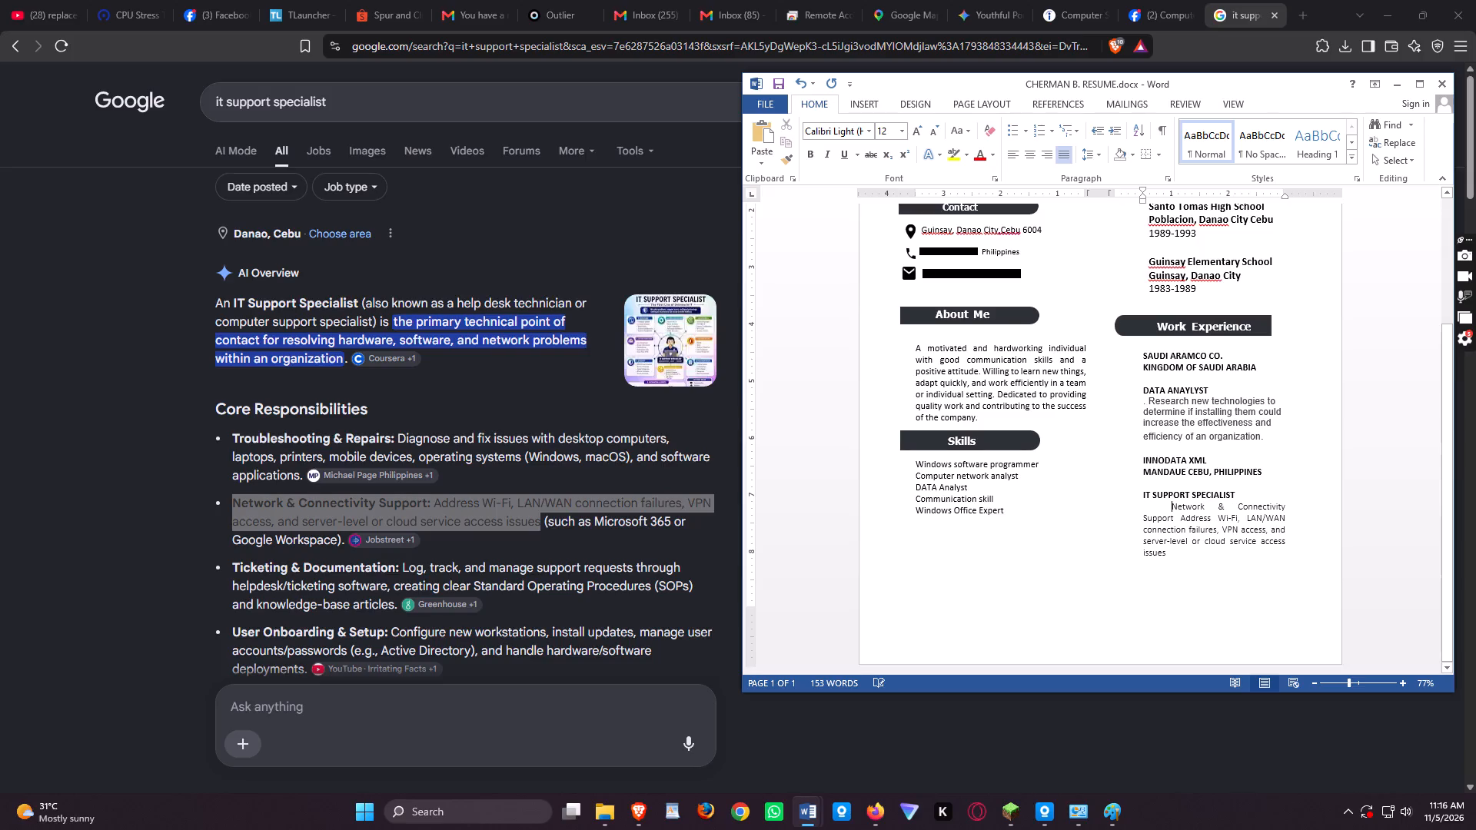
key(BackSpace)
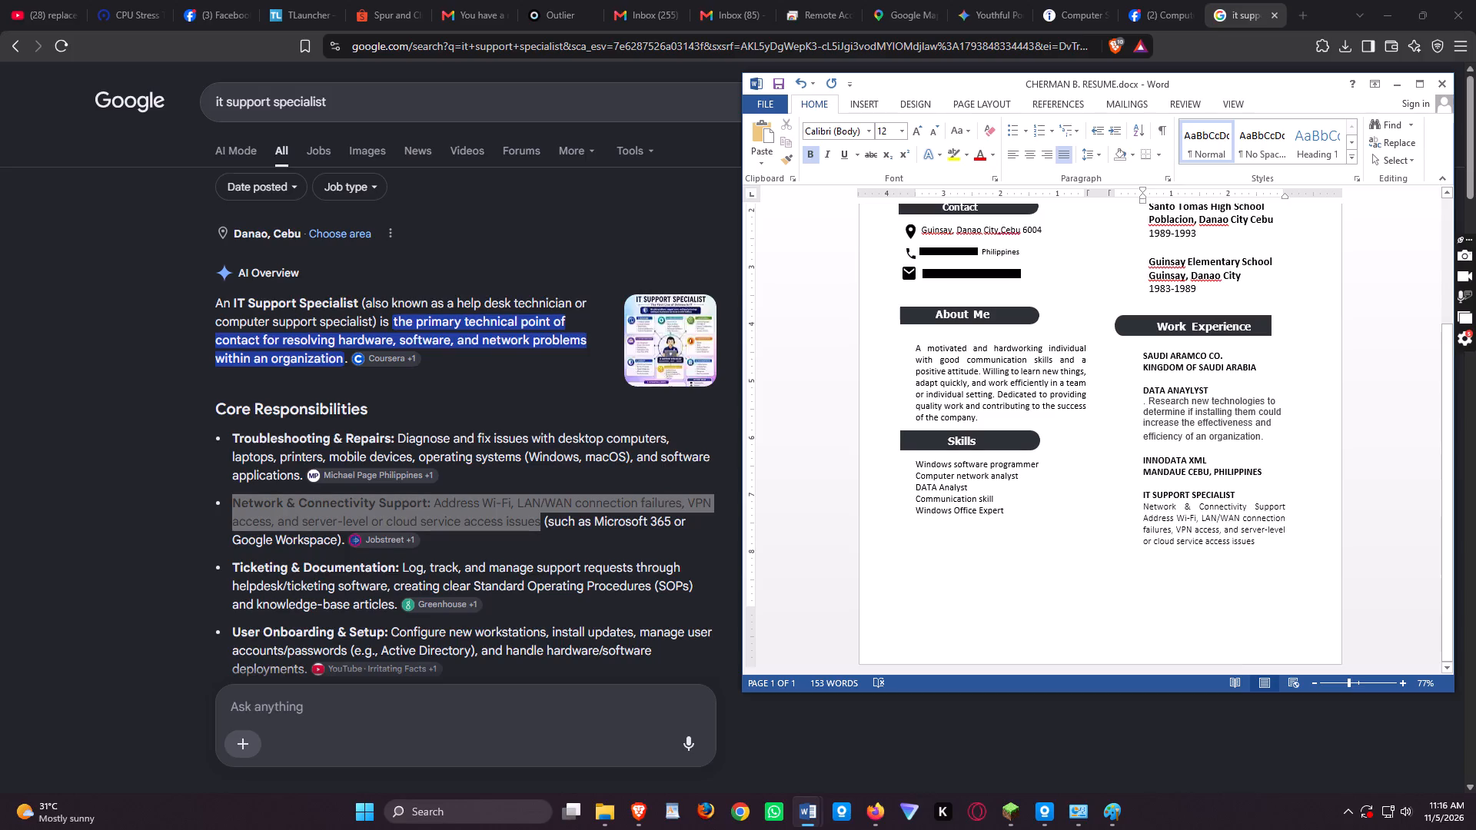
click(1265, 544)
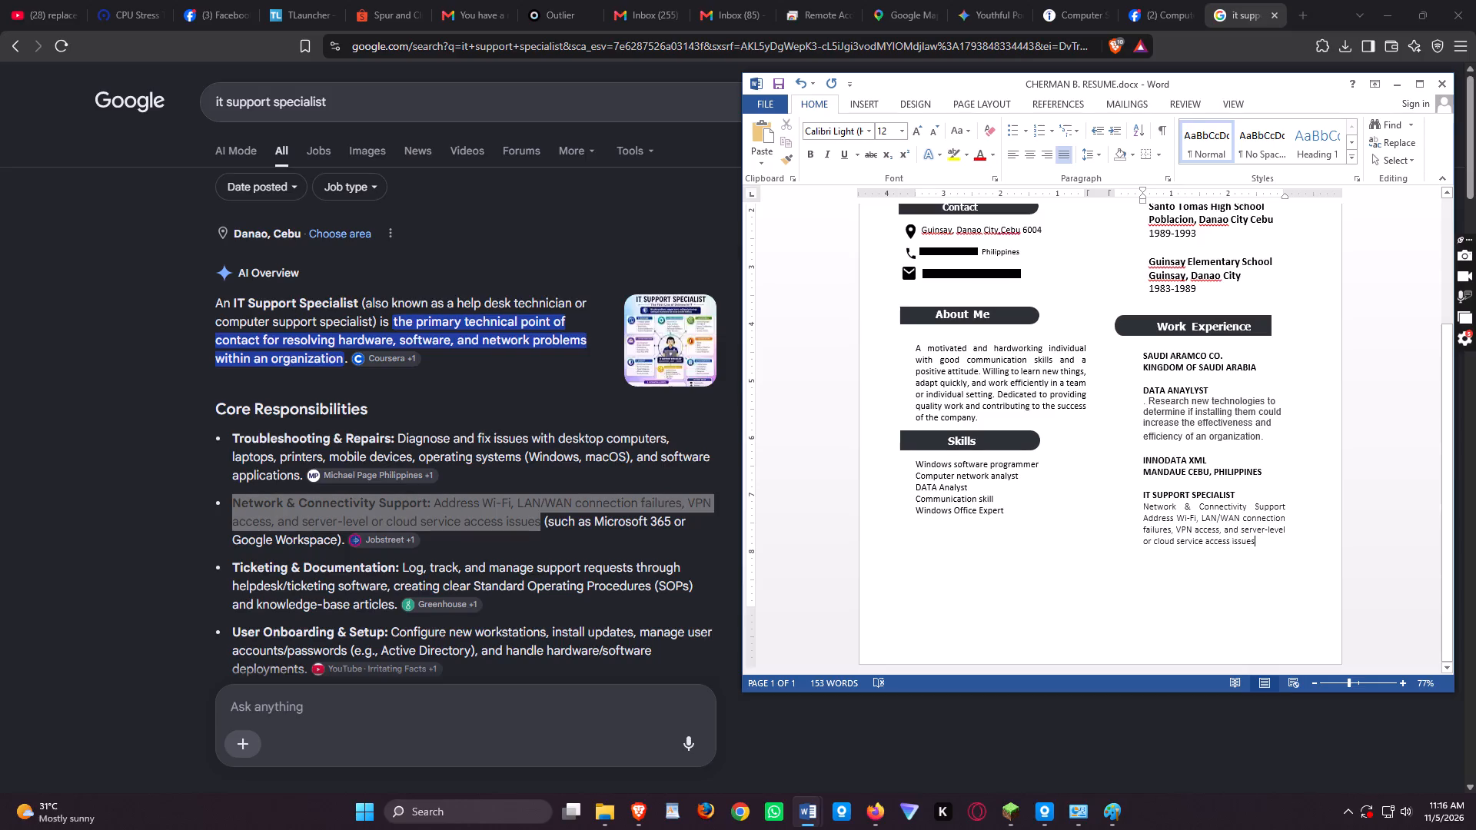
key(period)
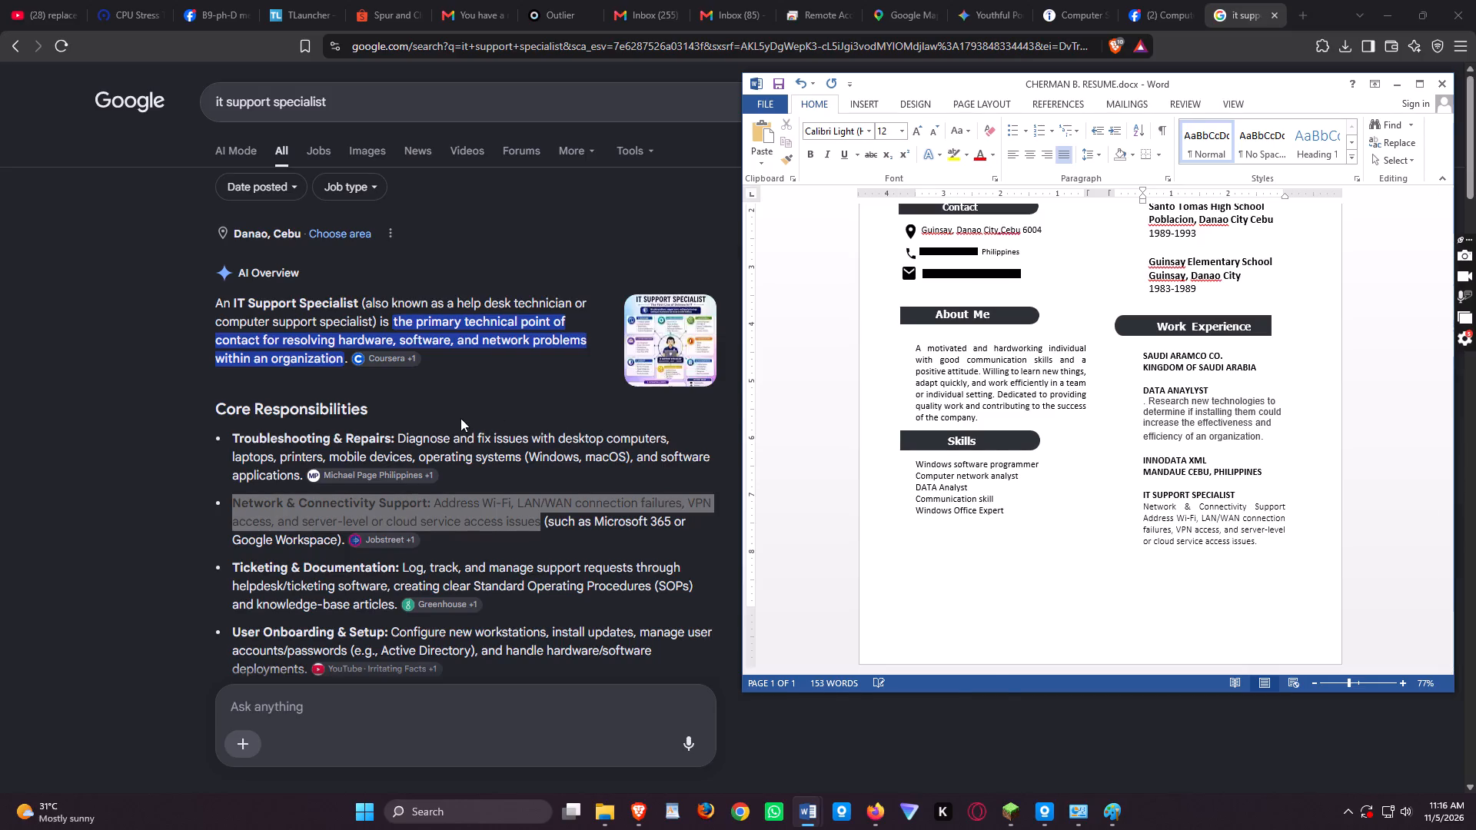
In the Brave search results, copy the User Onboarding & Setup responsibility from the AI Overview.
click(475, 409)
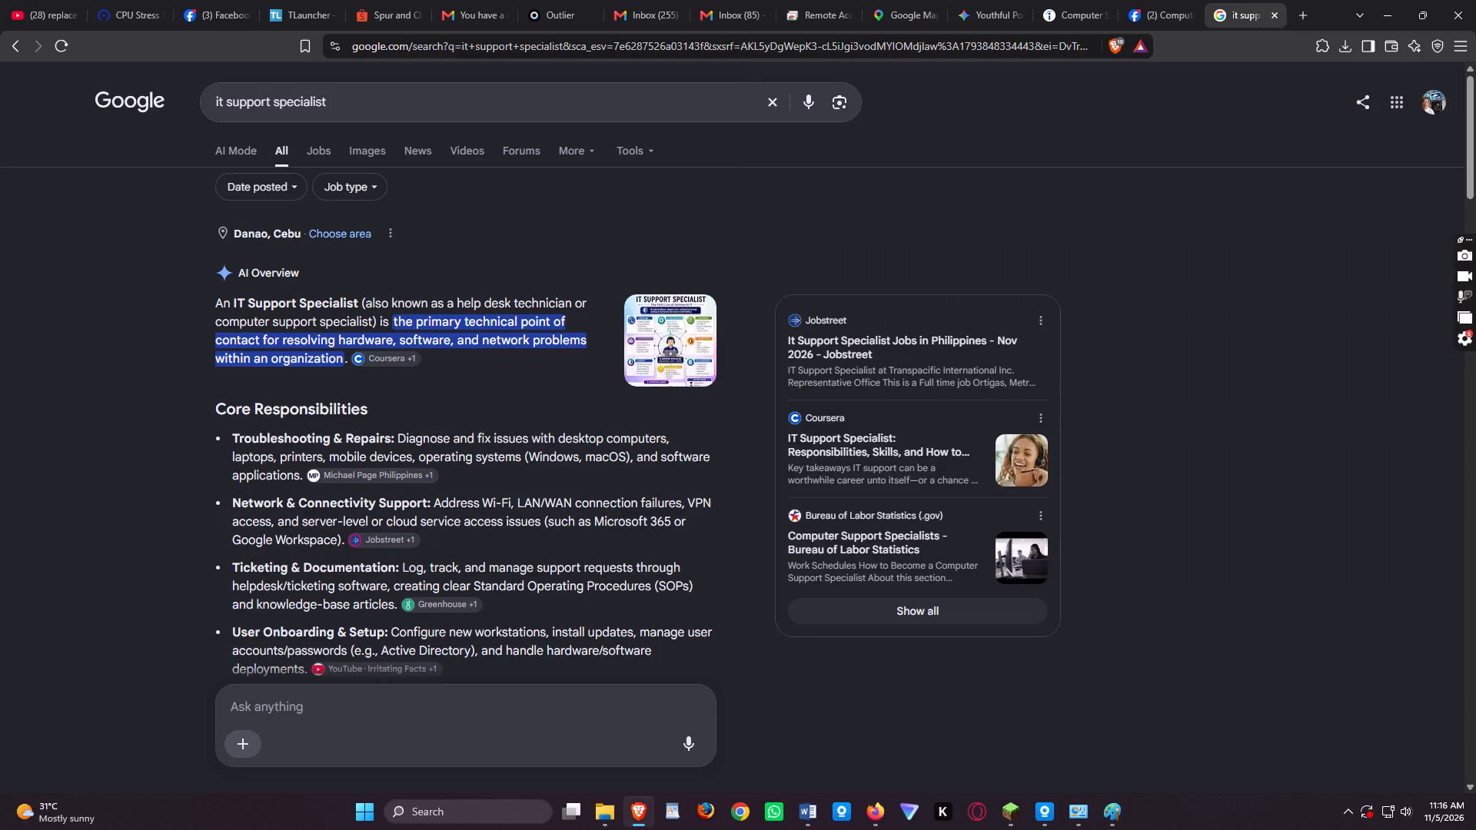
scroll(686, 595, down, 1)
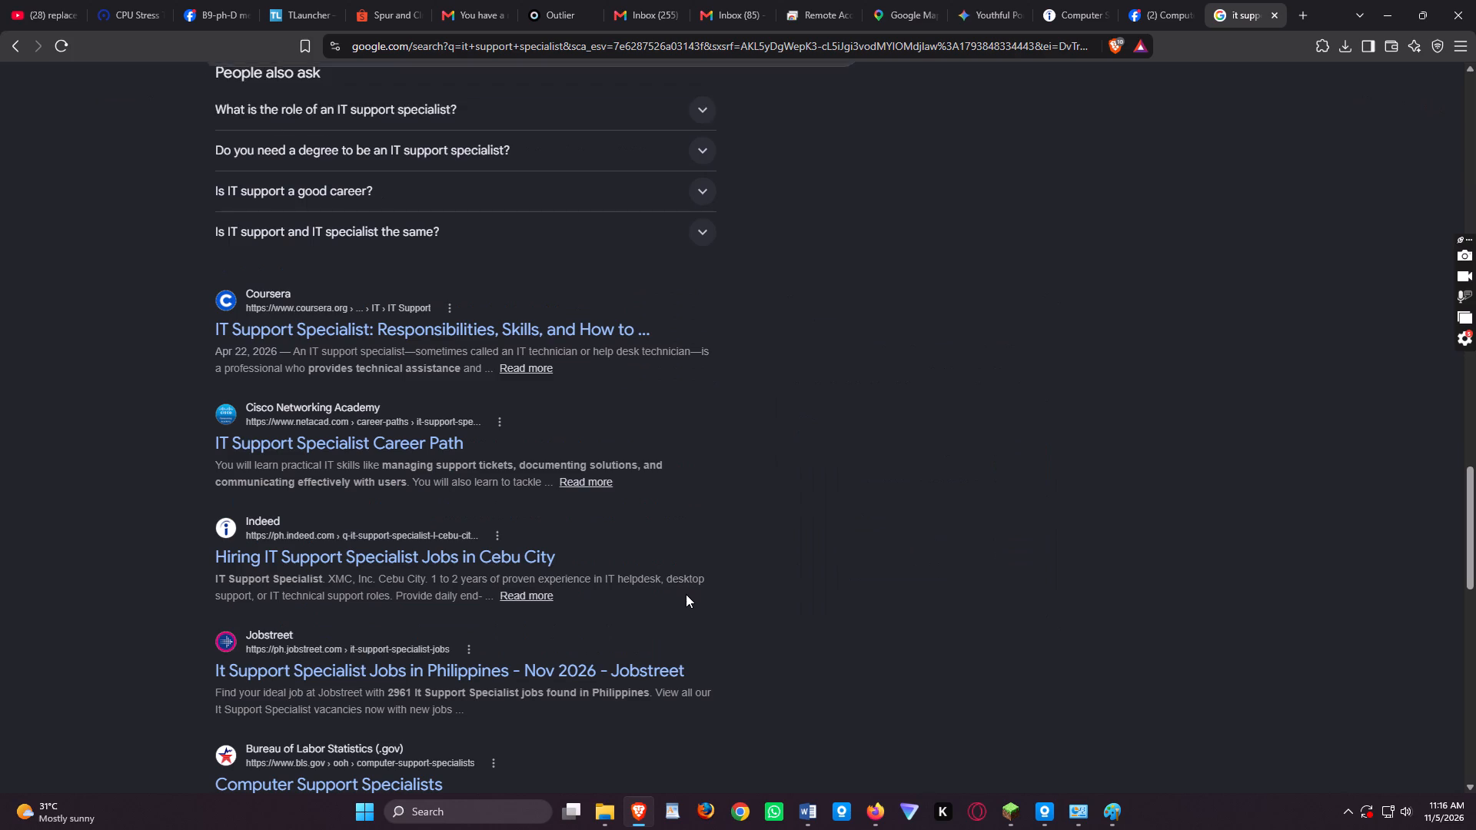
scroll(686, 594, up, 1)
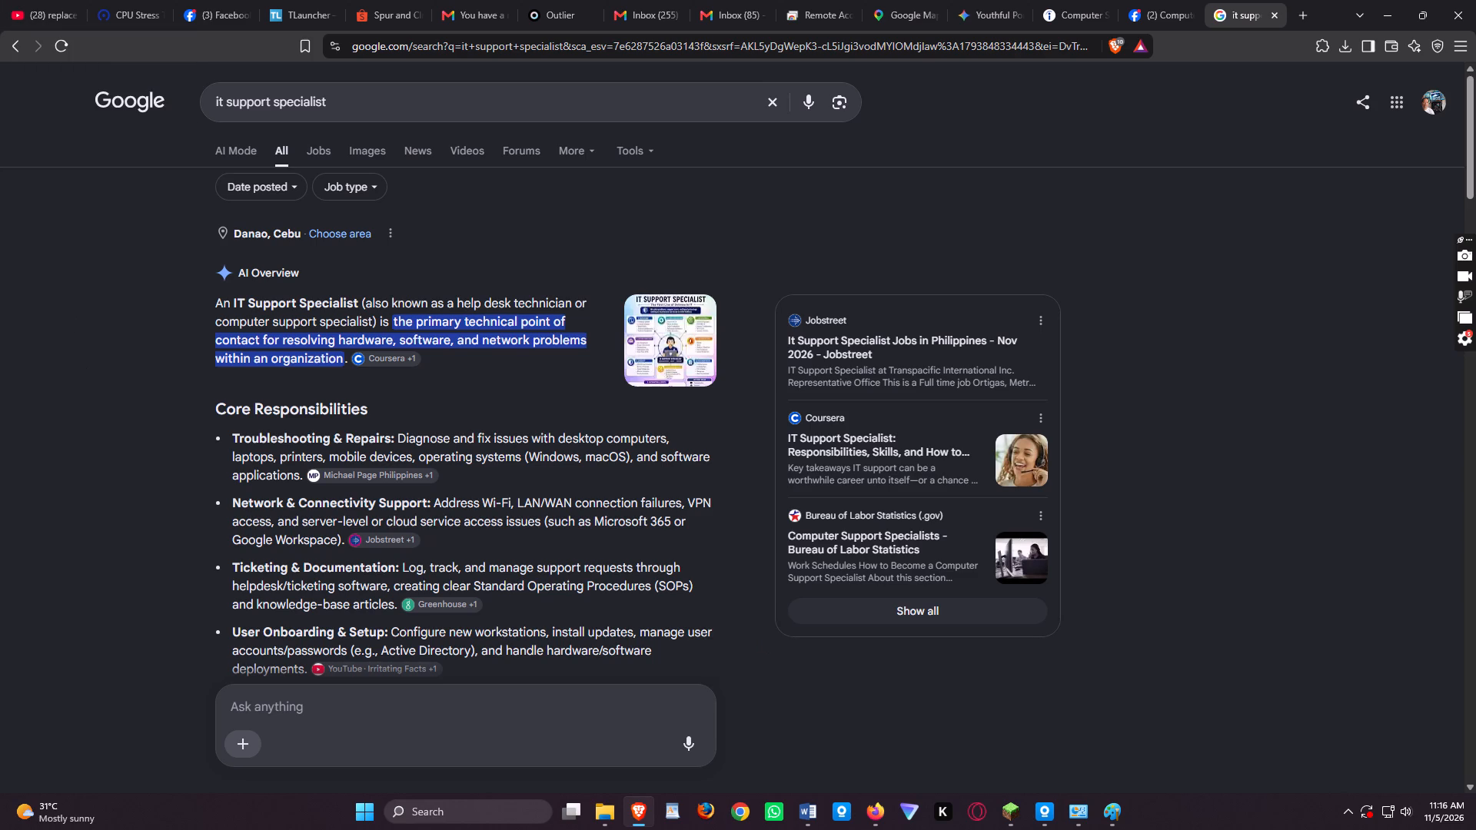
drag(306, 672, 238, 646)
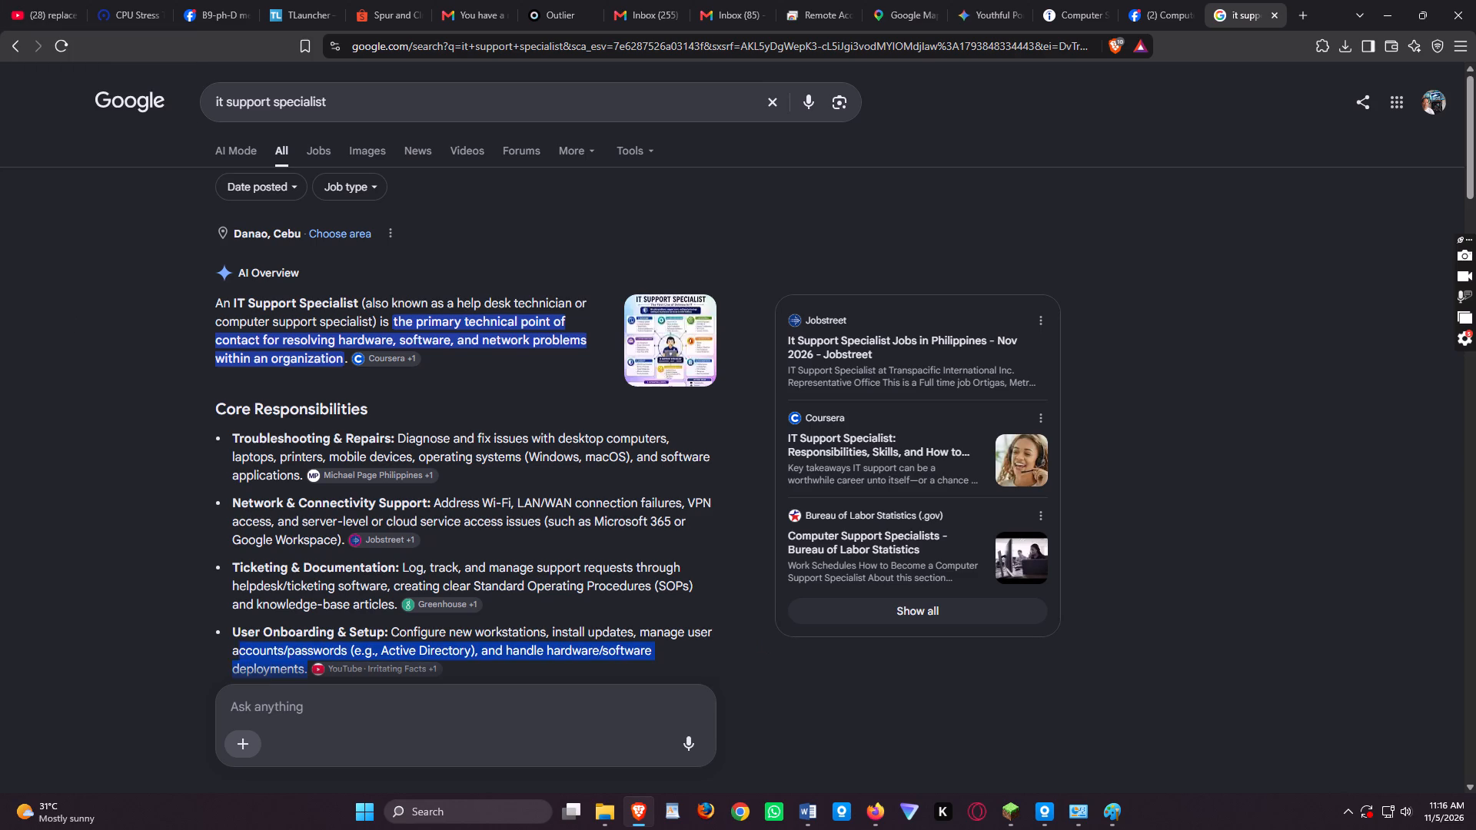
drag(238, 646, 236, 641)
right_click(255, 642)
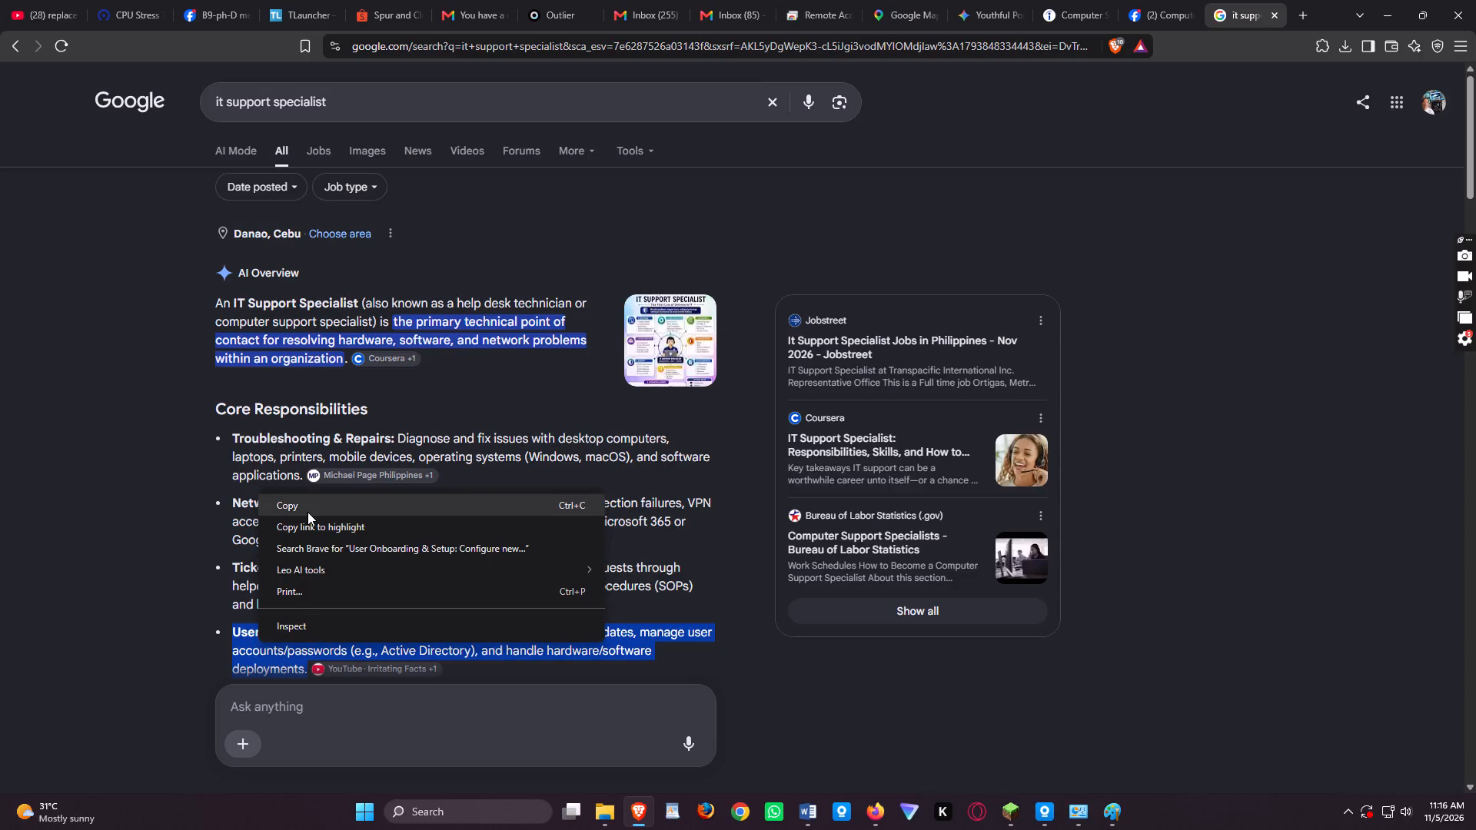
click(306, 512)
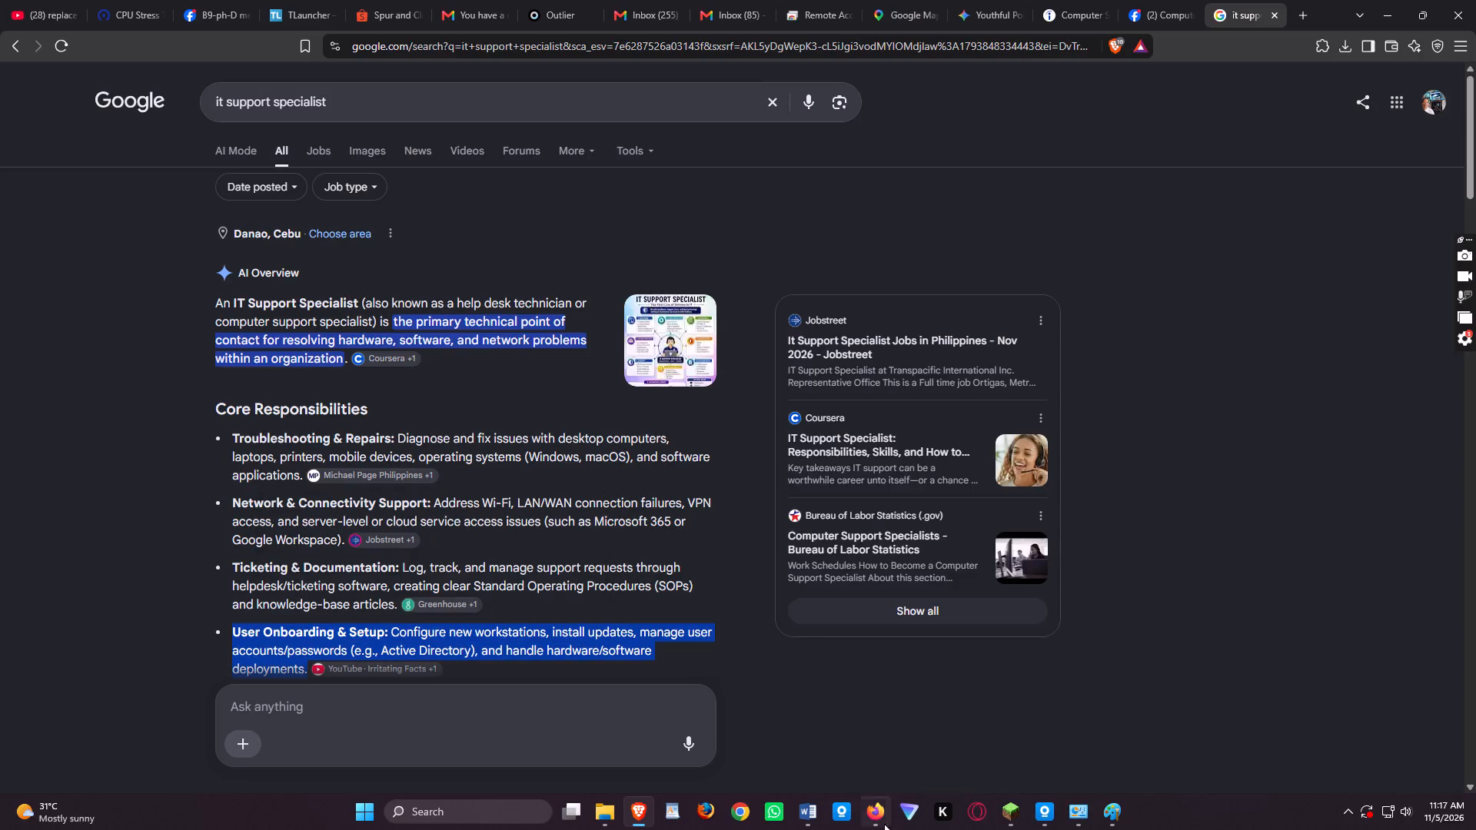
click(804, 808)
click(933, 755)
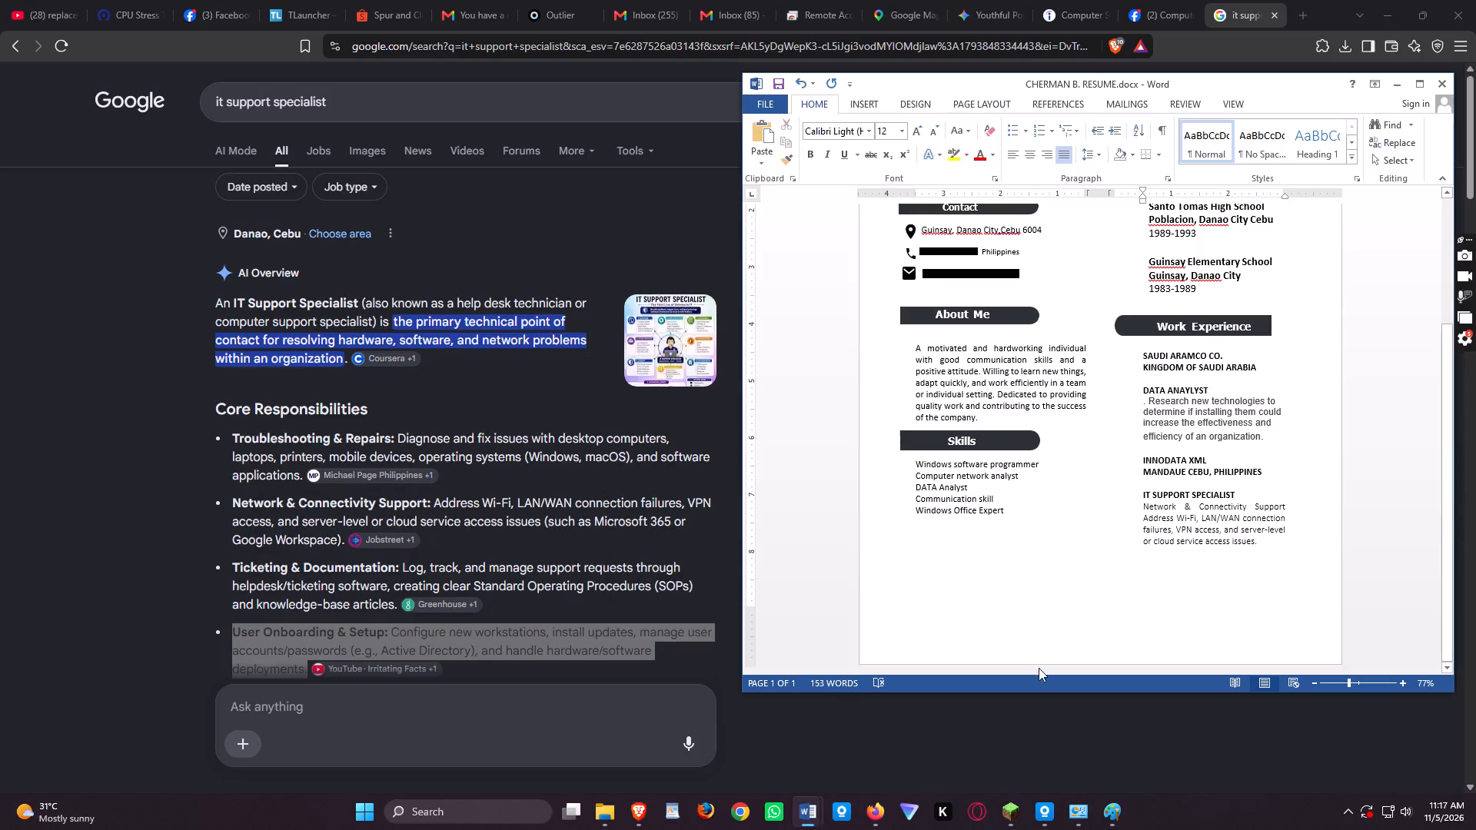
key(Return)
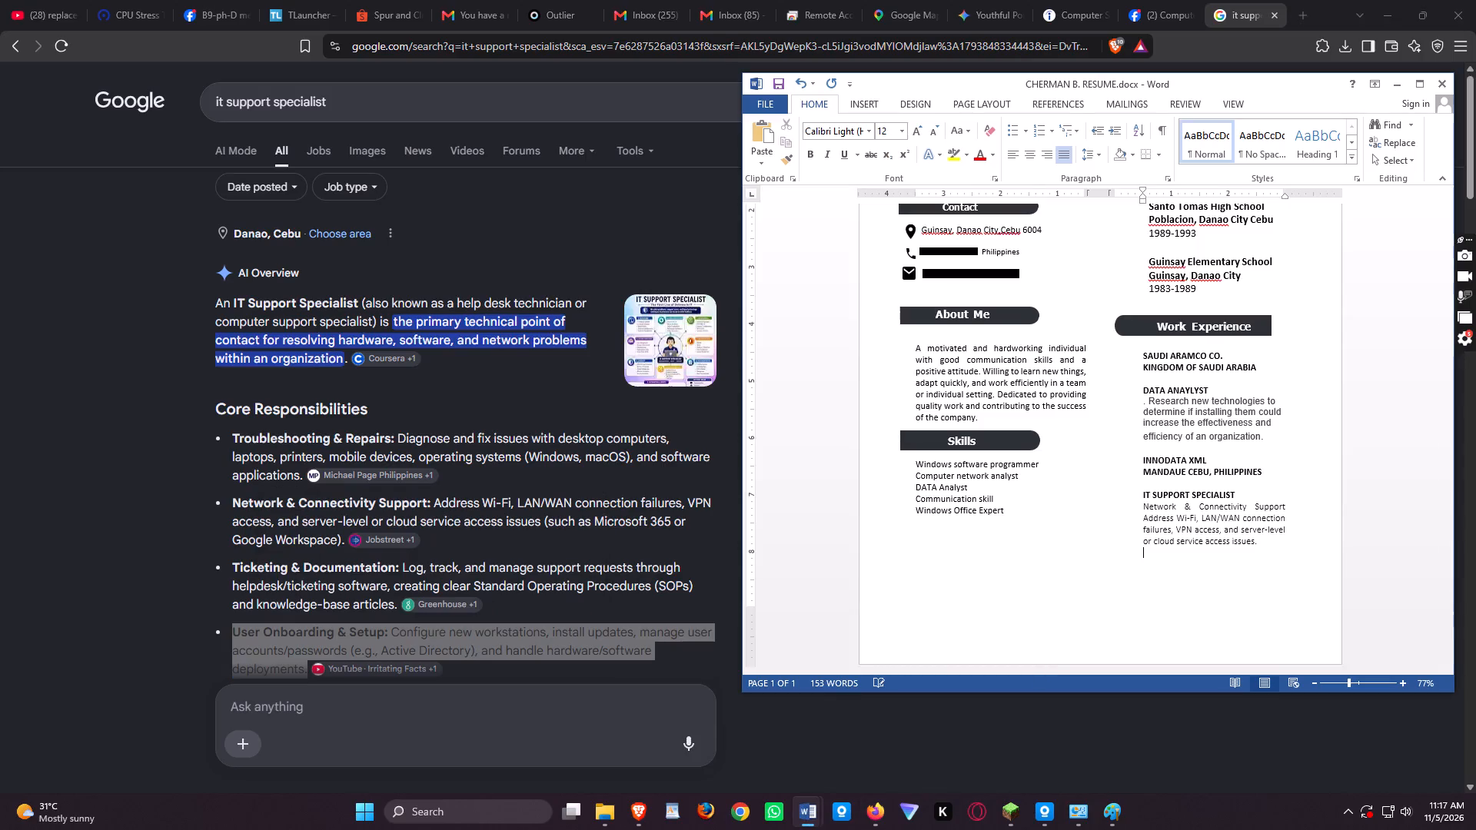
key(Return)
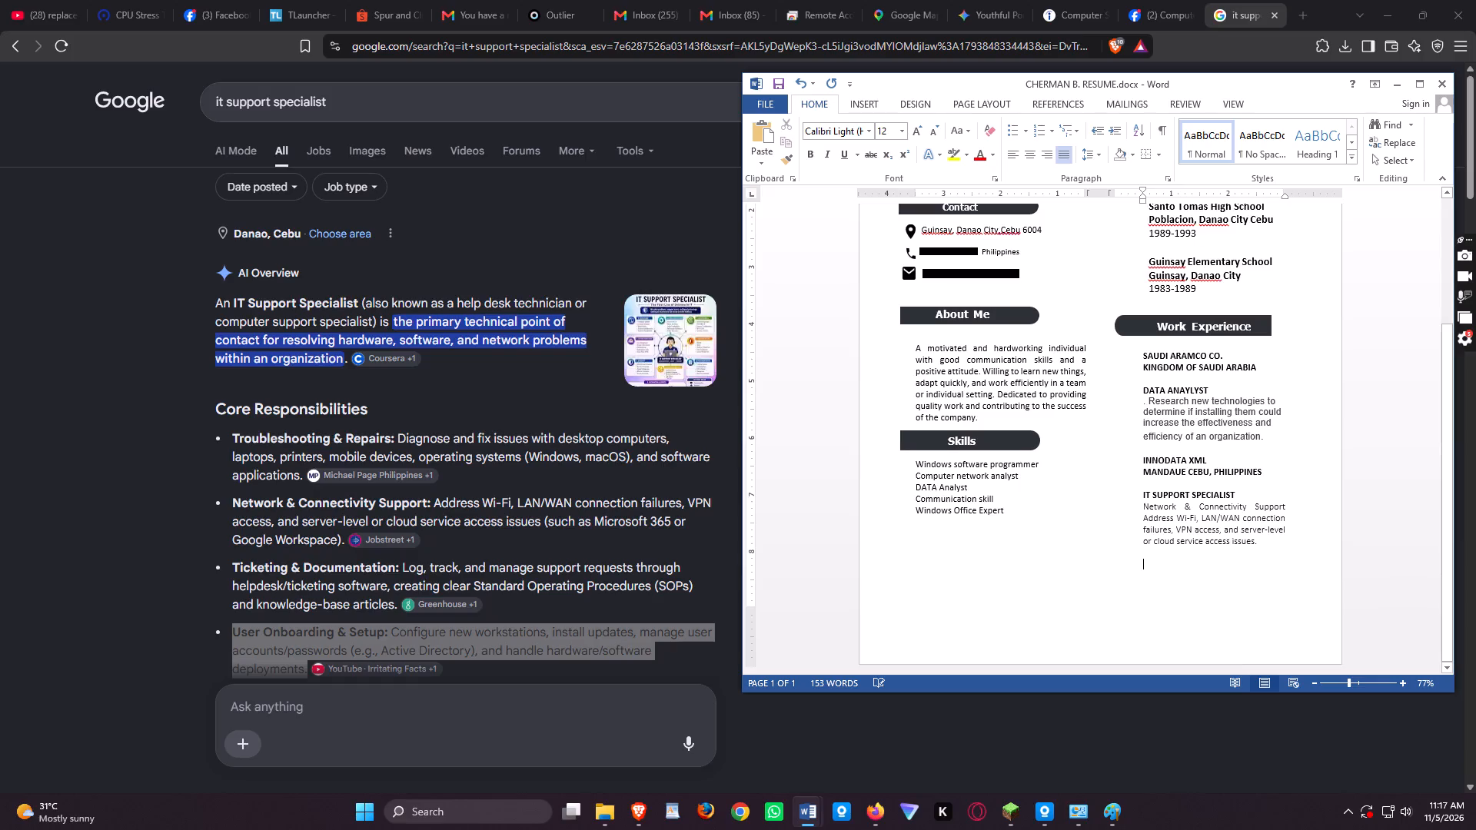
key(ctrl+v)
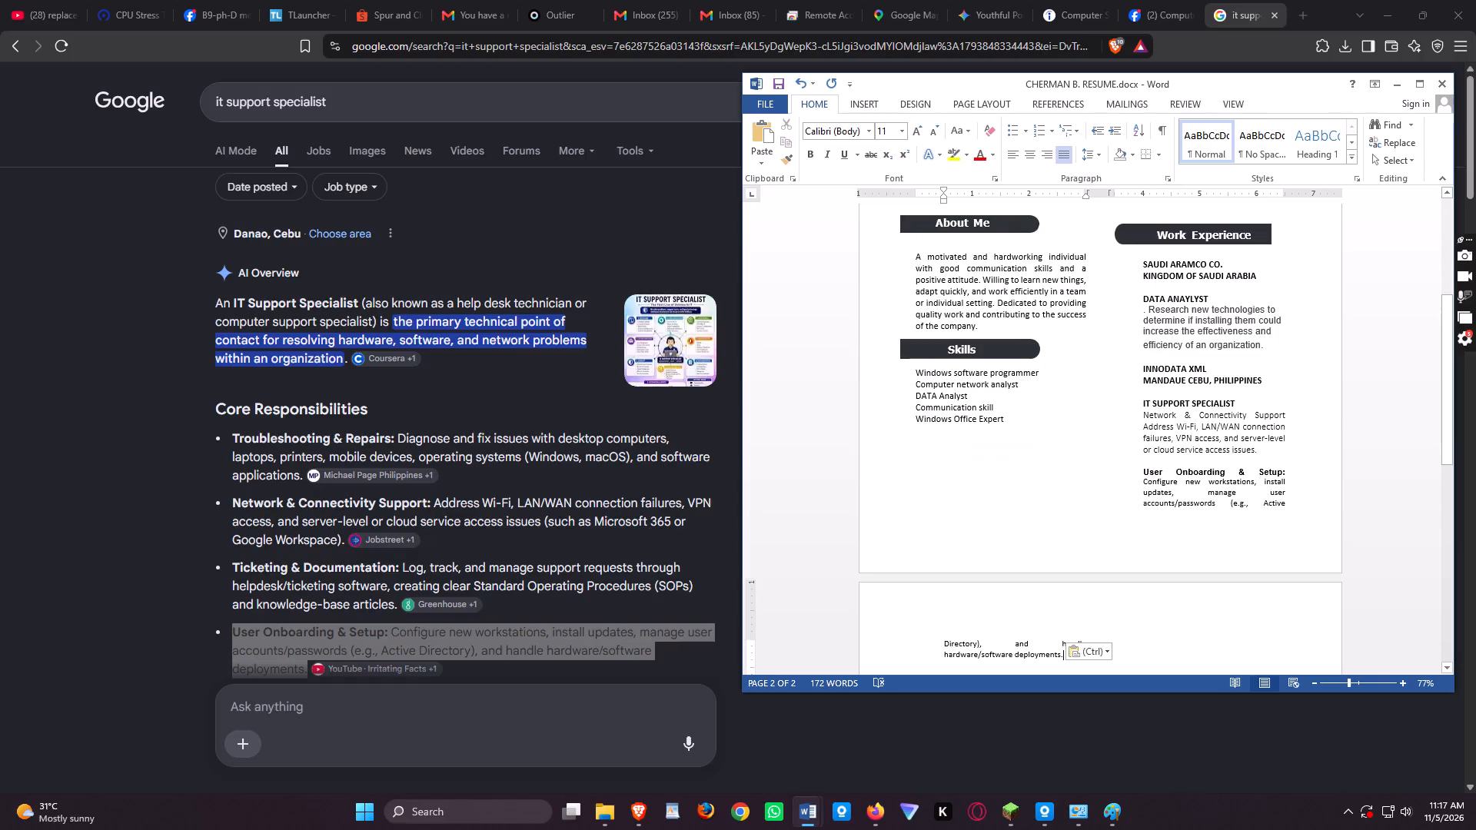
Change the resume's paper size to Legal (8.5" x 14").
scroll(1316, 530, down, 1)
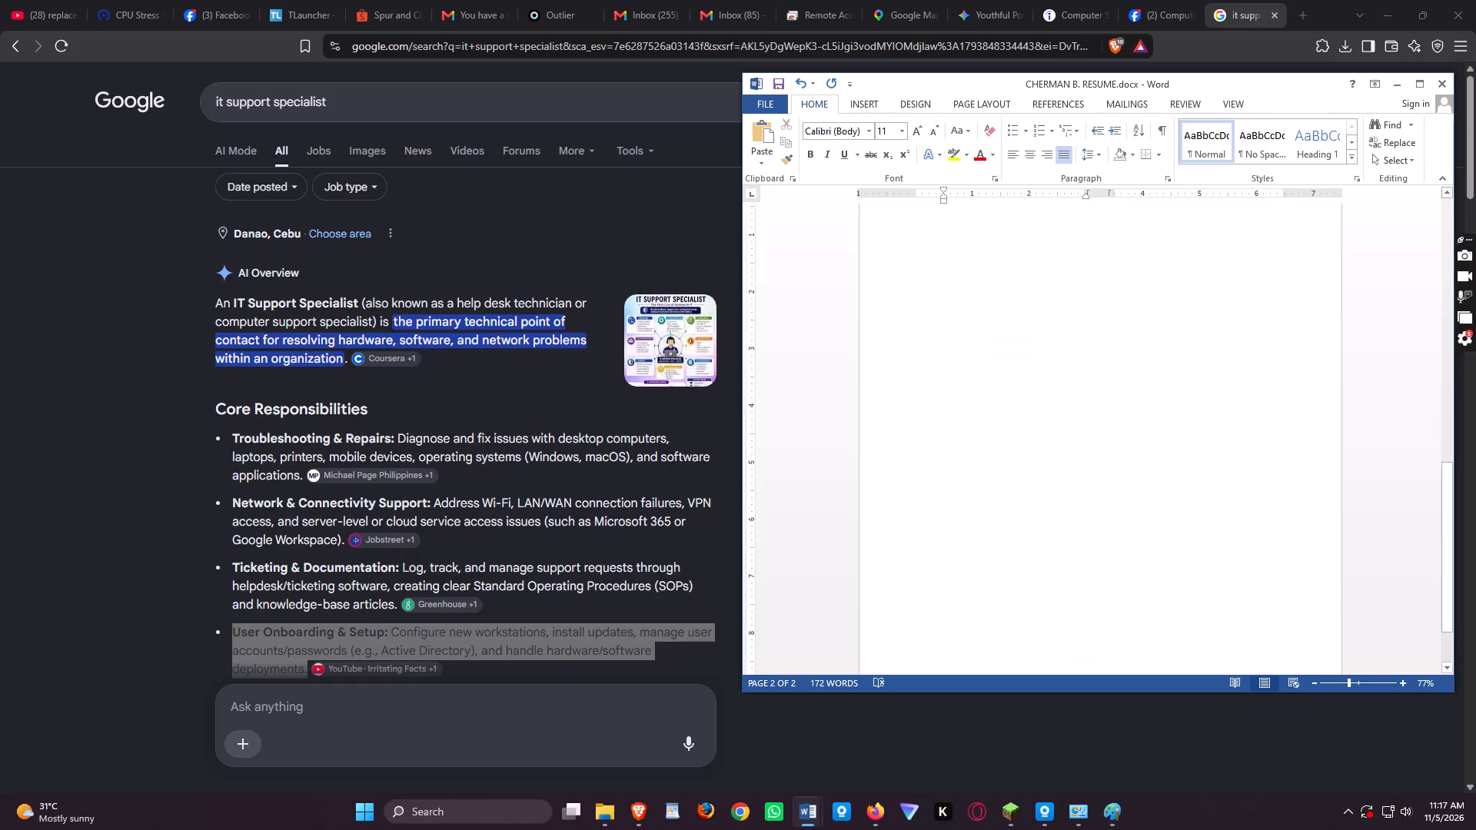
scroll(1329, 526, up, 1)
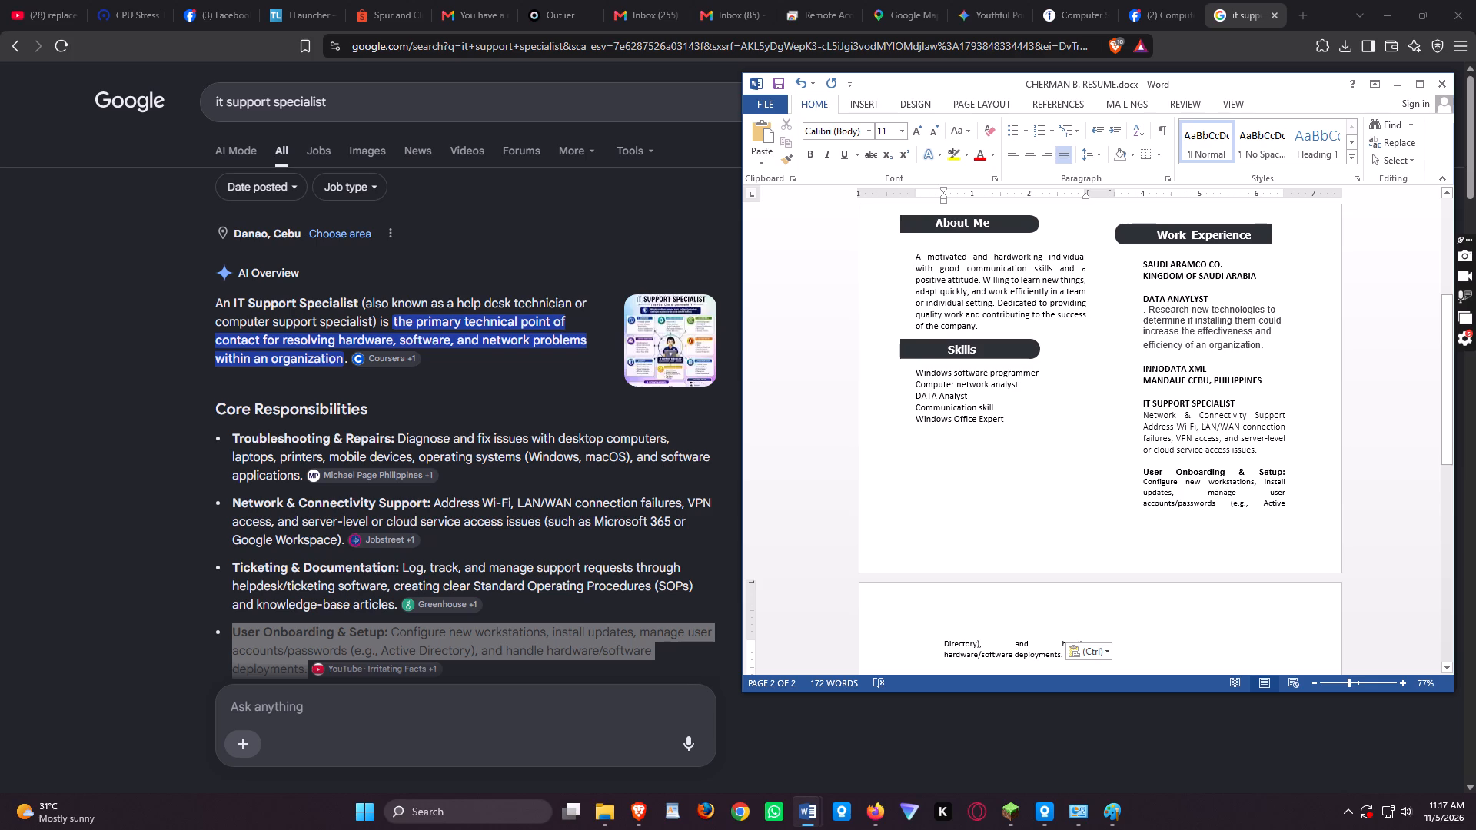
click(987, 107)
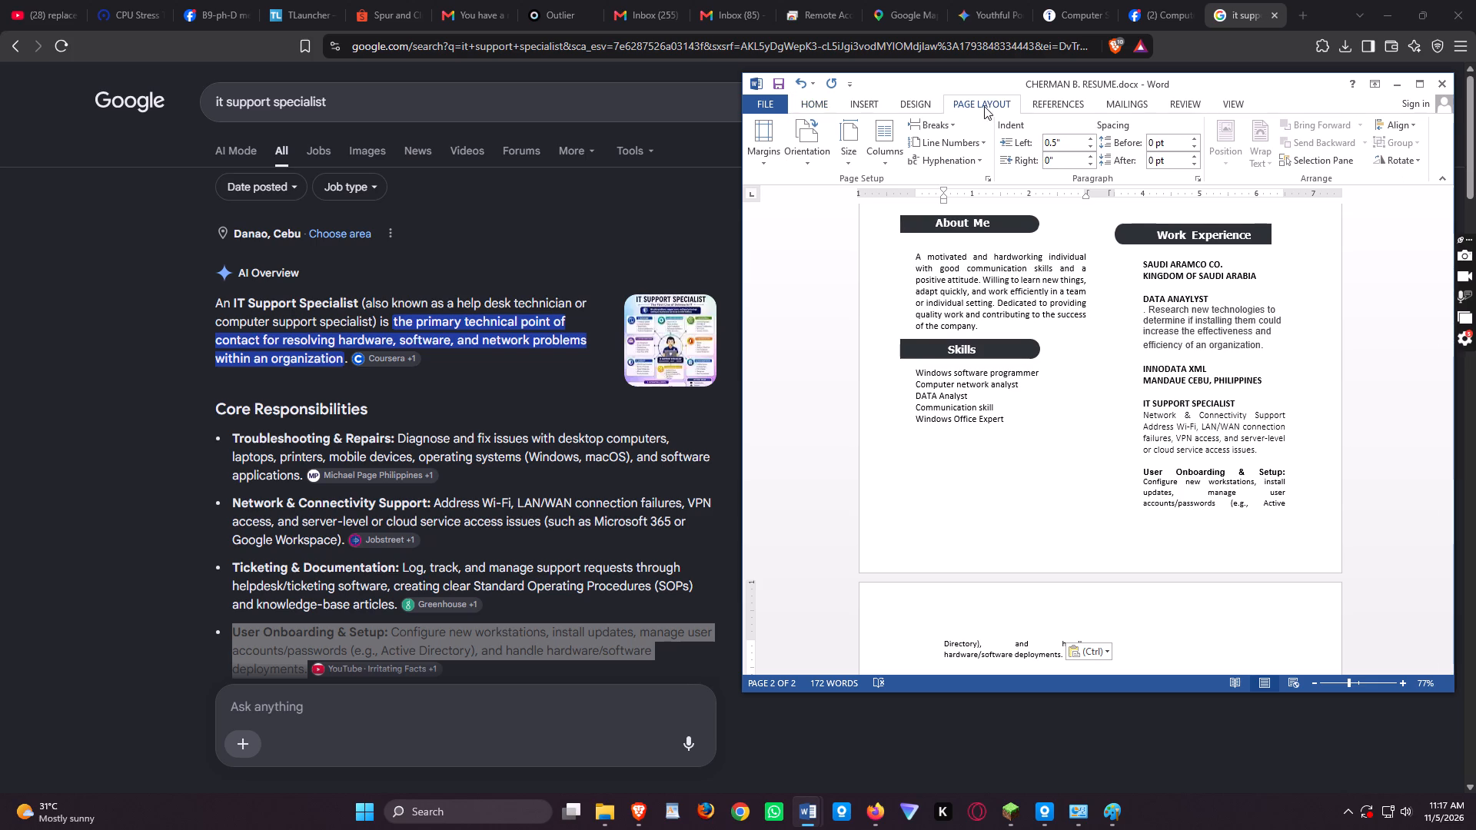
click(836, 134)
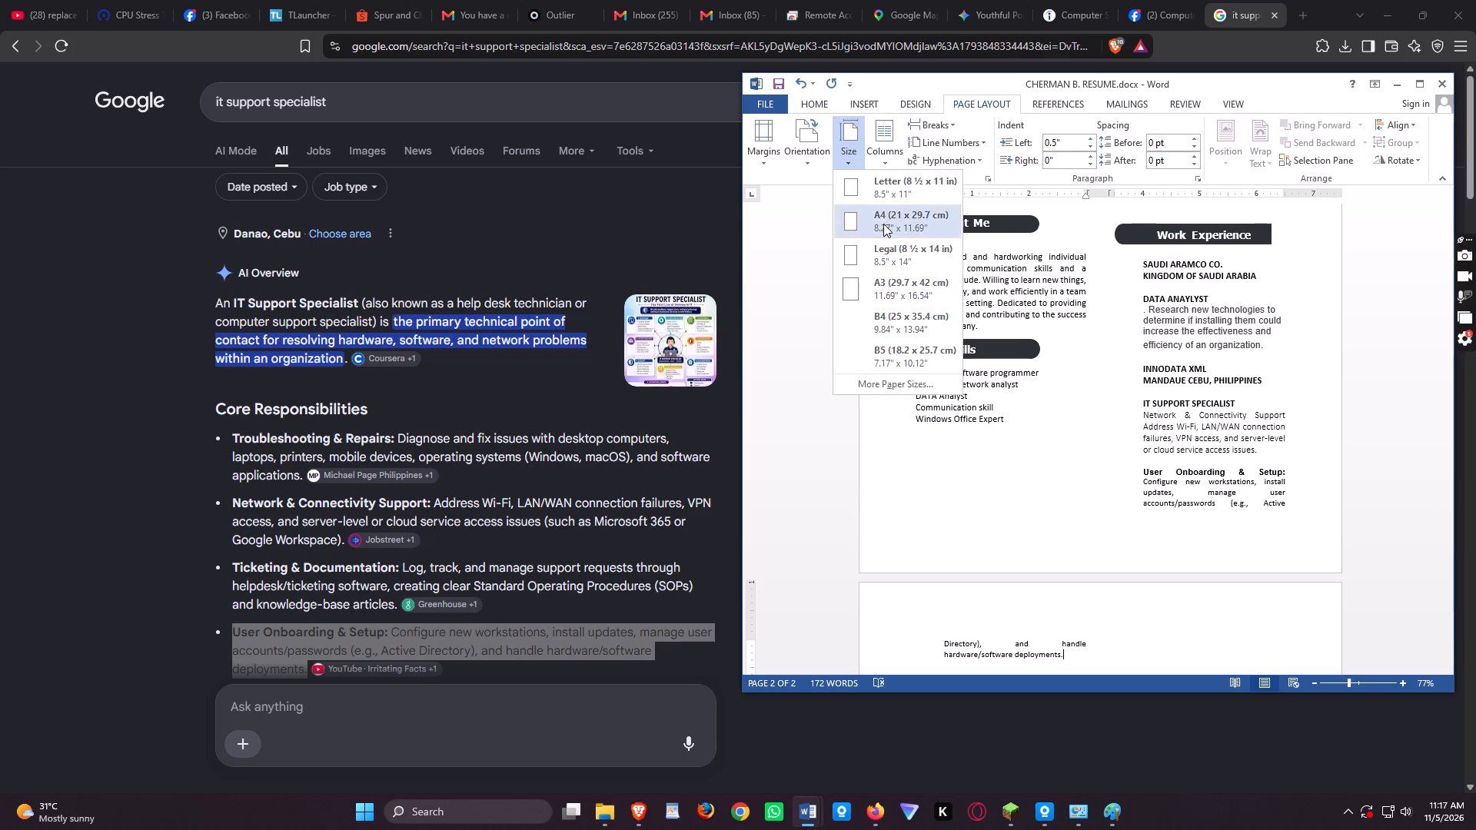
click(913, 258)
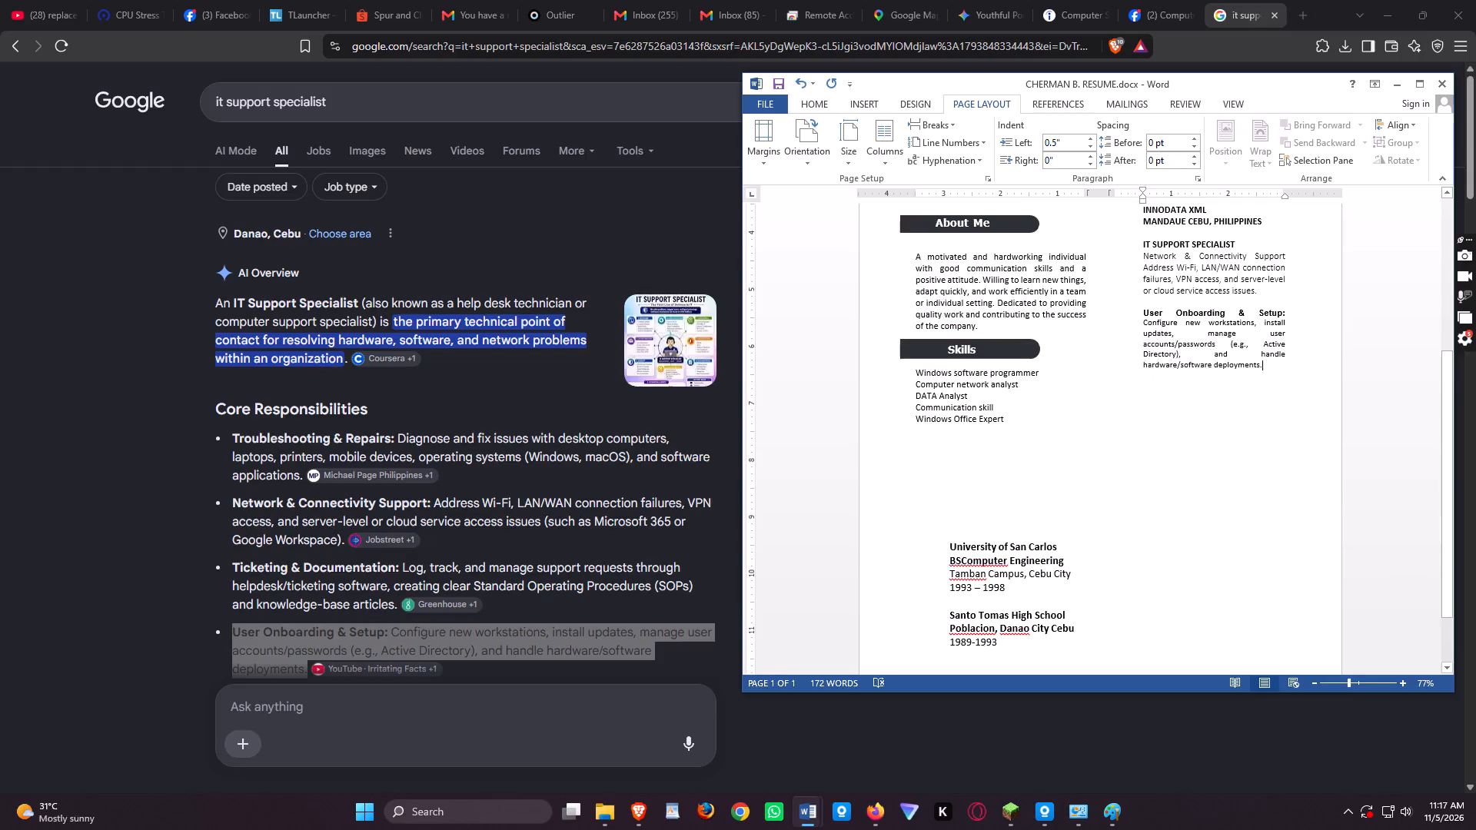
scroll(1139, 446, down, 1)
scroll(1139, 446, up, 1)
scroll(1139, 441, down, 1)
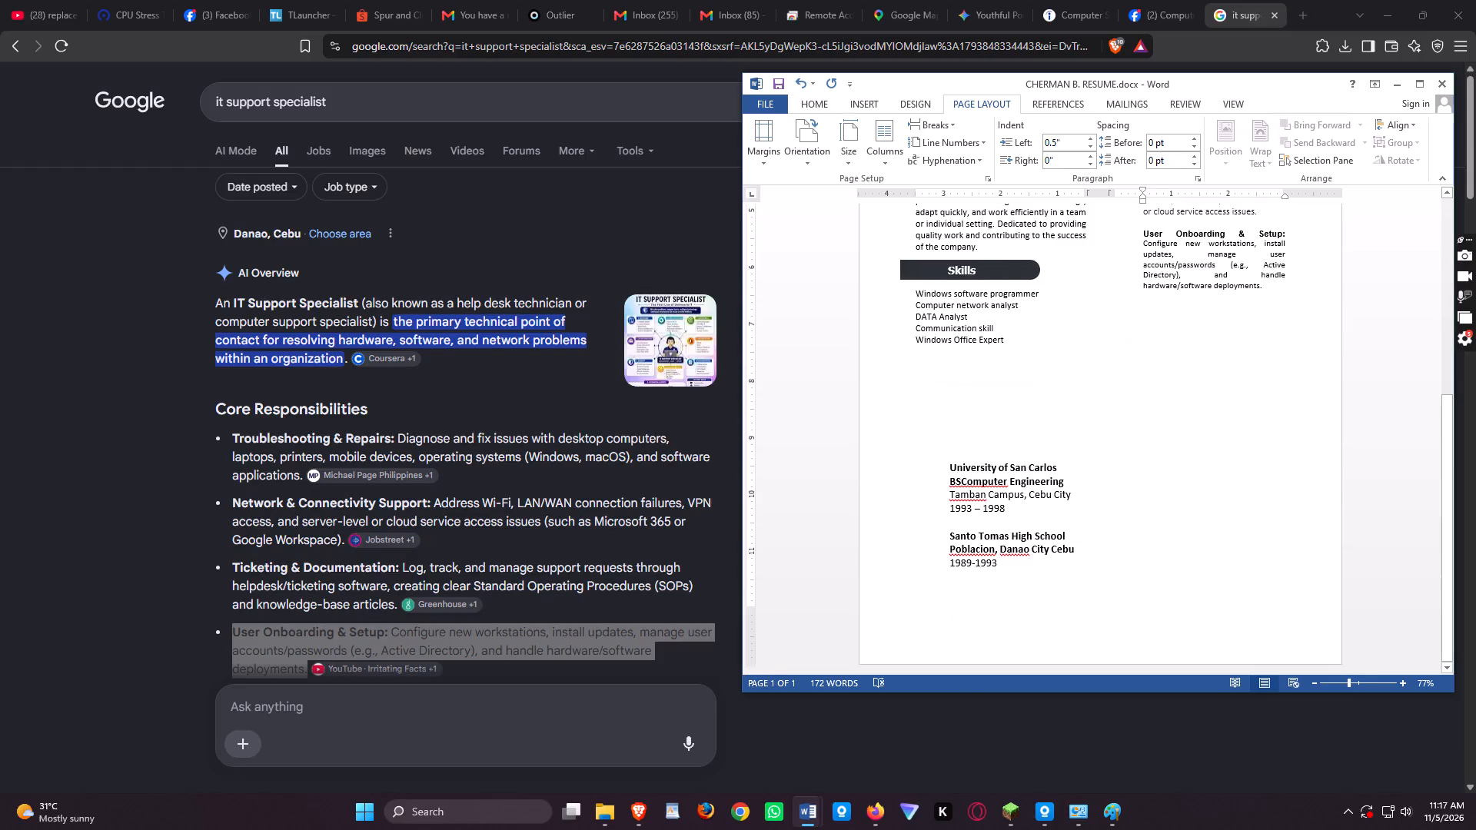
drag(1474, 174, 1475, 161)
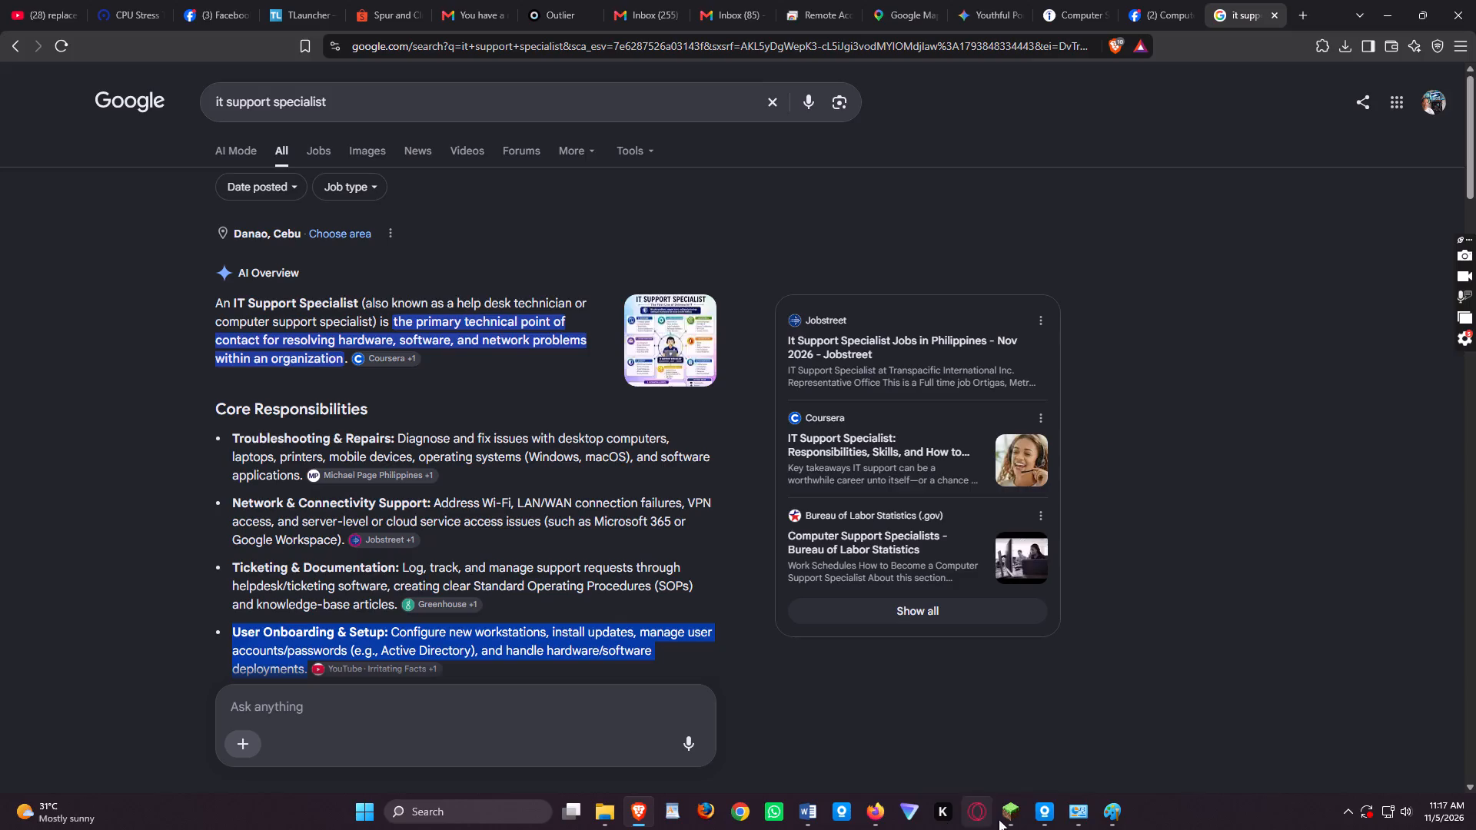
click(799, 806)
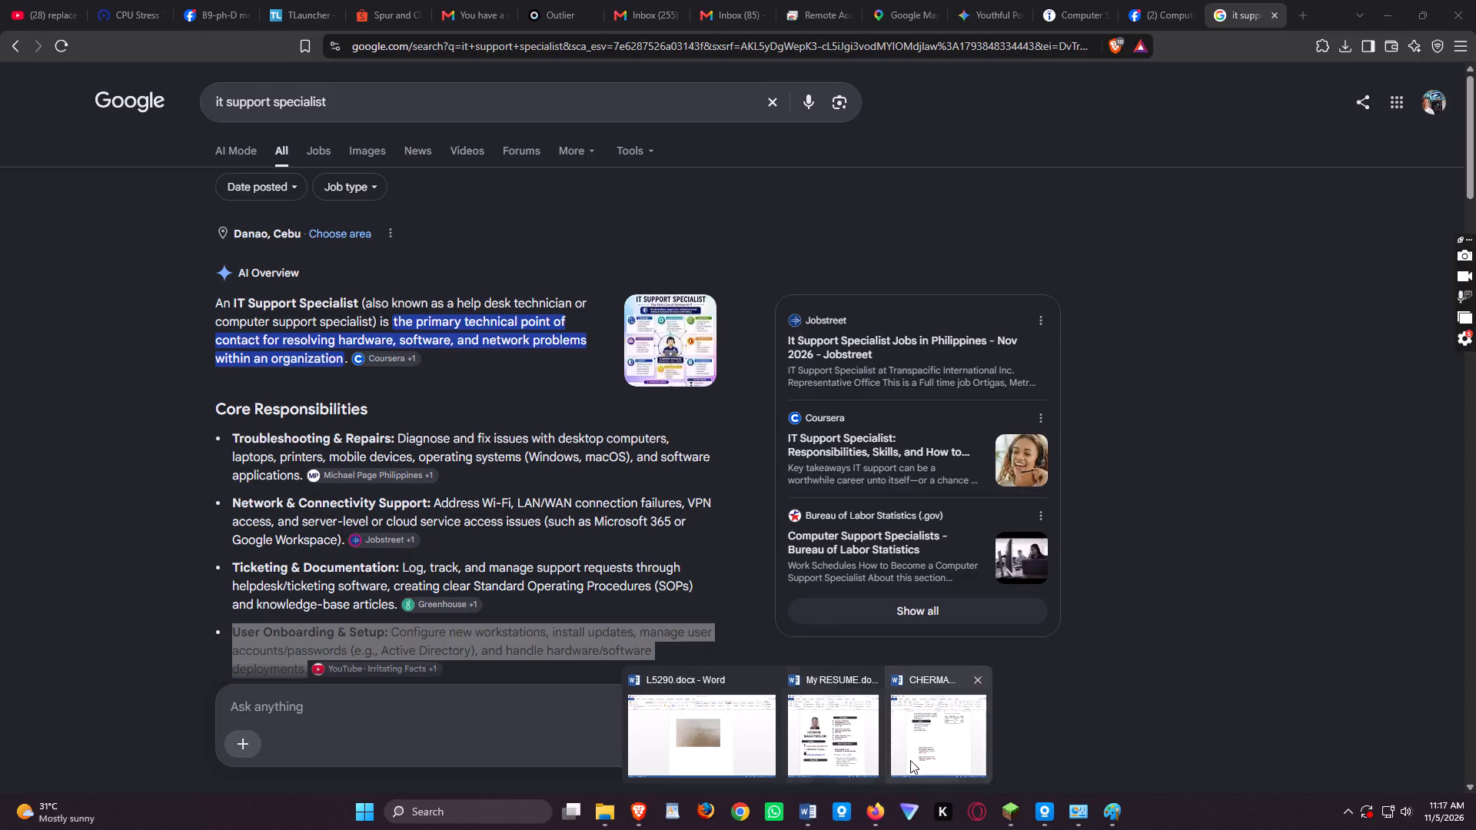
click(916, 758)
Move the Education heading from behind the profile photo to below the Skills list, roughly in line with the Skills heading.
scroll(1240, 370, up, 2)
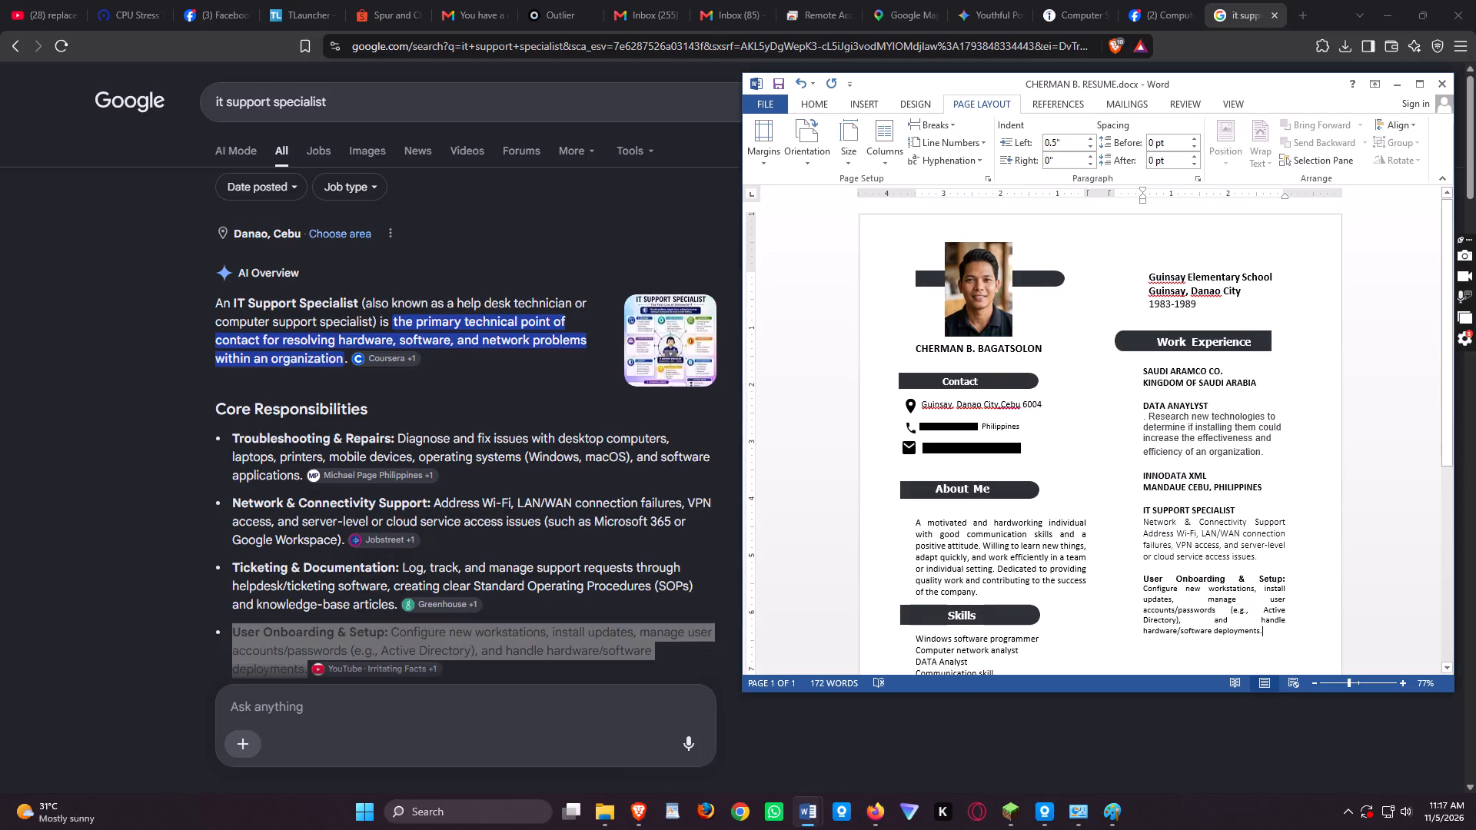
click(1044, 272)
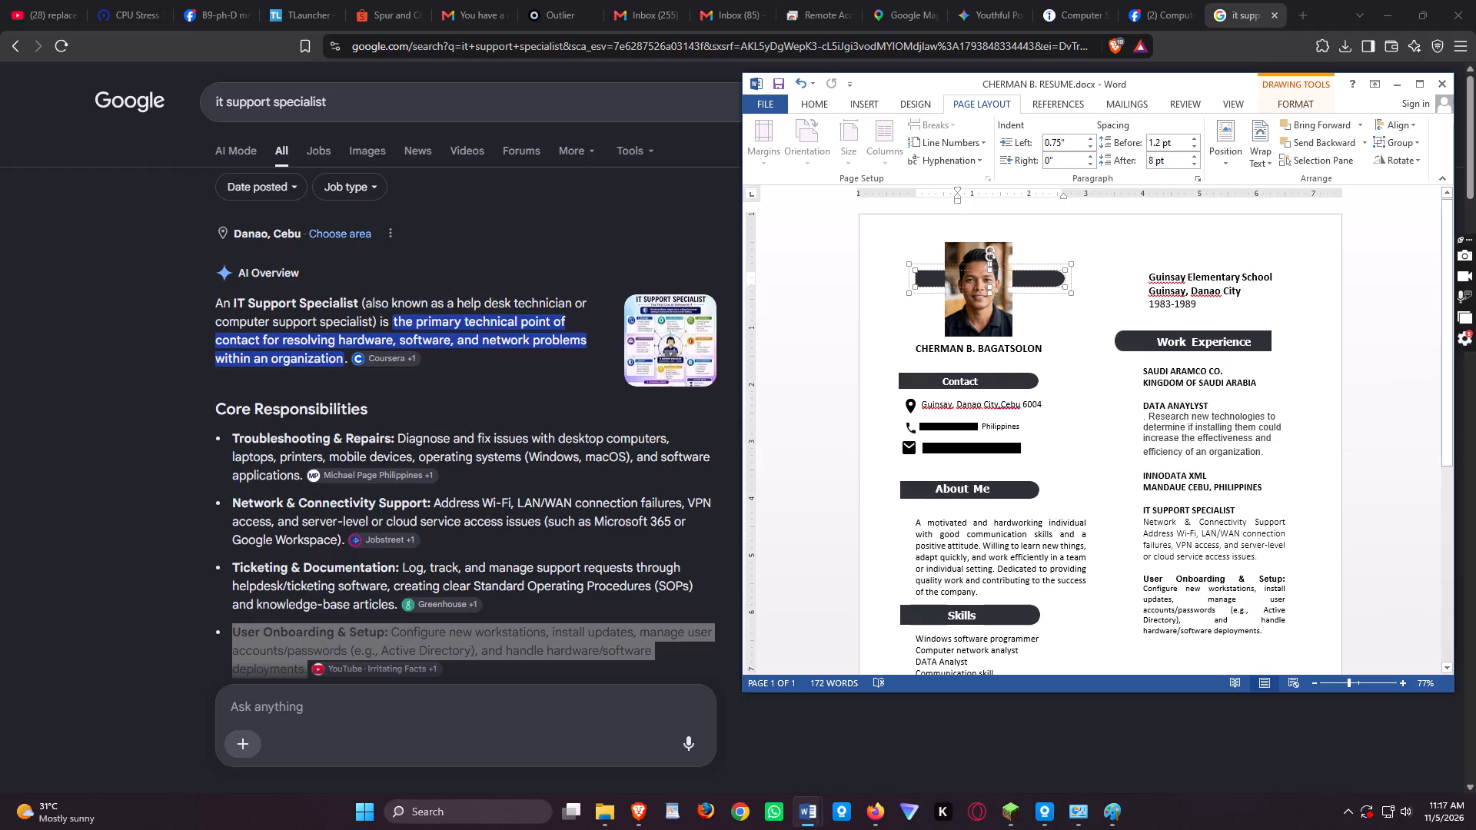
drag(1048, 265, 1129, 422)
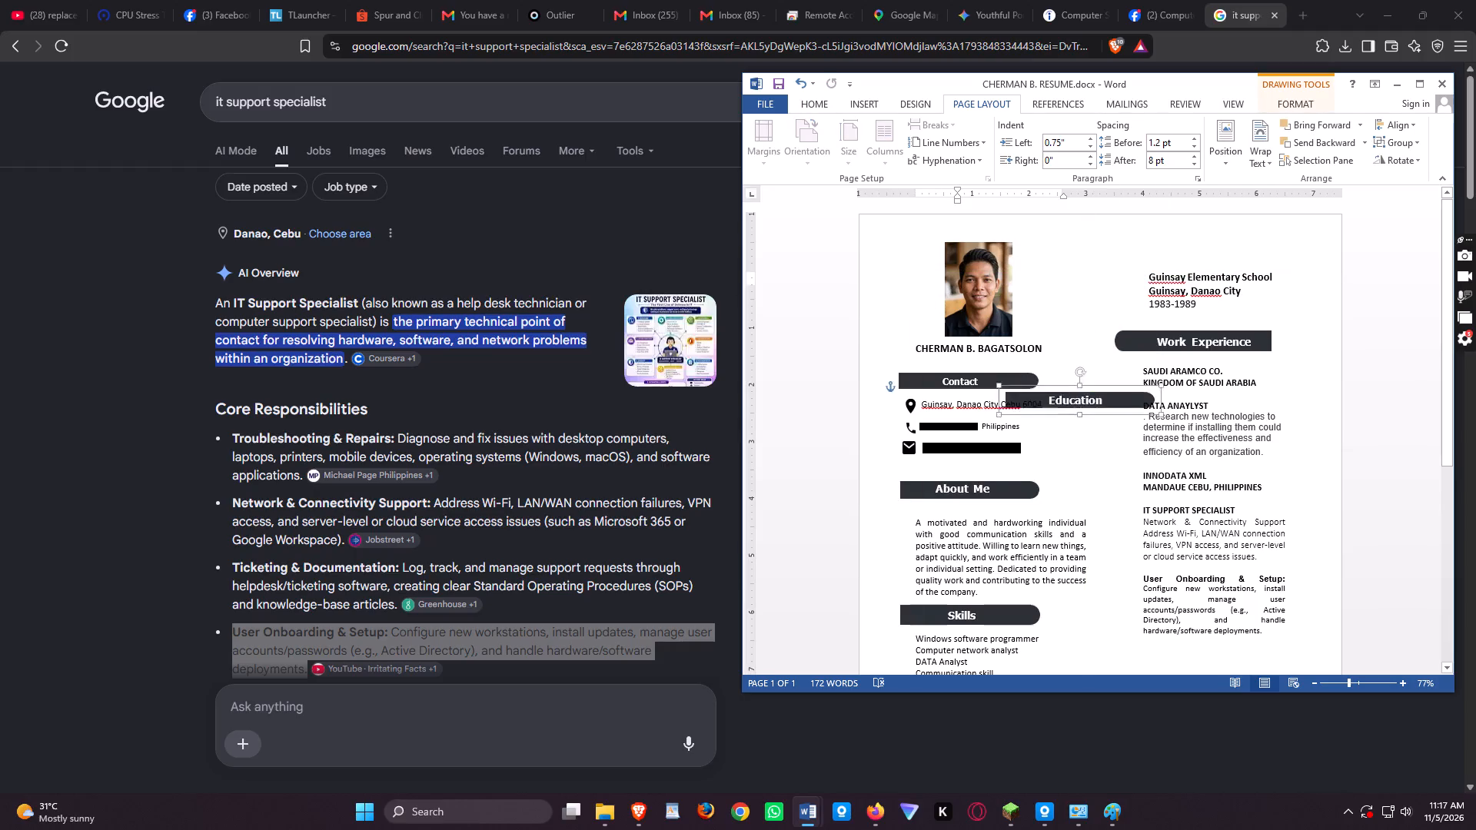
drag(1129, 422, 1064, 694)
scroll(1080, 573, down, 2)
scroll(1077, 575, up, 1)
scroll(1077, 576, down, 3)
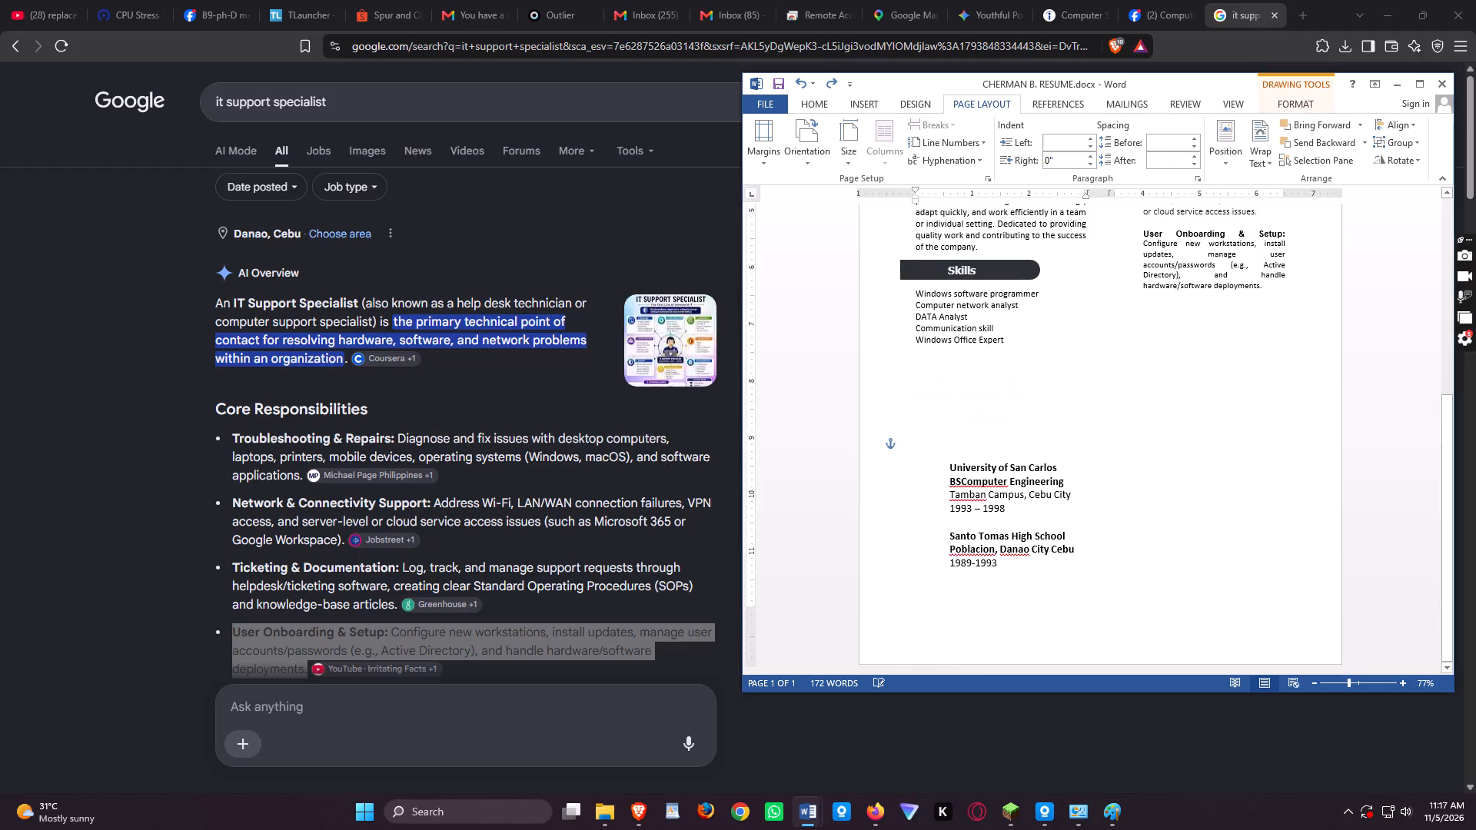
scroll(1079, 573, up, 3)
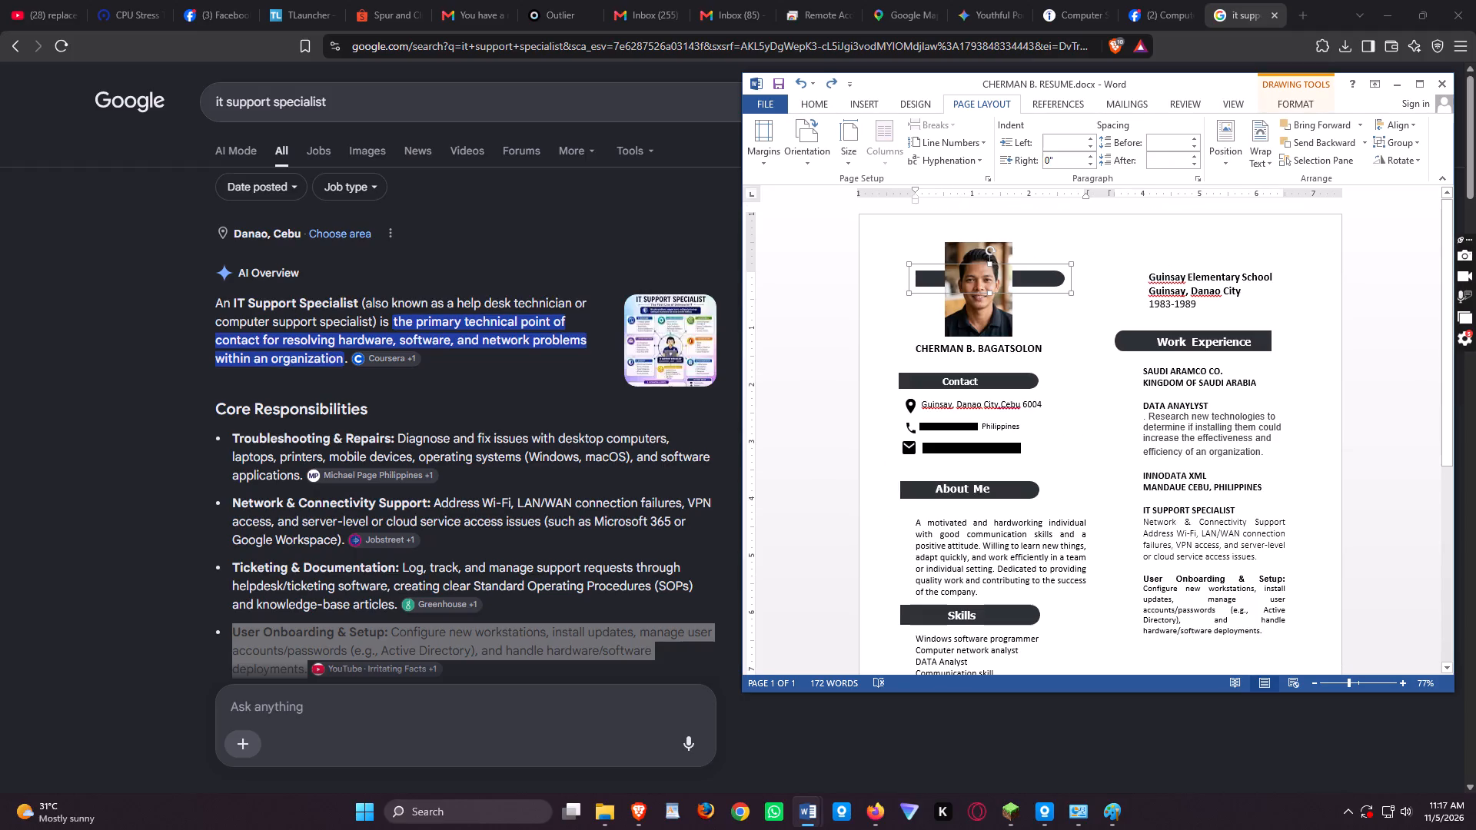
drag(1048, 264, 1102, 655)
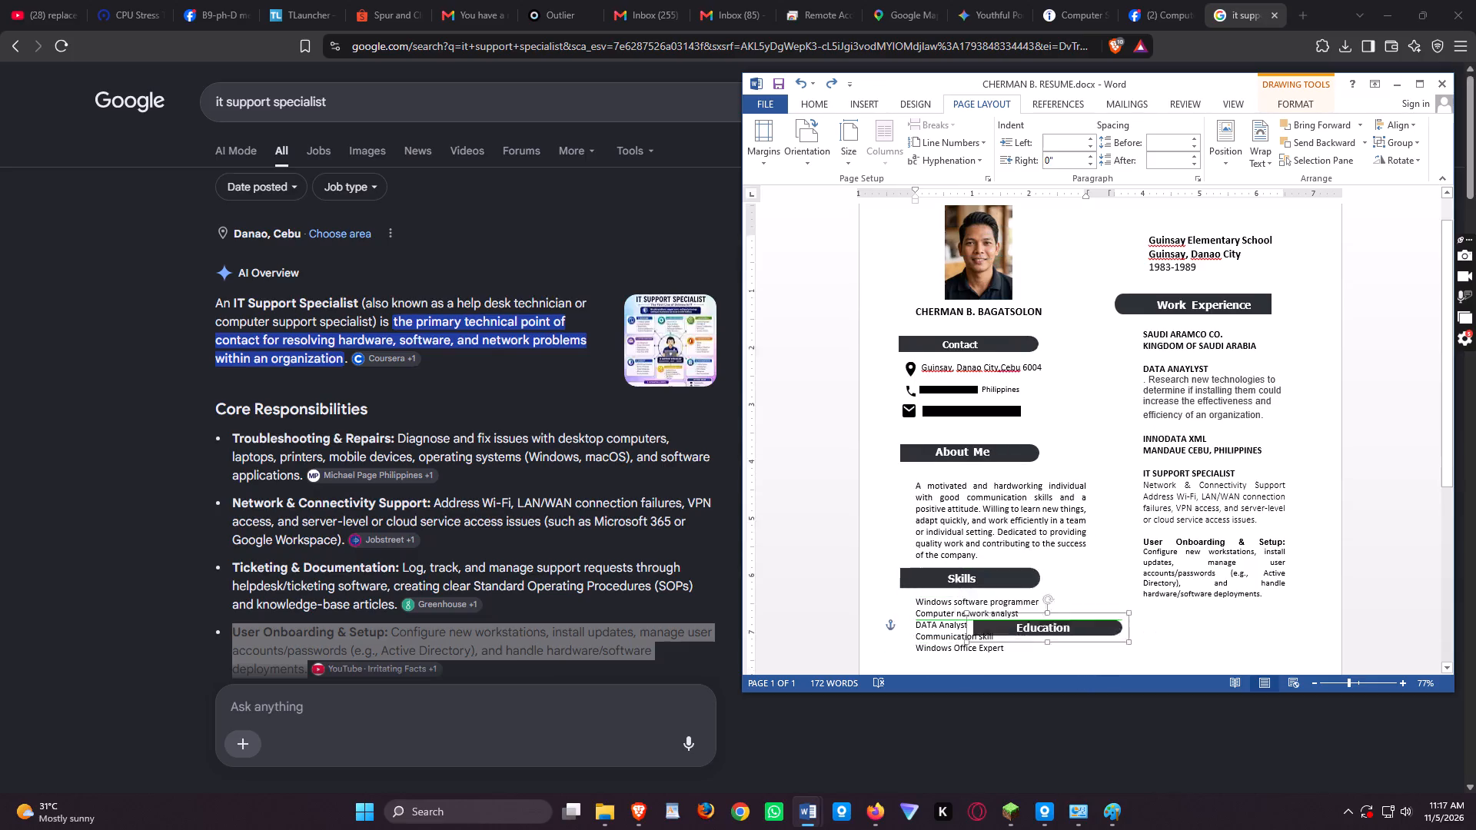
drag(1102, 655, 1026, 593)
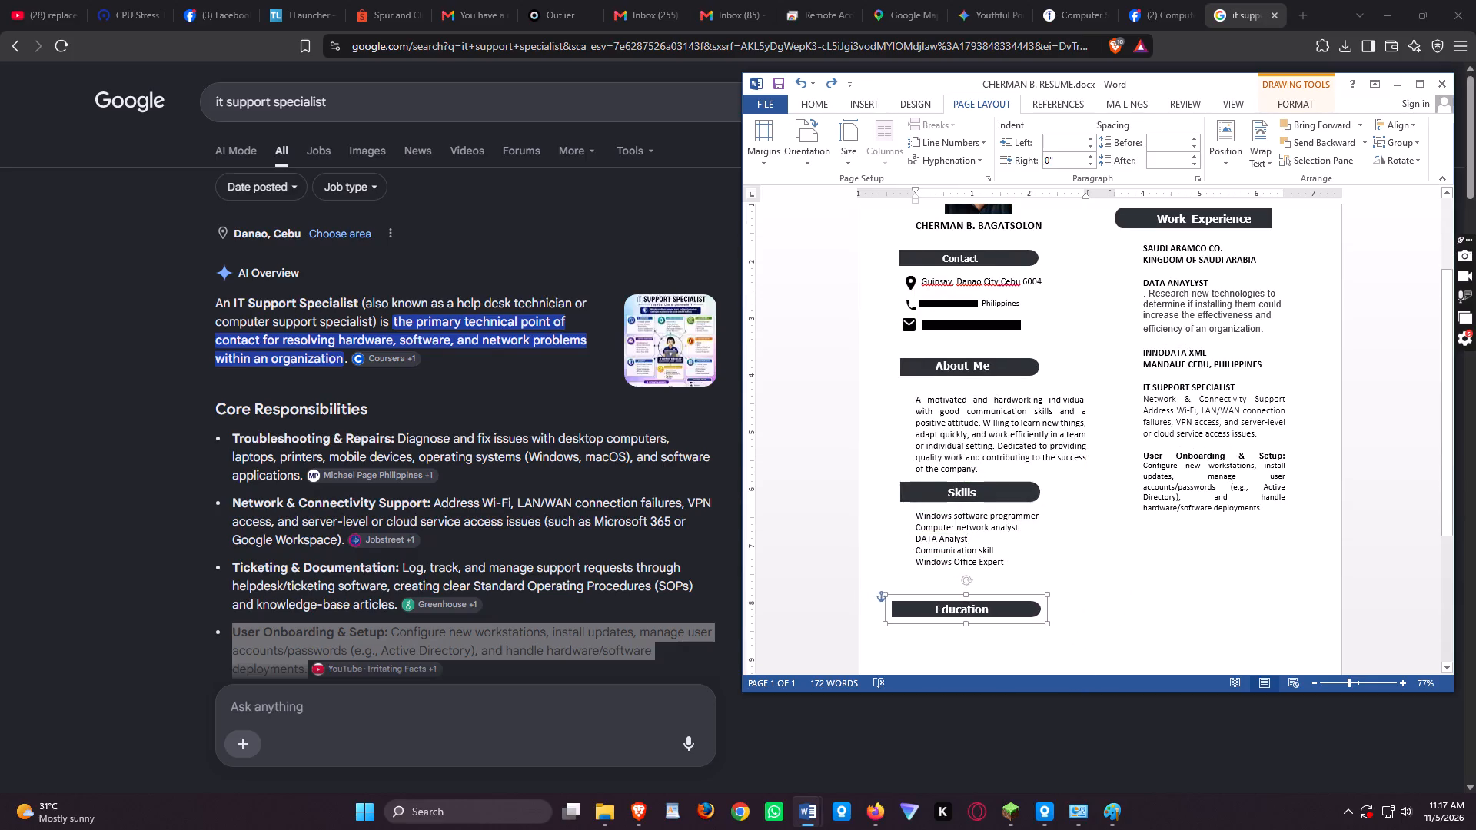
drag(1026, 593, 1031, 582)
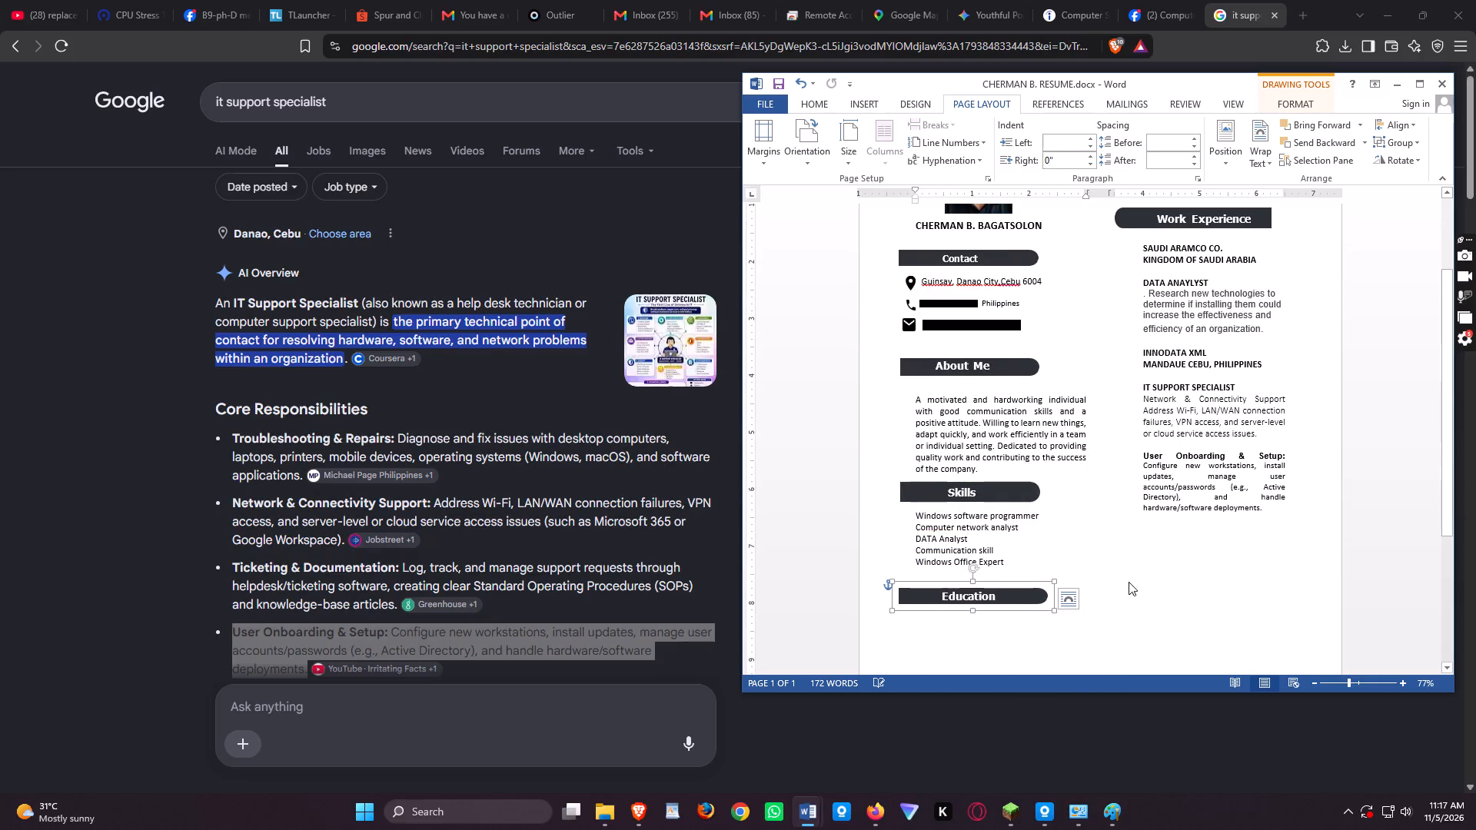
Delete the extra blank lines between the Education heading and the University of San Carlos entry, leaving a small gap.
scroll(1116, 573, down, 6)
click(967, 416)
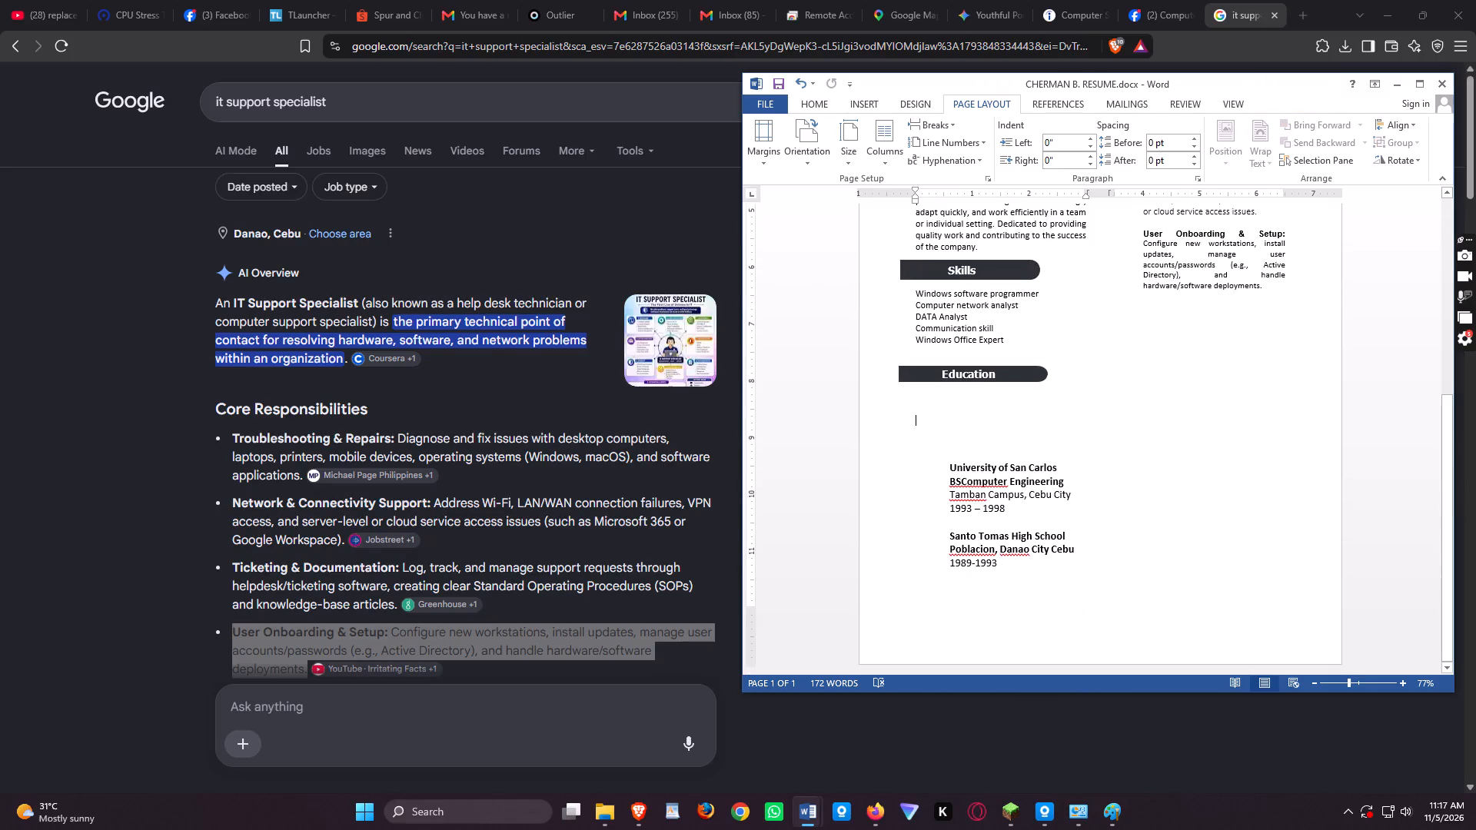
click(948, 469)
click(975, 402)
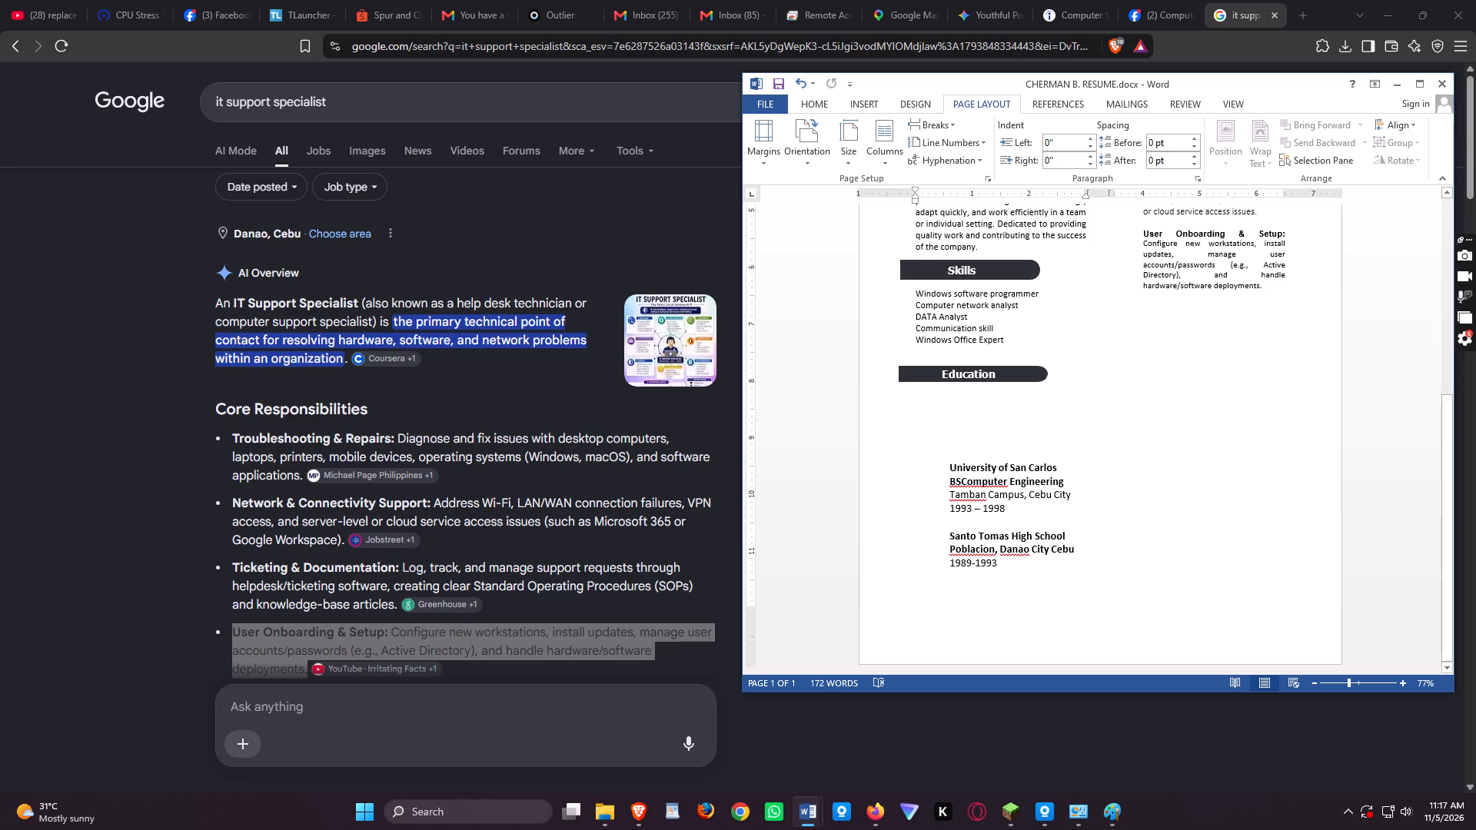
key(Delete)
key(Delete)
key(Delete)
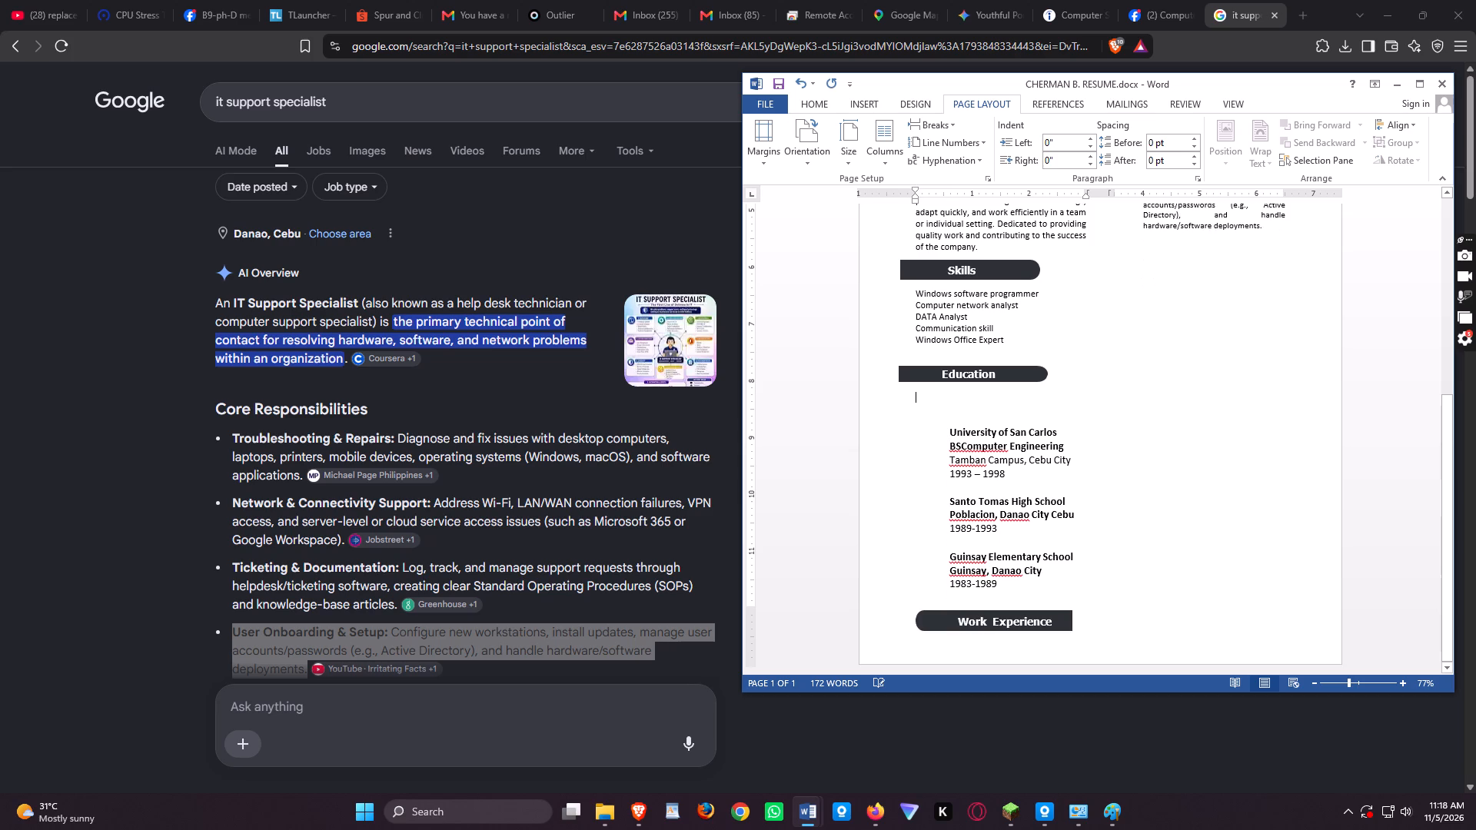
key(Delete)
key(Delete)
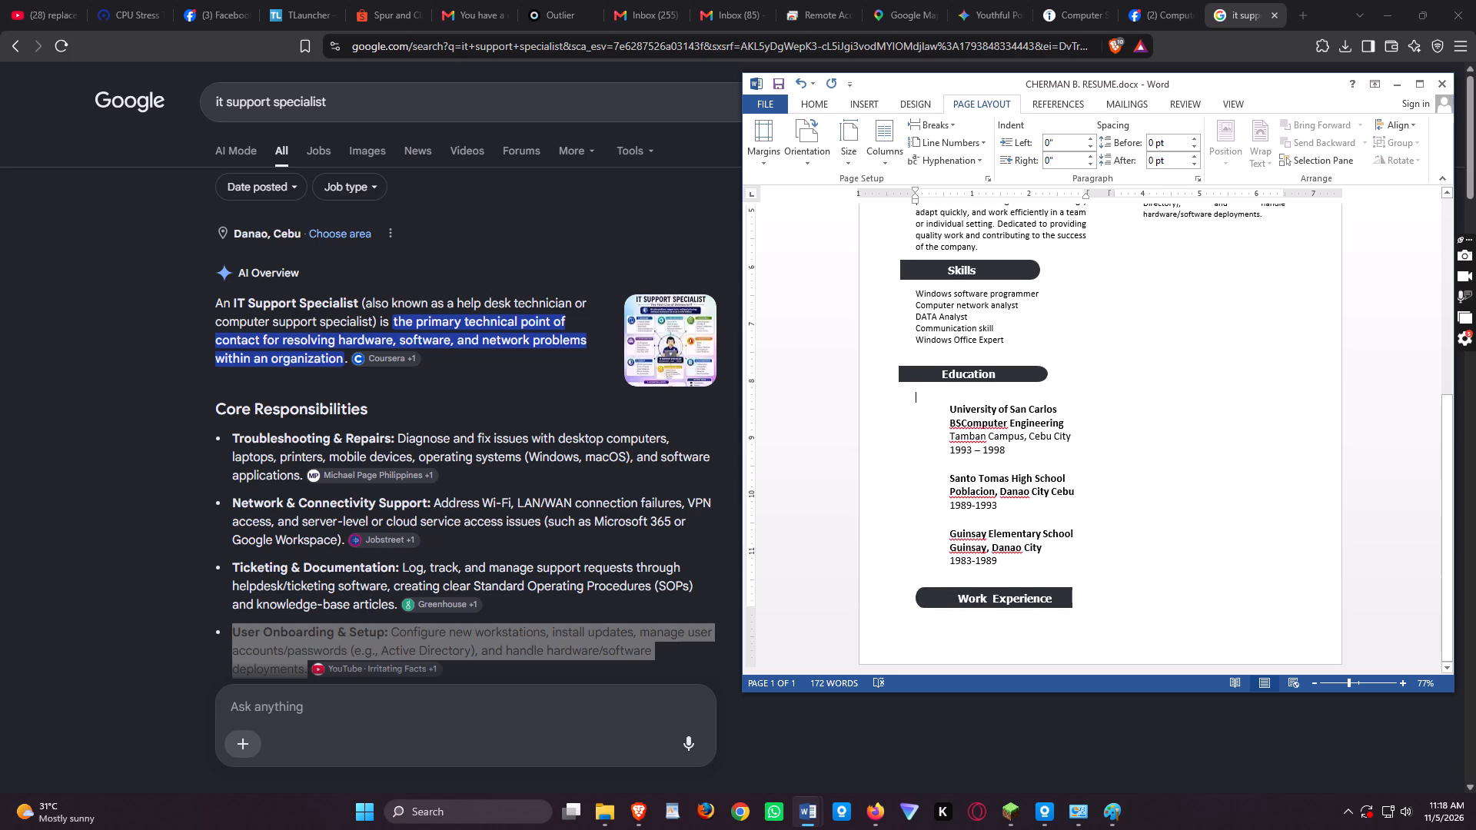
Remove the left indent from the University of San Carlos entry, including its Tamban Campus, Cebu City and date text.
click(942, 407)
key(BackSpace)
click(952, 437)
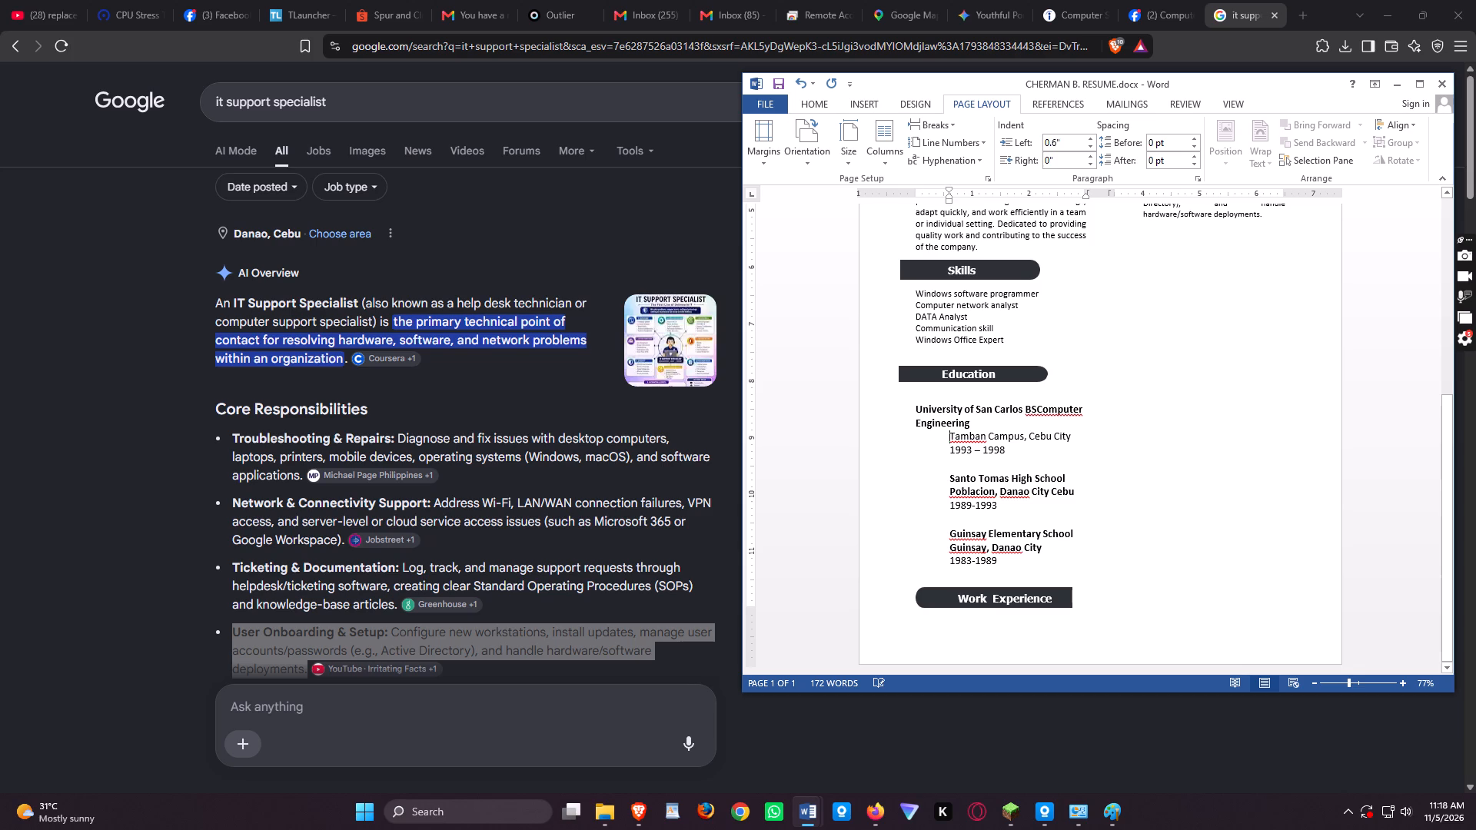
key(BackSpace)
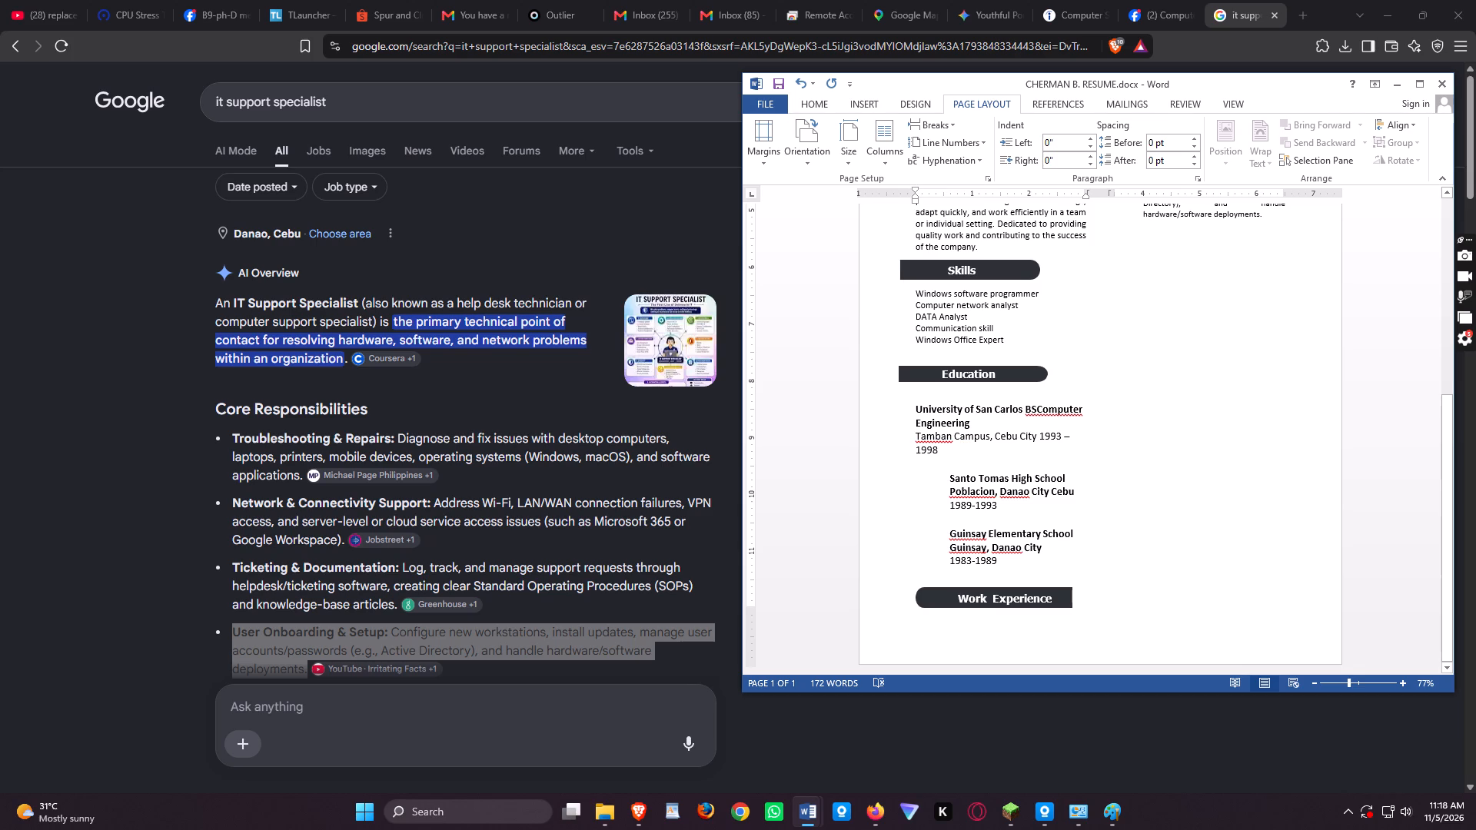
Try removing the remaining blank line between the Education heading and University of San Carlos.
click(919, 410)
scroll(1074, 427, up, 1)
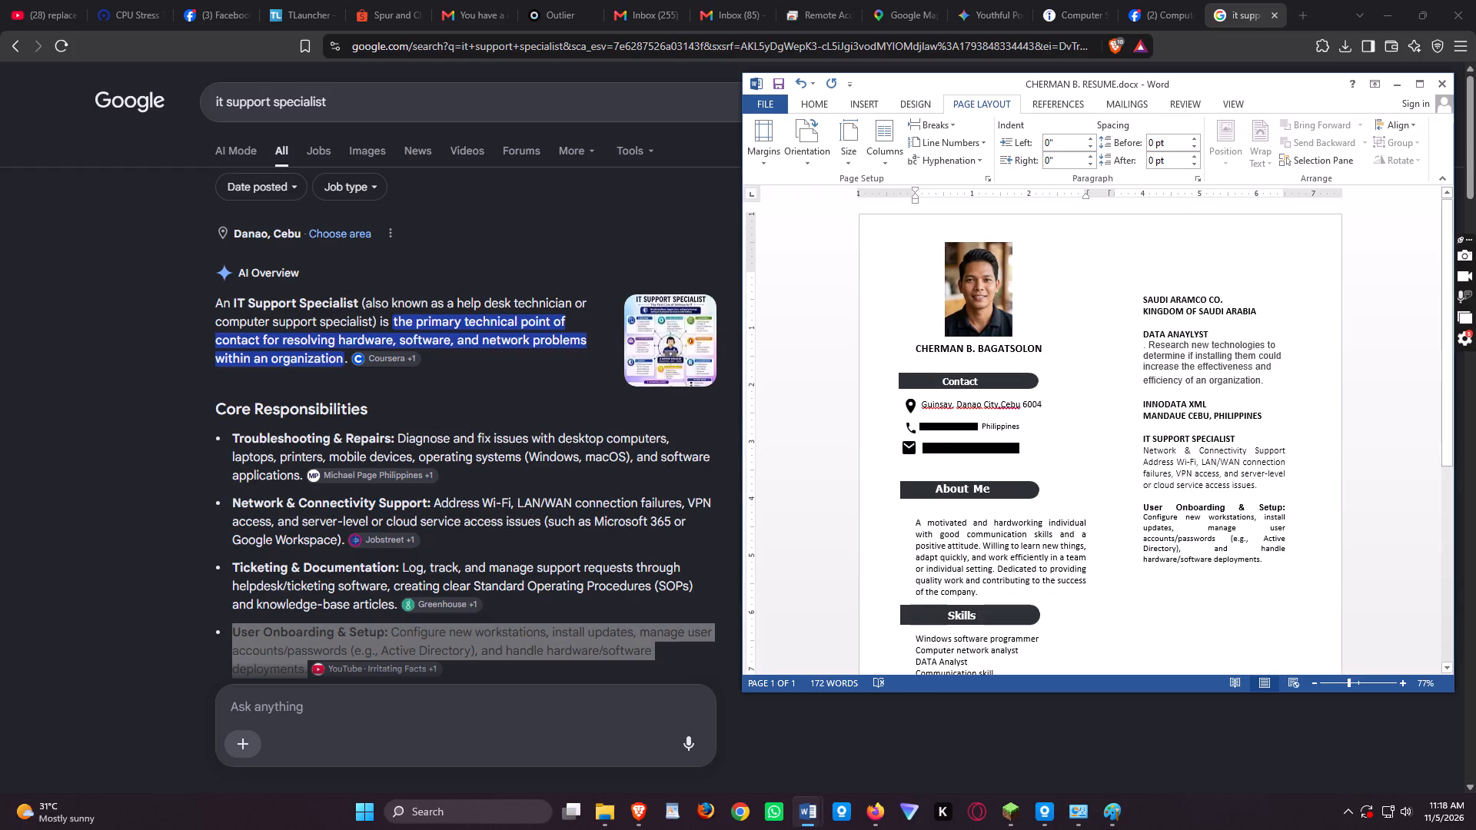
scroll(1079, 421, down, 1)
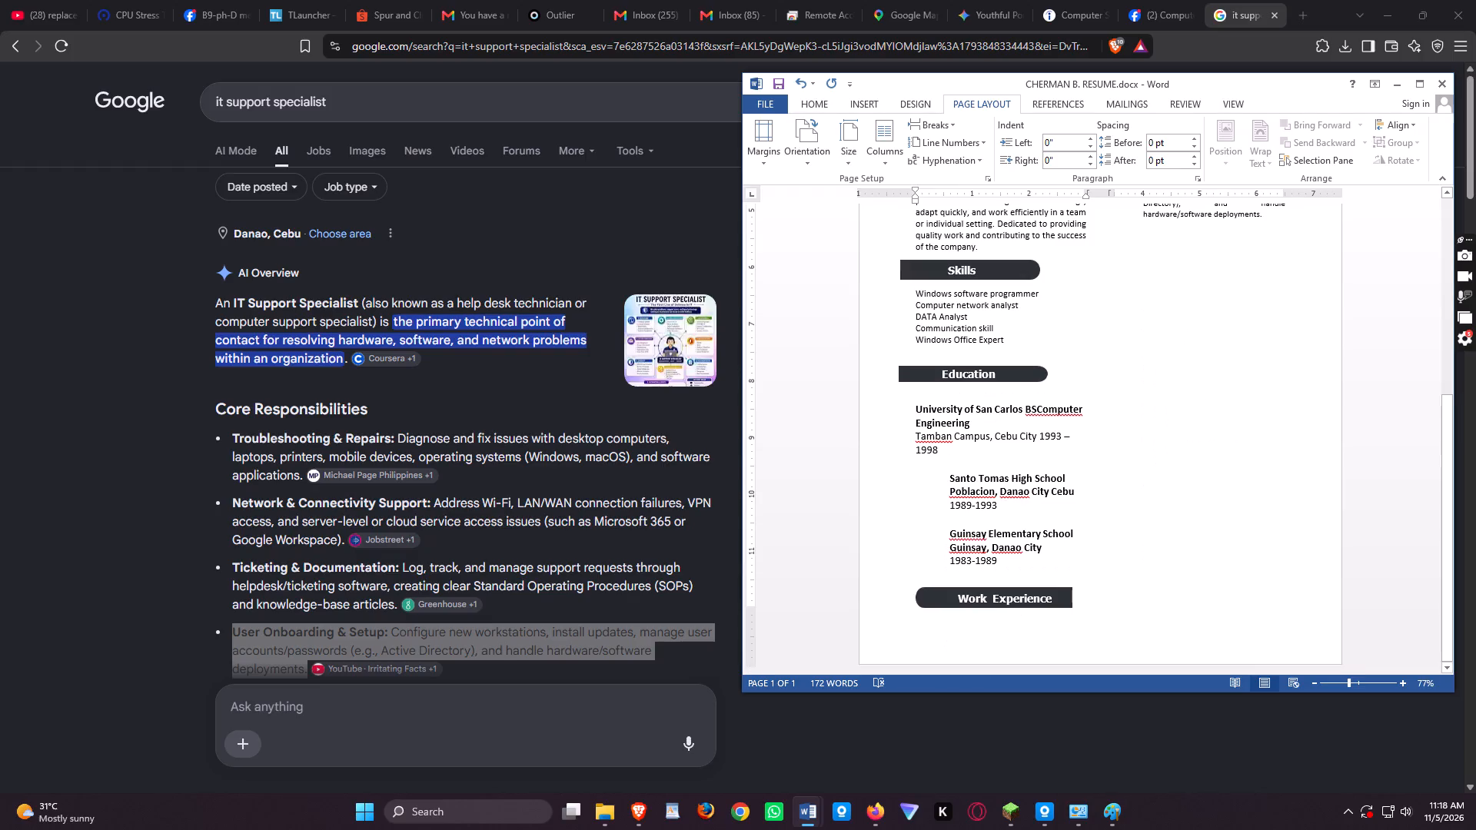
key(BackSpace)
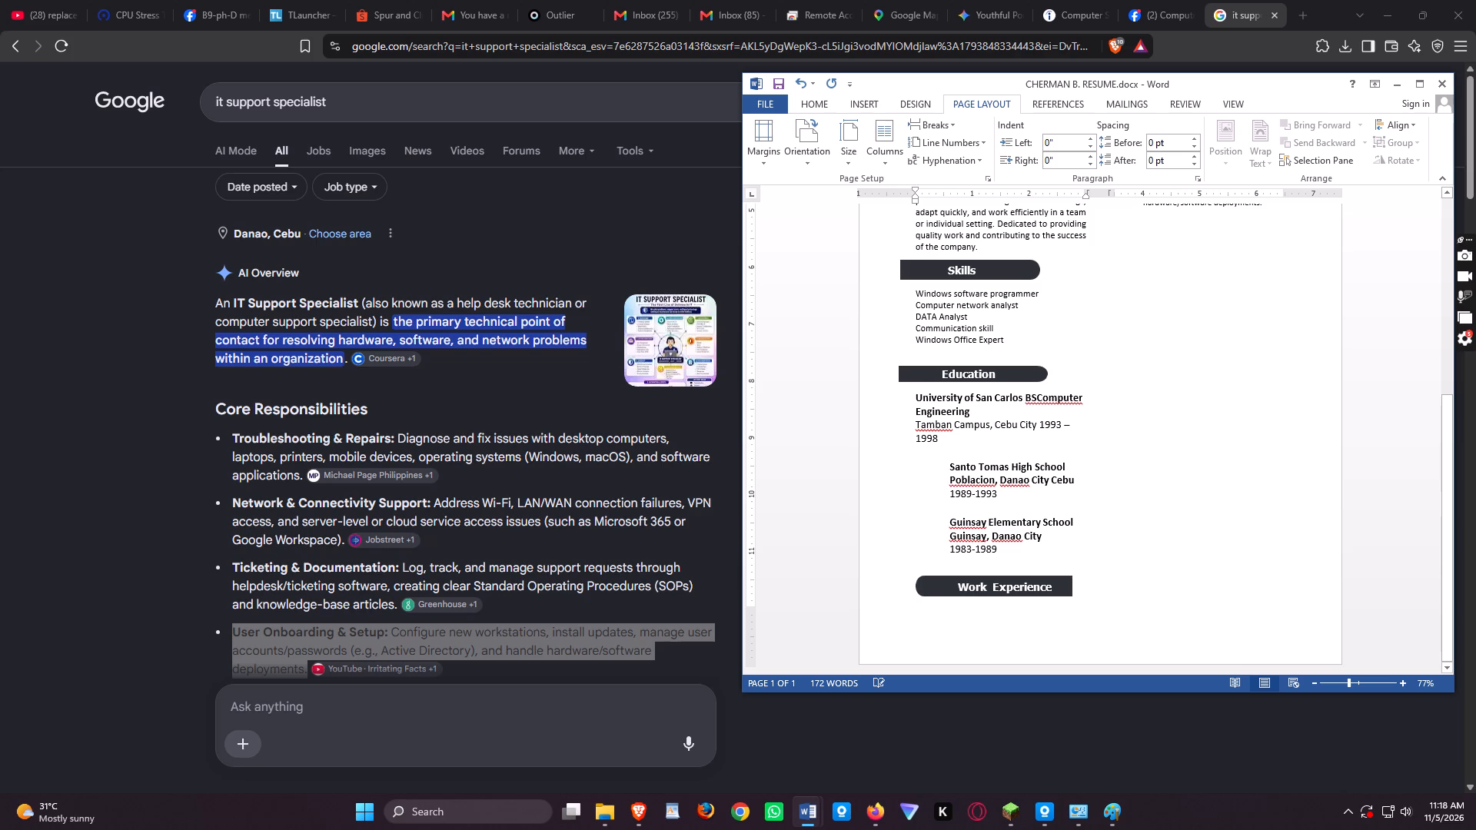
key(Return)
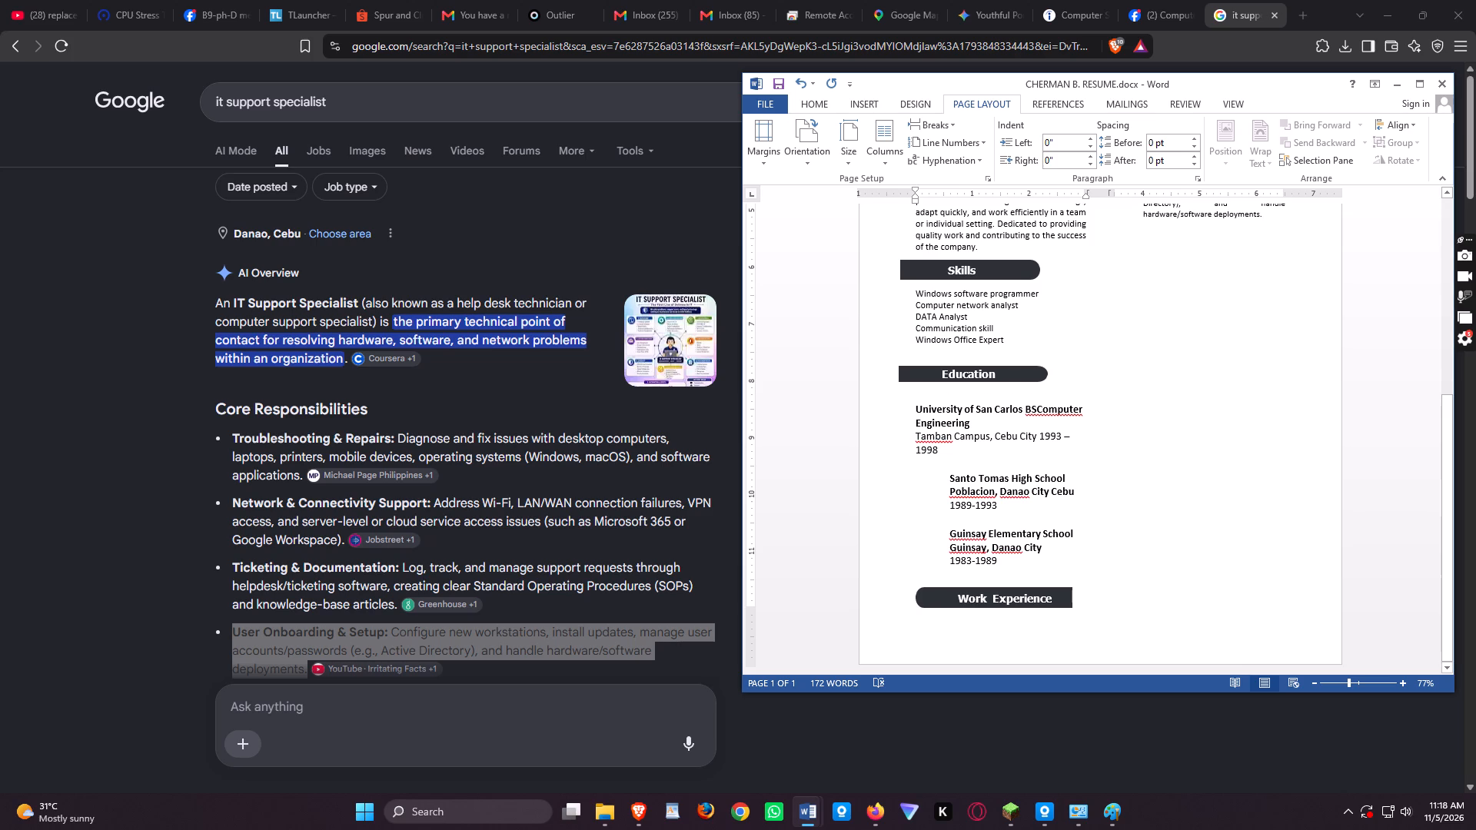
Put BSComputer Engineering on its own line below University of San Carlos, without a leading space.
click(1021, 412)
click(1023, 411)
key(Return)
key(Delete)
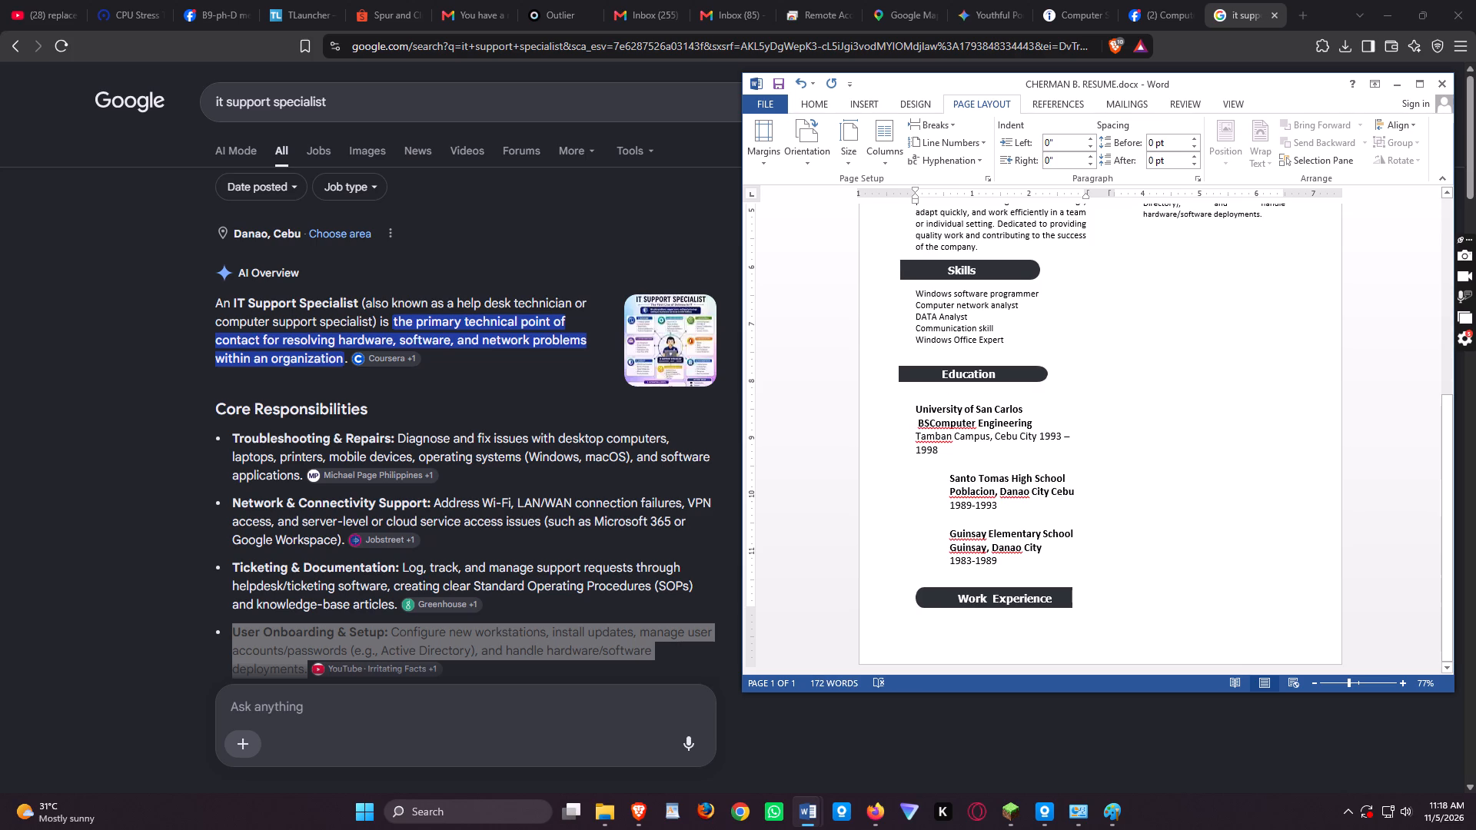
Remove the left indent from the Santo Tomas High School and Guinsay Elementary School entries, including the 1983-1989 line.
click(949, 474)
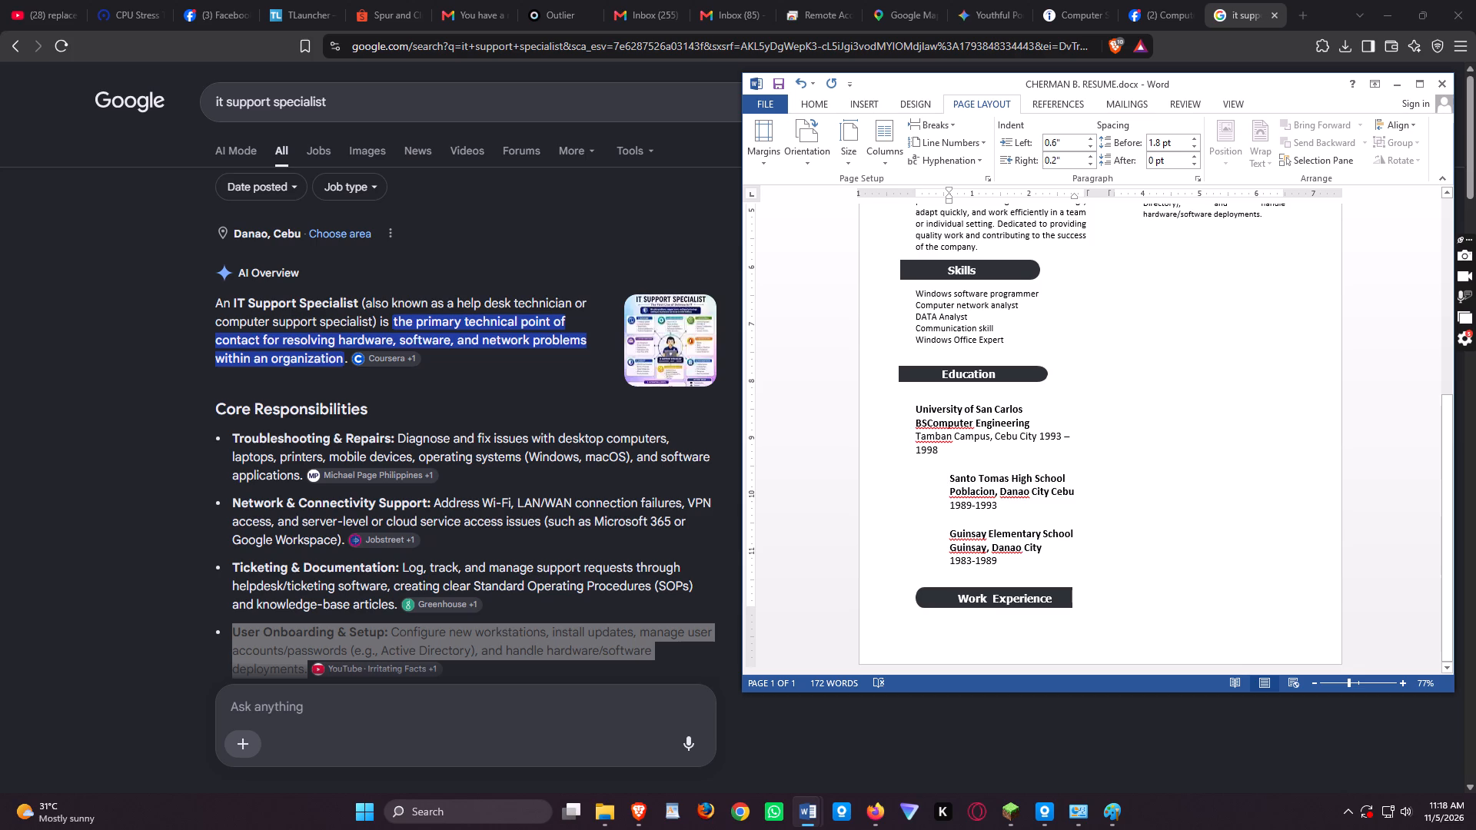
key(BackSpace)
click(943, 532)
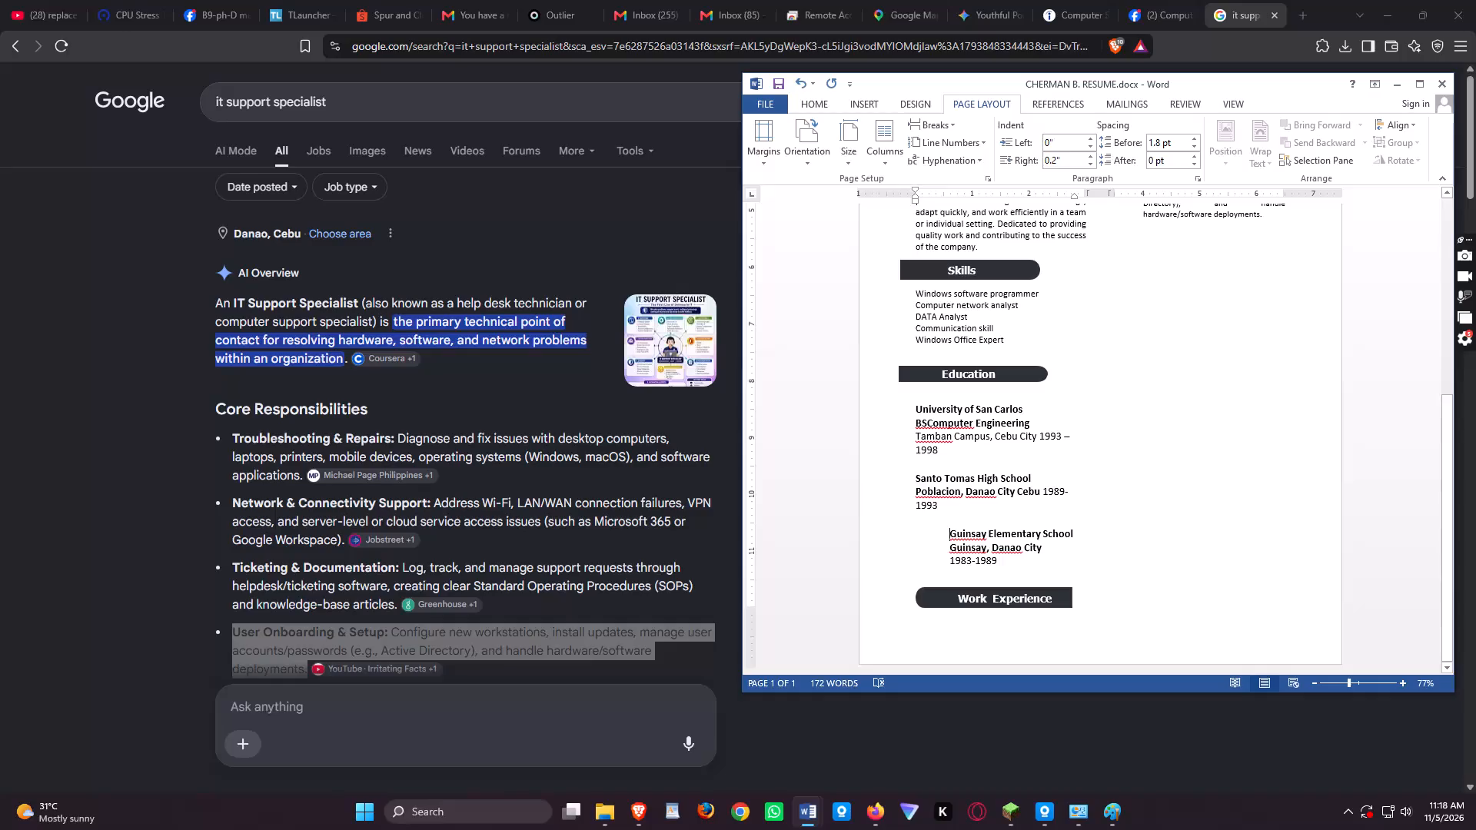
key(BackSpace)
click(948, 559)
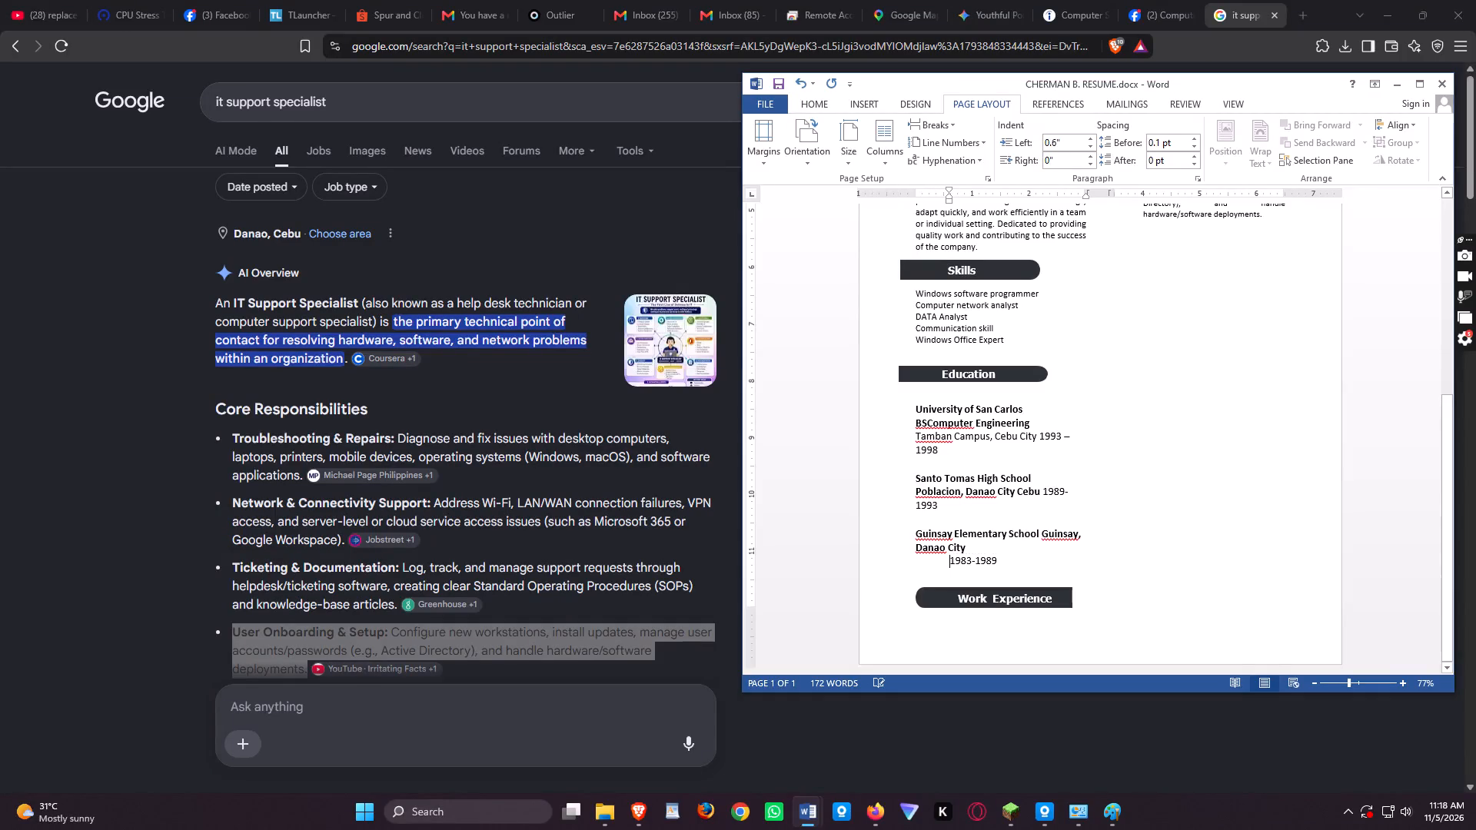
key(BackSpace)
Insert blank lines after the Guinsay Elementary School entry to push the Work Experience heading to the top of the second column.
scroll(1022, 600, down, 3)
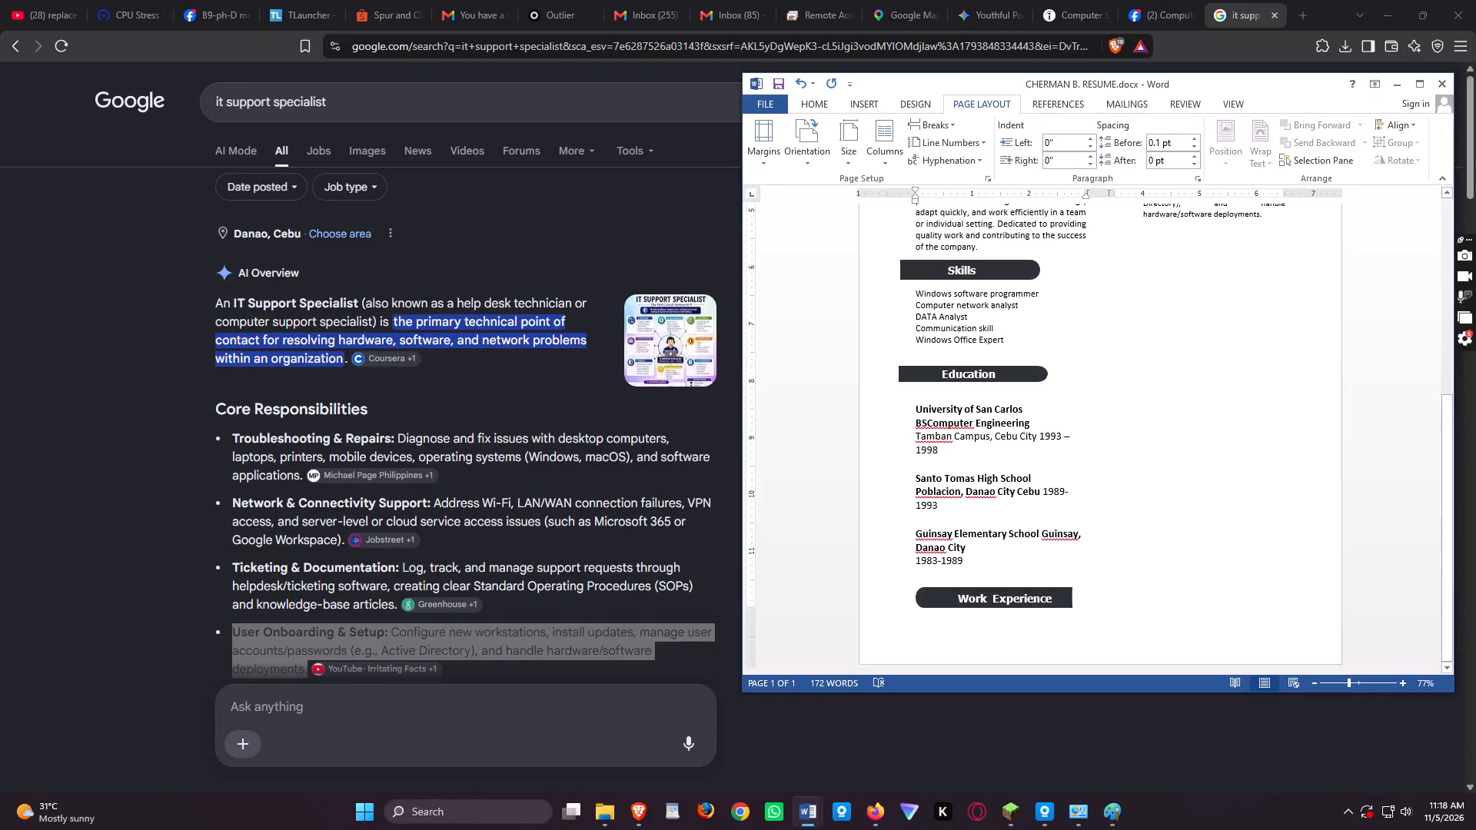
click(1019, 577)
key(Return)
key(Return)
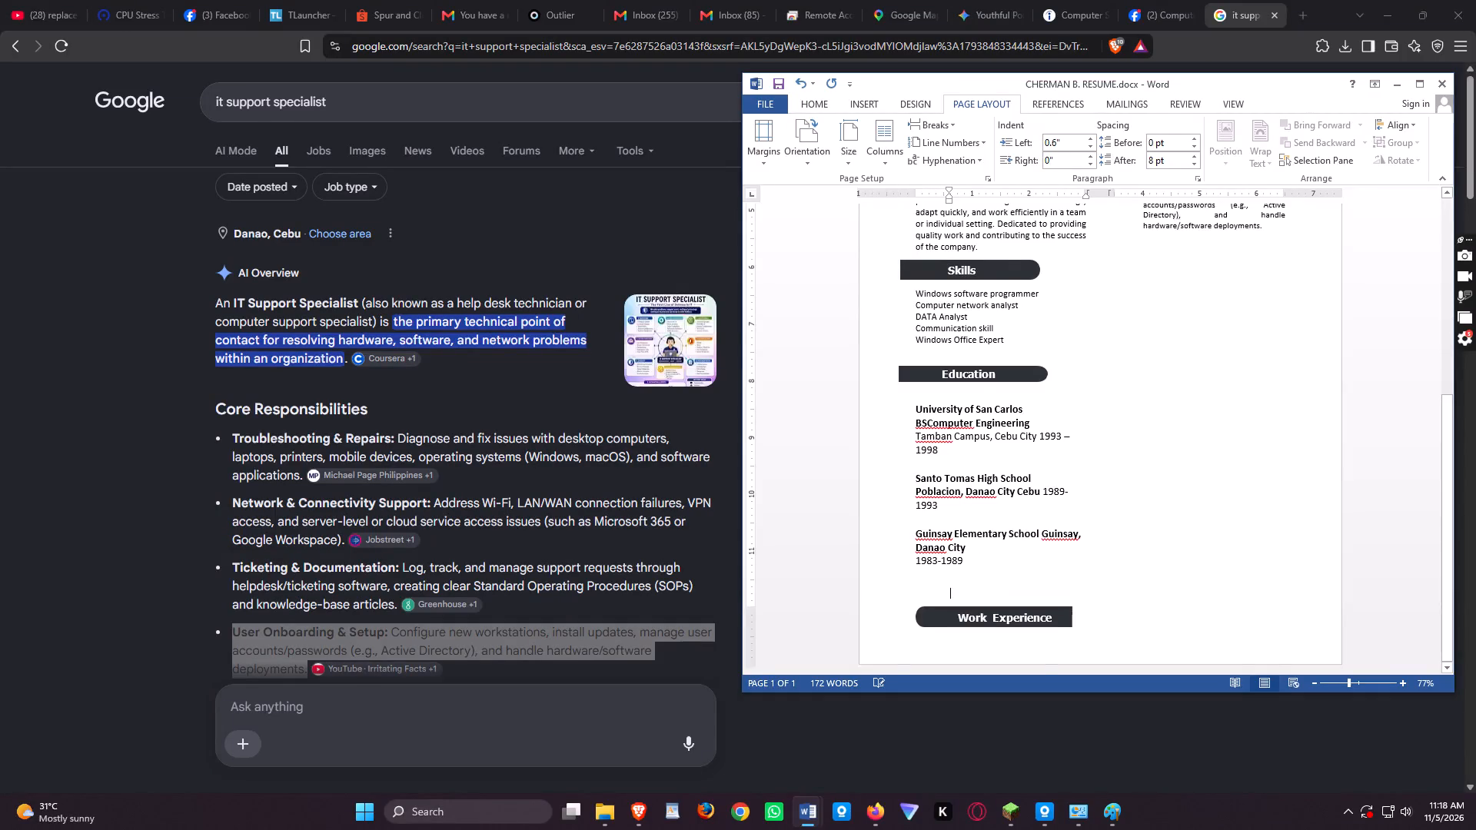
scroll(1148, 569, up, 2)
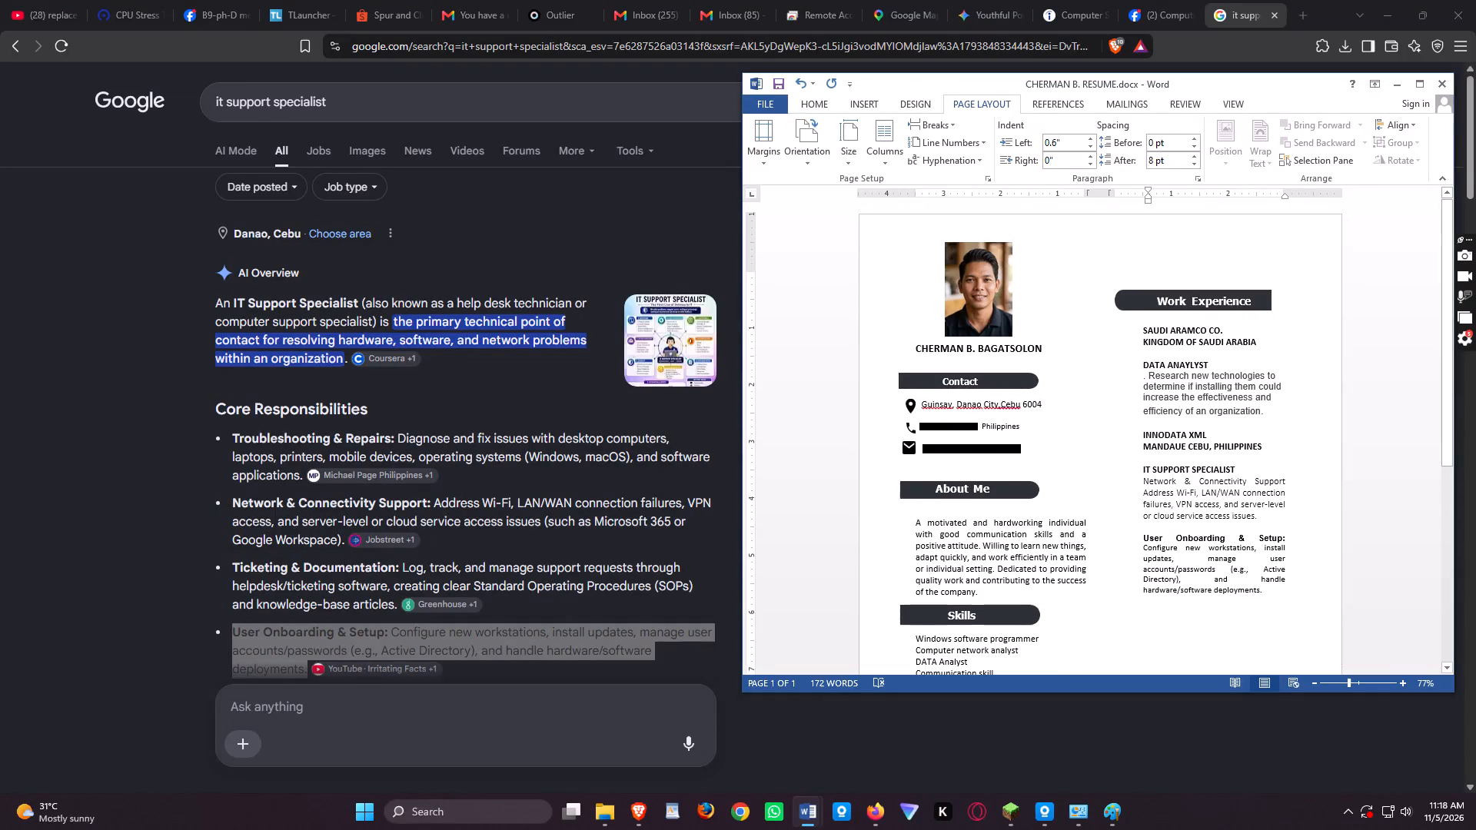
key(Delete)
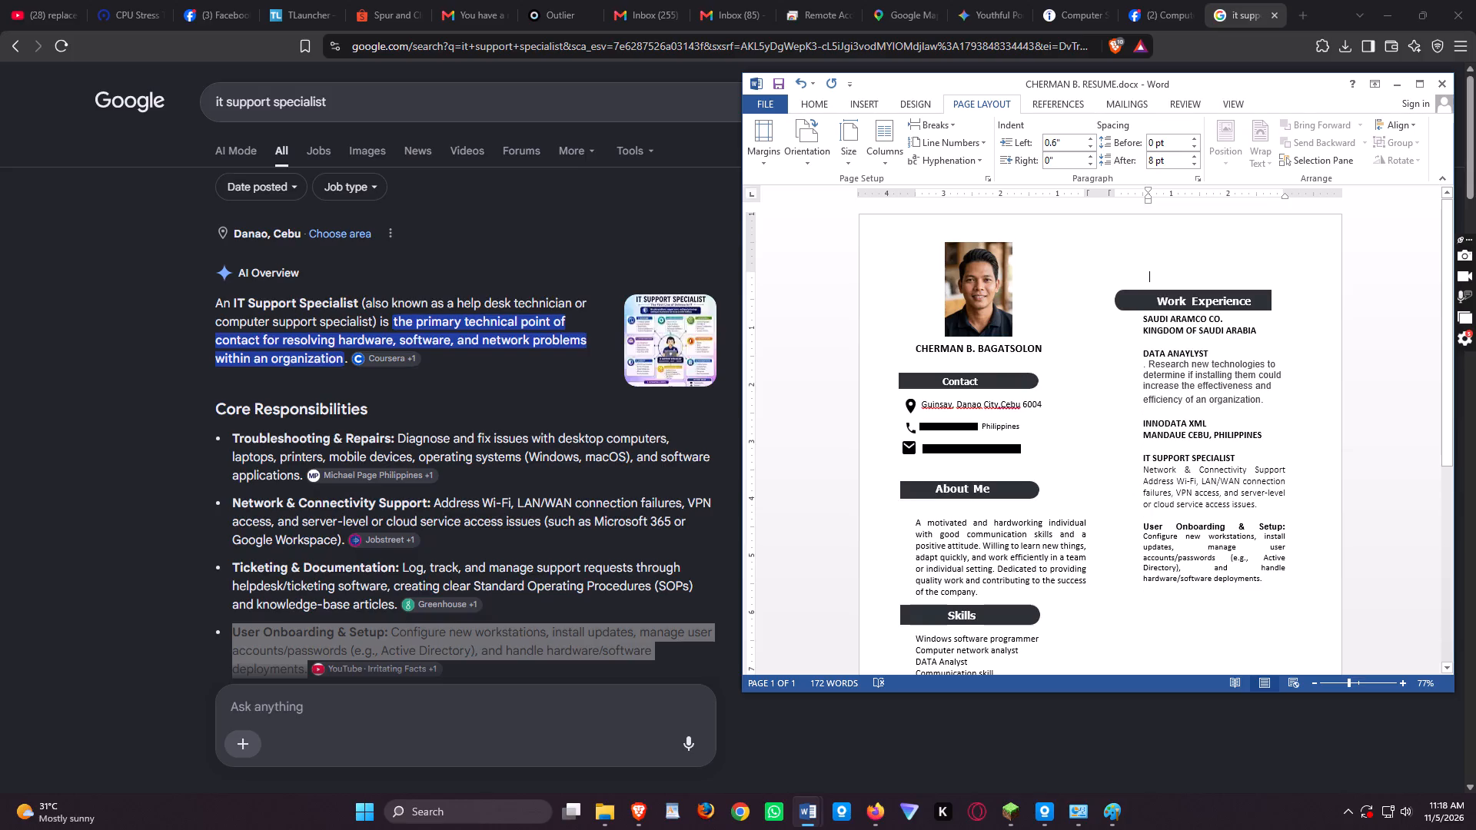
key(Return)
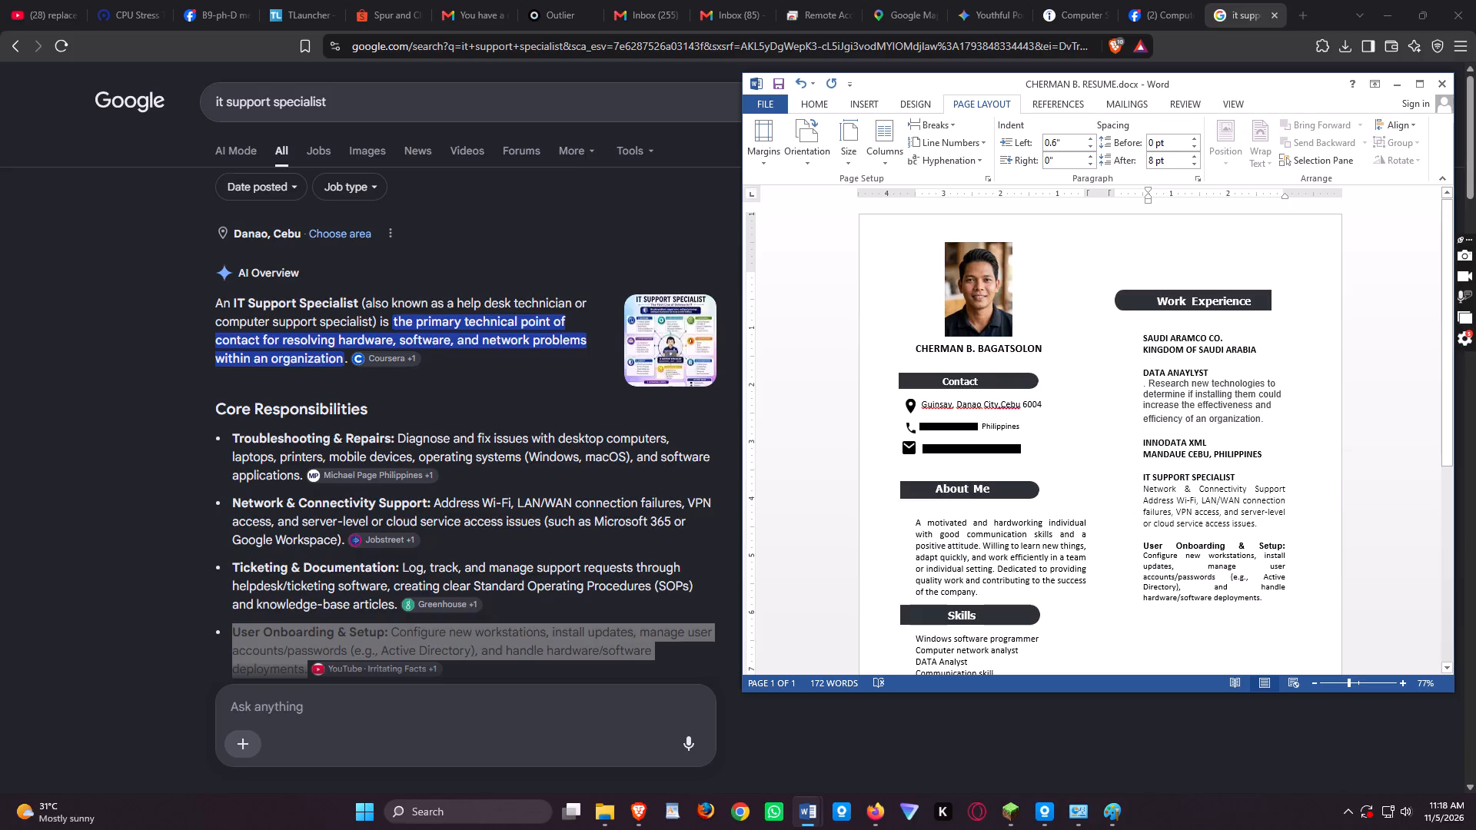
scroll(1245, 537, down, 1)
scroll(1248, 536, up, 2)
Set the User Onboarding & Setup paragraph under IT Support Specialist to Calibri (Body), size 12.
drag(1268, 599, 1135, 550)
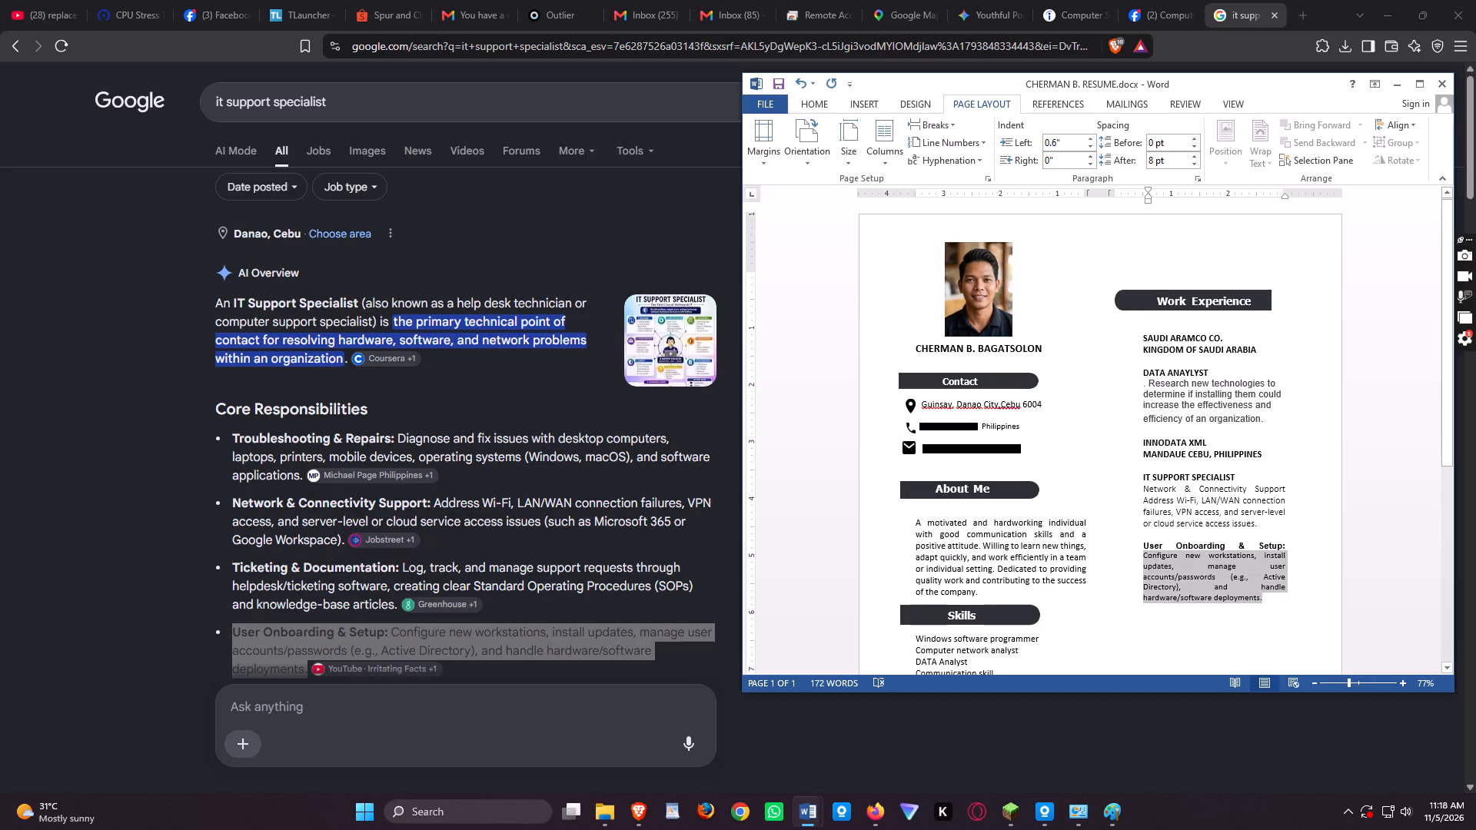
drag(1135, 550, 1135, 543)
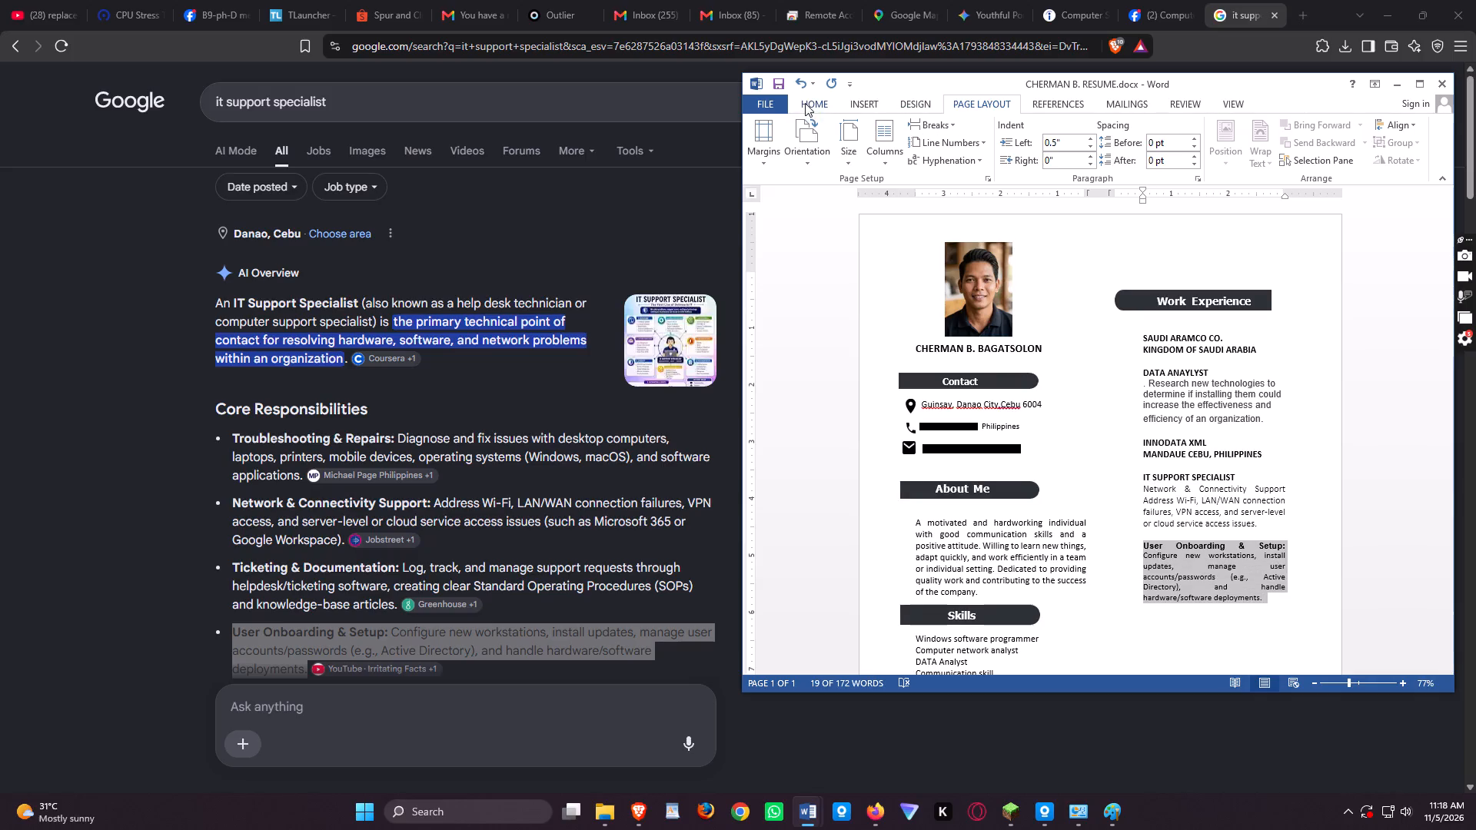
click(805, 103)
click(869, 134)
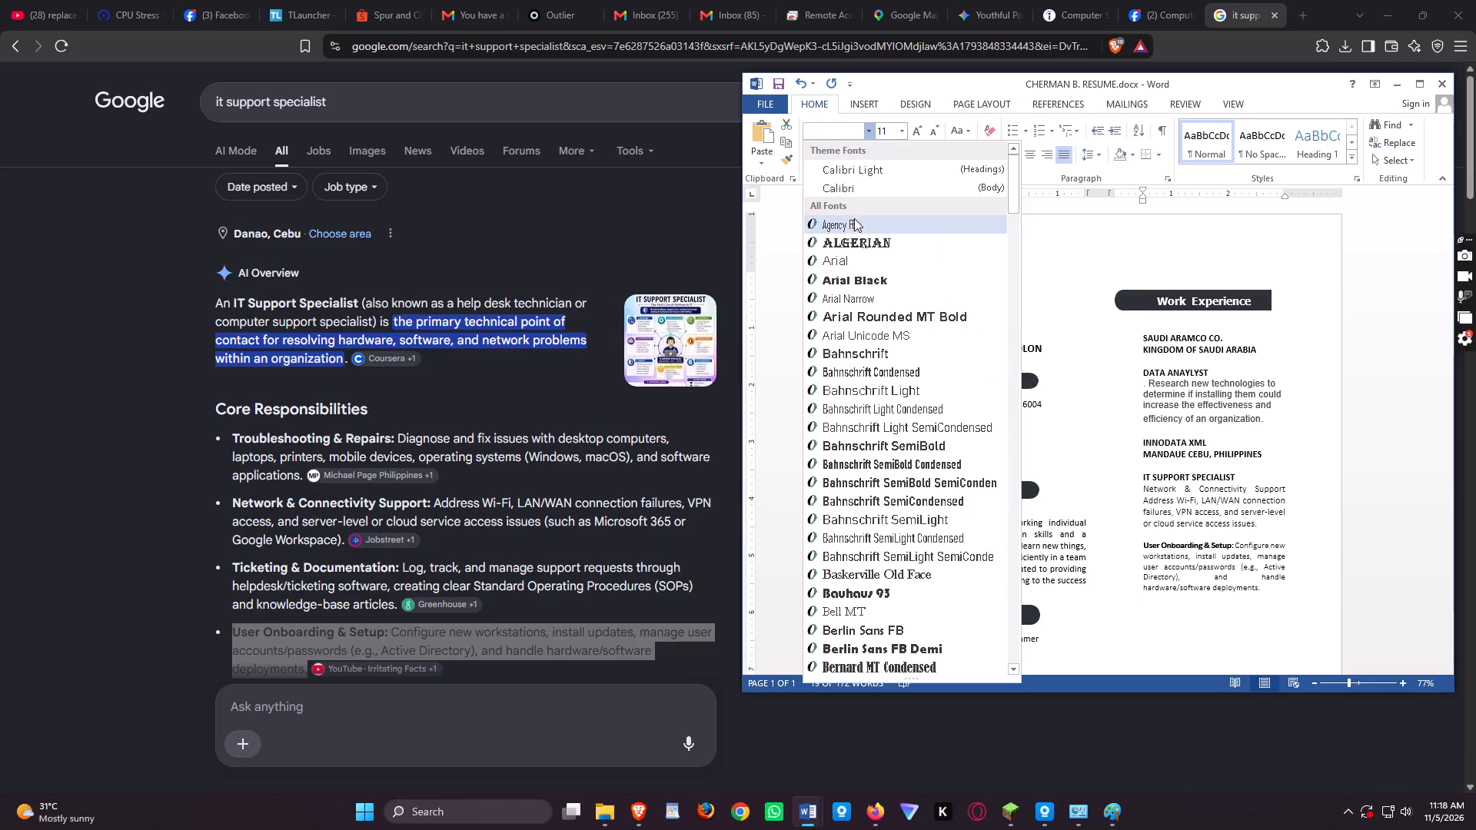
click(857, 185)
click(906, 131)
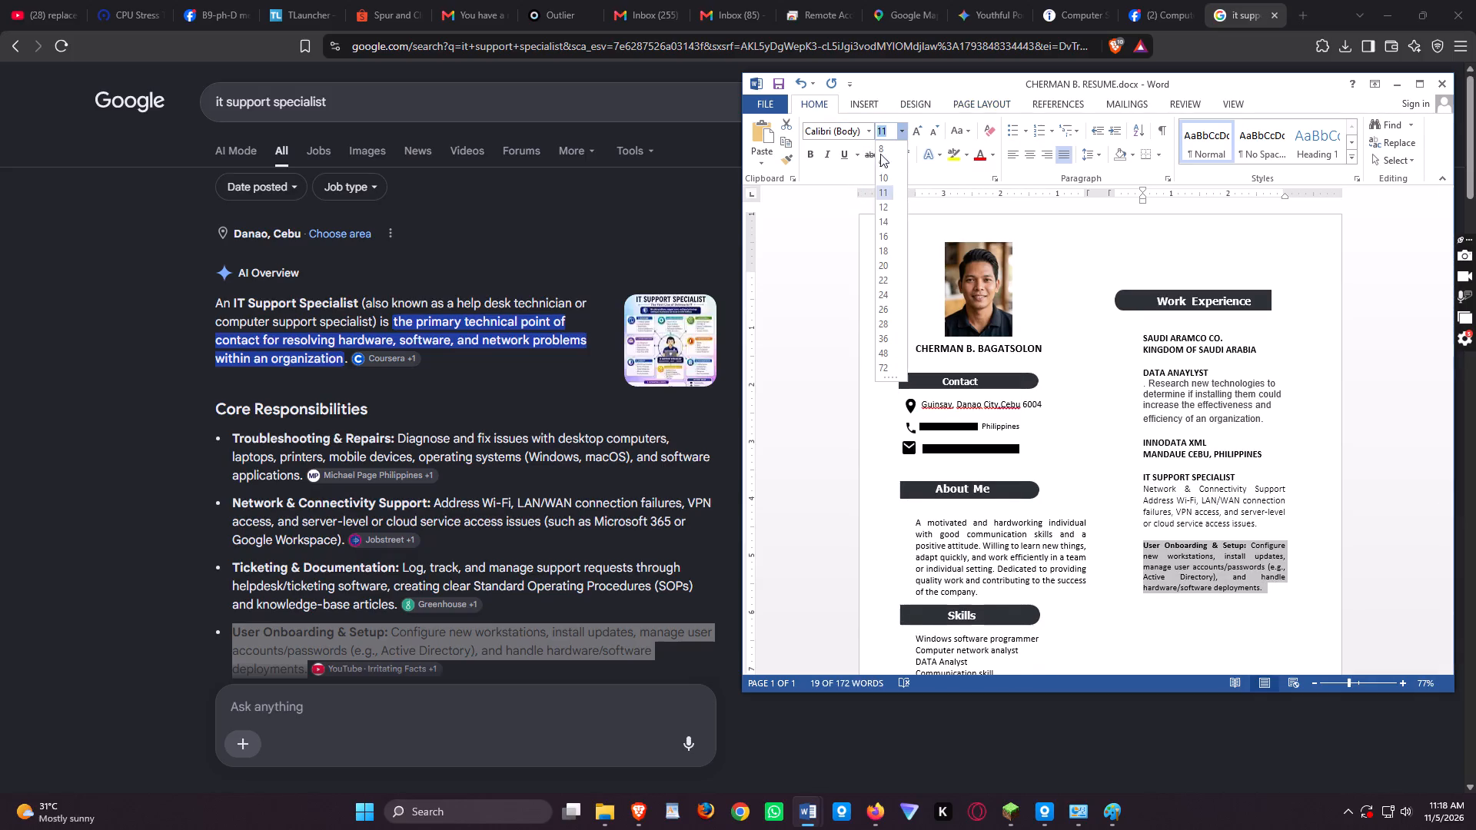
click(882, 208)
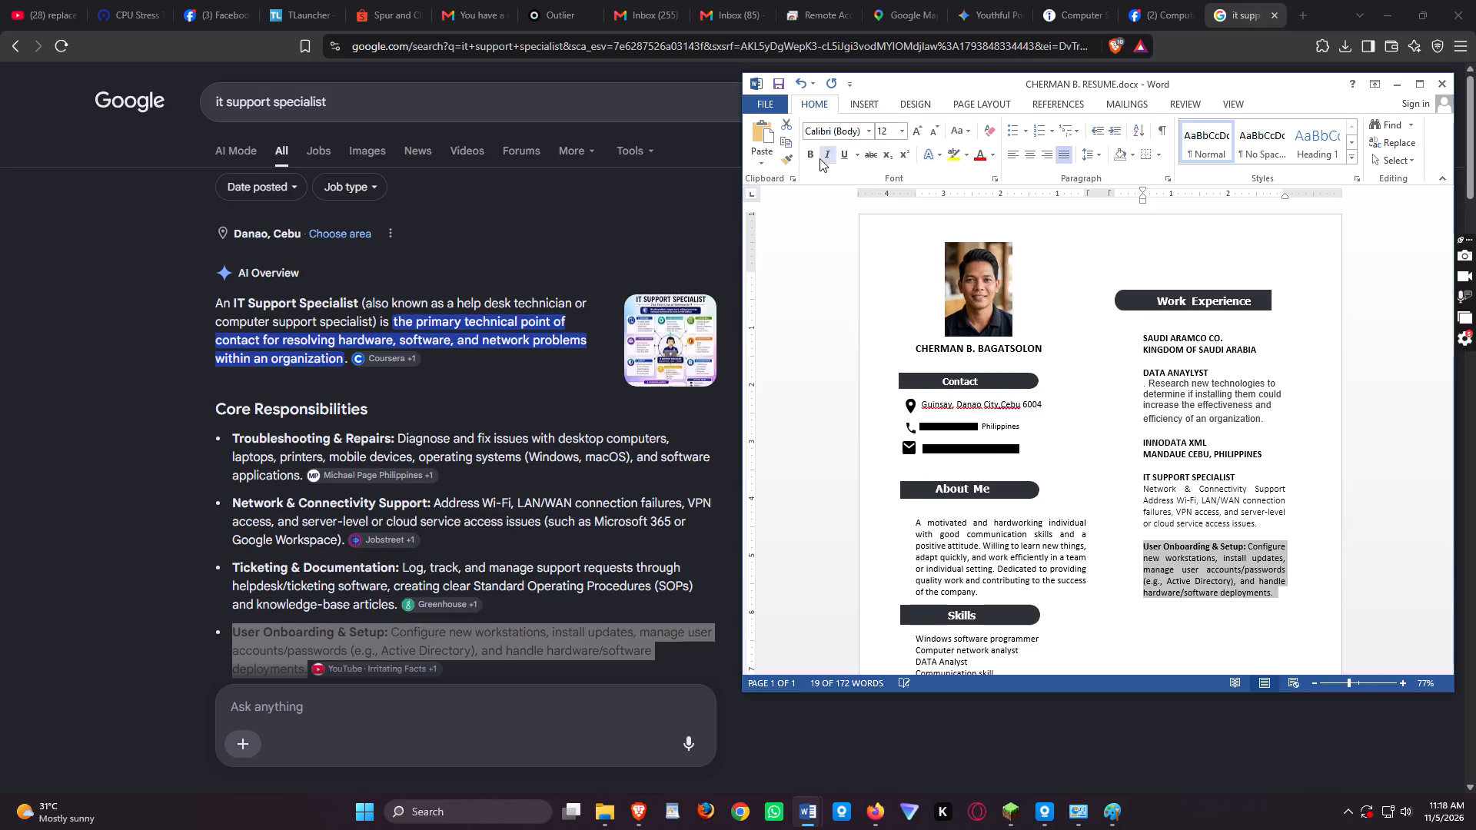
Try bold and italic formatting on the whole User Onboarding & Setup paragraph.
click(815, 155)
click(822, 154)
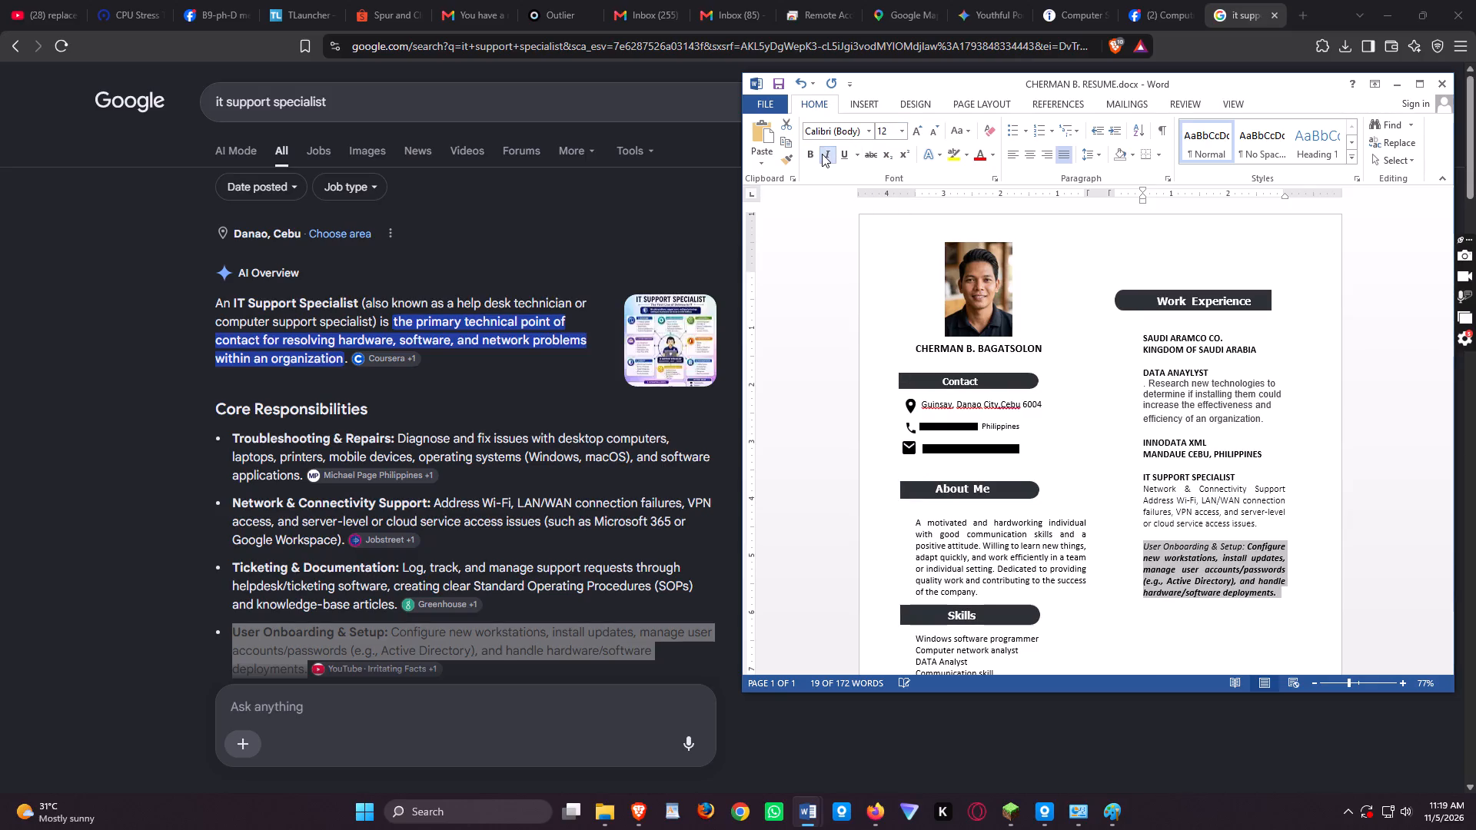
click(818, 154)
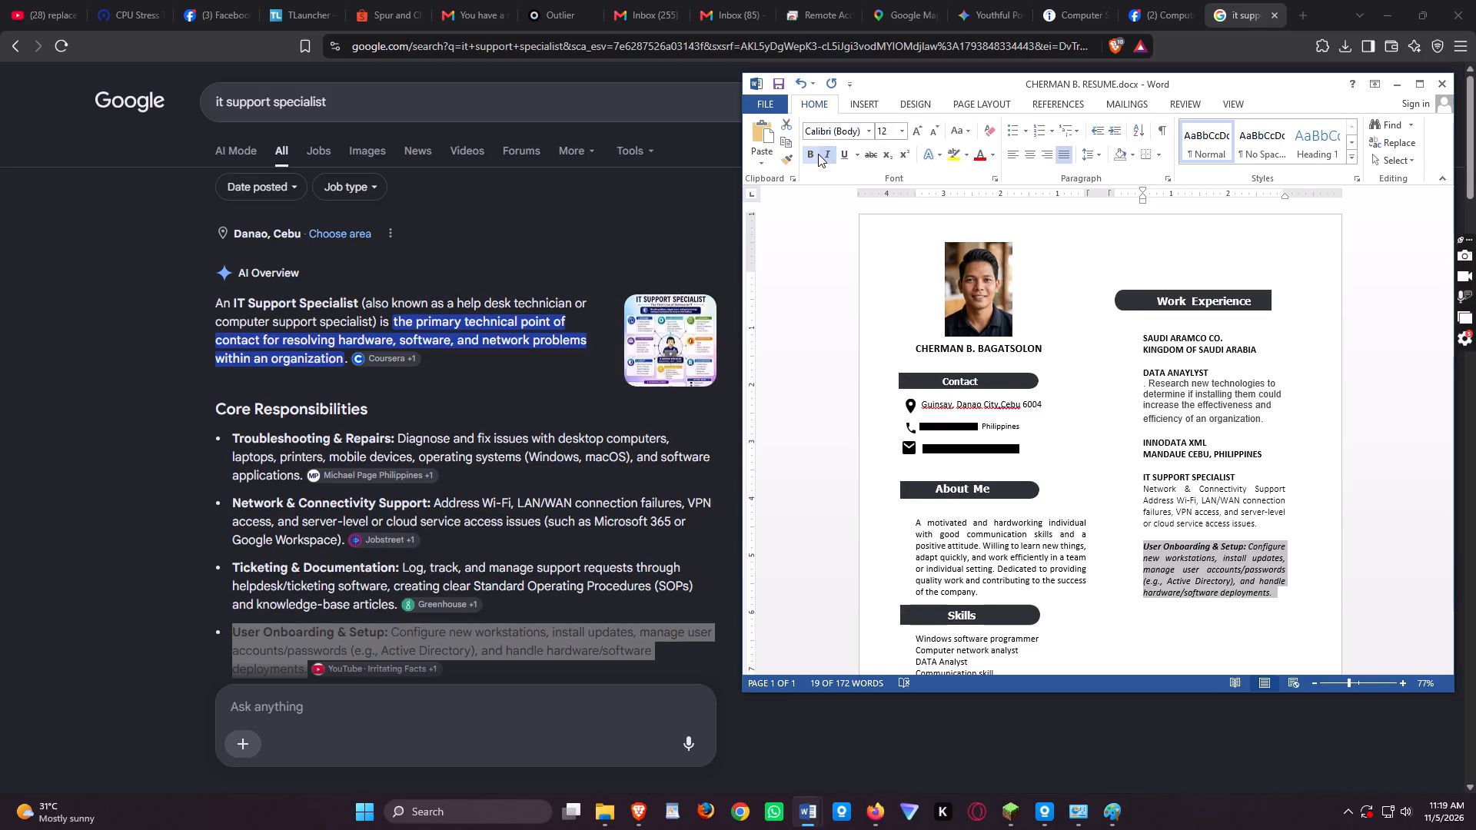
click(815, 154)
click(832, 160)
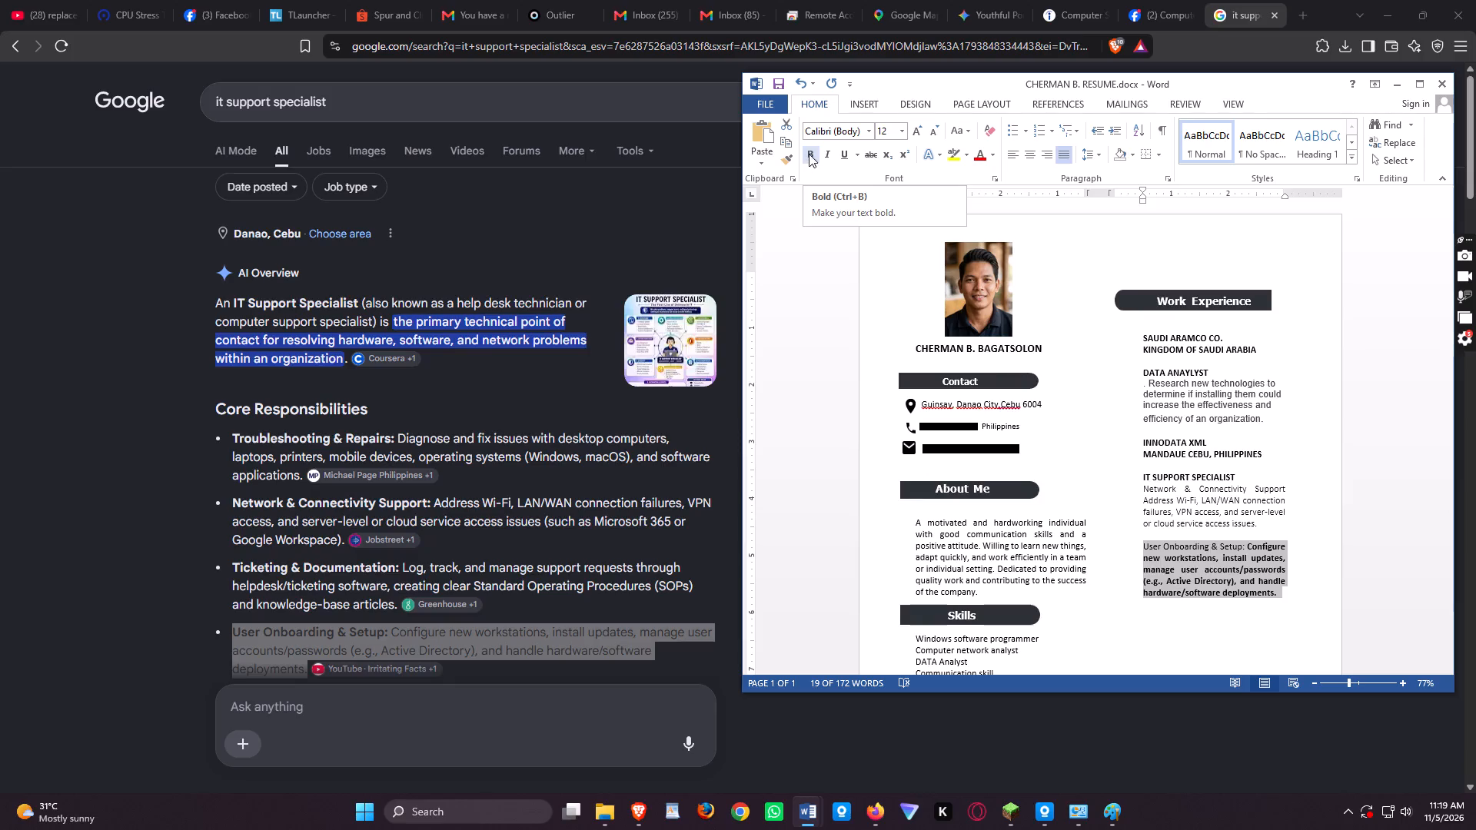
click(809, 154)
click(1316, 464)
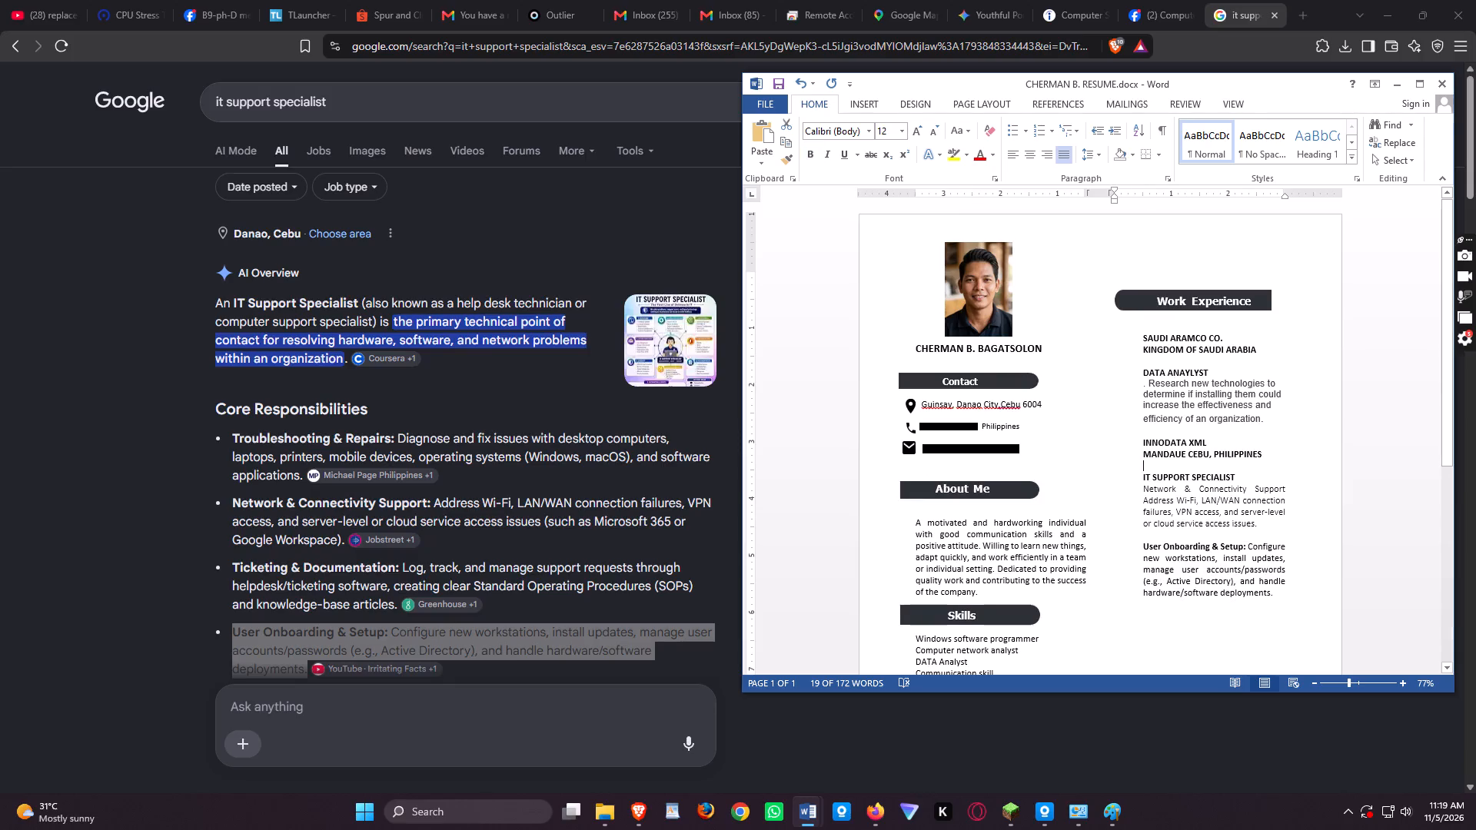
Delete the colon after User Onboarding & Setup.
click(1243, 549)
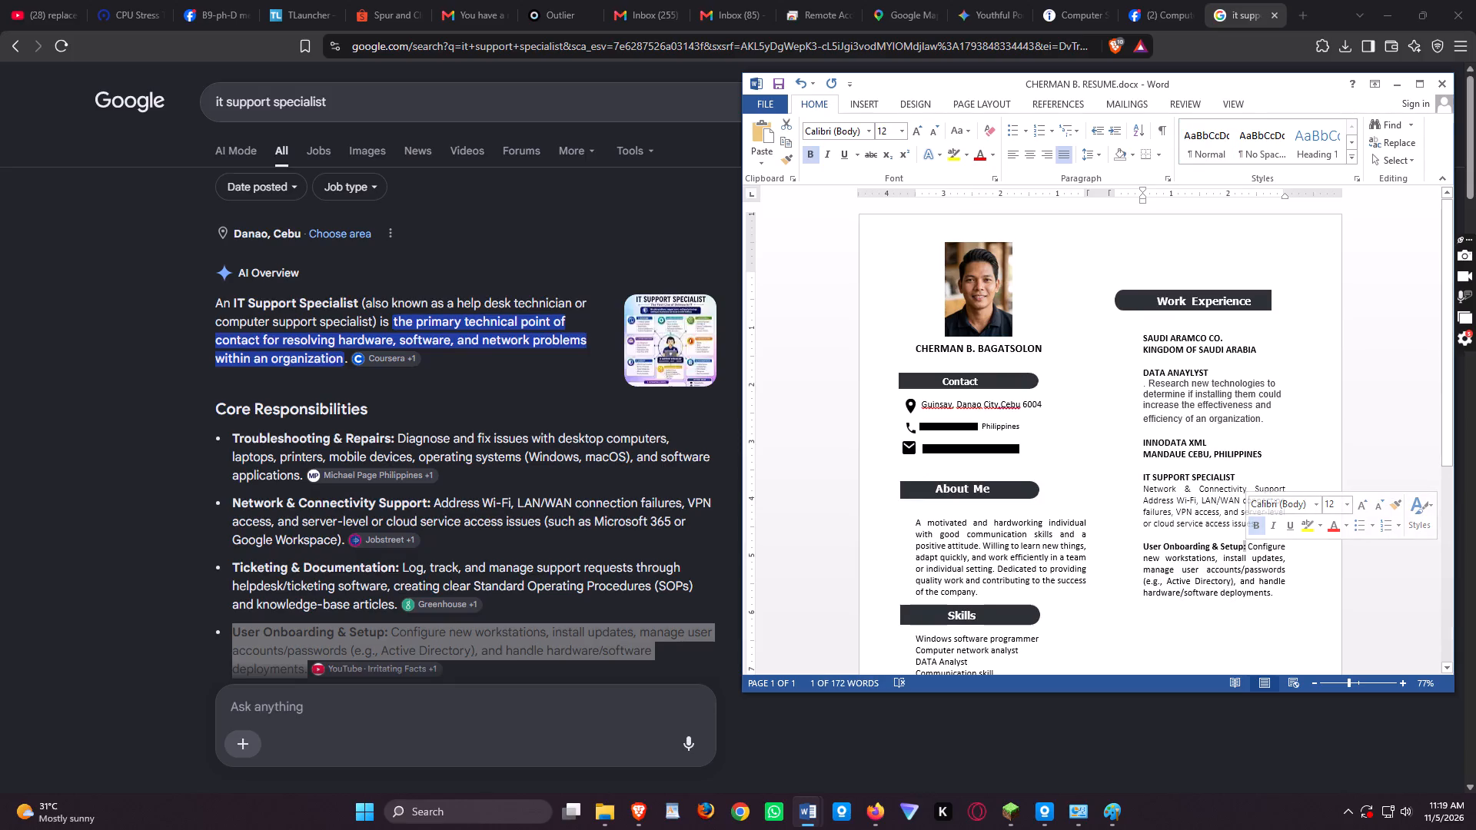
key(Delete)
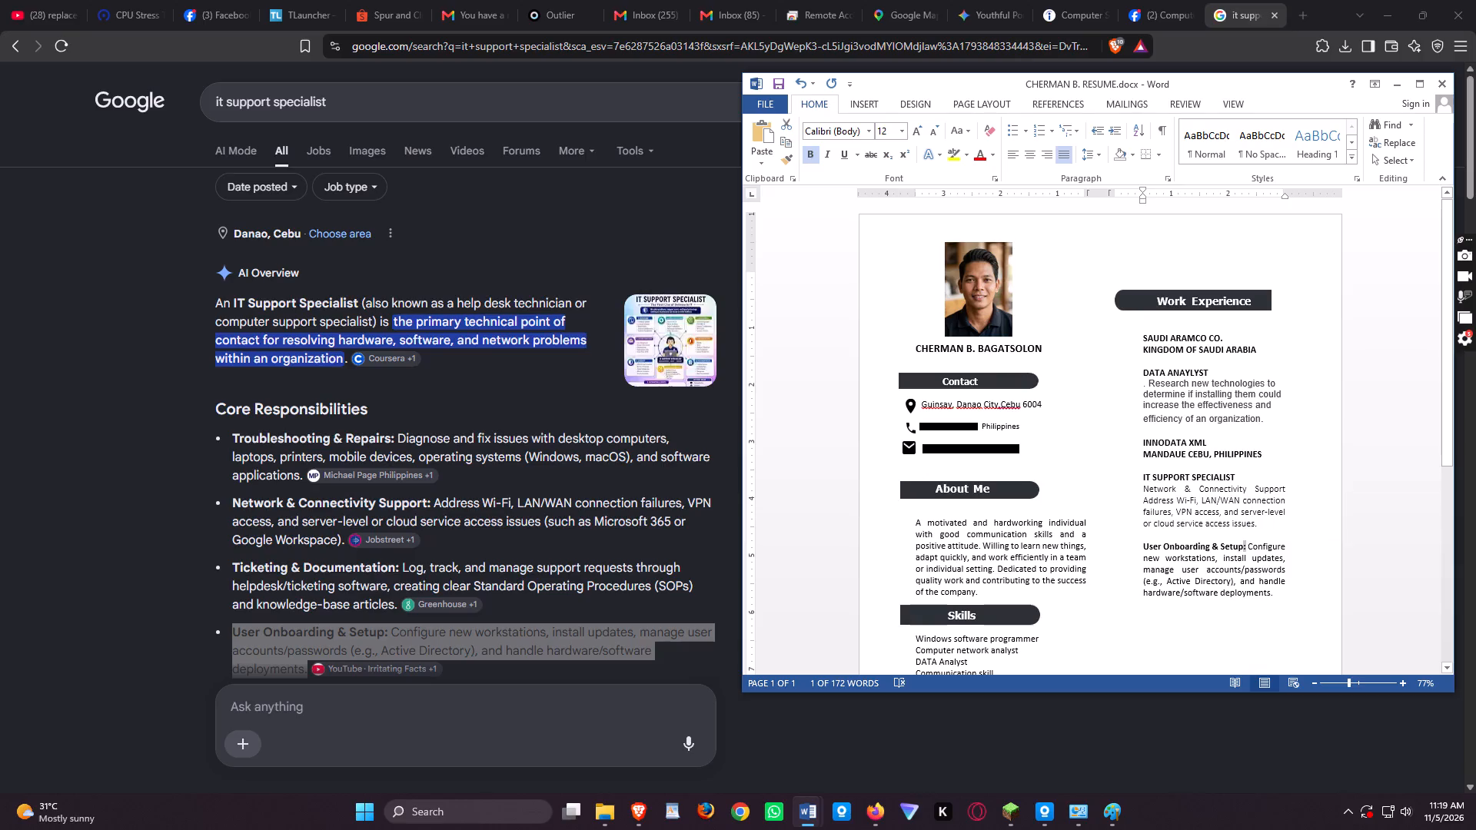
Remove the bold formatting from the phrase User Onboarding & Setup.
drag(1245, 547, 1170, 537)
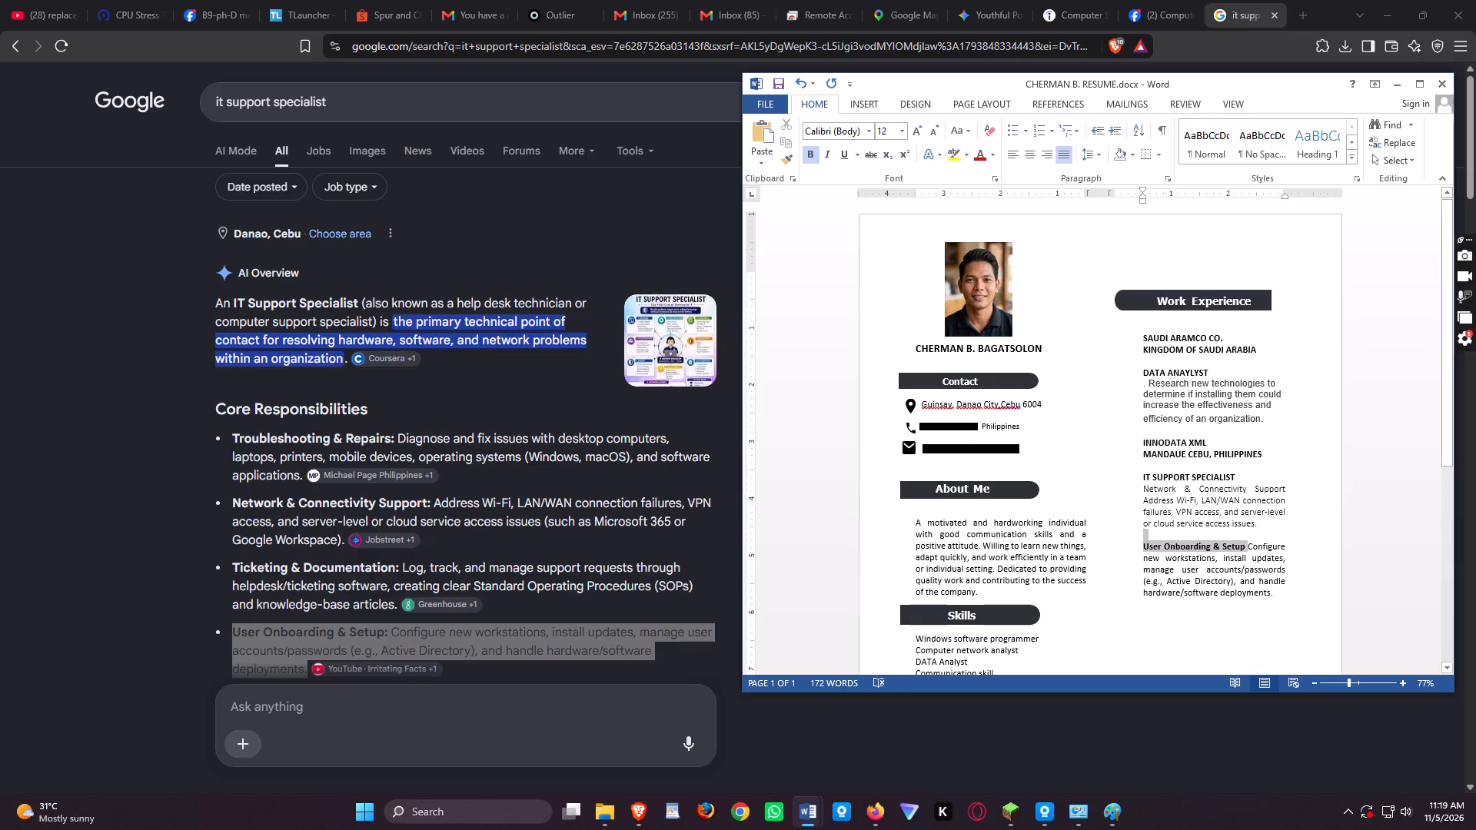
drag(1170, 537, 1135, 546)
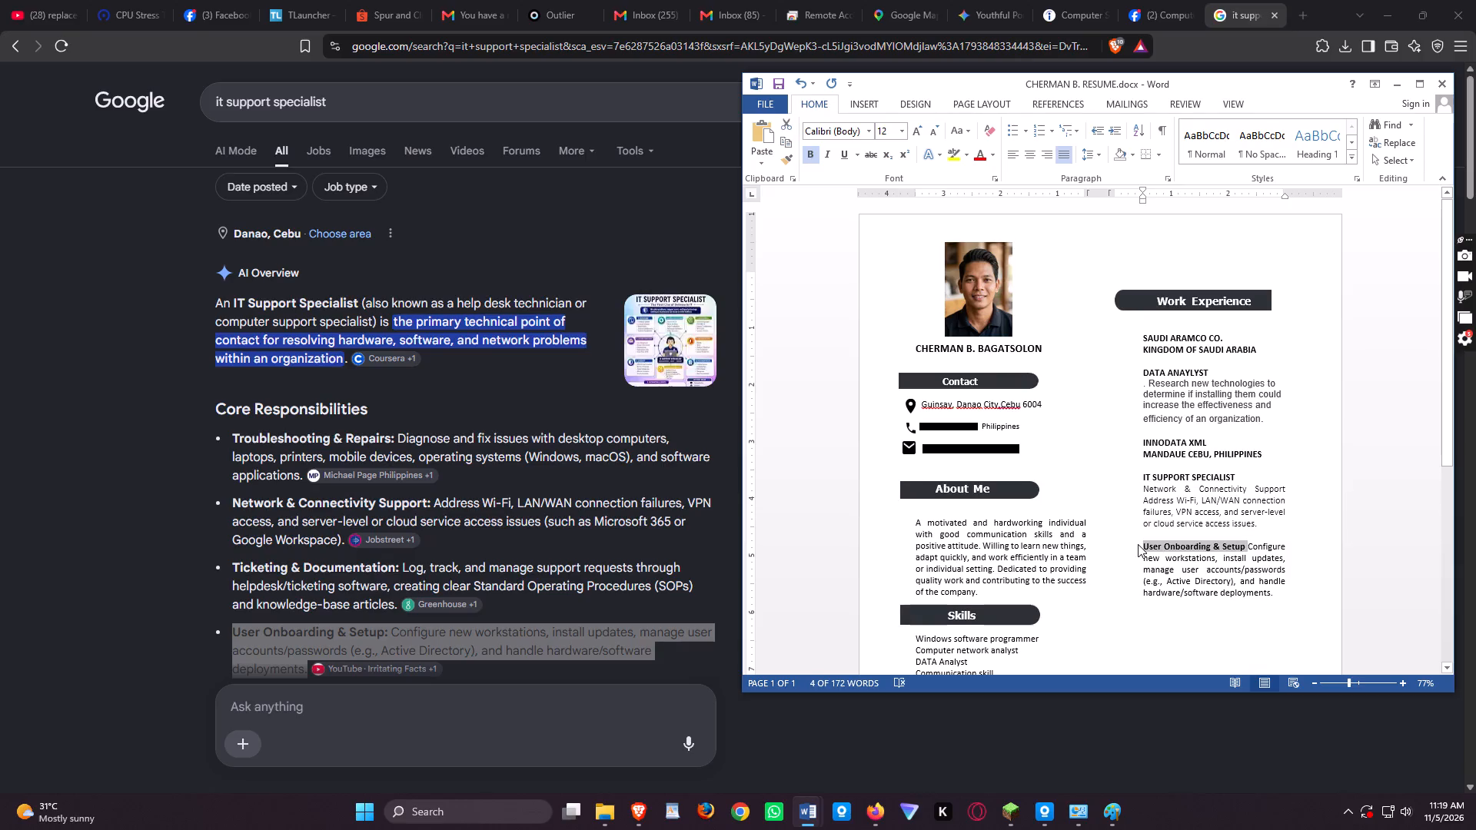
key(super+b)
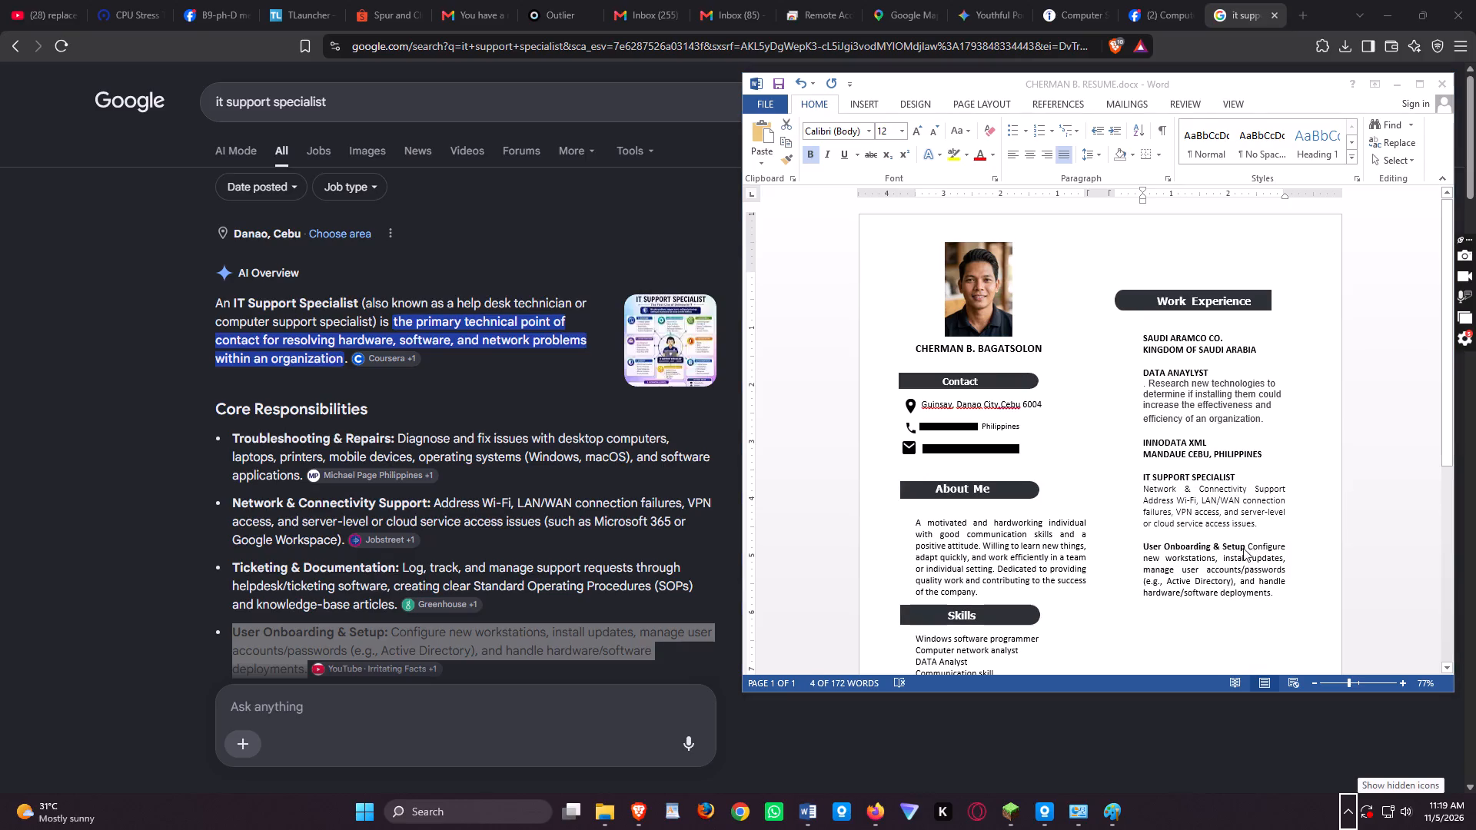
drag(1246, 546, 1189, 542)
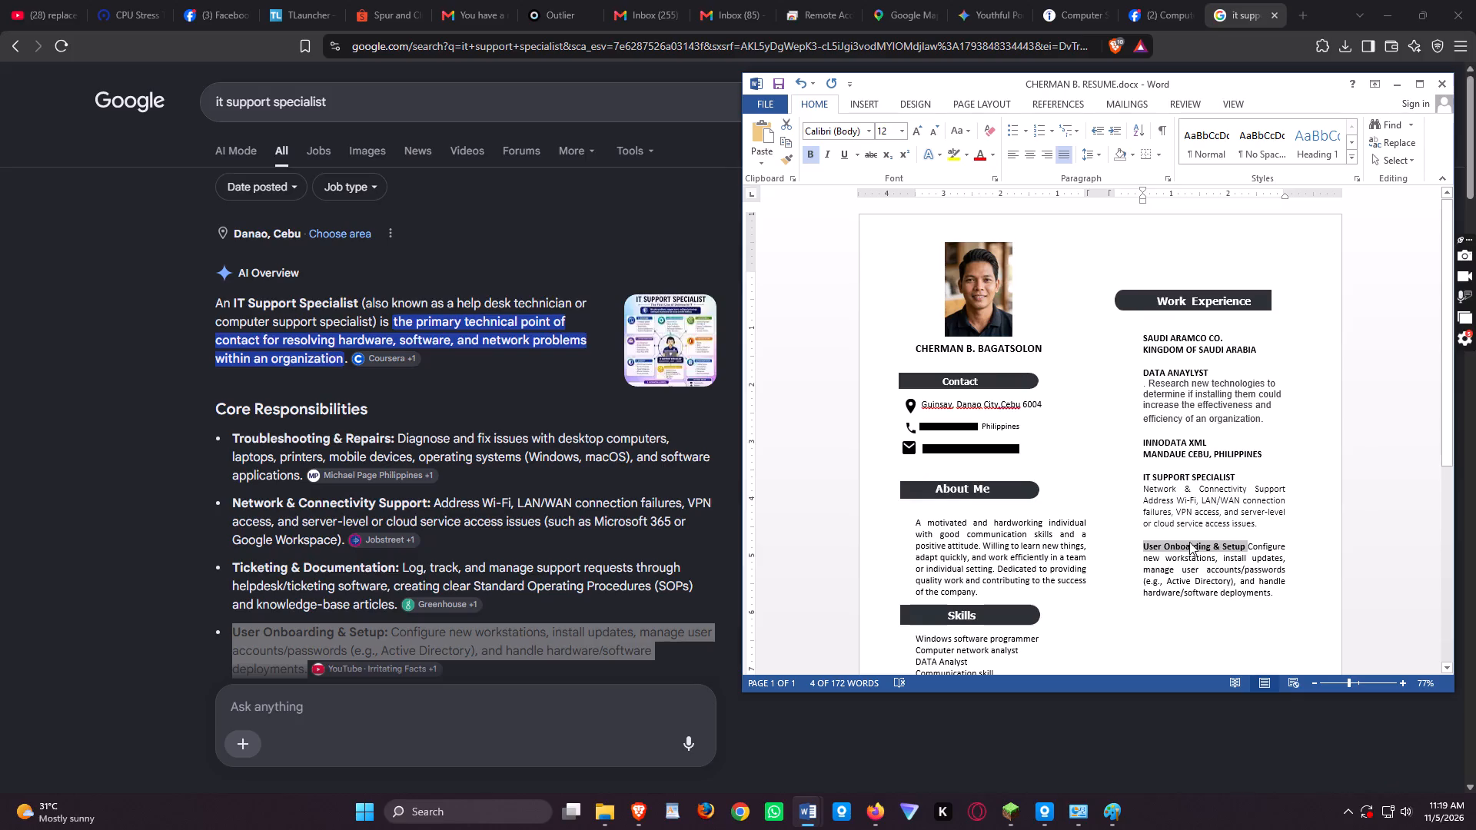
drag(1189, 542, 1192, 539)
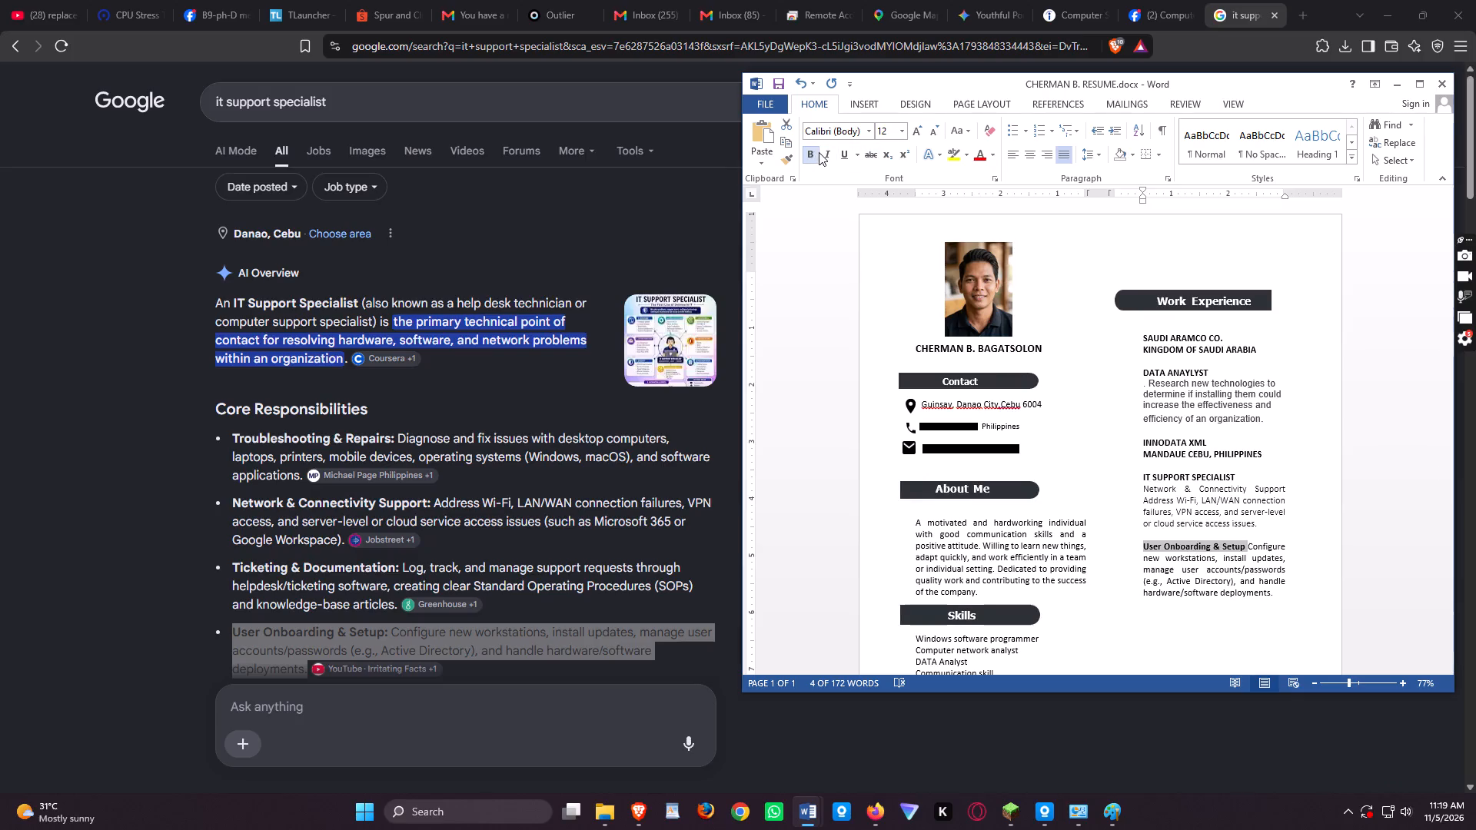
click(814, 152)
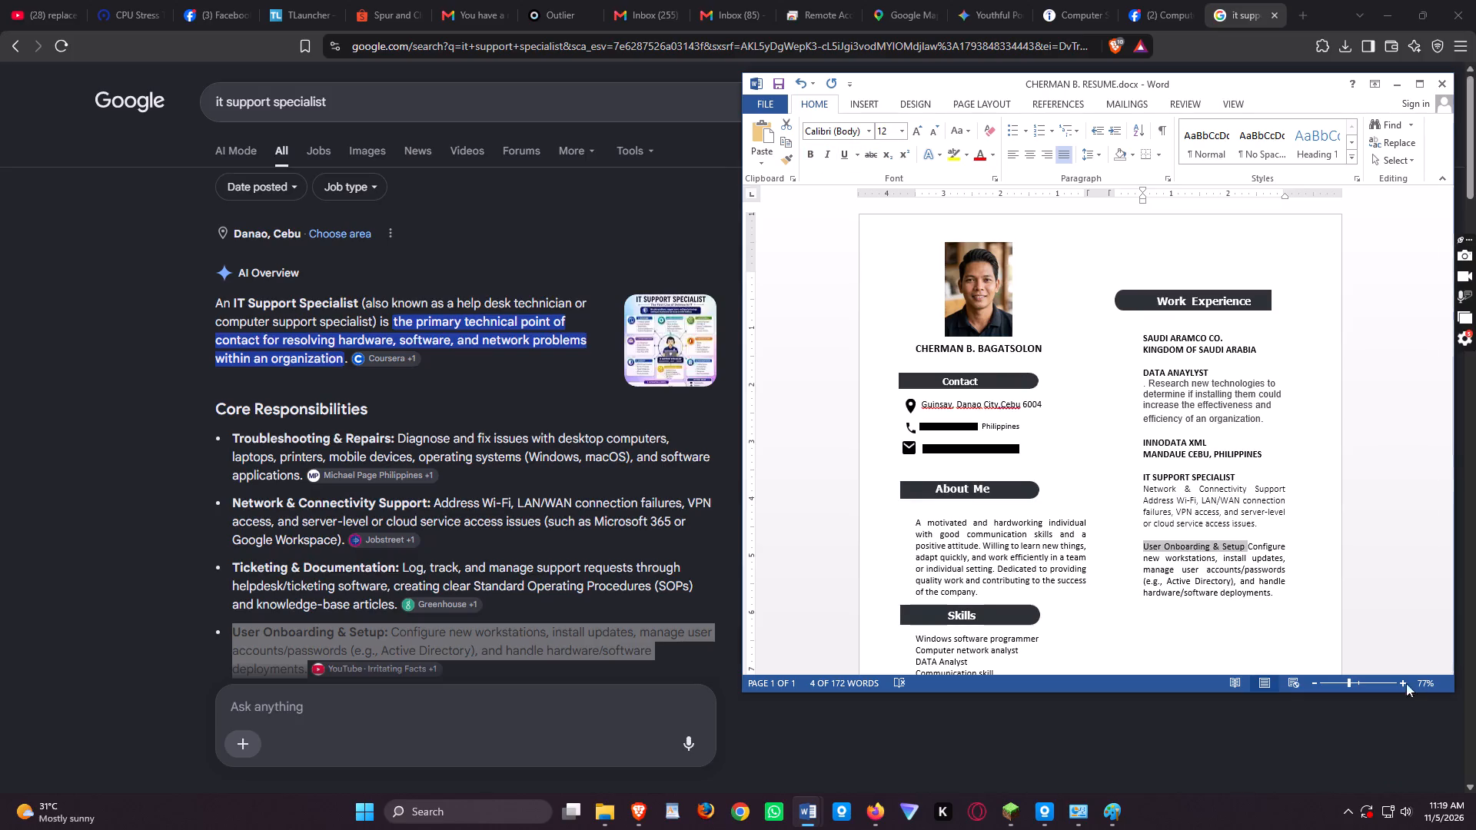
click(1294, 554)
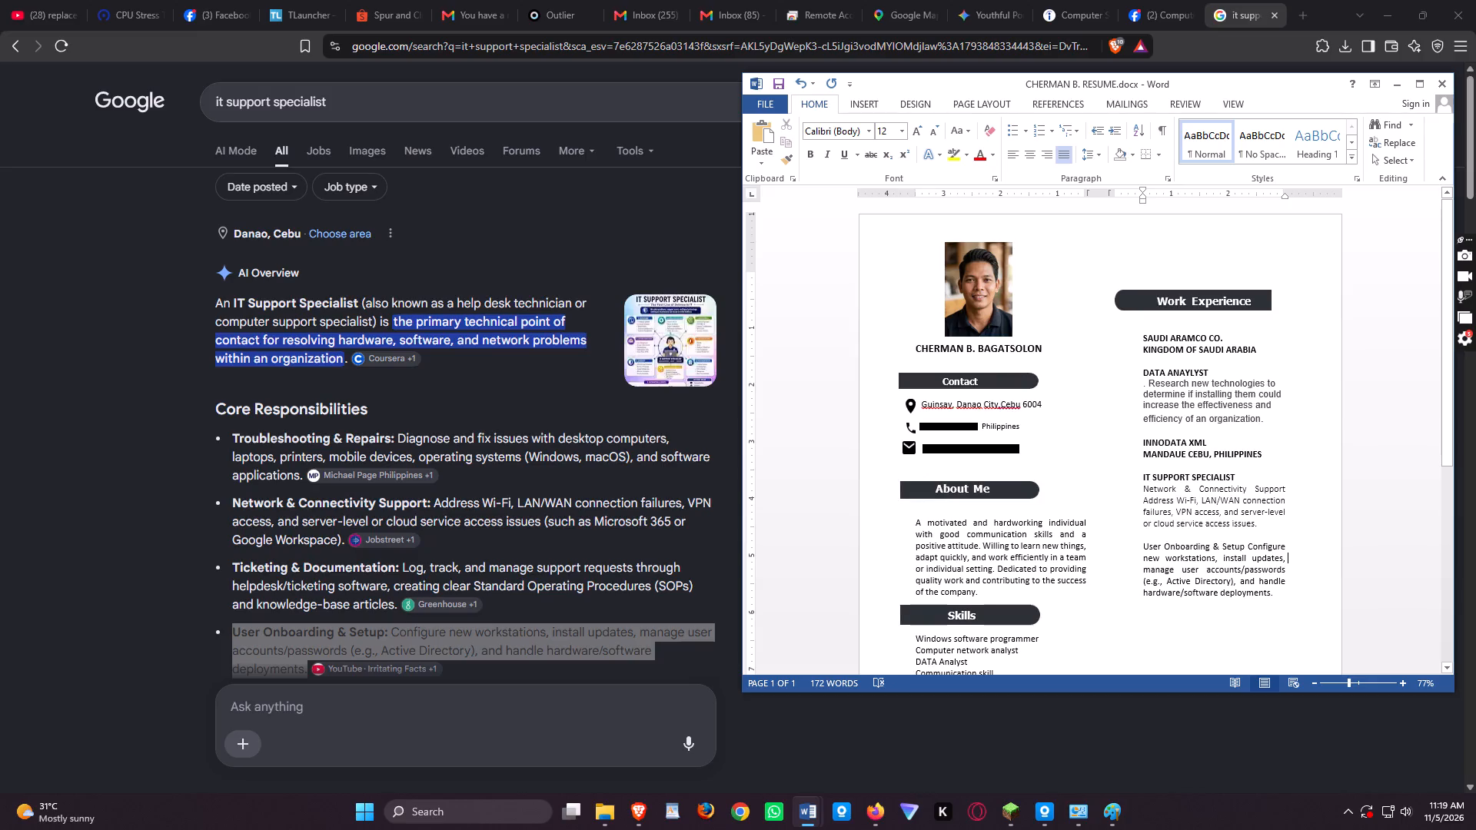
Add the employer line NAKATOMI INC. below the User Onboarding & Setup paragraph, separated from it by two blank lines.
click(1284, 597)
scroll(1305, 592, down, 2)
scroll(1309, 590, up, 1)
scroll(1308, 603, down, 1)
scroll(1310, 602, up, 1)
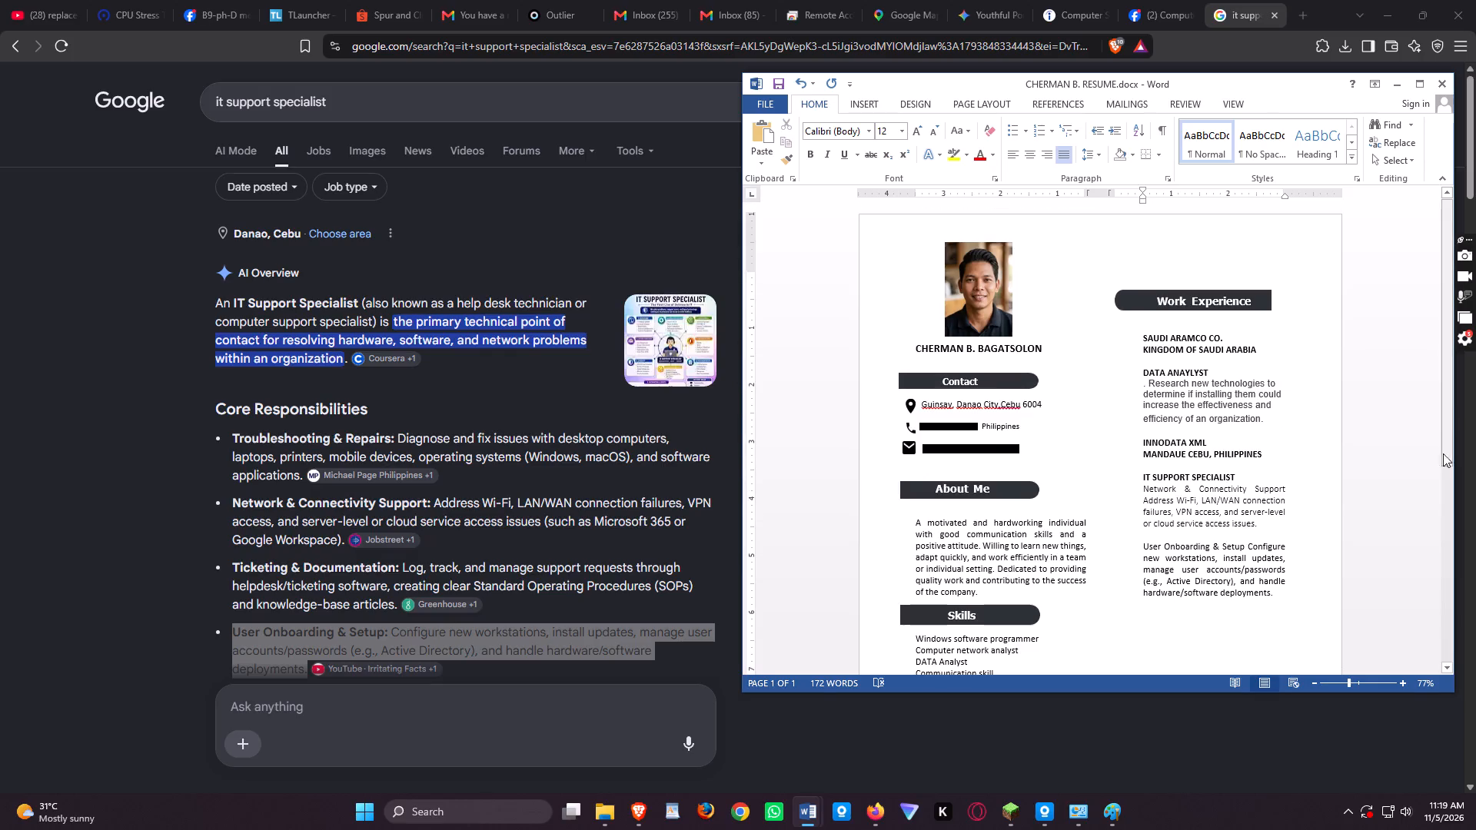
drag(1452, 442, 1451, 517)
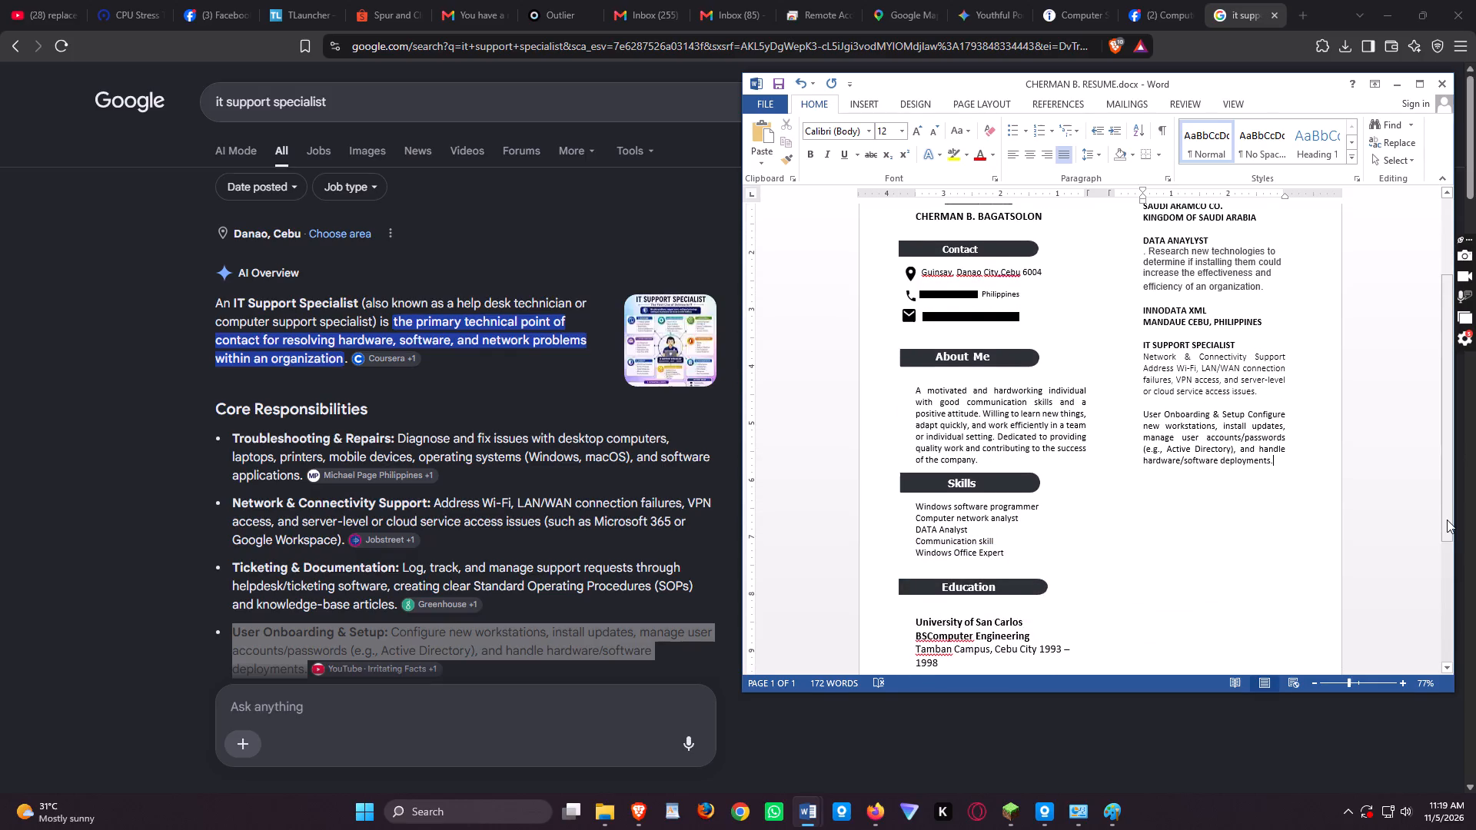
key(Return)
key(Return)
key(Return)
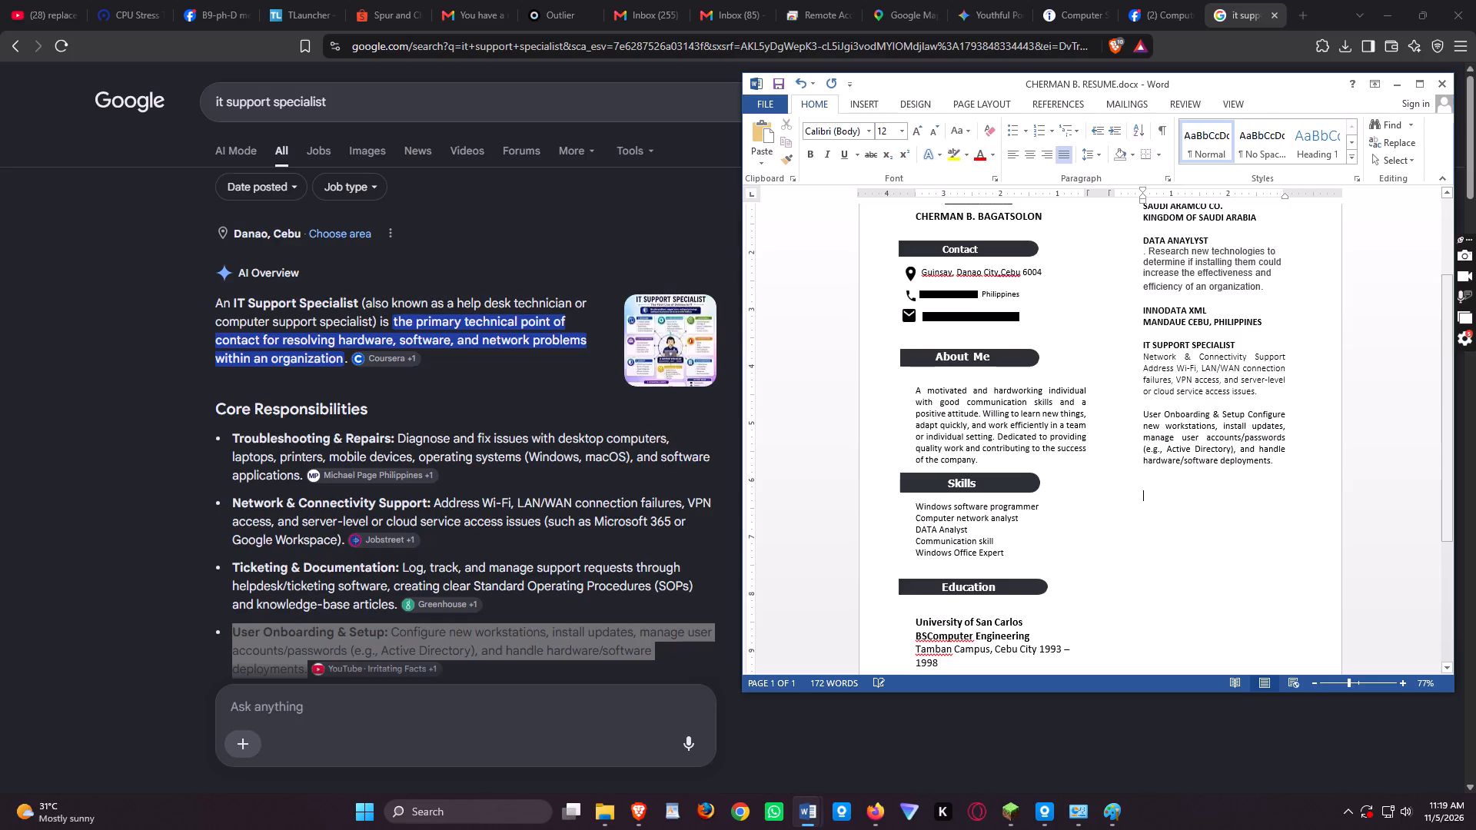
text(NA)
text(KA)
key(t)
key(o)
key(m)
key(i)
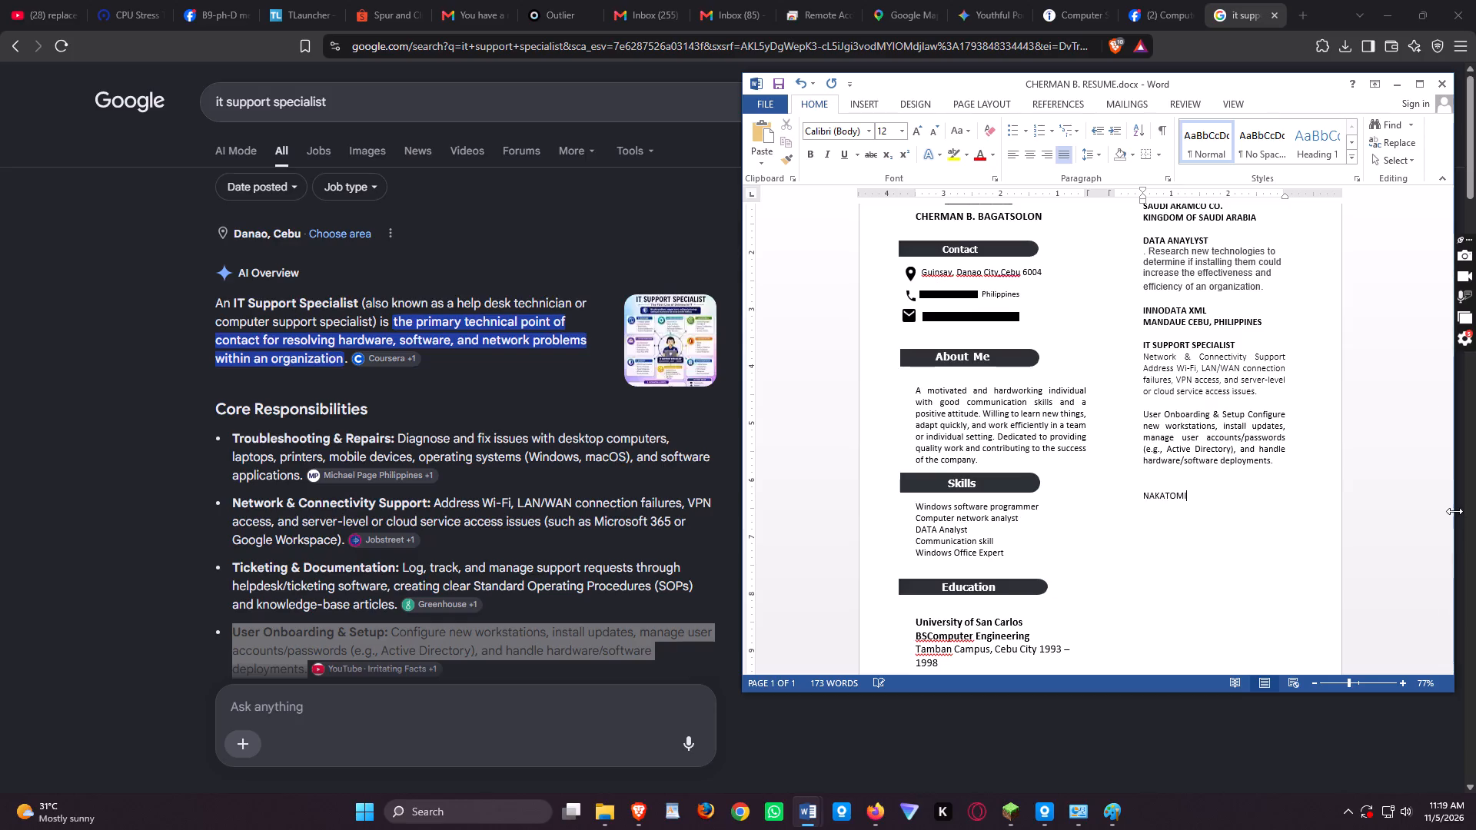
key(space)
text(IN)
text(C.)
Add the location line SABANG DANAO CITY CEBU directly below NAKATOMI INC.
key(Return)
key(shift+s)
key(BackSpace)
key(s)
key(a)
text(BANG D)
key(a)
key(BackSpace)
key(BackSpace)
text(DAN)
key(o)
key(BackSpace)
key(a)
key(o)
key(space)
text(CI)
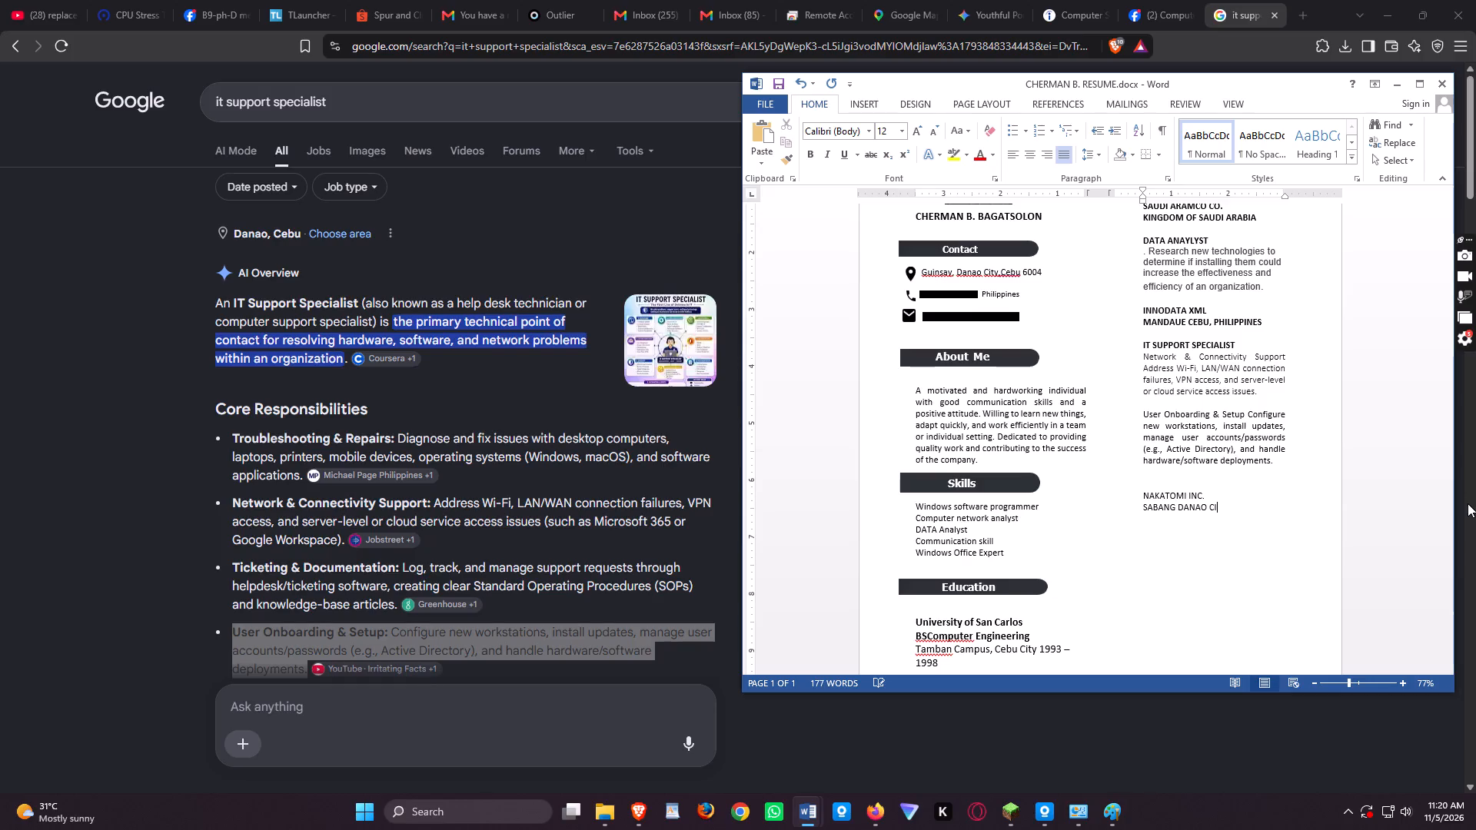
key(t)
key(y)
key(space)
key(c)
key(e)
key(b)
key(u)
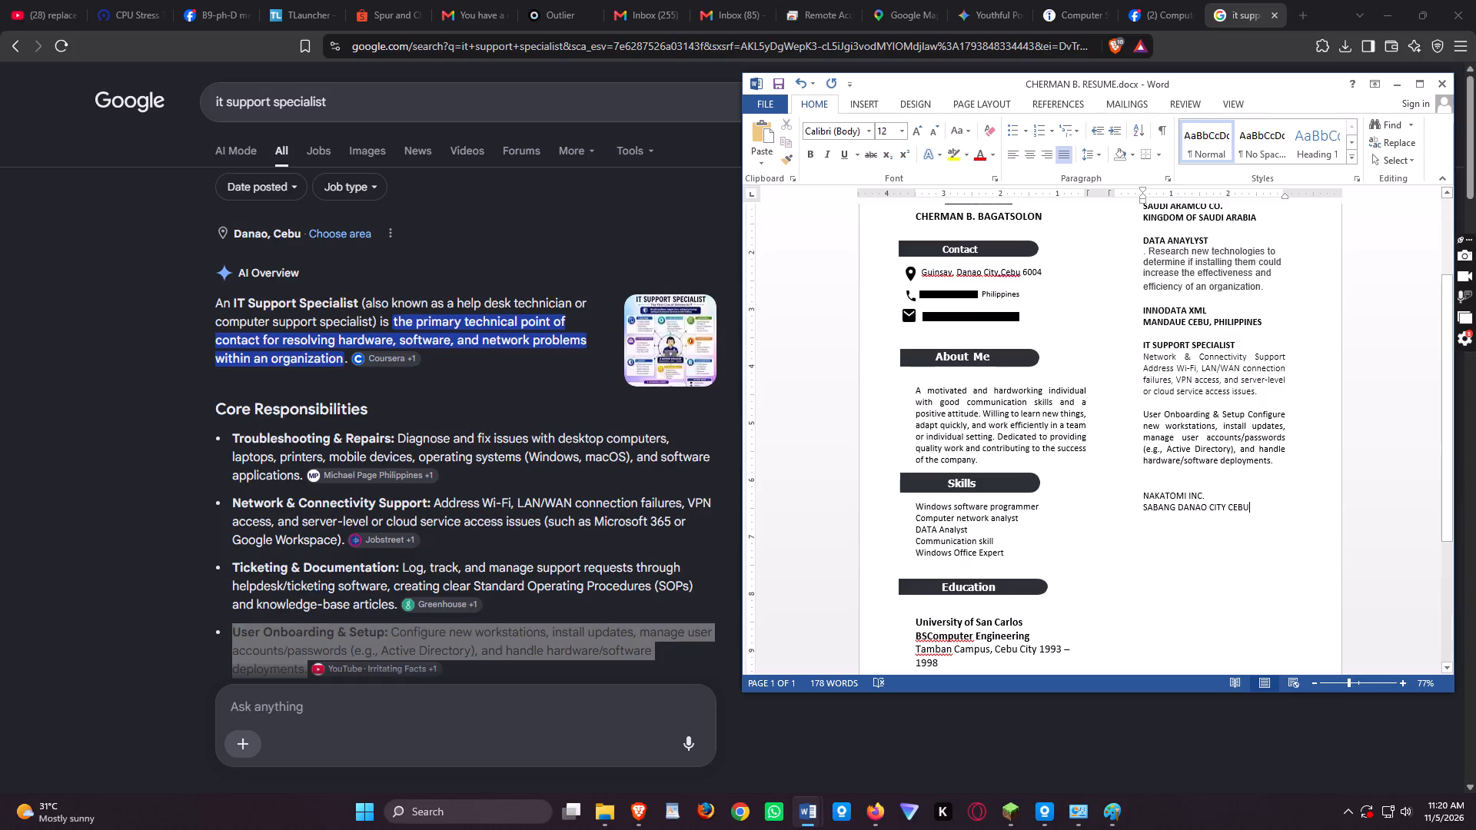
Make the NAKATOMI INC. and SABANG DANAO CITY CEBU lines bold.
drag(1218, 496, 1179, 497)
drag(1263, 508, 1156, 500)
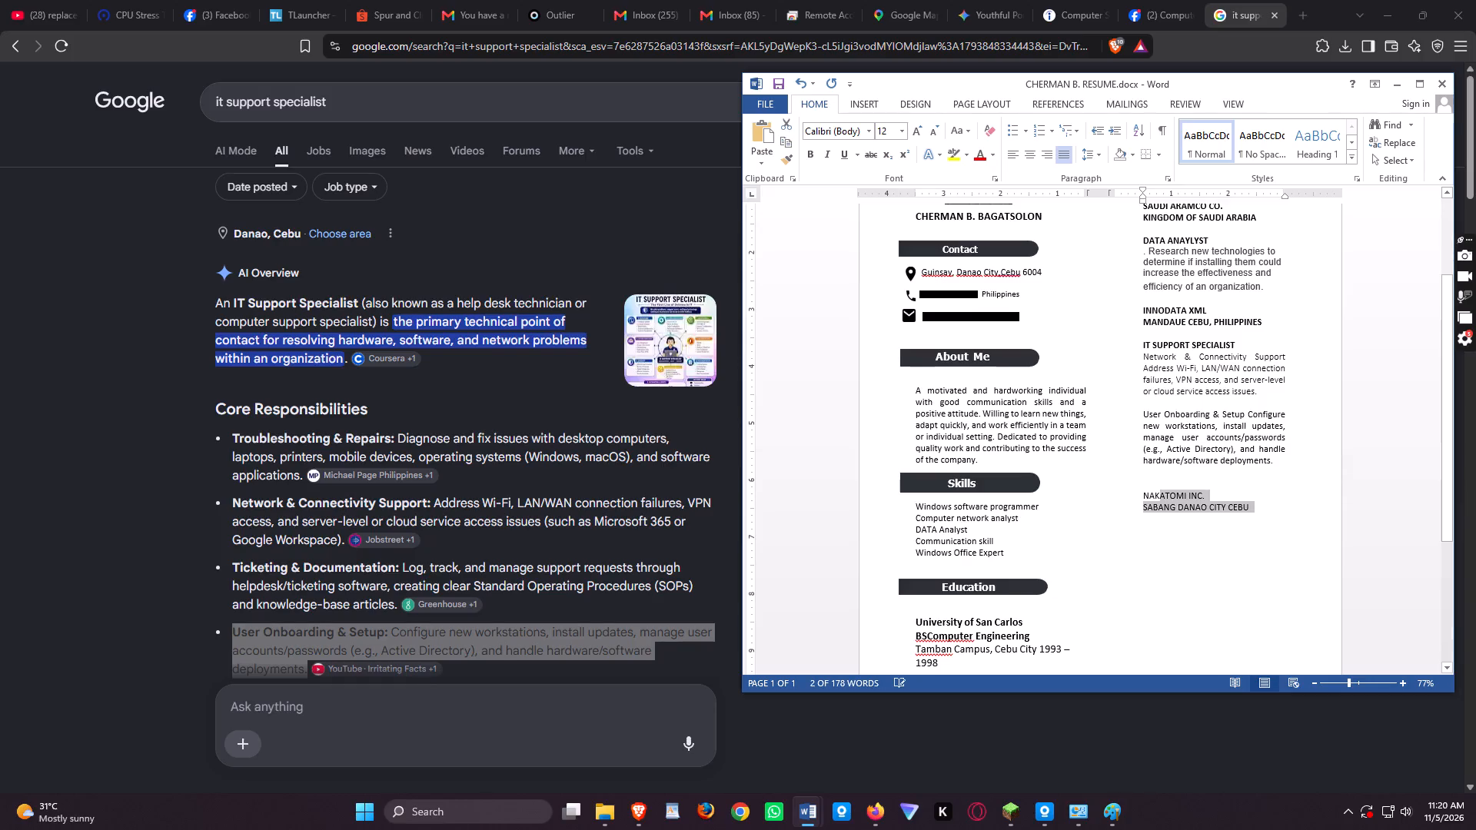
drag(1156, 500, 1140, 500)
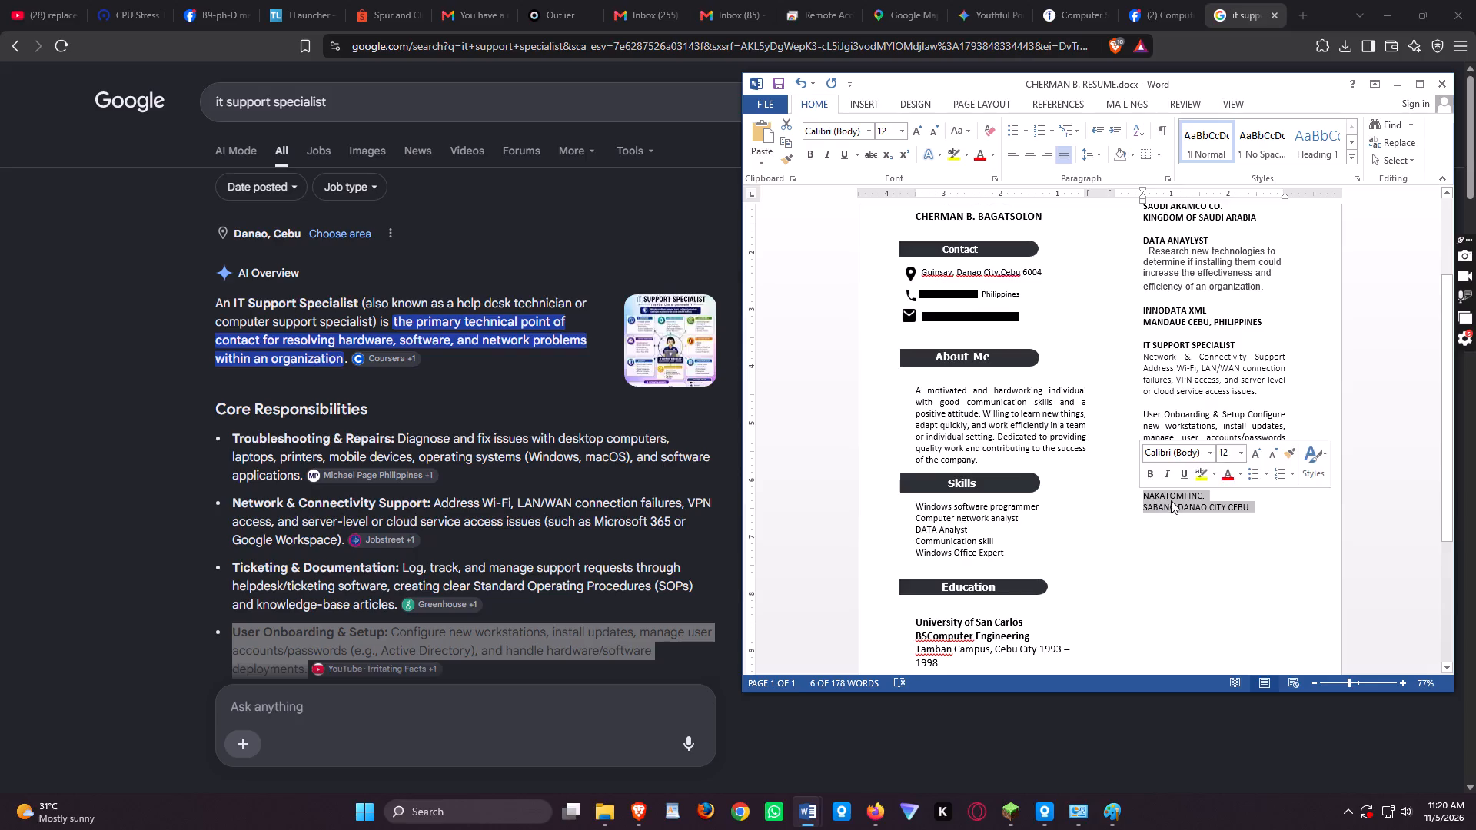
key(ctrl+b)
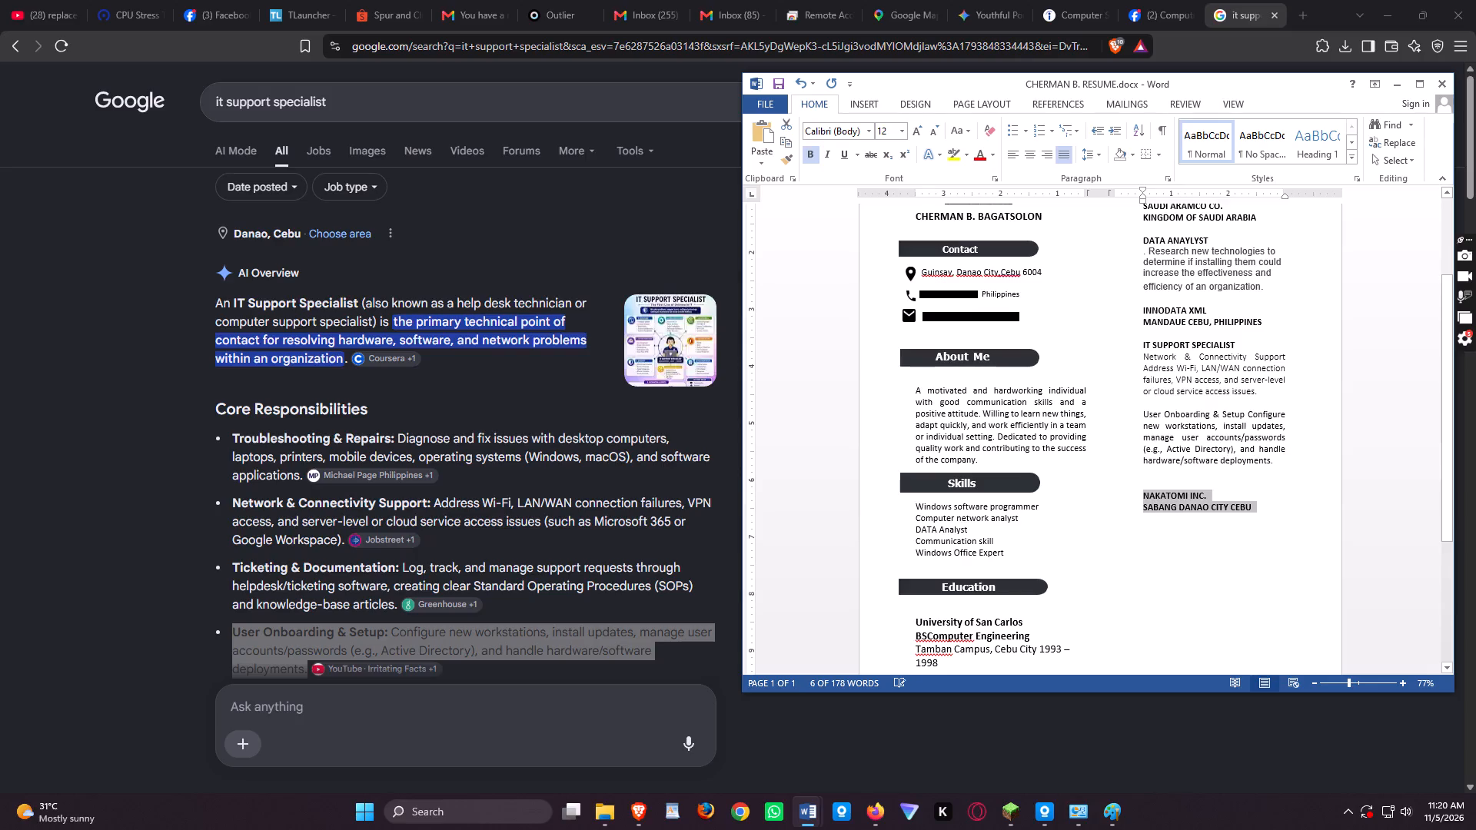
click(1319, 529)
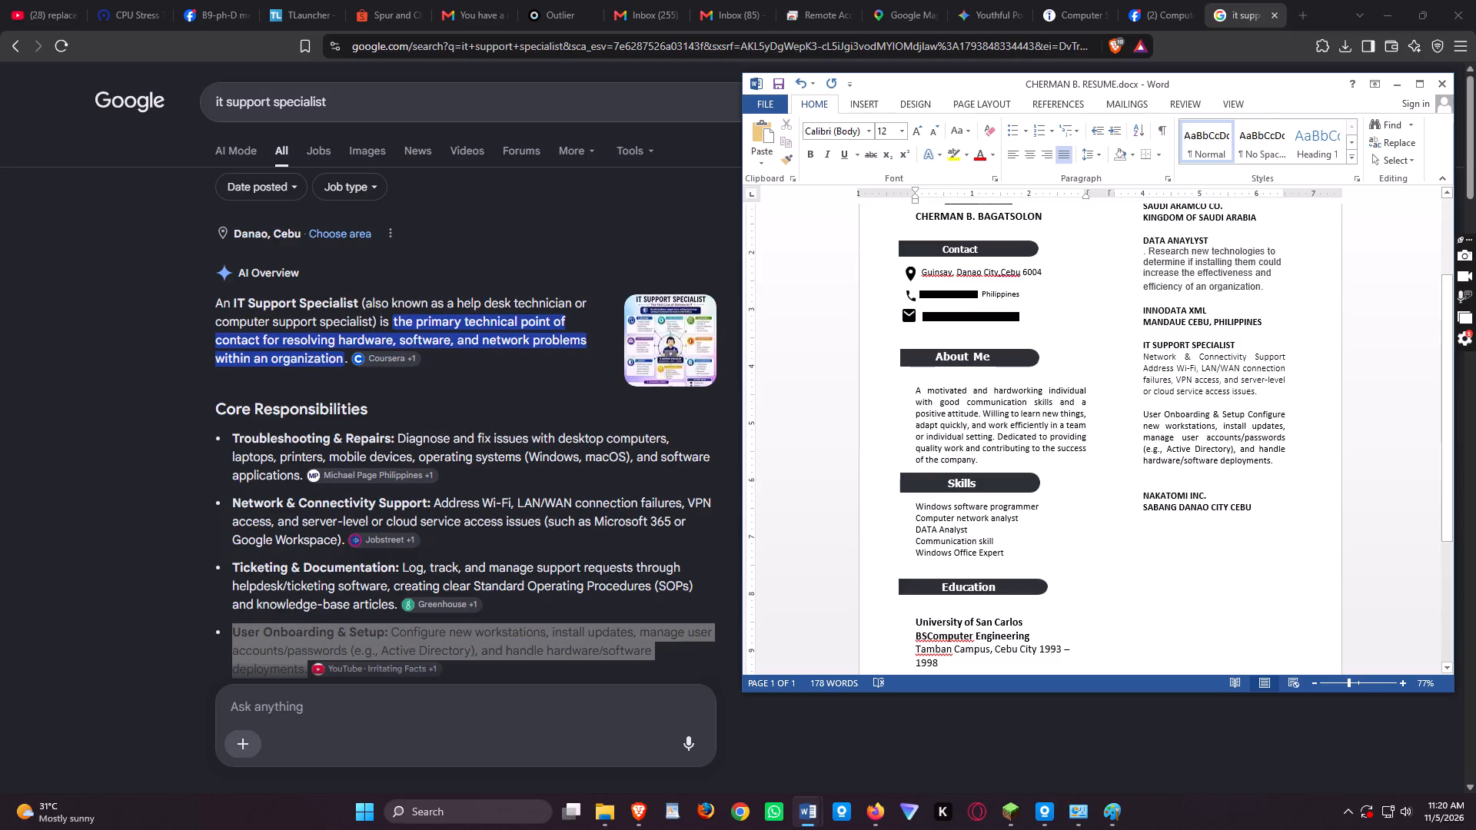
Save the resume document.
click(780, 82)
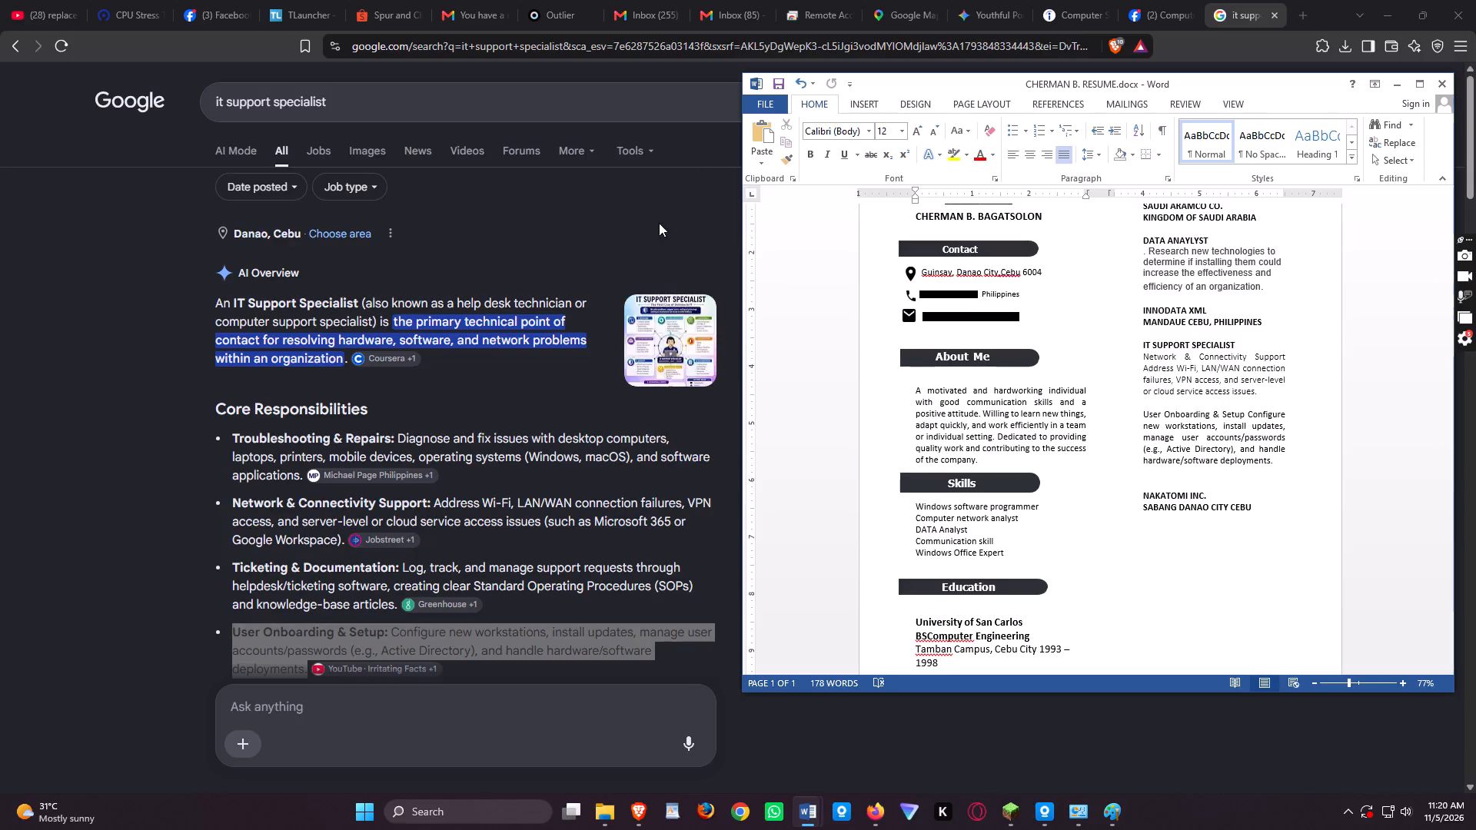
In the browser, replace the IT support specialist search with a Google search for "network administrator jobs".
scroll(558, 316, down, 1)
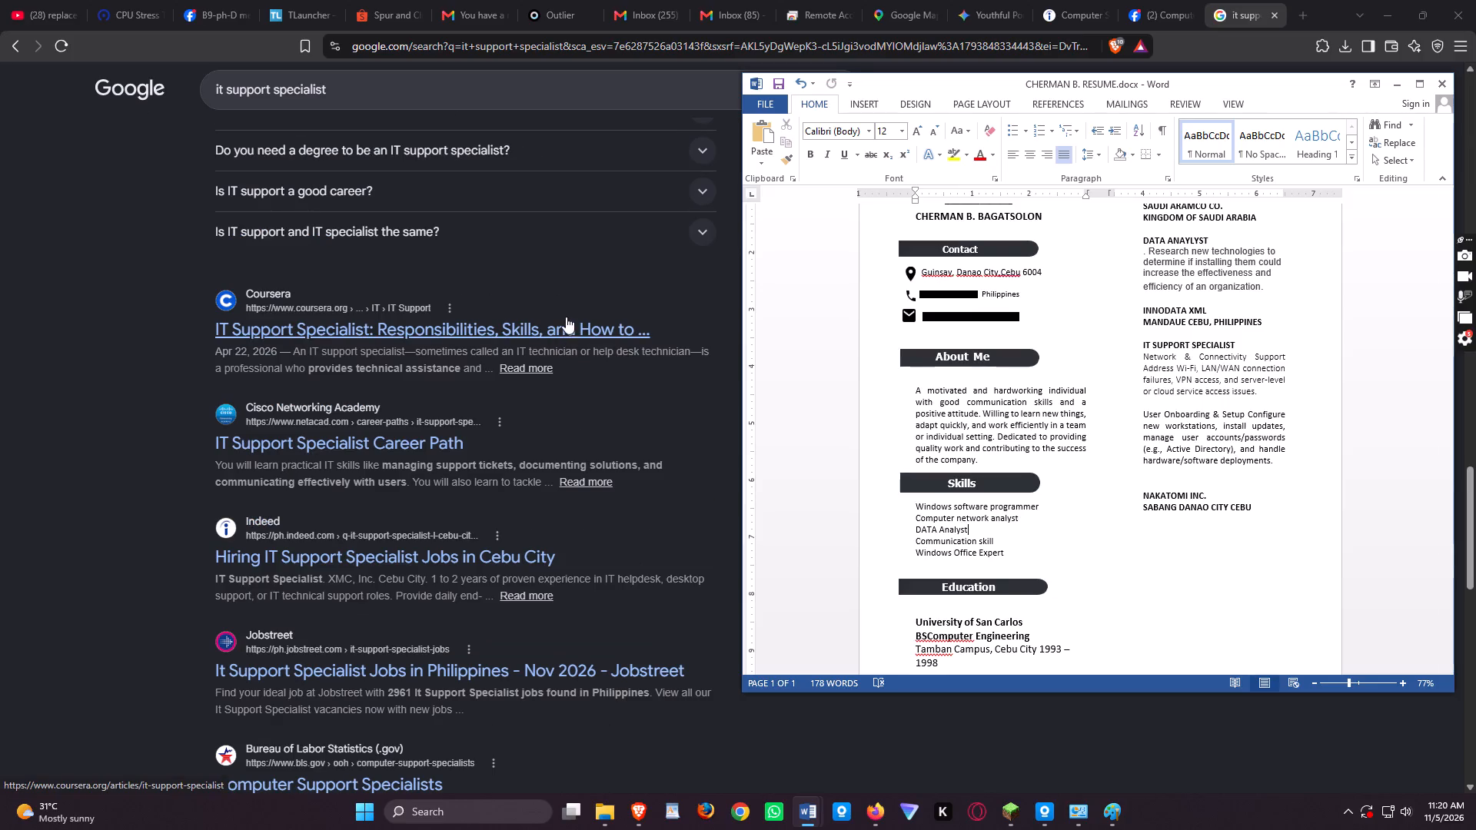
scroll(571, 323, up, 1)
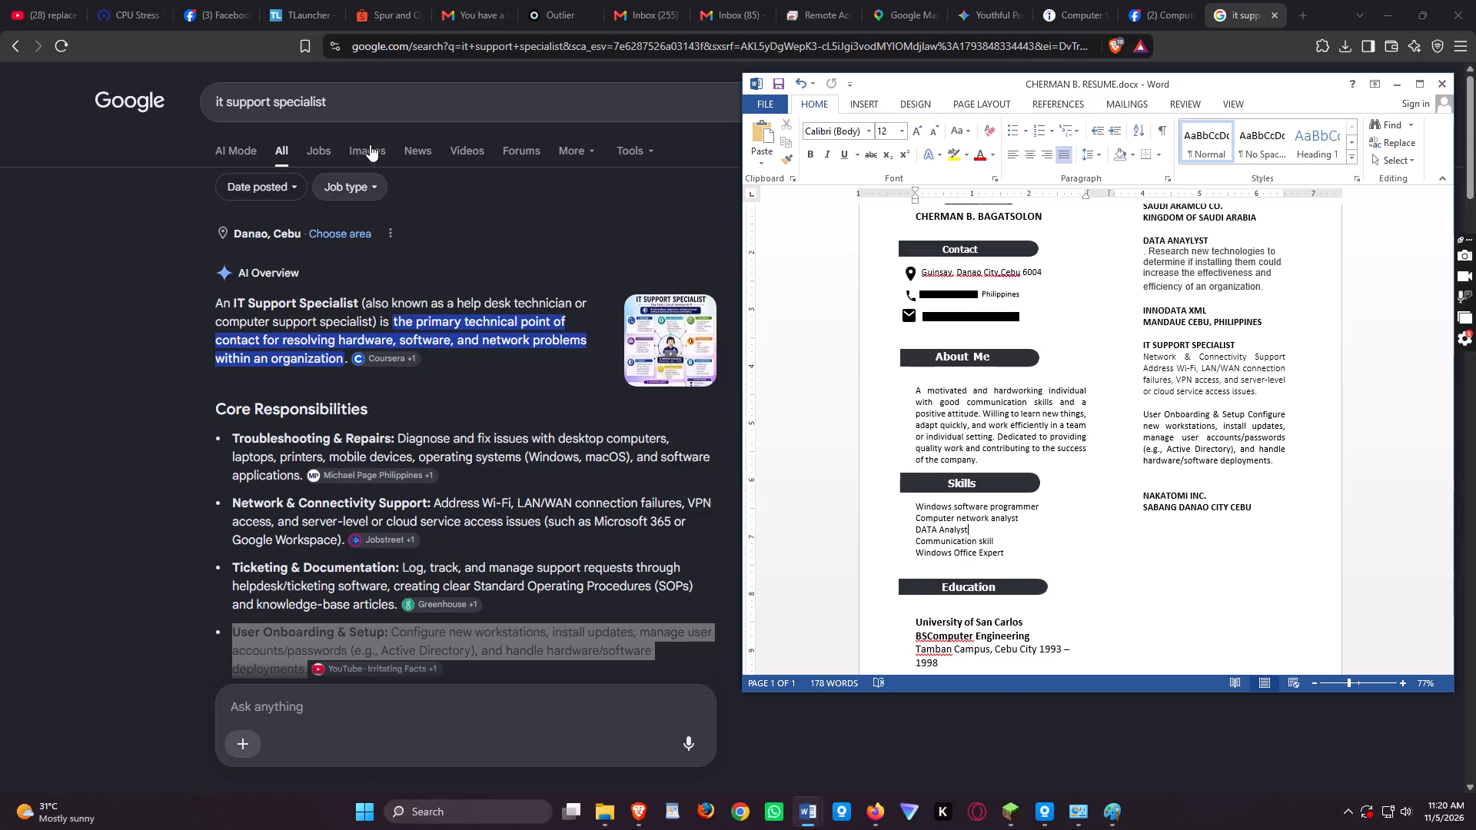
drag(335, 96, 201, 105)
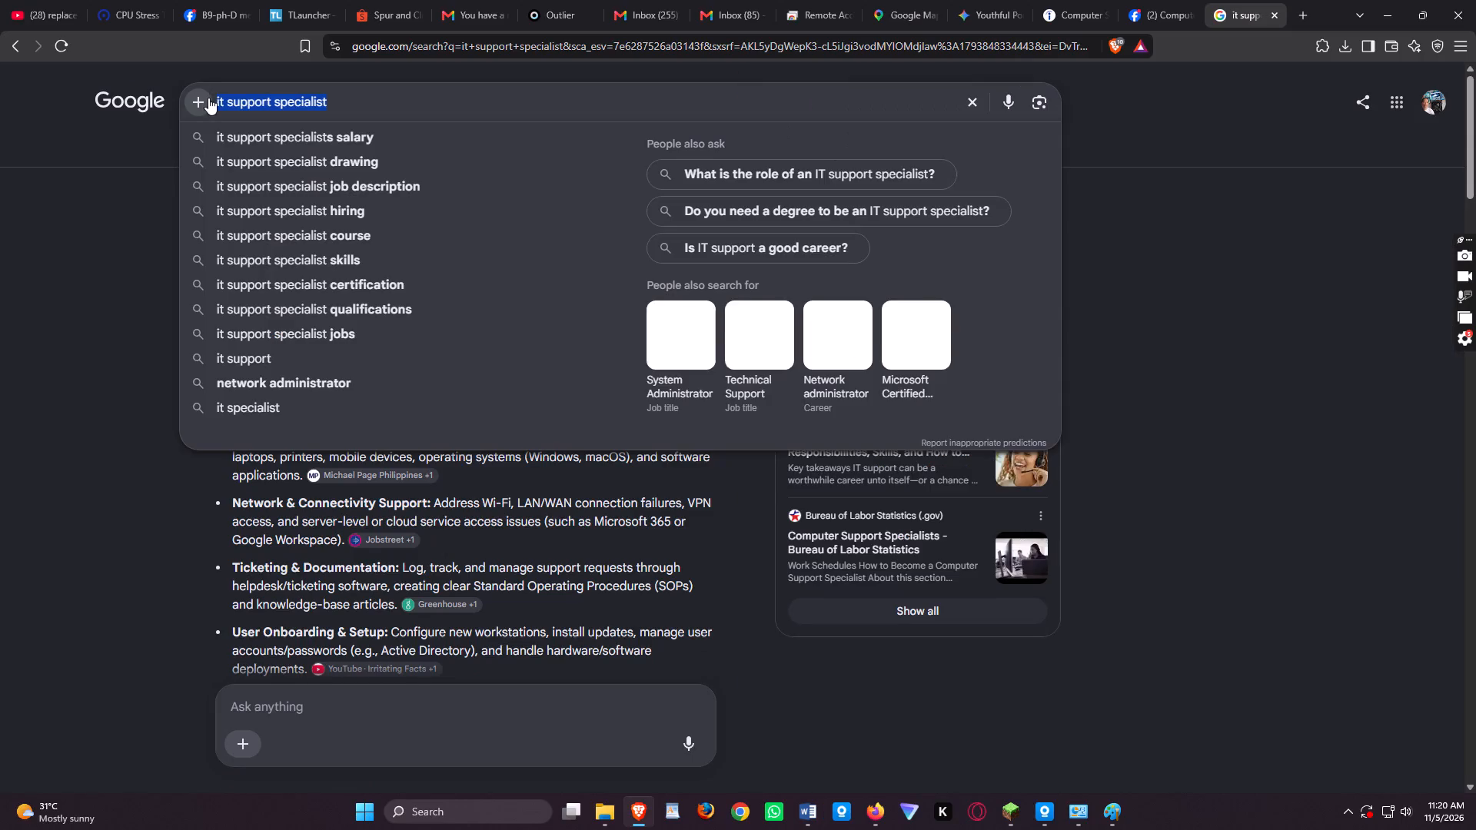
key(n)
text(ETWO)
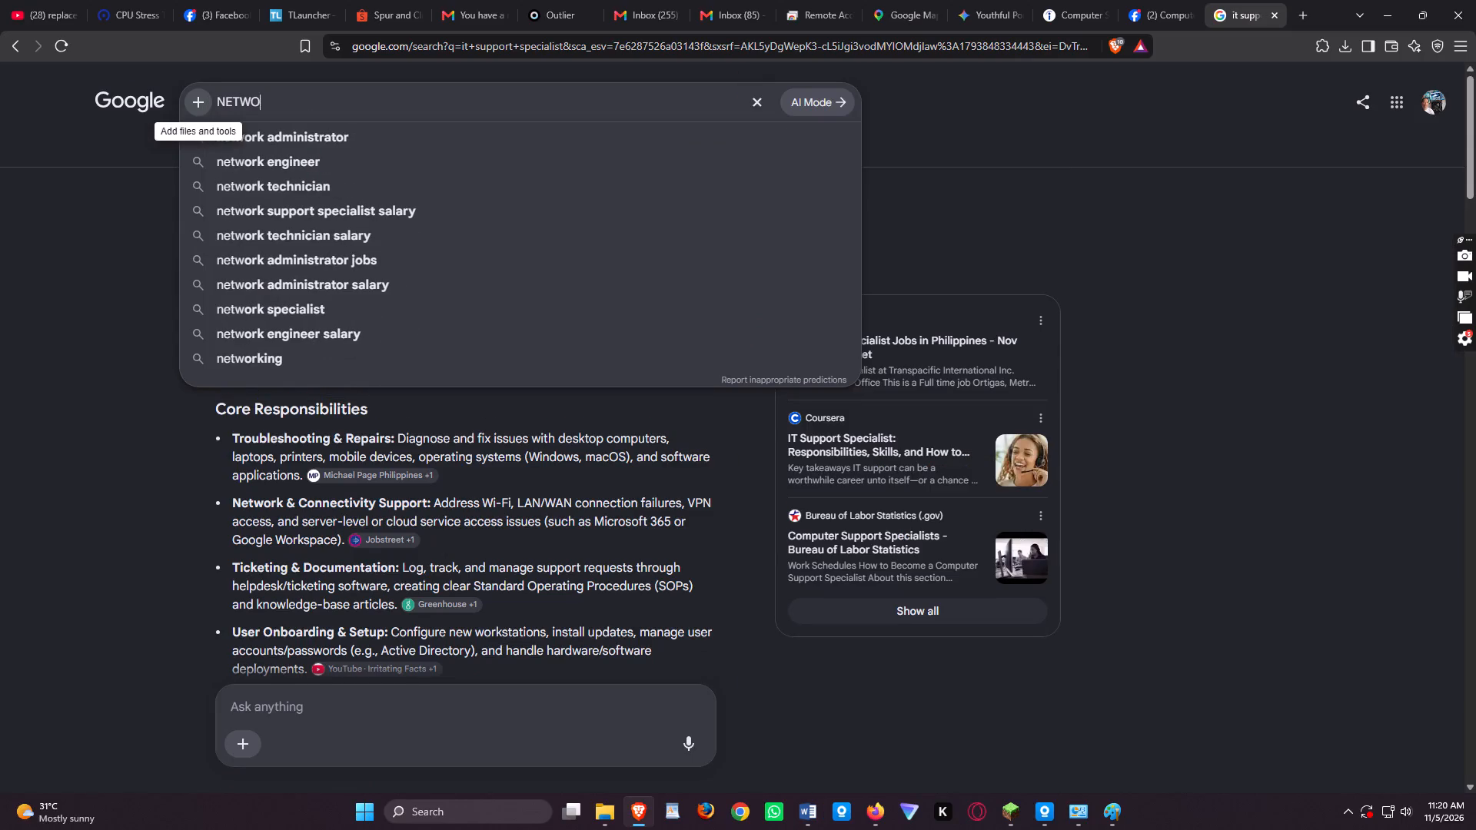
key(r)
text(K)
key(space)
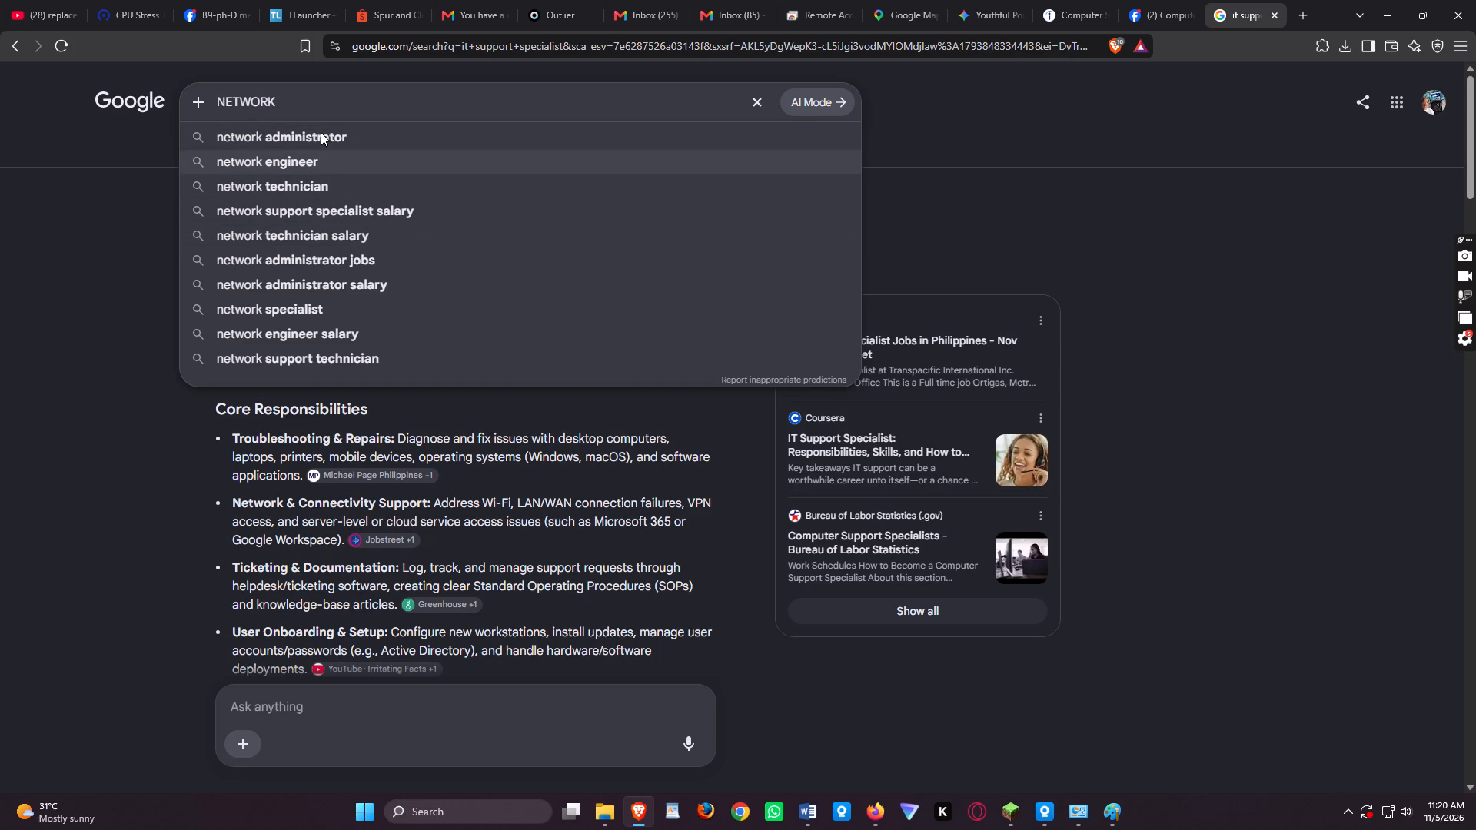
click(335, 257)
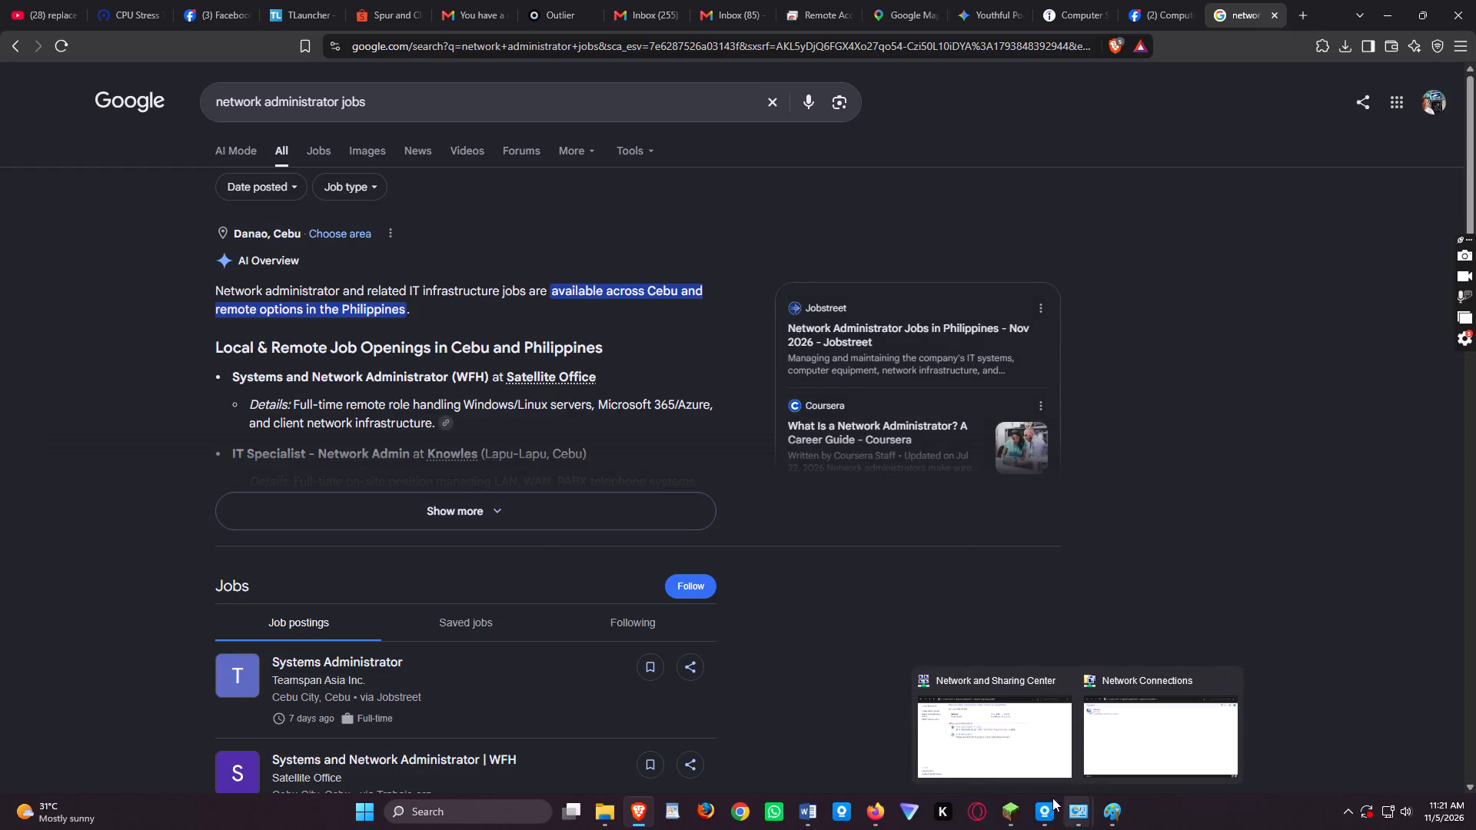
click(810, 820)
click(939, 752)
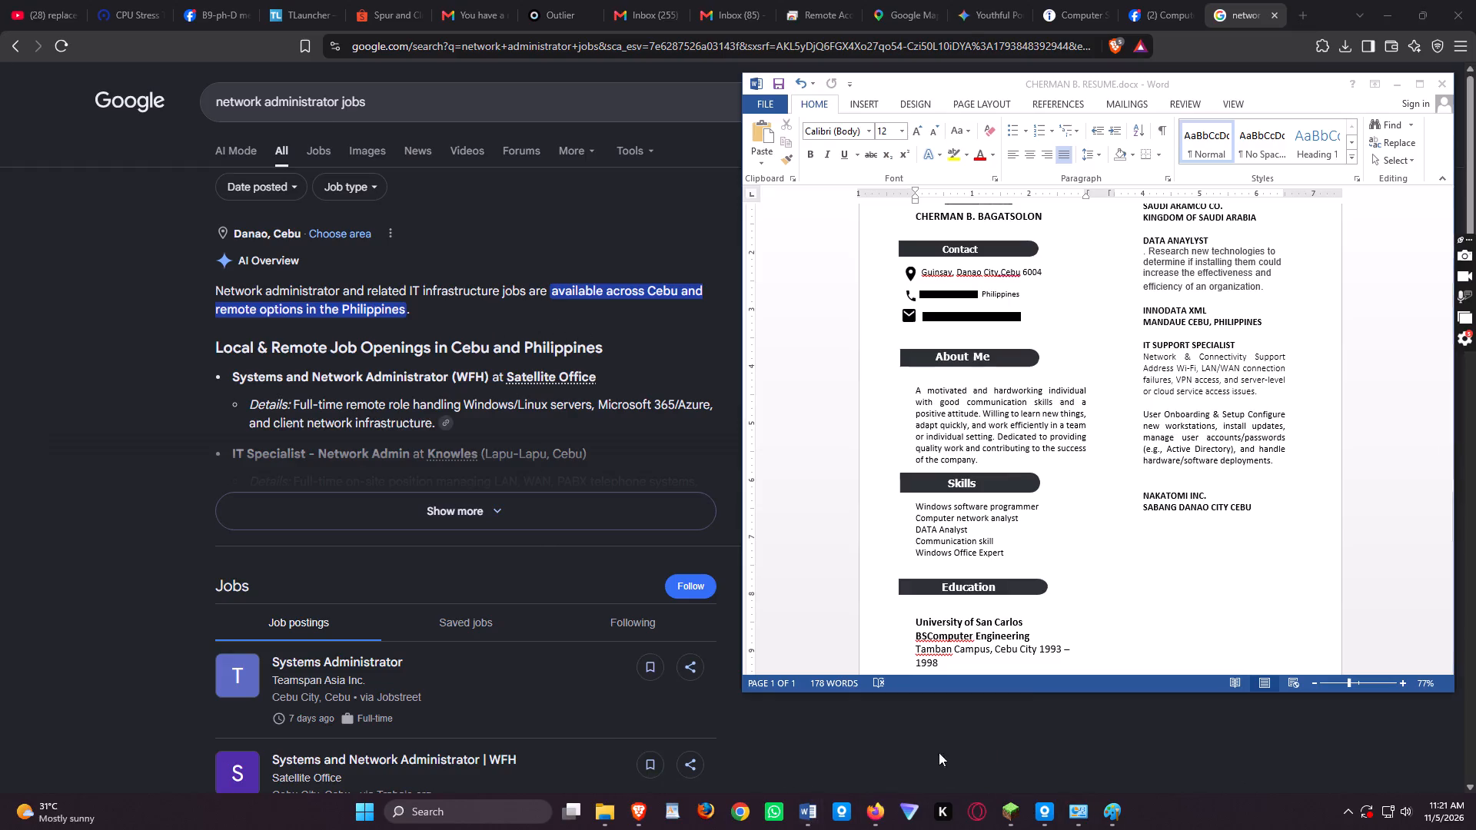
click(1200, 527)
click(1262, 516)
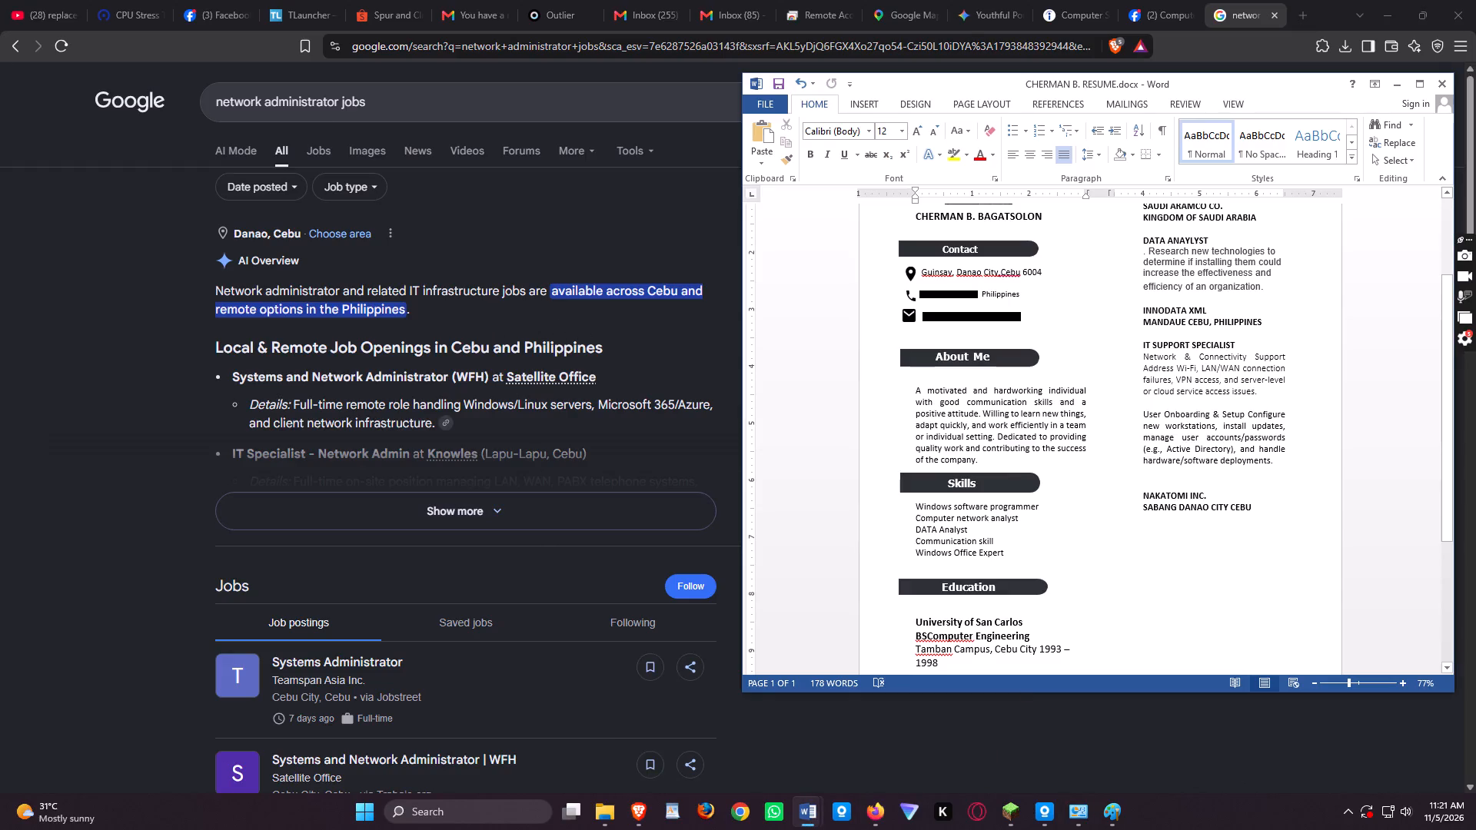
click(1263, 512)
key(Return)
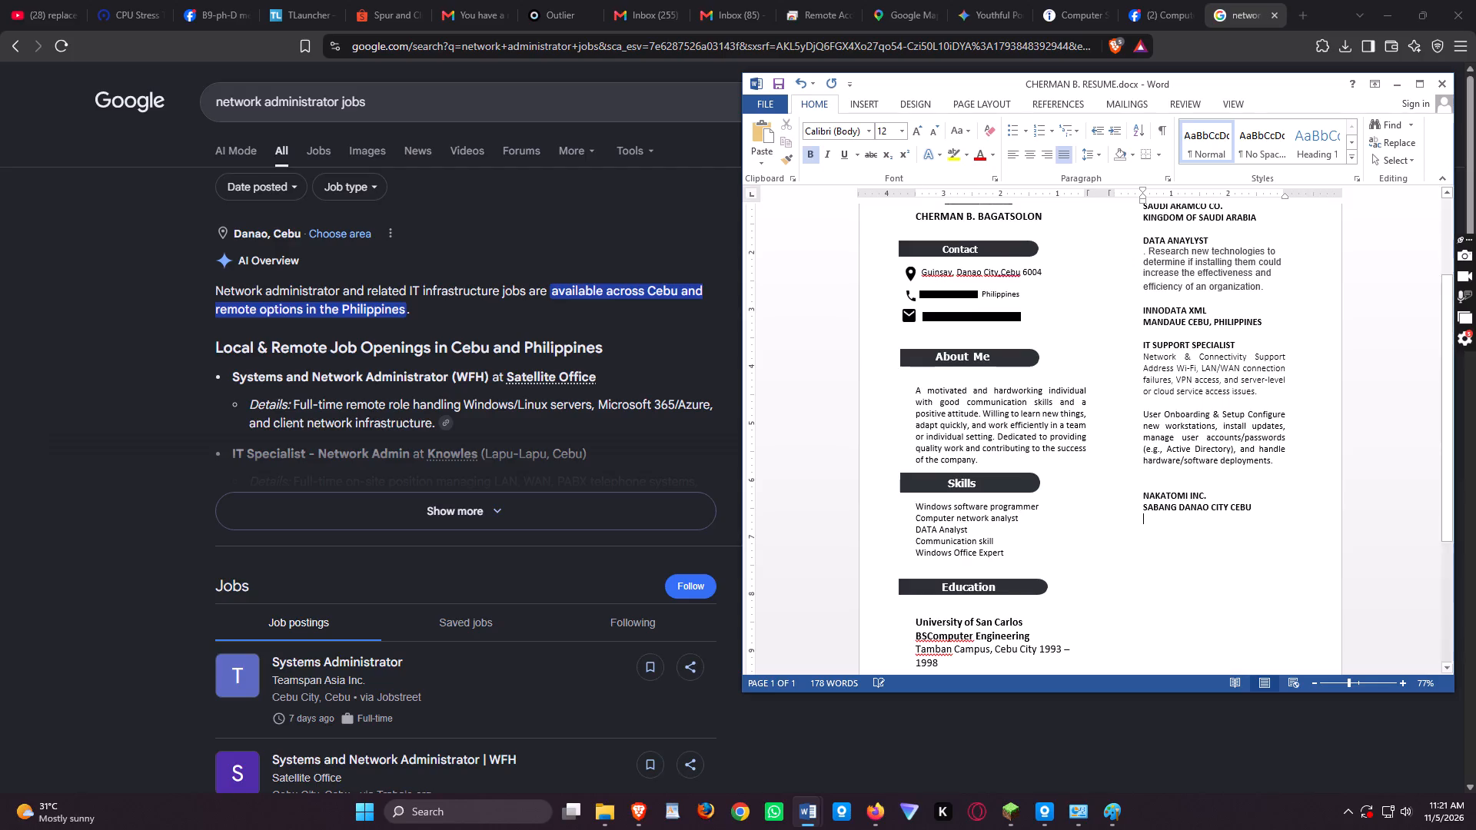
key(Return)
text(mn)
key(ctrl+BackSpace)
key(Return)
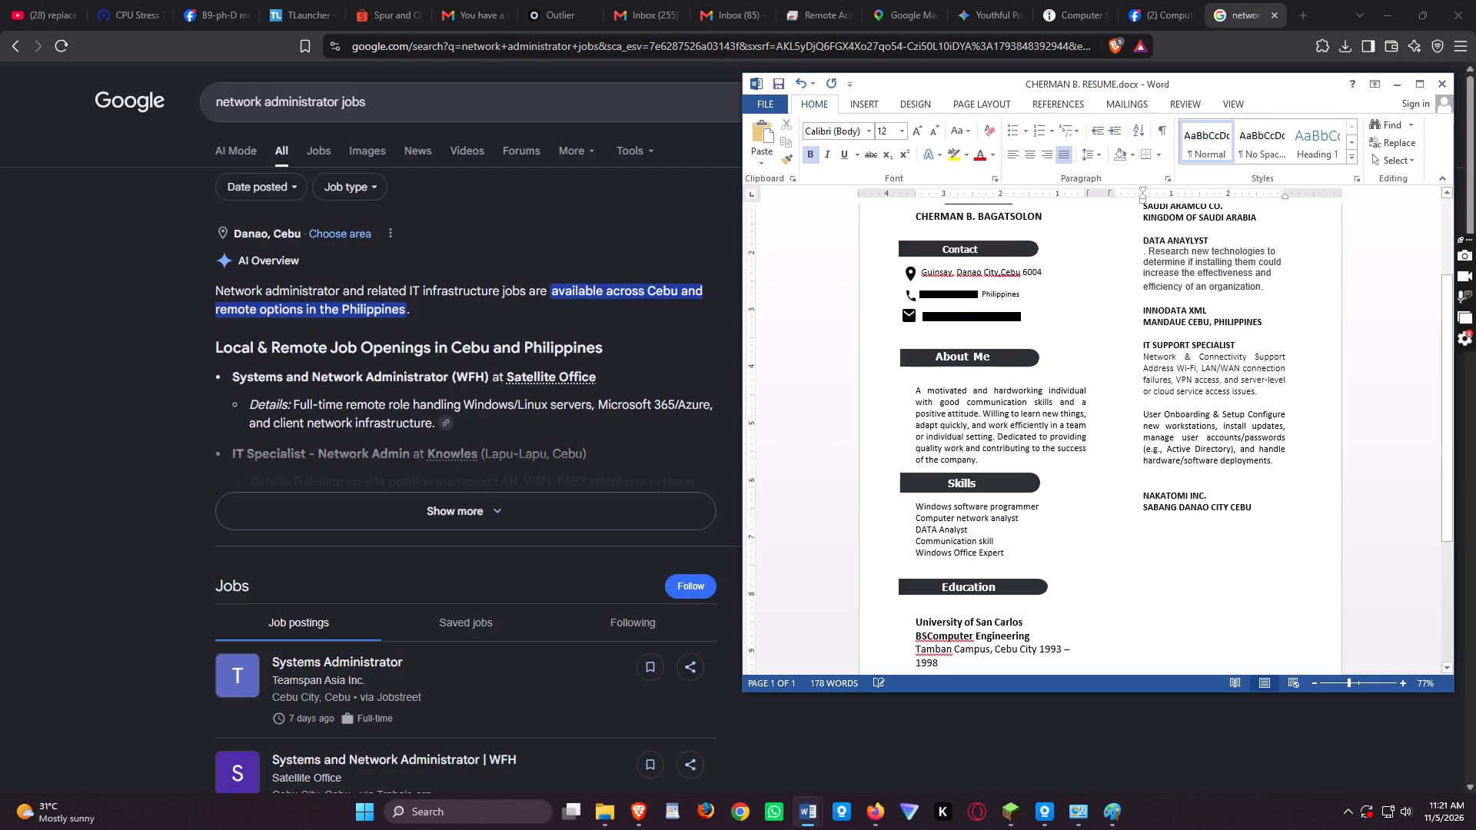
key(shift+n)
key(e)
key(shift+n)
key(e)
text(two)
key(r)
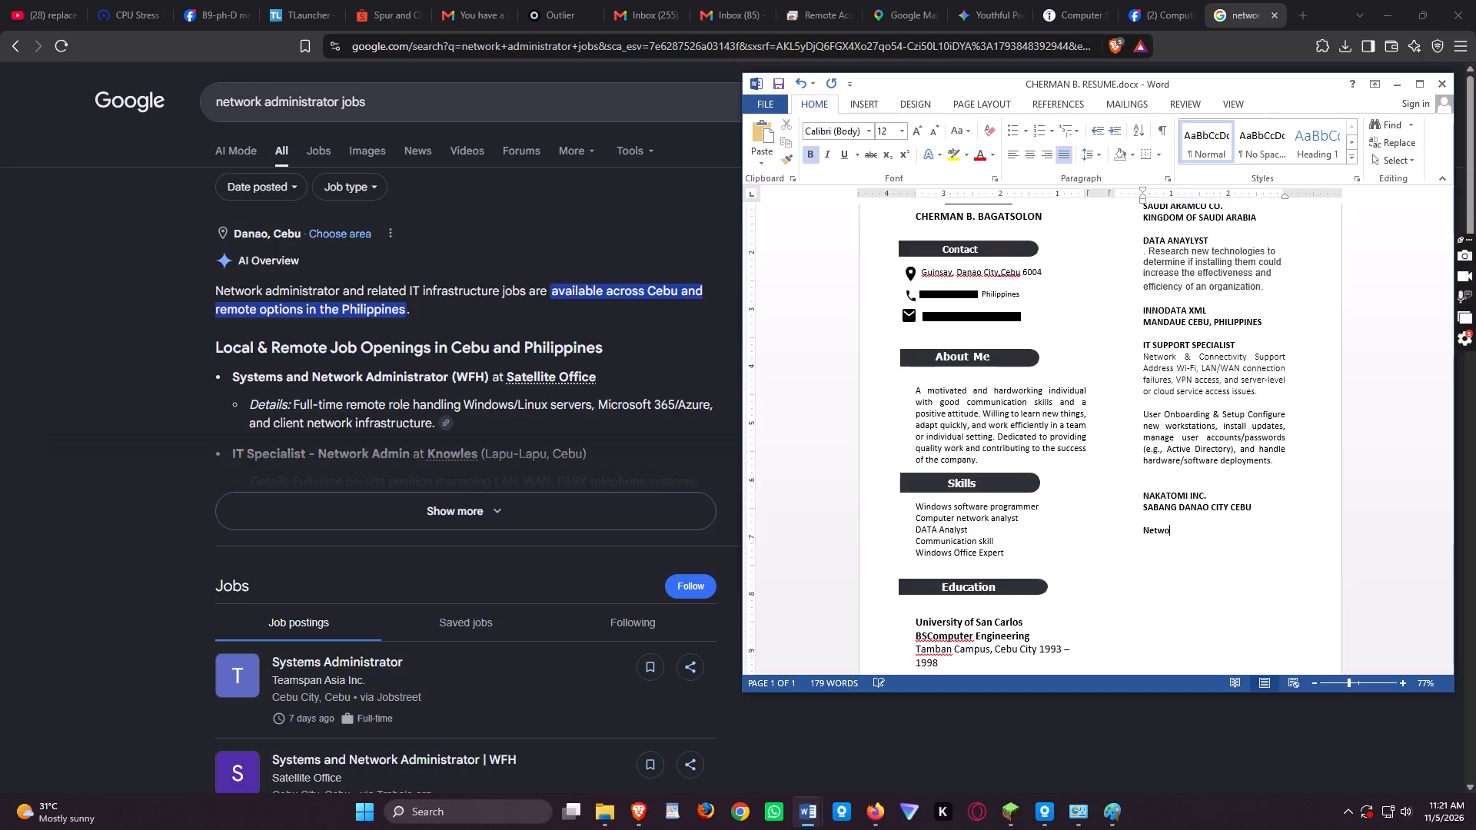
key(k)
key(space)
text(Ad)
key(m)
key(i)
text(nm)
key(i)
key(s)
key(BackSpace)
key(BackSpace)
key(BackSpace)
key(BackSpace)
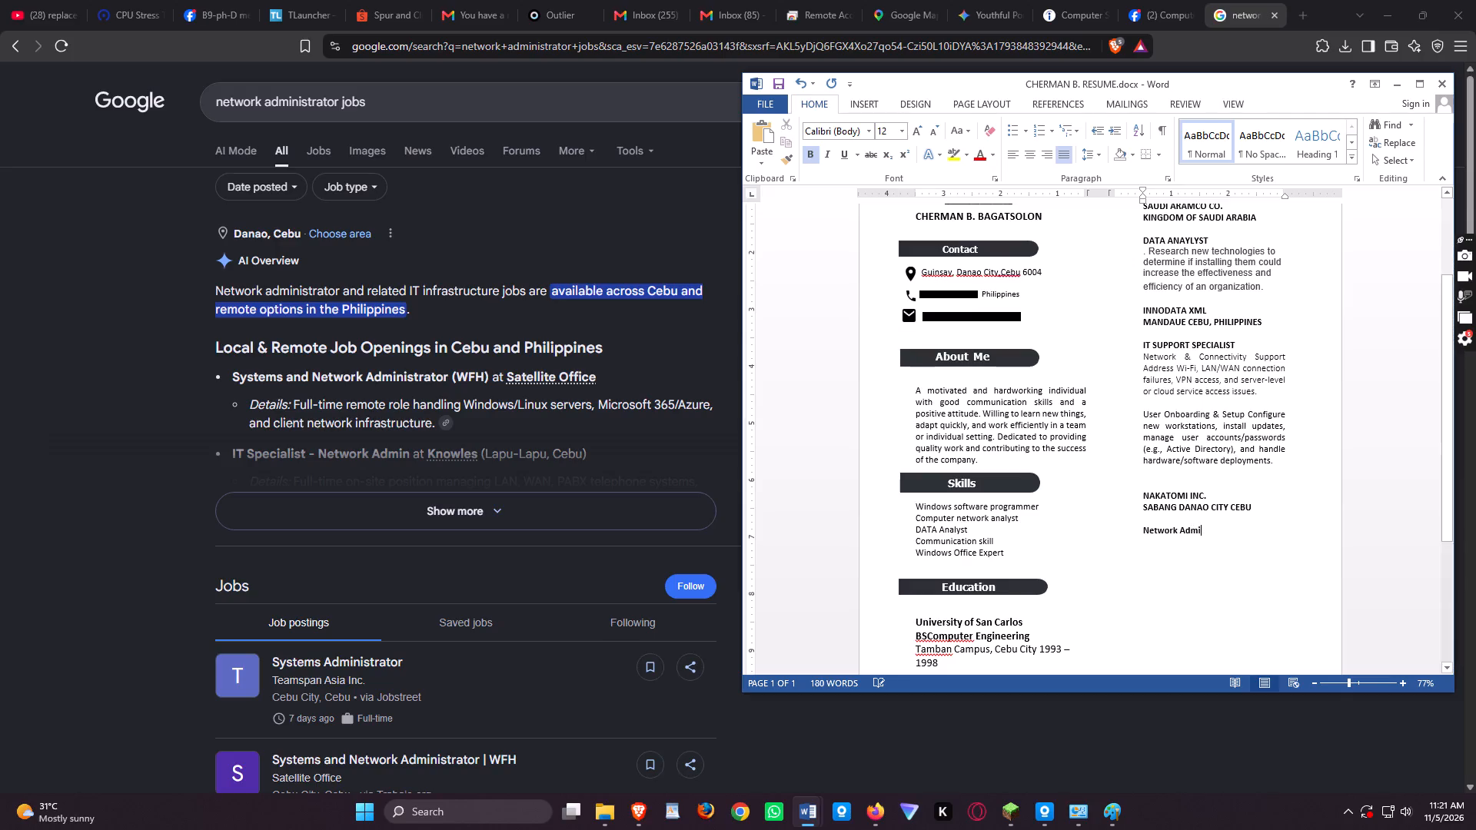
key(n)
text(istra)
text(ot)
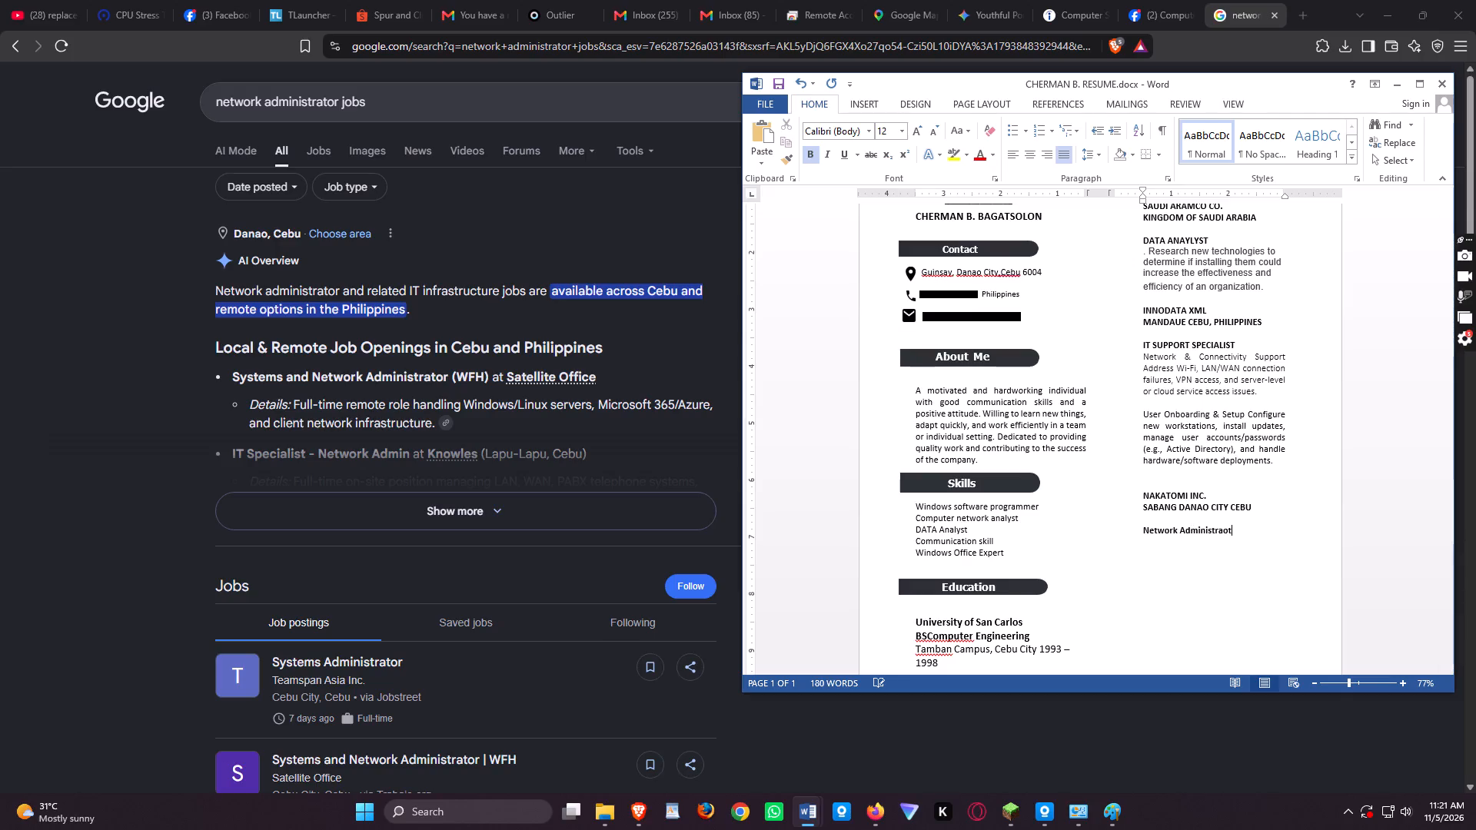
key(BackSpace)
key(BackSpace)
text(to)
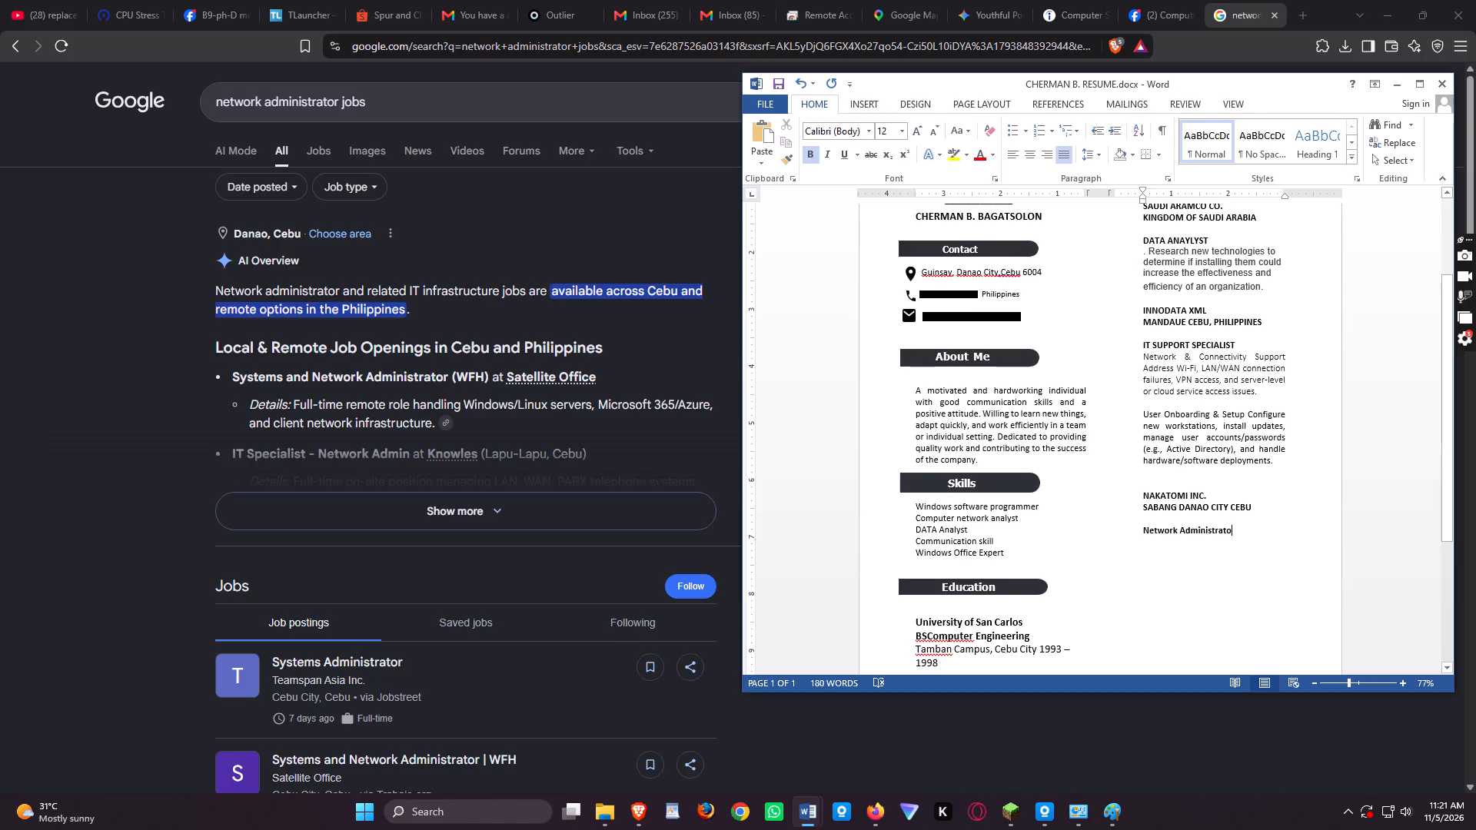
key(r)
key(Return)
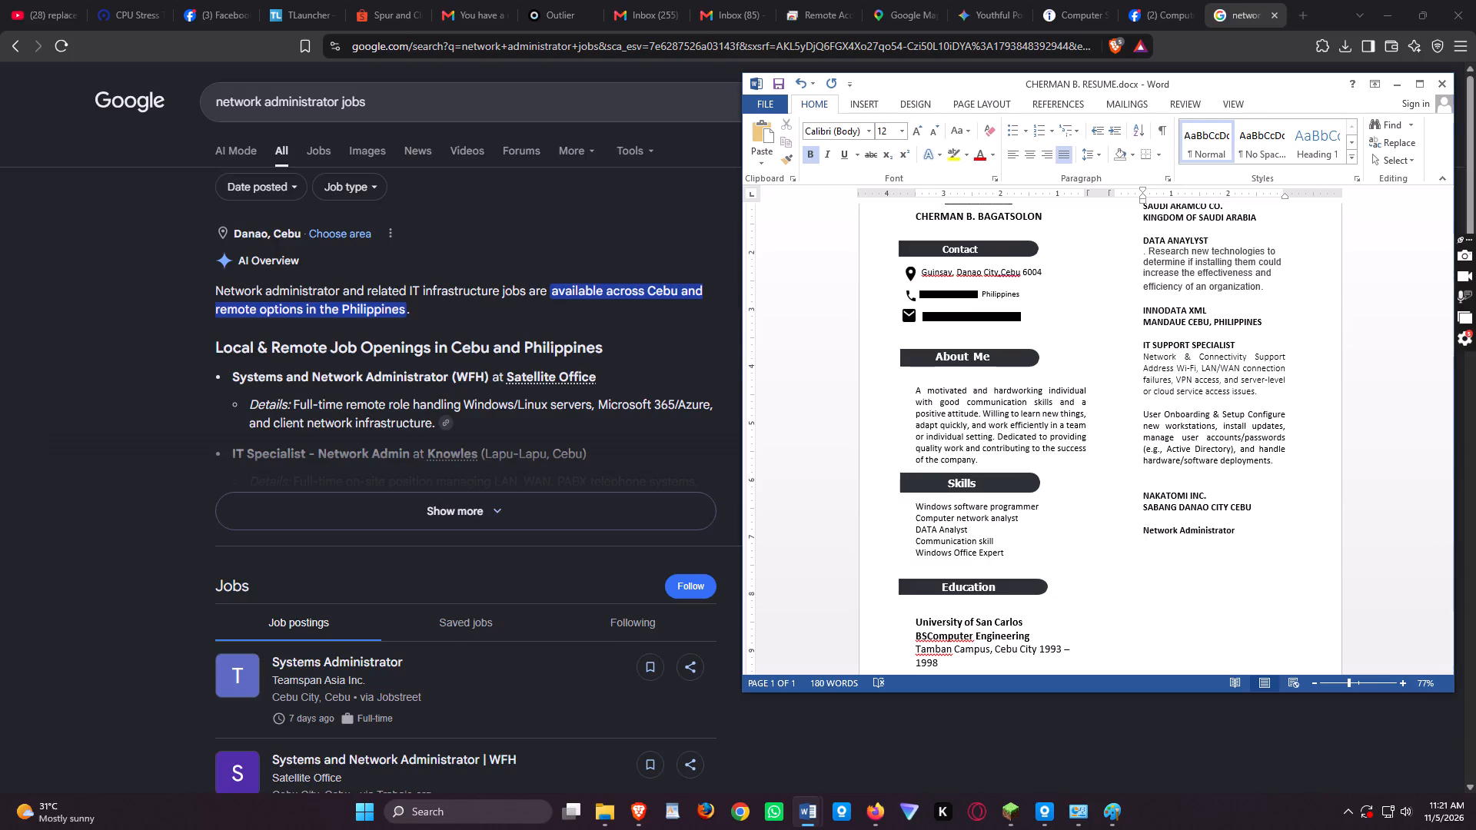
Copy the Knowles job details, from "Full-time on-site position" to "network security.", from the AI Overview as plain text below Network Administrator in the resume.
click(485, 509)
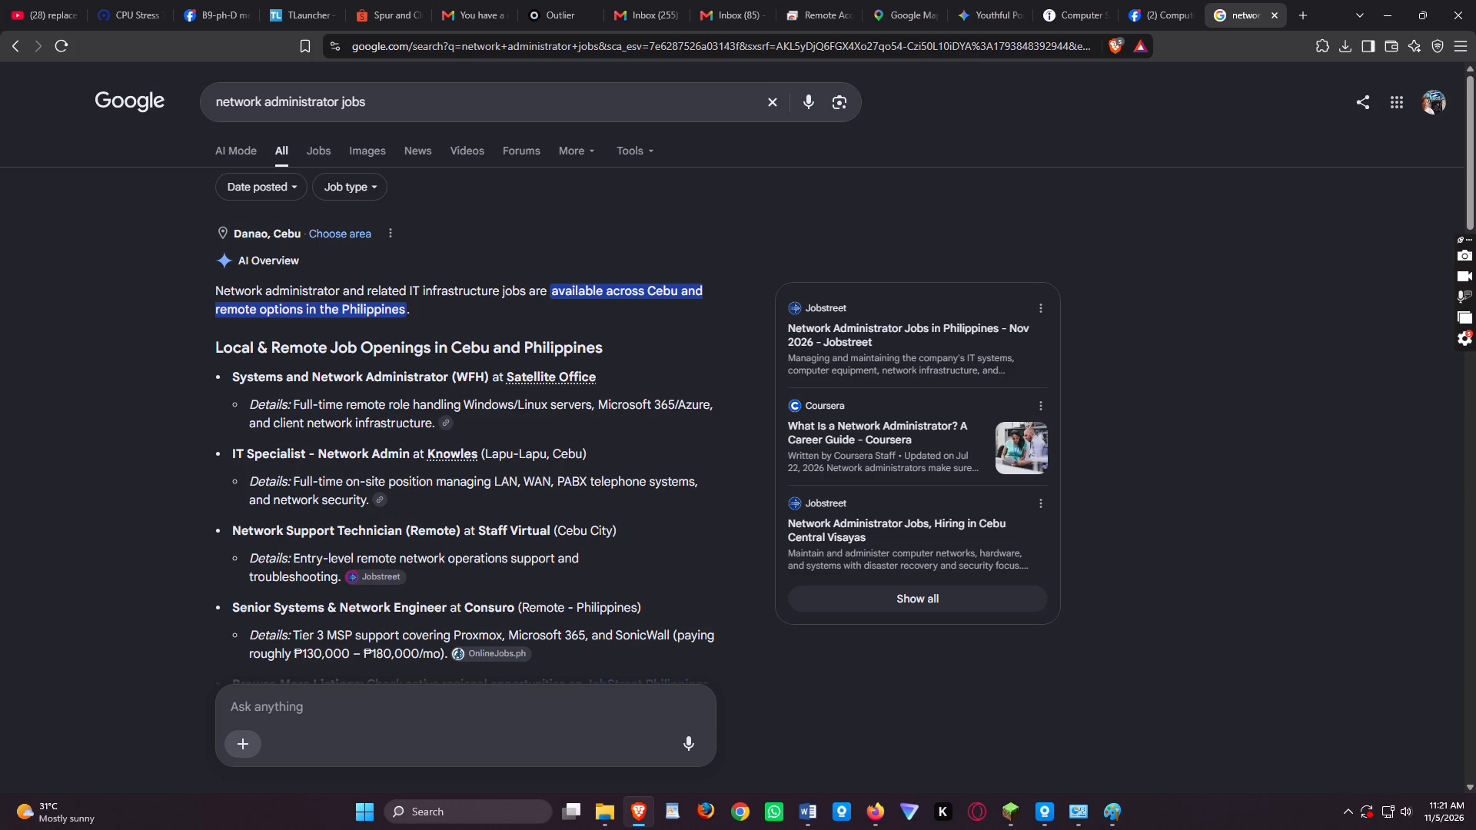
drag(370, 500, 326, 481)
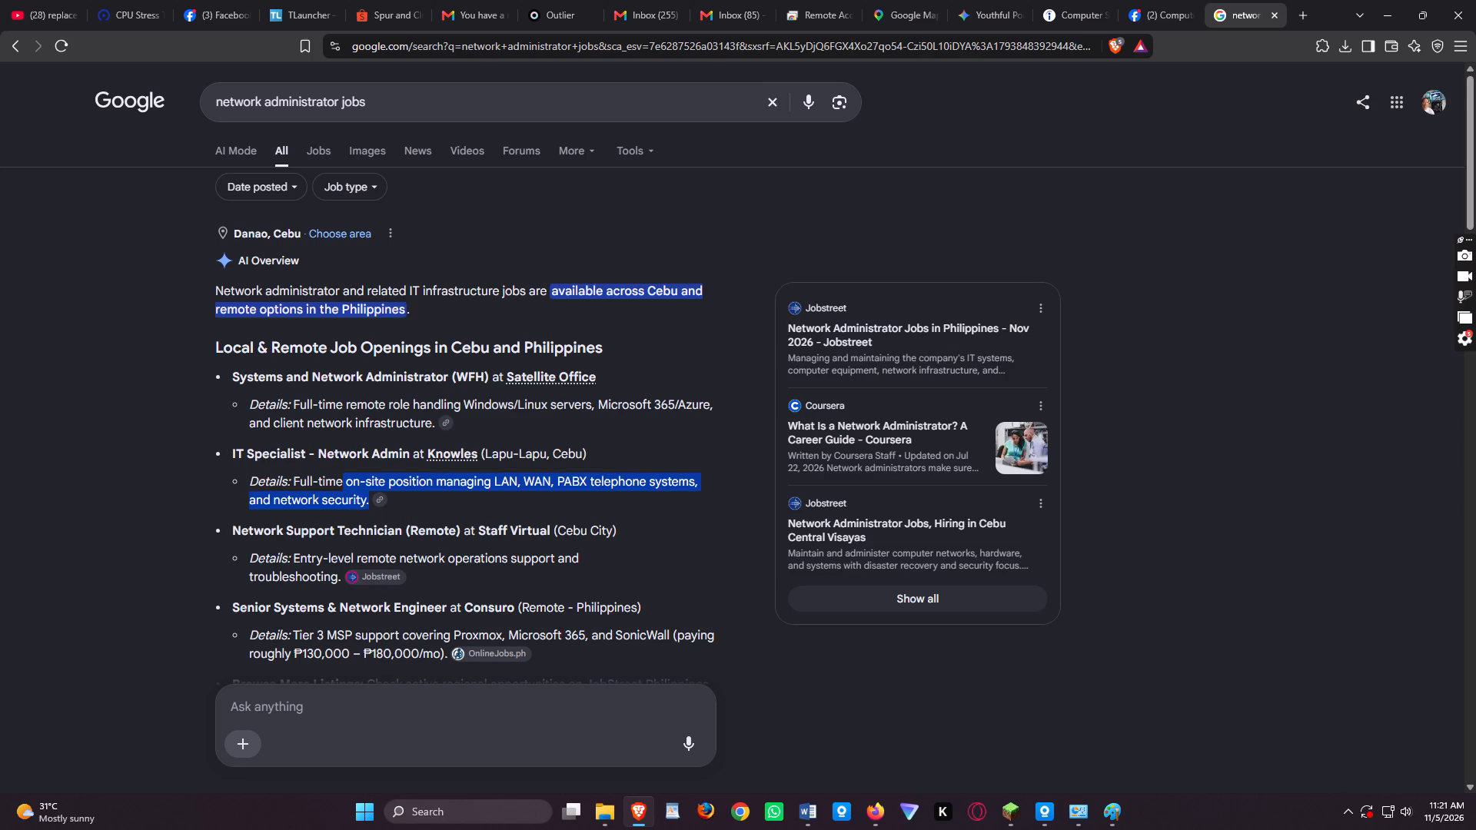
drag(326, 481, 321, 481)
drag(292, 483, 368, 505)
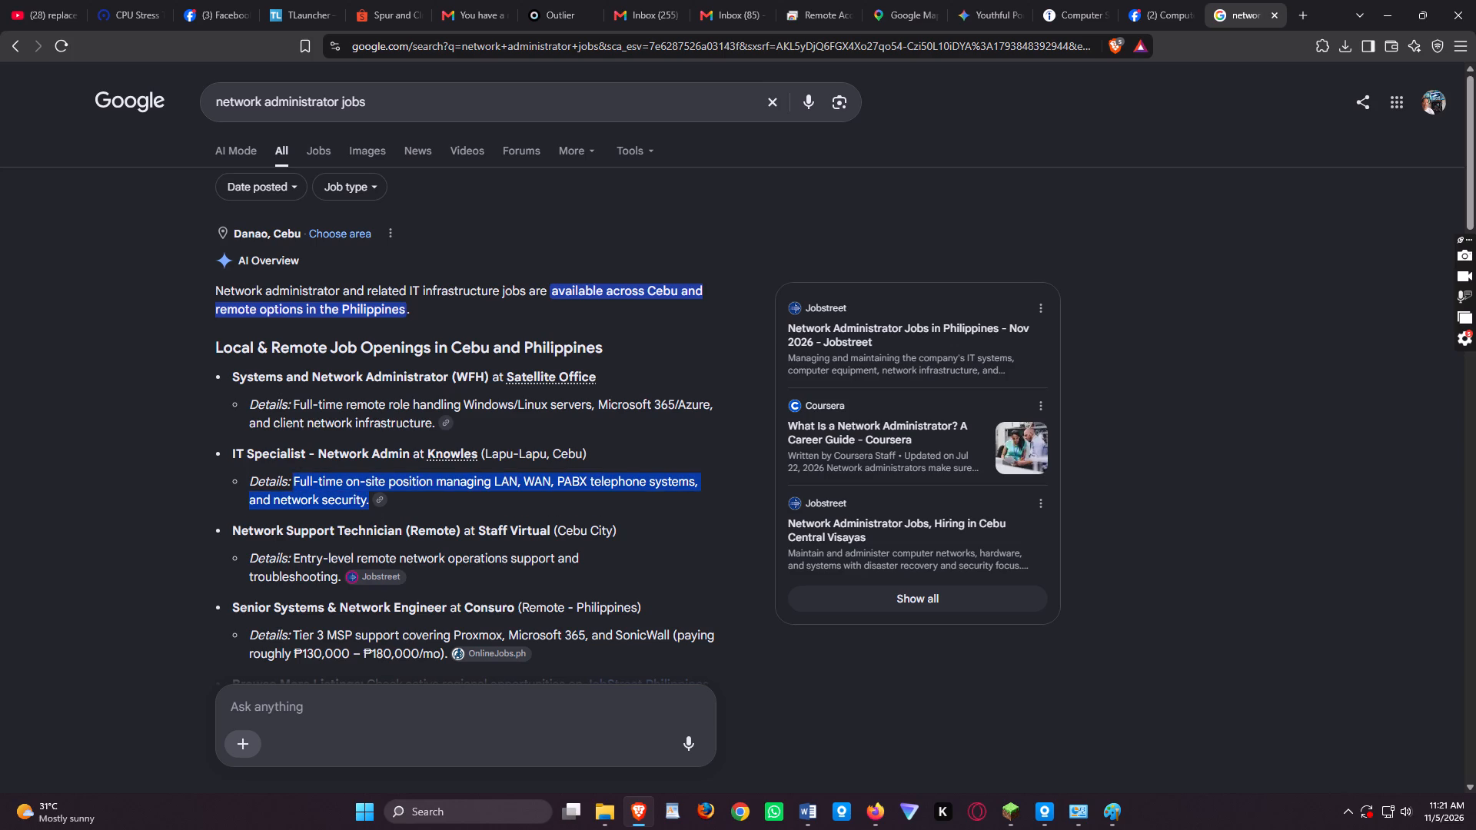
drag(368, 505, 373, 502)
right_click(361, 481)
click(388, 496)
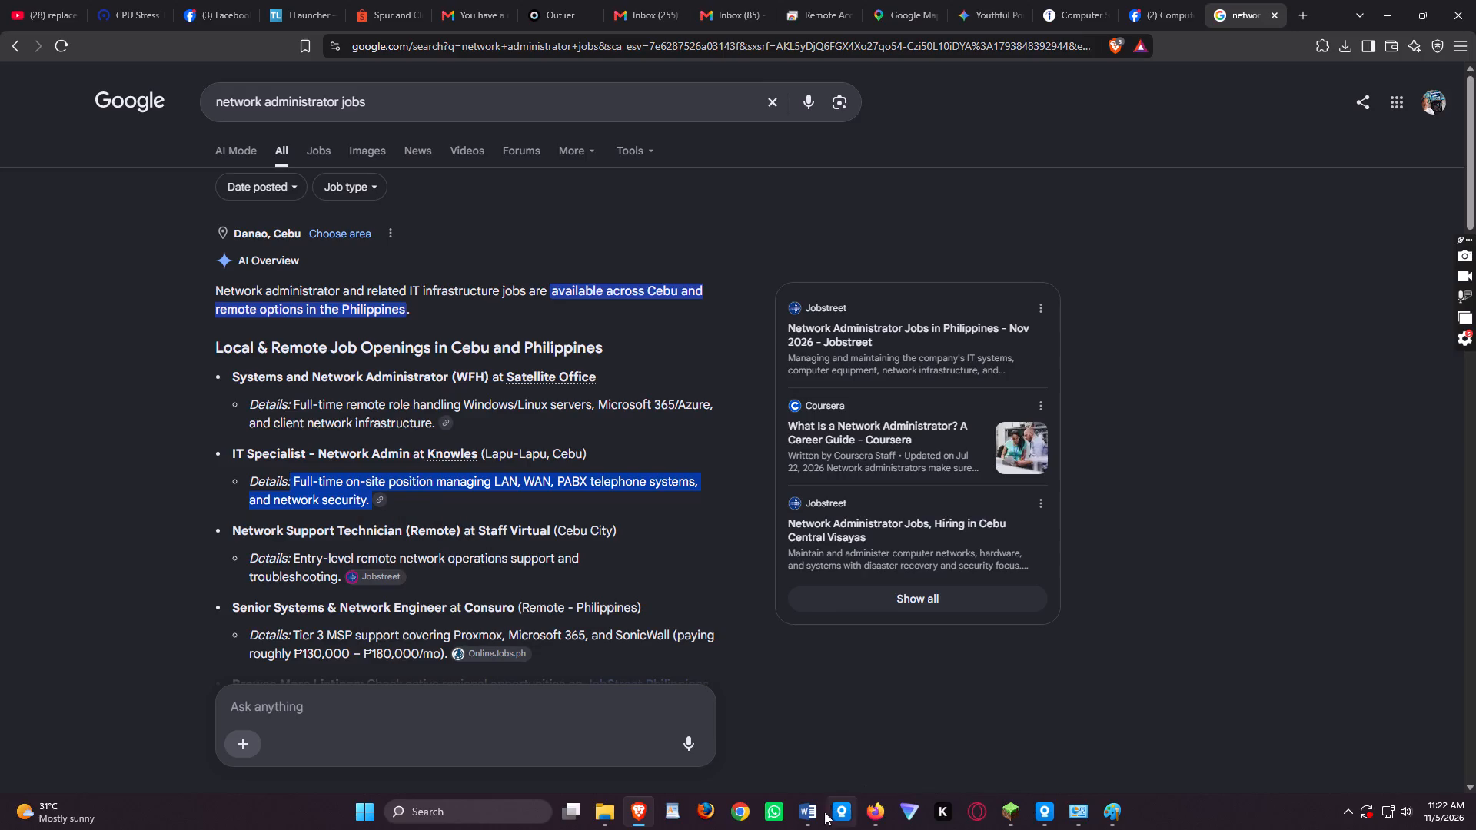
click(815, 810)
click(938, 759)
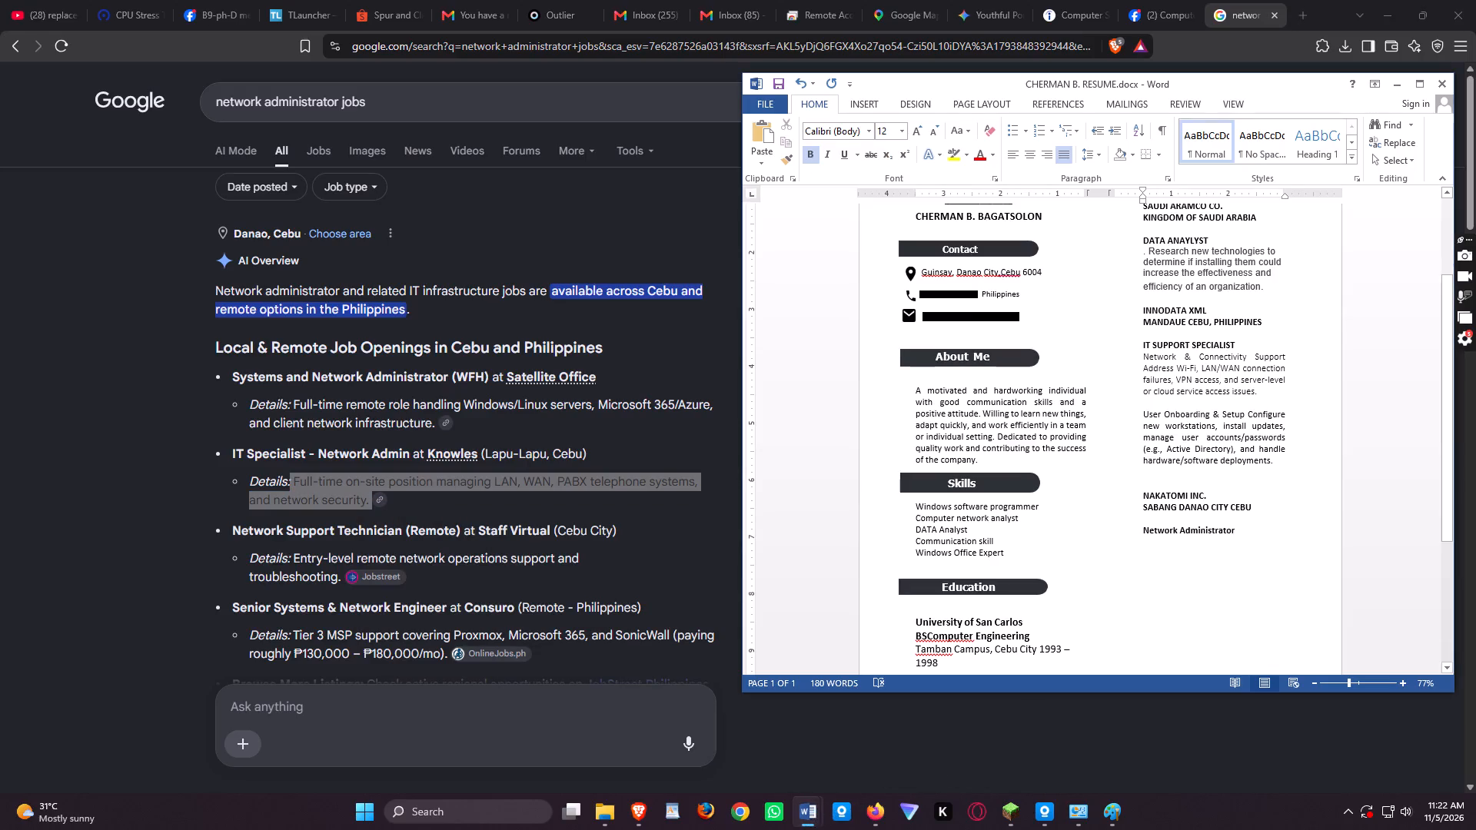
right_click(1177, 543)
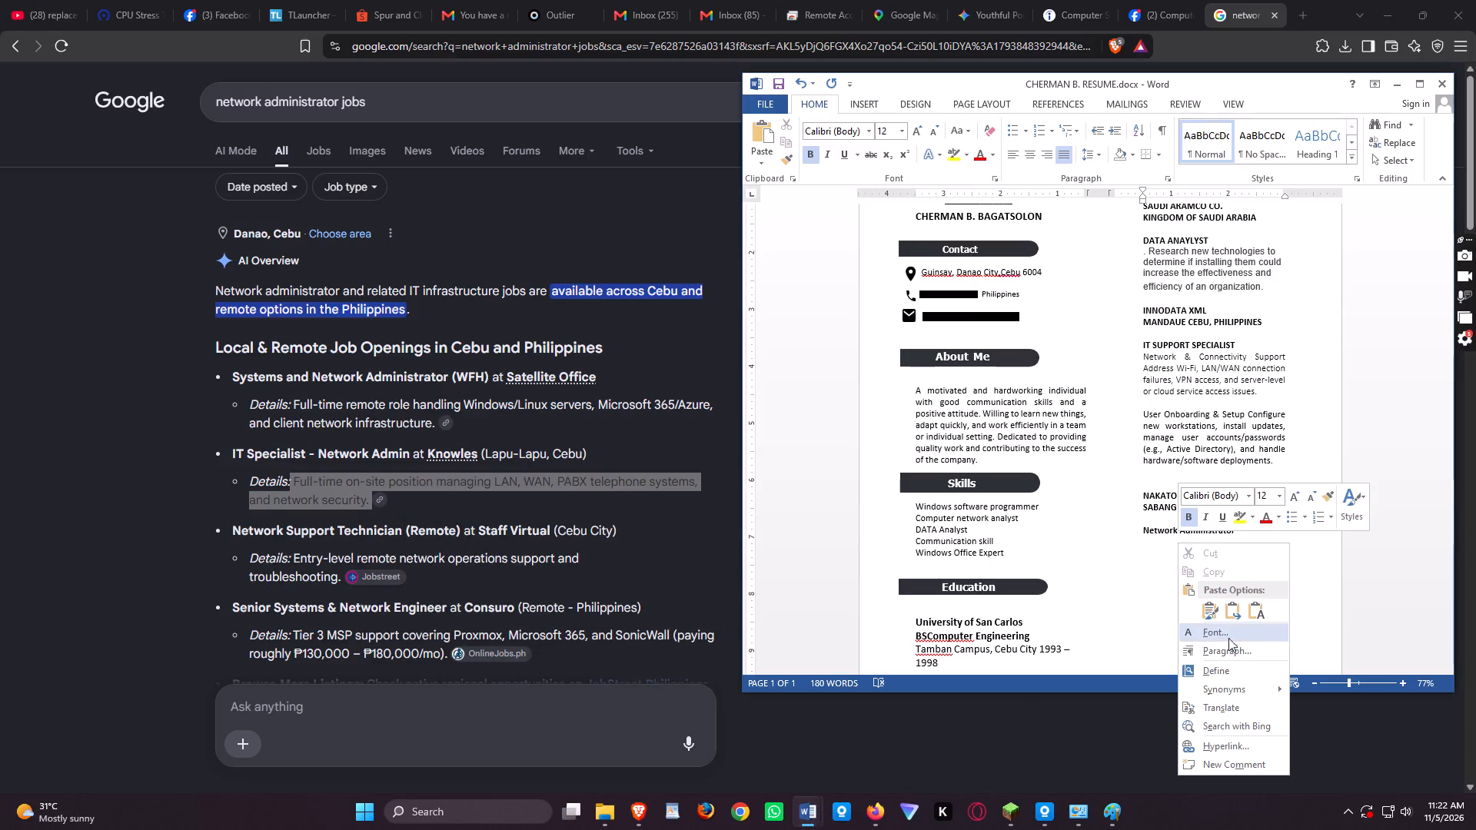
click(1255, 609)
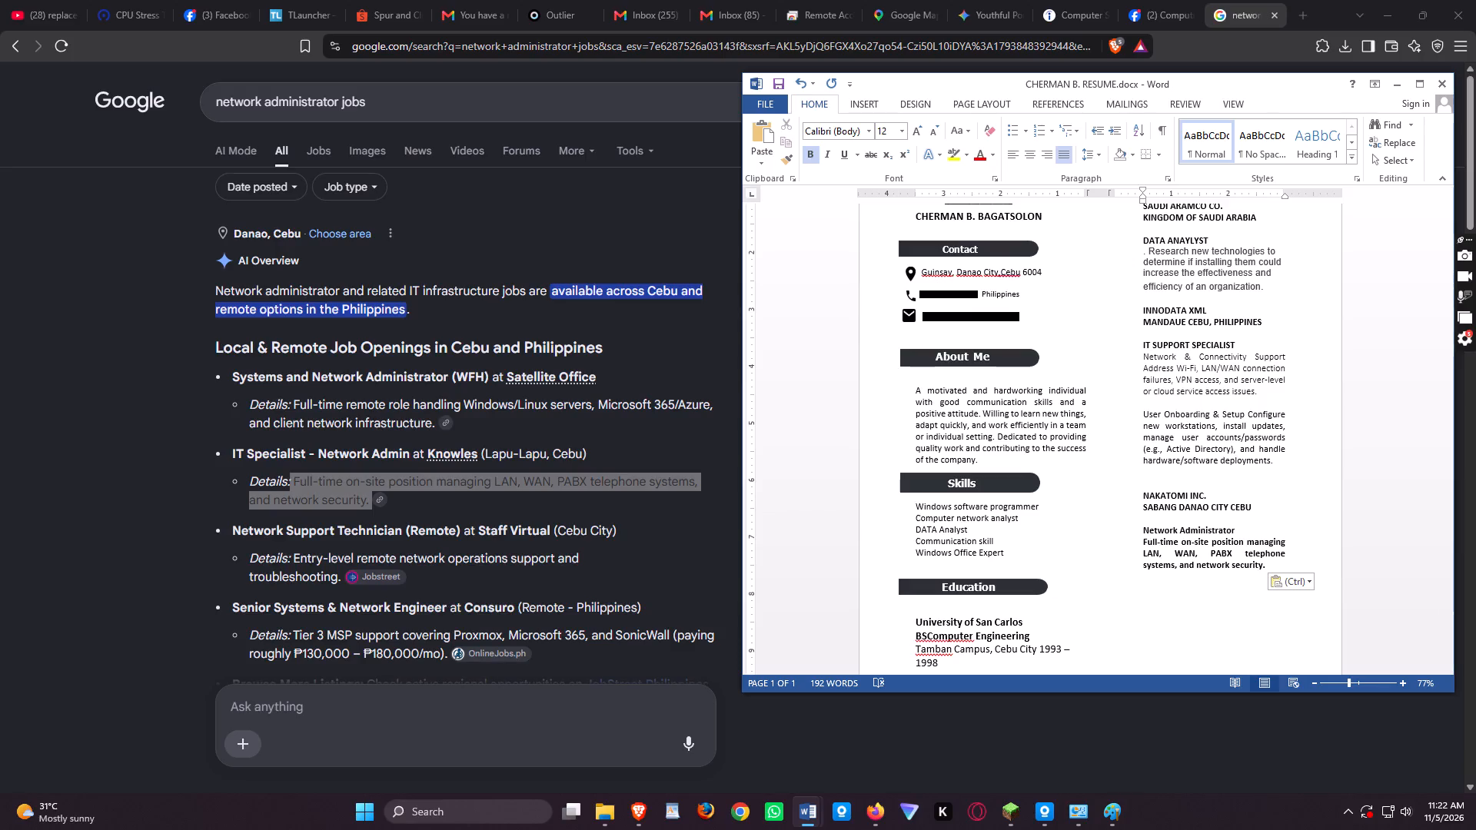
Remove bold formatting from the Network Administrator line and the job description below it.
drag(1272, 569, 1145, 531)
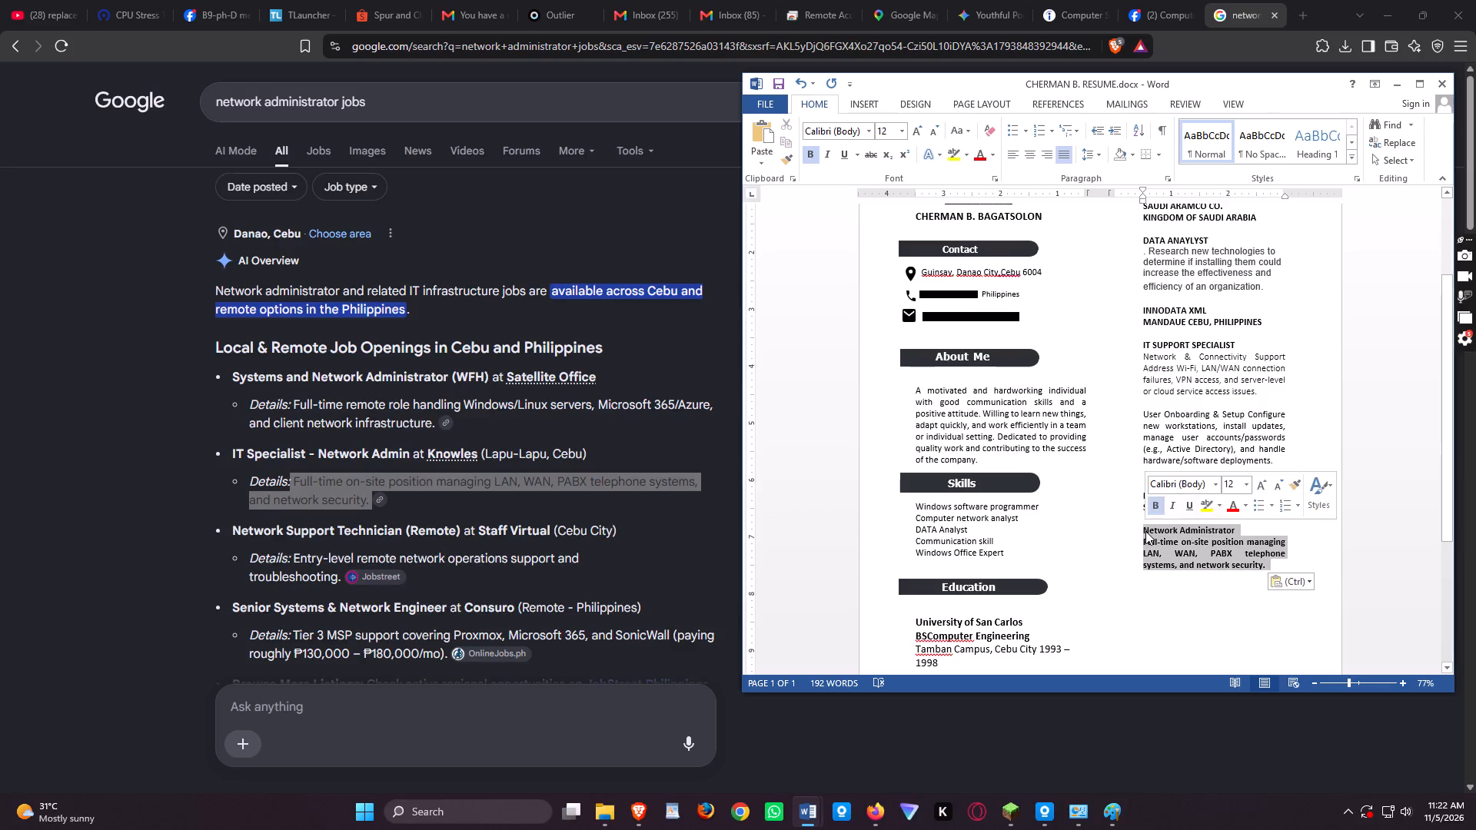
click(810, 155)
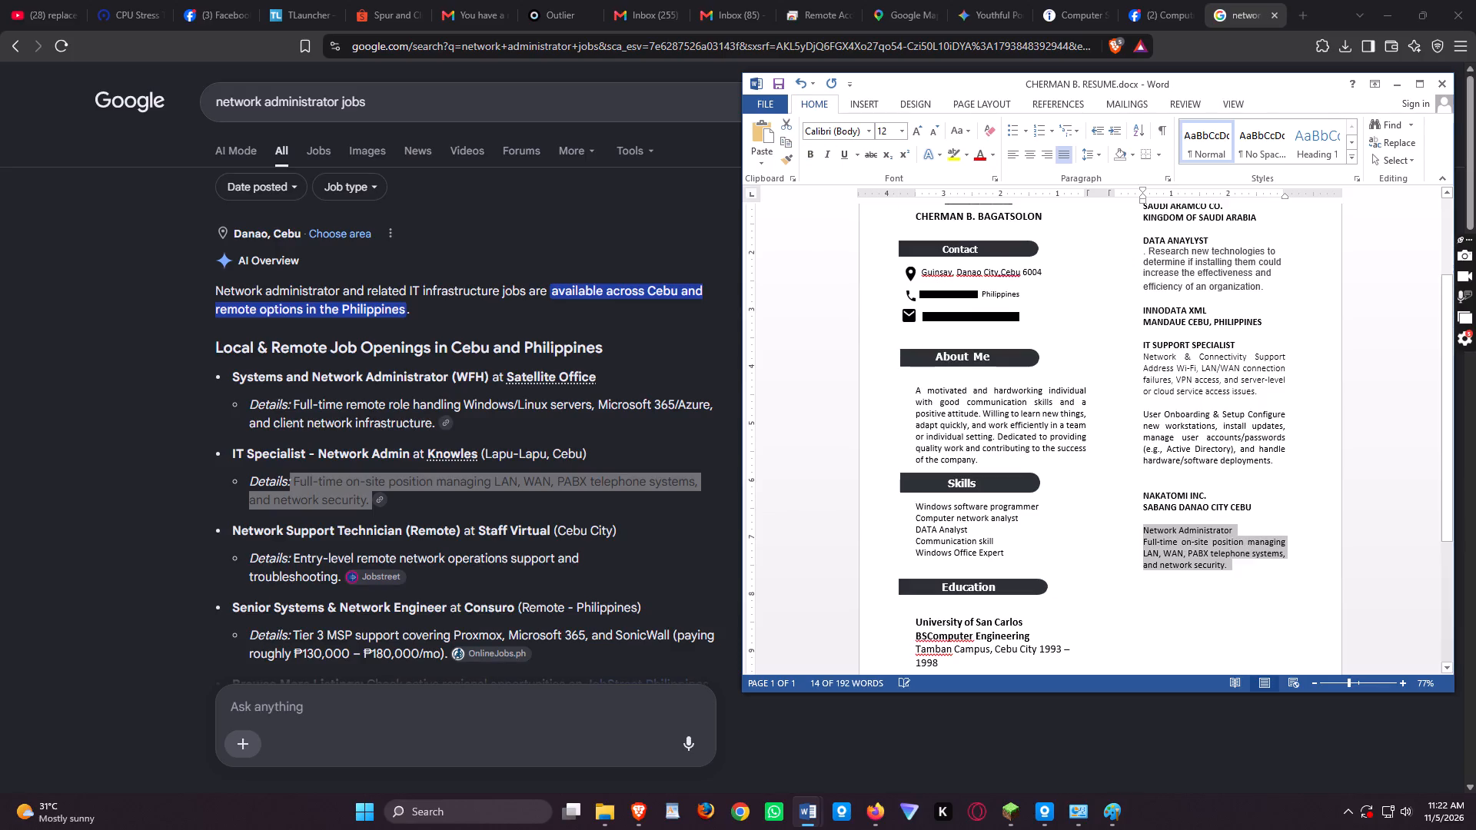
click(1242, 579)
click(1241, 530)
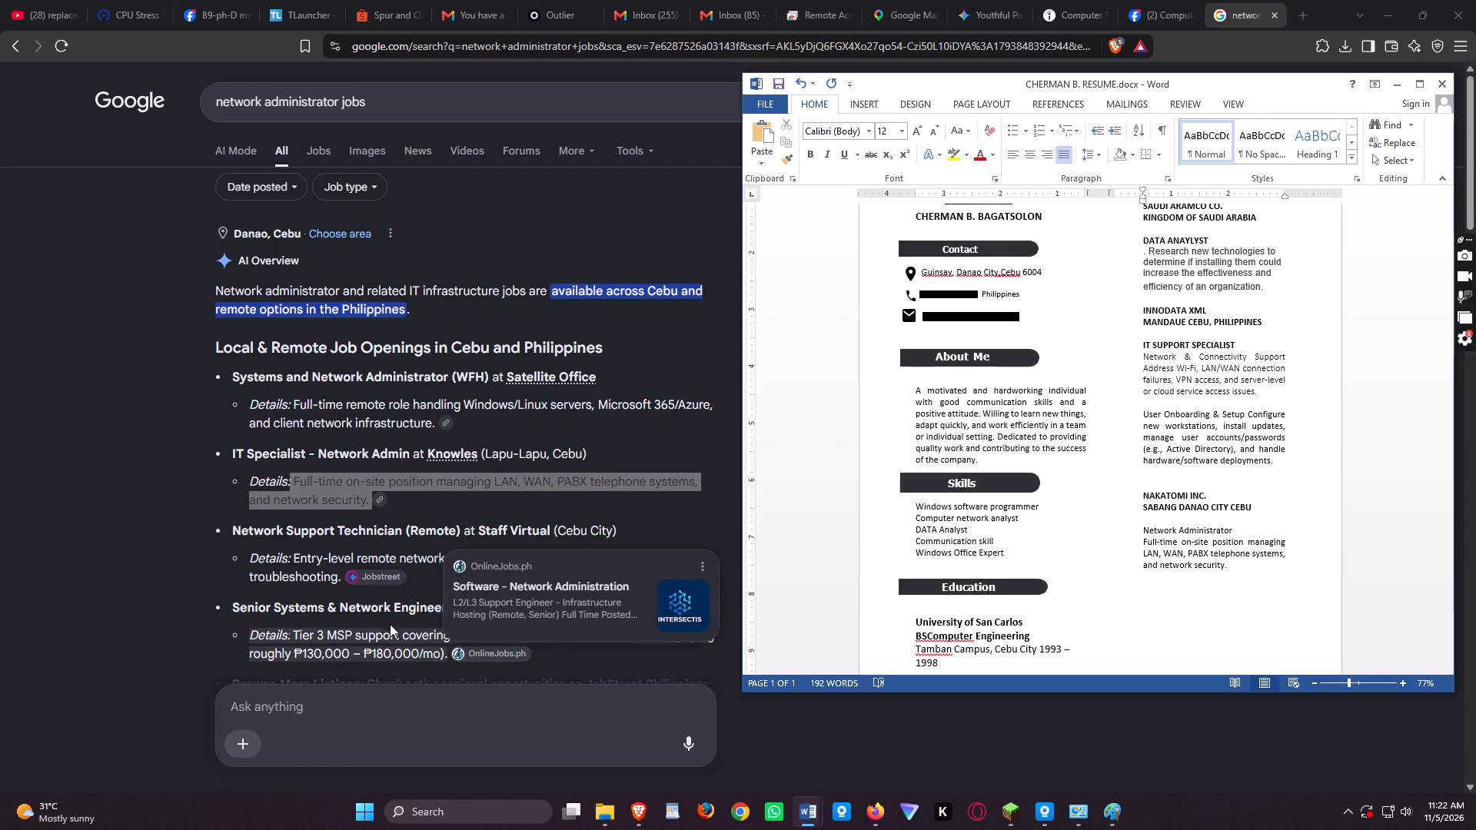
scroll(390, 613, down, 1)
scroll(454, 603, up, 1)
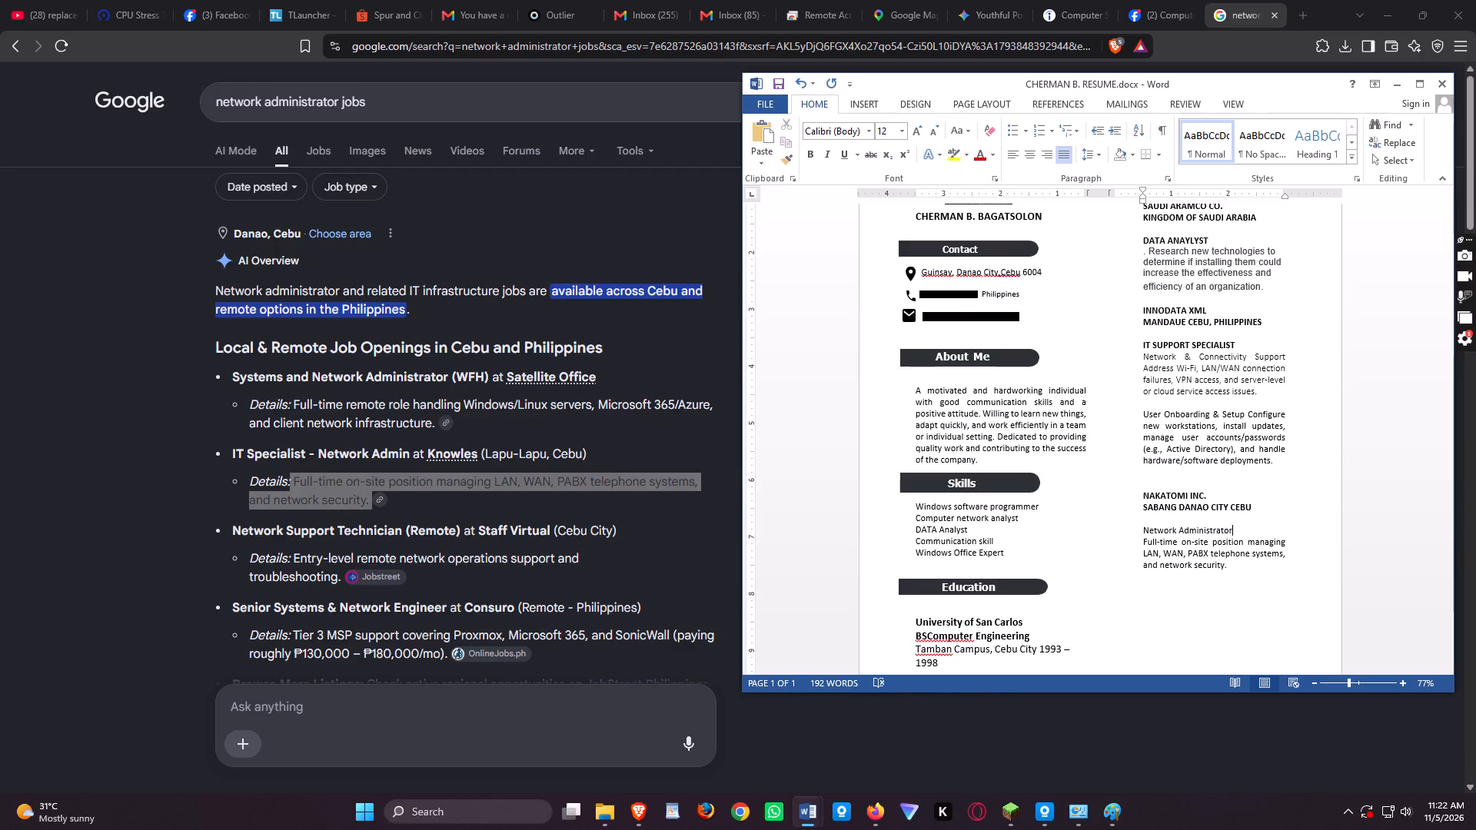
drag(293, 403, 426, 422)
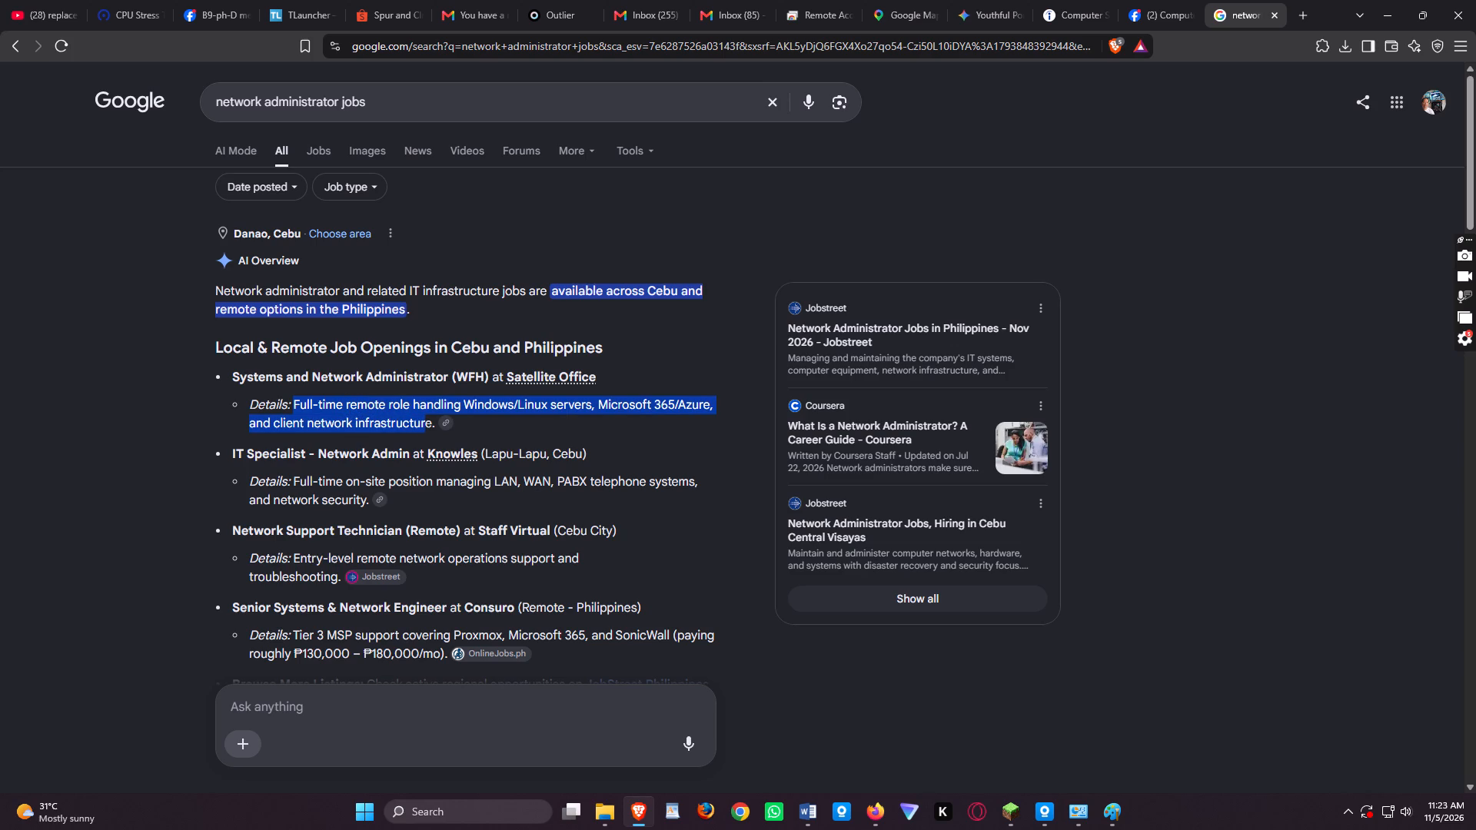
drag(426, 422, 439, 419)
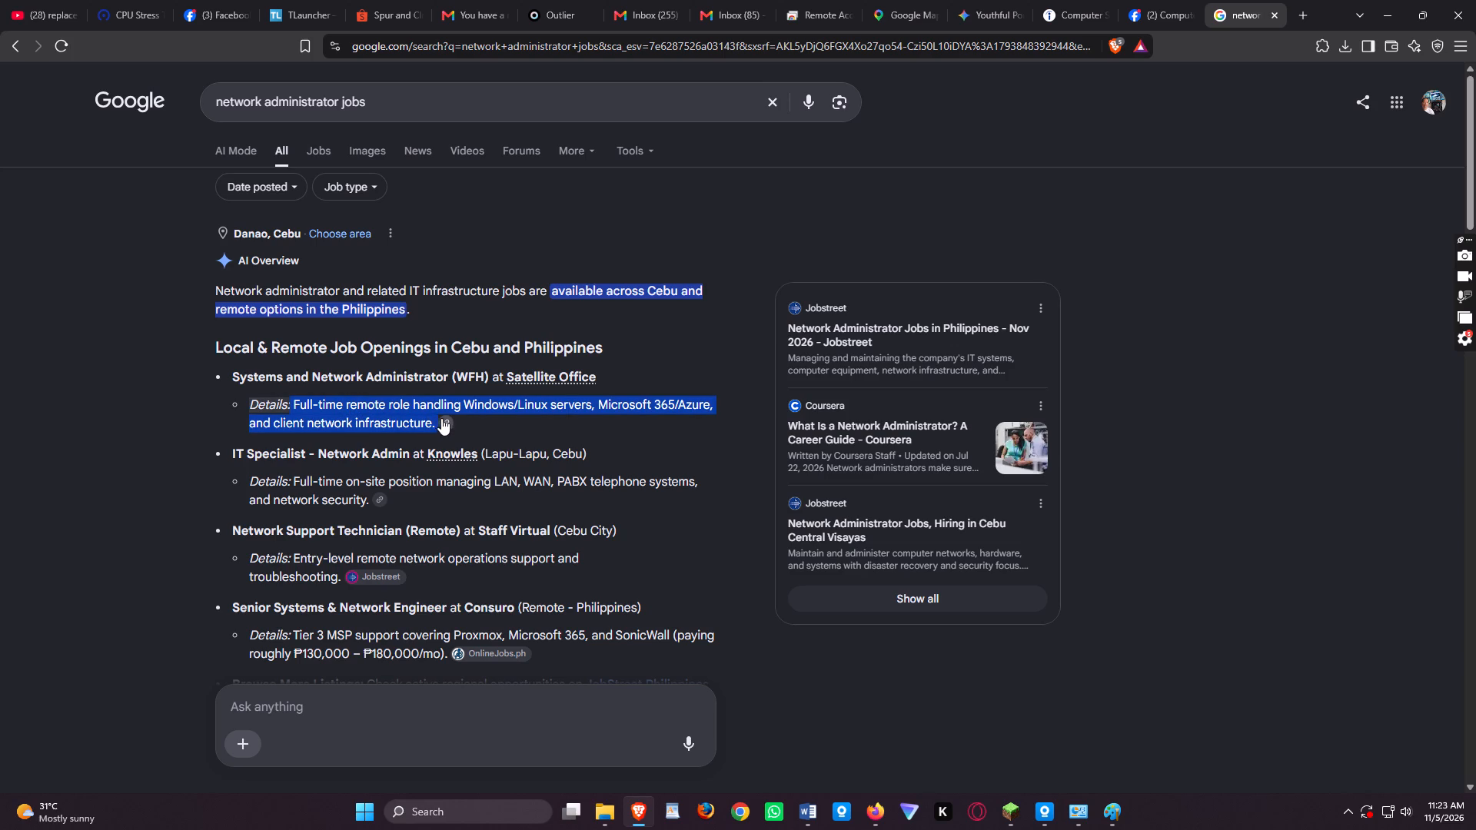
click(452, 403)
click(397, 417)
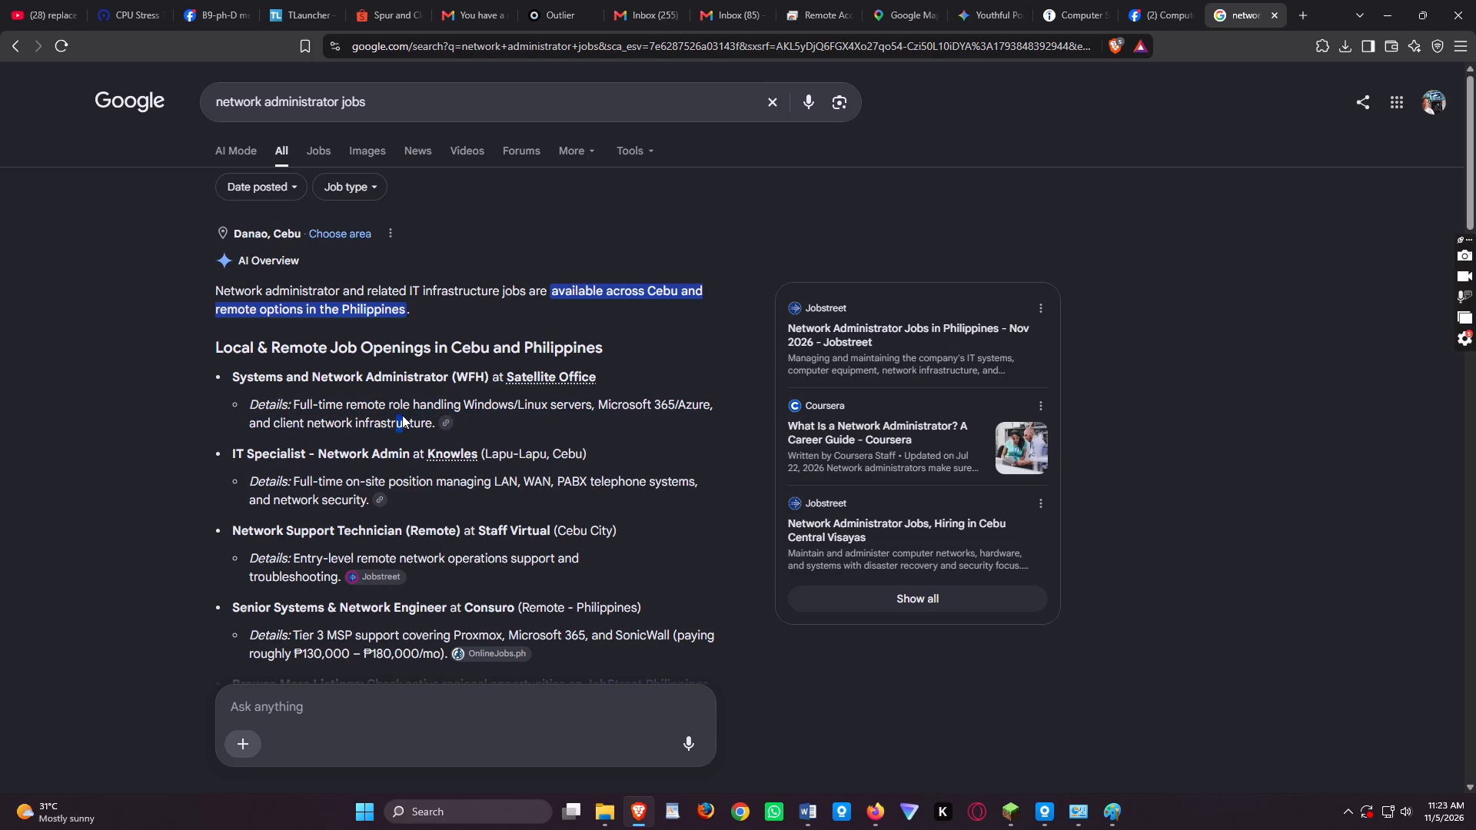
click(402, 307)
Copy the Satellite Office job details, "Full-time remote role" to "client network infrastructure.", as plain text below the Network Administrator duties, after a blank line.
drag(294, 409, 434, 433)
right_click(411, 414)
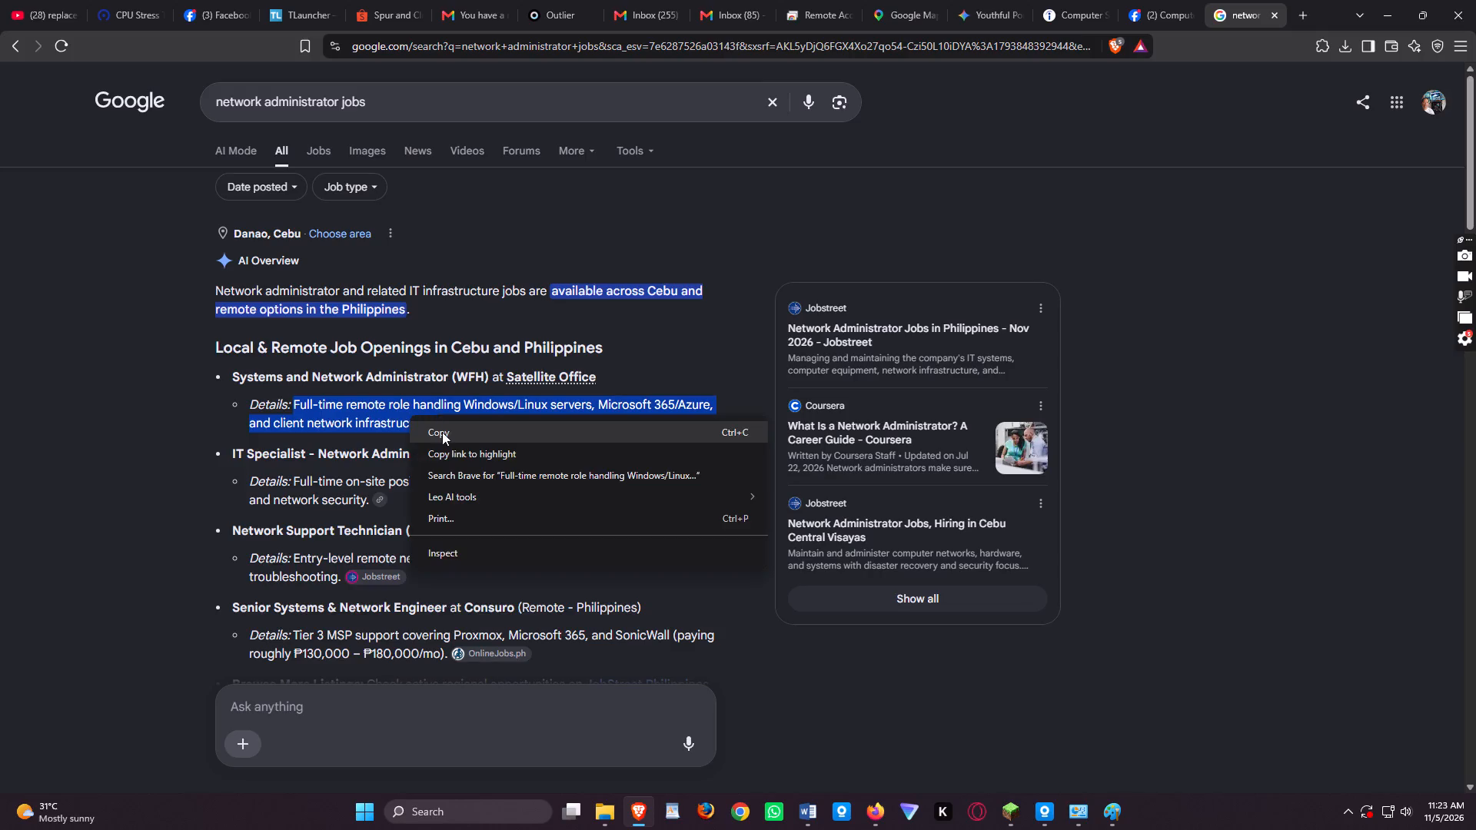
click(443, 432)
click(812, 813)
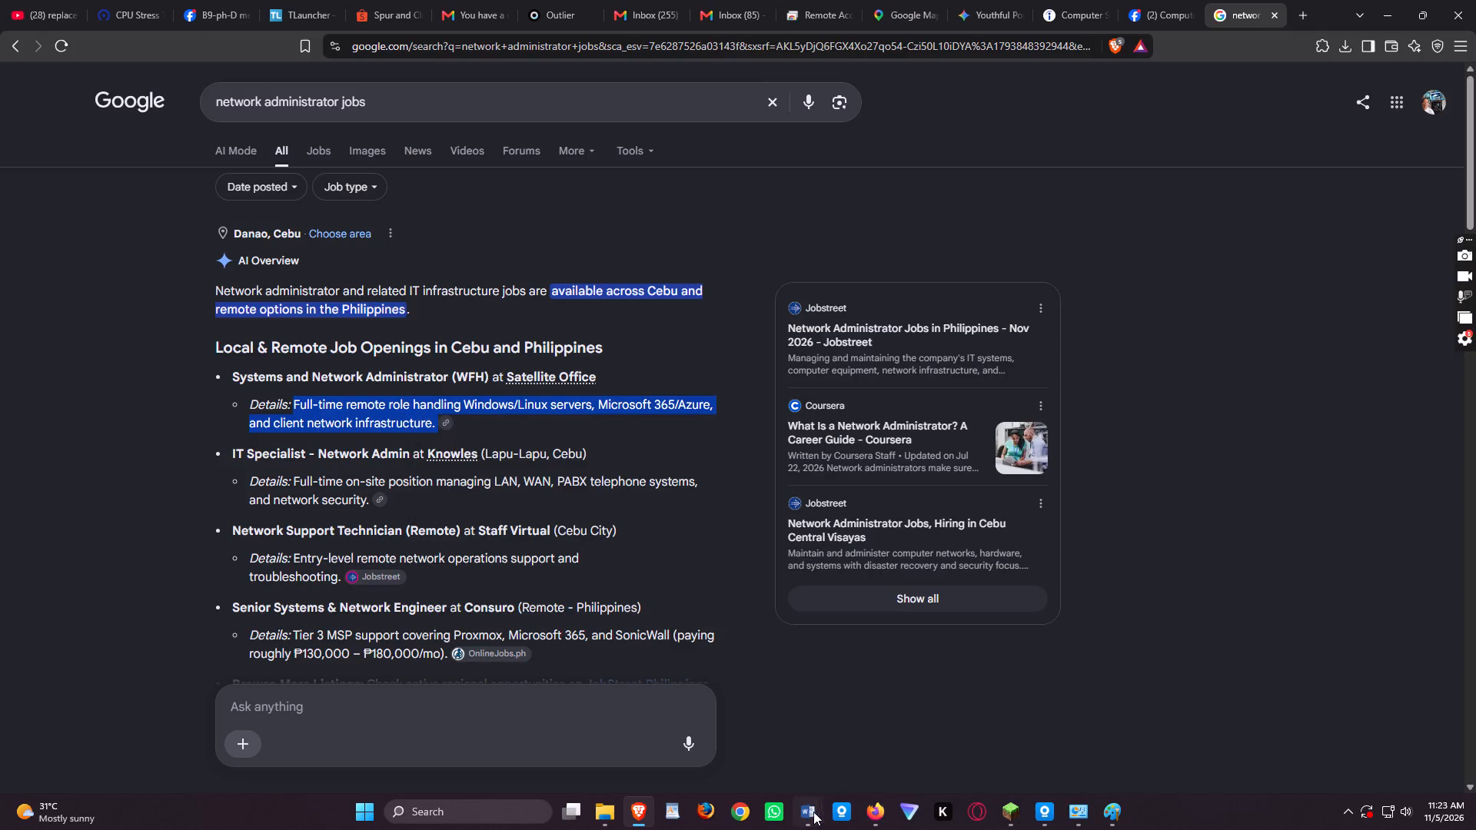
click(954, 757)
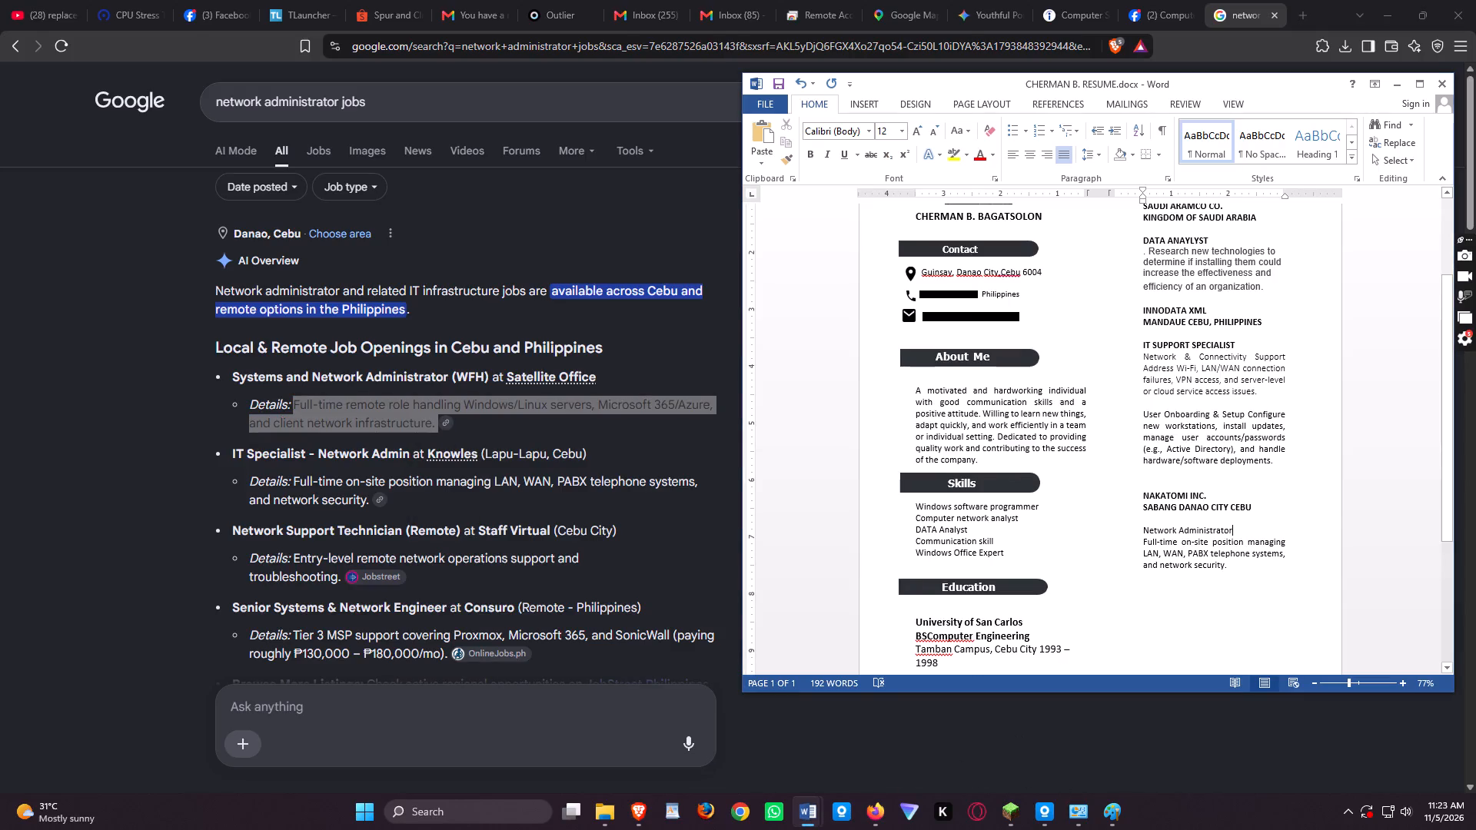
click(1248, 570)
click(1258, 583)
click(1245, 566)
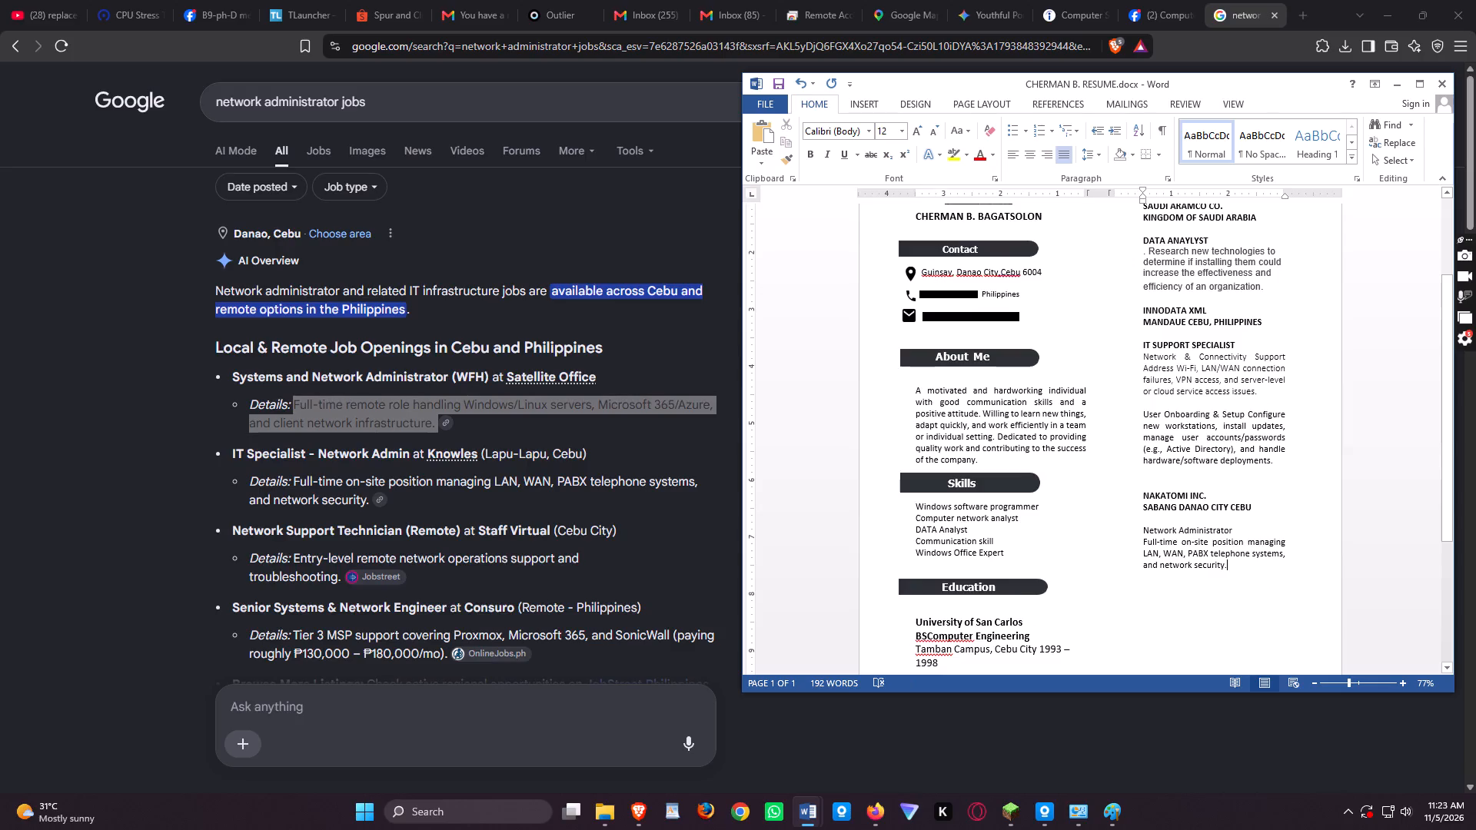
key(Return)
key(Return)
key(ctrl+v)
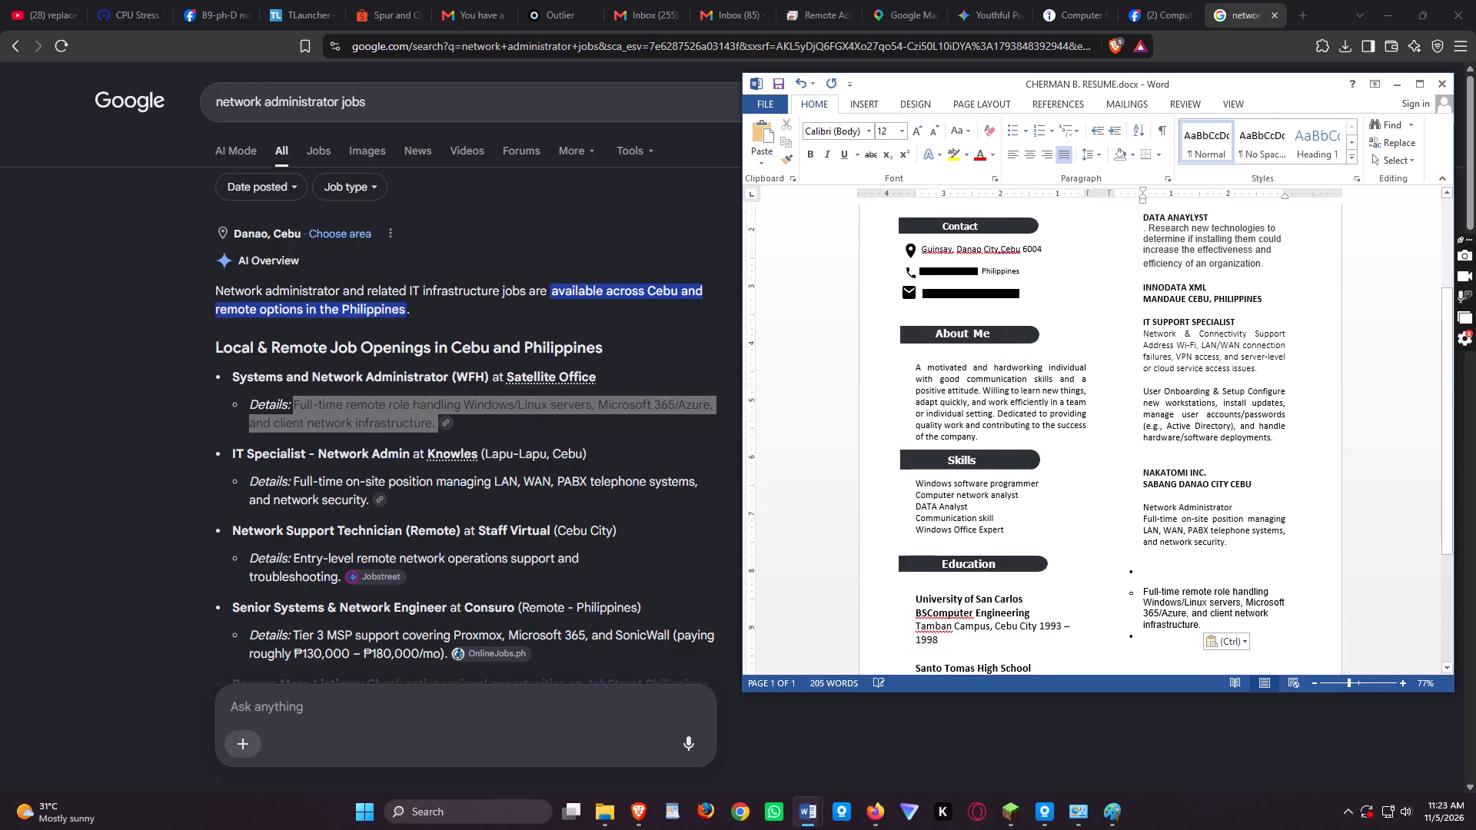
click(1242, 647)
click(1266, 682)
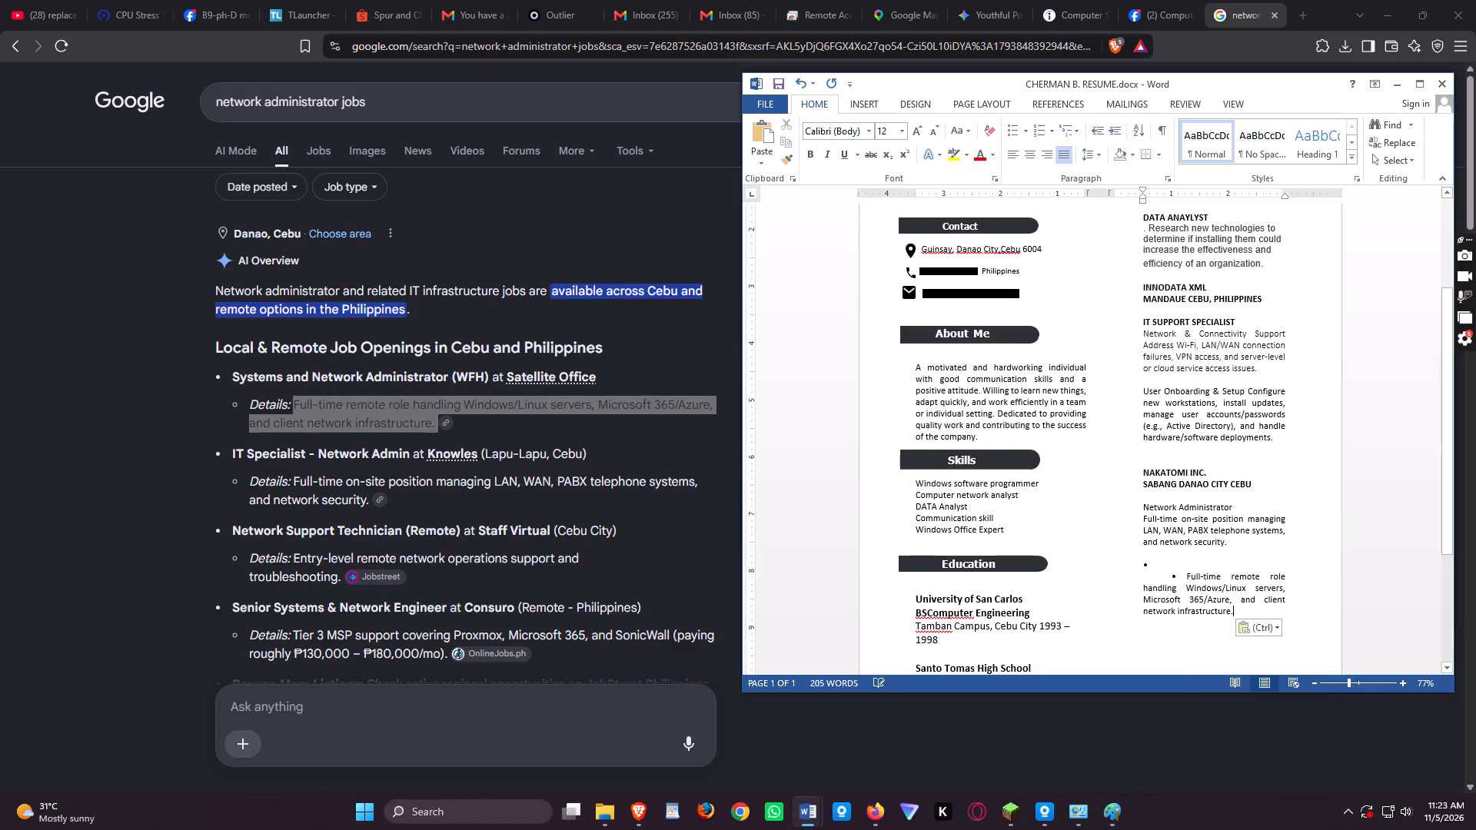
Remove the leftover bullets and leading spaces around the pasted "Full-time remote role" paragraph, keeping the blank line above it.
click(1185, 578)
key(BackSpace)
key(BackSpace)
key(BackSpace)
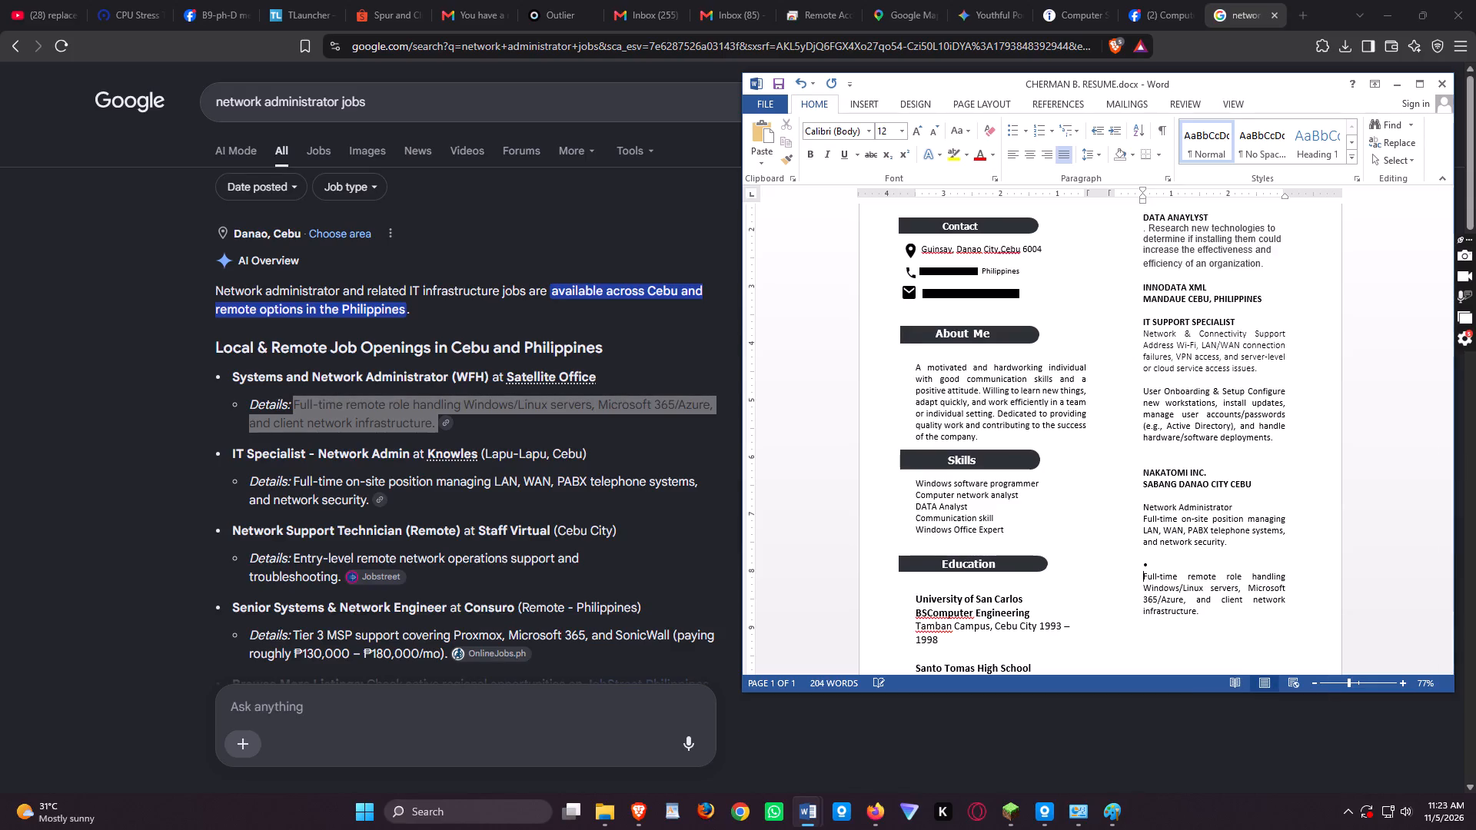
key(Up)
key(Delete)
Copy "managing LAN, WAN" from the Knowles listing to the end of the "Full-time remote role" paragraph, replacing its final period and ending with a new one.
drag(550, 481, 550, 481)
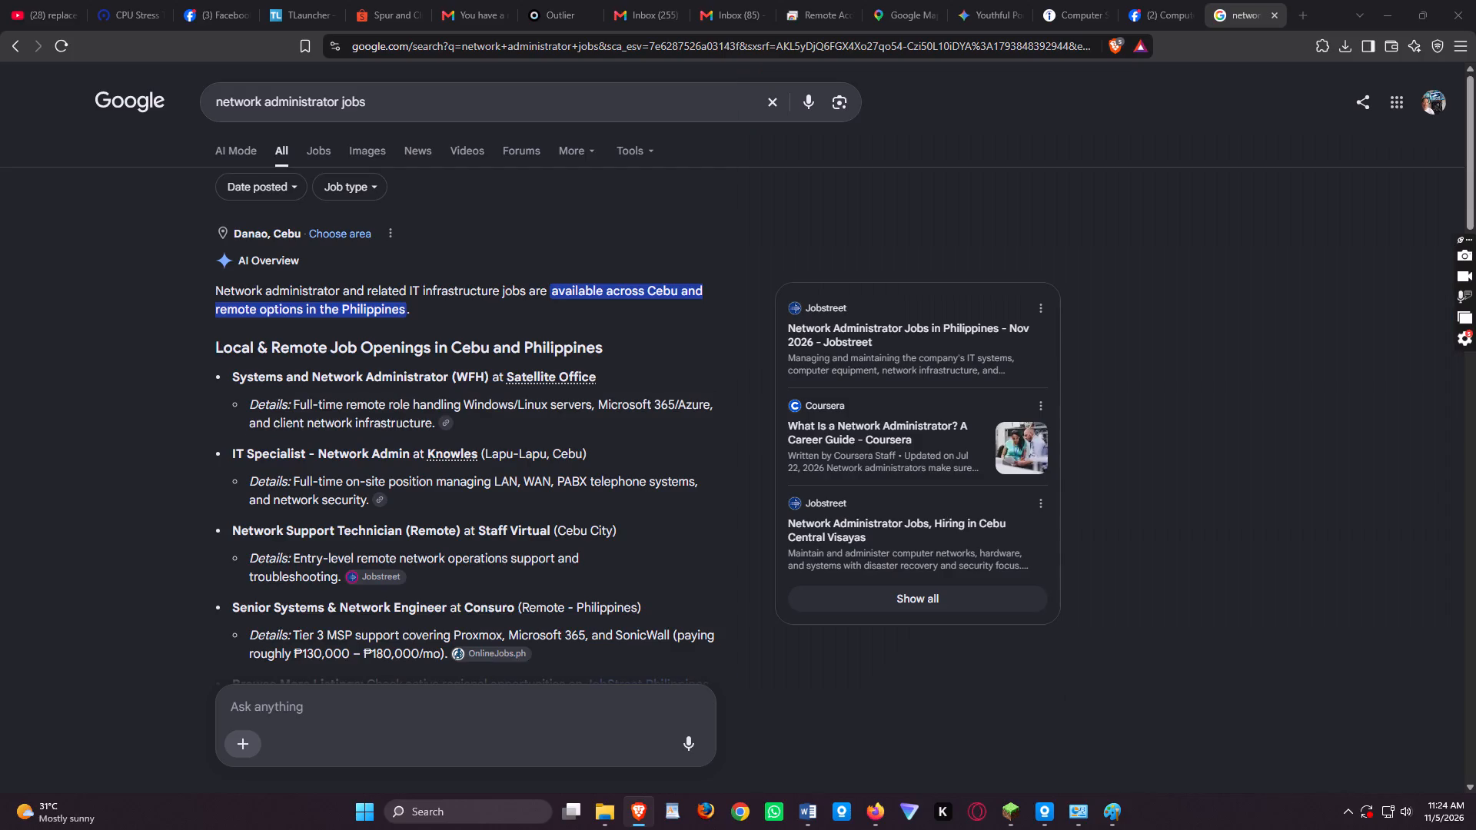
drag(550, 481, 442, 483)
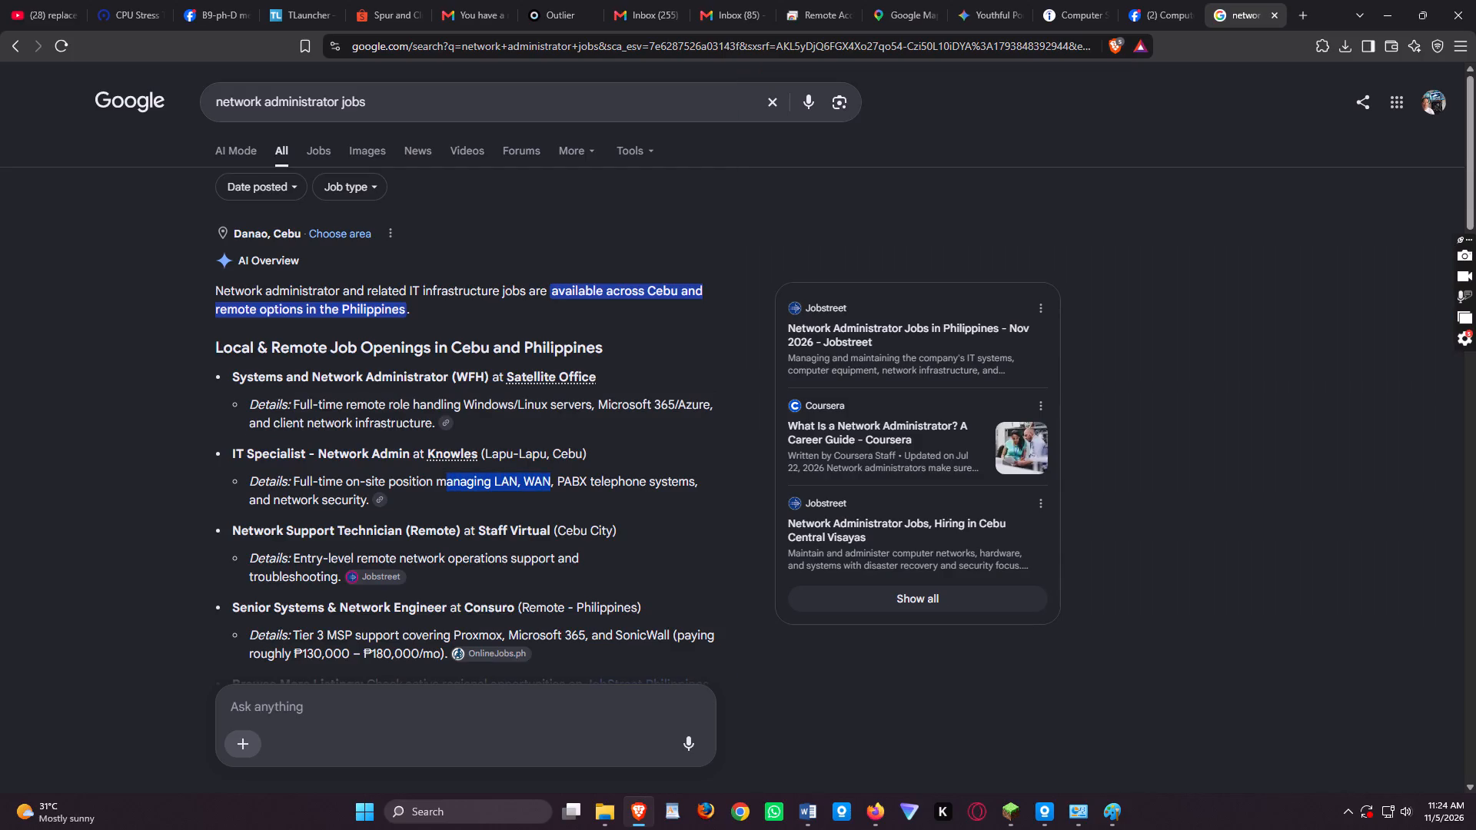
drag(442, 483, 435, 483)
right_click(443, 483)
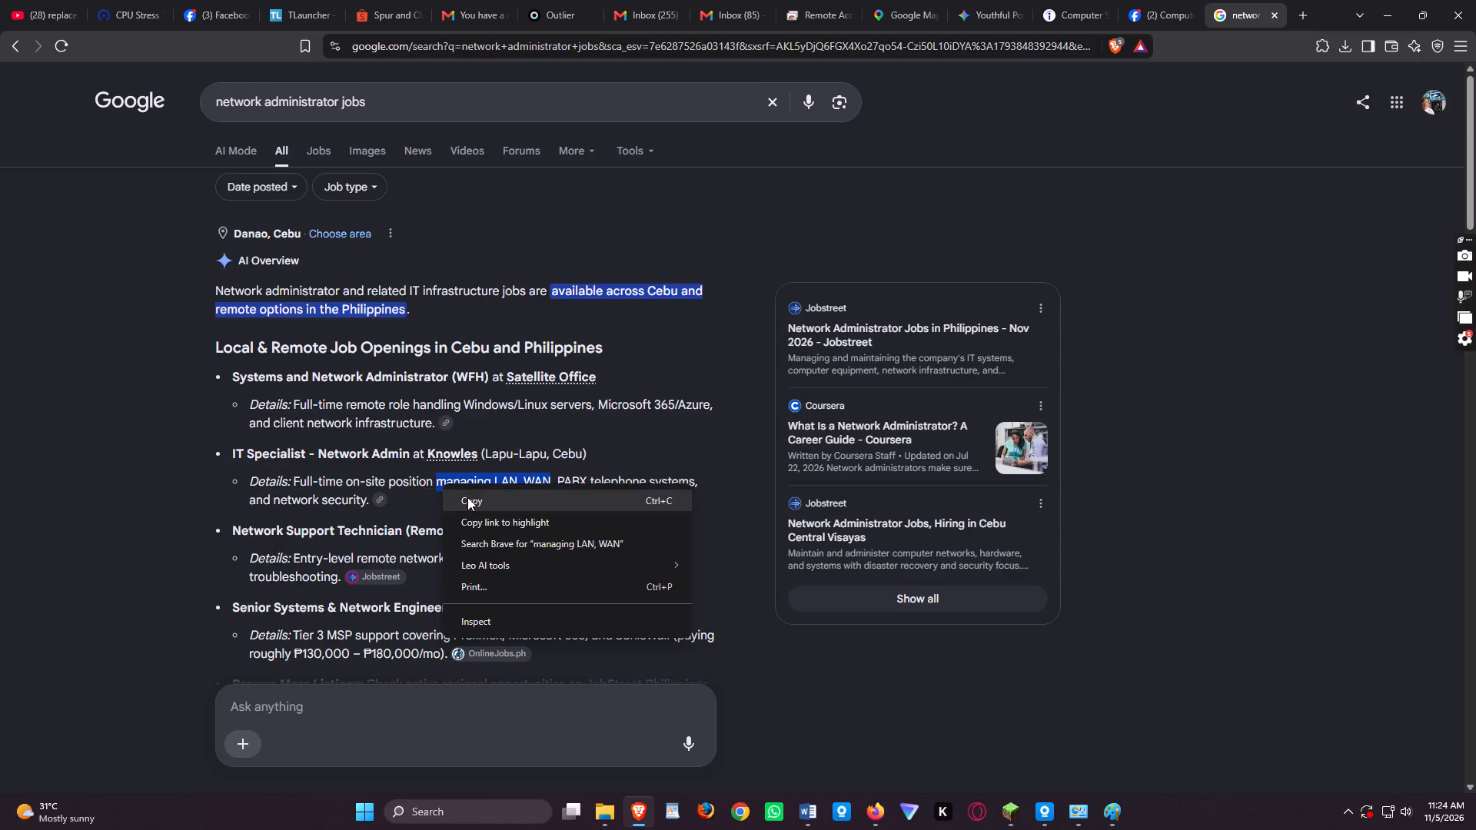
click(467, 499)
click(809, 812)
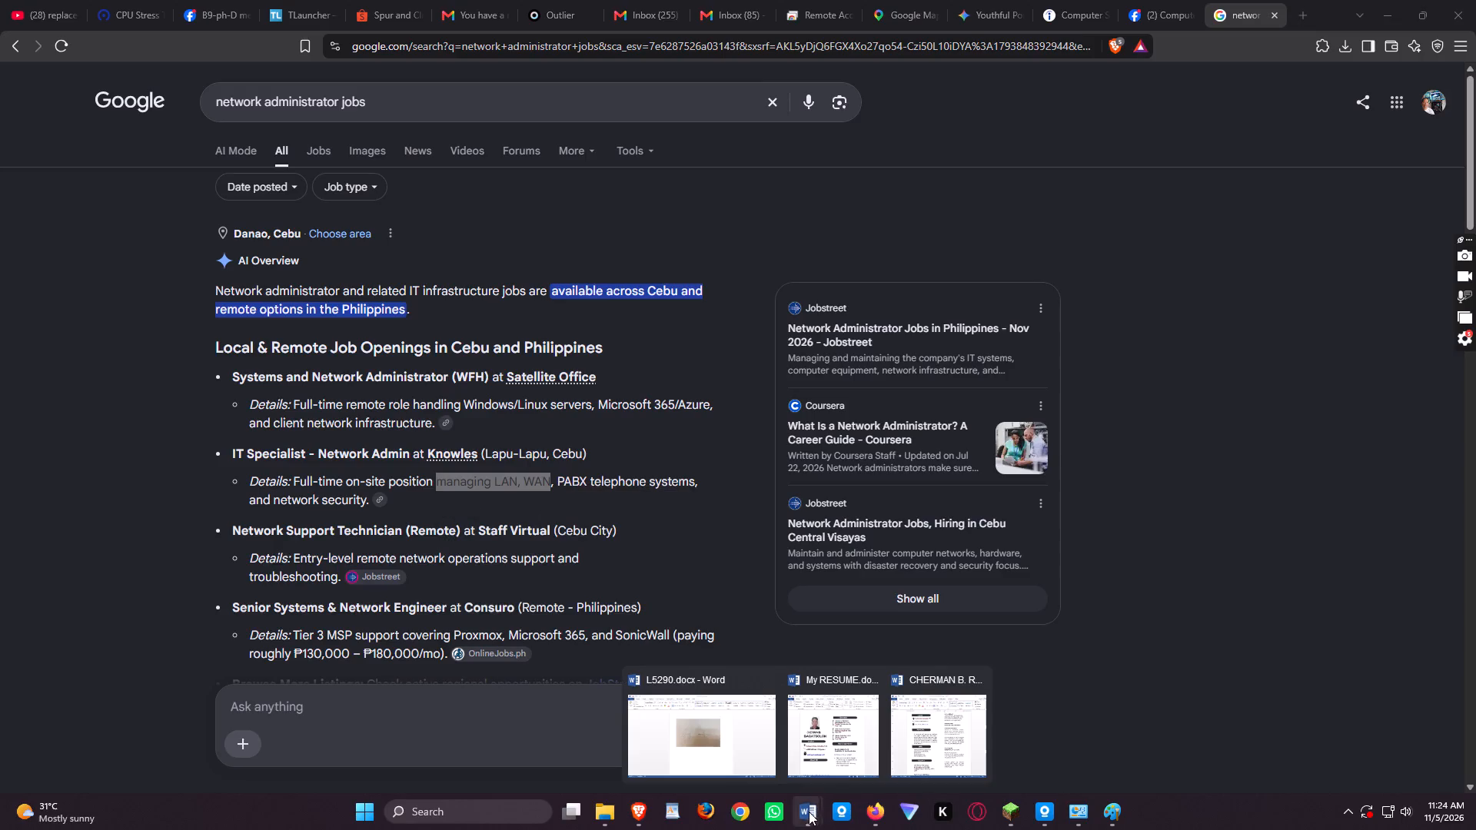
click(944, 761)
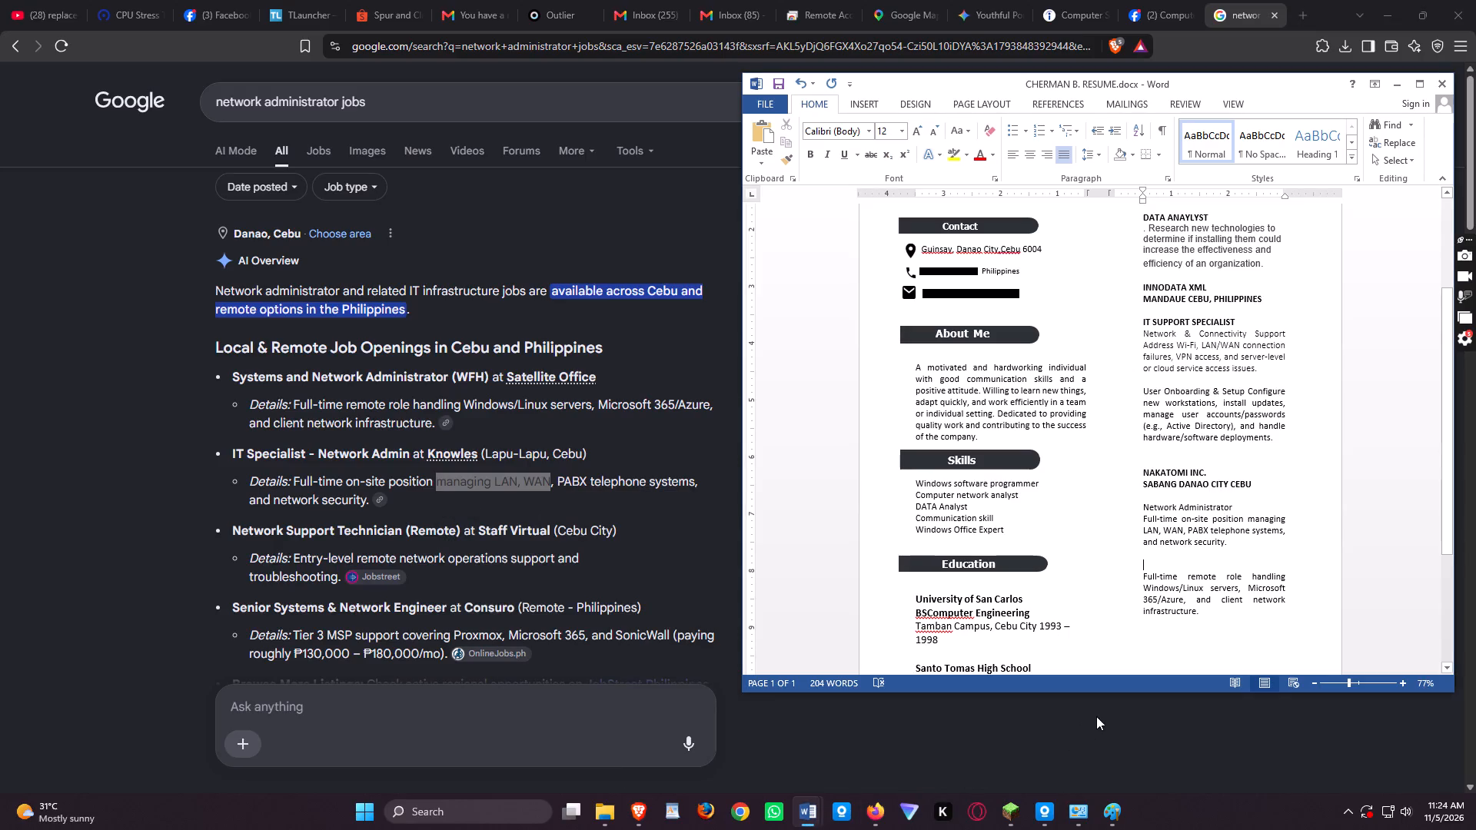
click(1218, 609)
key(BackSpace)
key(space)
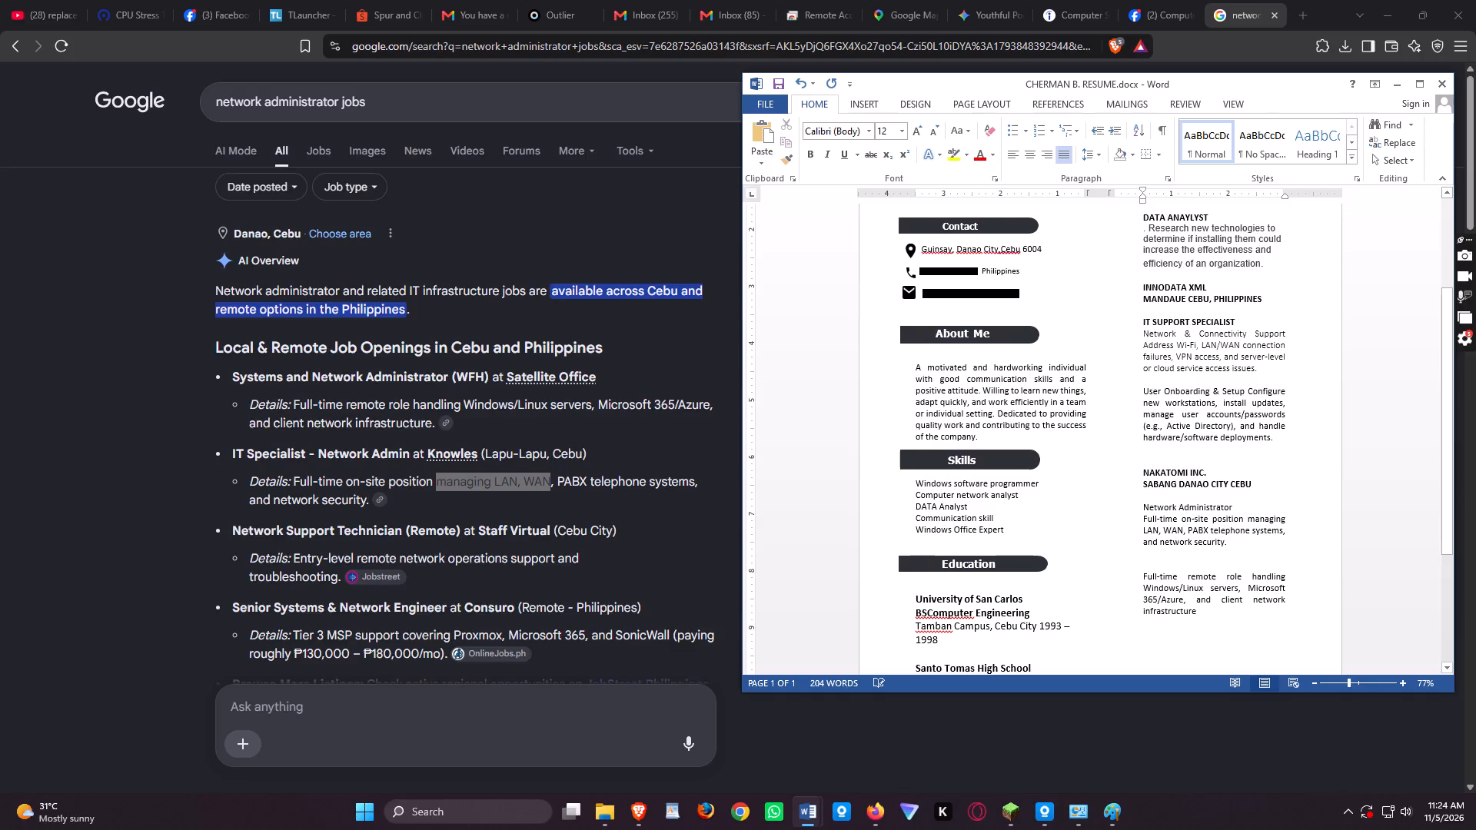
key(ctrl+v)
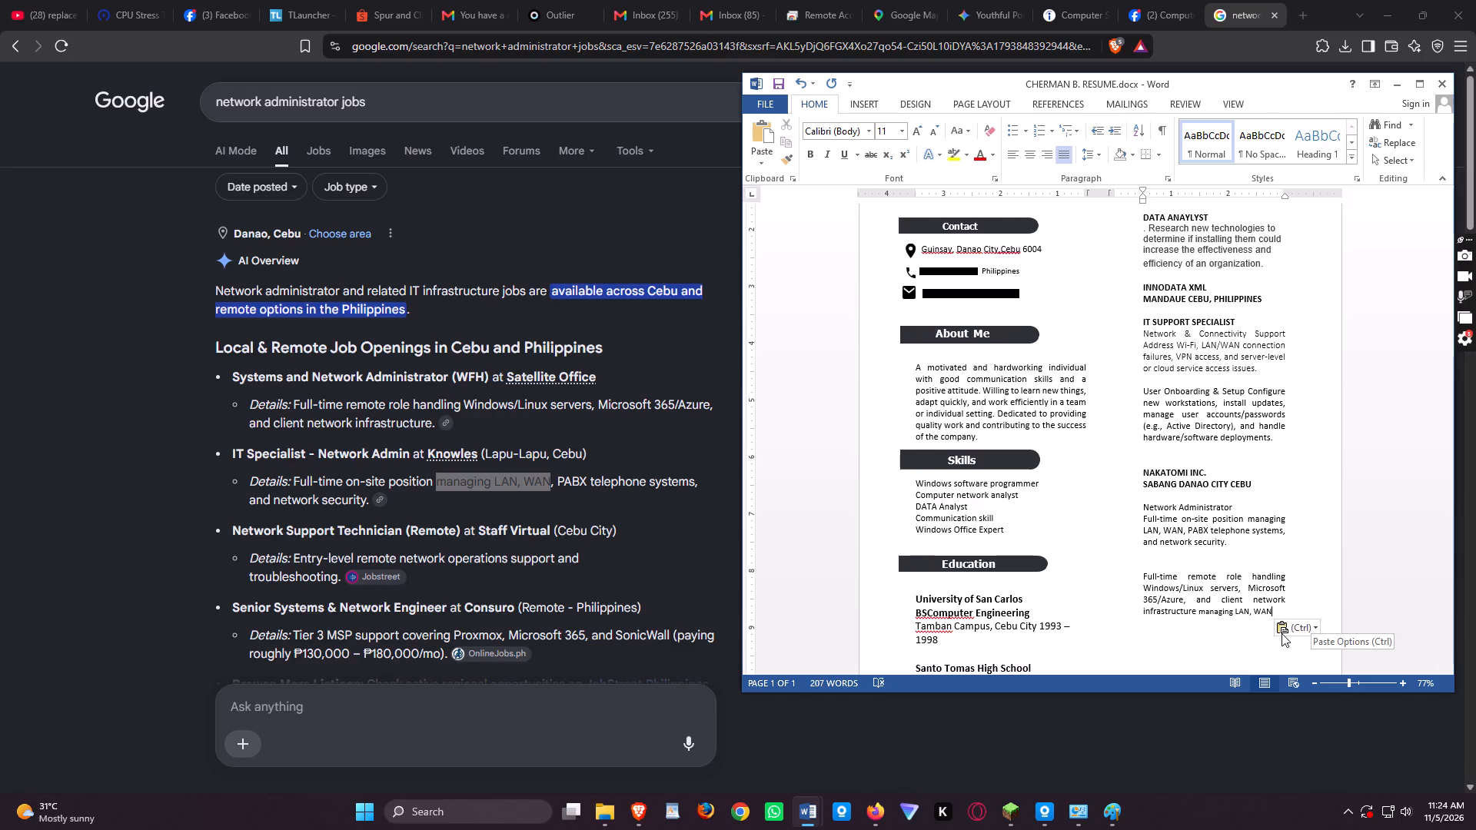
key(period)
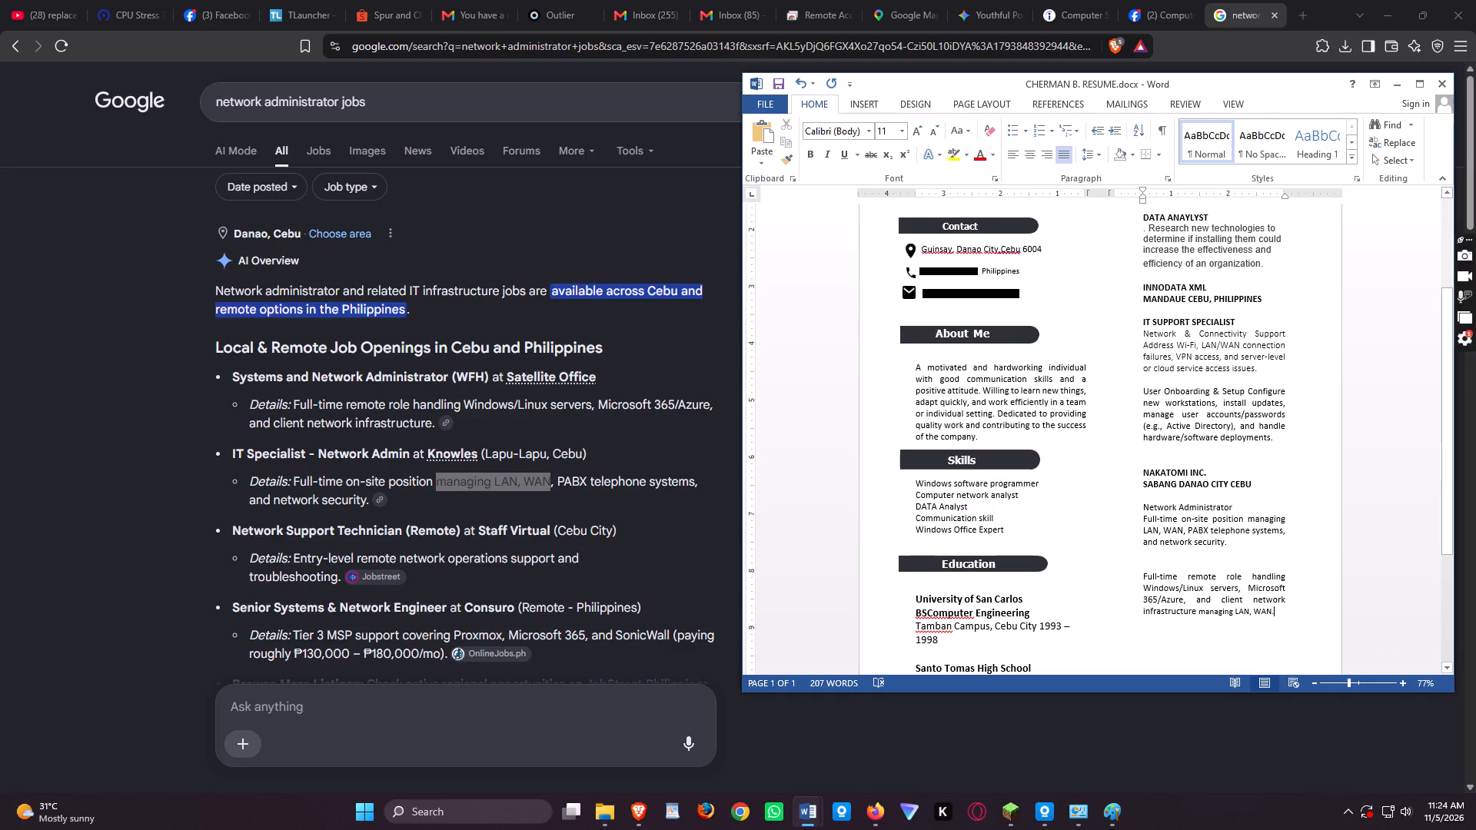
Save the resume document.
click(772, 85)
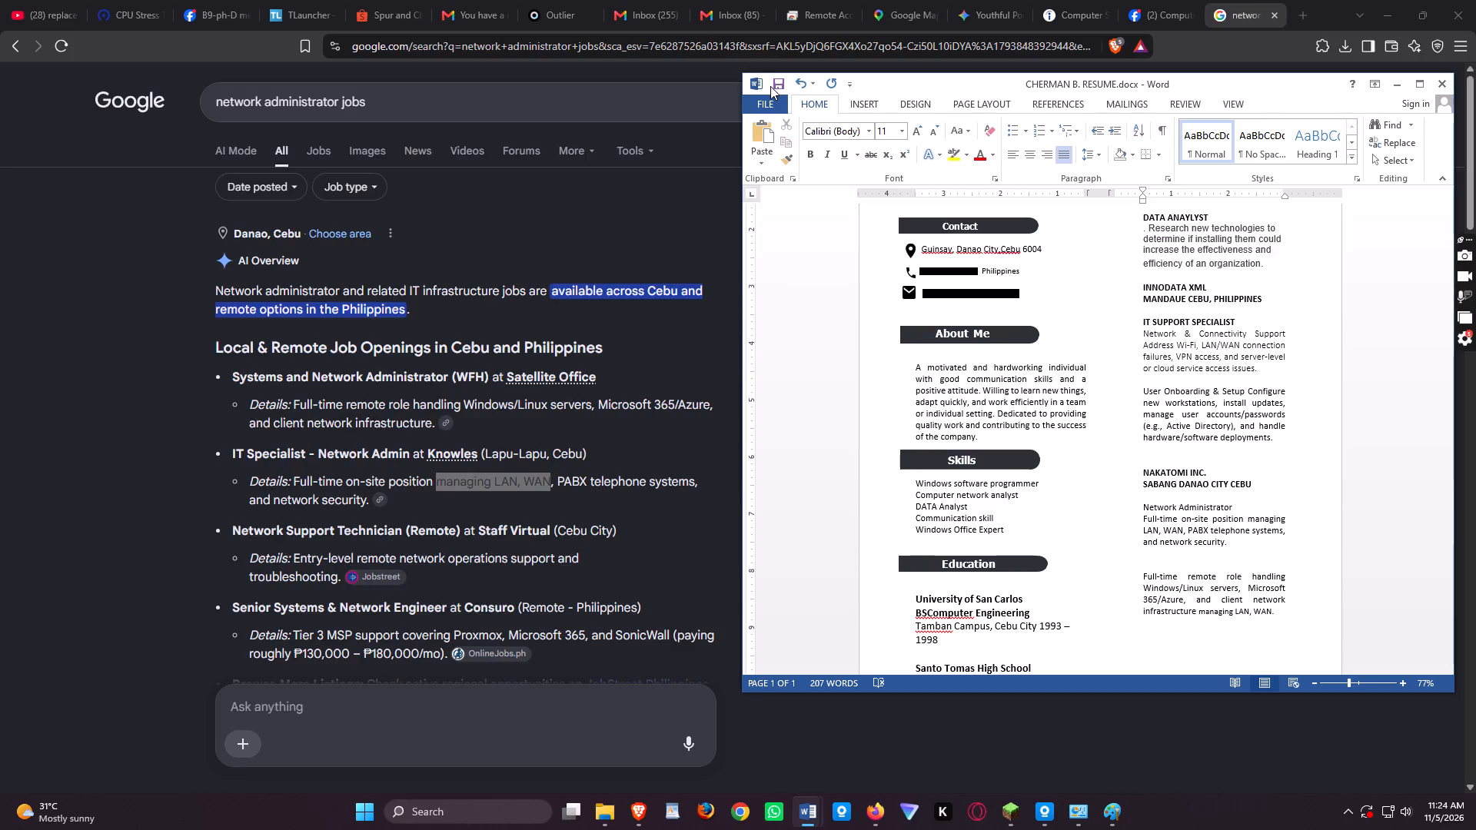
Insert an extra blank line between the Data Analyst duties and INNODATA XML in the Work Experience column.
scroll(1269, 488, down, 1)
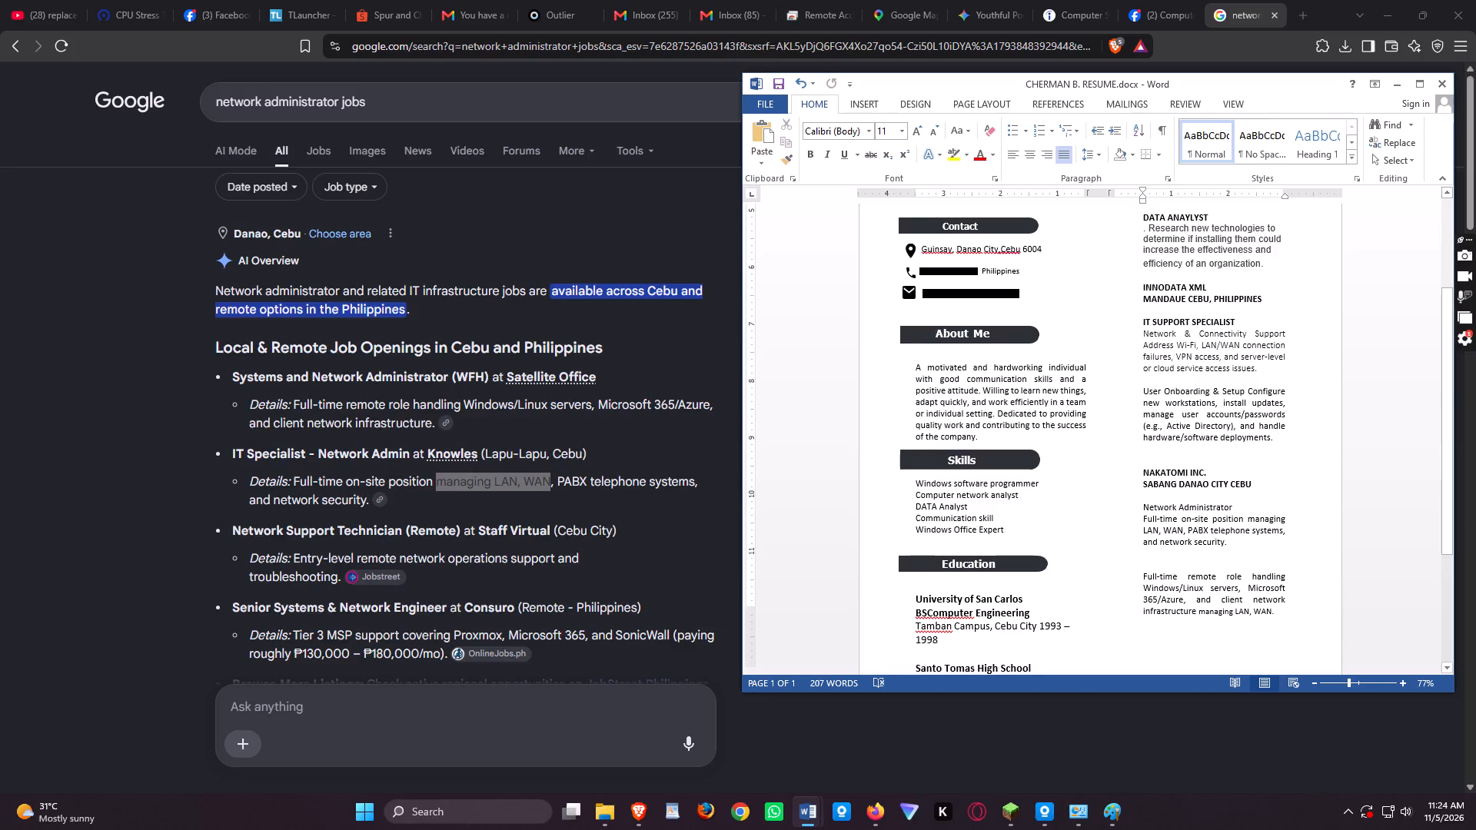
scroll(1272, 485, up, 1)
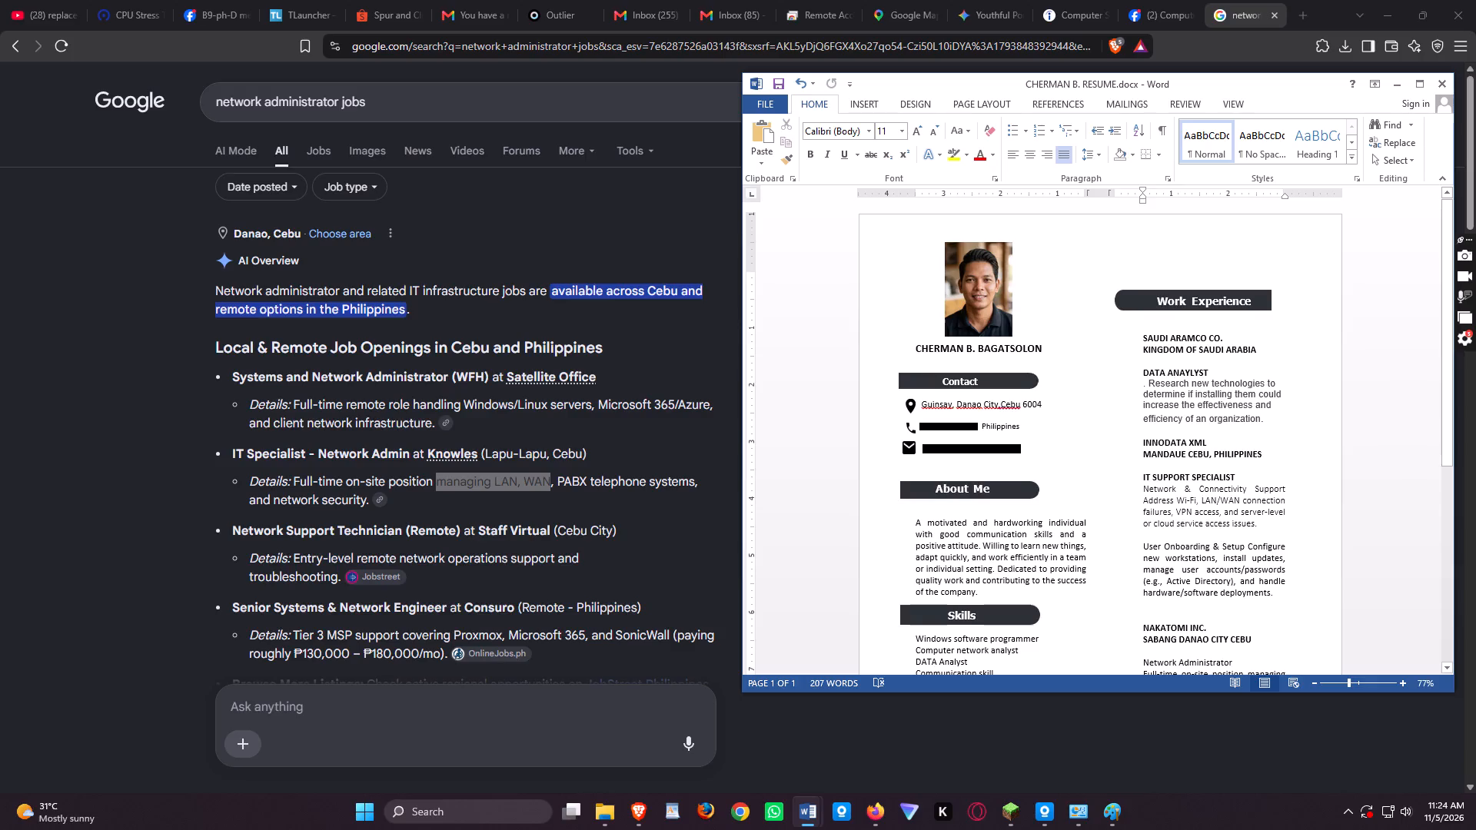
click(1231, 428)
key(Return)
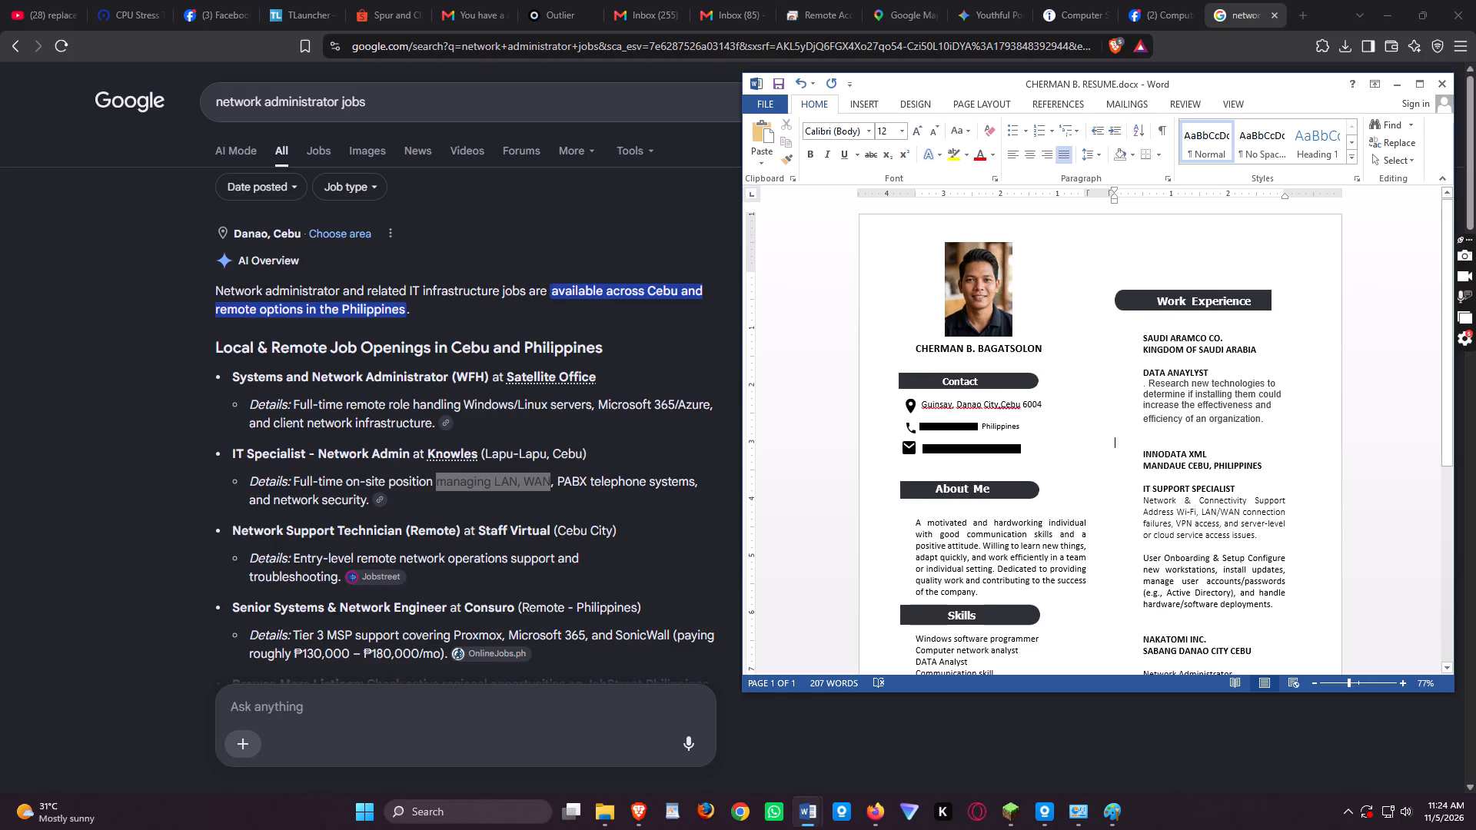
Delete the blank lines between the employer location and the job title in the Saudi Aramco, Innodata XML and Nakatomi entries.
click(1172, 363)
key(Delete)
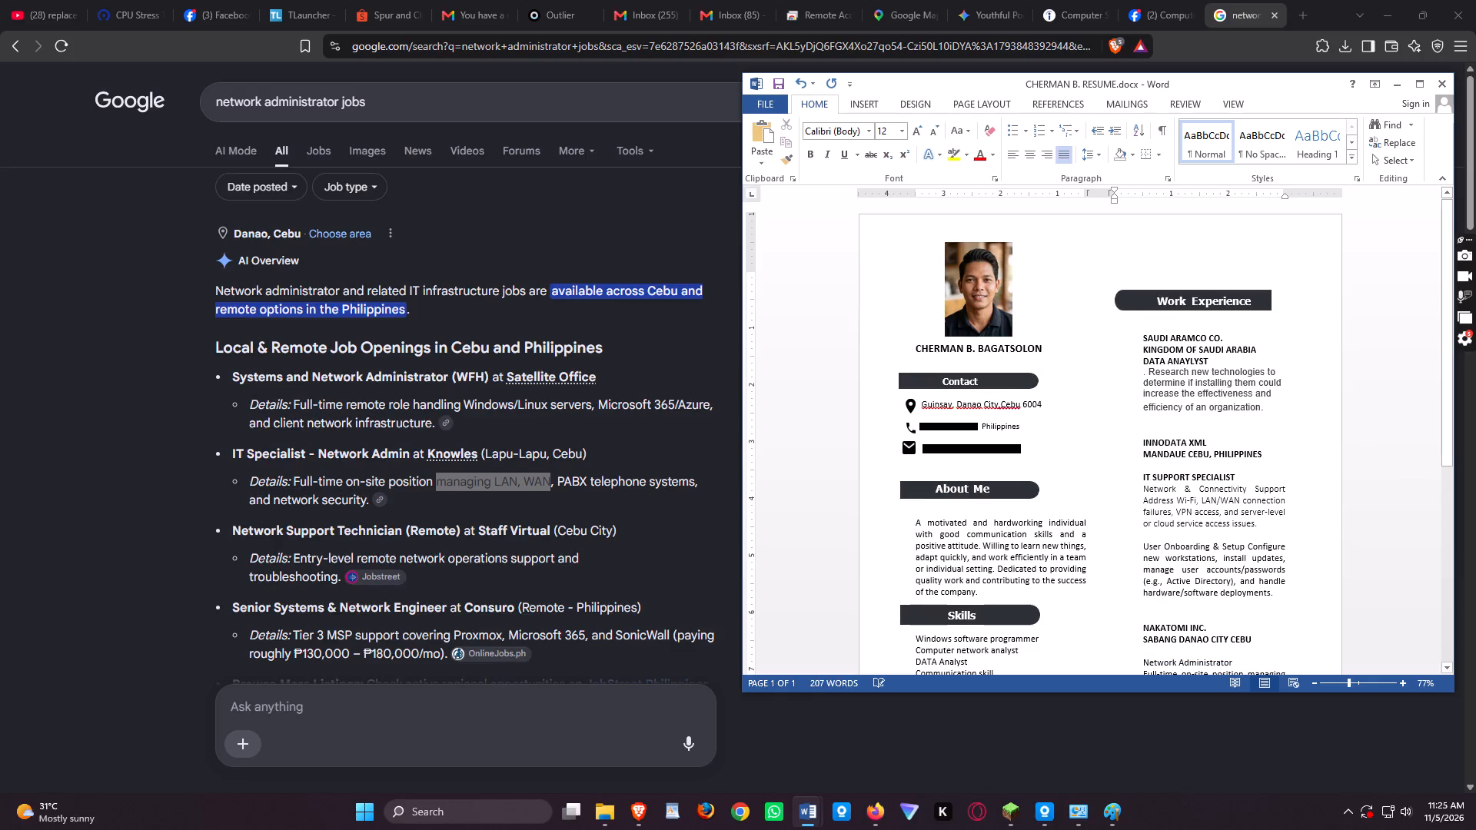
click(1181, 467)
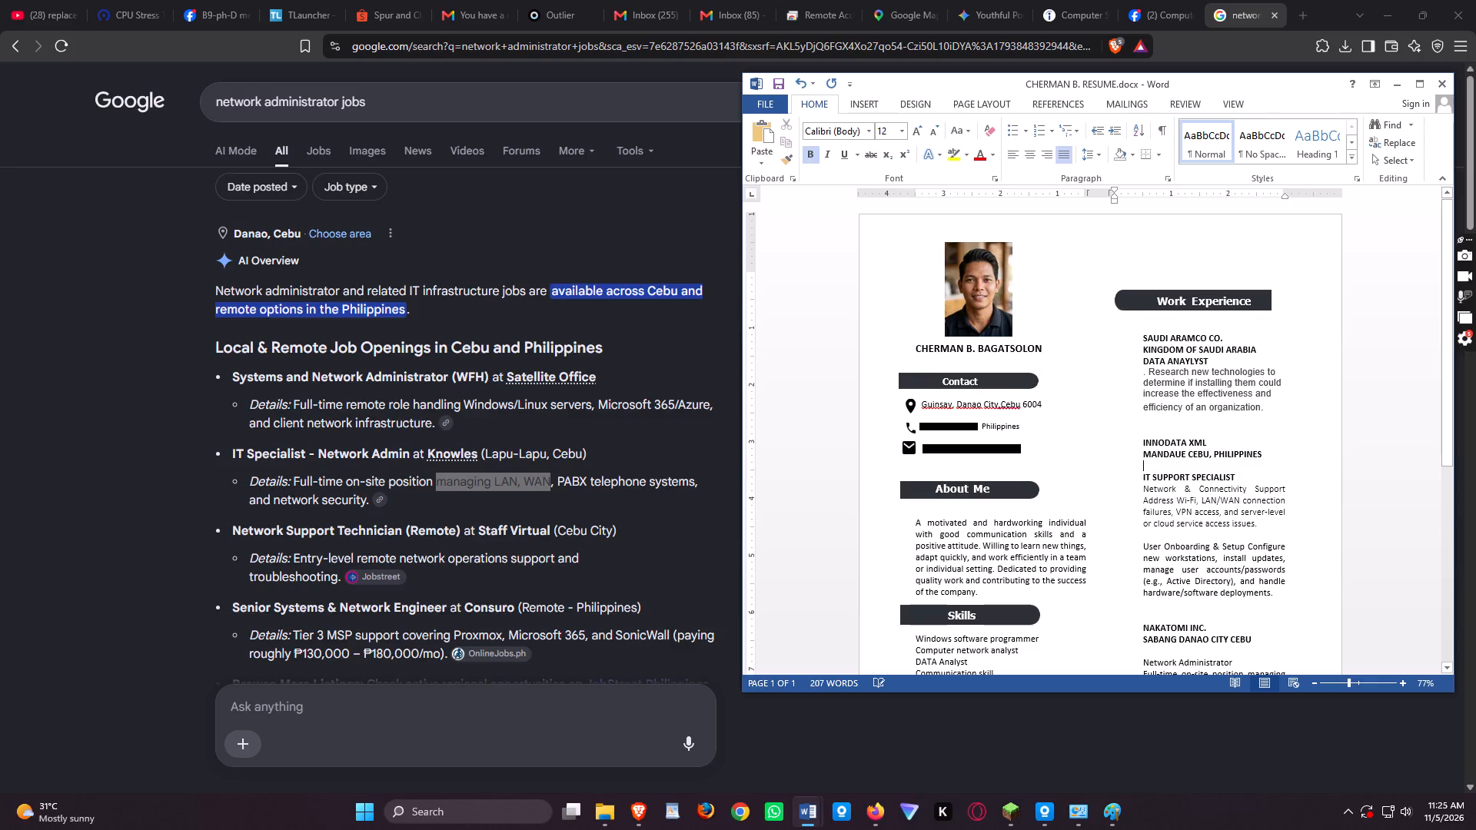
key(Delete)
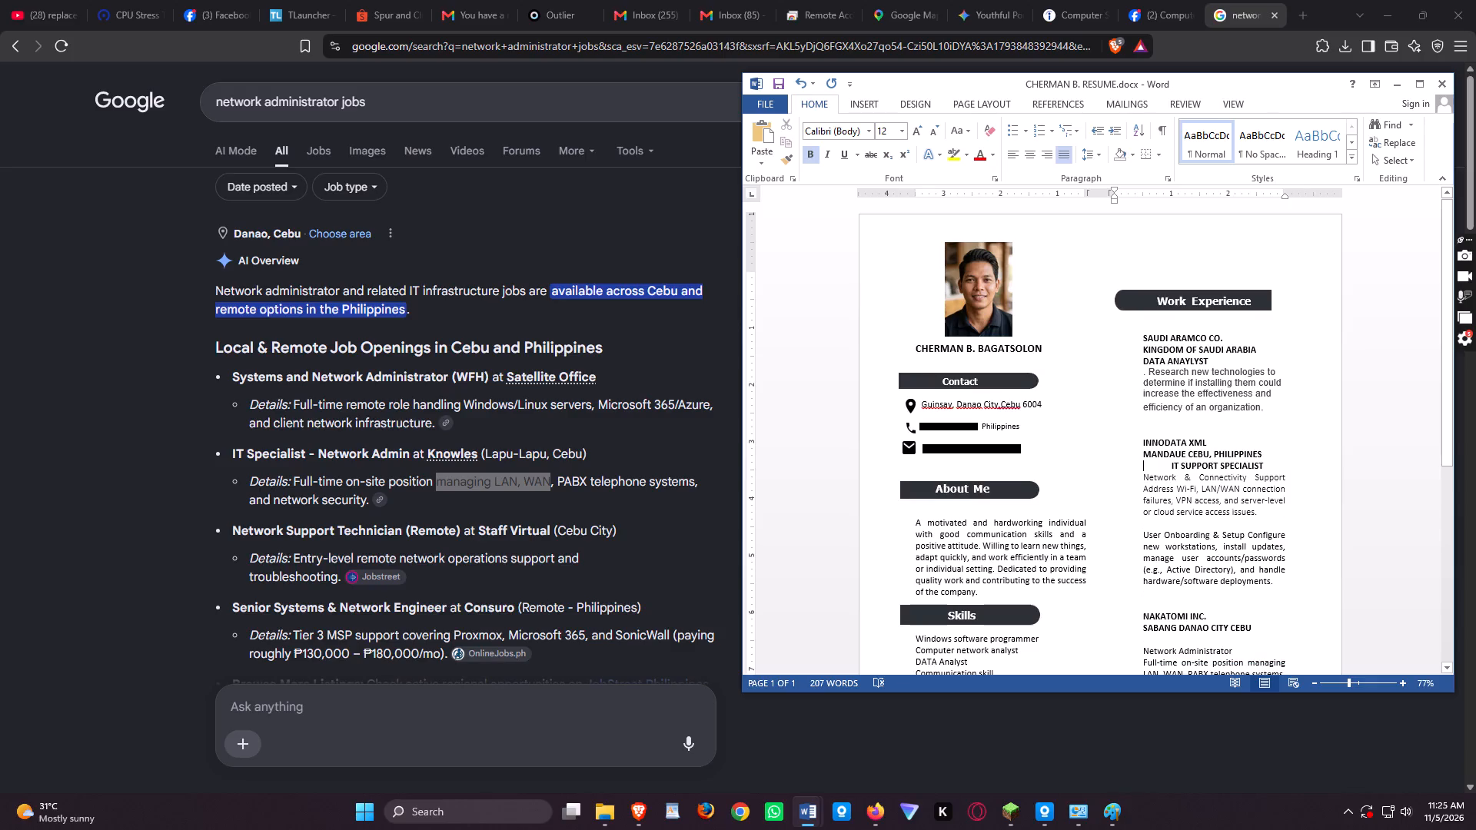
key(Delete)
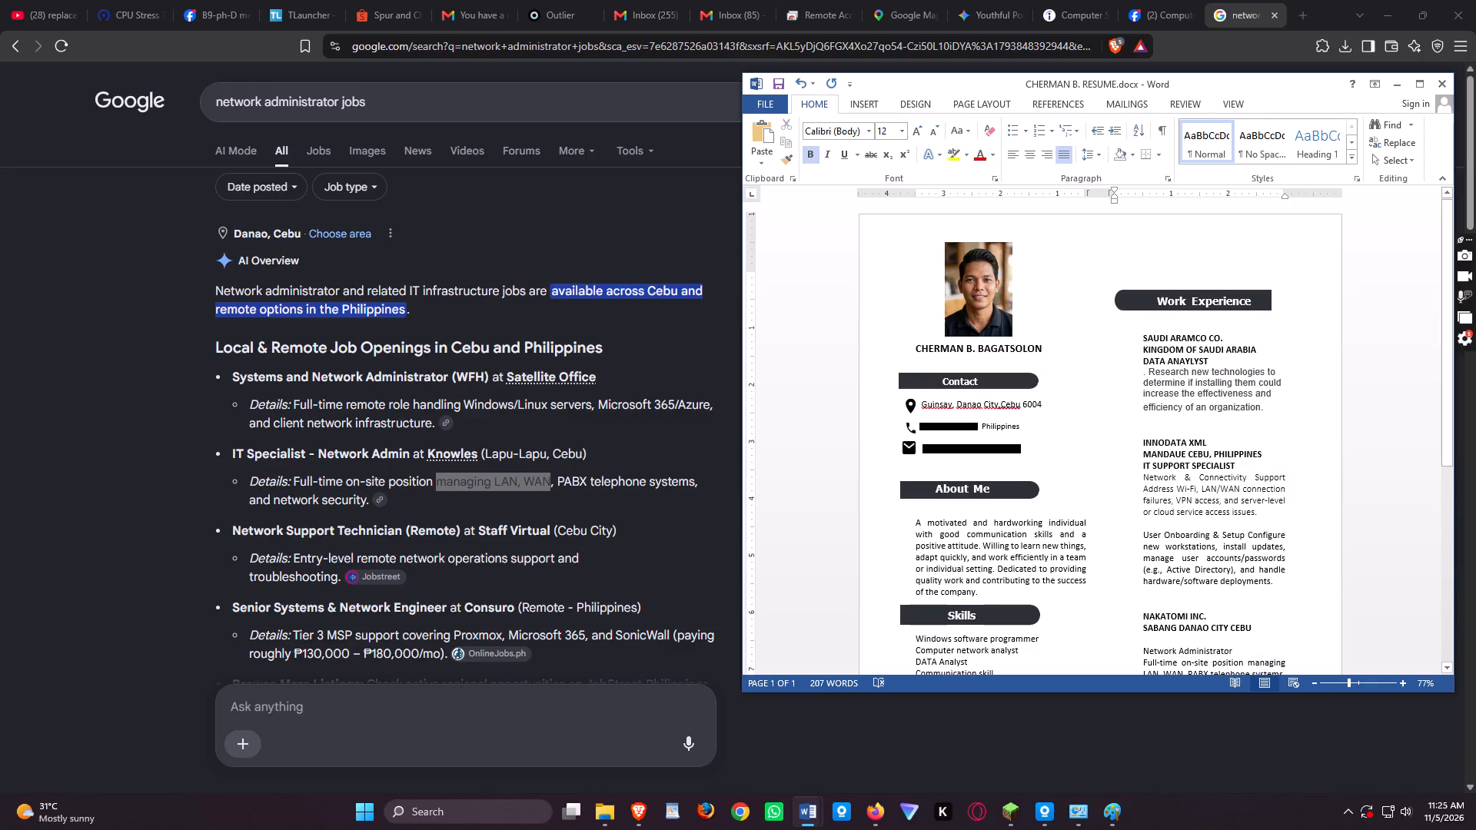
click(1153, 641)
key(Delete)
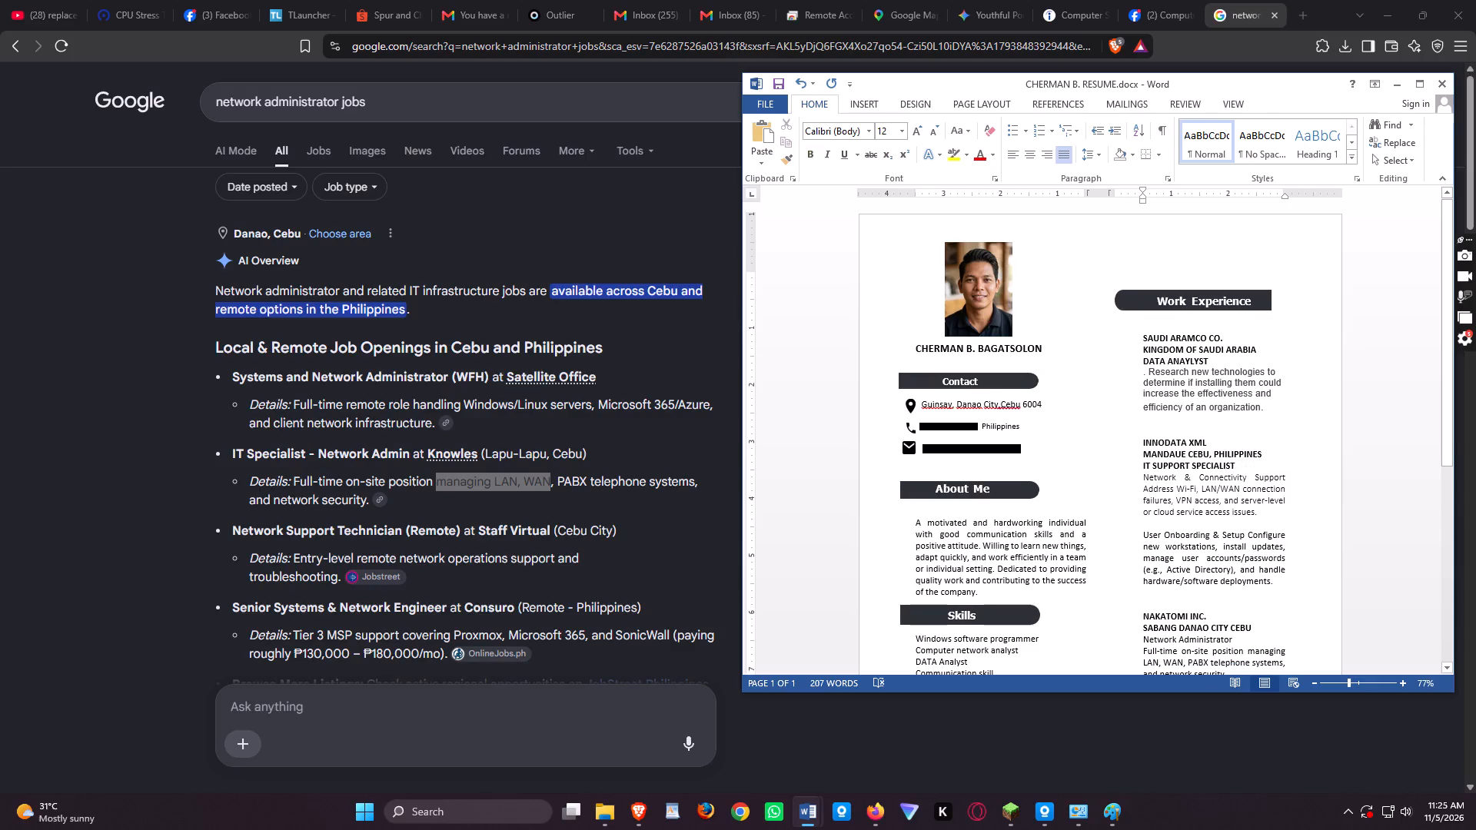
Make the Network Administrator job title bold.
drag(1234, 639, 1129, 638)
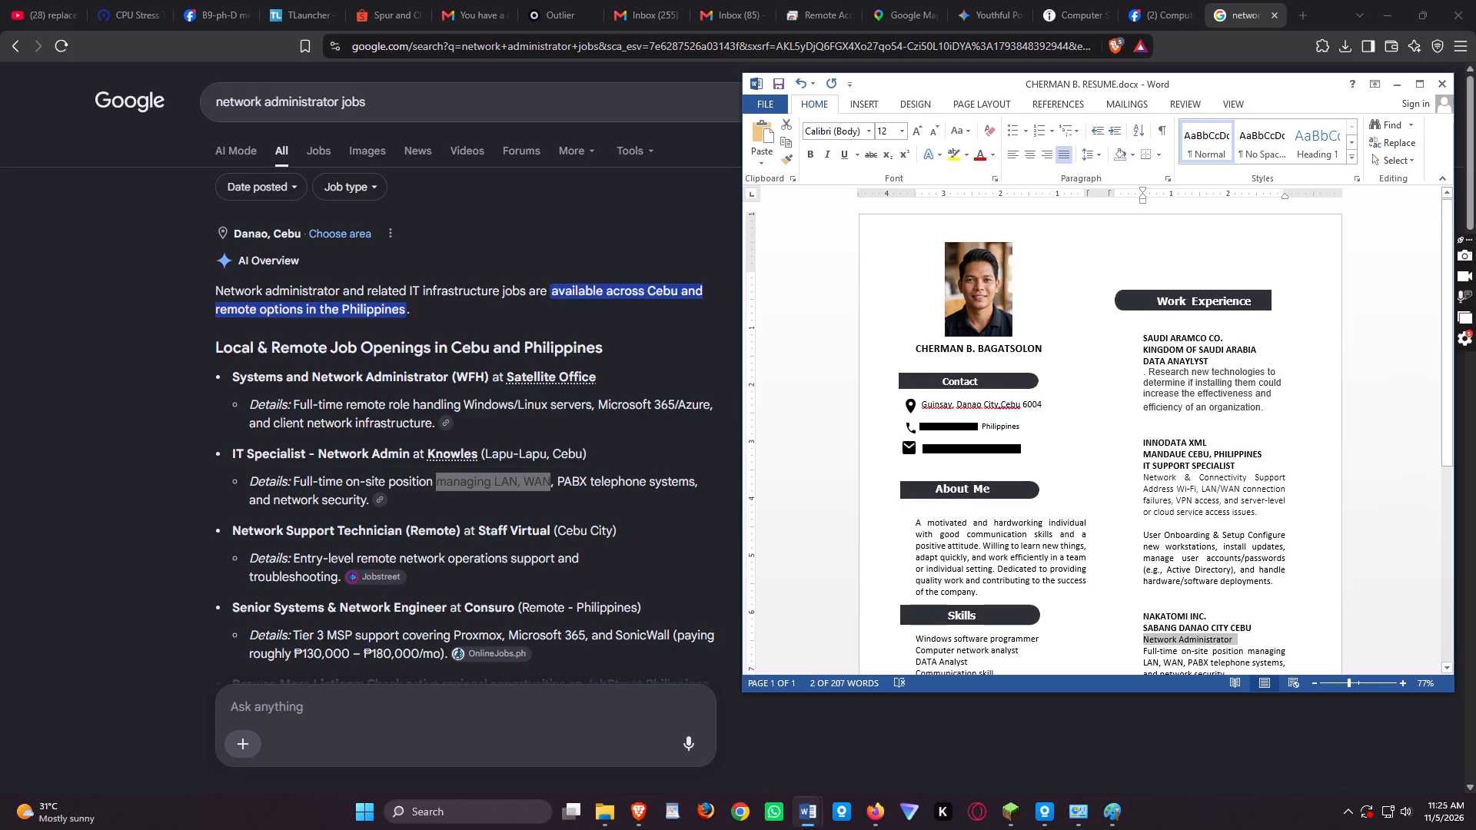
key(ctrl+b)
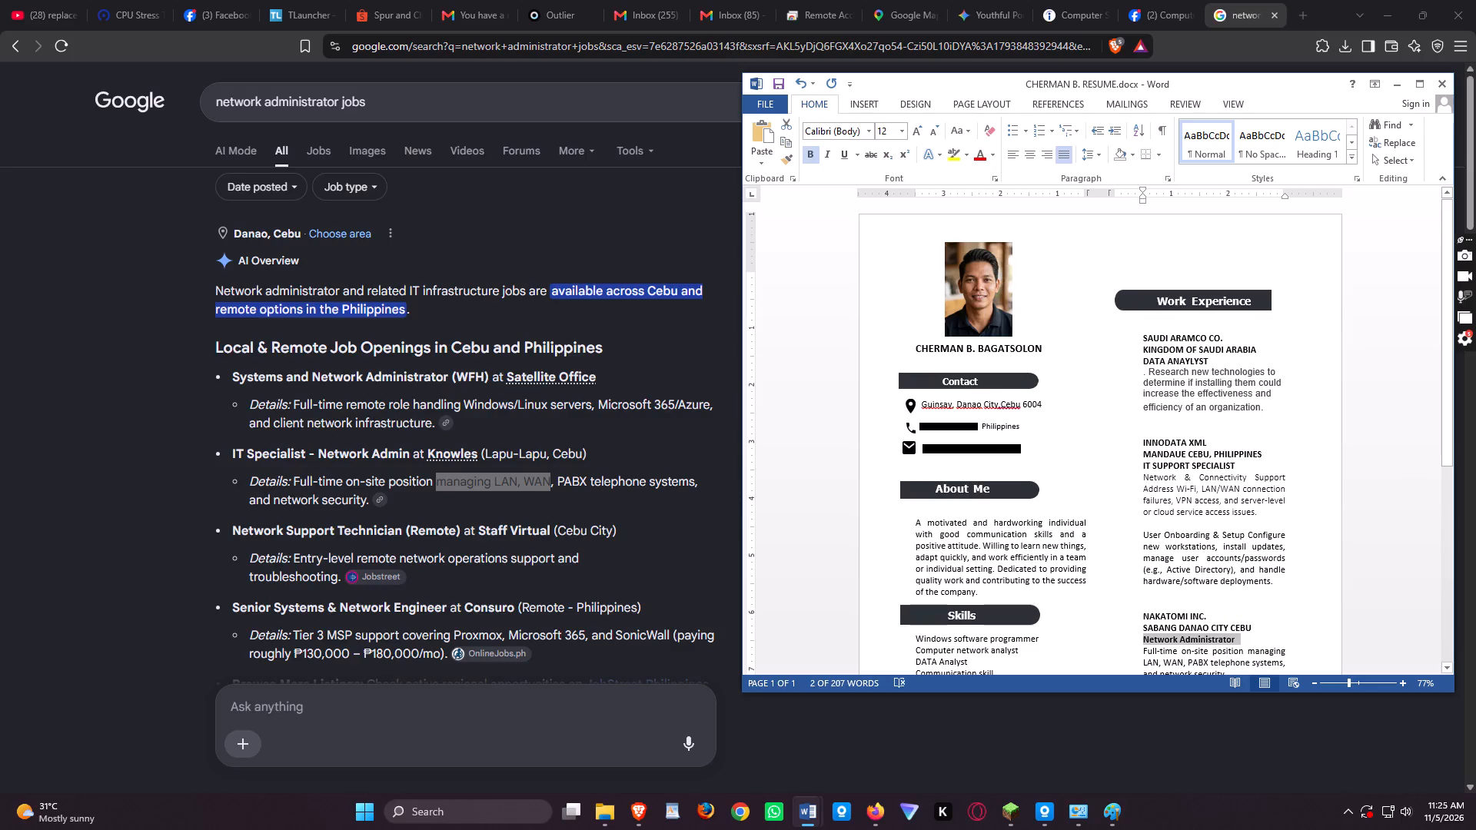
scroll(1312, 485, down, 1)
scroll(1312, 455, up, 1)
Retype the Network Administrator job title under Nakatomi Inc. in capitals as NETWORK ADMINISTRATOR.
click(1245, 637)
key(BackSpace)
key(BackSpace)
key(BackSpace)
key(BackSpace)
key(BackSpace)
key(BackSpace)
key(BackSpace)
key(BackSpace)
key(BackSpace)
key(BackSpace)
key(BackSpace)
key(BackSpace)
key(BackSpace)
key(BackSpace)
key(BackSpace)
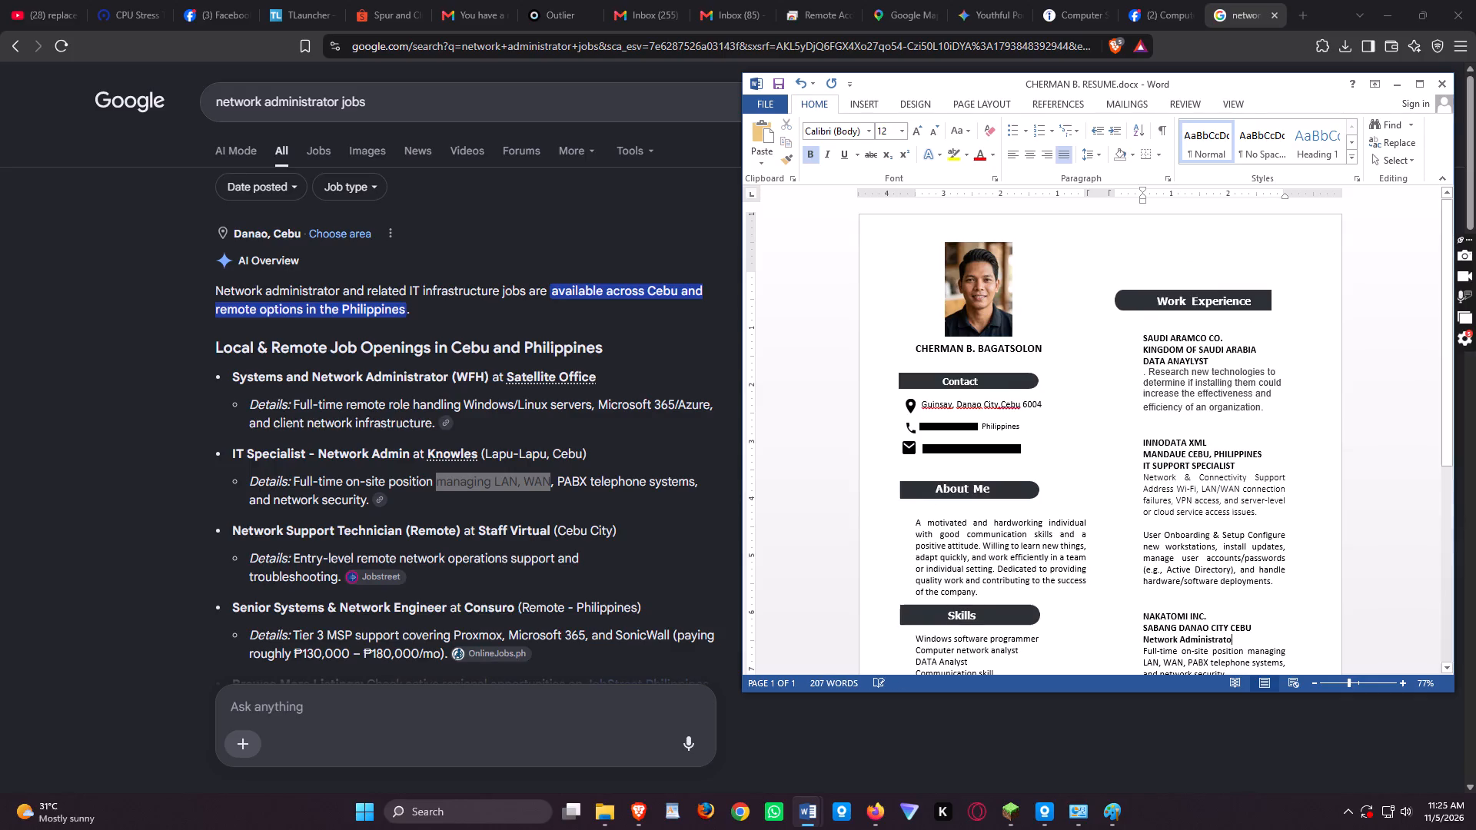
key(BackSpace)
key(BackSpace)
key(BackSpace)
key(BackSpace)
key(BackSpace)
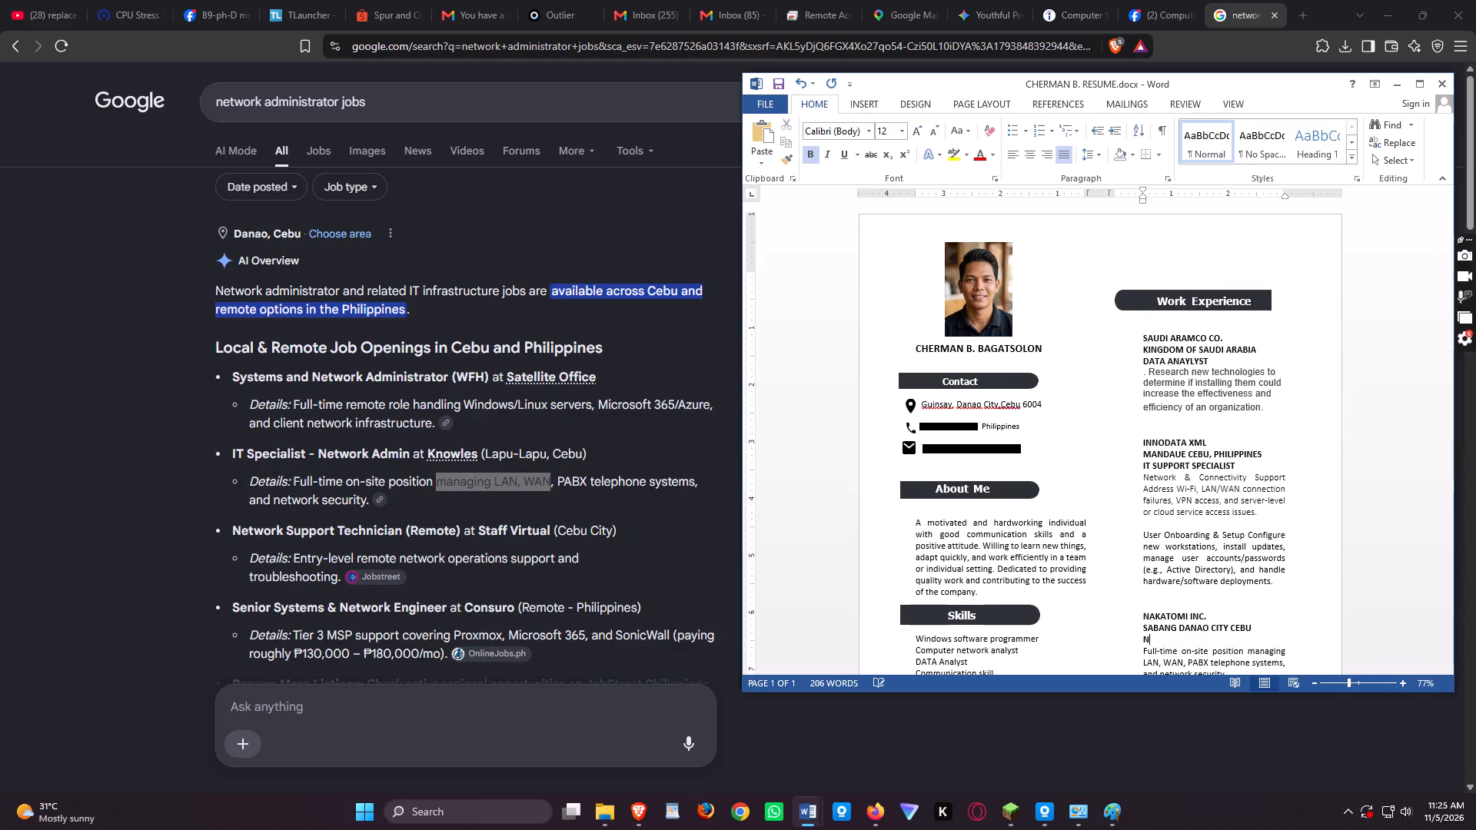
key(e)
key(t)
key(w)
key(o)
key(r)
key(k)
key(space)
text(AD)
text(MINI)
text(STRA)
text(OT)
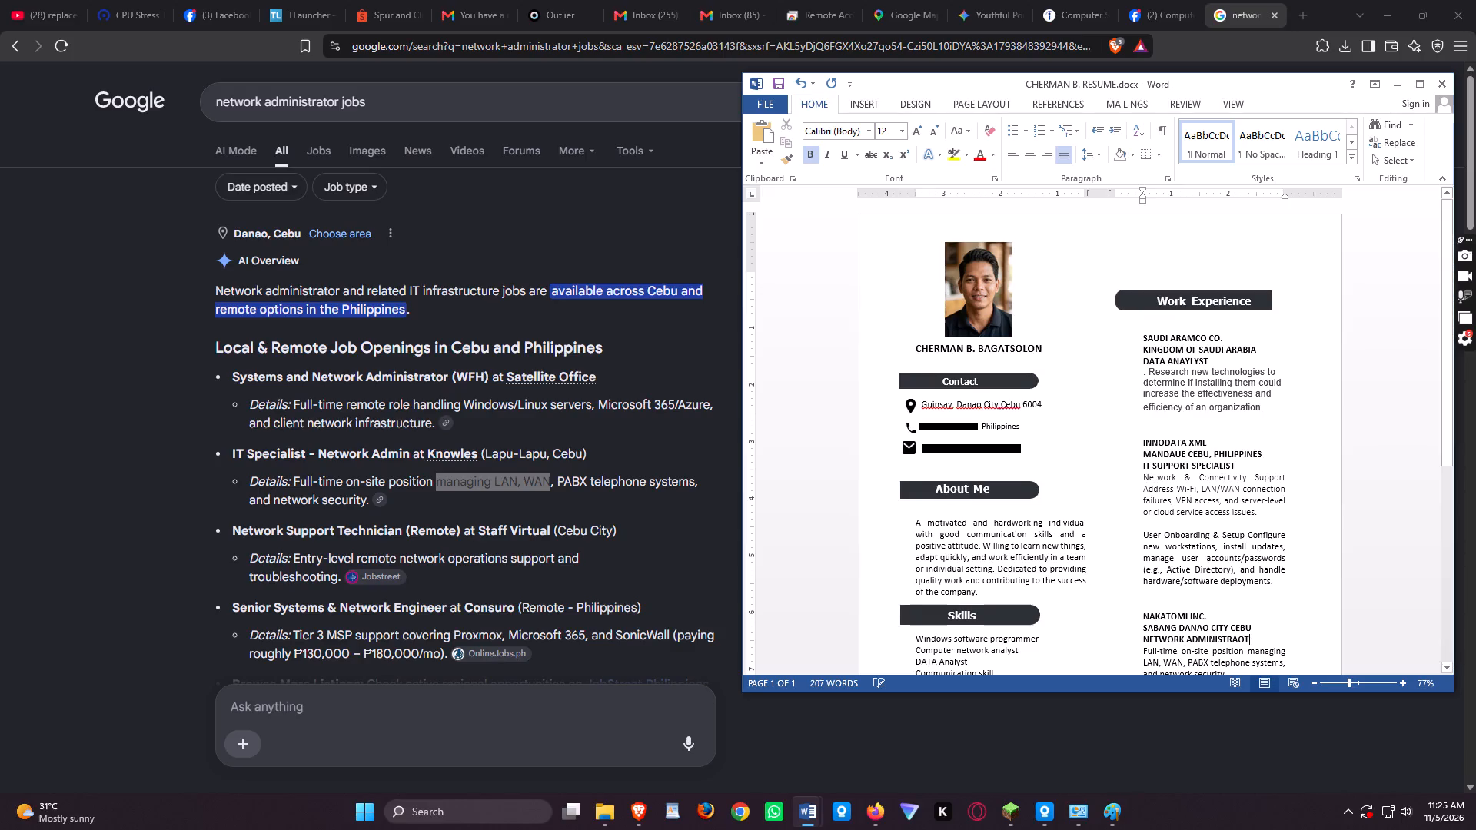
key(BackSpace)
key(BackSpace)
key(t)
text(OR)
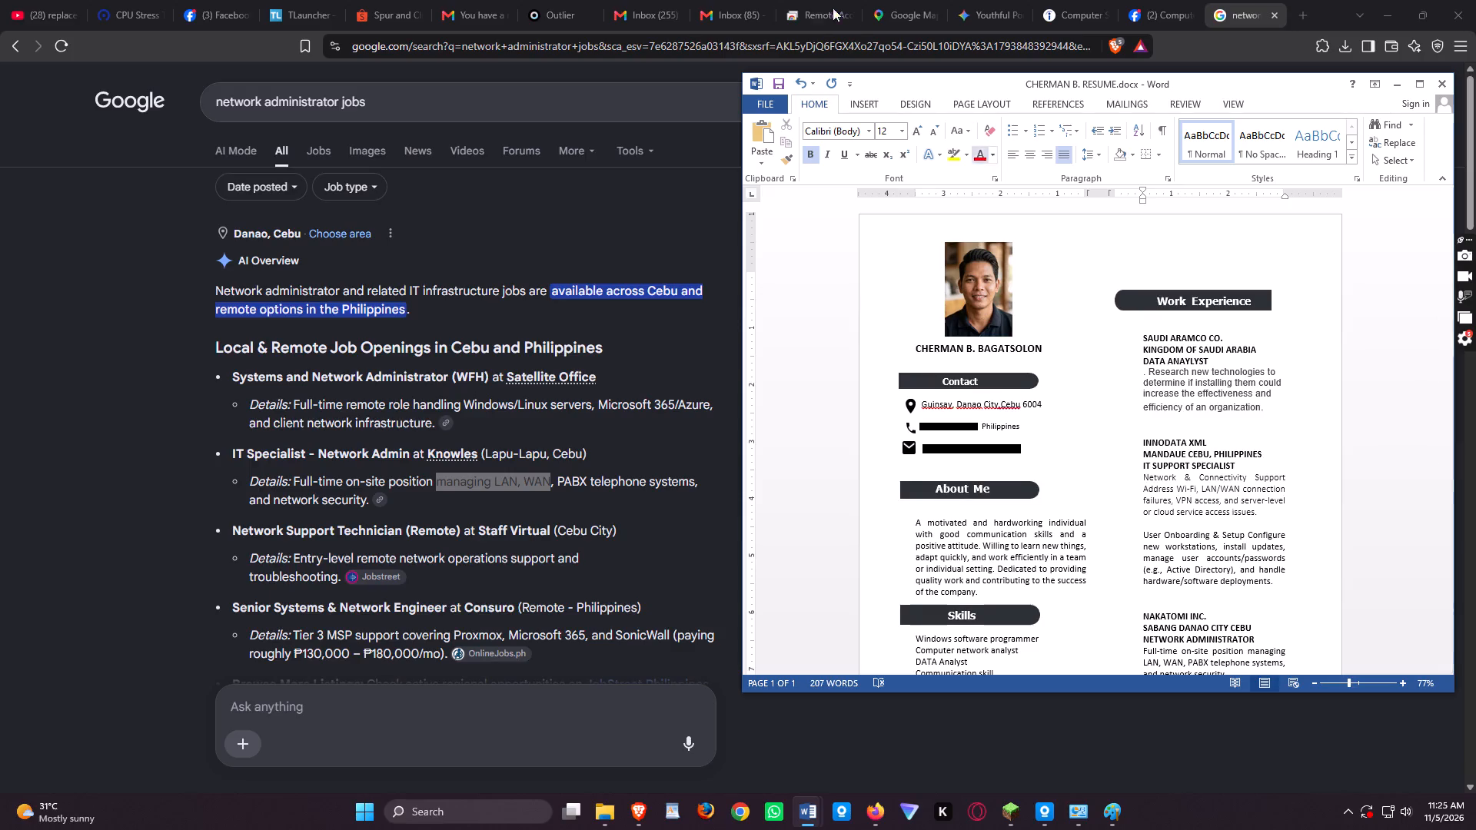
Save the resume document and close it.
click(776, 81)
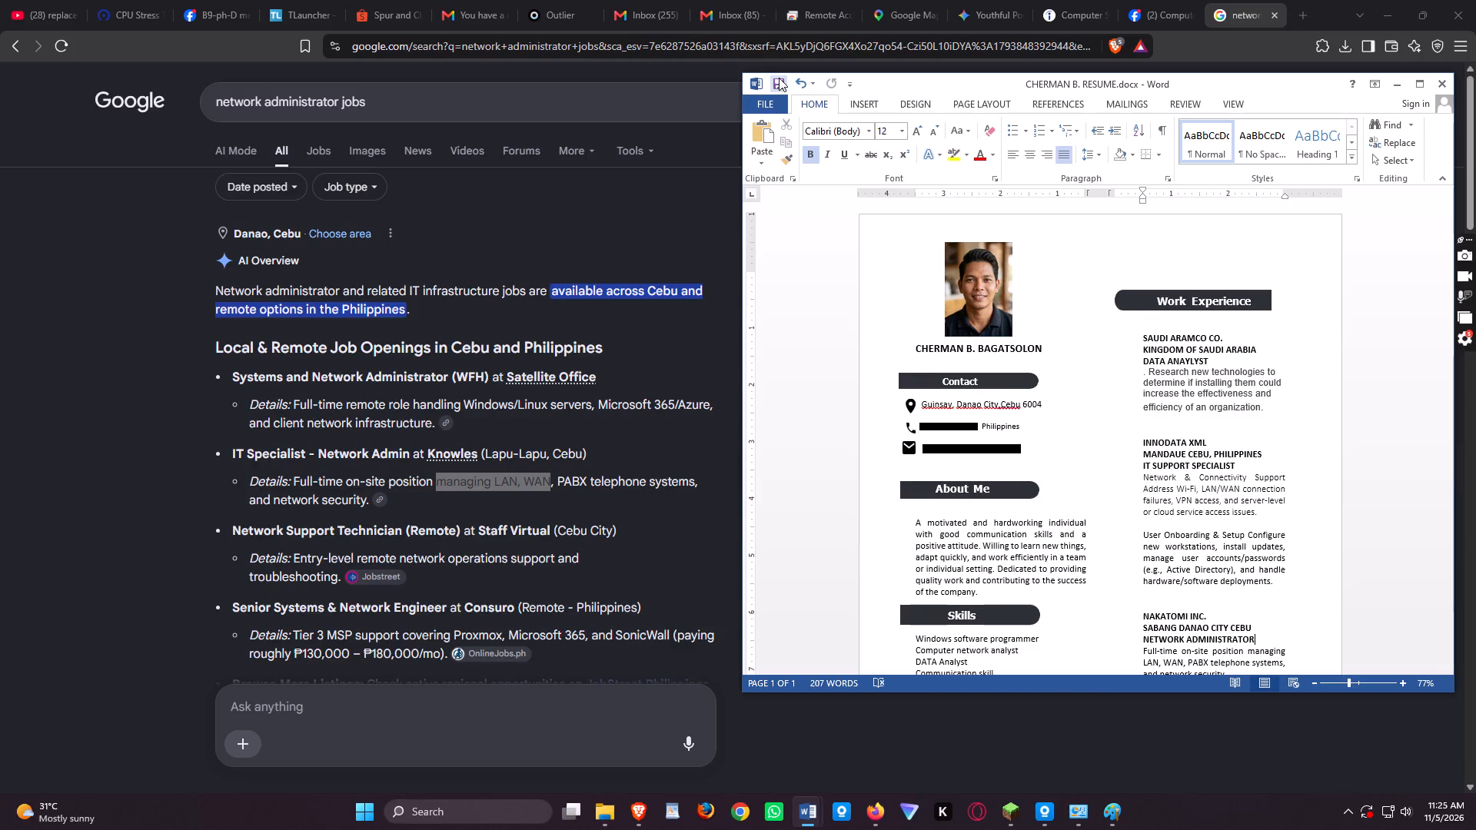
click(779, 78)
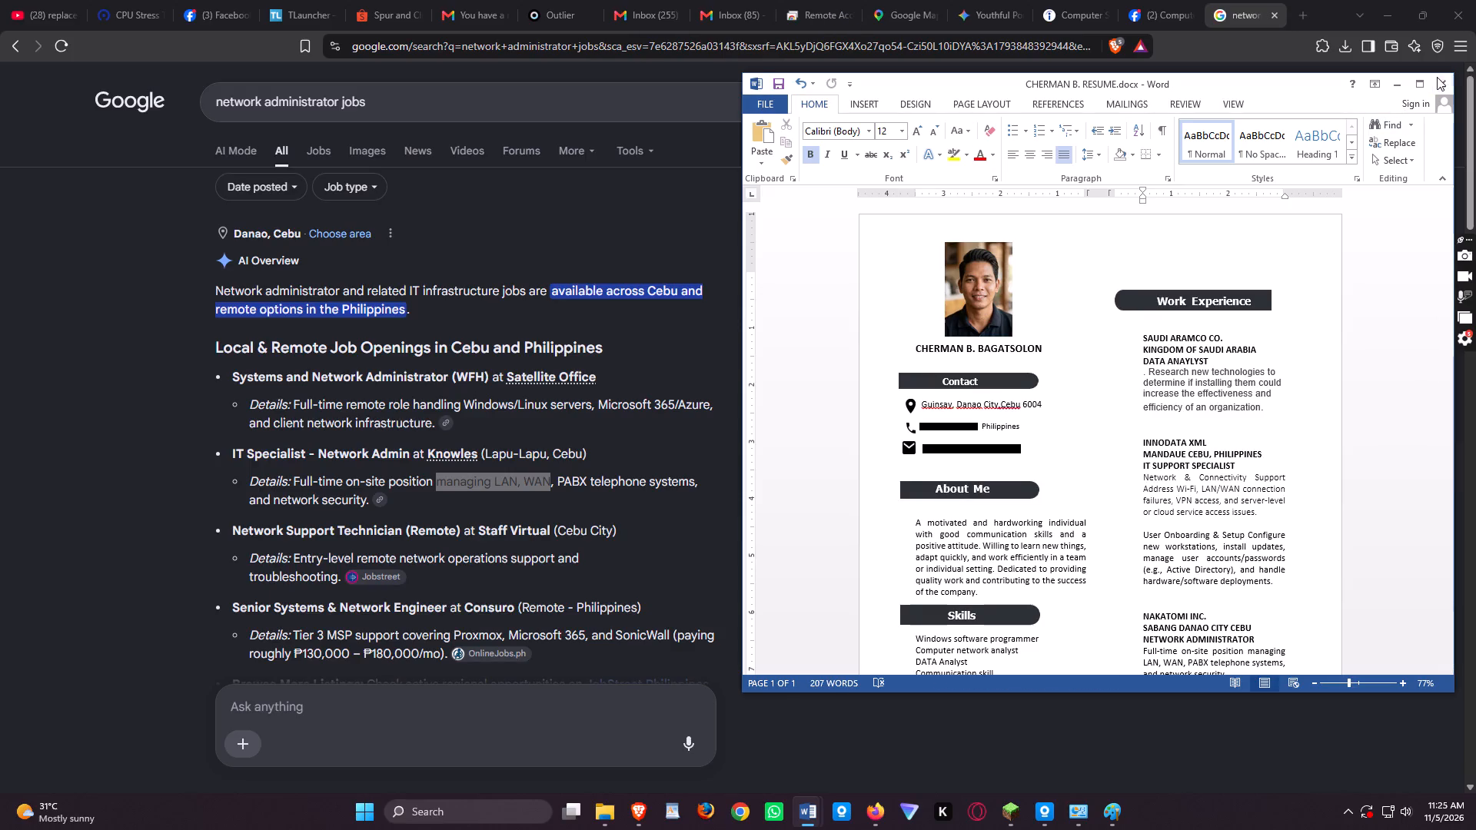
click(1434, 85)
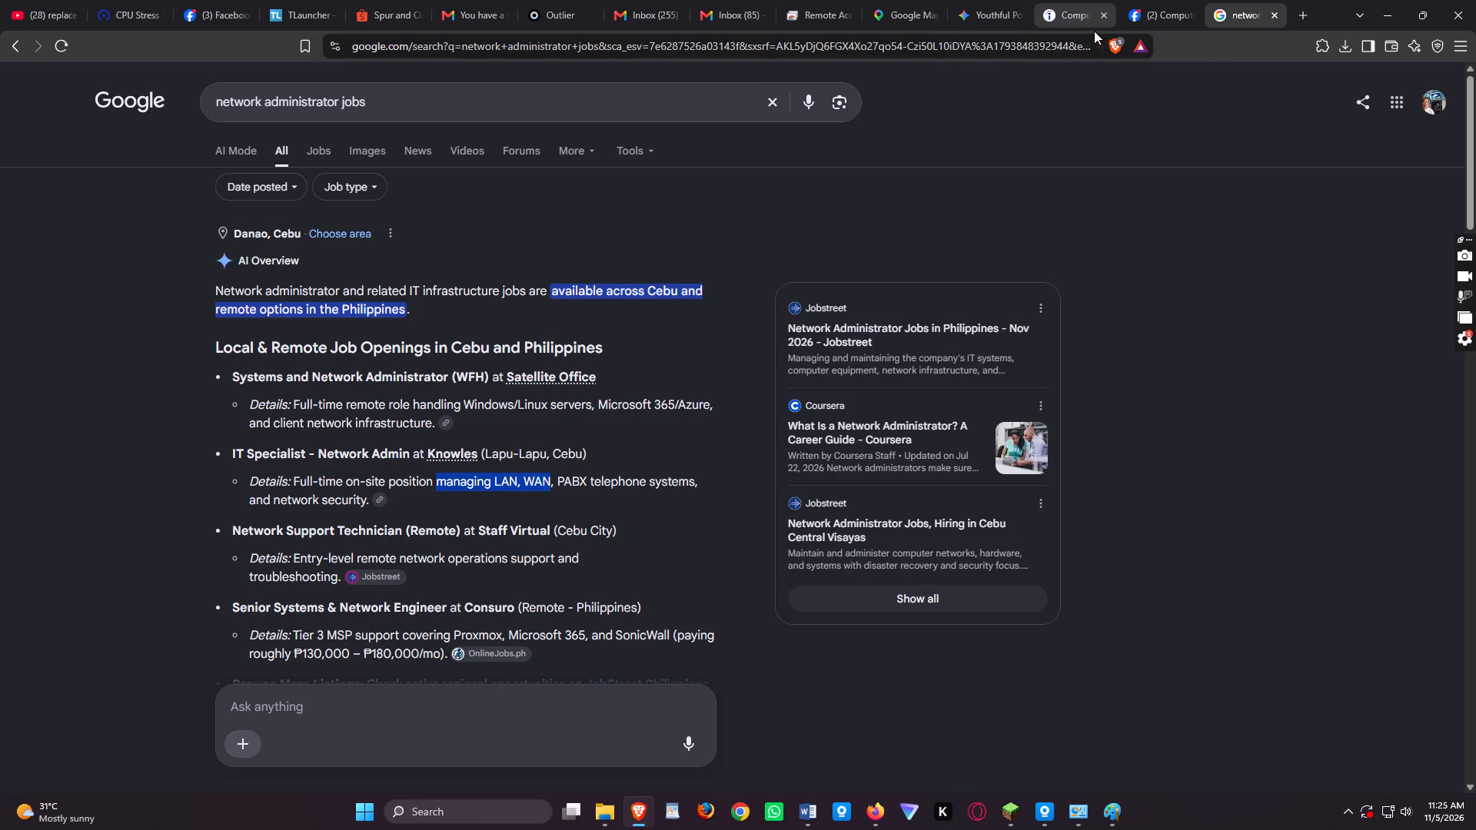
Switch to the Outlier skills import page in the browser.
click(554, 16)
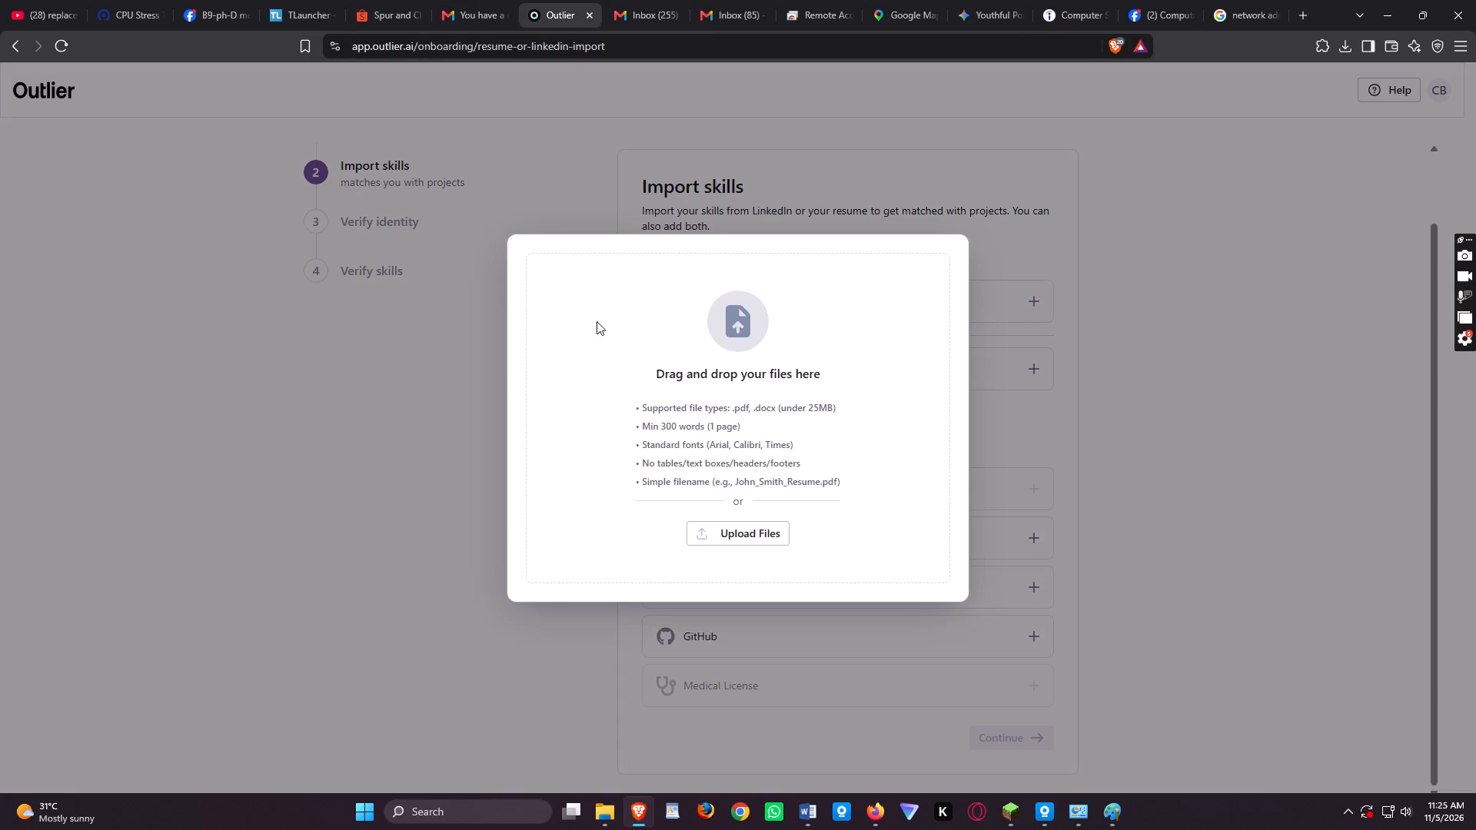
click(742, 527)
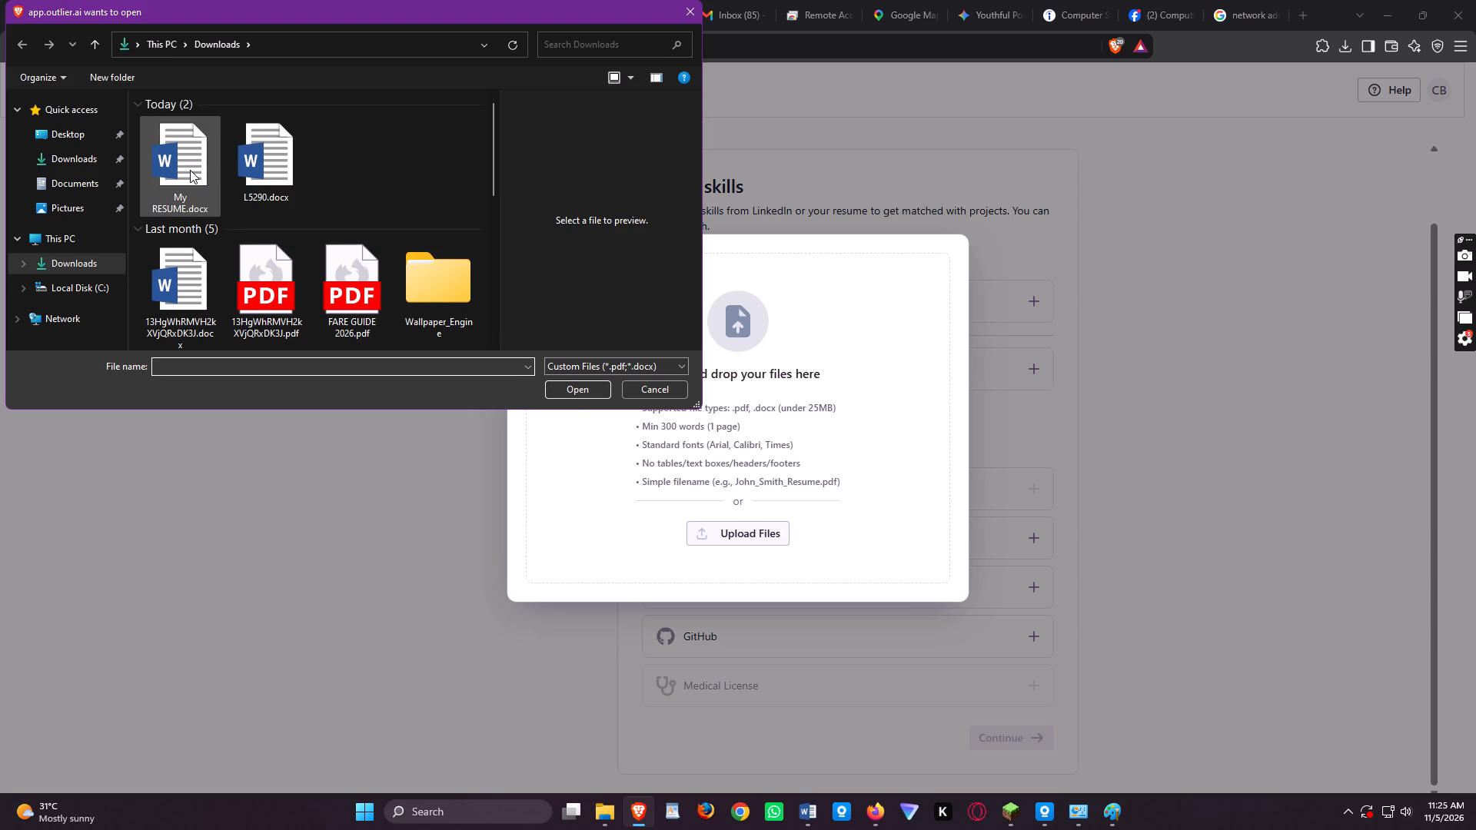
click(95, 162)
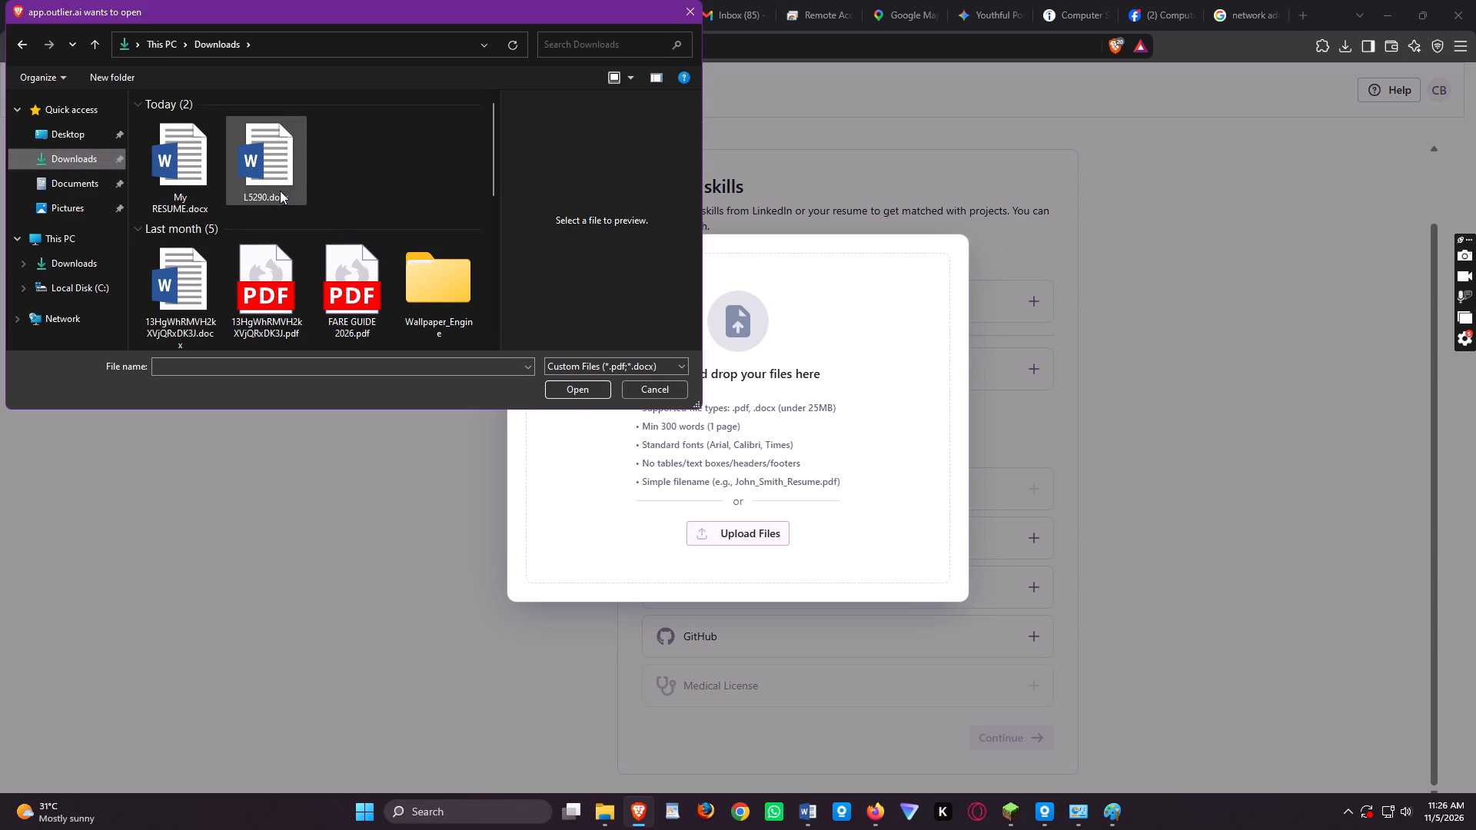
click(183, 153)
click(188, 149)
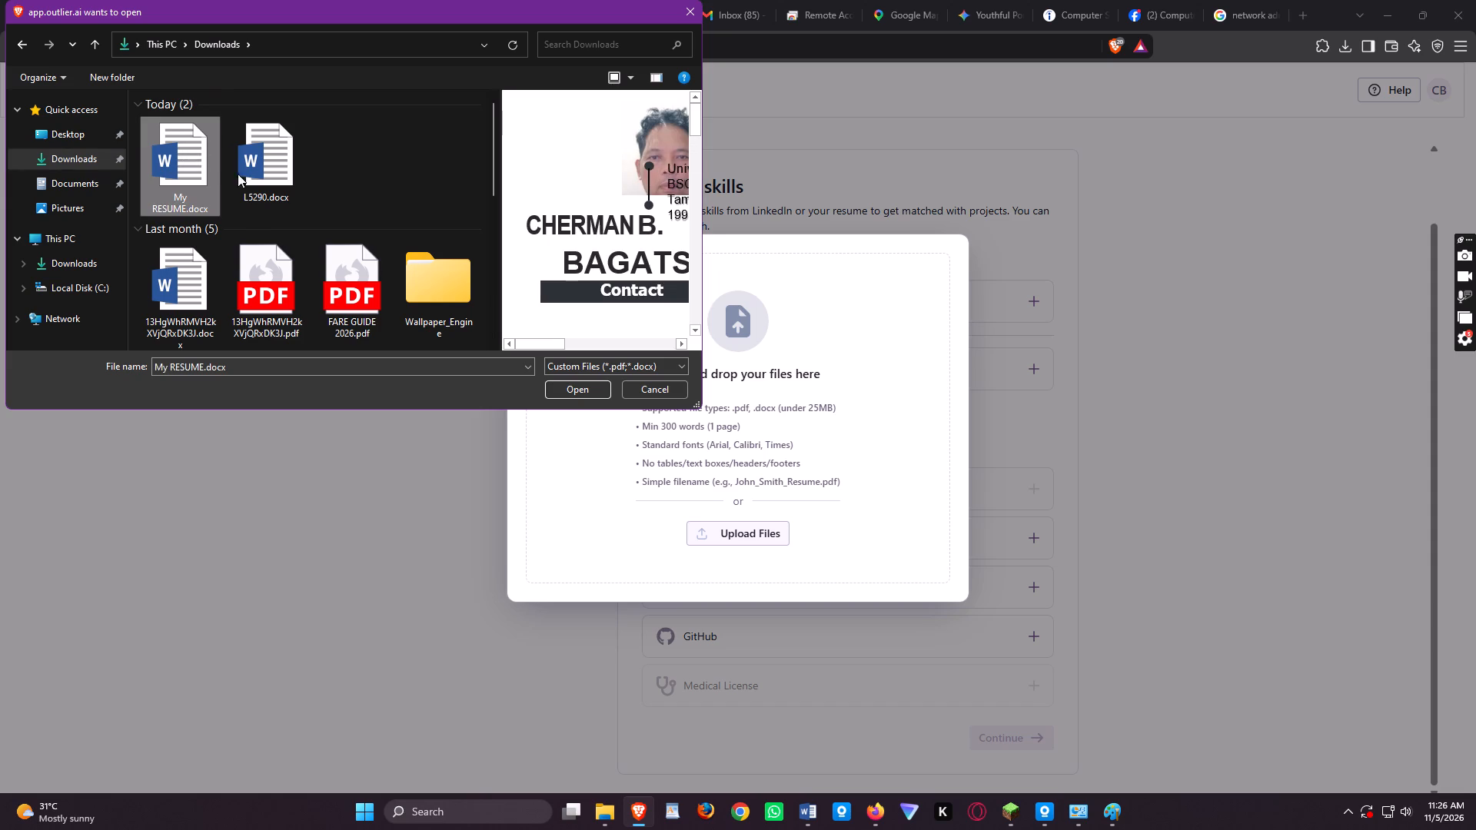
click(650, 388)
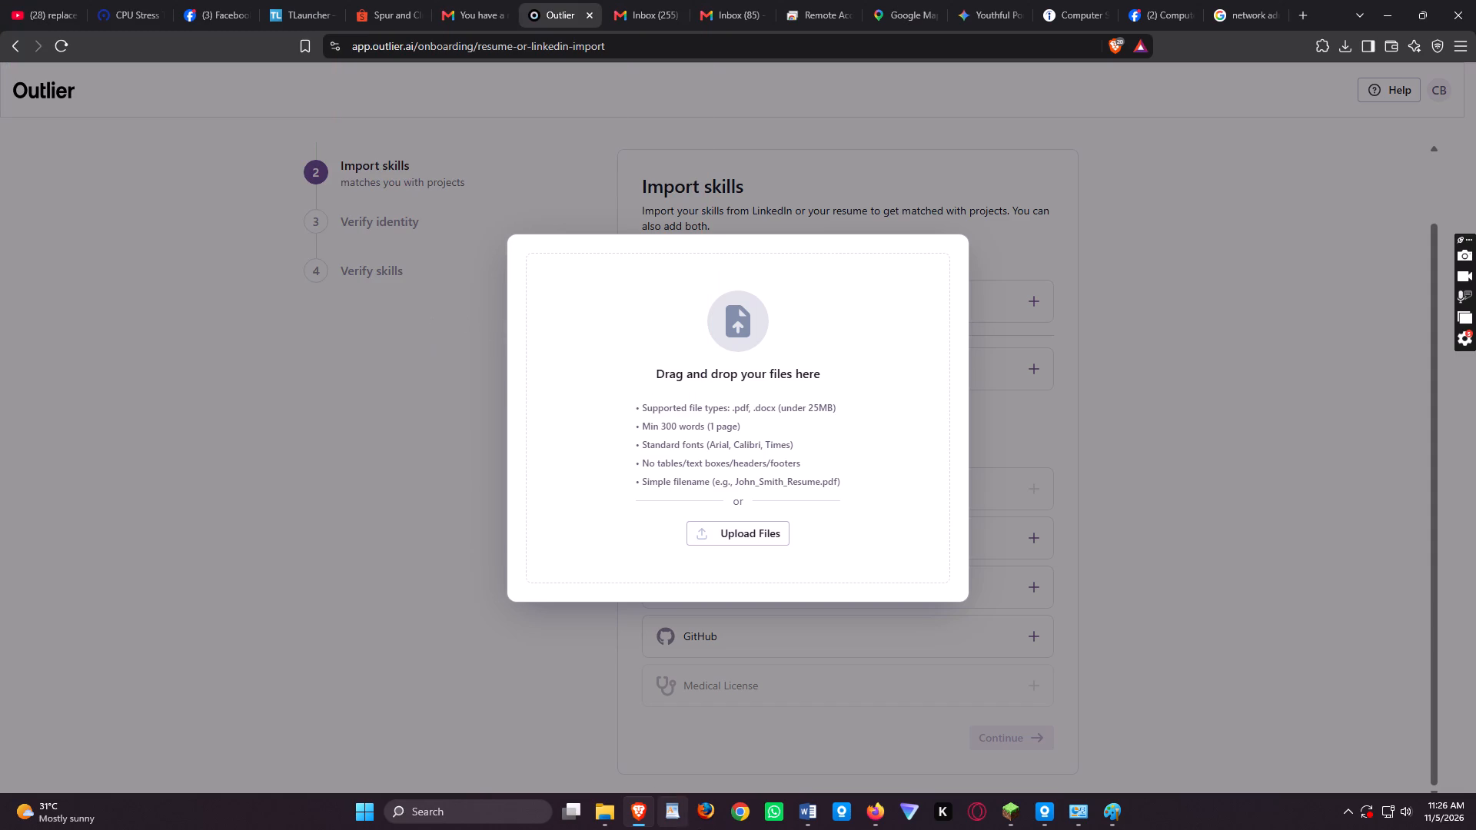
Switch to the old My RESUME.docx in Word and close it without saving.
click(603, 811)
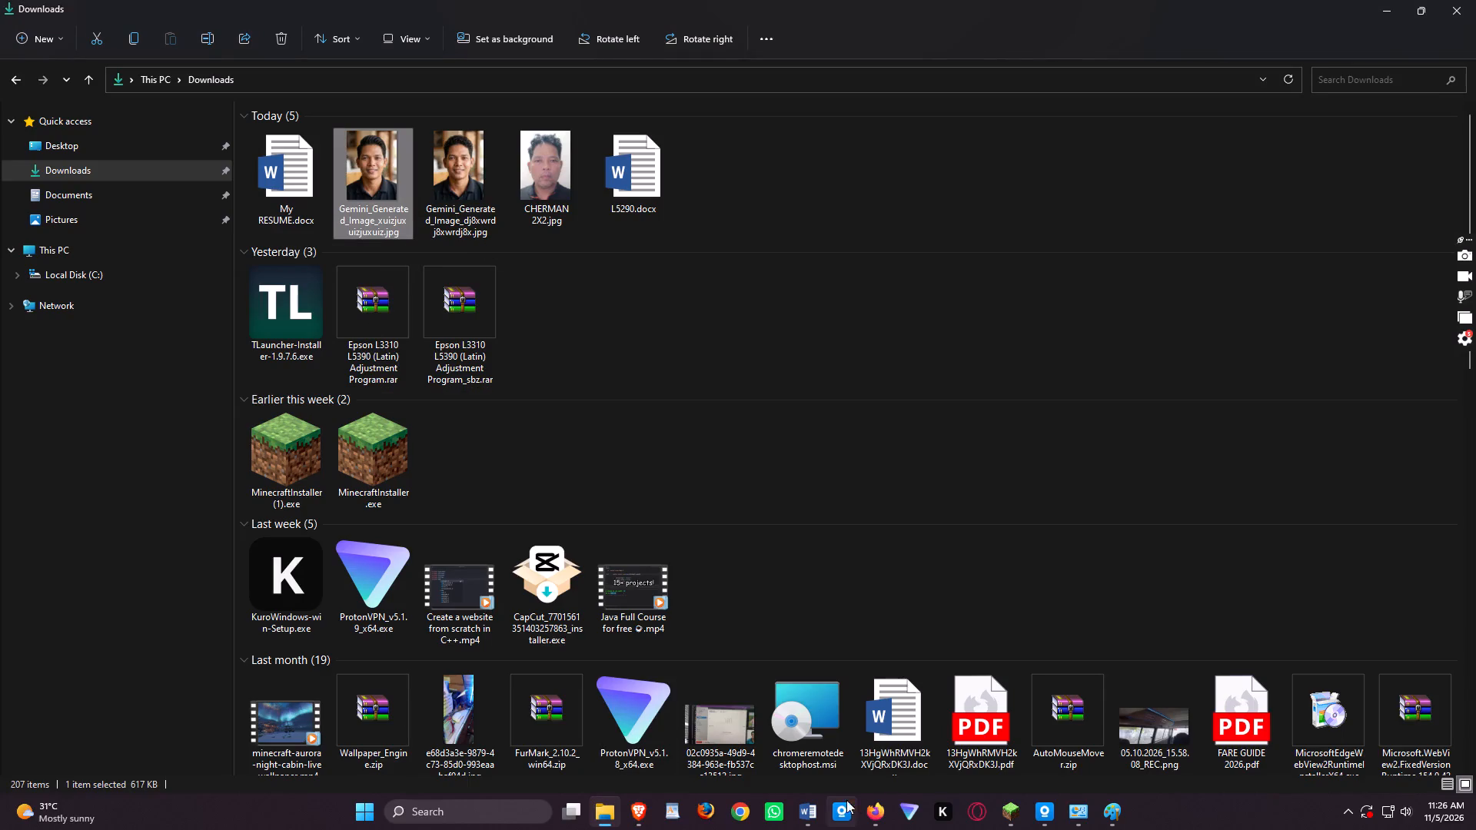
click(810, 815)
click(866, 724)
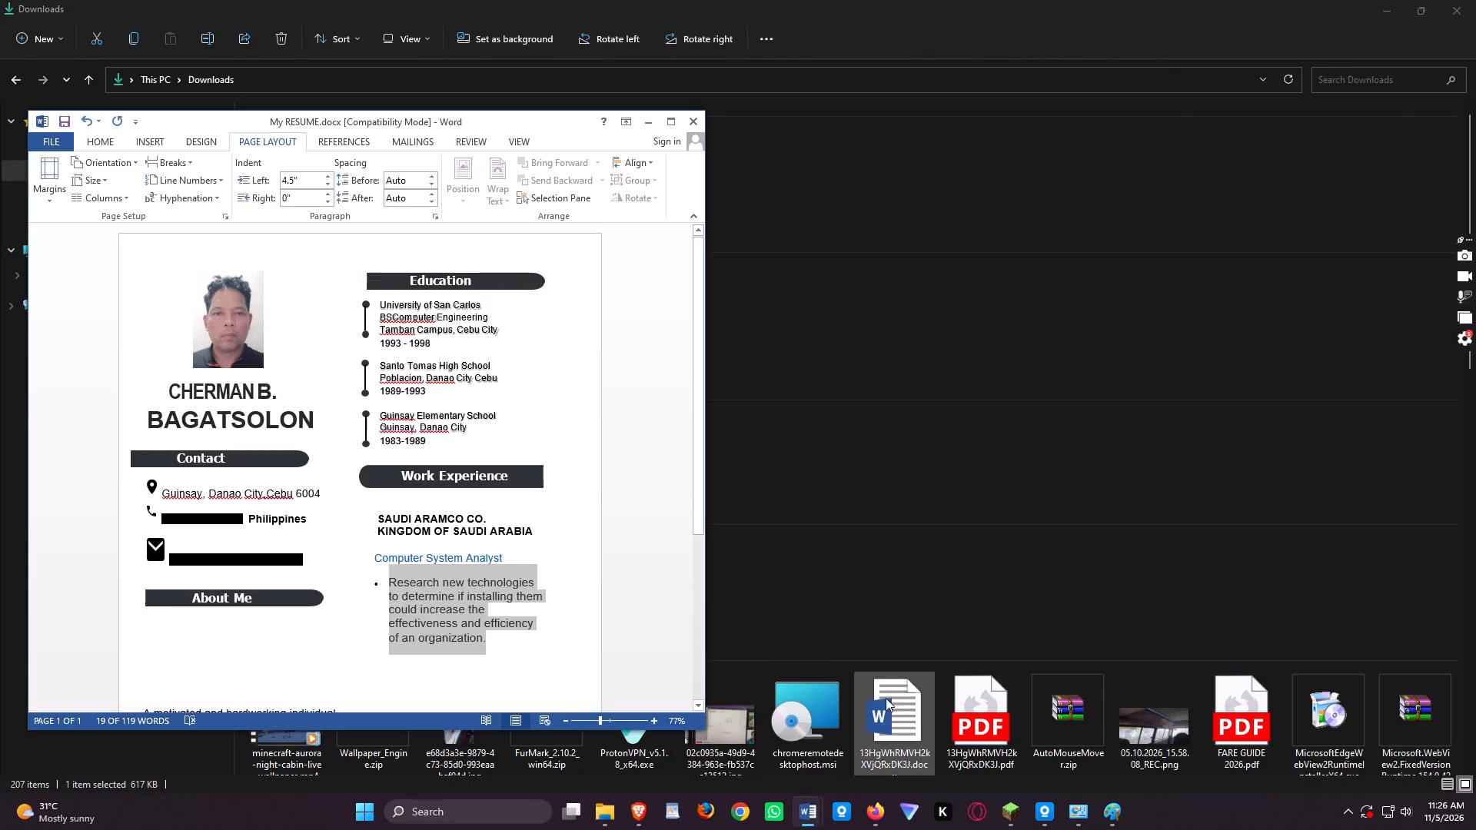
click(699, 121)
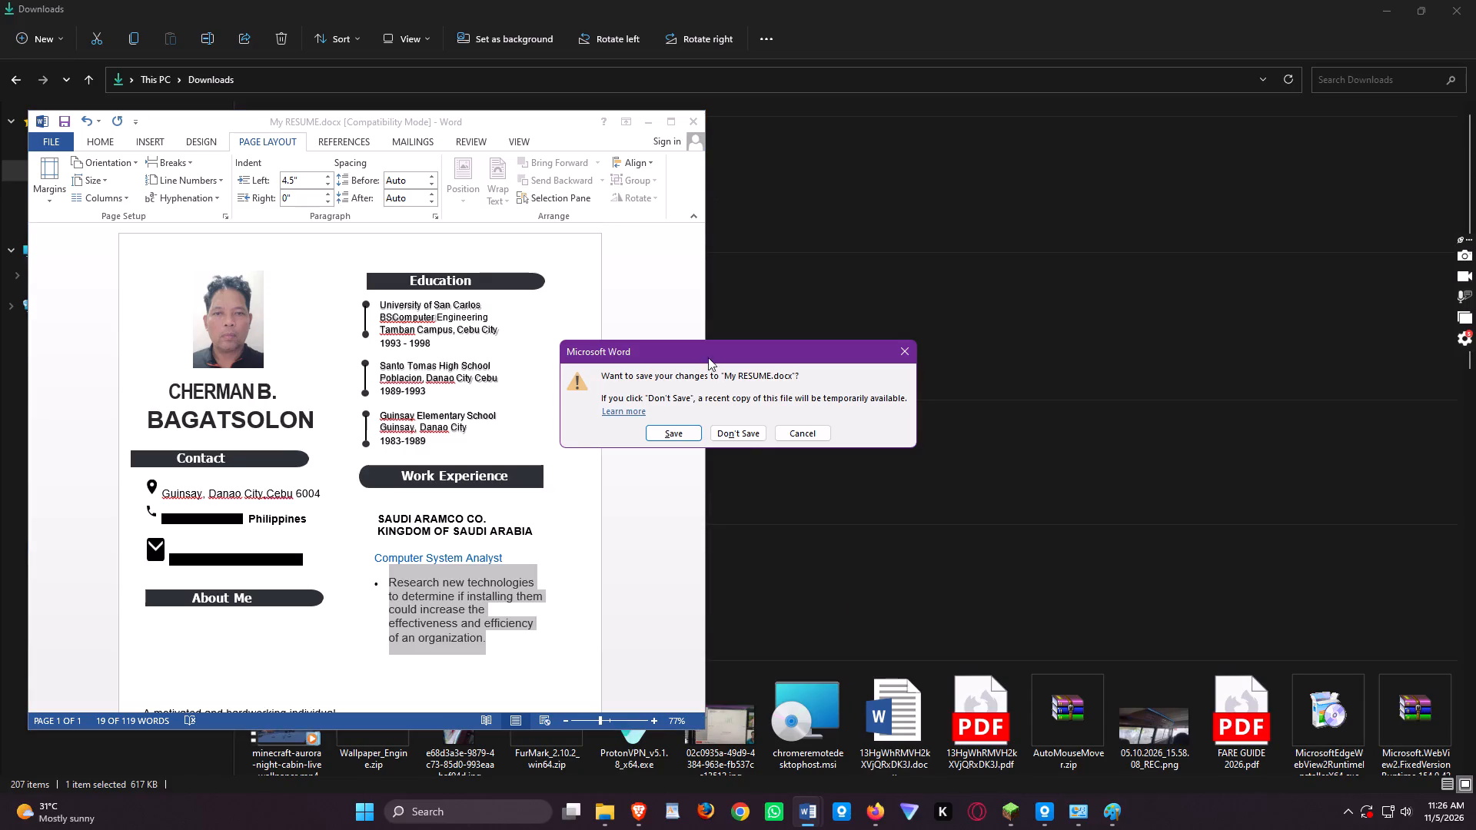
click(756, 435)
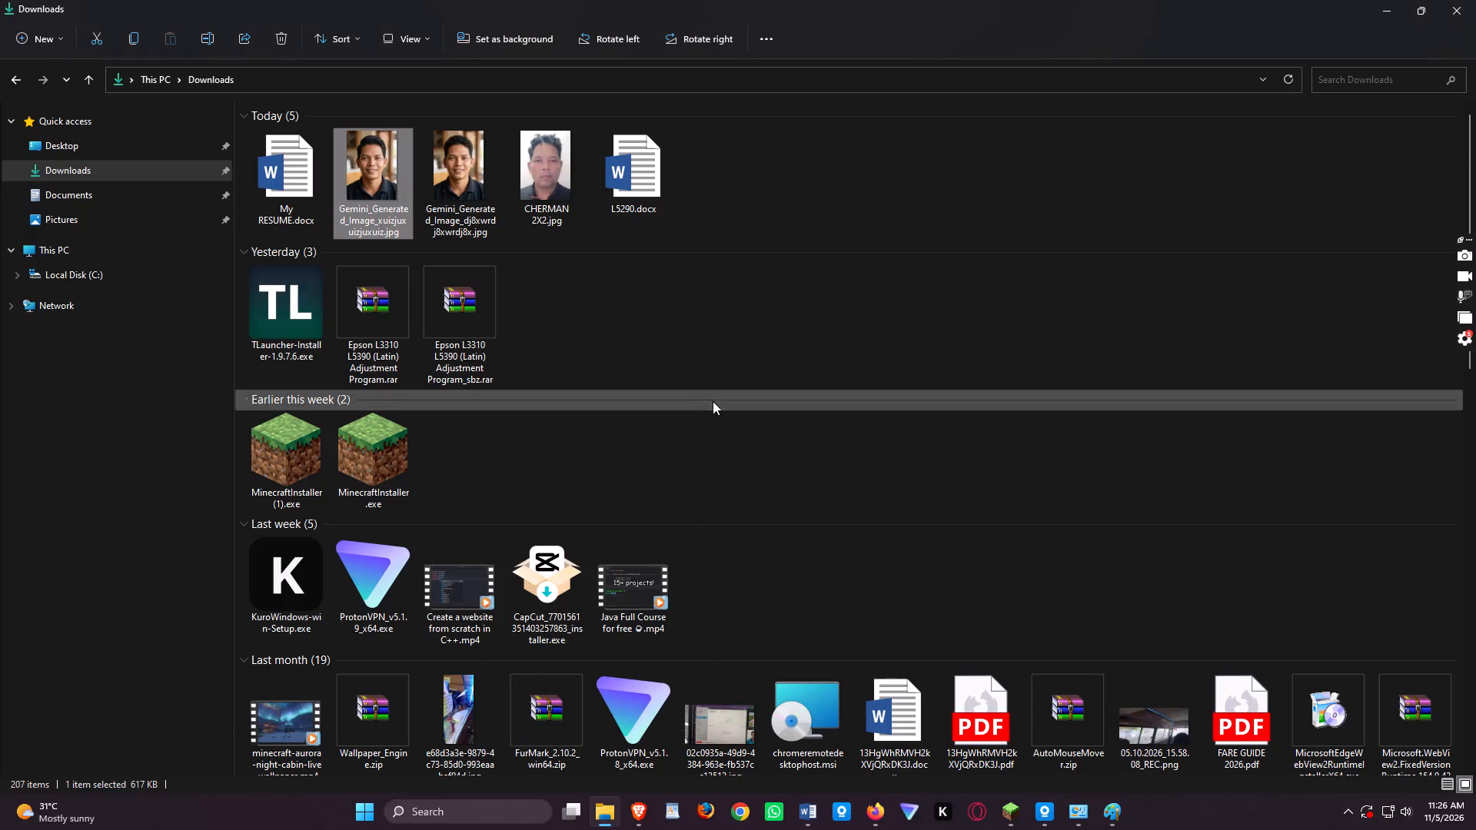
Switch to the L5290.docx document in Word and close it without saving.
click(642, 342)
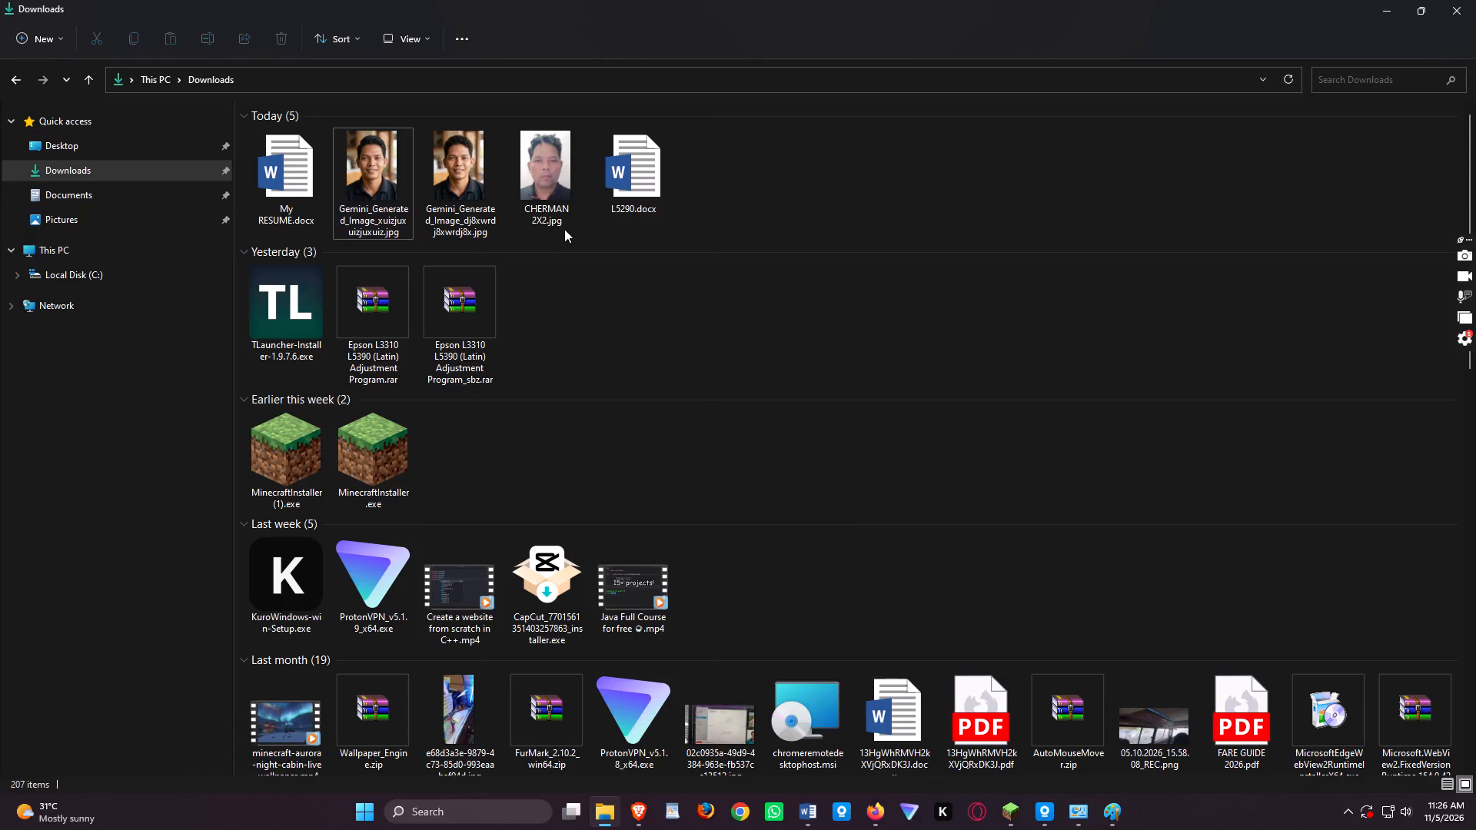
click(615, 164)
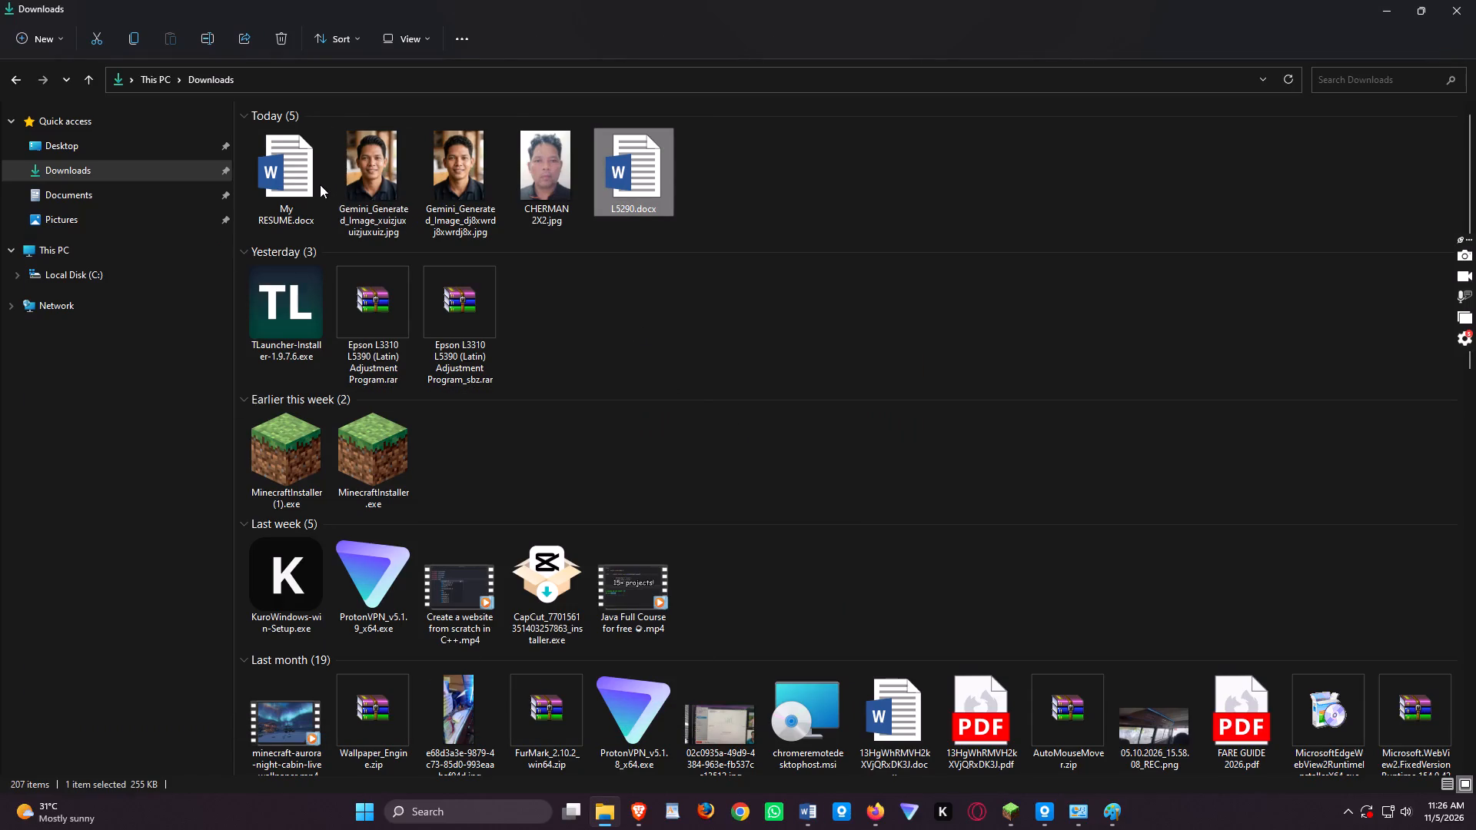
click(812, 805)
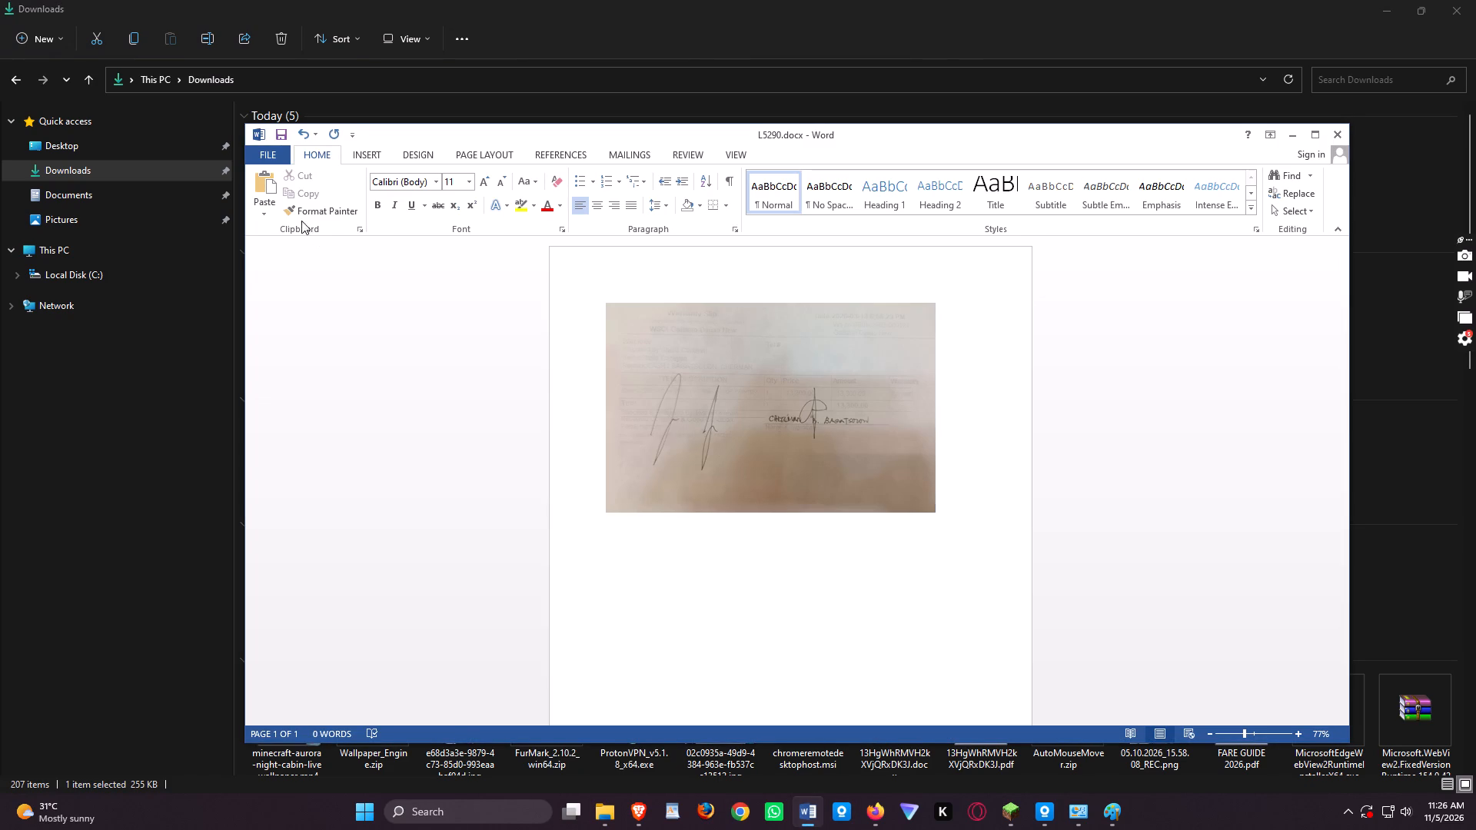
click(281, 153)
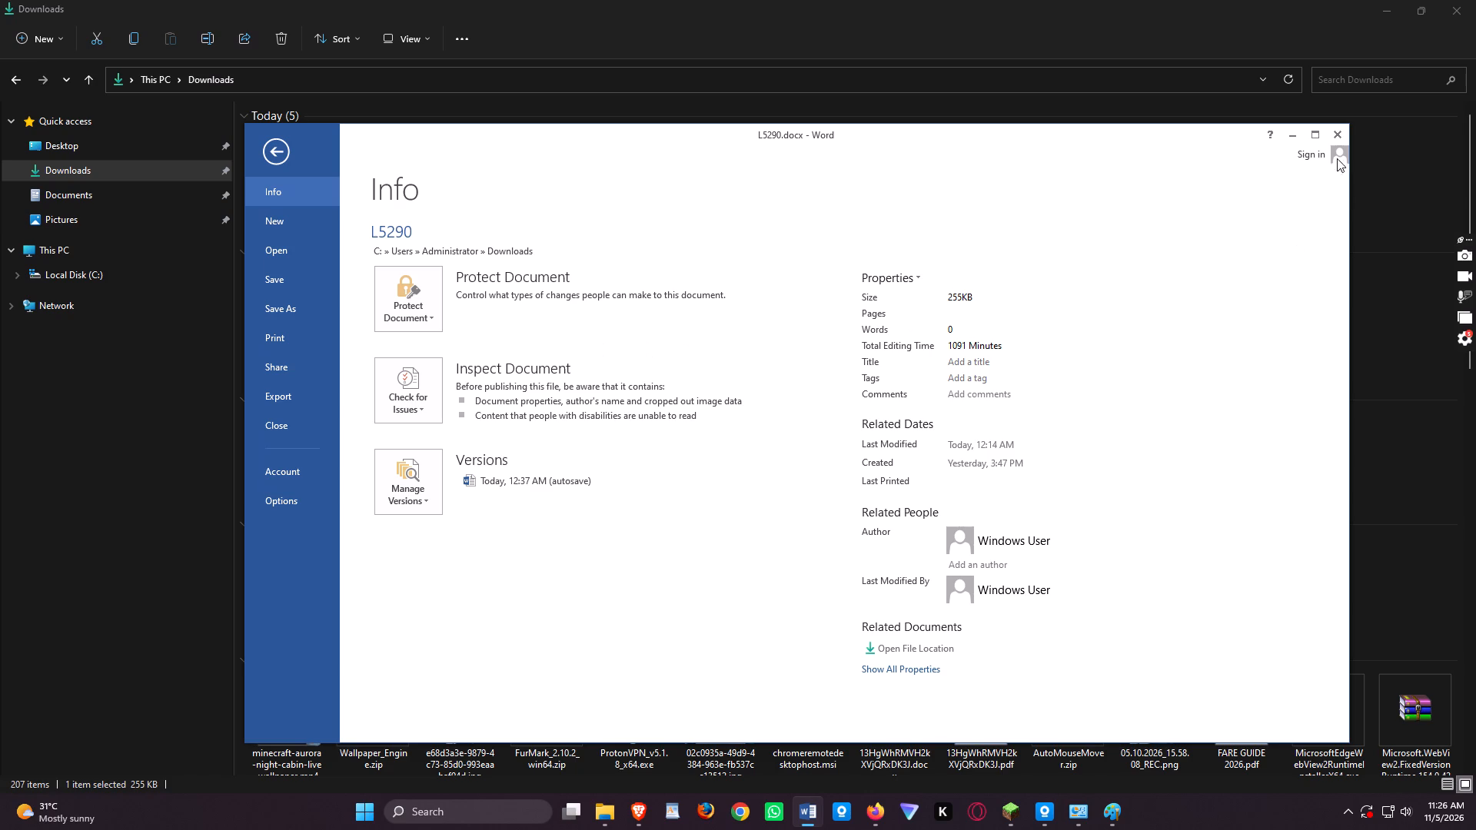
click(1341, 138)
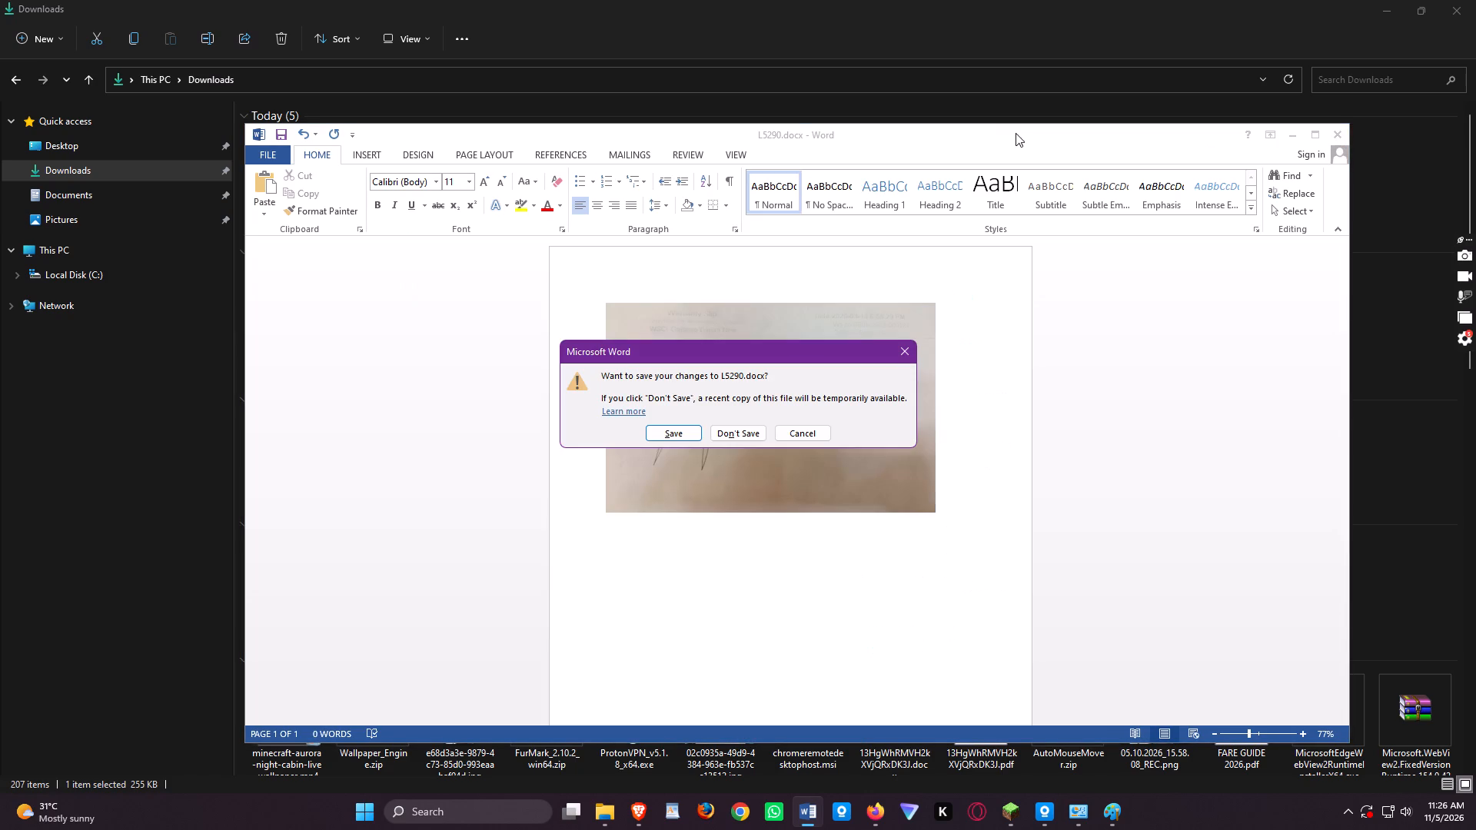
click(751, 443)
click(746, 429)
Look for the saved resume in the Documents, Pictures and Downloads folders, and search Local Disk (C:) for CHERMAN.
click(129, 194)
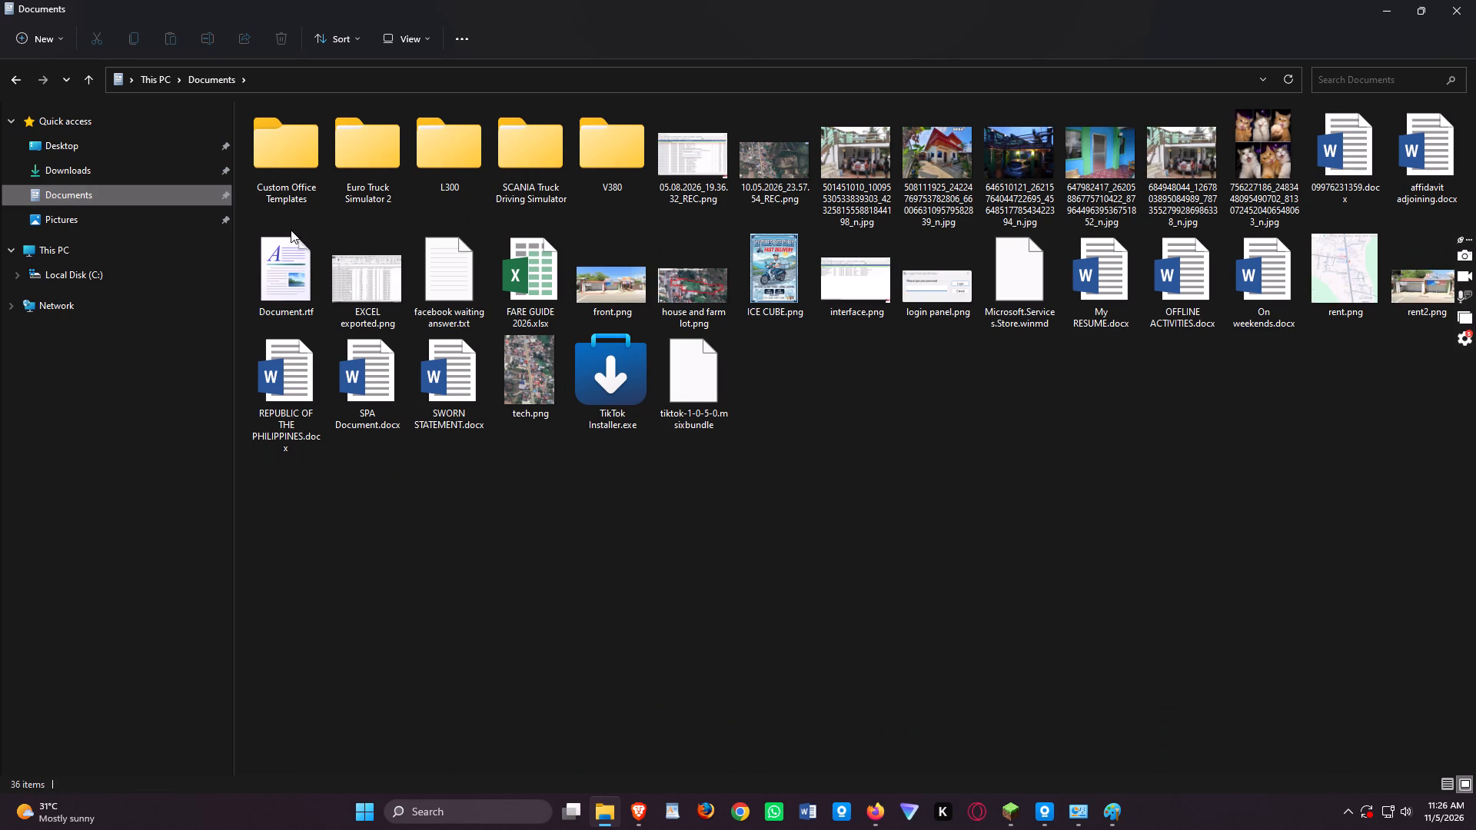
click(102, 227)
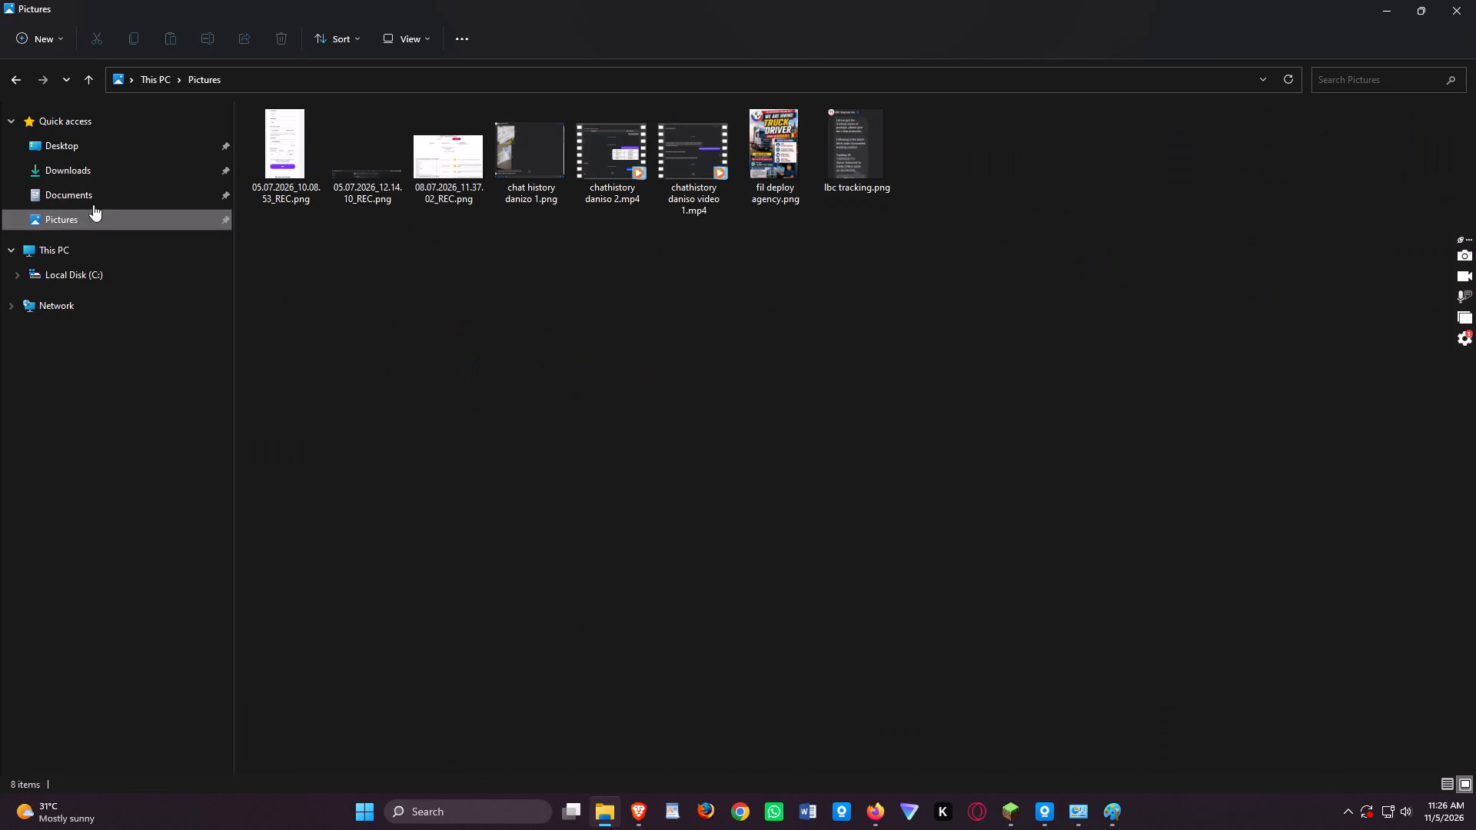
click(74, 168)
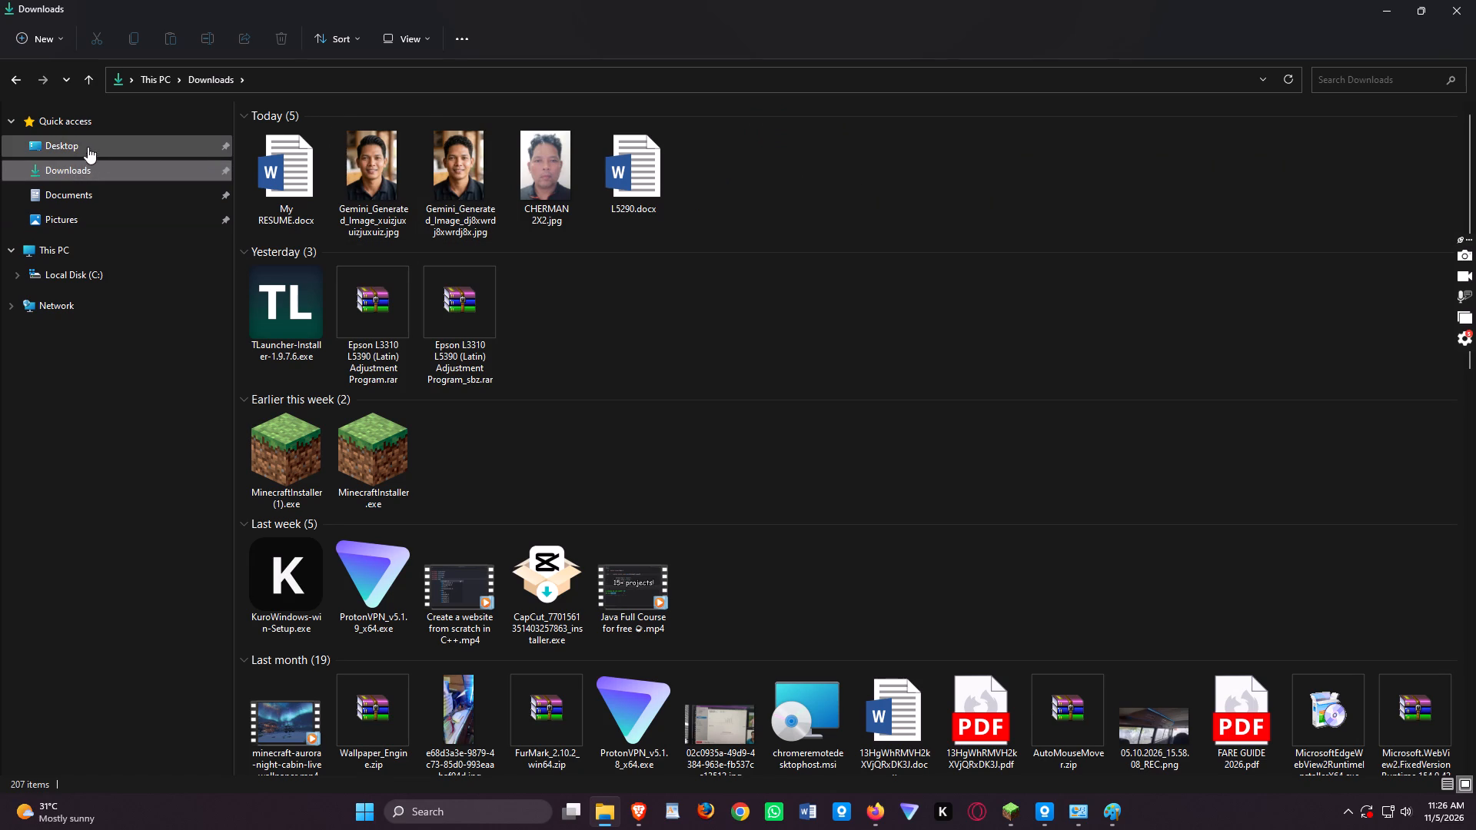
click(111, 274)
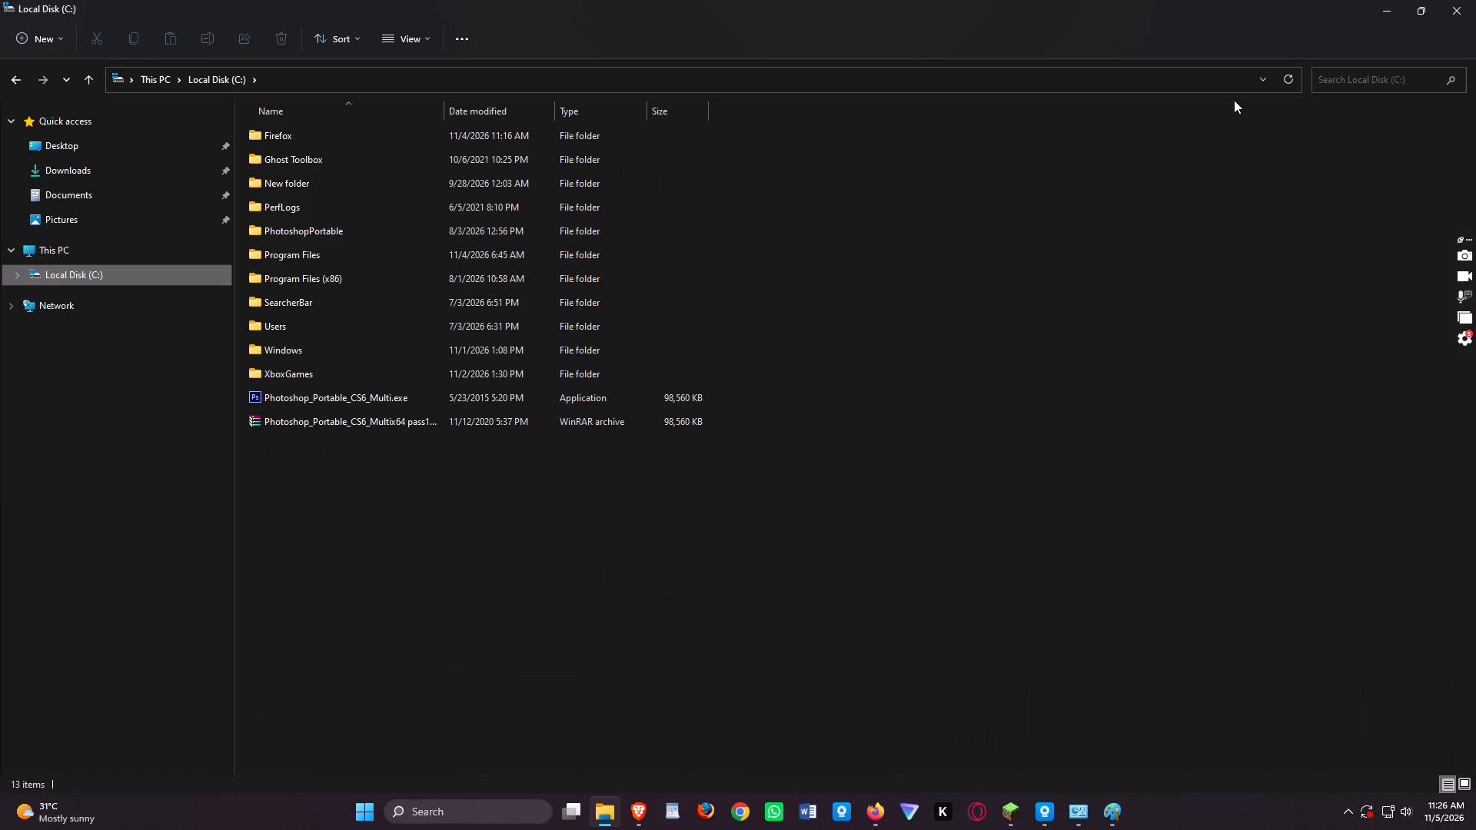
click(1366, 78)
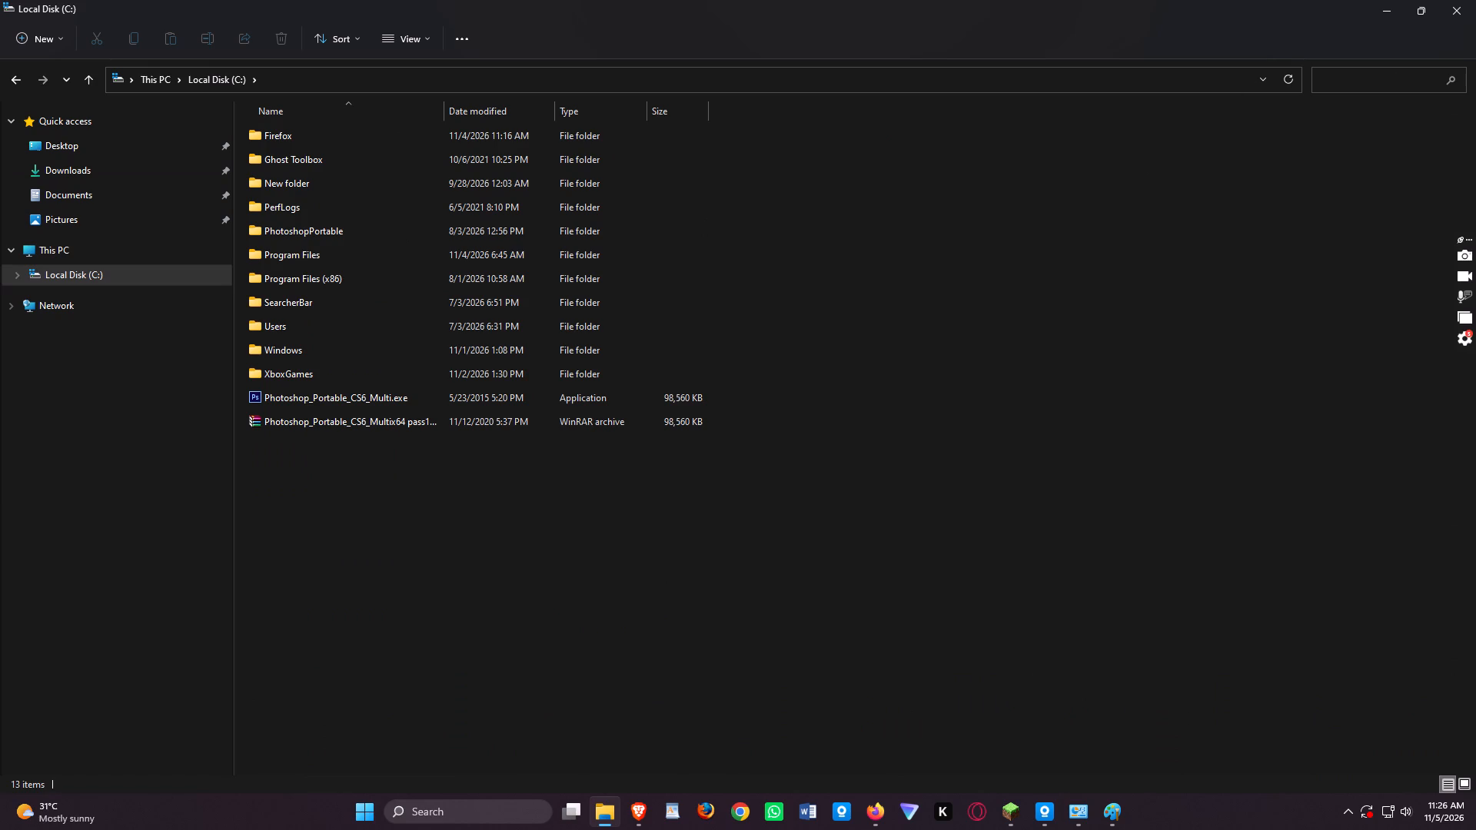
key(c)
key(h)
key(m)
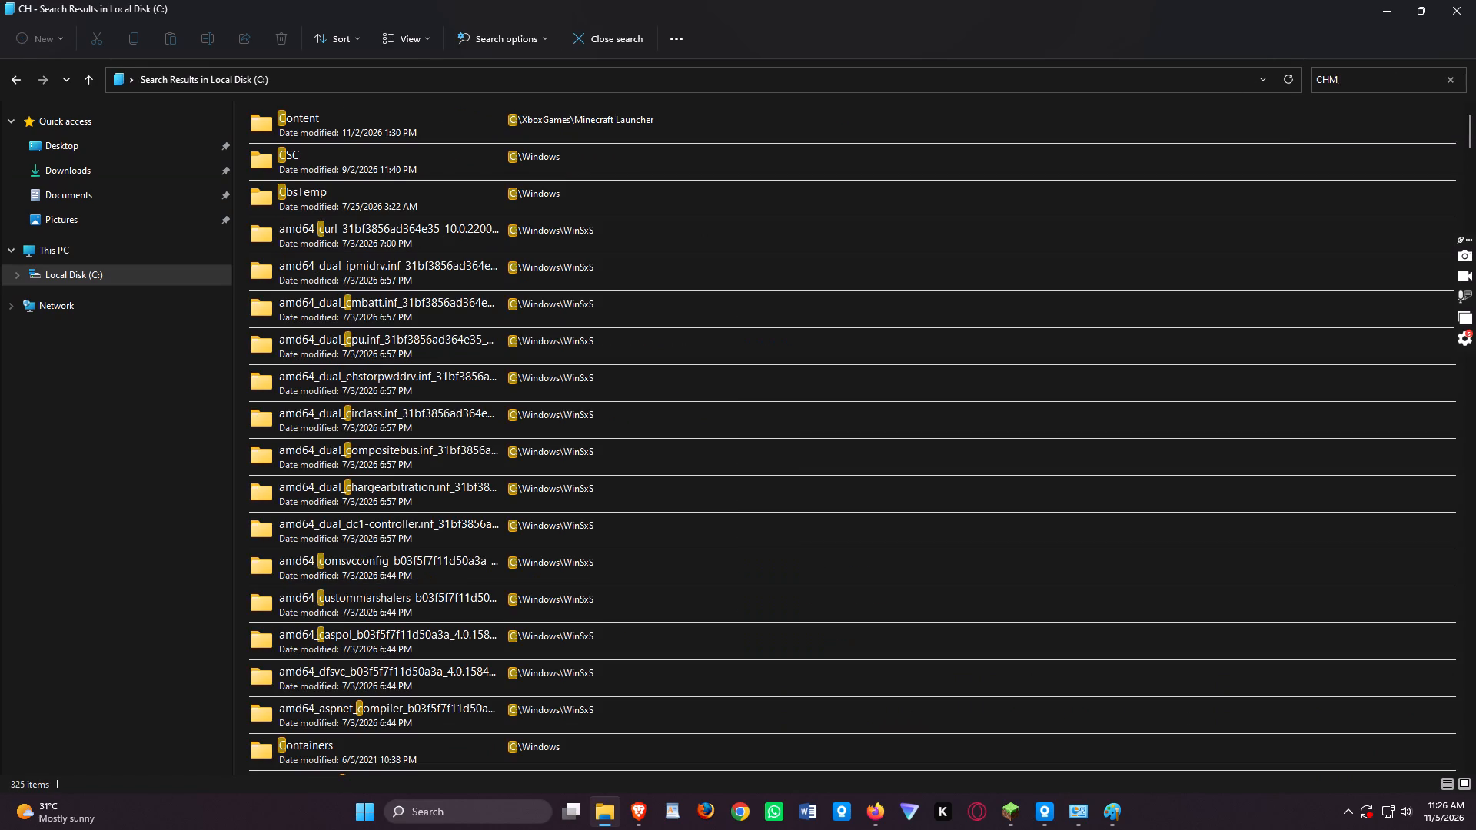
key(BackSpace)
text(ER)
text(MA)
key(n)
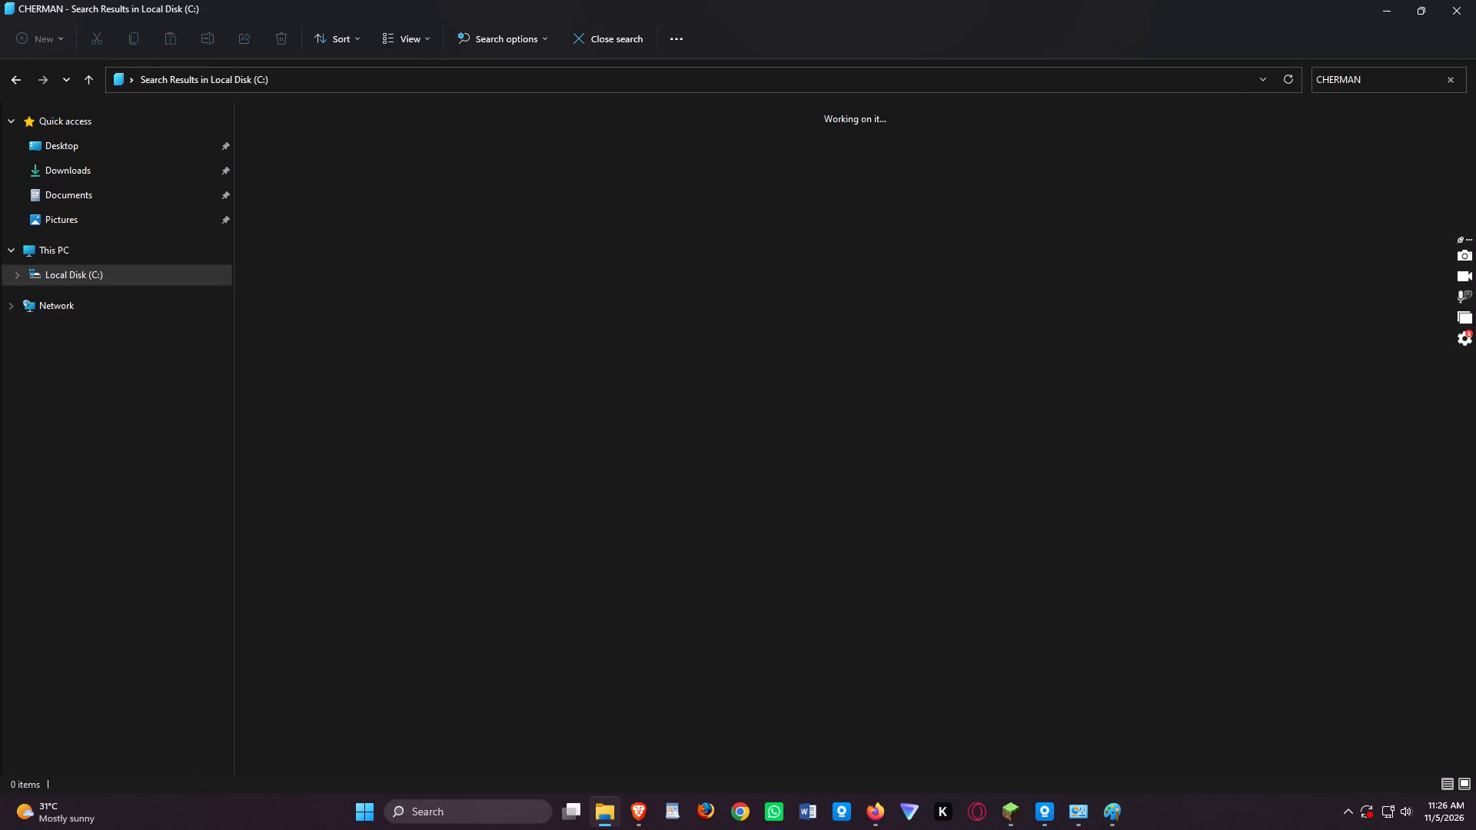
click(1238, 198)
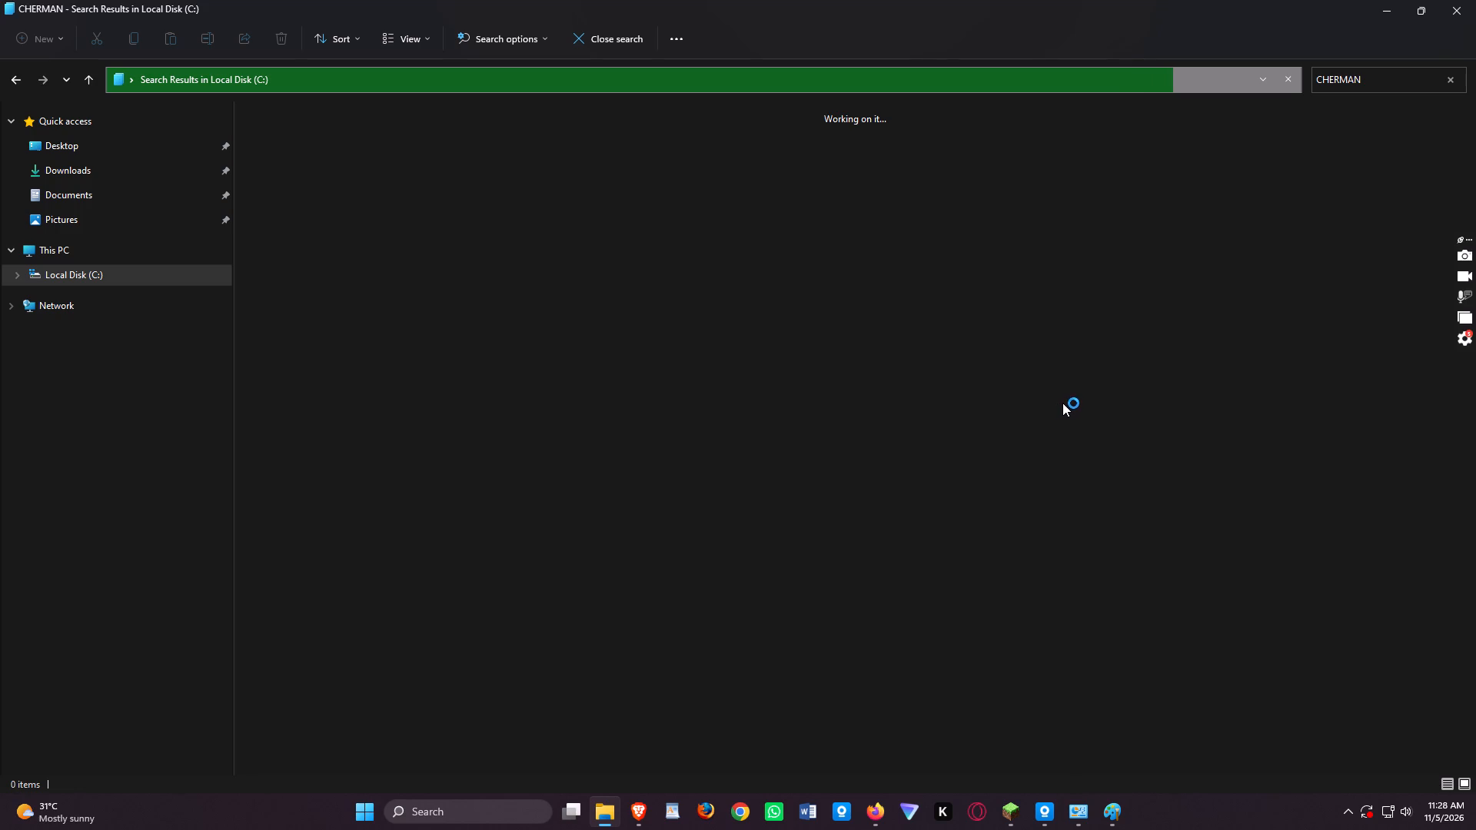
click(803, 811)
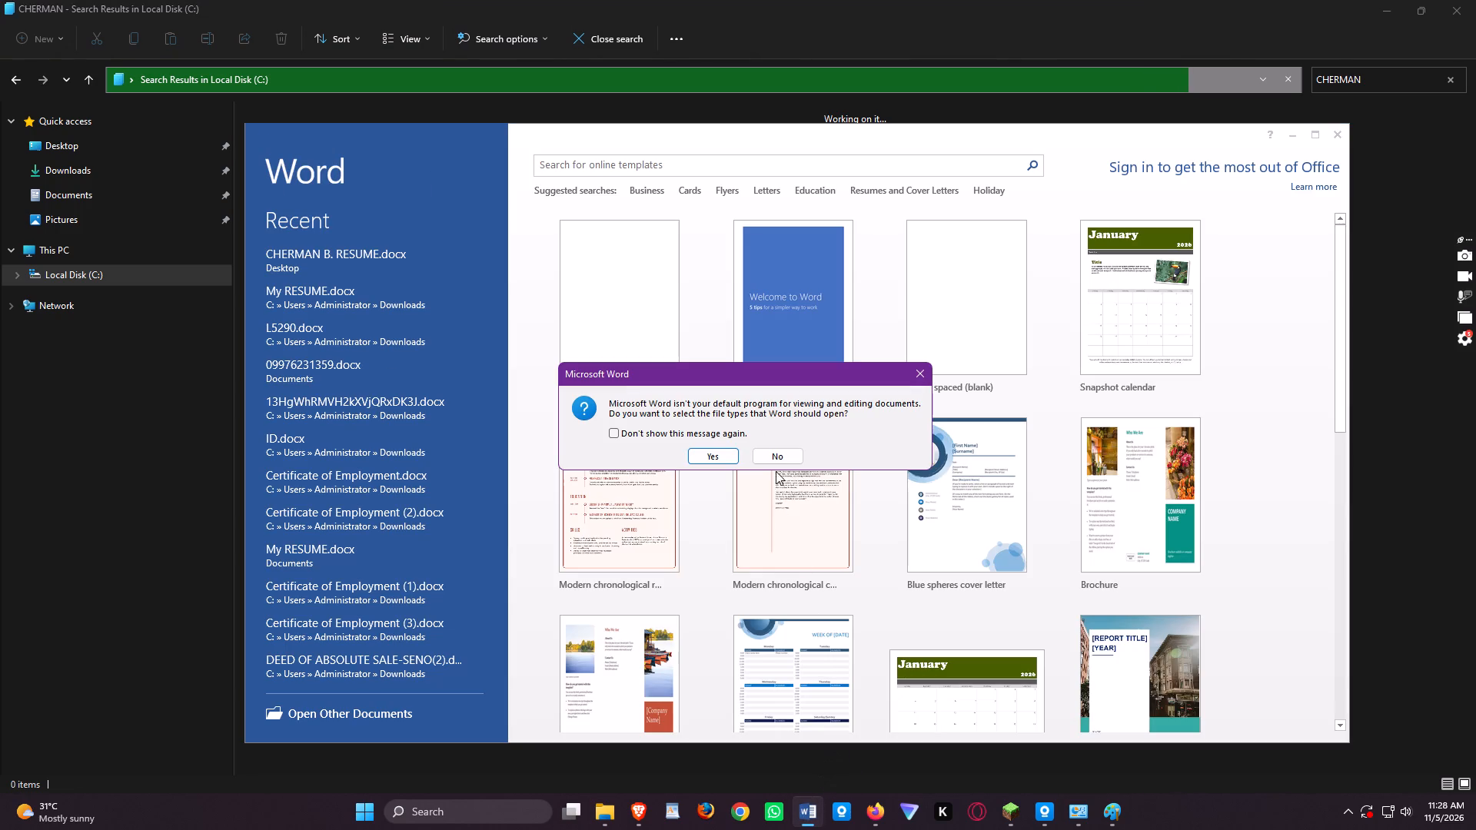
click(778, 456)
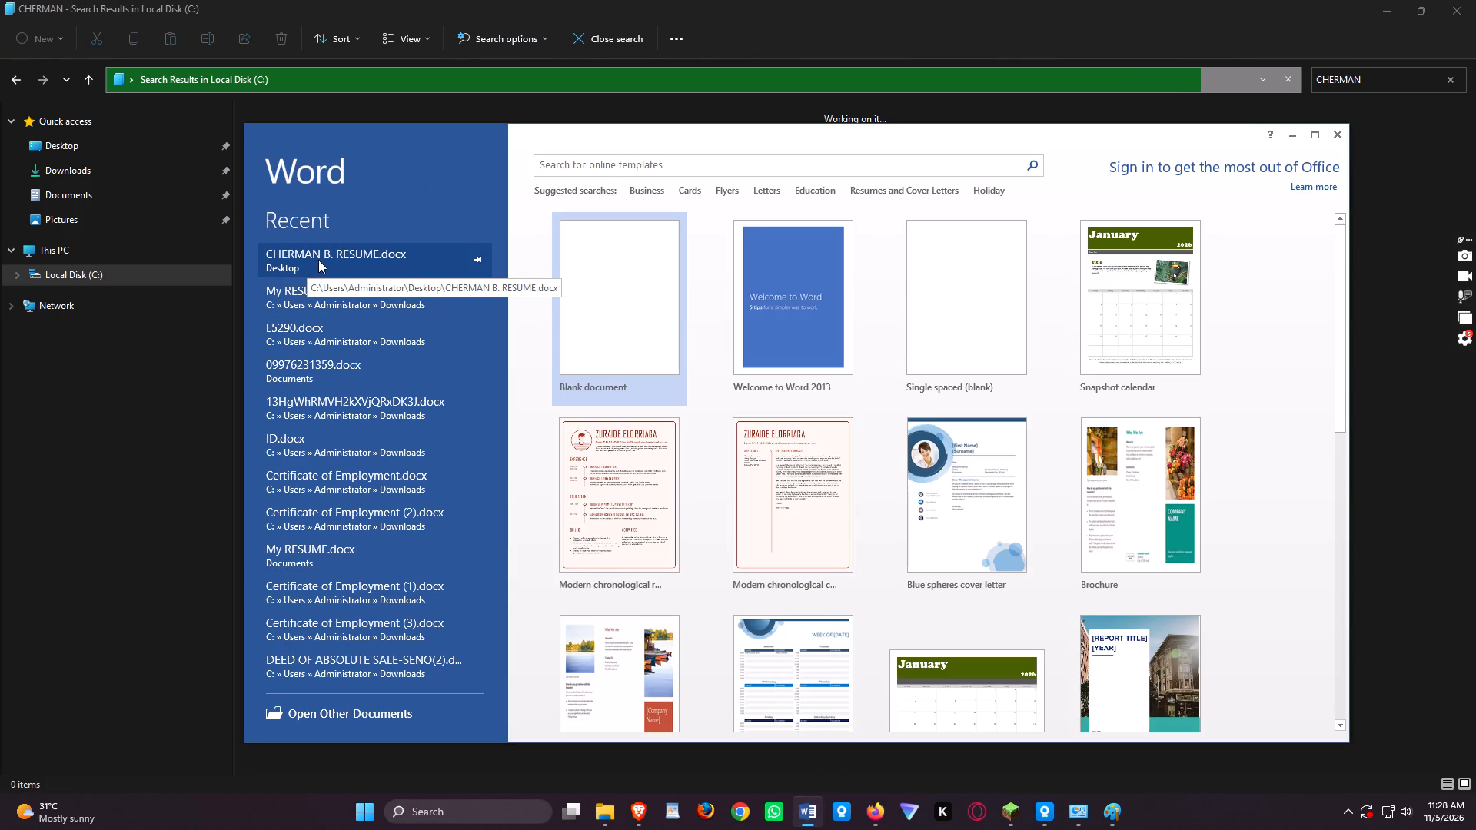
click(402, 253)
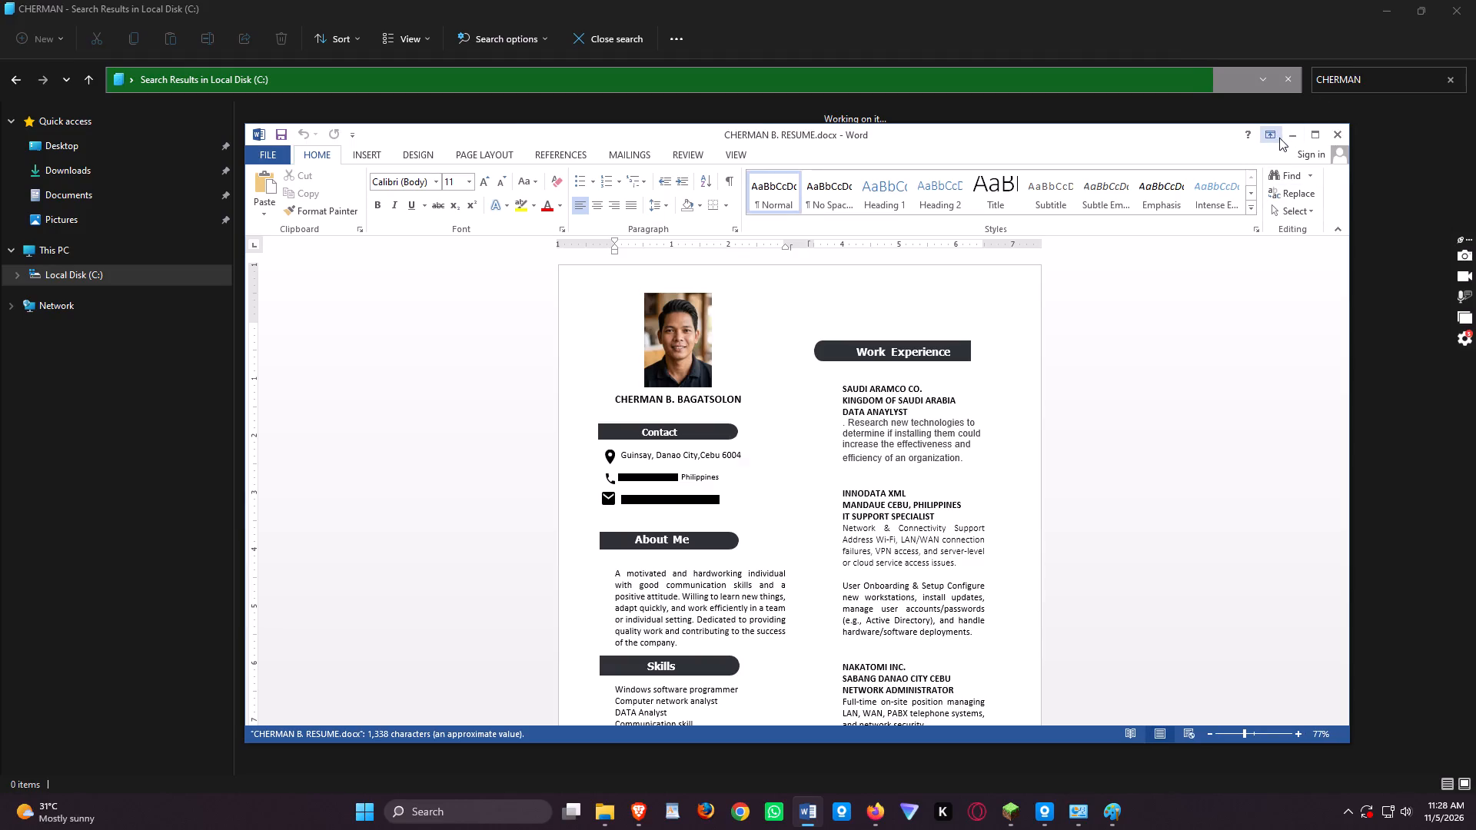
click(1290, 142)
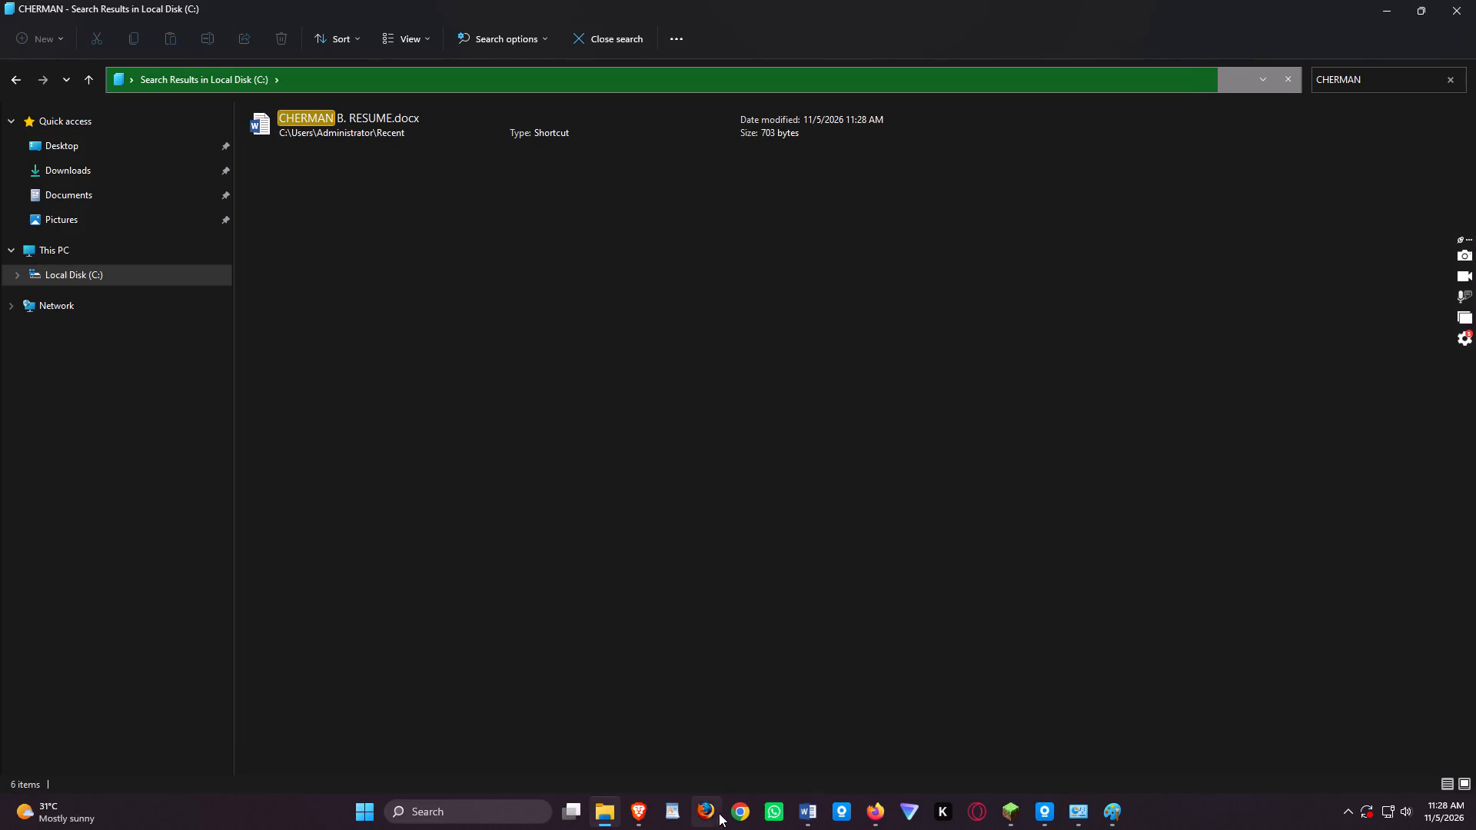
click(639, 802)
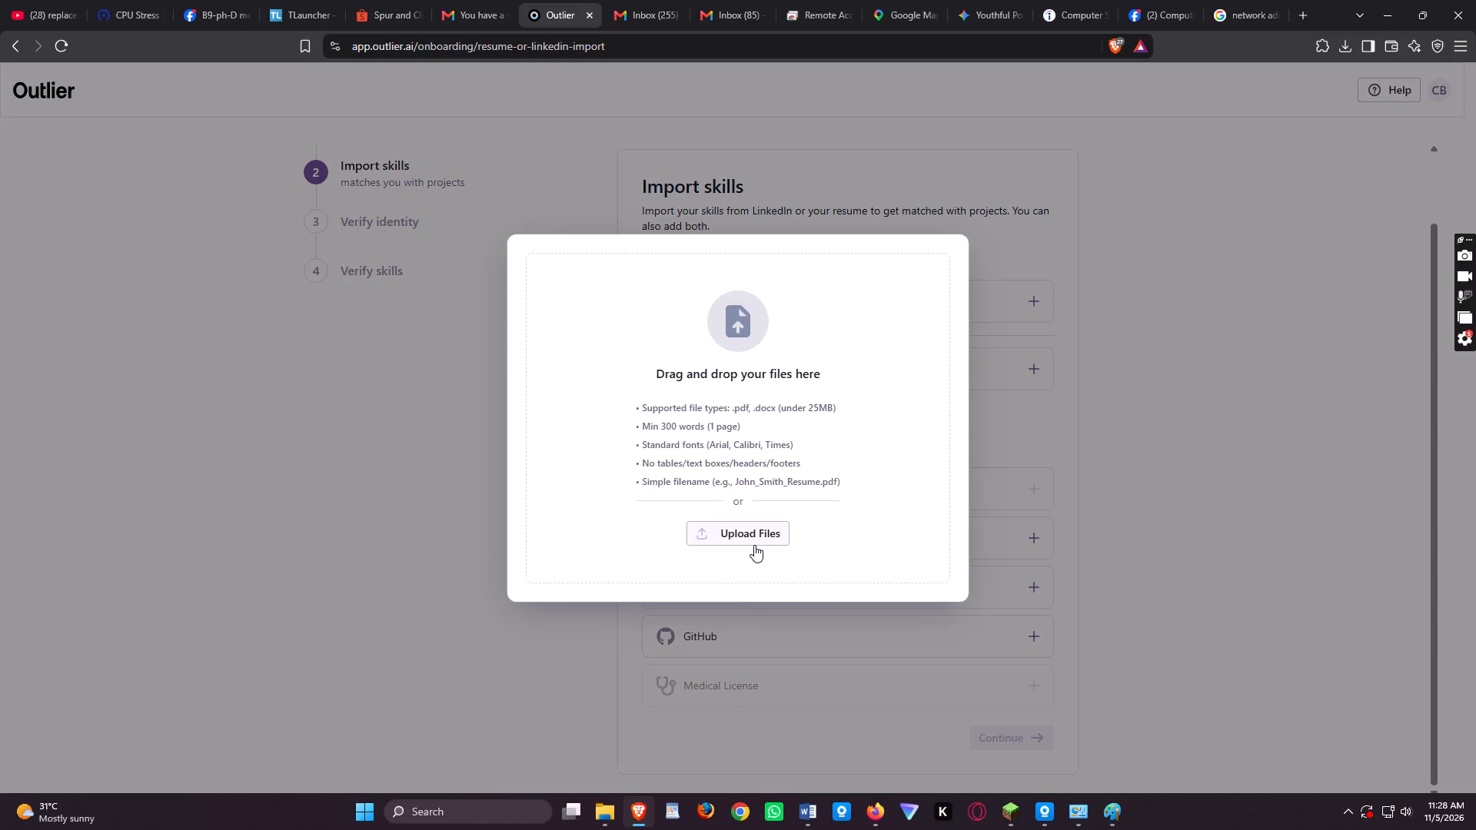
click(754, 545)
click(759, 535)
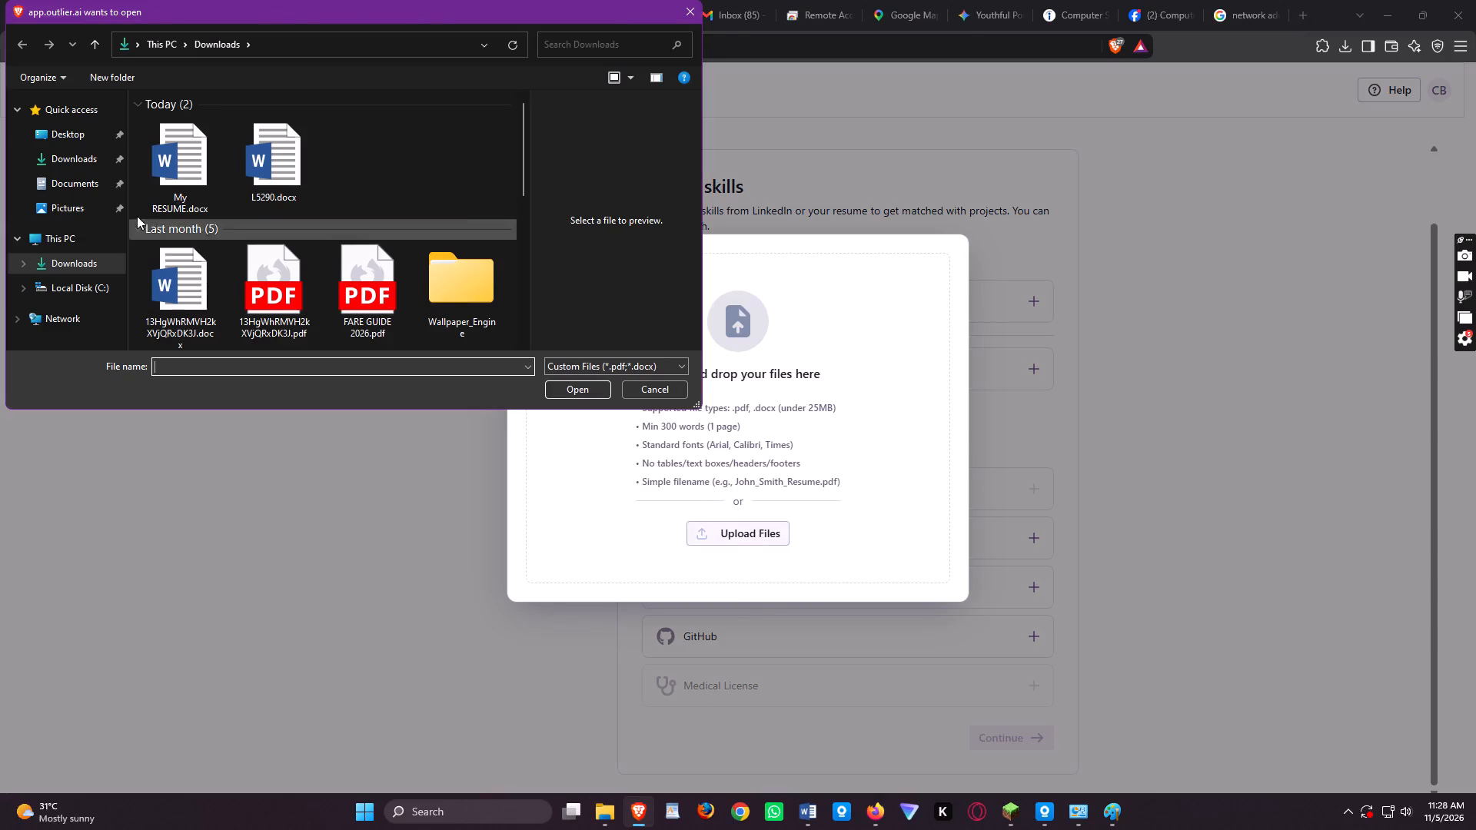
click(66, 136)
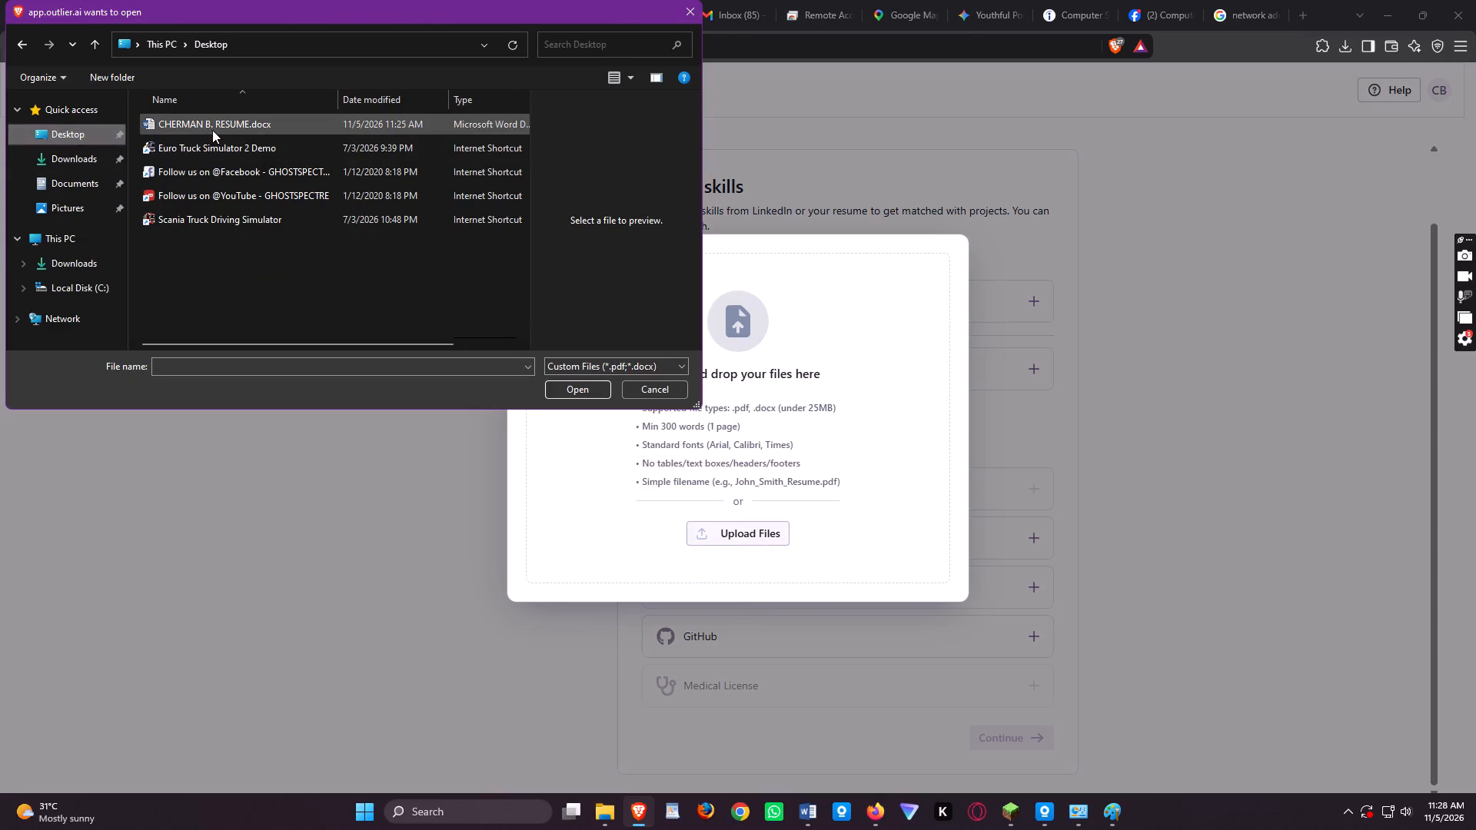
click(212, 130)
click(594, 395)
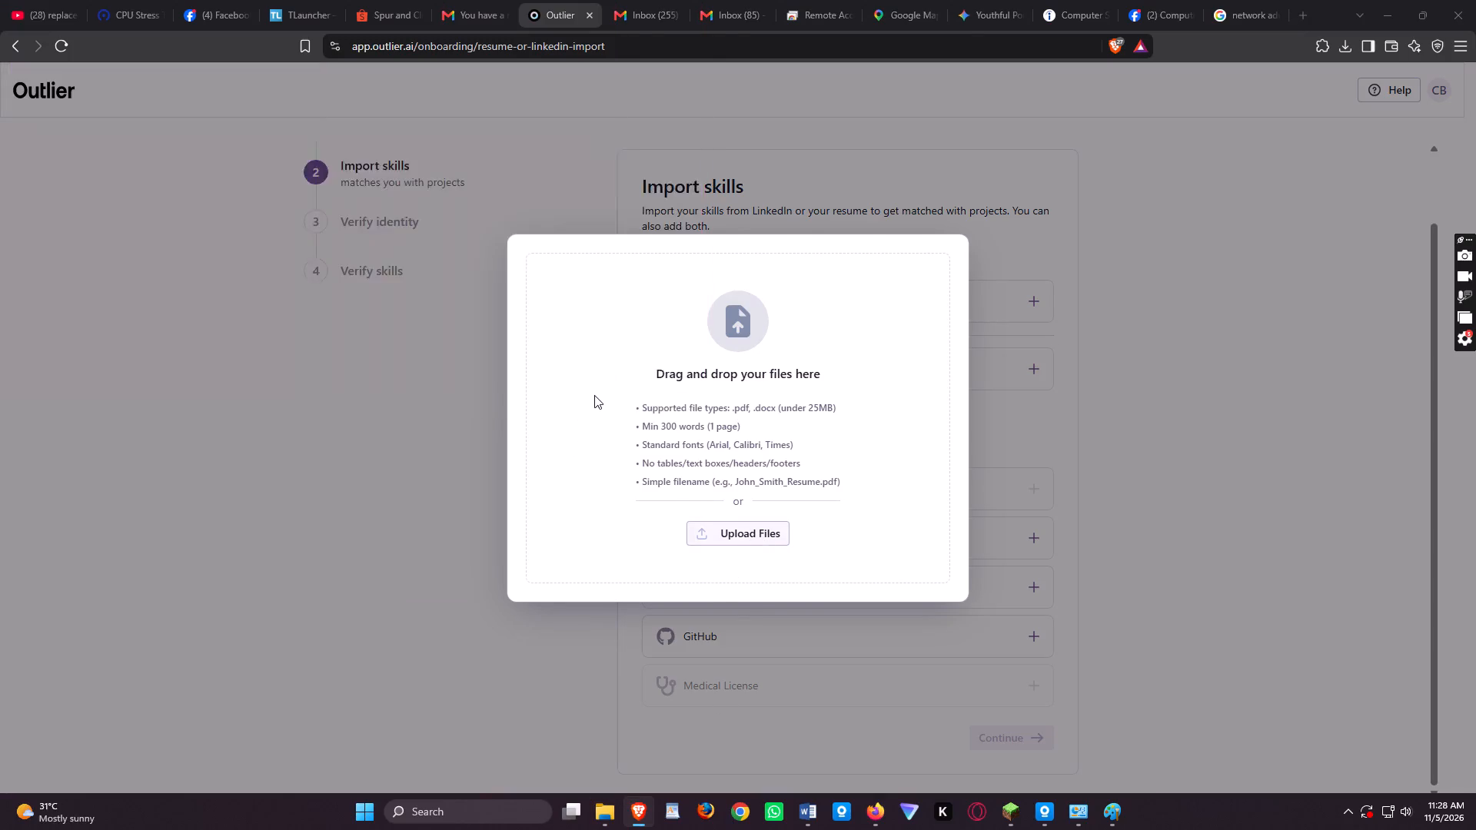